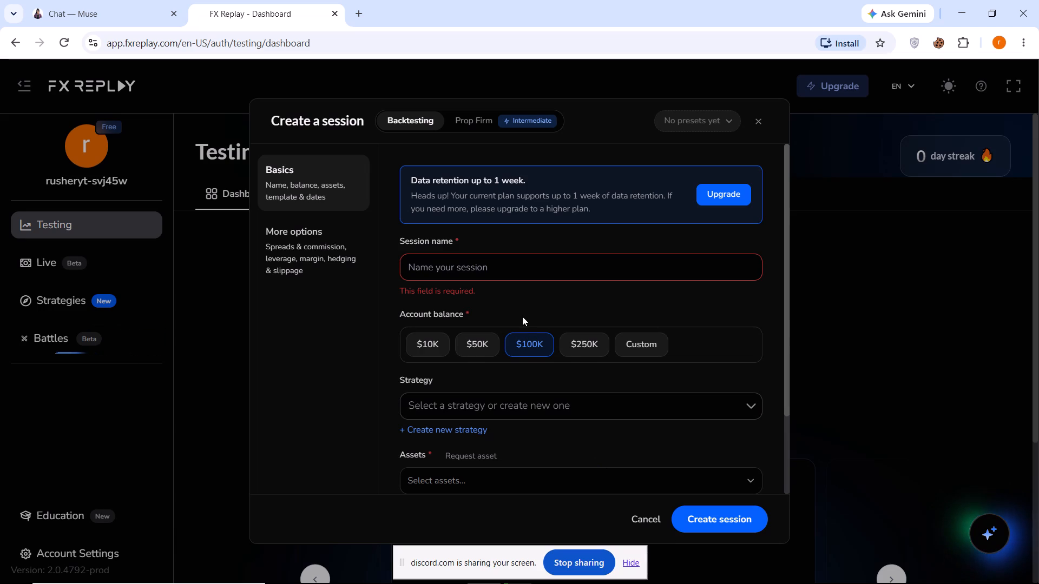
# Name the new backtesting session ELY and set its account balance to $10K.
pyautogui.click(509, 263)
pyautogui.write('ELY')
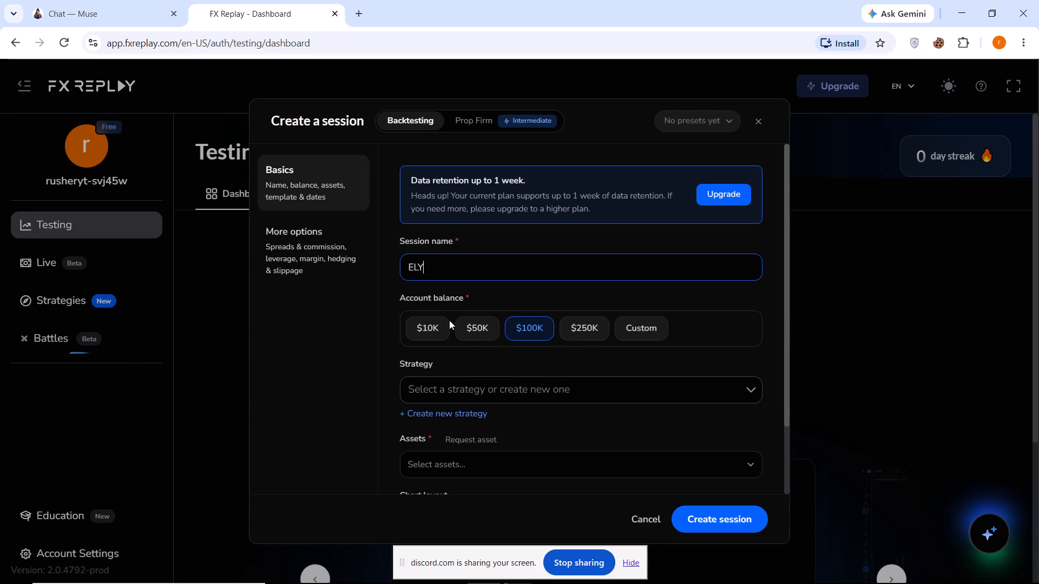
pyautogui.click(435, 328)
pyautogui.click(476, 393)
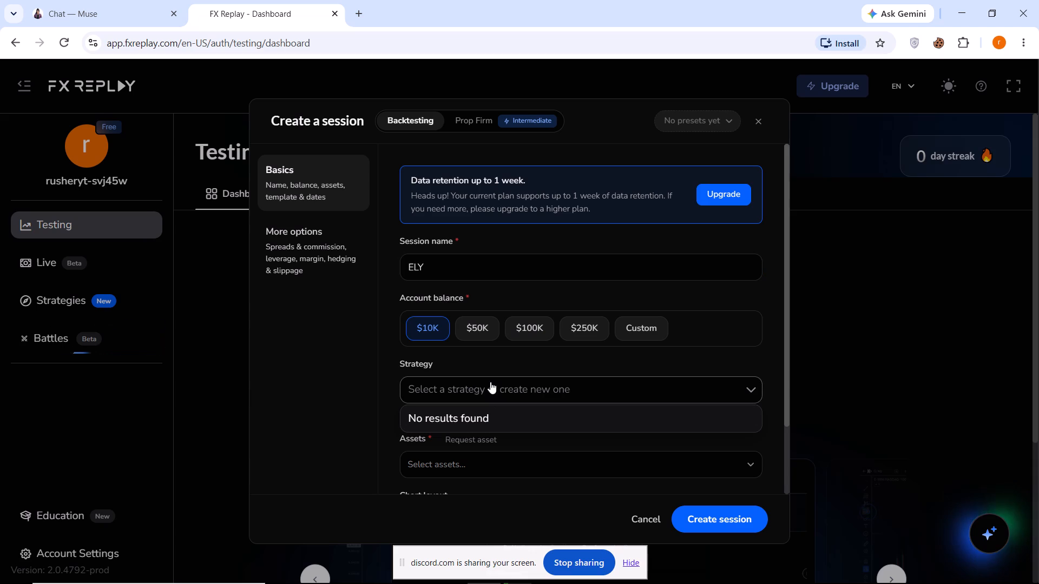
# Search the session assets for XAUUSD and select the Pepperstone Gold / US Dollar entry.
pyautogui.scroll(-3, 490, 382)
pyautogui.click(483, 380)
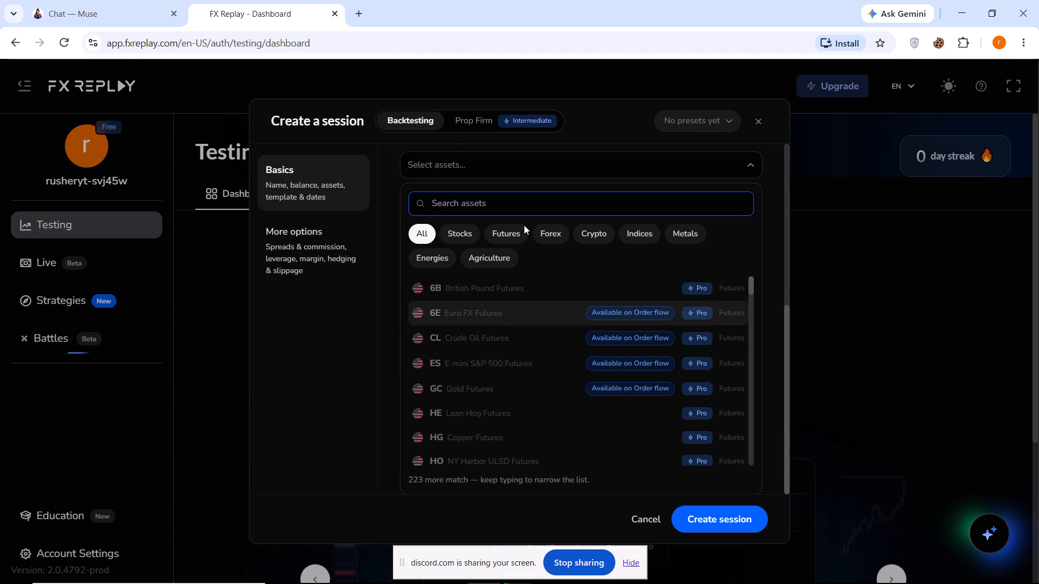
pyautogui.write('XAUD')
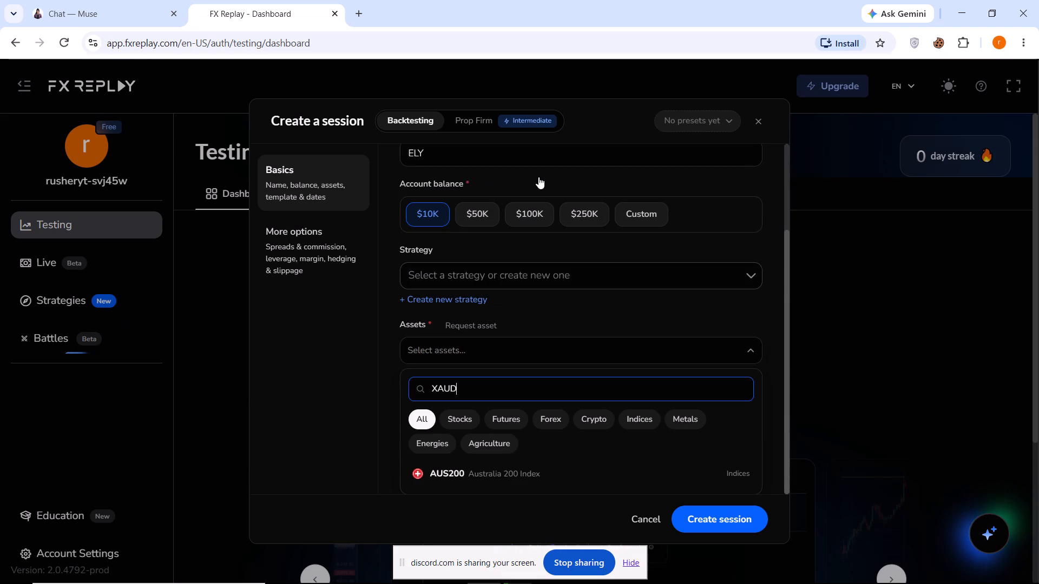
pyautogui.press('BackSpace')
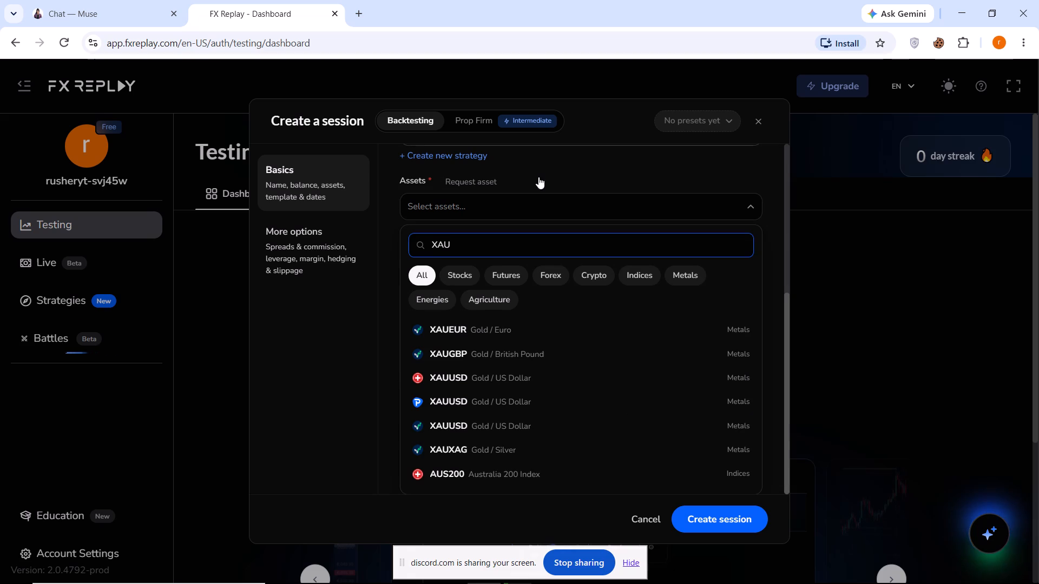
pyautogui.write('US')
pyautogui.press('d')
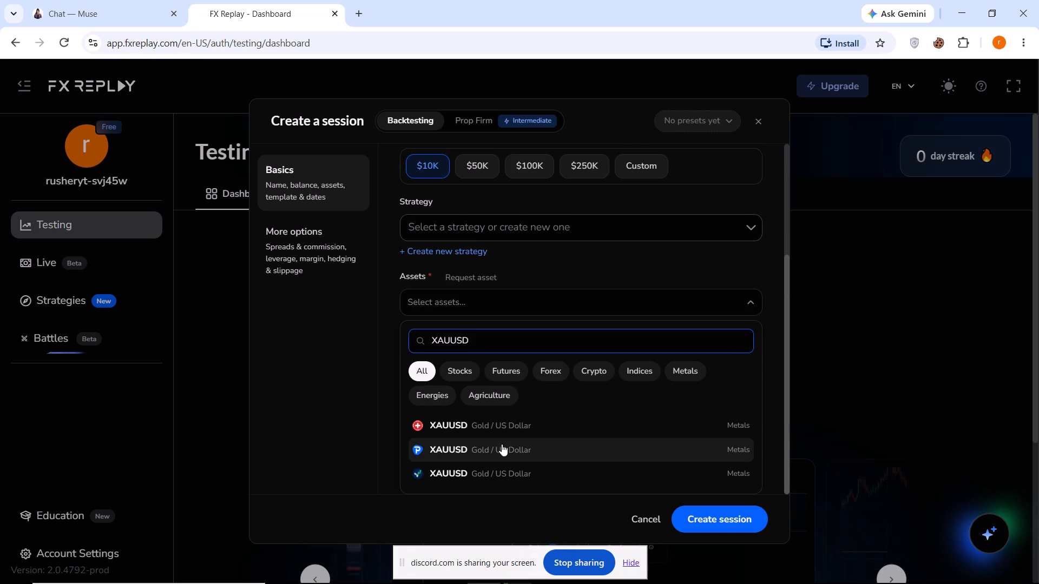
pyautogui.scroll(-1, 529, 431)
pyautogui.scroll(1, 529, 431)
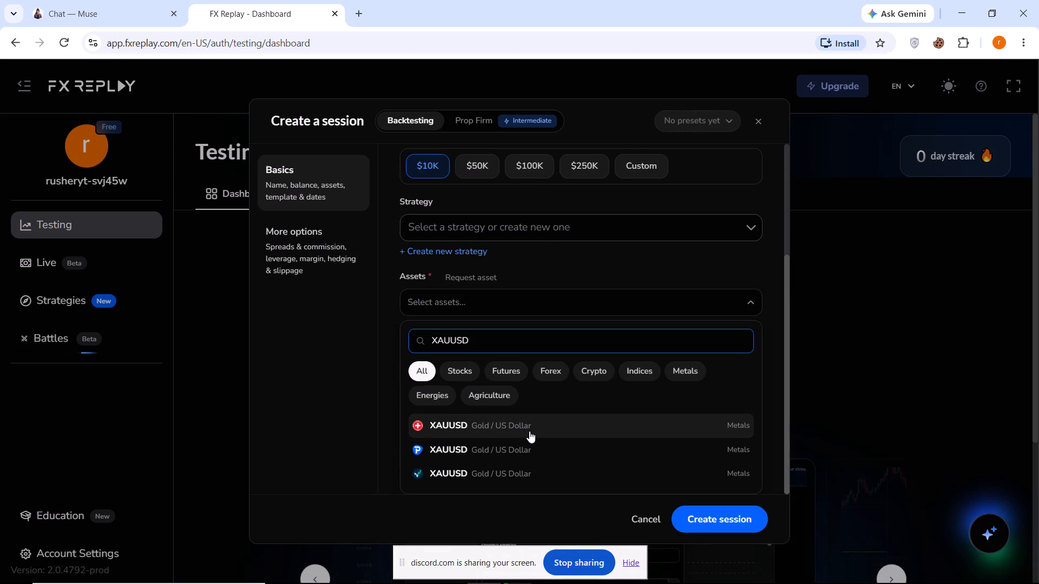
pyautogui.scroll(1, 529, 431)
pyautogui.scroll(-2, 529, 431)
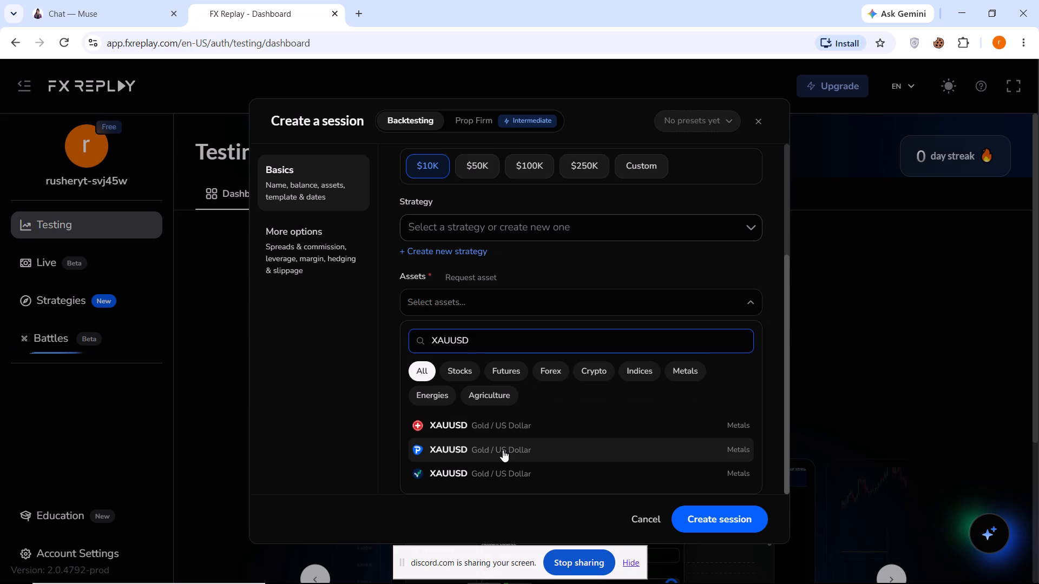
pyautogui.click(503, 450)
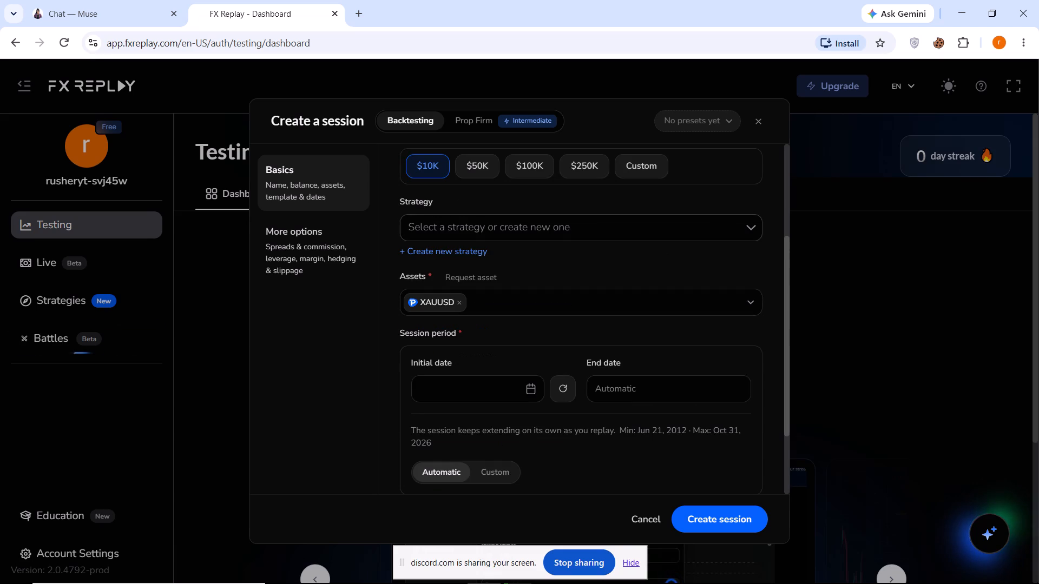
# Set the session's initial date to 10/01/2026 21:32 and create the session.
pyautogui.click(534, 394)
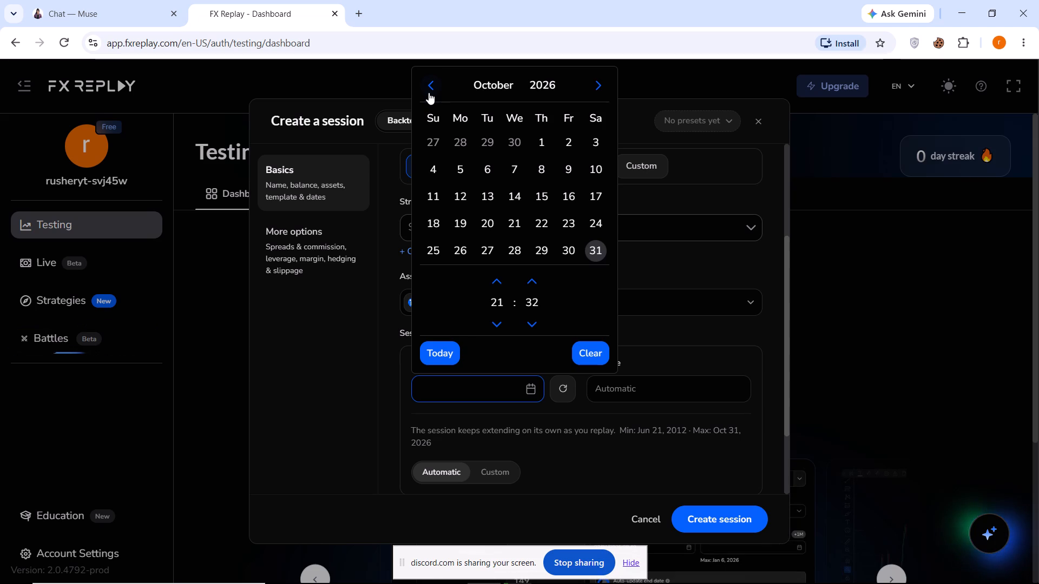
pyautogui.click(533, 142)
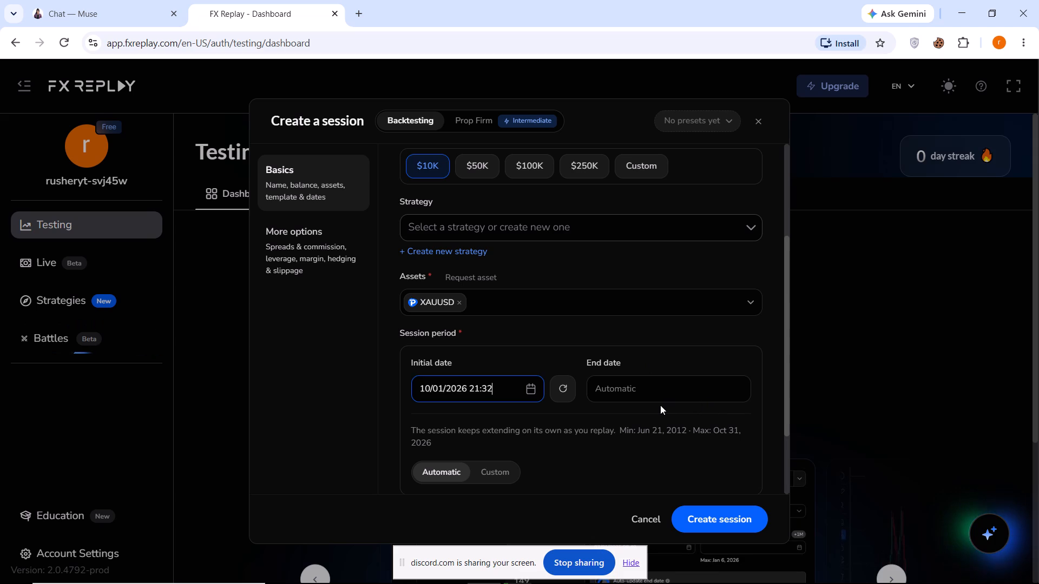
pyautogui.scroll(-2, 660, 405)
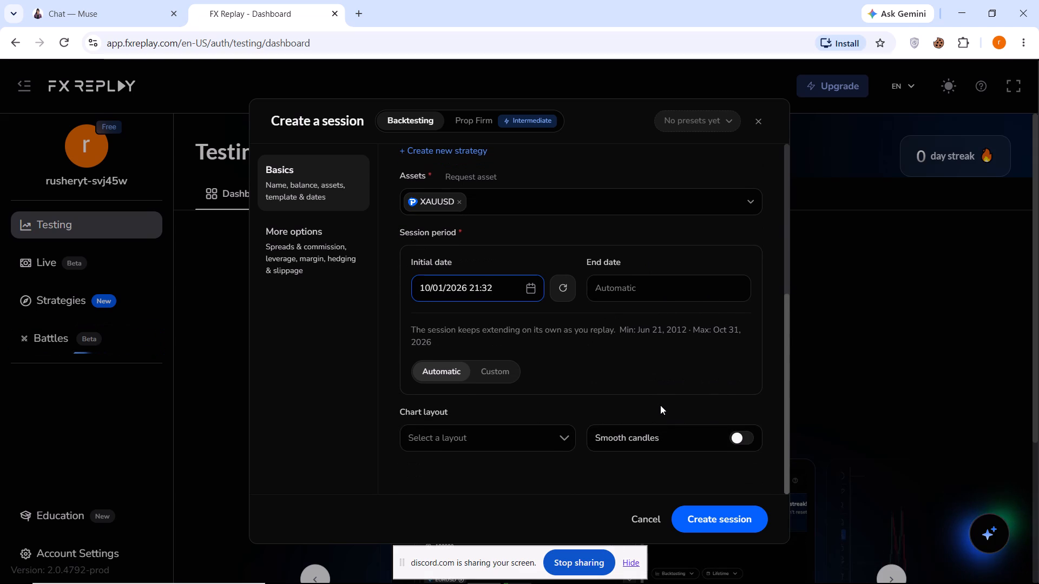
pyautogui.scroll(-2, 660, 405)
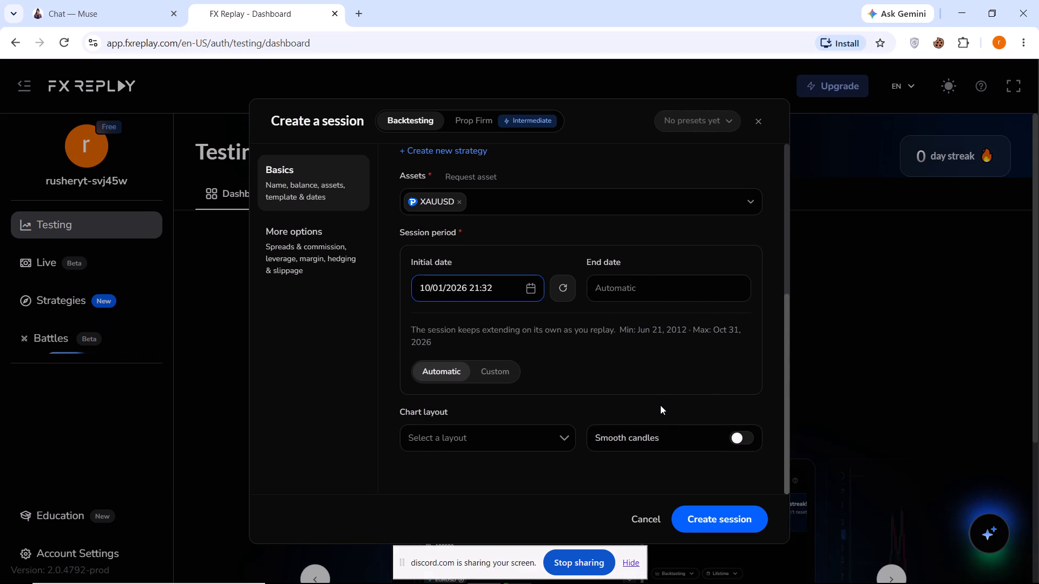
pyautogui.click(709, 518)
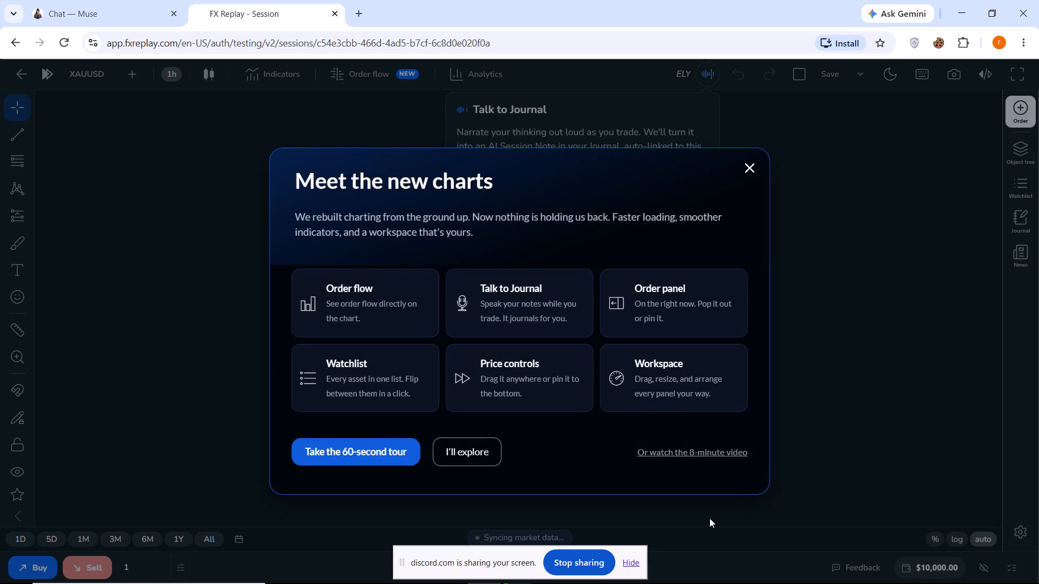
# Dismiss the new charts introduction, choosing to explore alone, and close the Talk to Journal tip.
pyautogui.click(473, 454)
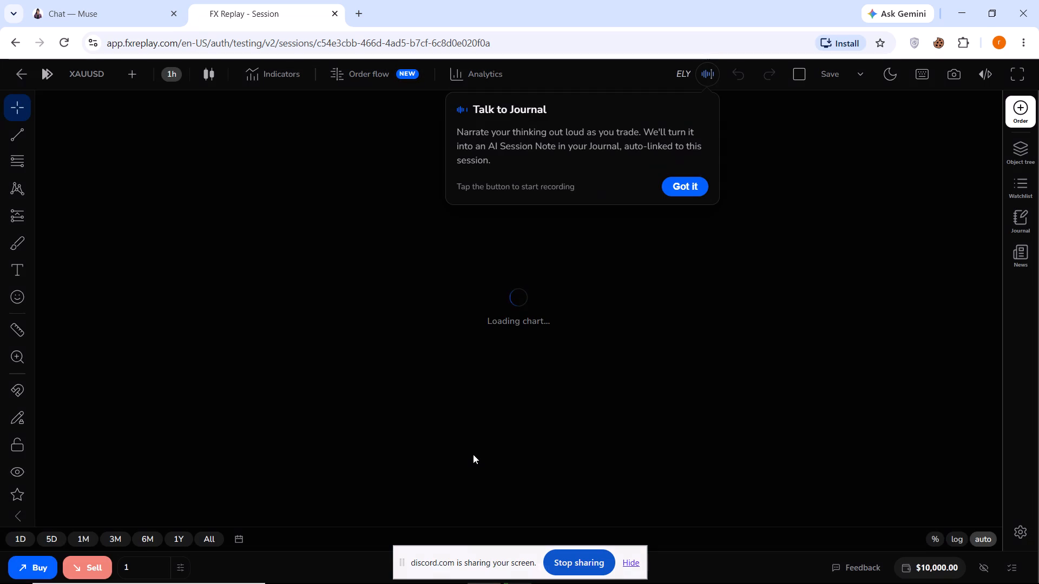
pyautogui.click(688, 182)
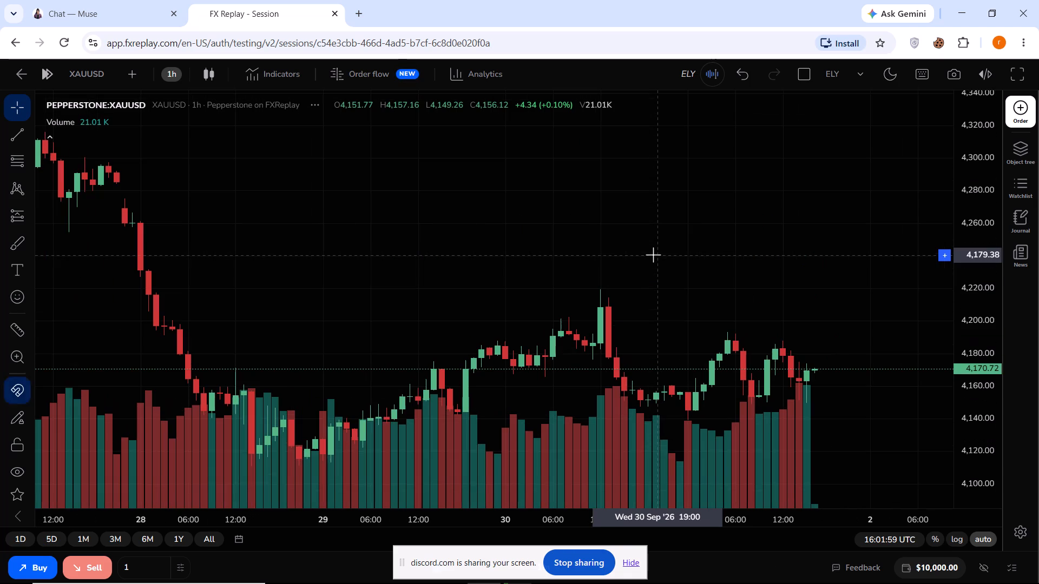
# Remove the Volume indicator from the XAUUSD chart.
pyautogui.click(81, 128)
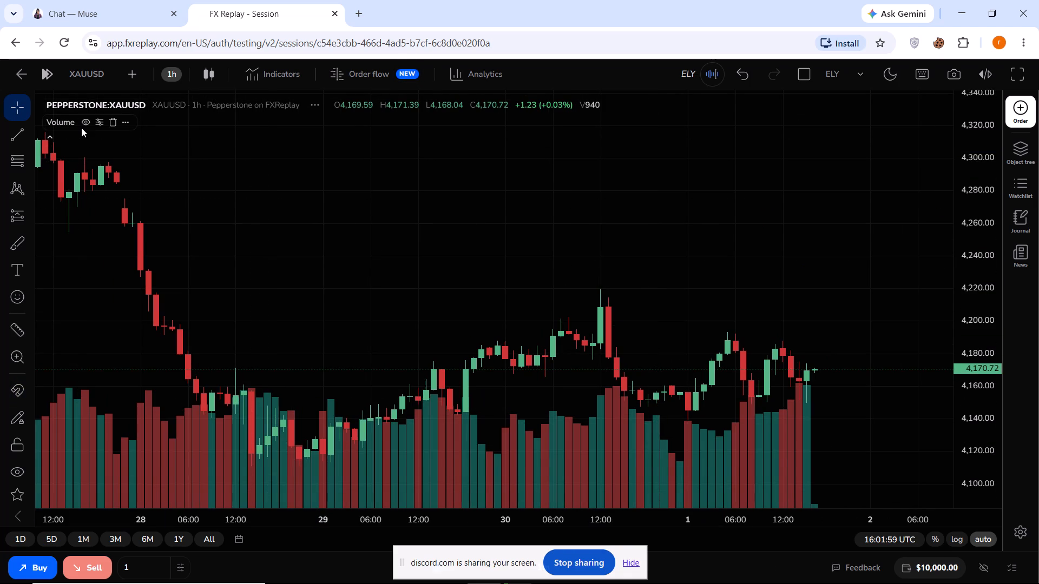
pyautogui.click(113, 123)
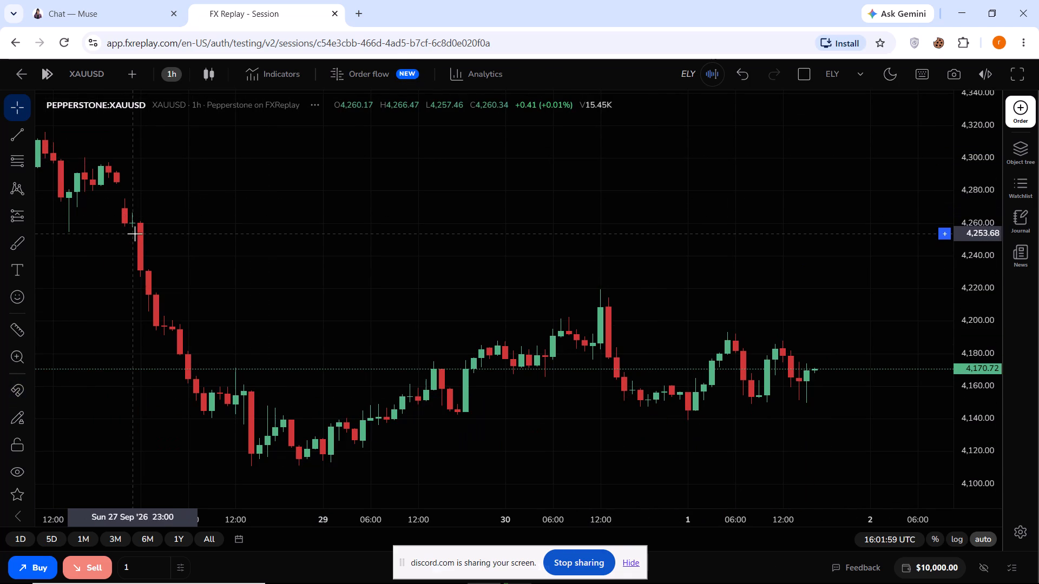
# In the chart's symbol settings, set the candle body colours to blue for rising and black for falling candles.
pyautogui.doubleClick(136, 234)
pyautogui.doubleClick(142, 236)
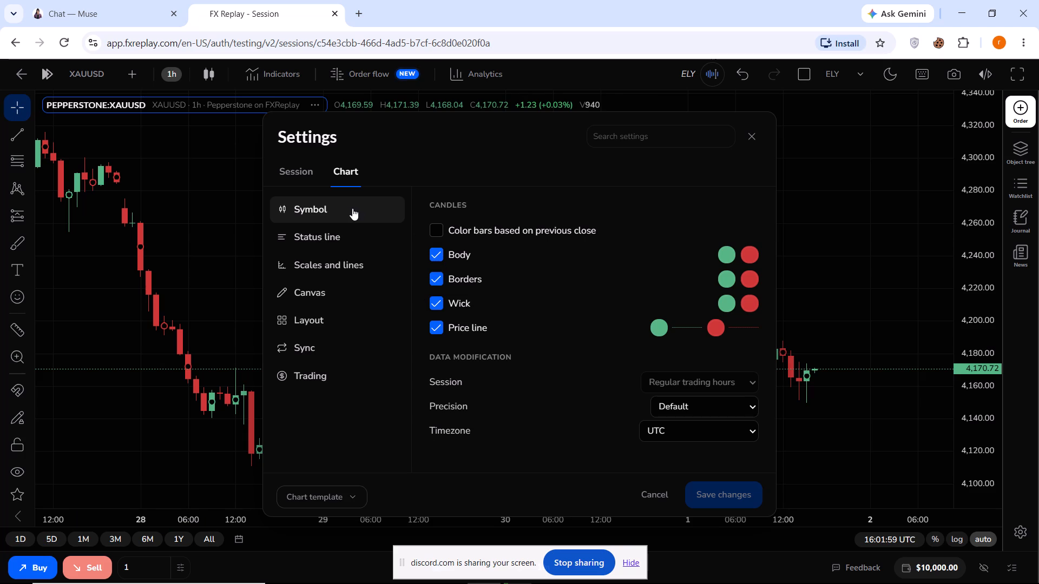
pyautogui.click(350, 208)
pyautogui.click(729, 254)
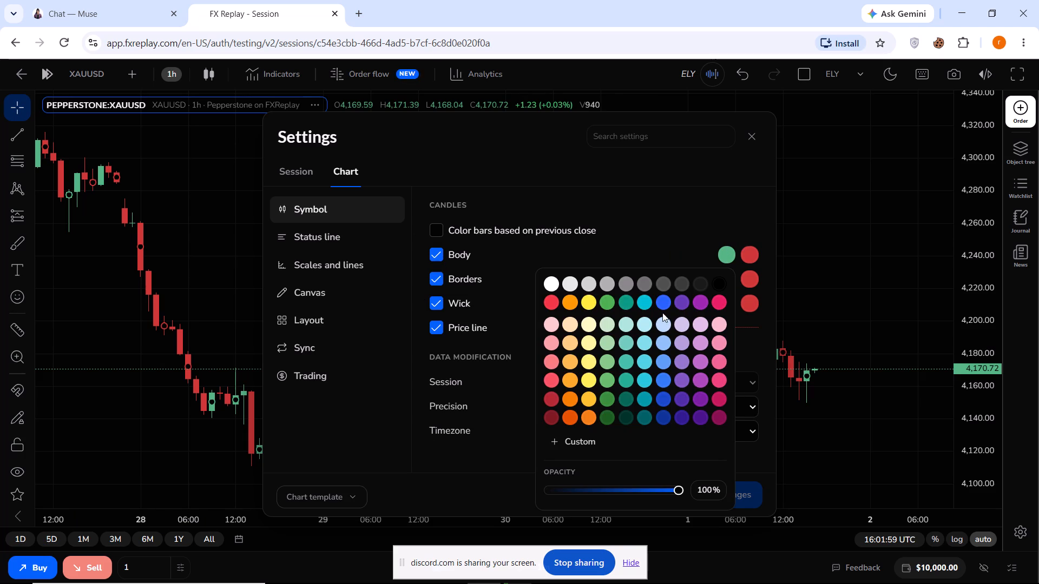
pyautogui.click(661, 380)
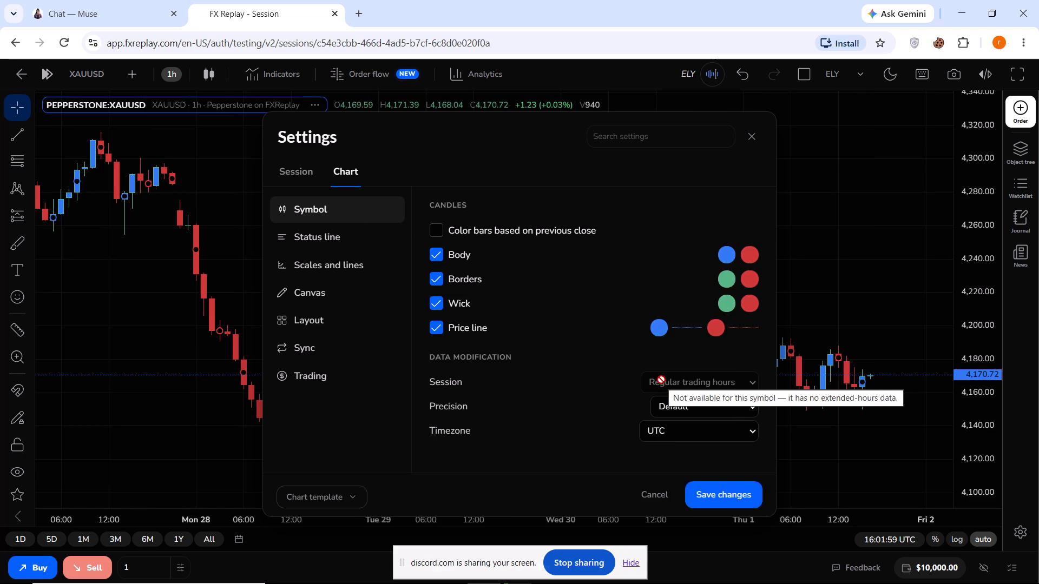
pyautogui.click(755, 249)
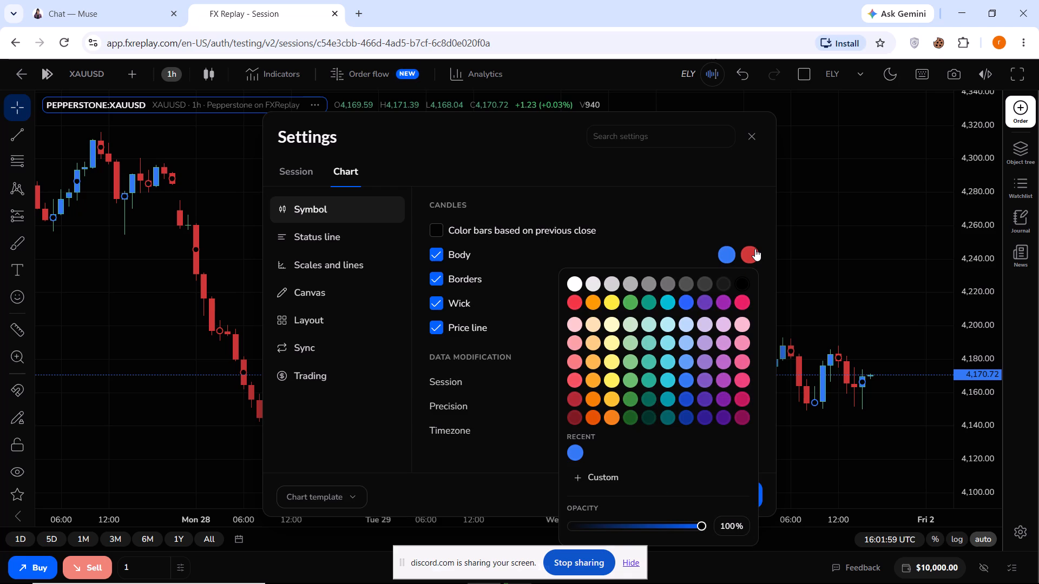
pyautogui.click(734, 291)
pyautogui.click(741, 287)
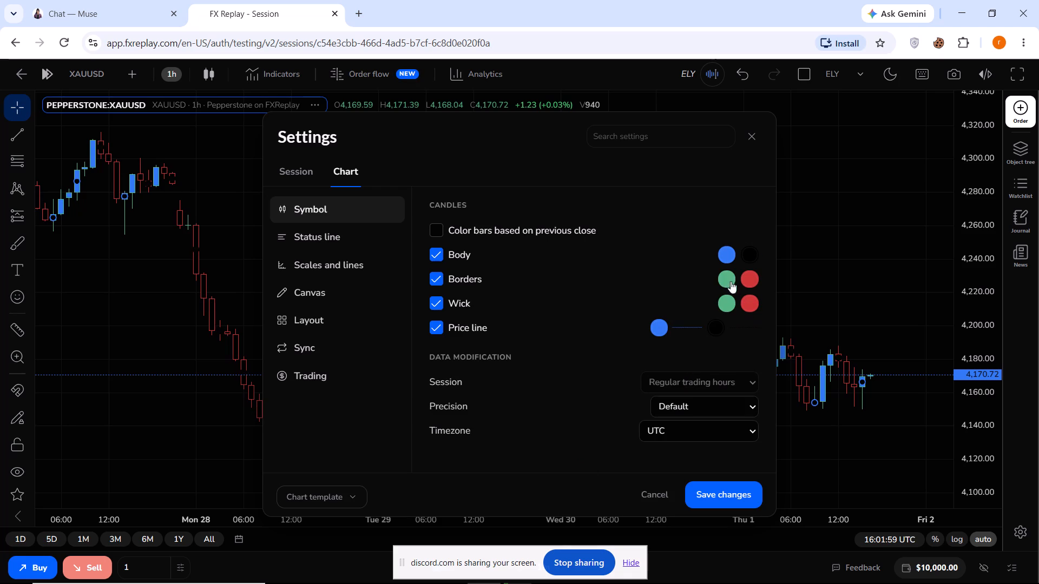
# Set the candle borders and wicks to black for both rising and falling candles.
pyautogui.click(745, 277)
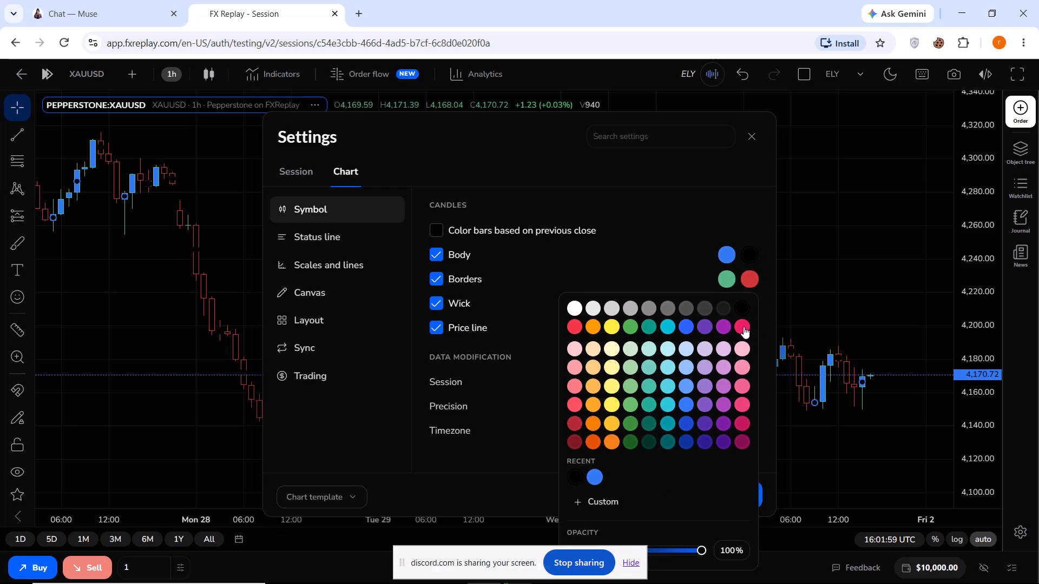
pyautogui.click(742, 314)
pyautogui.click(723, 279)
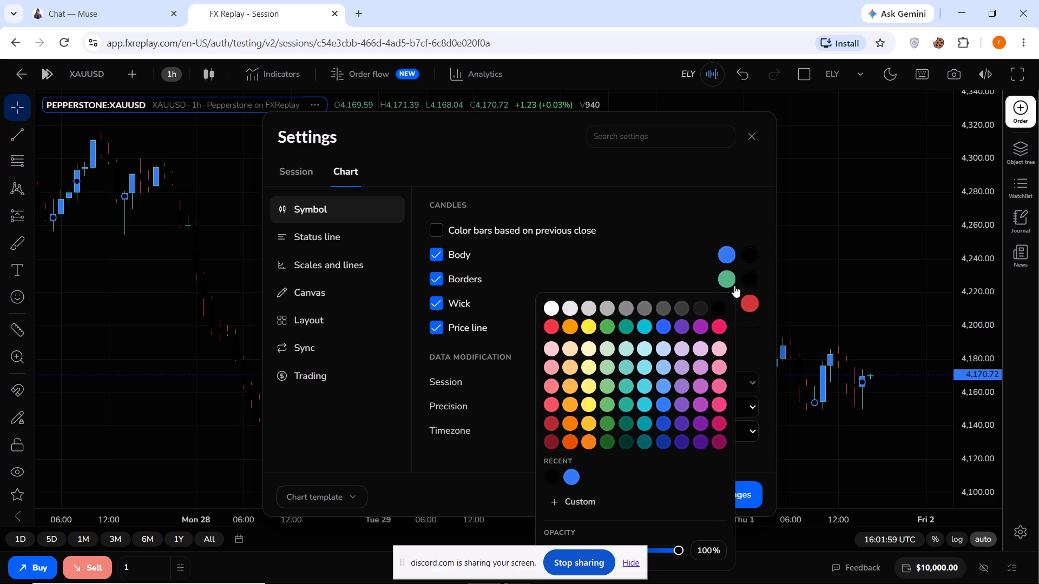
pyautogui.click(720, 307)
pyautogui.click(726, 307)
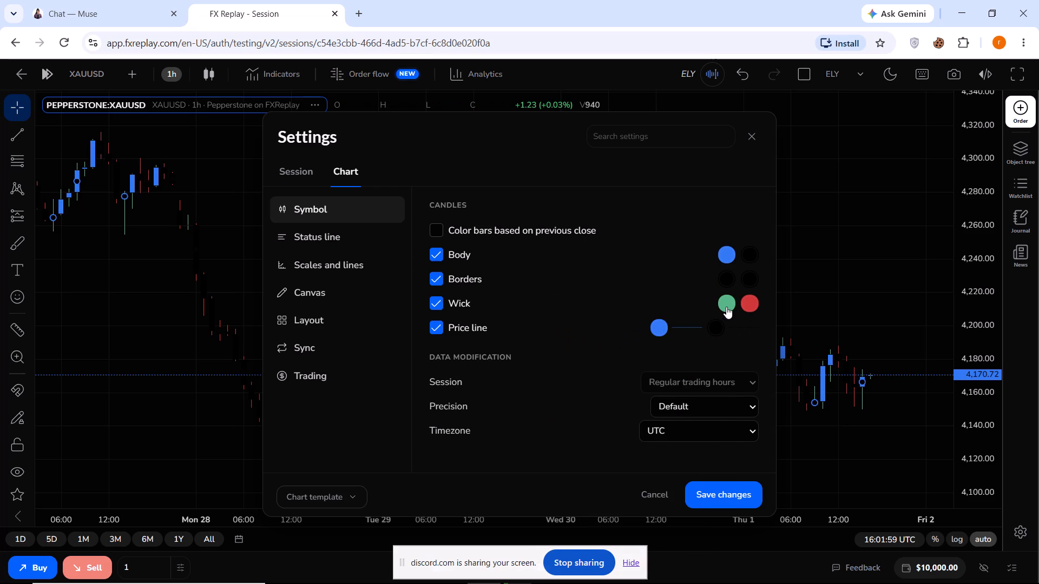
pyautogui.click(723, 330)
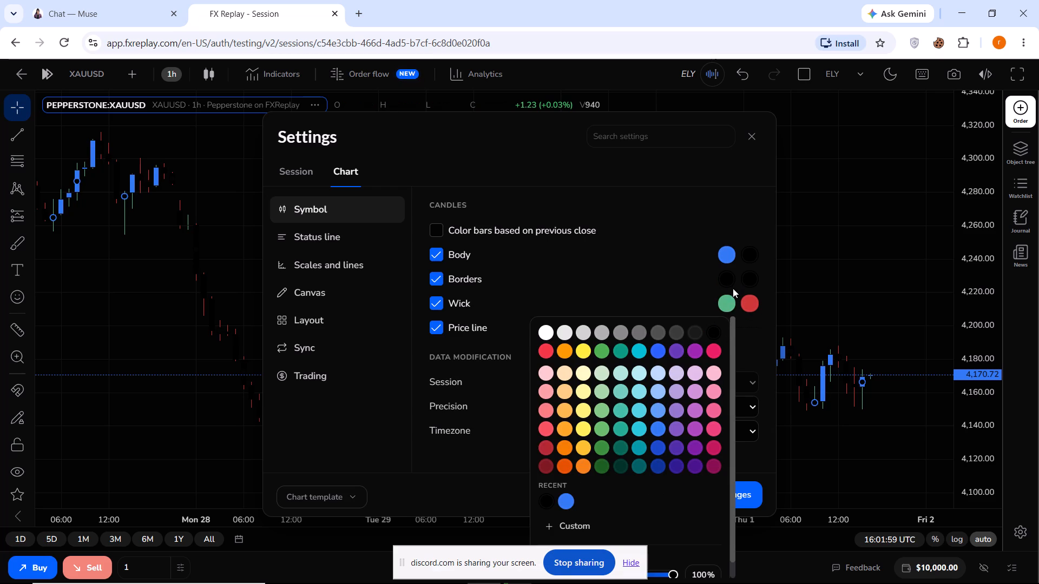
pyautogui.click(715, 332)
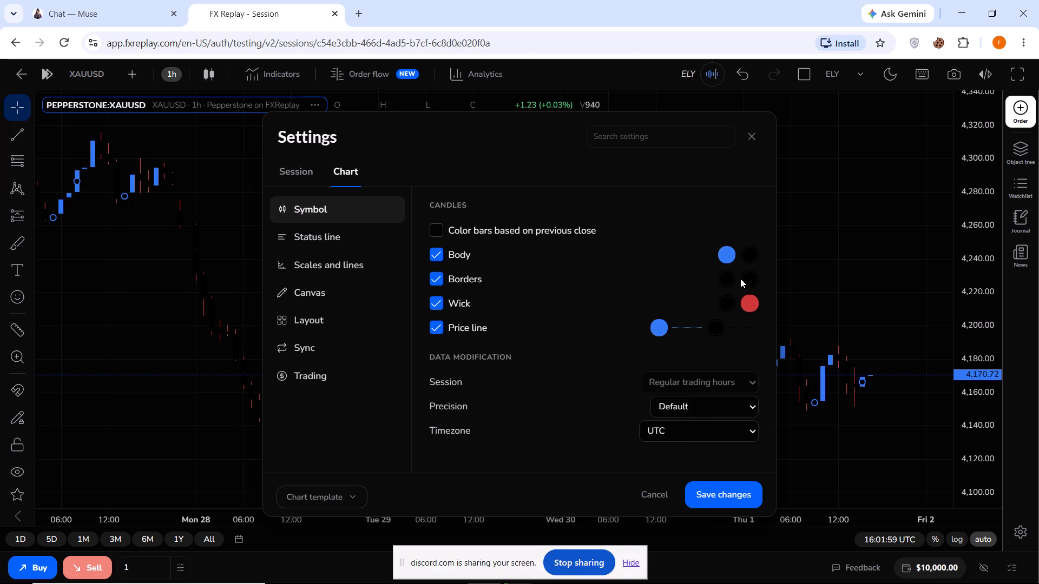
pyautogui.click(749, 298)
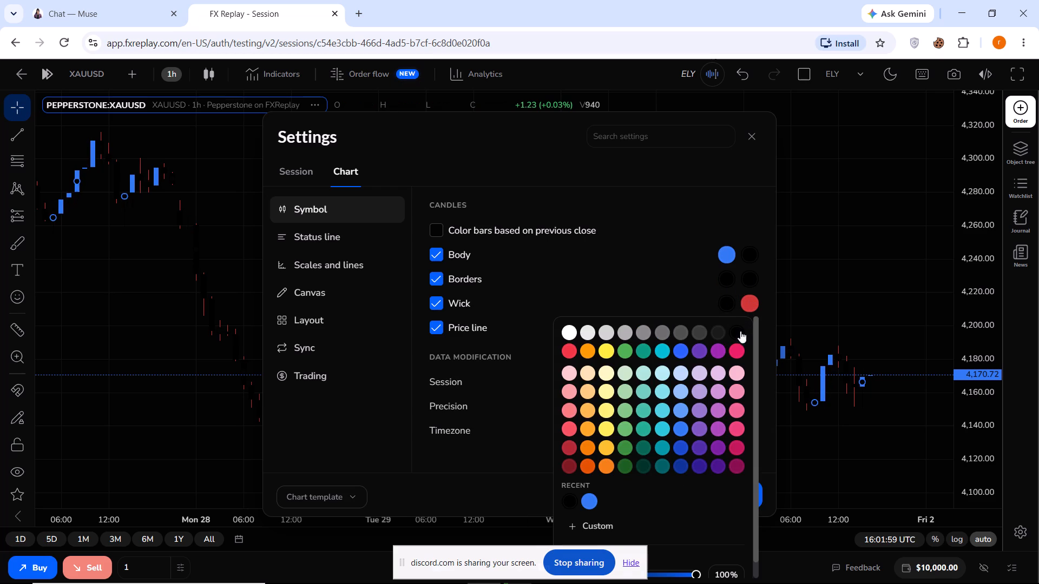
pyautogui.click(739, 334)
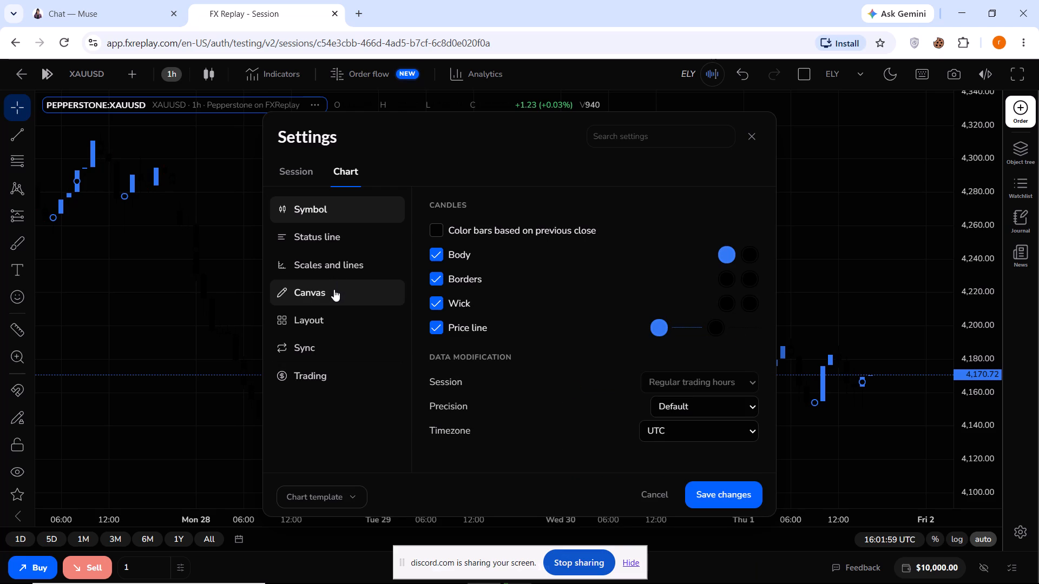
# Set the chart canvas's solid background colour to white.
pyautogui.click(334, 289)
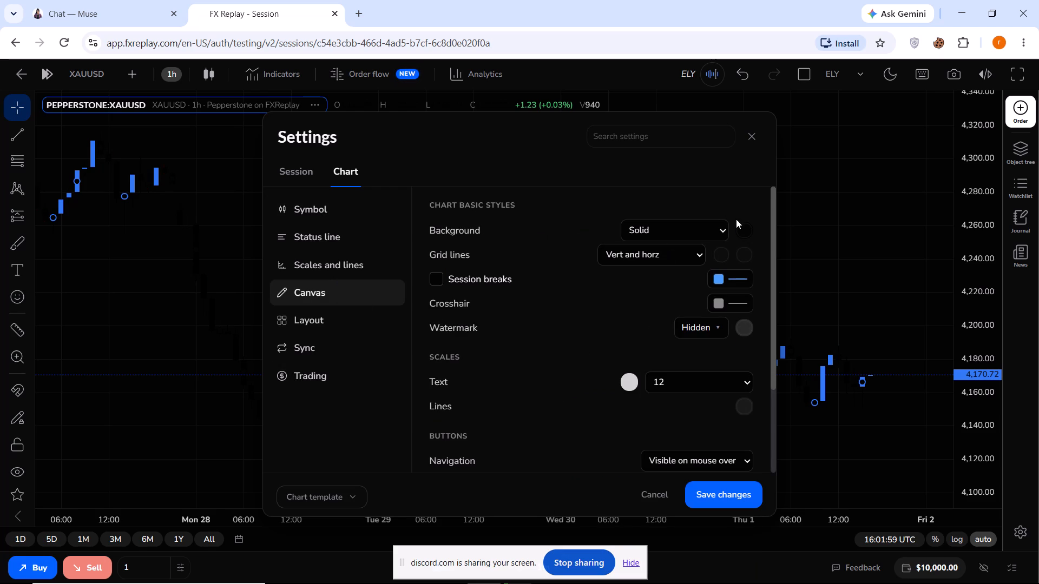
pyautogui.click(741, 227)
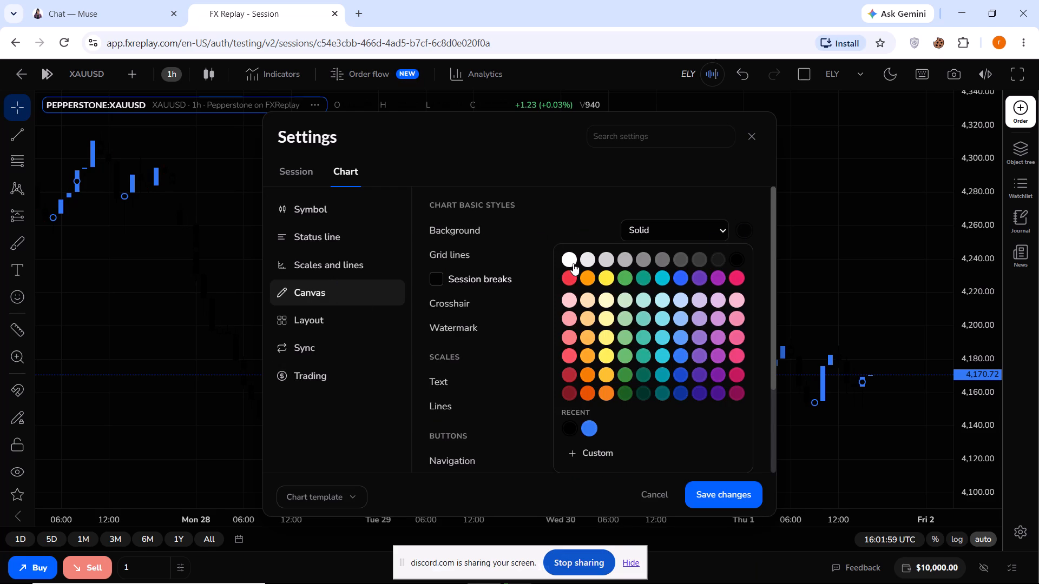
pyautogui.click(573, 263)
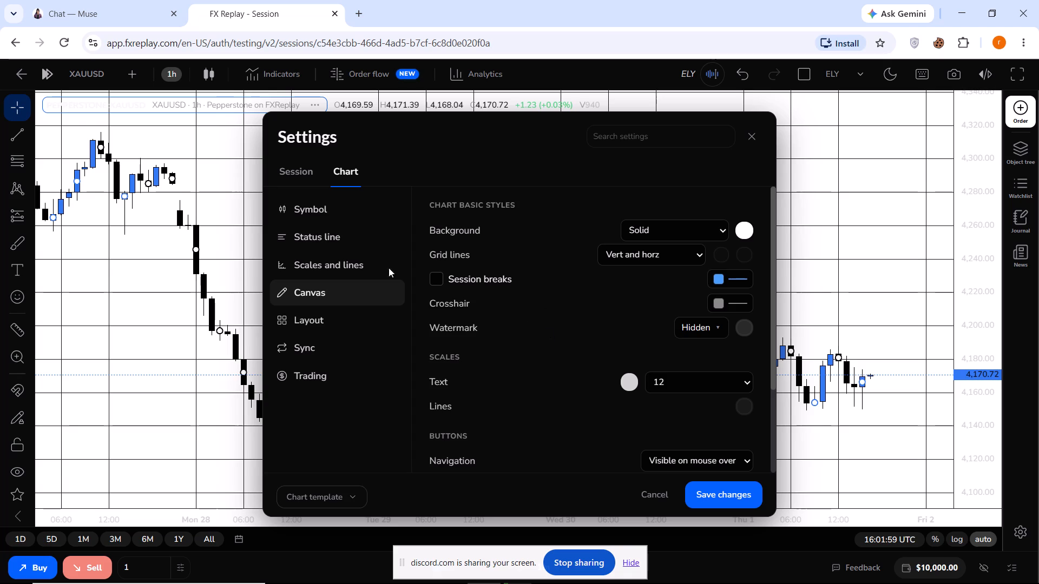
# Set the chart canvas's grid lines to None and save the chart settings.
pyautogui.click(331, 215)
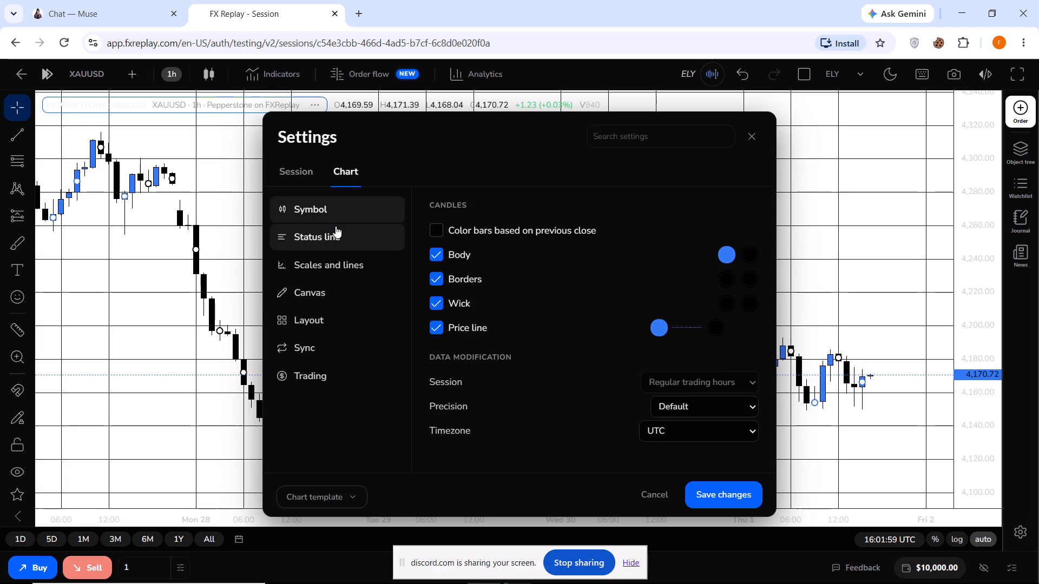
pyautogui.scroll(-2, 574, 410)
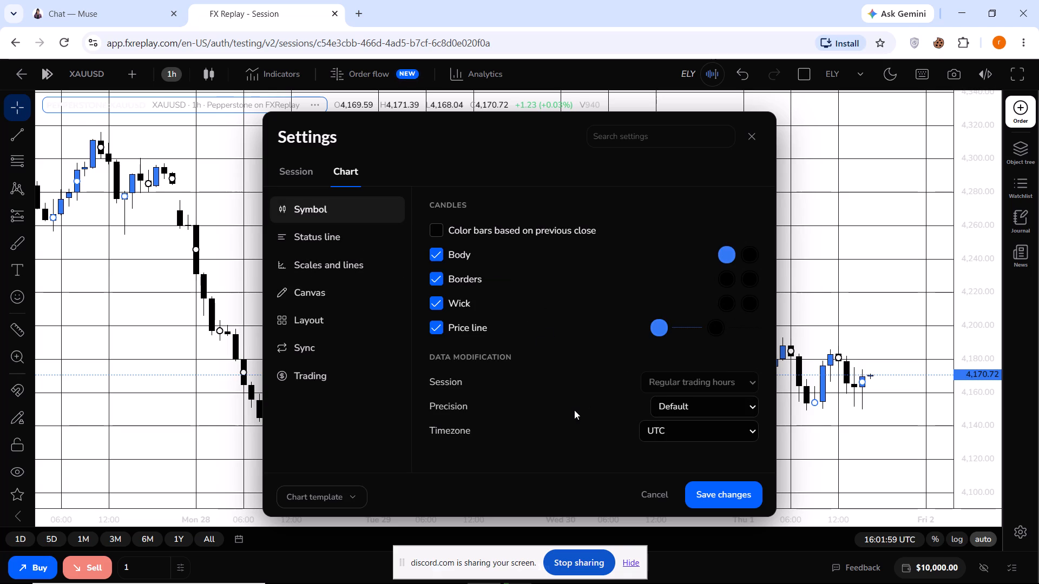
pyautogui.click(331, 239)
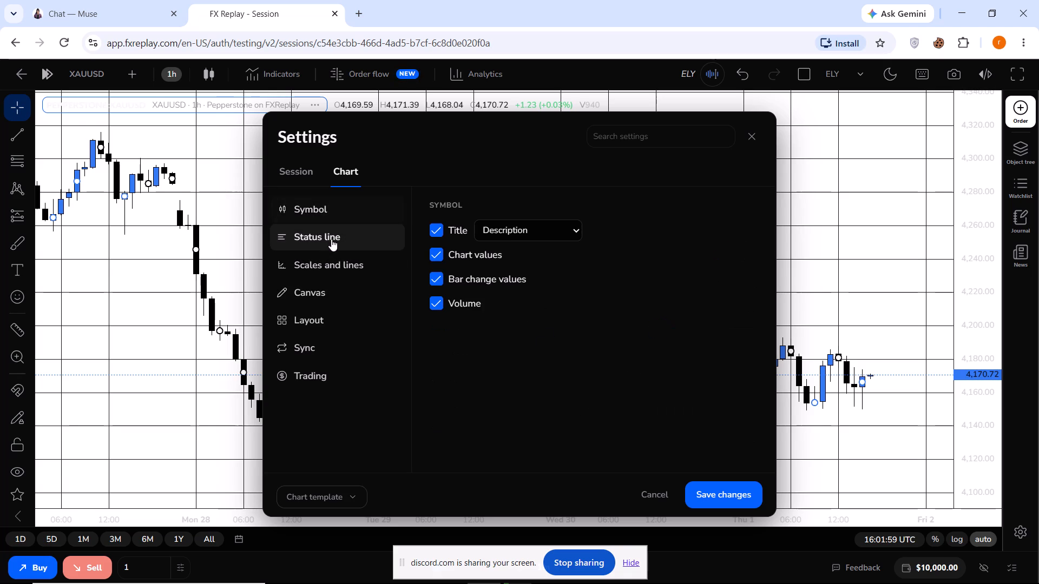
pyautogui.click(340, 256)
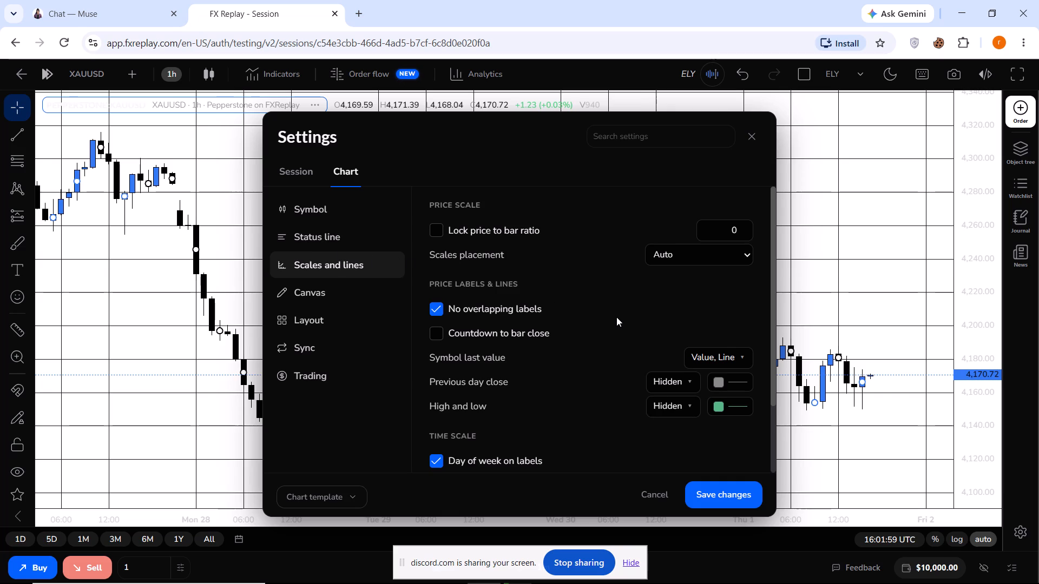
pyautogui.scroll(-5, 616, 317)
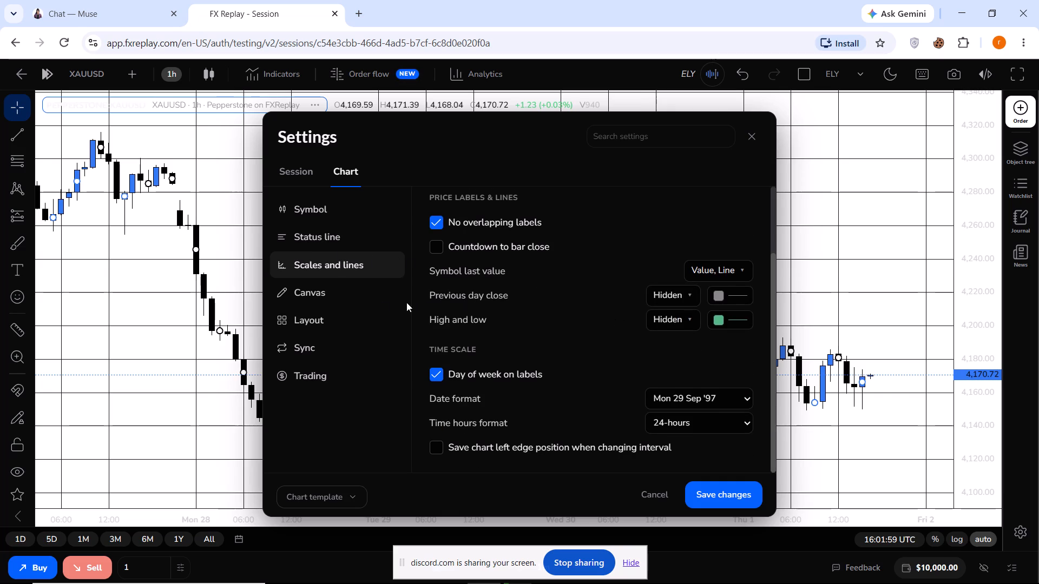
pyautogui.click(370, 302)
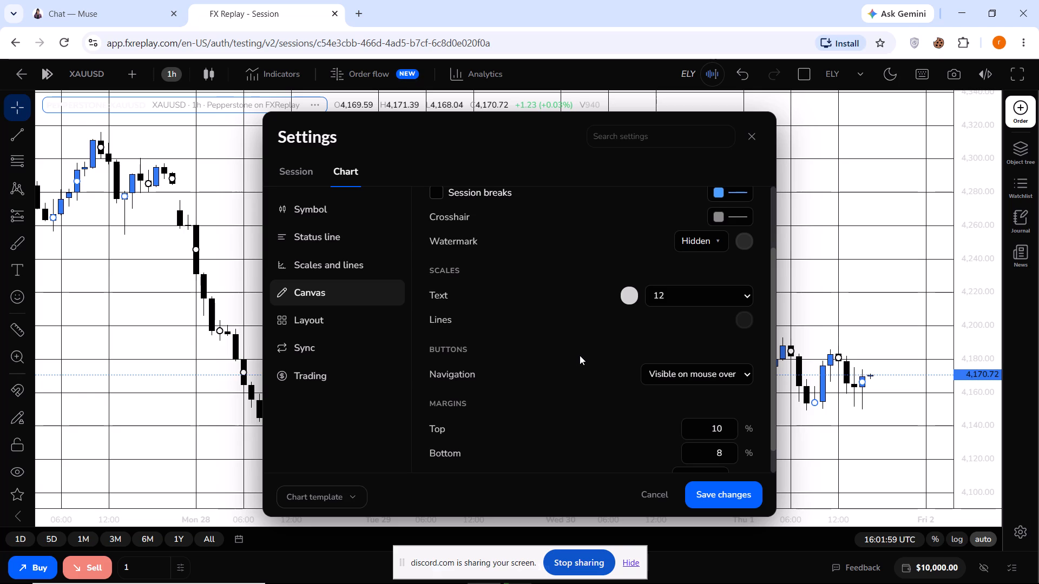
pyautogui.scroll(2, 595, 250)
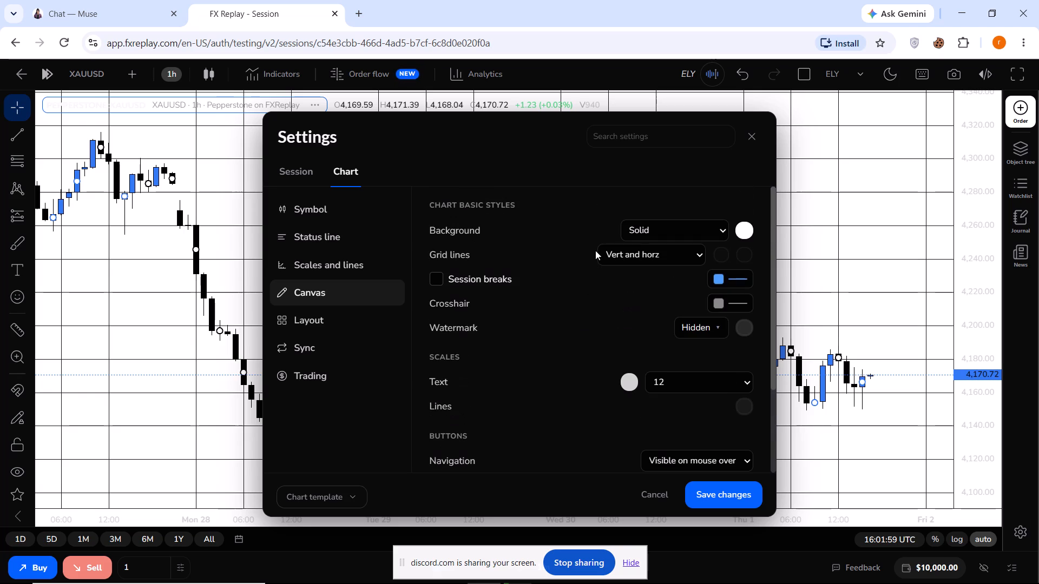
pyautogui.scroll(1, 595, 250)
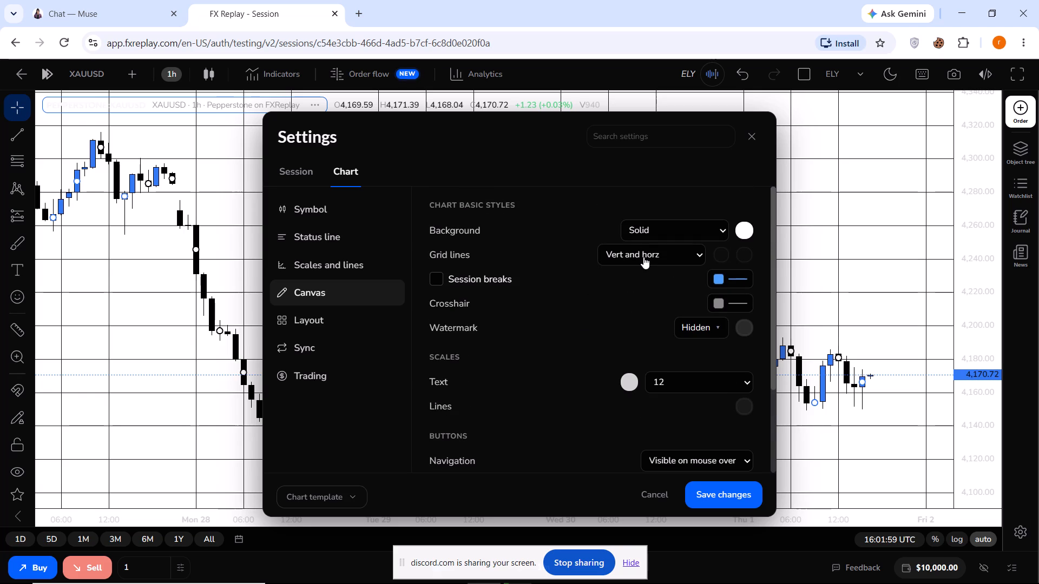
pyautogui.click(643, 257)
pyautogui.click(643, 257)
pyautogui.click(643, 257)
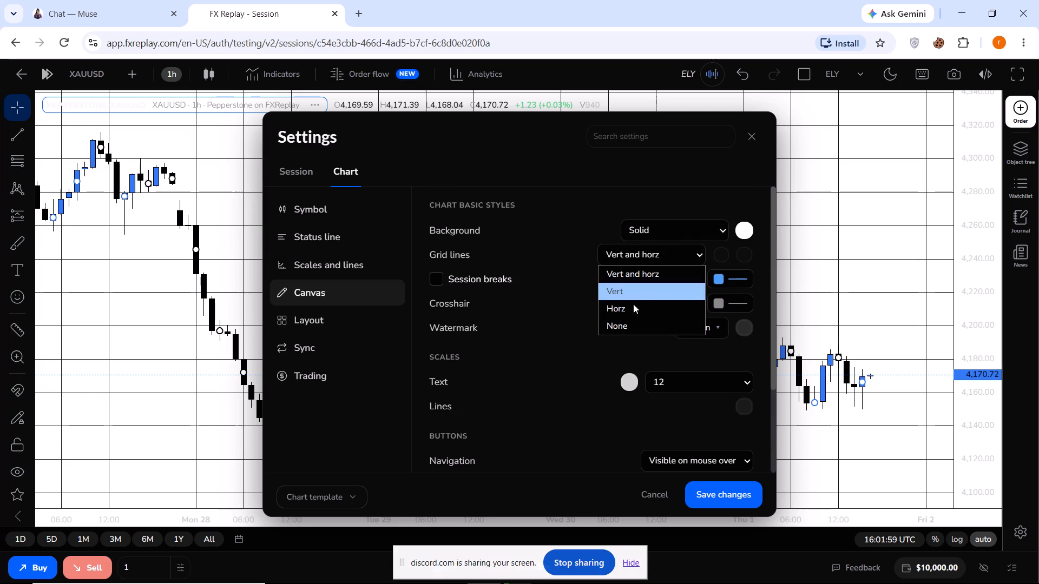
pyautogui.click(622, 324)
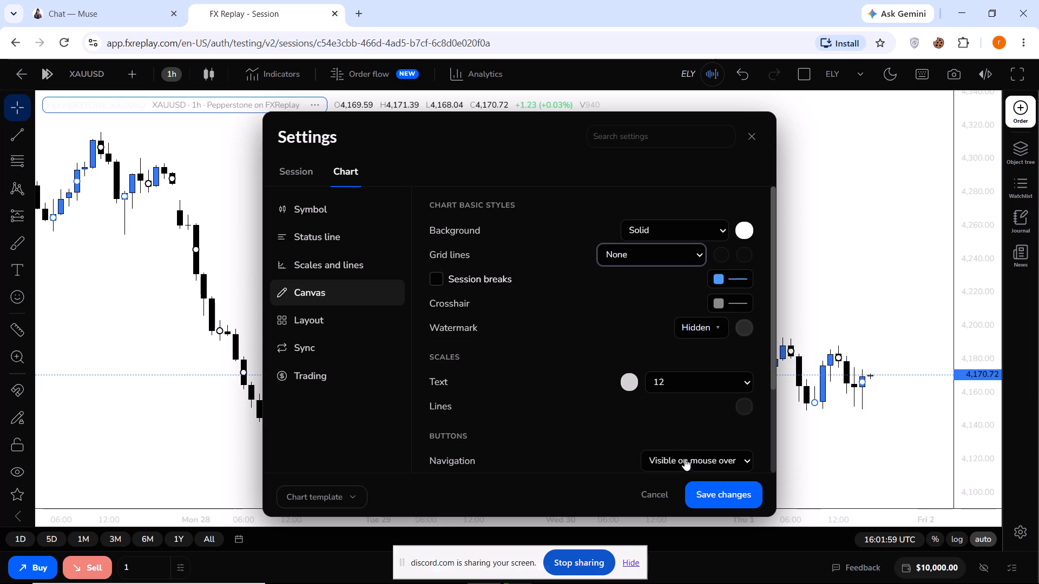
pyautogui.click(701, 494)
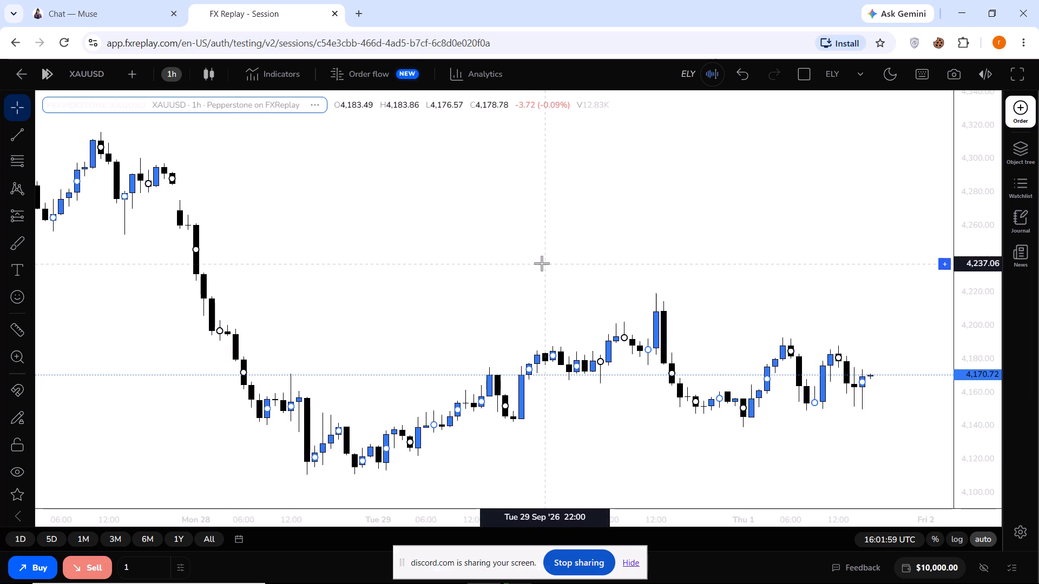
# Switch the XAUUSD chart to the 4-hour timeframe.
pyautogui.moveTo(422, 290); pyautogui.dragTo(562, 272)
pyautogui.moveTo(275, 283); pyautogui.dragTo(434, 276)
pyautogui.click(434, 276)
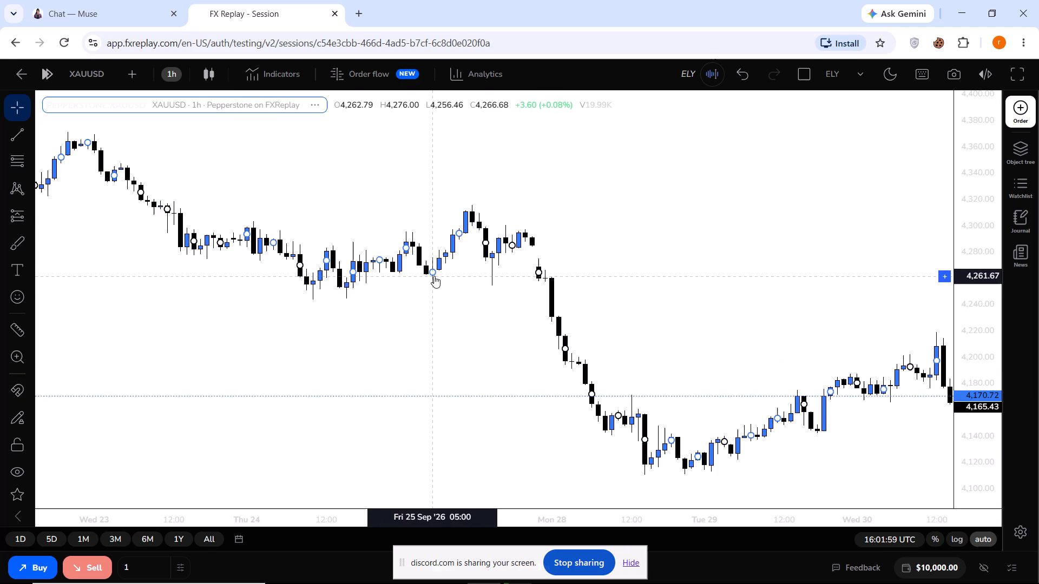
pyautogui.click(166, 74)
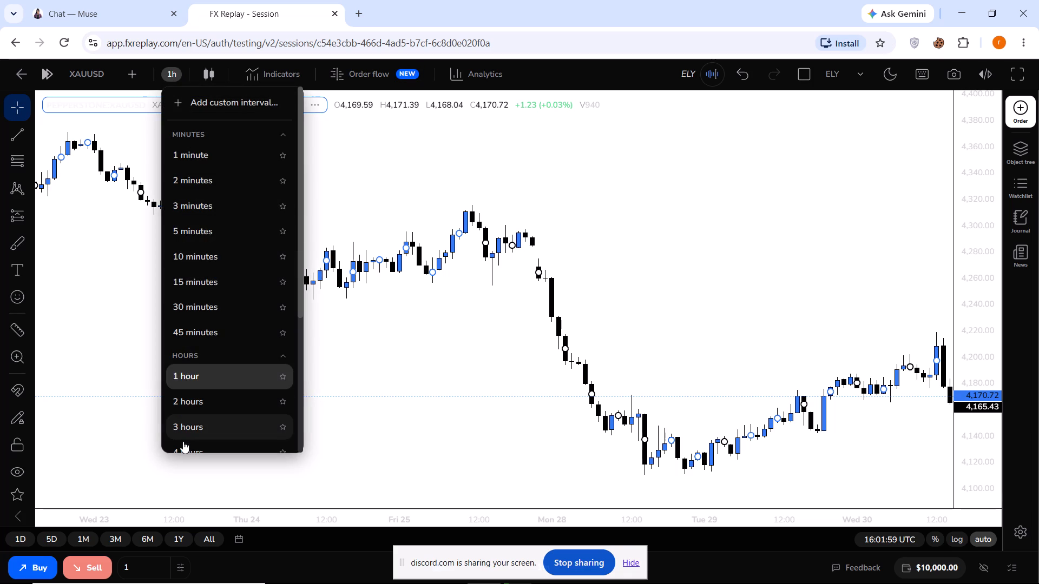
pyautogui.click(183, 442)
pyautogui.click(191, 446)
pyautogui.click(471, 412)
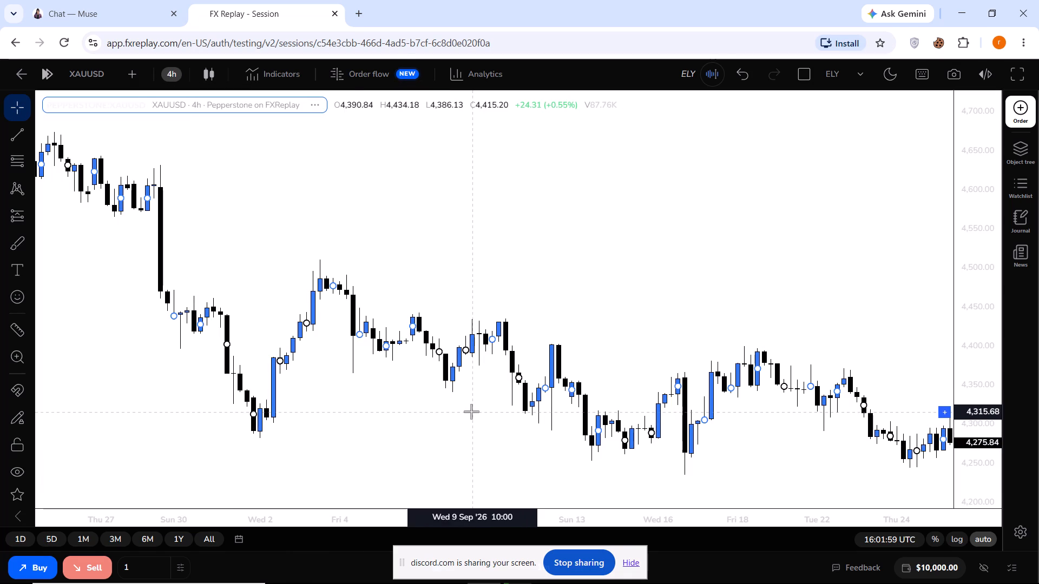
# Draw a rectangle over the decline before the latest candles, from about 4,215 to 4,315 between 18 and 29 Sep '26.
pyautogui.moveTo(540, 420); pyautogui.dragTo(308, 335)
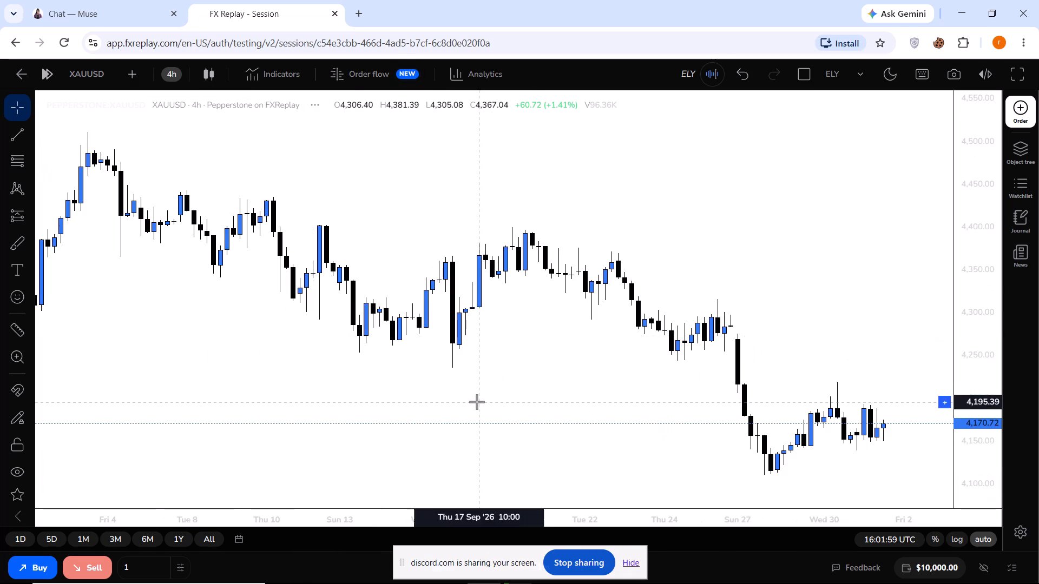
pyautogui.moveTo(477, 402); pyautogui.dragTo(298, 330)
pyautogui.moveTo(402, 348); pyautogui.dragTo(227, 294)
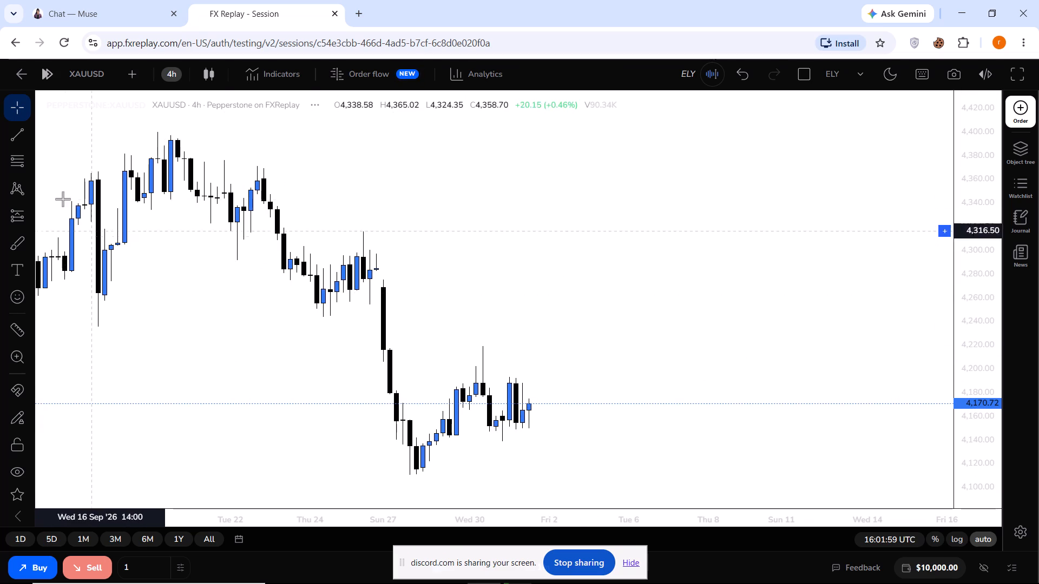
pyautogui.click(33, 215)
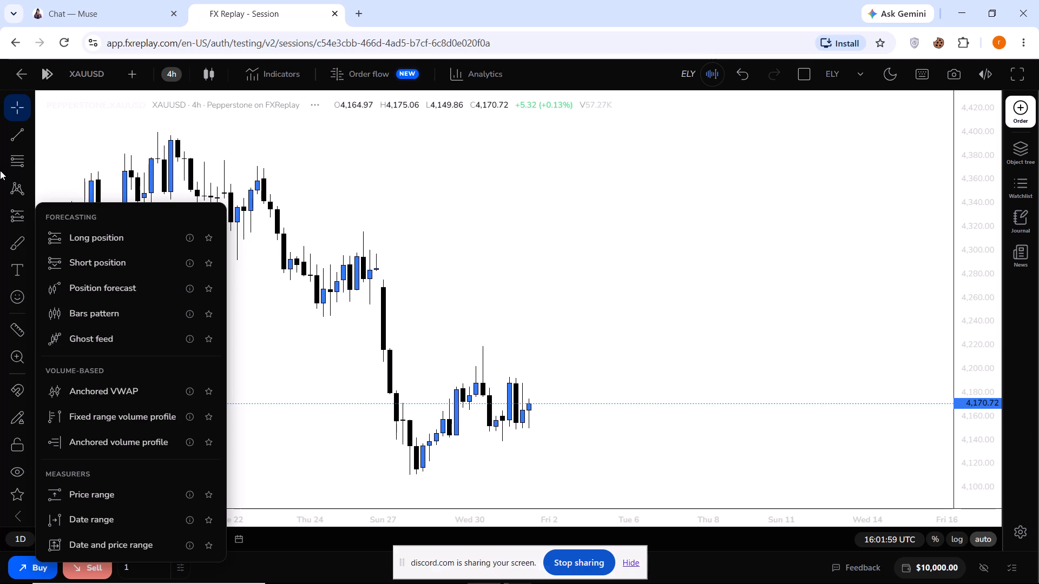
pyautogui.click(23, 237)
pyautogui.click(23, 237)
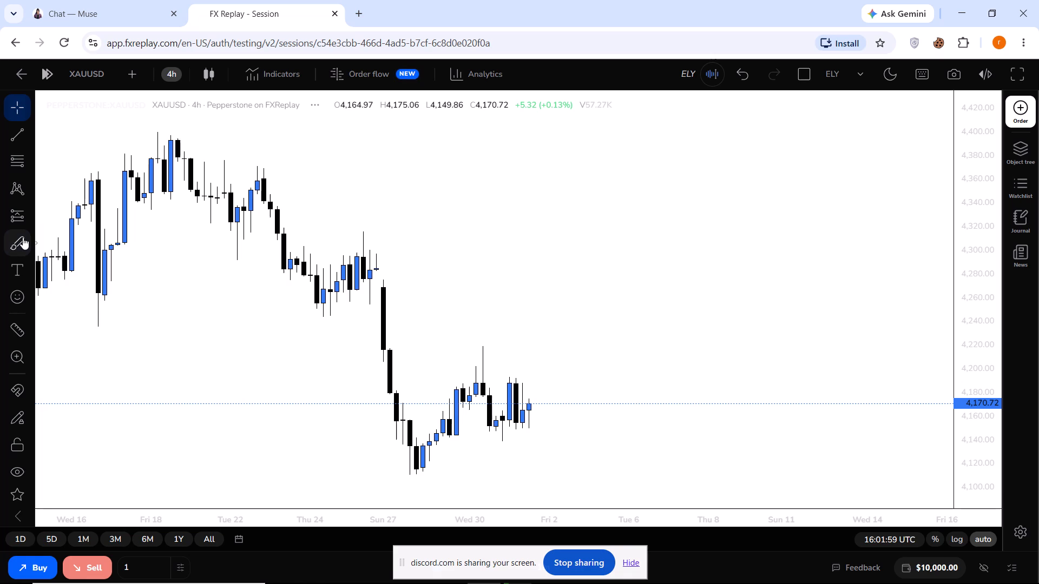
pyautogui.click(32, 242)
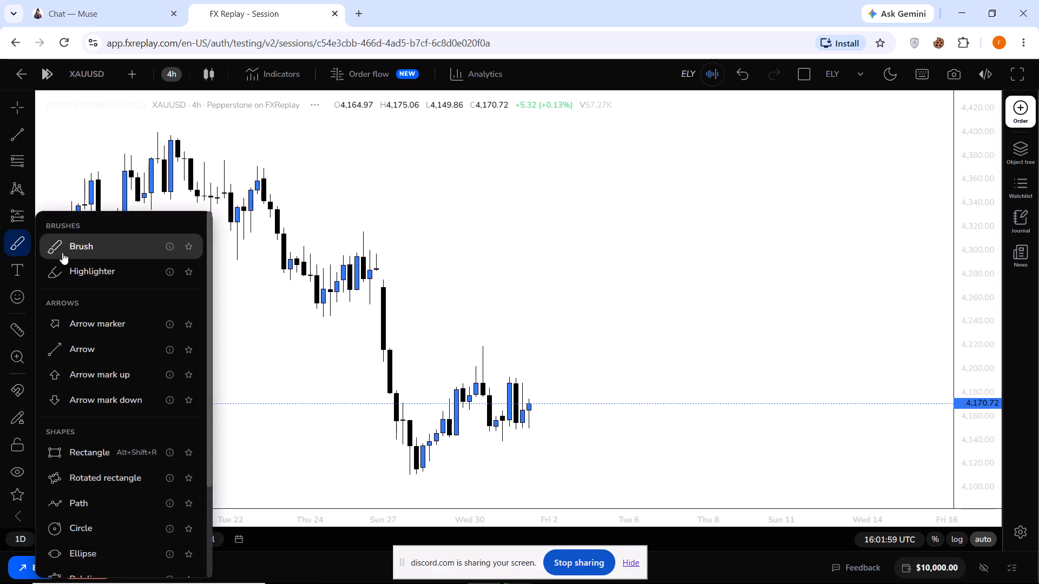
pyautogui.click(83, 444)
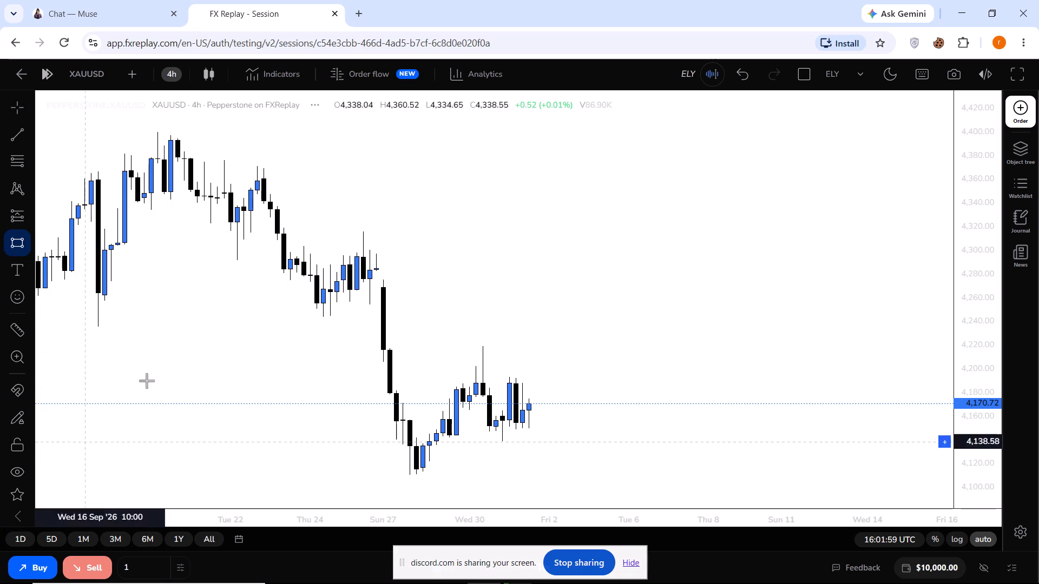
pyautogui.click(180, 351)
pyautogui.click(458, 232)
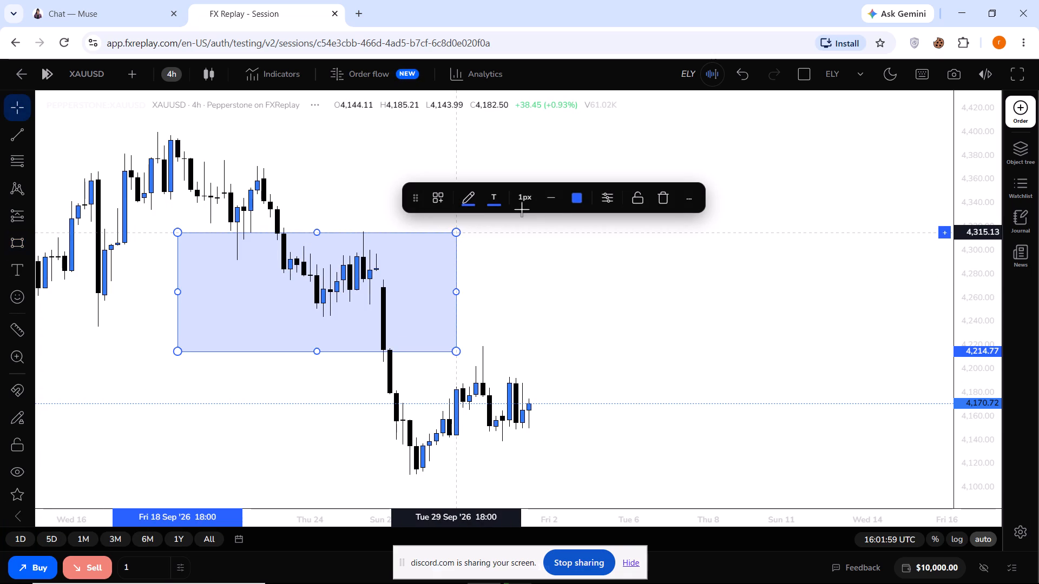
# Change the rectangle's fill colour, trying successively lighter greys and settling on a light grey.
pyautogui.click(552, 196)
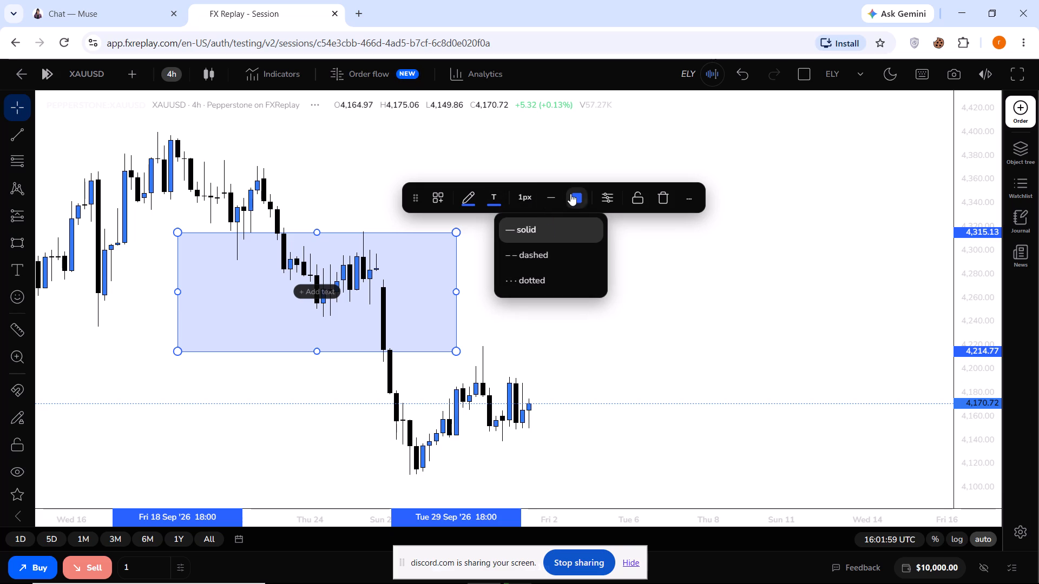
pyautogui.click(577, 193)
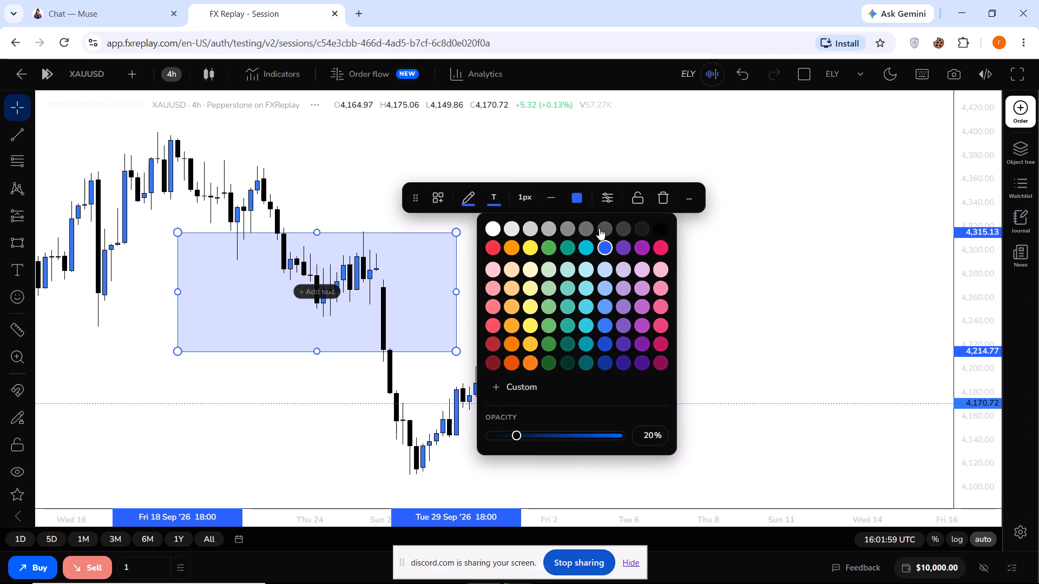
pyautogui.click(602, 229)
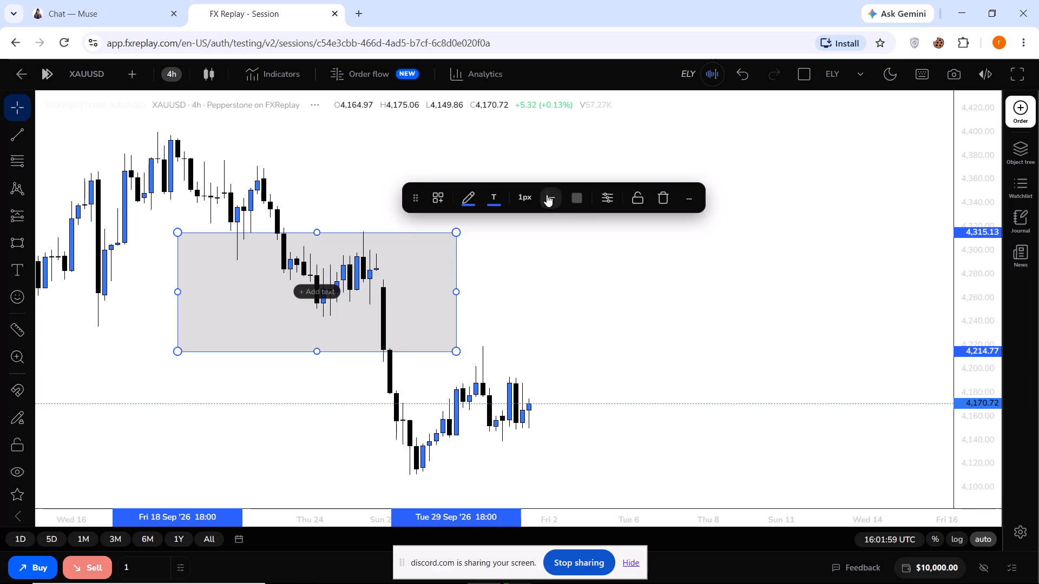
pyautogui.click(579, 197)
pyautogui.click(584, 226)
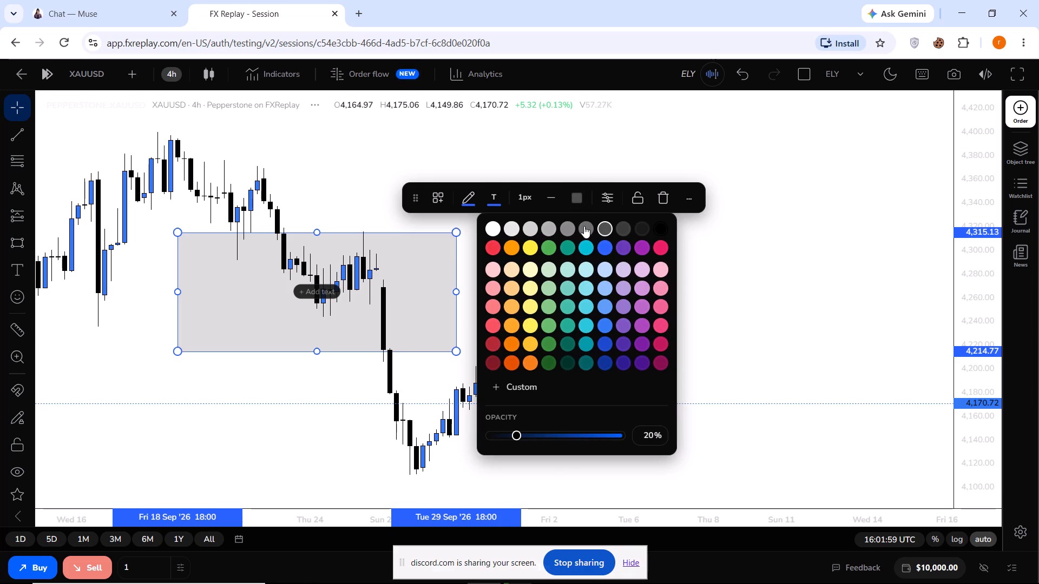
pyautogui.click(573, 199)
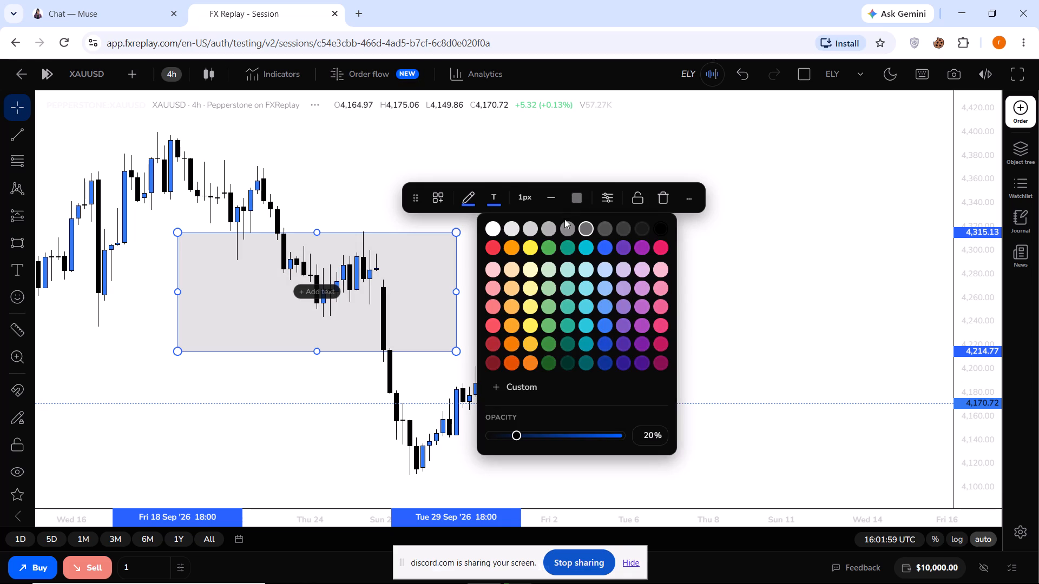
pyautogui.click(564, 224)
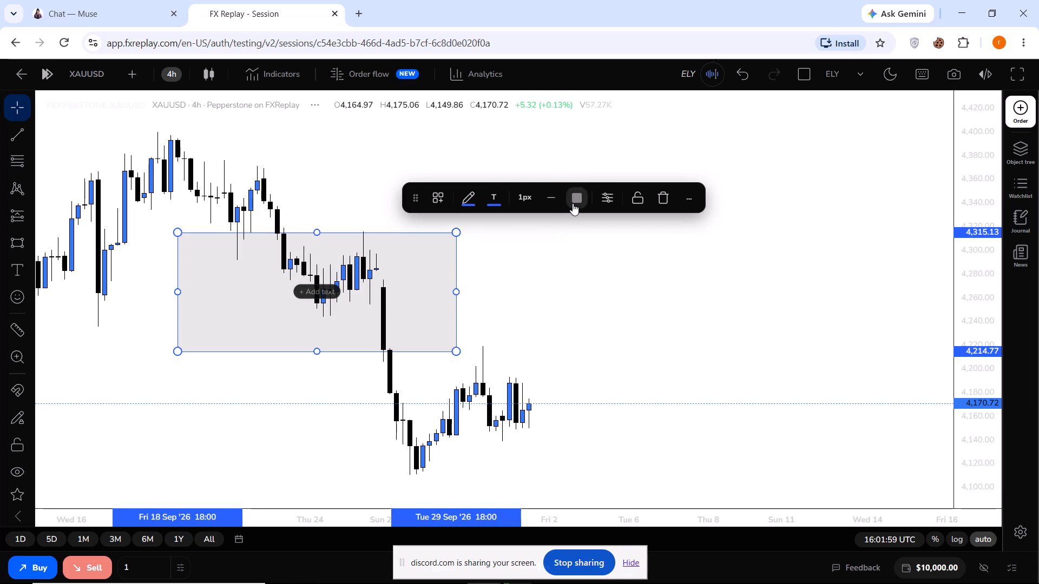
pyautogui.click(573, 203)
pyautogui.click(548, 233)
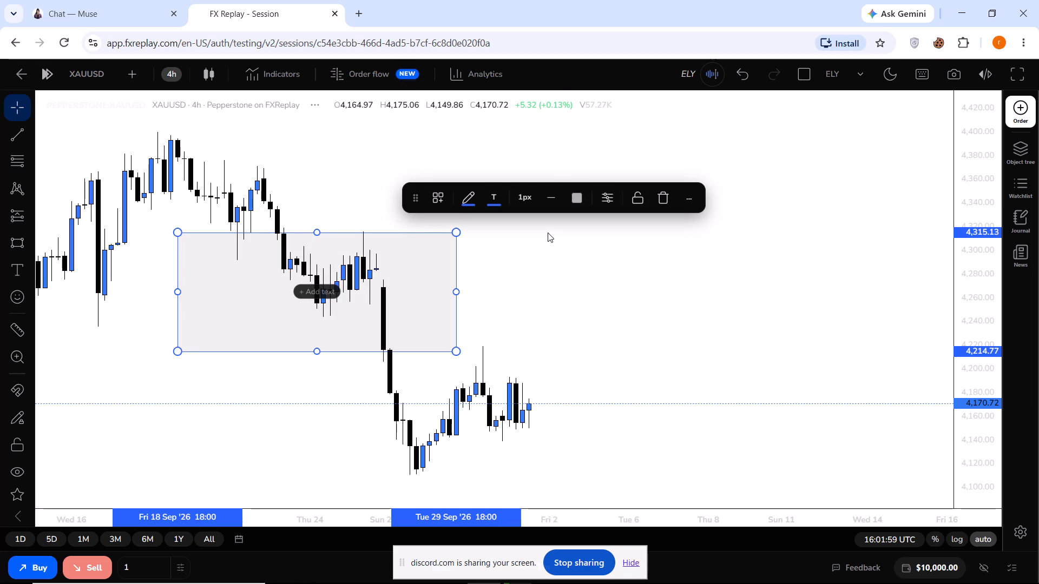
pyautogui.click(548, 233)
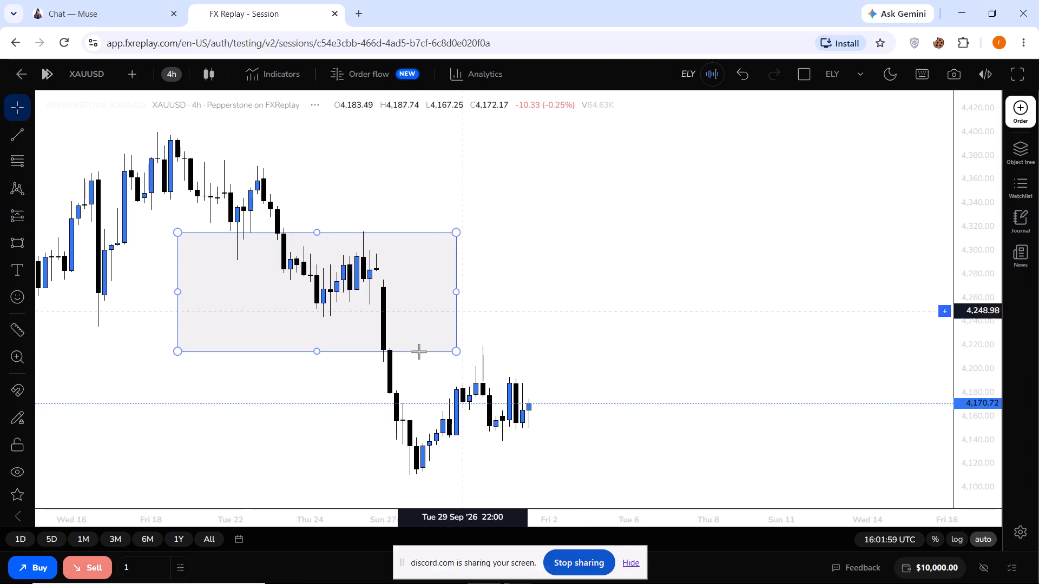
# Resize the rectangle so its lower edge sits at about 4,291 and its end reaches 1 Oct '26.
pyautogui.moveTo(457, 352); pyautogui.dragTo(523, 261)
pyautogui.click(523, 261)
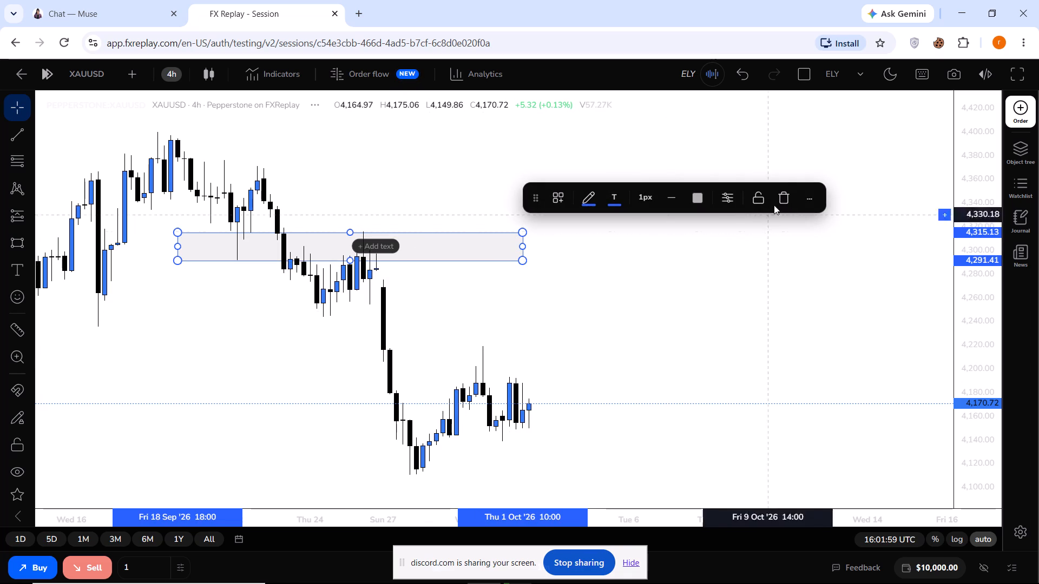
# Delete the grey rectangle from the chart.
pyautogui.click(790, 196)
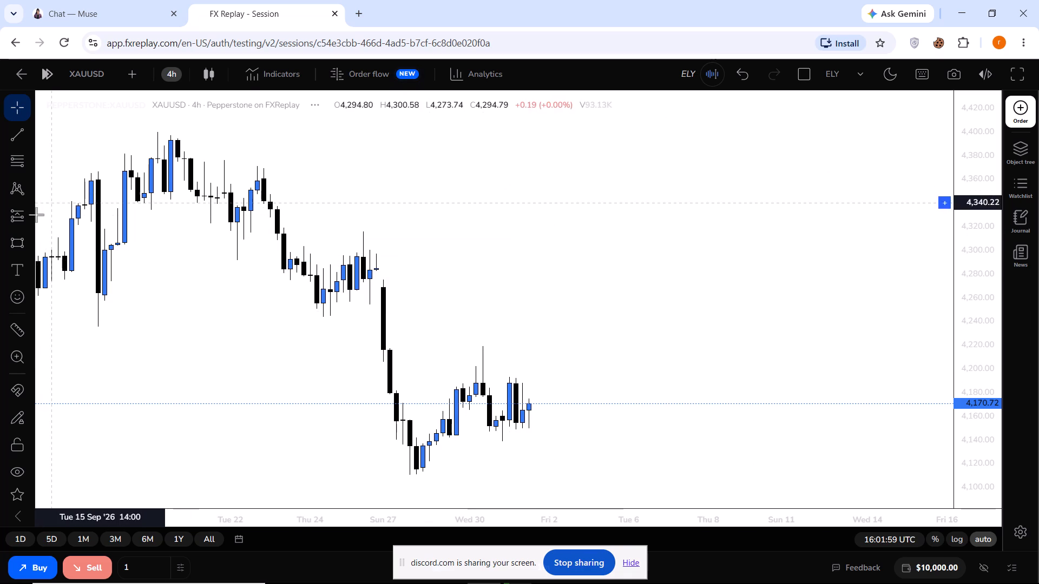
# Add the Rectangle drawing tool to the favourites.
pyautogui.click(32, 217)
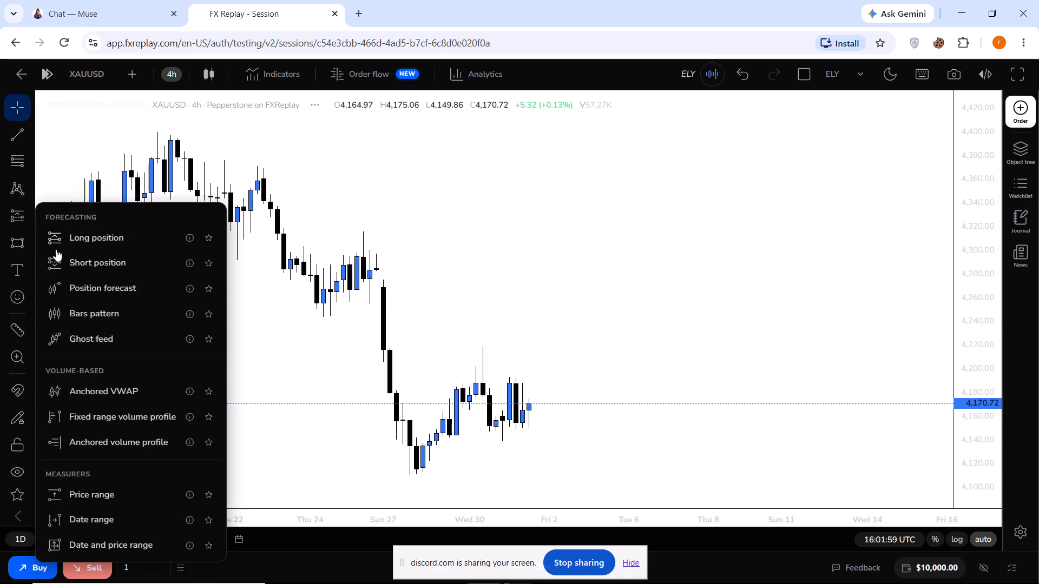
pyautogui.click(25, 245)
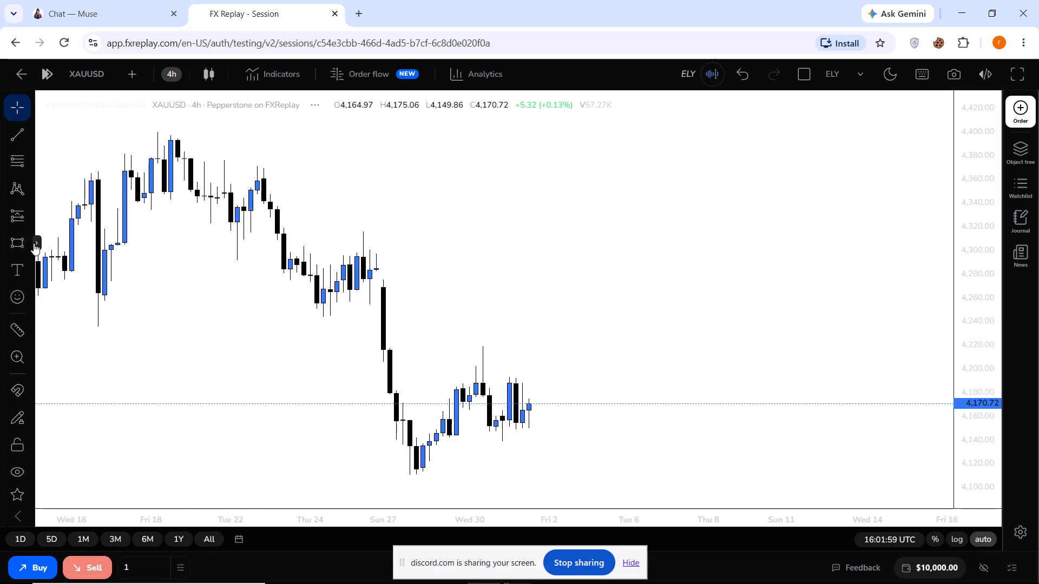
pyautogui.doubleClick(34, 243)
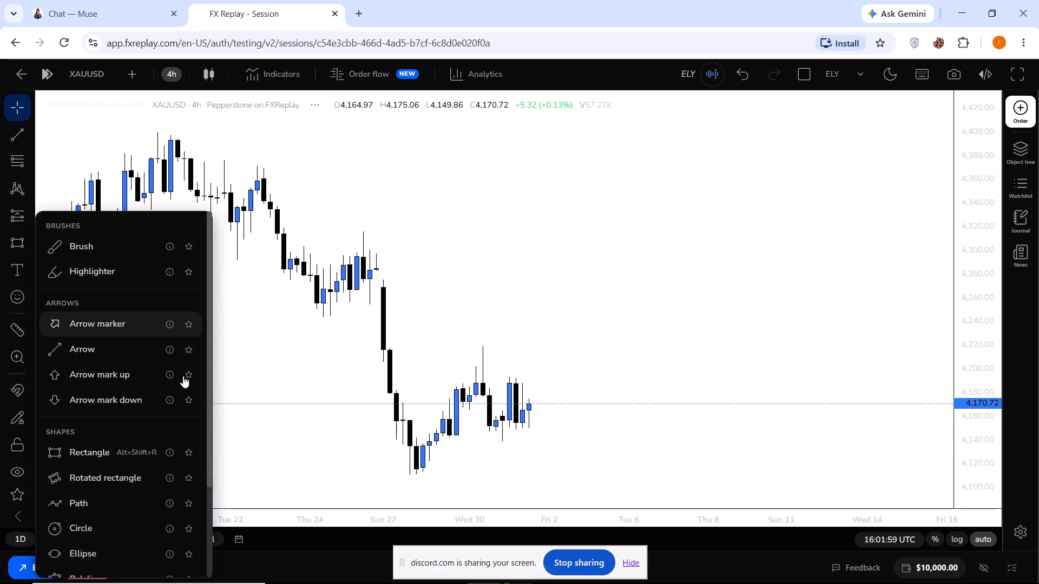
pyautogui.click(185, 450)
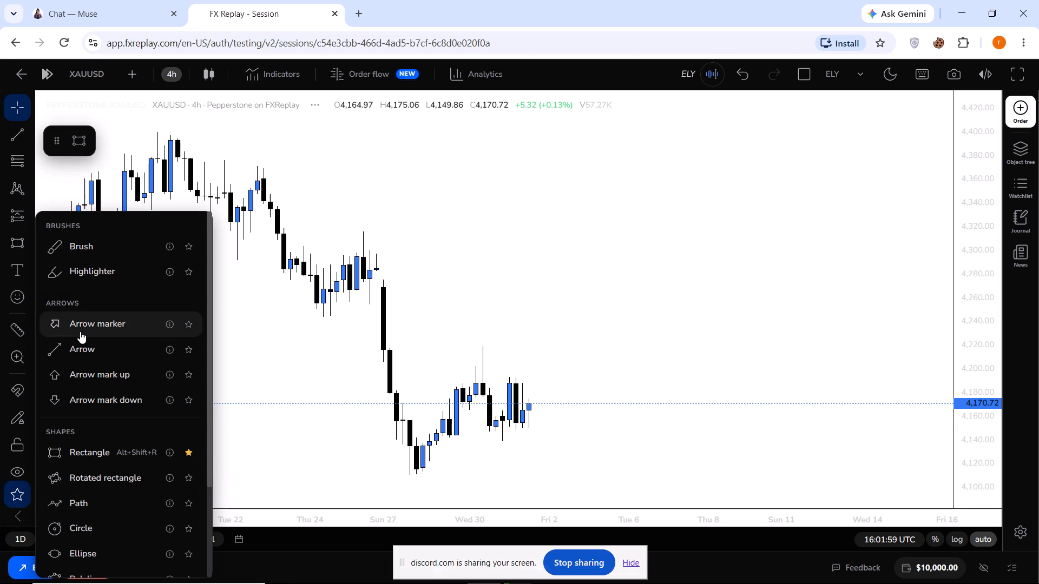
# Add the Trendline, Horizontal ray and Horizontal line tools to the favourites.
pyautogui.click(26, 137)
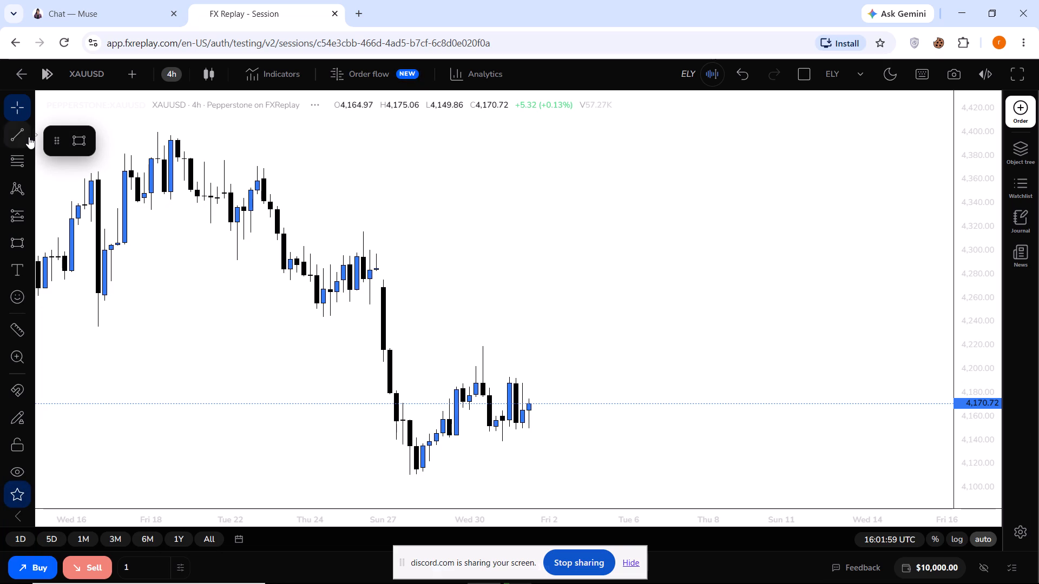
pyautogui.click(30, 137)
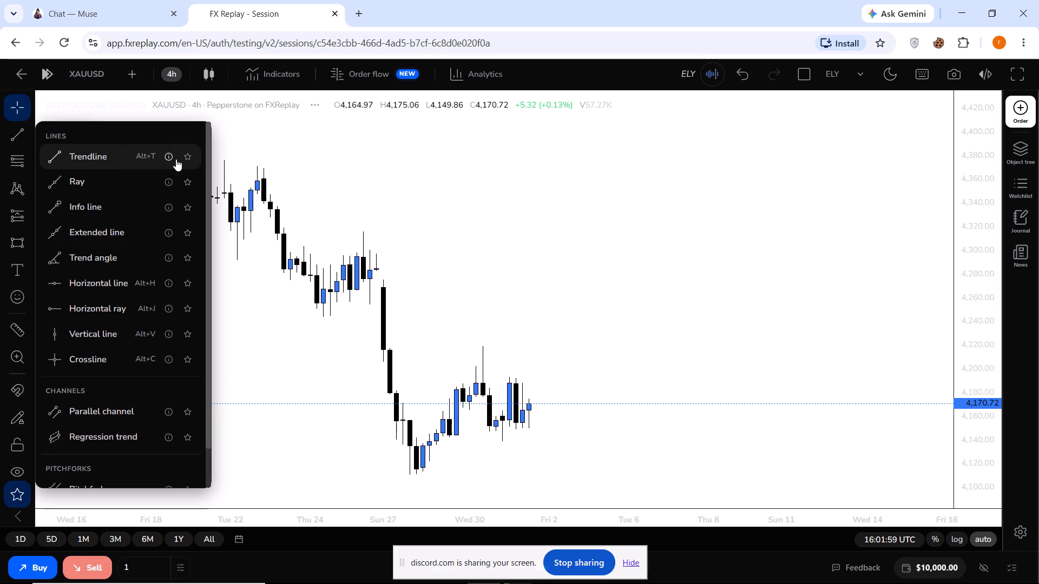
pyautogui.click(188, 159)
pyautogui.click(188, 306)
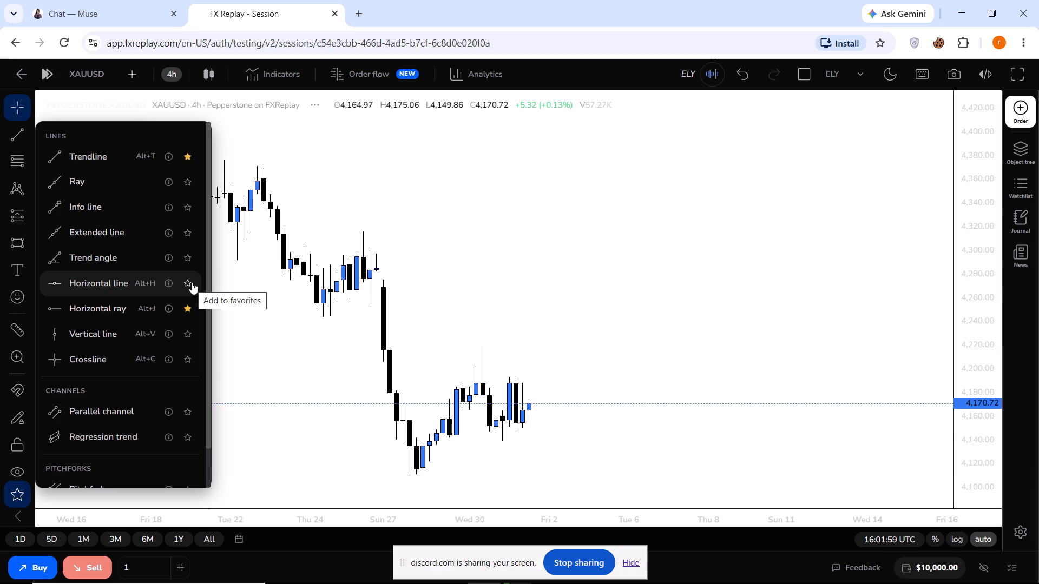
pyautogui.click(192, 282)
# Add the Long position and Short position forecasting tools to the favourites.
pyautogui.click(19, 217)
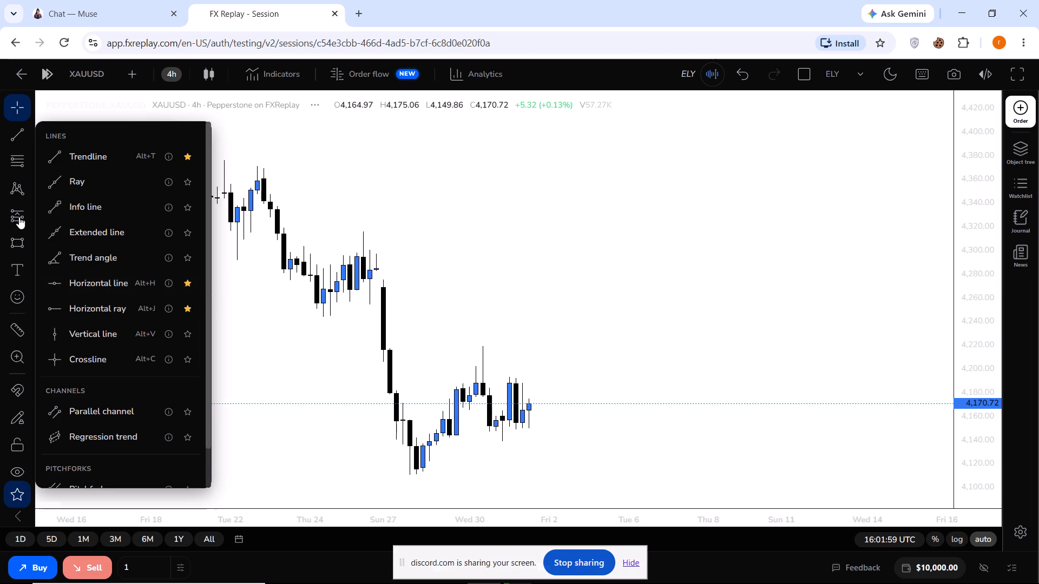
pyautogui.click(28, 221)
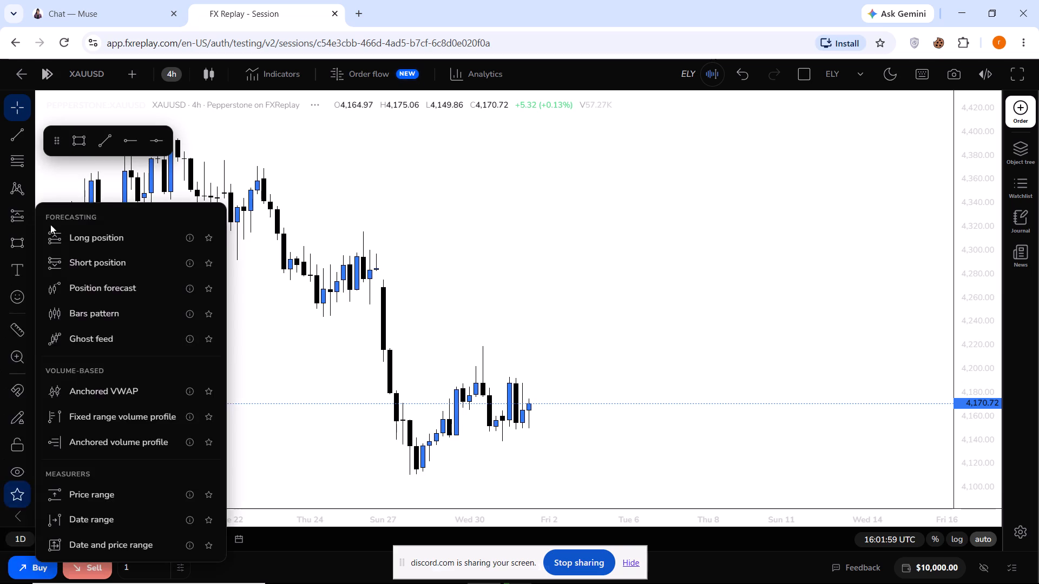
pyautogui.click(206, 242)
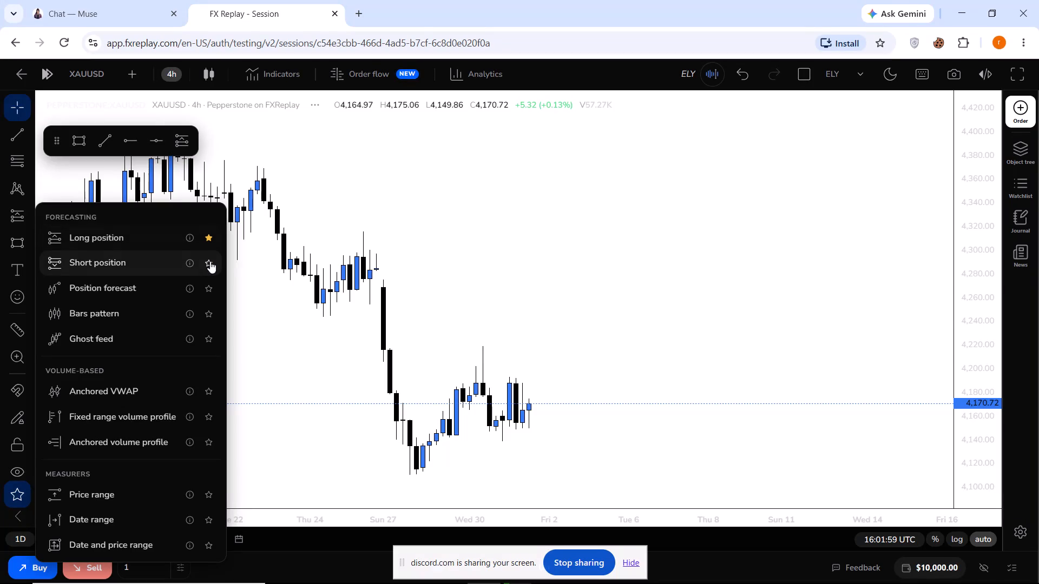
pyautogui.click(210, 262)
pyautogui.click(298, 325)
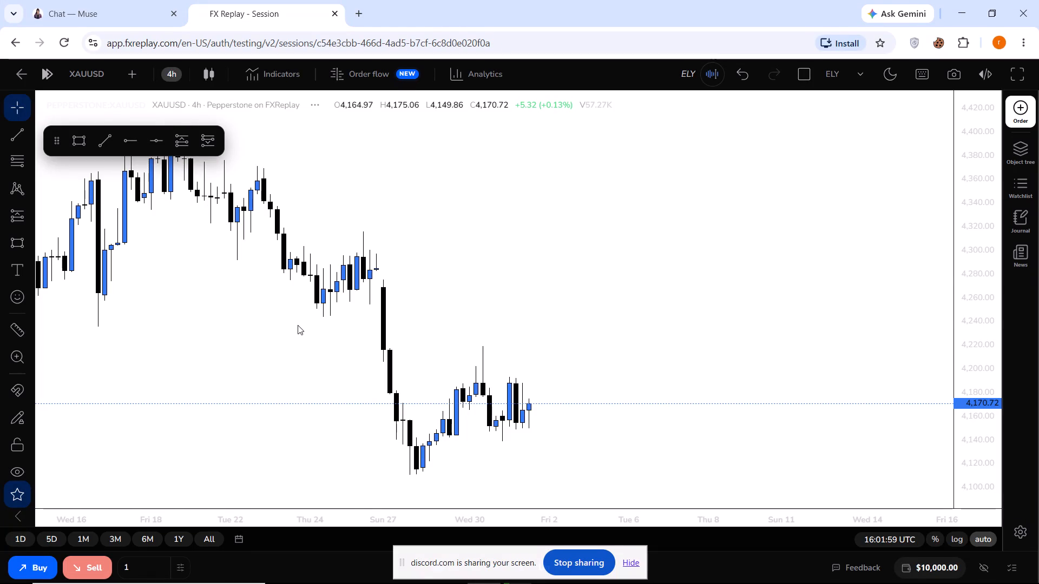
# Move the floating favourites bar off the September price peak to the empty area beside it.
pyautogui.moveTo(56, 149); pyautogui.dragTo(163, 147)
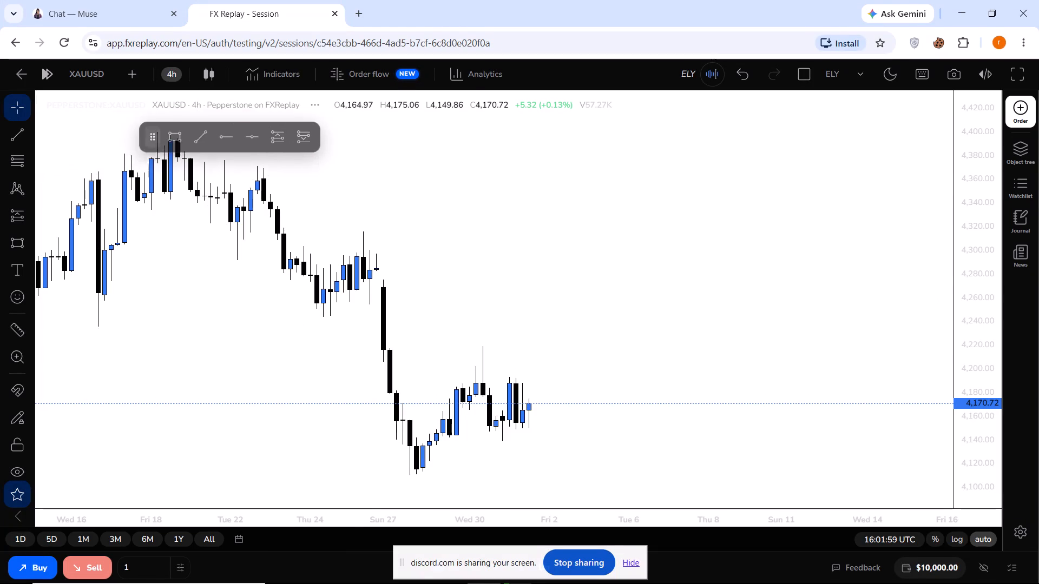
pyautogui.moveTo(163, 147); pyautogui.dragTo(277, 129)
# Switch the XAUUSD chart's interval to 1 month.
pyautogui.moveTo(192, 248); pyautogui.dragTo(213, 248)
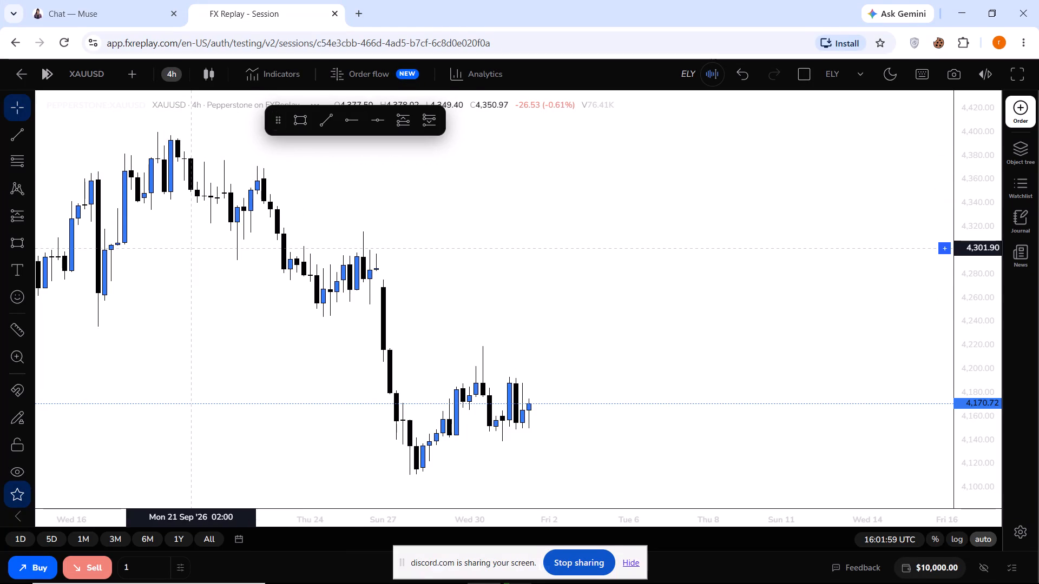
pyautogui.moveTo(213, 248); pyautogui.dragTo(252, 259)
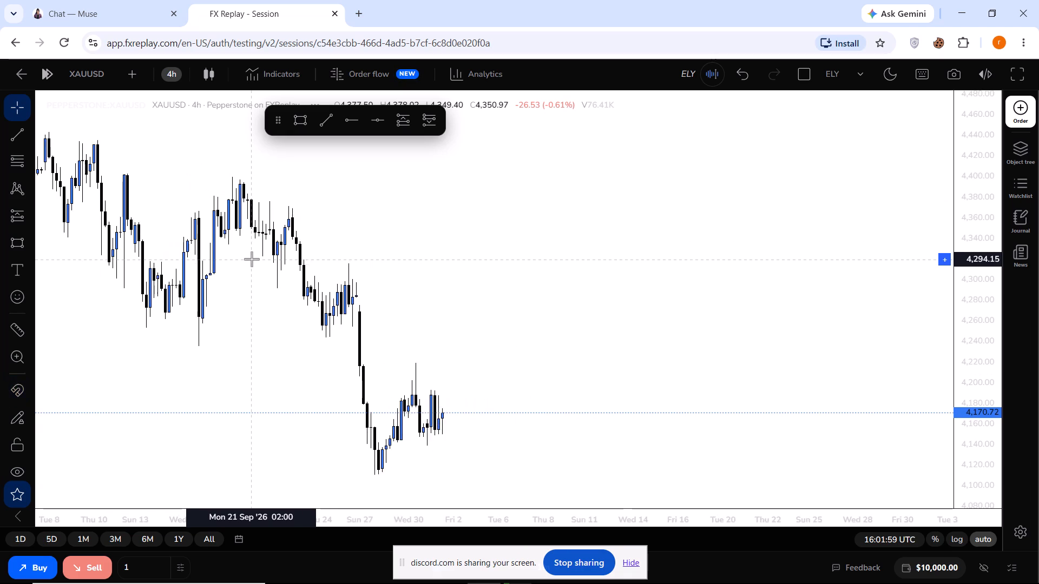
pyautogui.moveTo(180, 340); pyautogui.dragTo(298, 308)
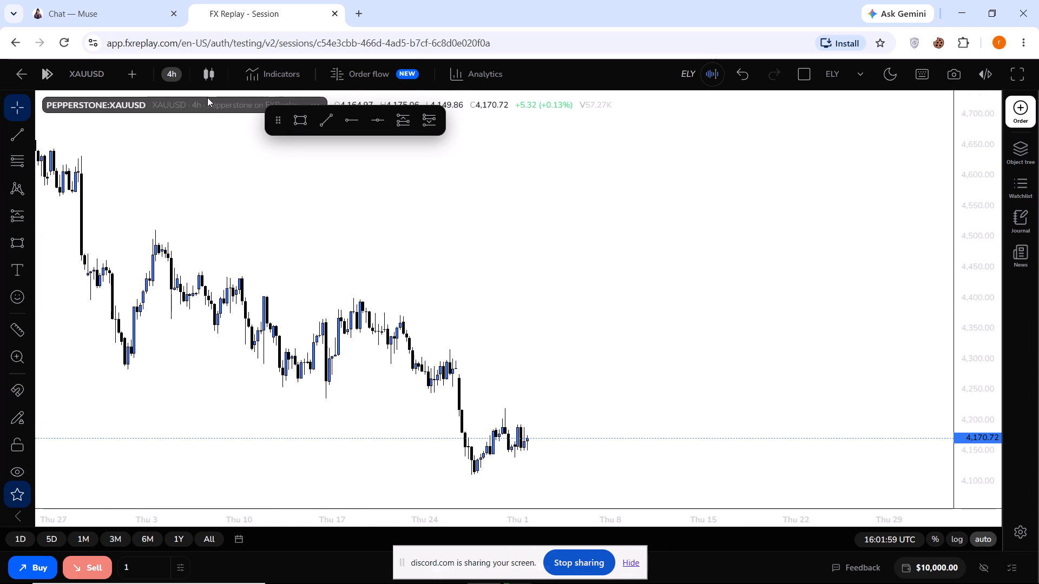
pyautogui.click(175, 76)
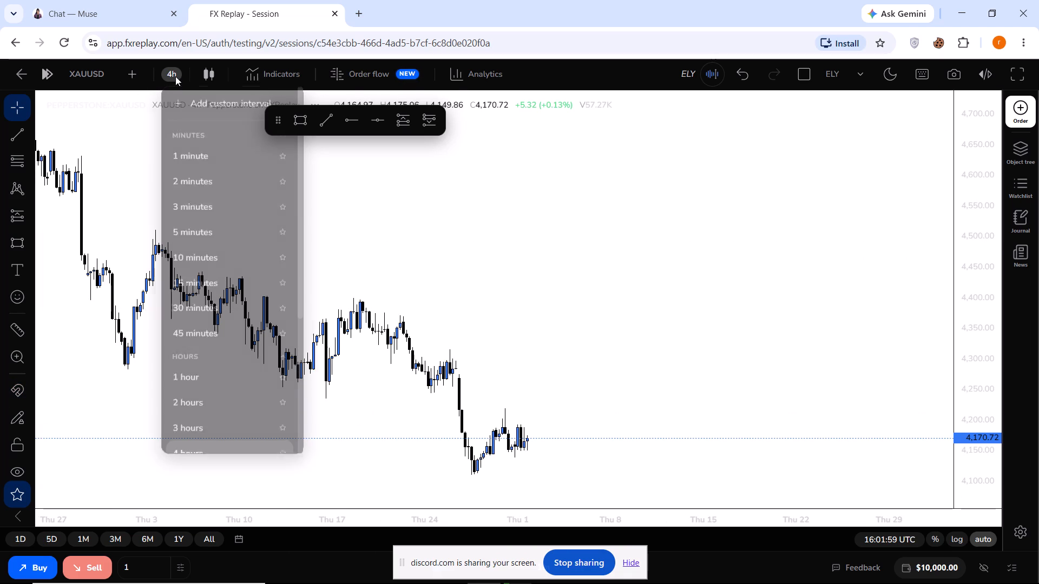
pyautogui.scroll(-2, 202, 356)
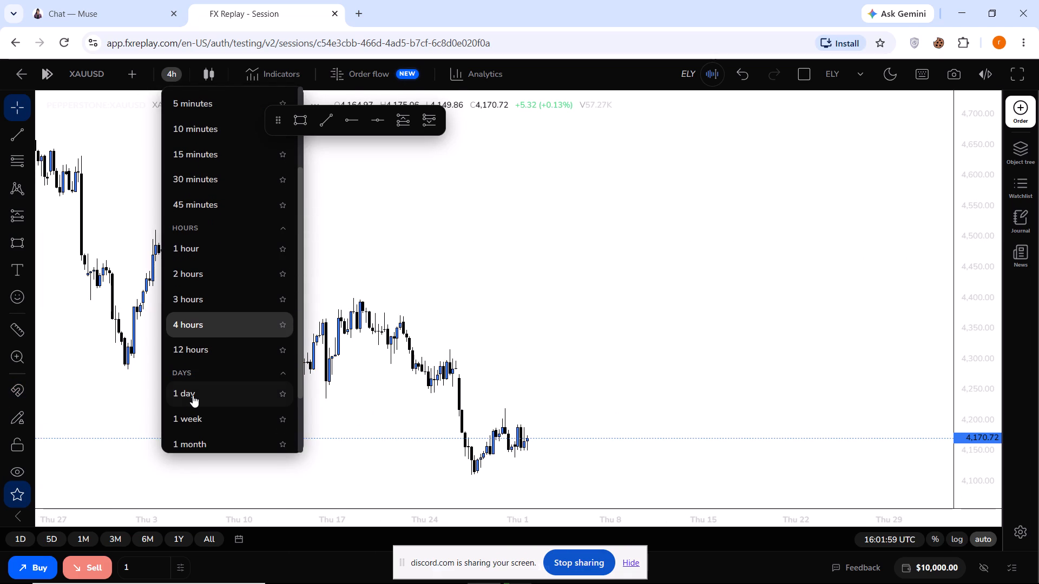
pyautogui.scroll(-1, 215, 374)
pyautogui.click(208, 371)
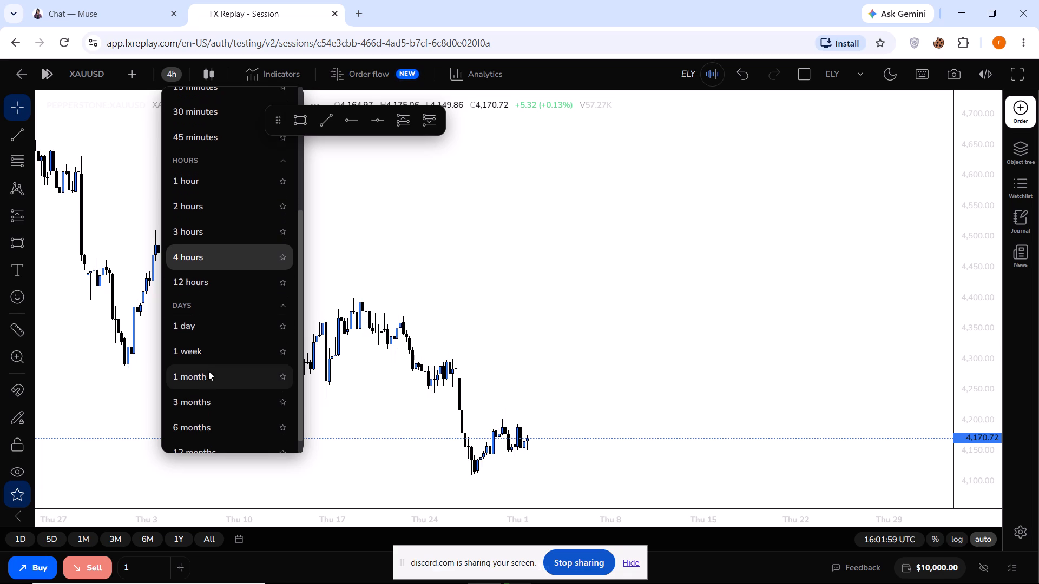
# Draw a rectangle beside the September 2025 rally candle, from about 3,444 to 3,811, between October 2025 and 12 Jun '28.
pyautogui.moveTo(508, 381); pyautogui.dragTo(478, 374)
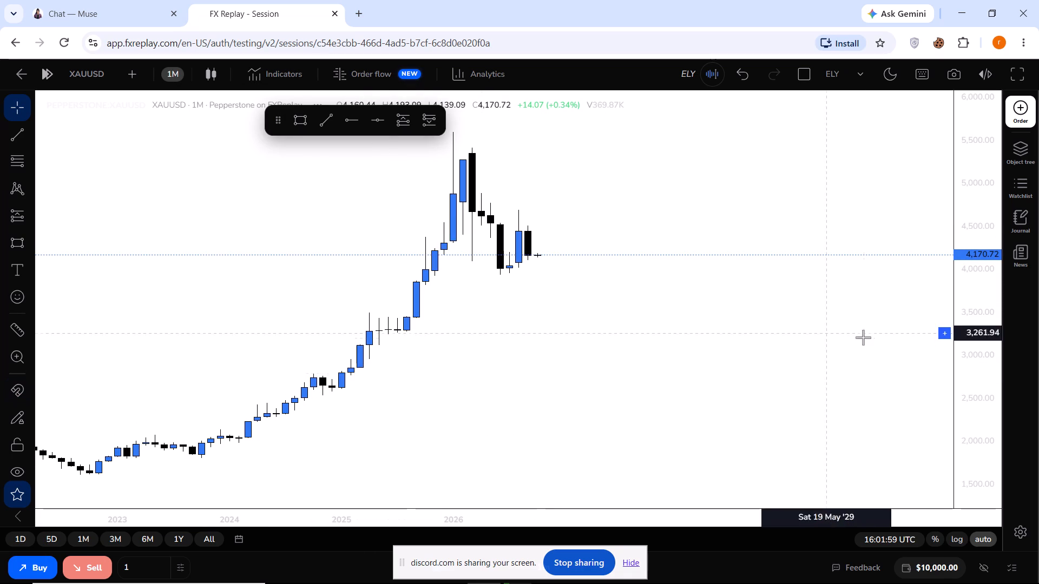
pyautogui.moveTo(968, 395); pyautogui.dragTo(975, 256)
pyautogui.moveTo(742, 235); pyautogui.dragTo(742, 255)
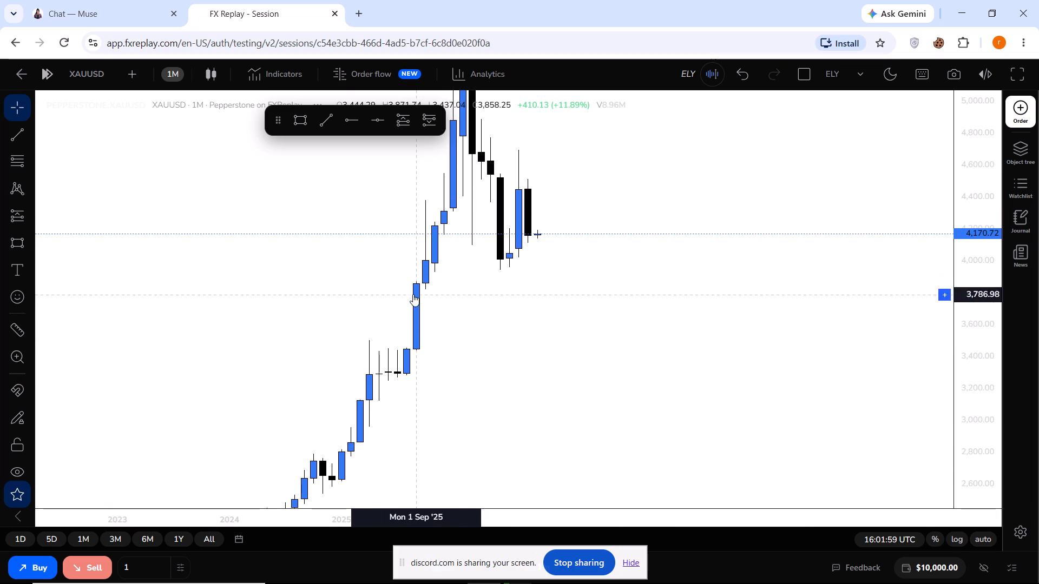
pyautogui.click(300, 122)
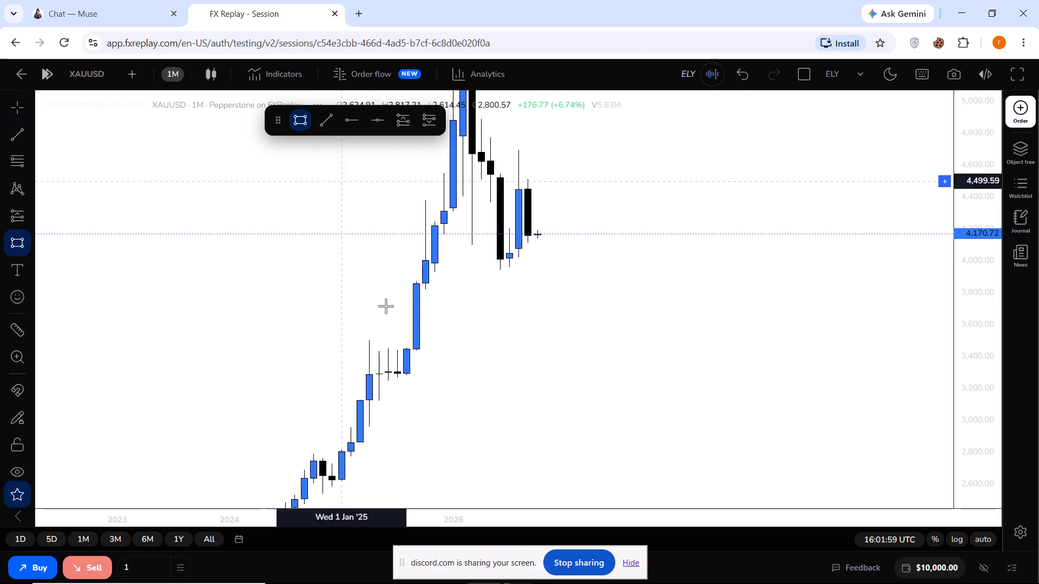
pyautogui.click(425, 290)
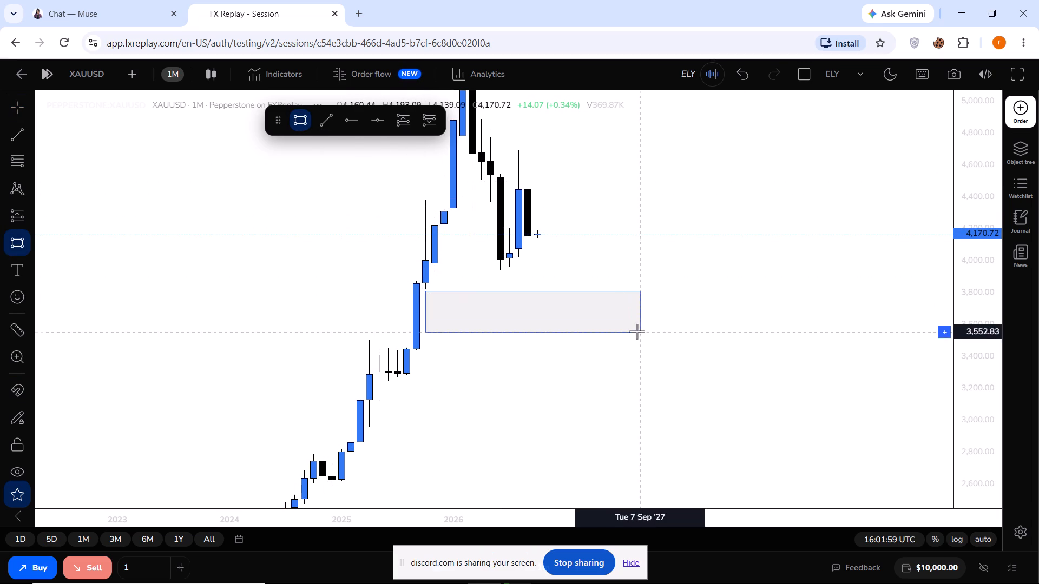
pyautogui.click(723, 349)
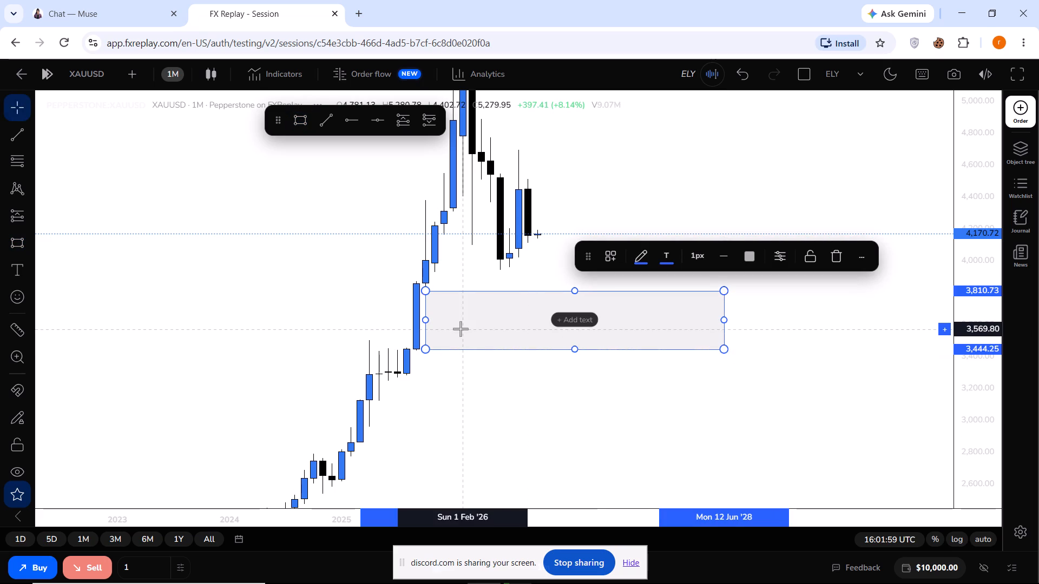
# Extend the rectangle's start back to 1 Apr '25 and raise its upper edge slightly towards the October 2025 candle's low.
pyautogui.moveTo(425, 320); pyautogui.dragTo(396, 318)
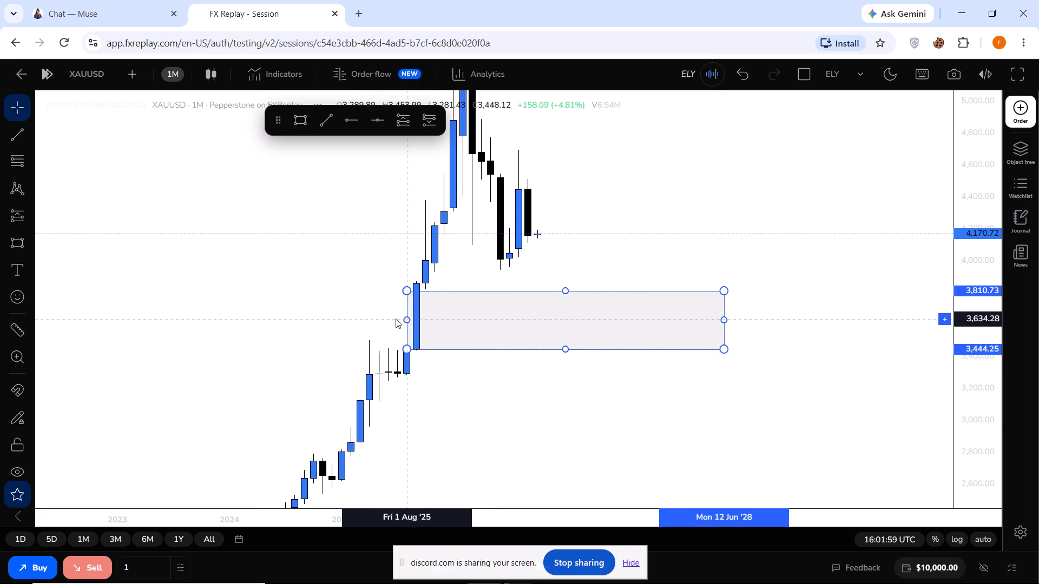
pyautogui.moveTo(396, 318); pyautogui.dragTo(369, 318)
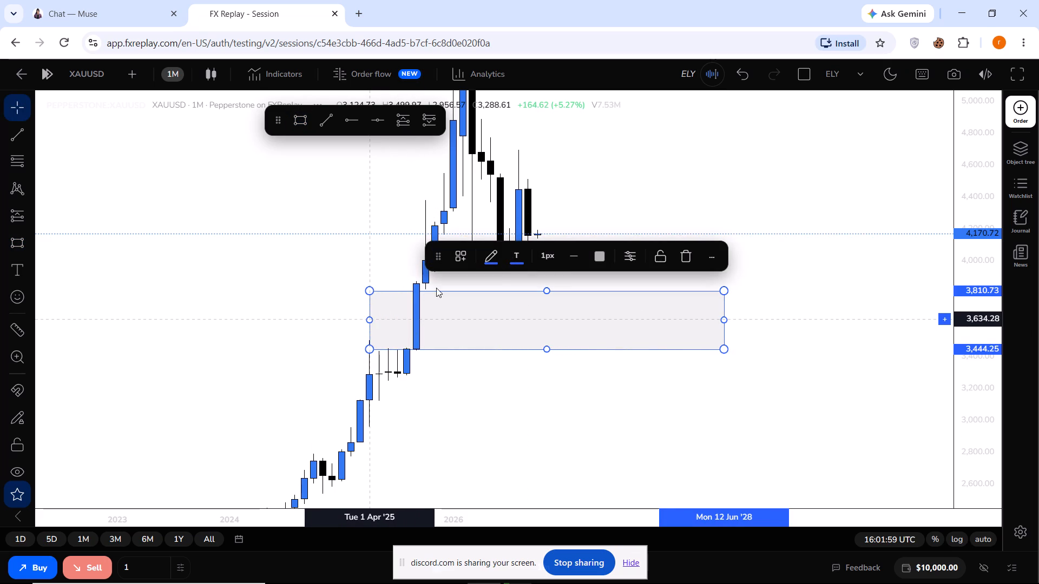
pyautogui.moveTo(545, 293); pyautogui.dragTo(548, 289)
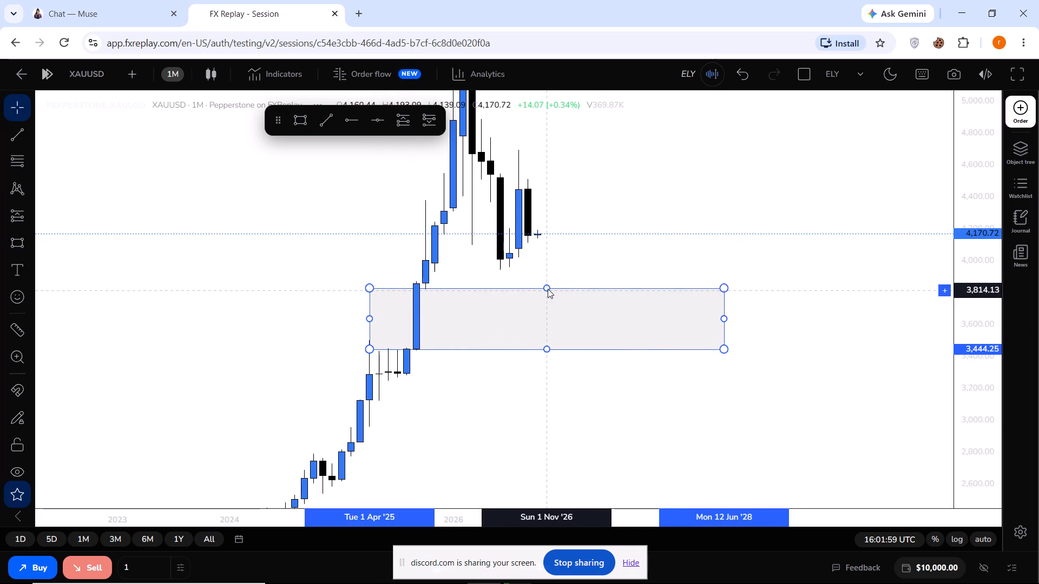
pyautogui.moveTo(548, 289); pyautogui.dragTo(550, 290)
pyautogui.click(550, 290)
pyautogui.doubleClick(584, 278)
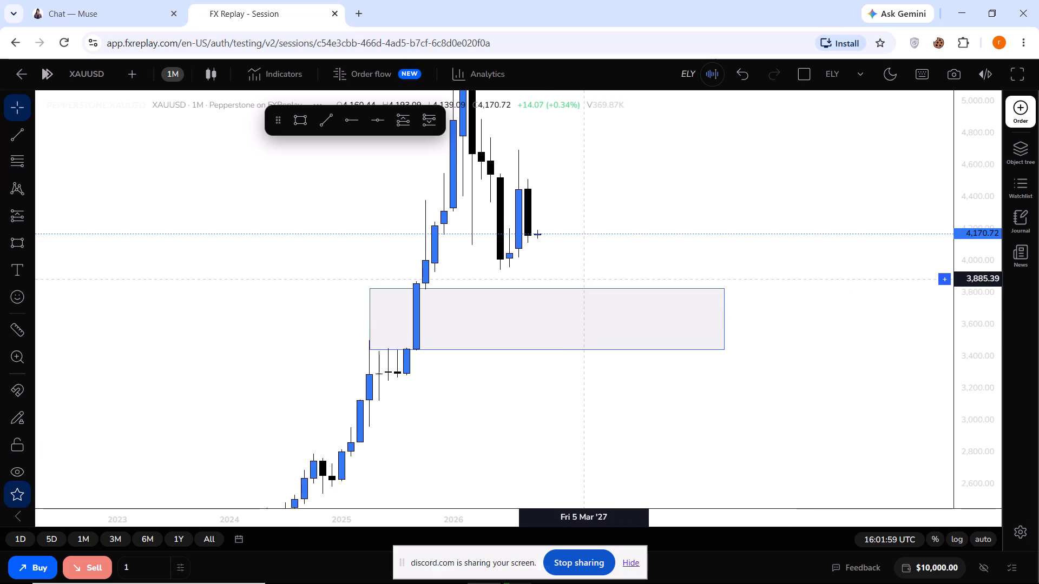
# Turn on price snapping for drawings with the Strong magnet mode.
pyautogui.click(12, 395)
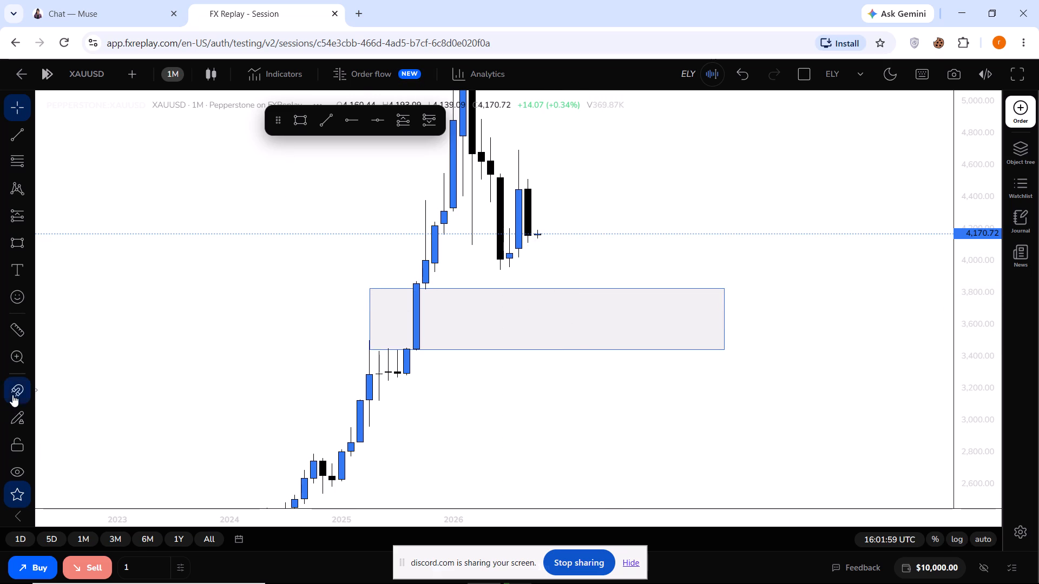
pyautogui.click(40, 390)
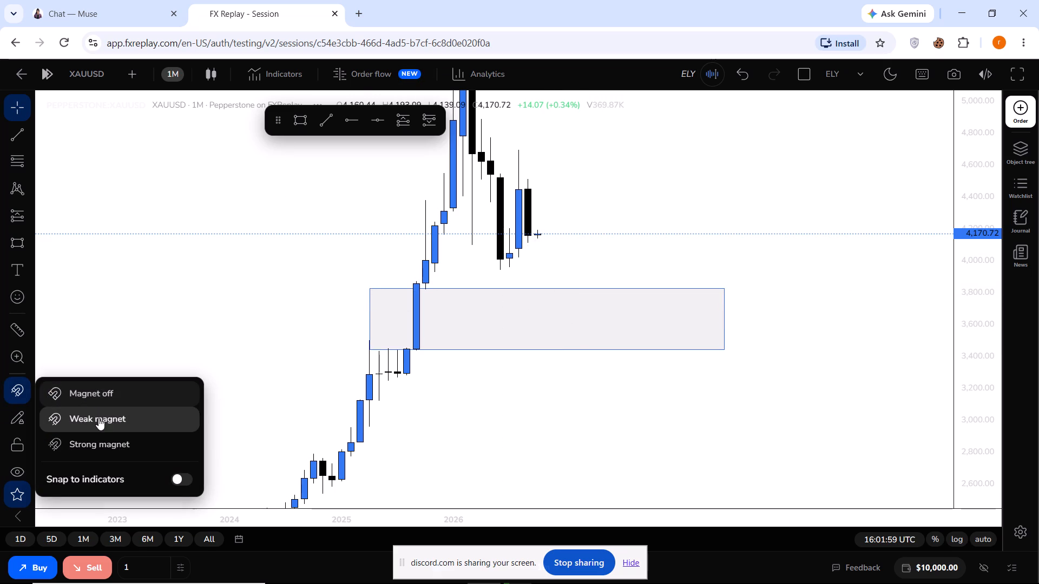
pyautogui.click(92, 438)
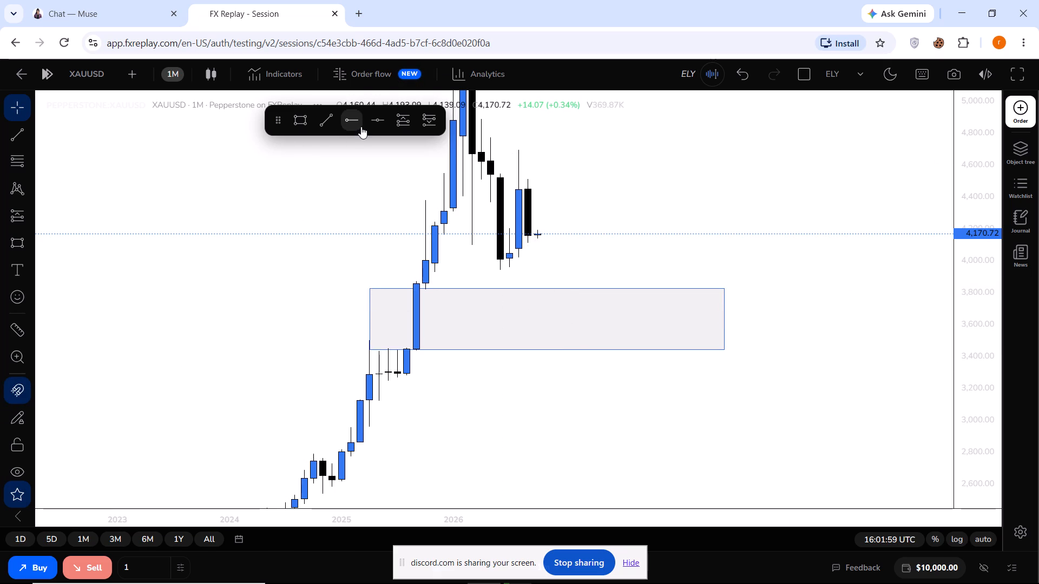
# Draw a horizontal ray from the low of the 1 Oct '25 candle at about 3,819.
pyautogui.click(357, 122)
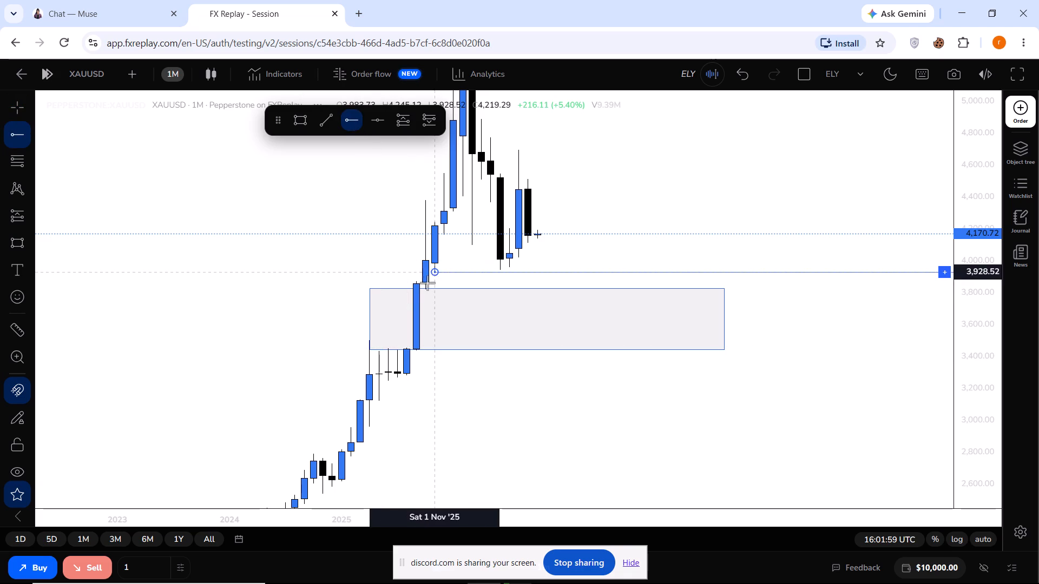
pyautogui.click(422, 286)
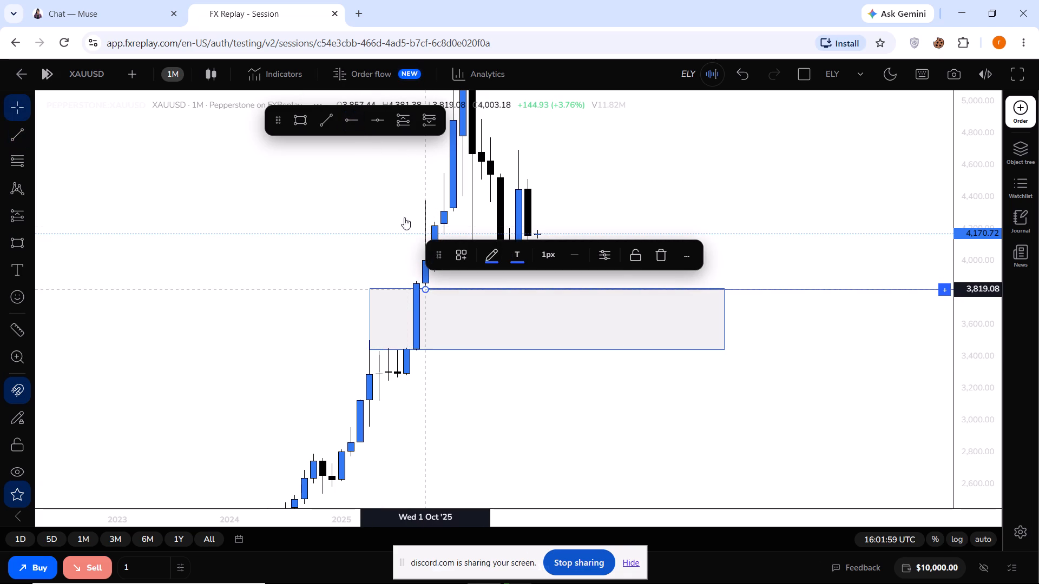
# Draw a horizontal ray from the low of the 1 Nov '25 candle at about 3,929.
pyautogui.click(351, 122)
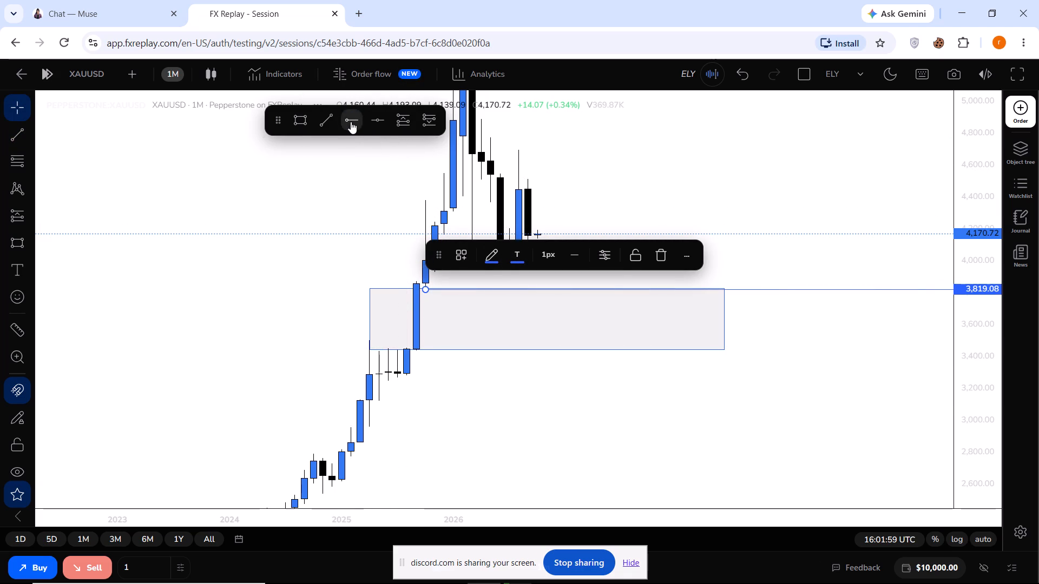
pyautogui.click(436, 273)
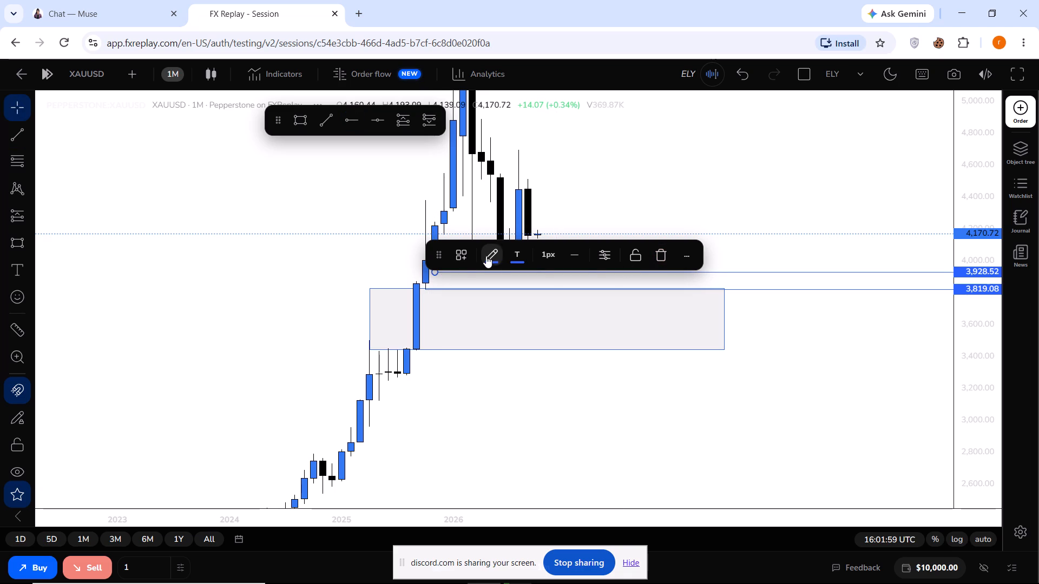
pyautogui.moveTo(441, 256); pyautogui.dragTo(572, 147)
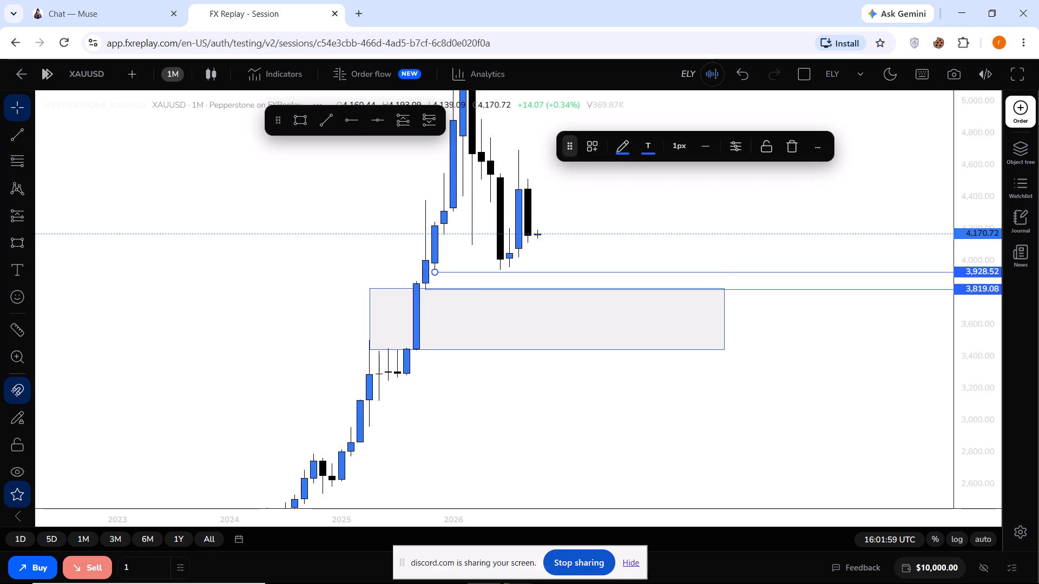
# Draw horizontal rays from the lows of the August 2026 candle at about 4,019 and the June 2026 candle at about 3,943.
pyautogui.click(345, 125)
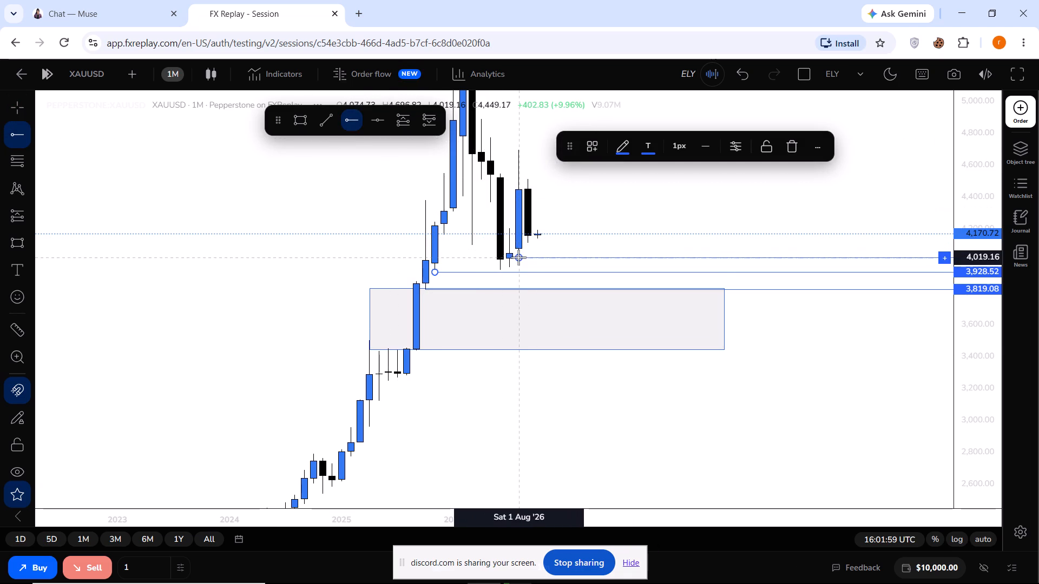
pyautogui.click(518, 260)
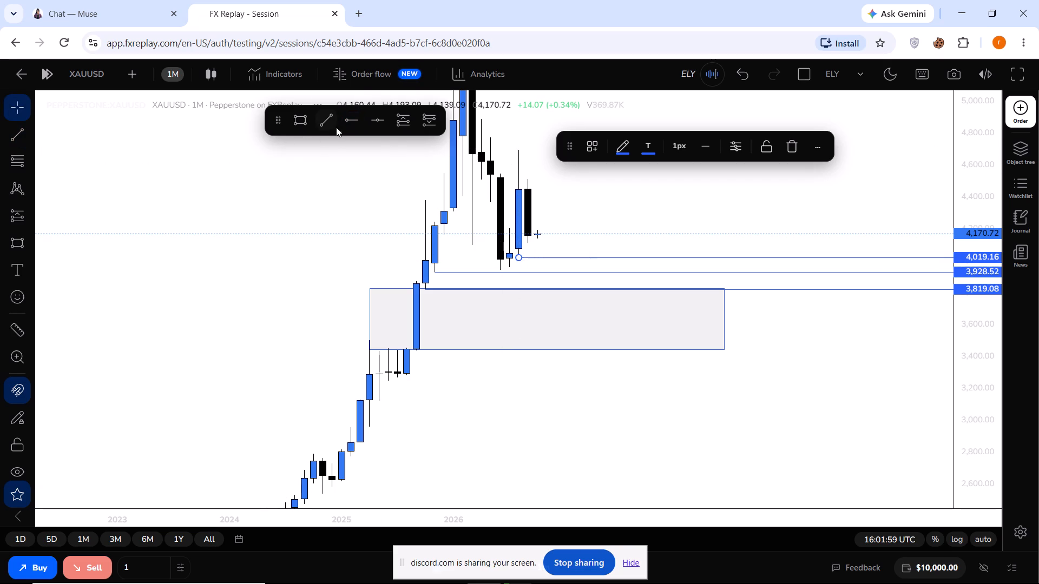
pyautogui.click(343, 122)
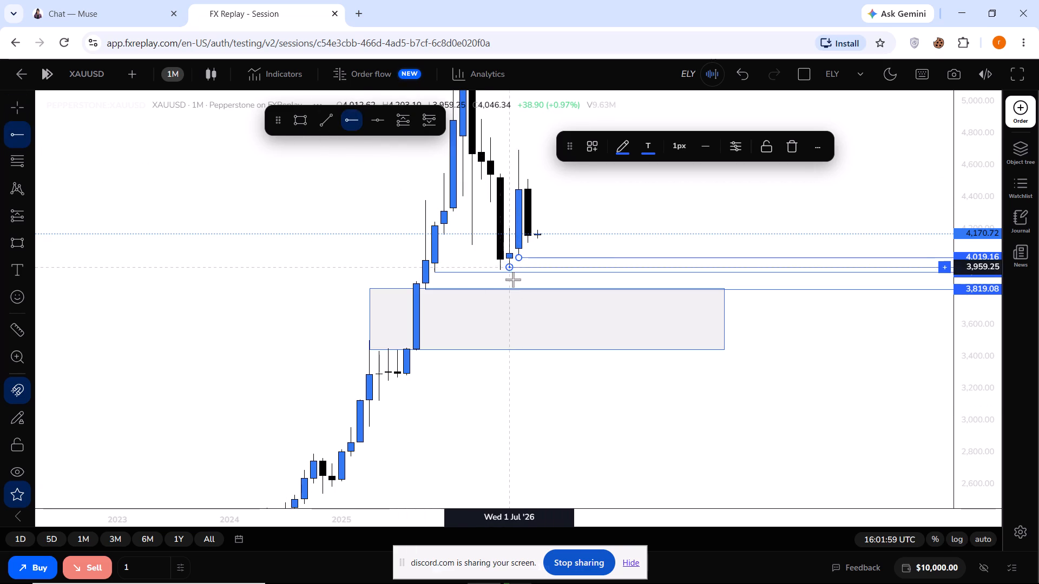
pyautogui.click(503, 274)
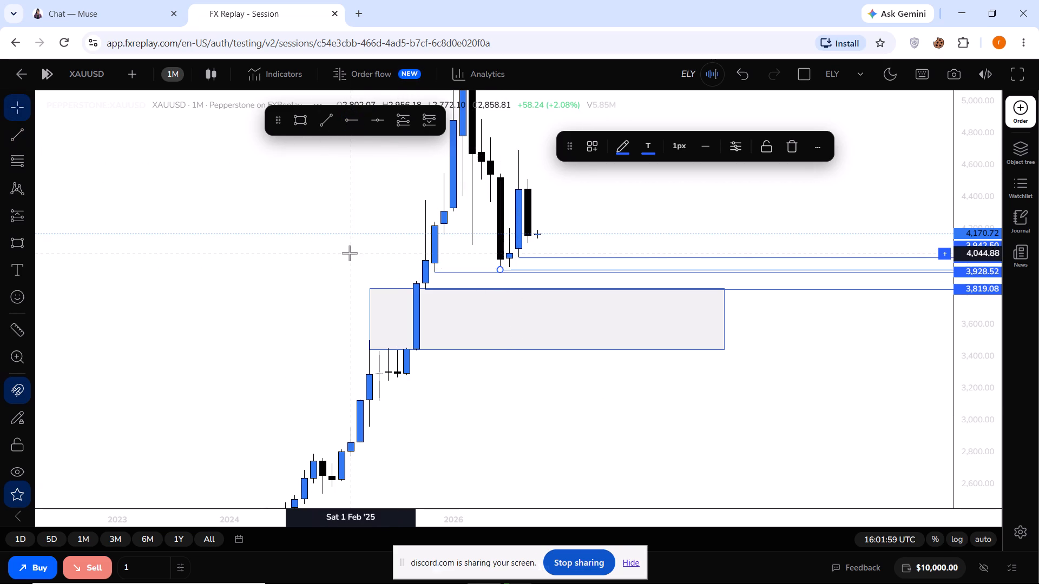
pyautogui.click(350, 253)
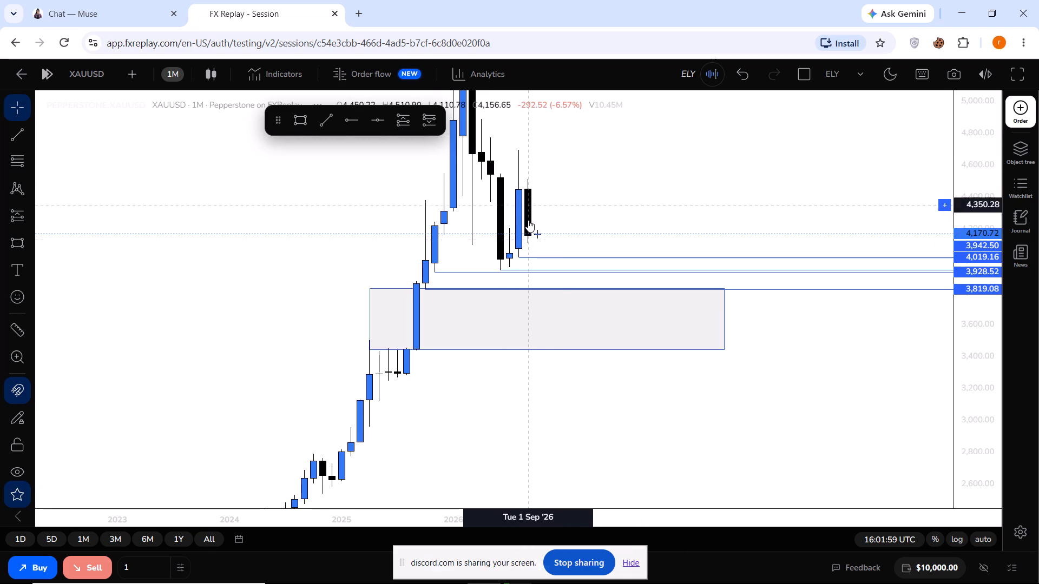
# Draw a horizontal ray from the low of the 1 Sep '26 candle at about 4,111.
pyautogui.moveTo(985, 380); pyautogui.dragTo(963, 71)
pyautogui.moveTo(832, 214); pyautogui.dragTo(811, 410)
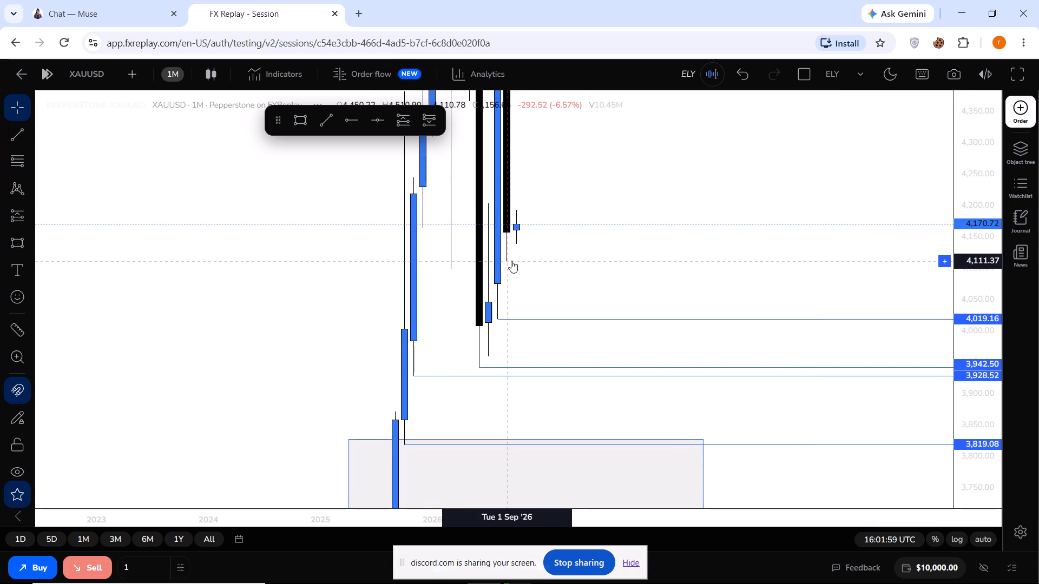
pyautogui.click(344, 129)
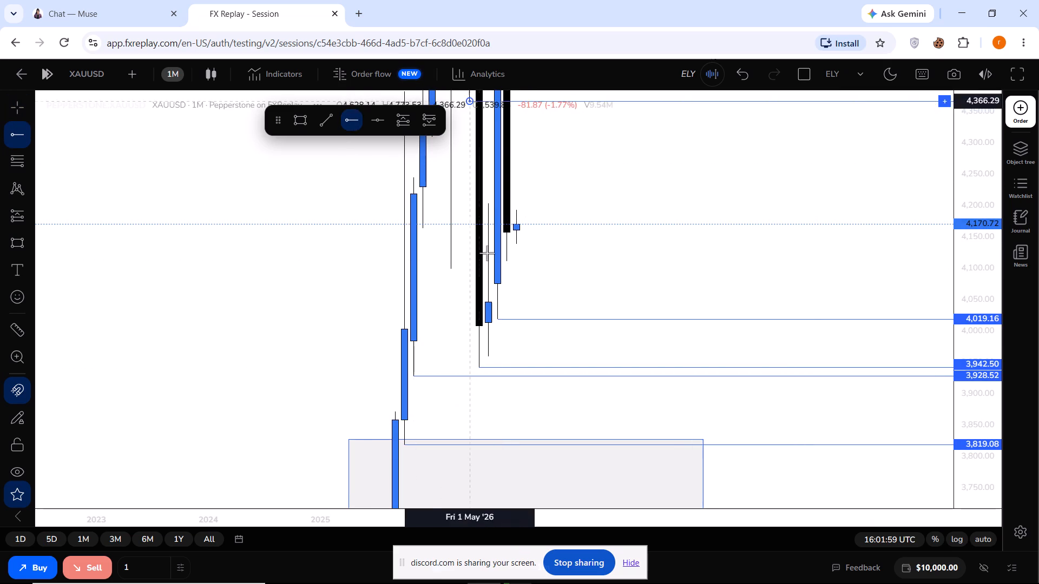
pyautogui.click(505, 257)
pyautogui.click(551, 294)
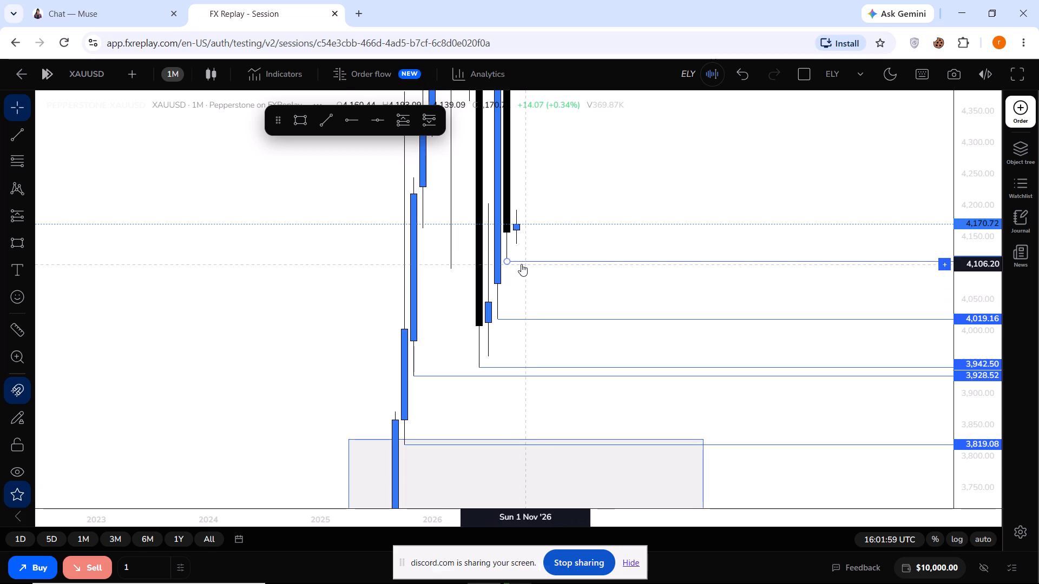
# Examine the recent monthly candles against the drawn rays and the rectangle zone.
pyautogui.moveTo(536, 297); pyautogui.dragTo(557, 282)
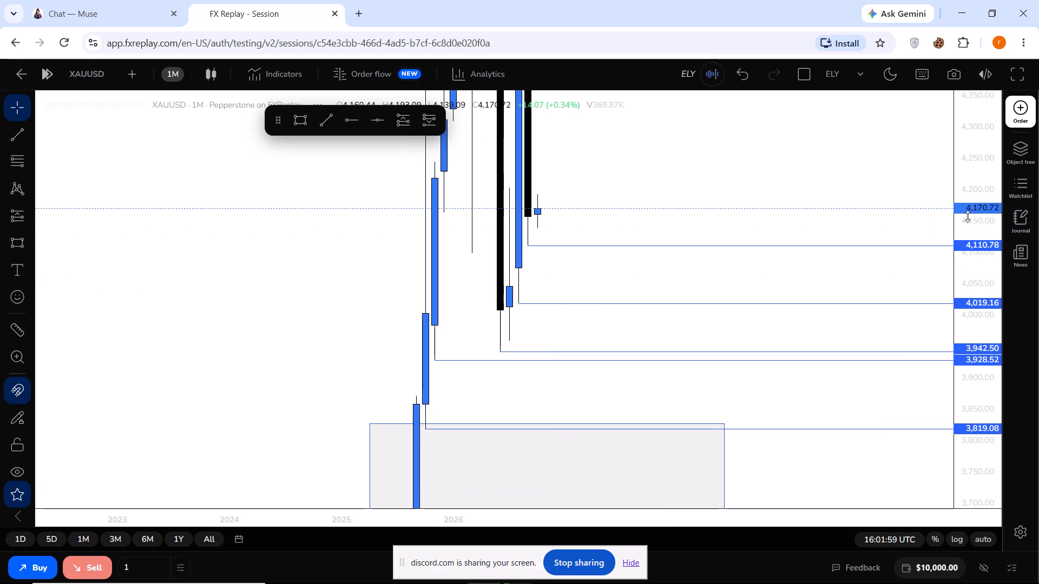
pyautogui.moveTo(968, 216); pyautogui.dragTo(943, 428)
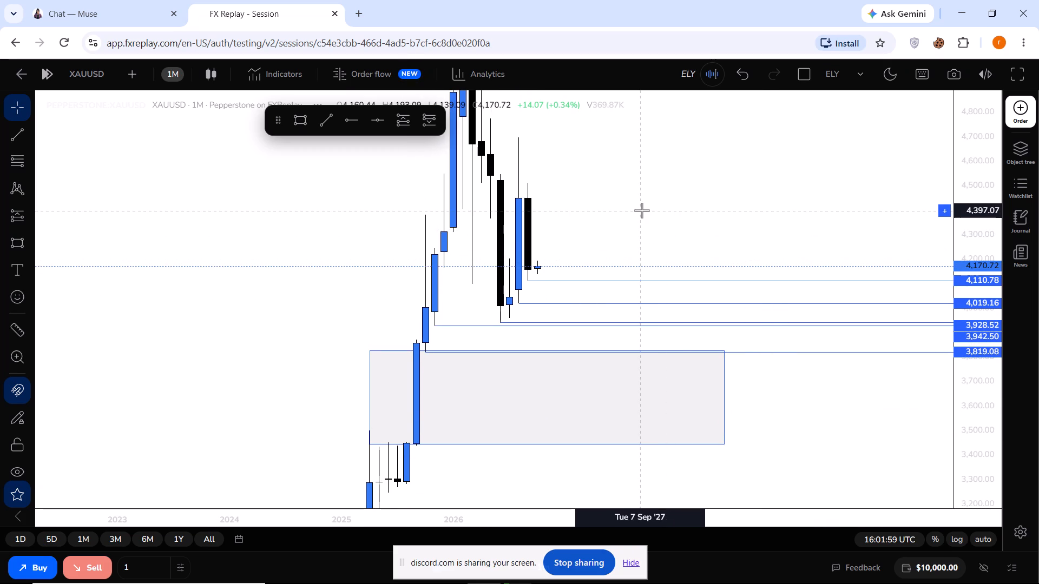
pyautogui.moveTo(642, 210); pyautogui.dragTo(646, 289)
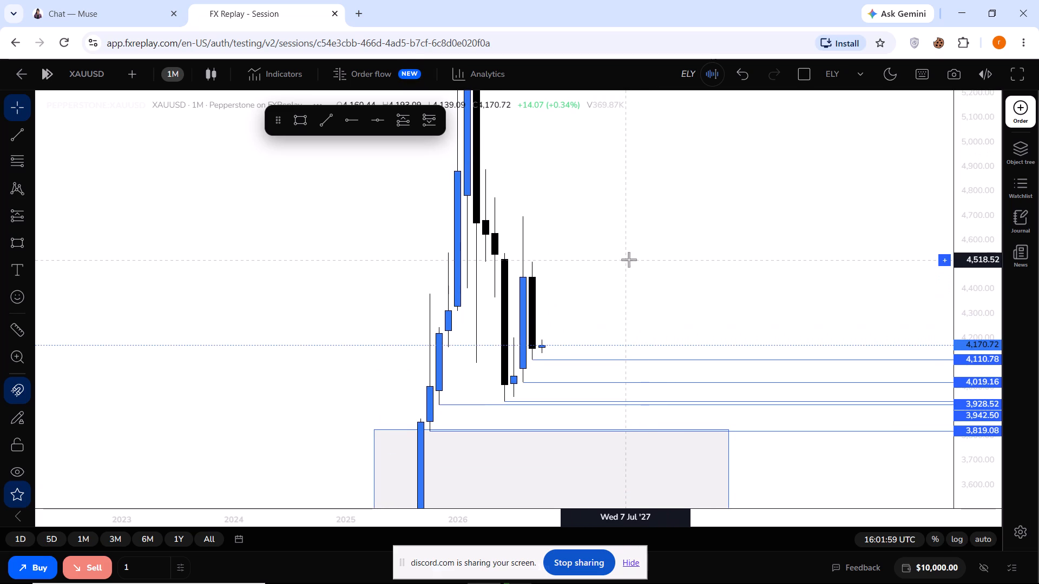
pyautogui.moveTo(629, 260); pyautogui.dragTo(554, 204)
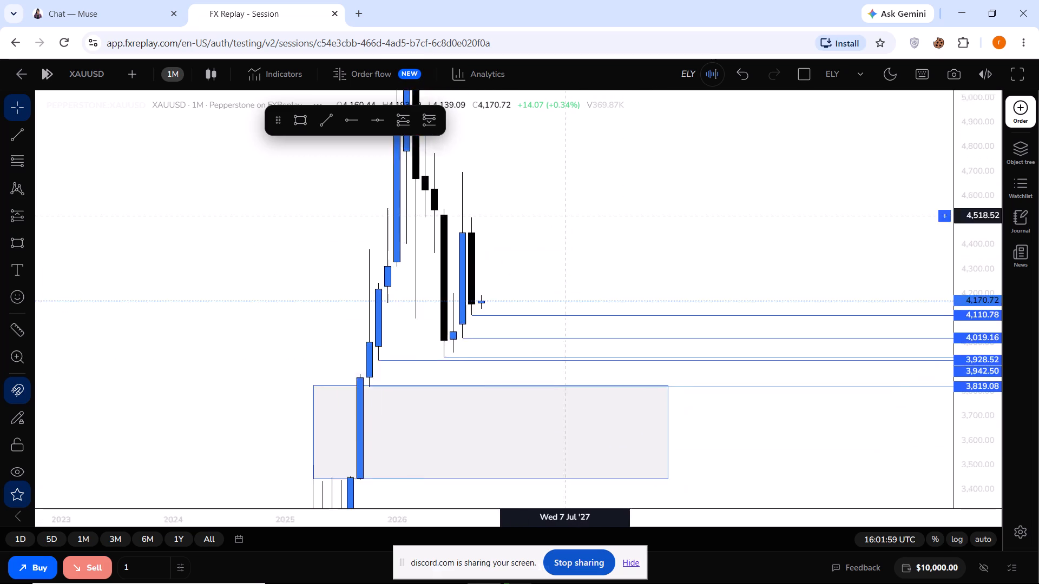
pyautogui.moveTo(554, 204); pyautogui.dragTo(601, 174)
pyautogui.moveTo(635, 206); pyautogui.dragTo(622, 203)
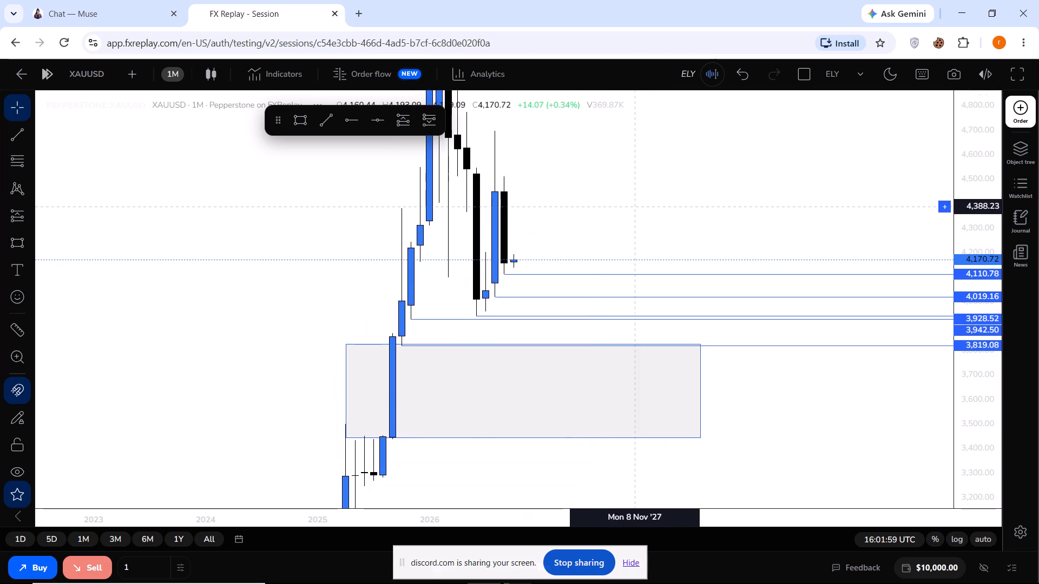
pyautogui.moveTo(622, 203); pyautogui.dragTo(595, 186)
pyautogui.moveTo(595, 186); pyautogui.dragTo(623, 182)
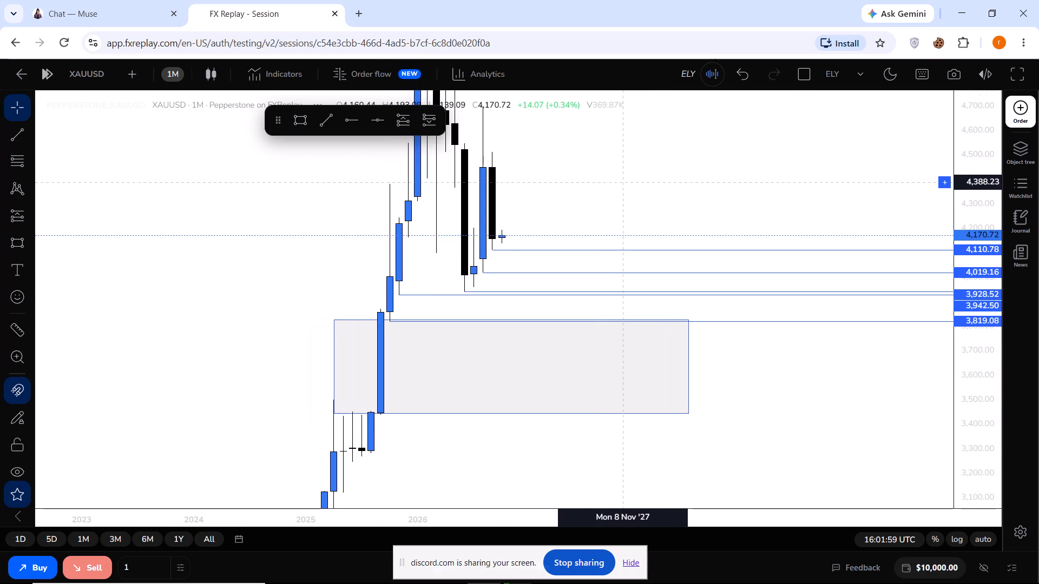
pyautogui.moveTo(623, 182); pyautogui.dragTo(632, 203)
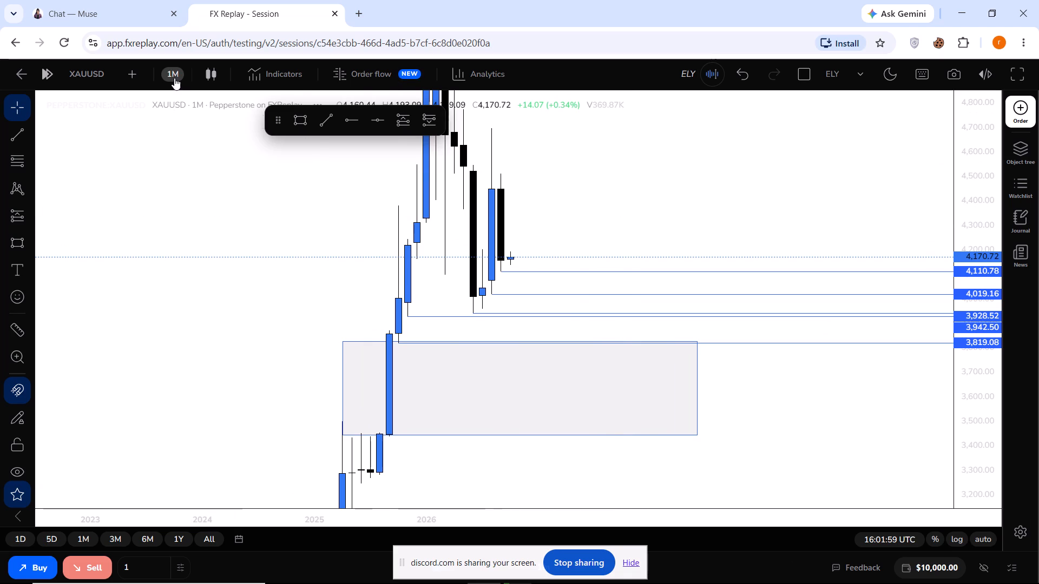
# Switch the chart timeframe to 1 week.
pyautogui.click(174, 78)
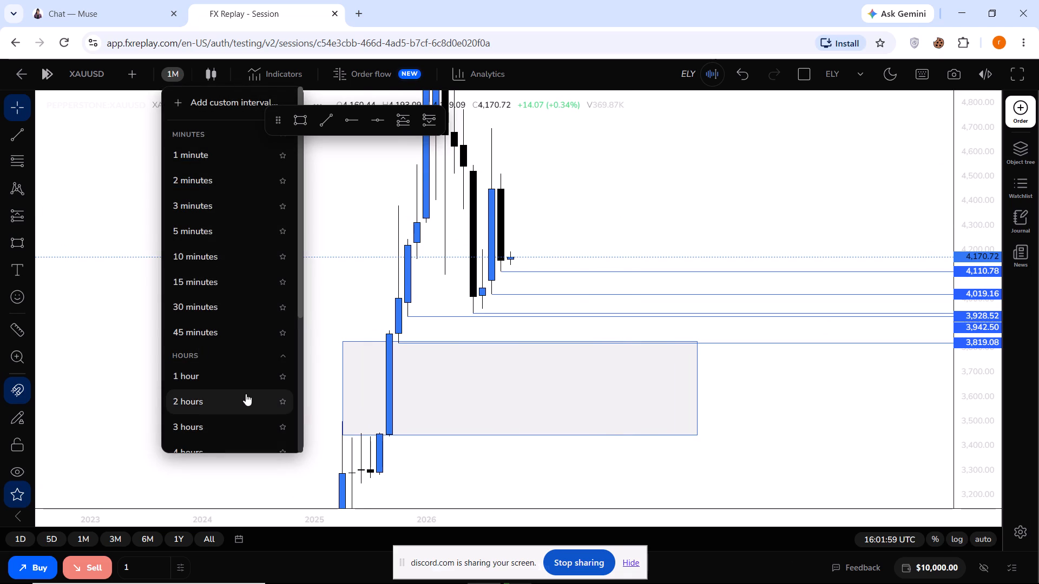
pyautogui.scroll(-2, 245, 386)
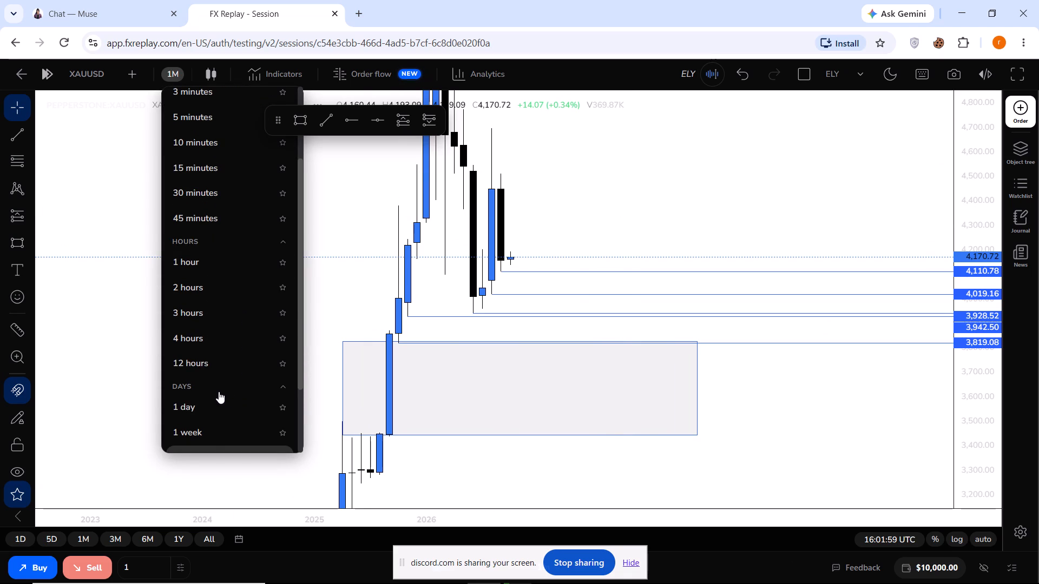
pyautogui.click(217, 428)
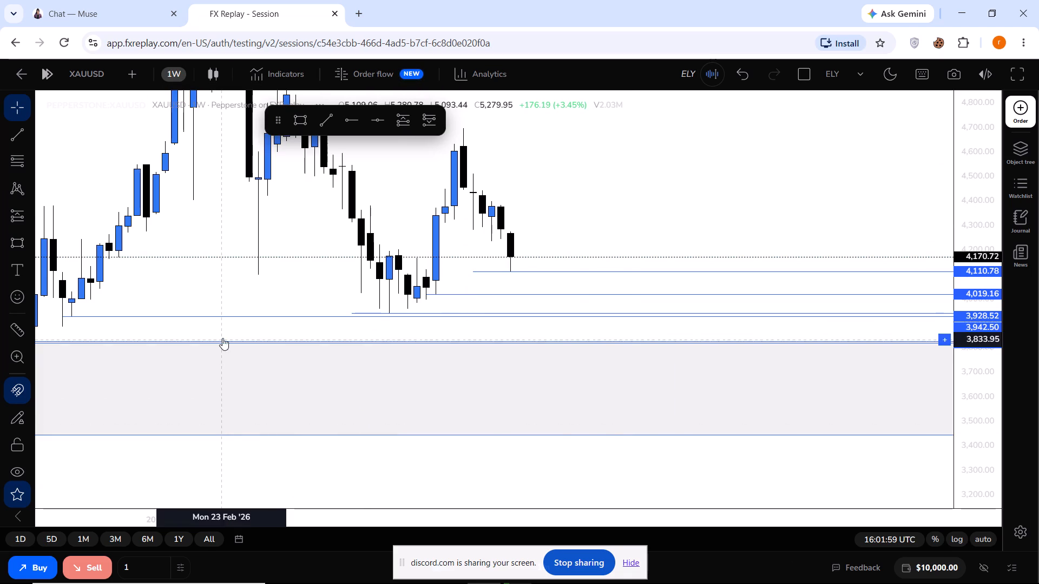
# Draw a rectangle from the high of the 27 Jul '26 weekly candle at about 4,120 down to 3,969, ending just past the latest candle.
pyautogui.moveTo(179, 302); pyautogui.dragTo(274, 315)
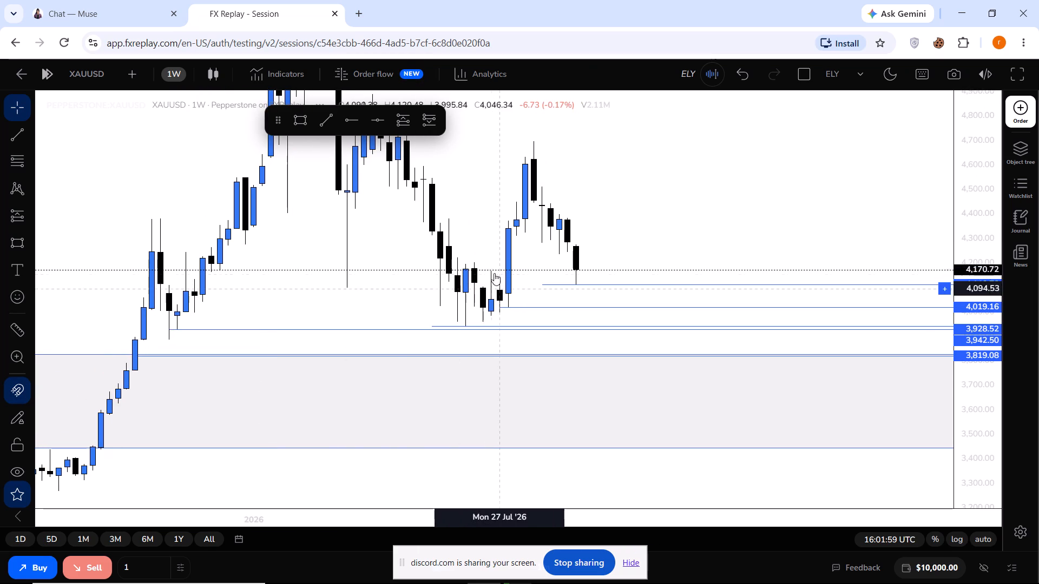
pyautogui.moveTo(333, 295); pyautogui.dragTo(268, 289)
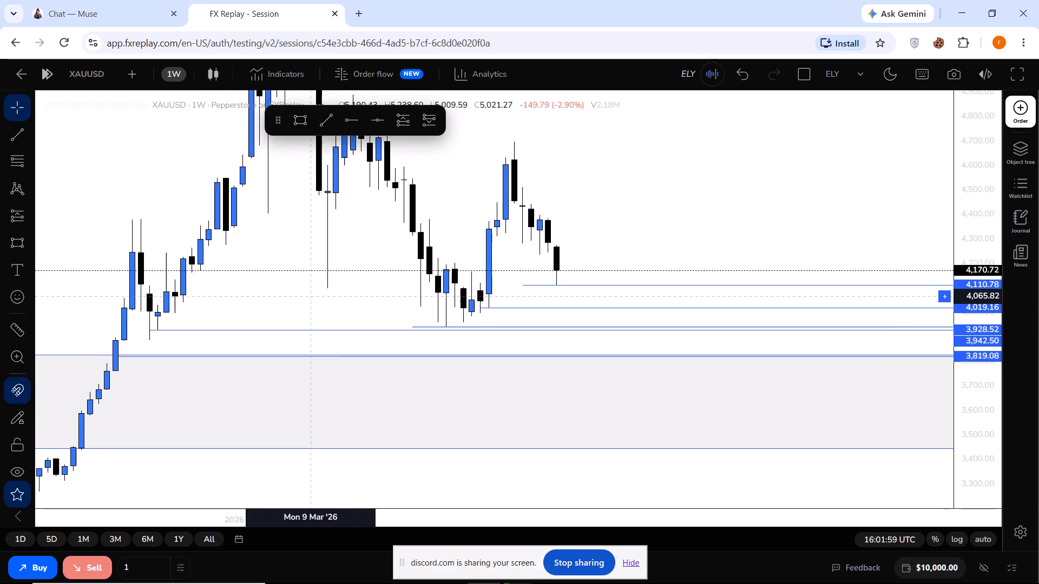
pyautogui.moveTo(268, 289); pyautogui.dragTo(267, 289)
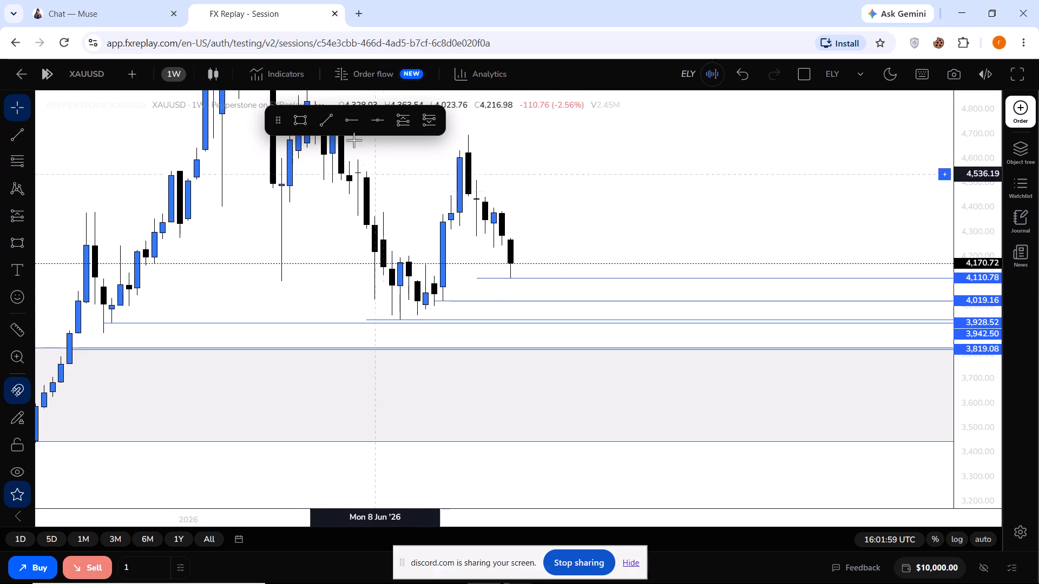
pyautogui.click(295, 122)
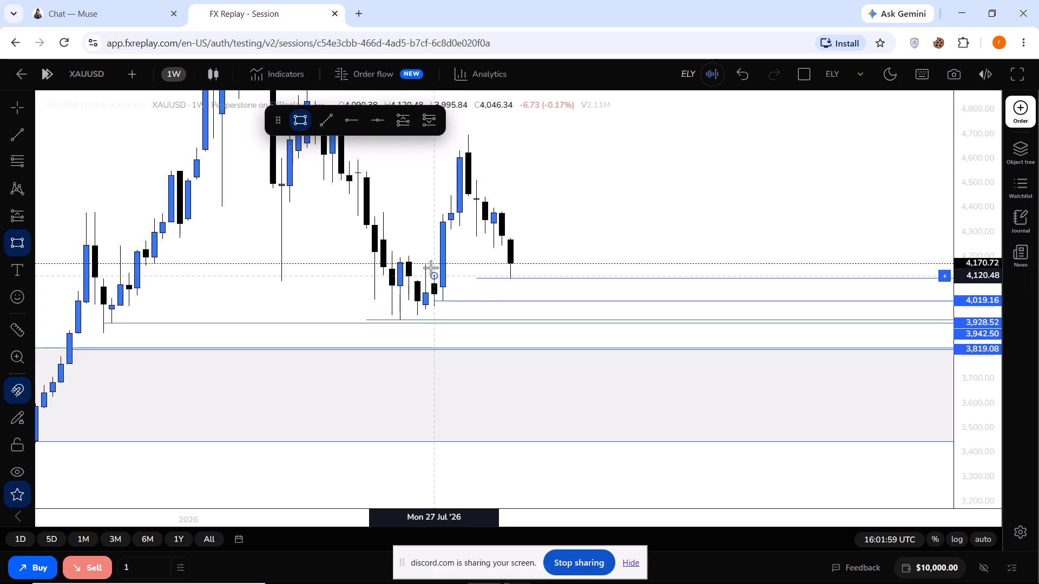
pyautogui.moveTo(431, 268); pyautogui.dragTo(488, 289)
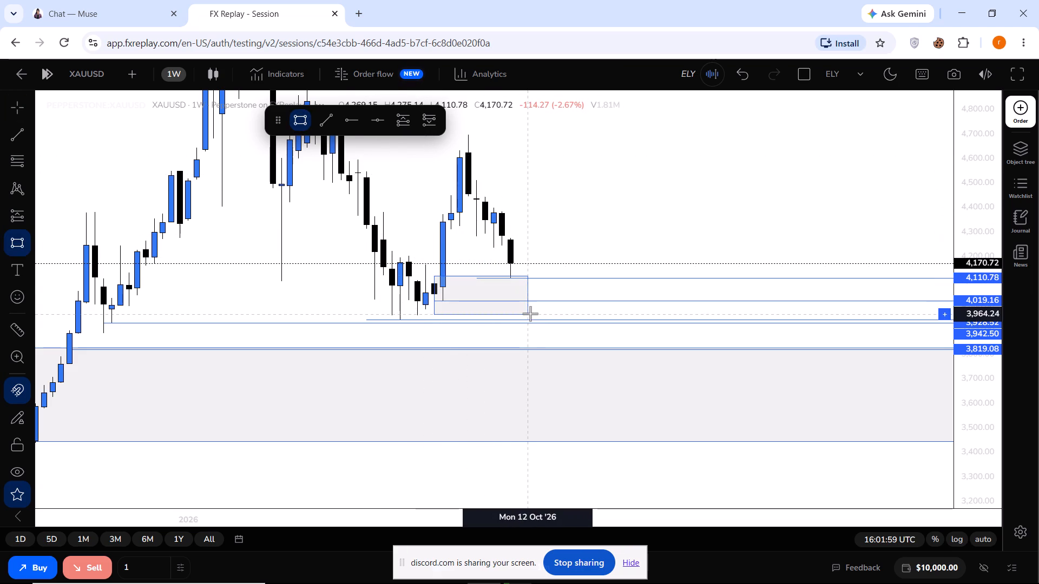
pyautogui.click(541, 313)
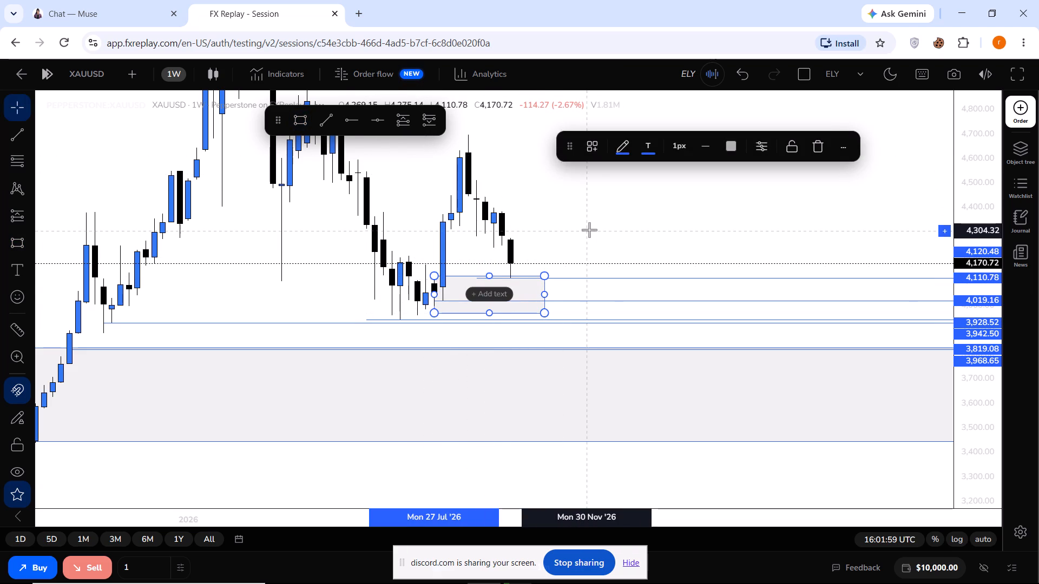
# Draw a rectangle from the low of the 14 Sep '26 weekly candle at about 4,235 up to 4,314, extending to 3 May '27.
pyautogui.moveTo(589, 230); pyautogui.dragTo(569, 234)
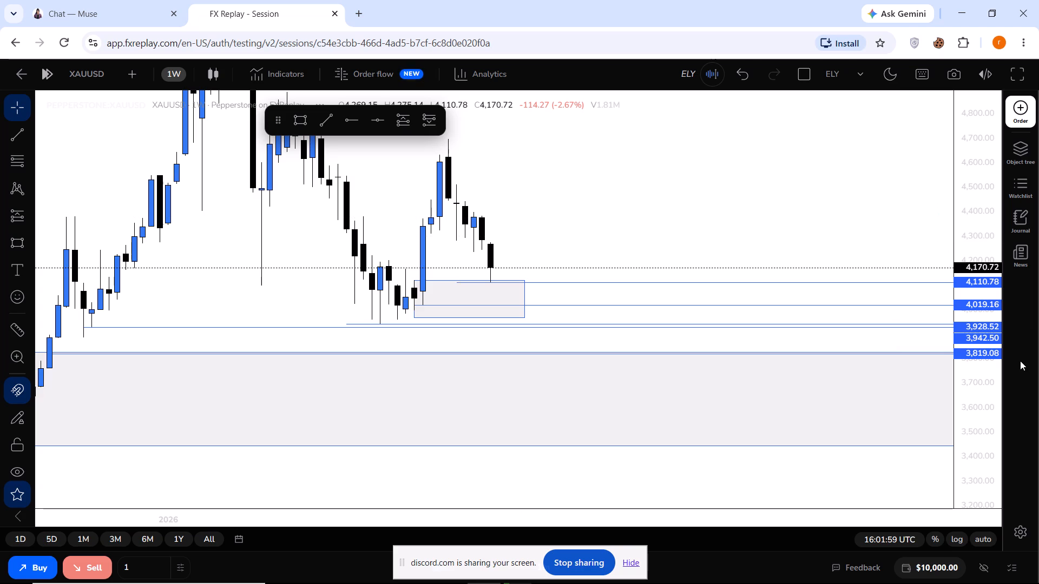
pyautogui.moveTo(991, 377); pyautogui.dragTo(977, 175)
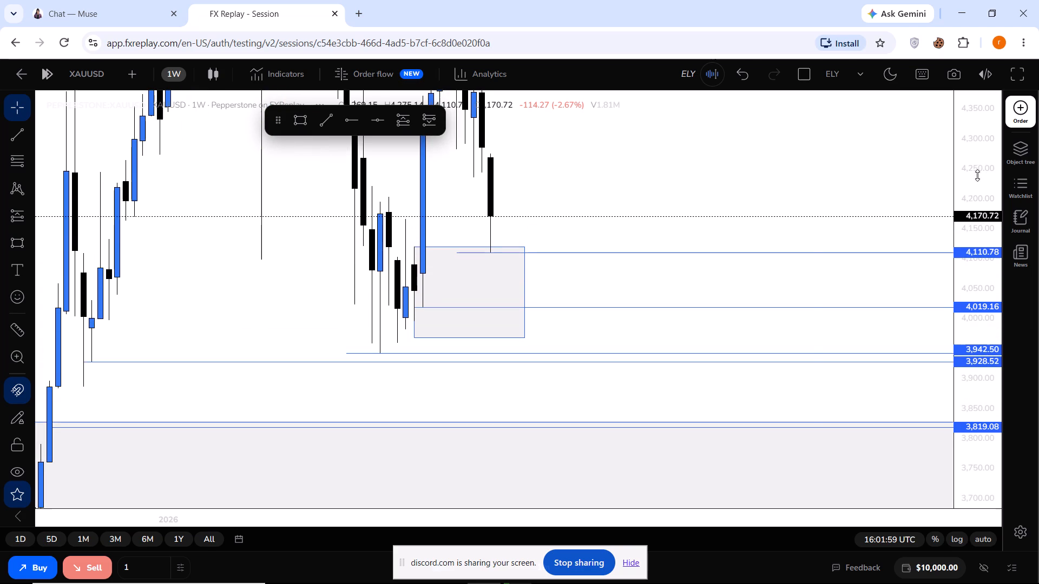
pyautogui.moveTo(795, 194); pyautogui.dragTo(790, 296)
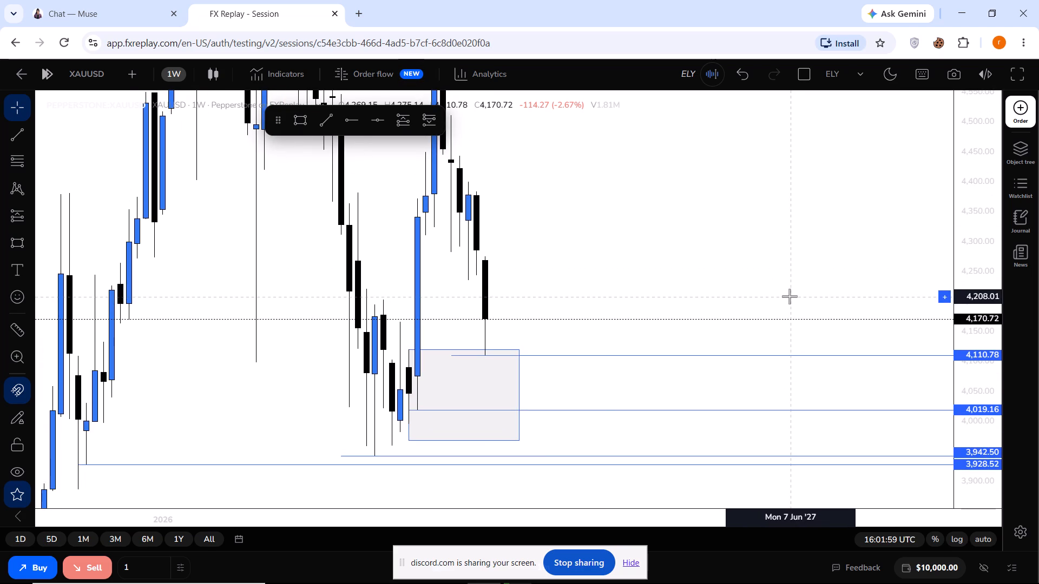
pyautogui.click(21, 243)
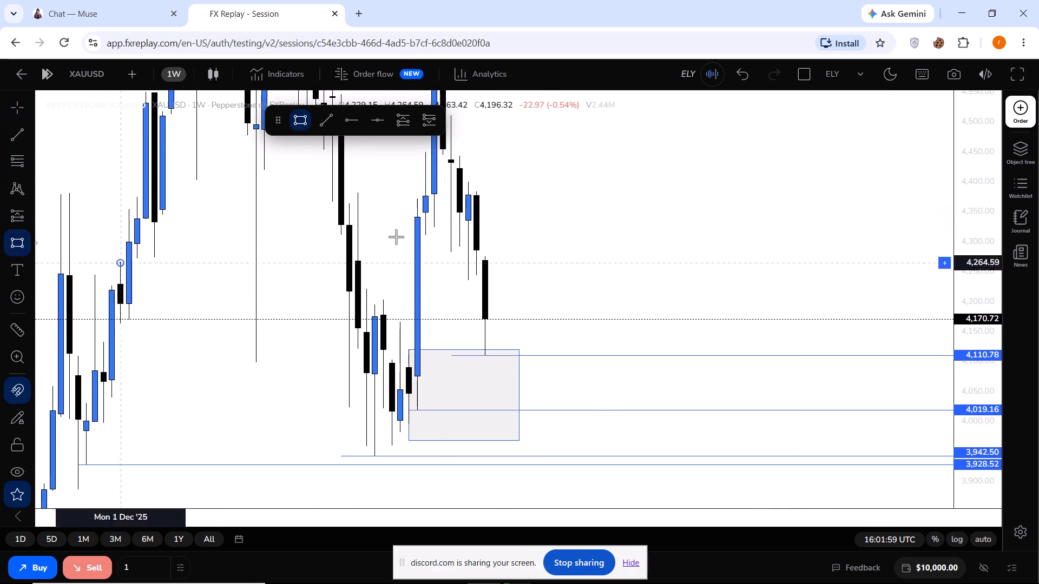
pyautogui.click(470, 274)
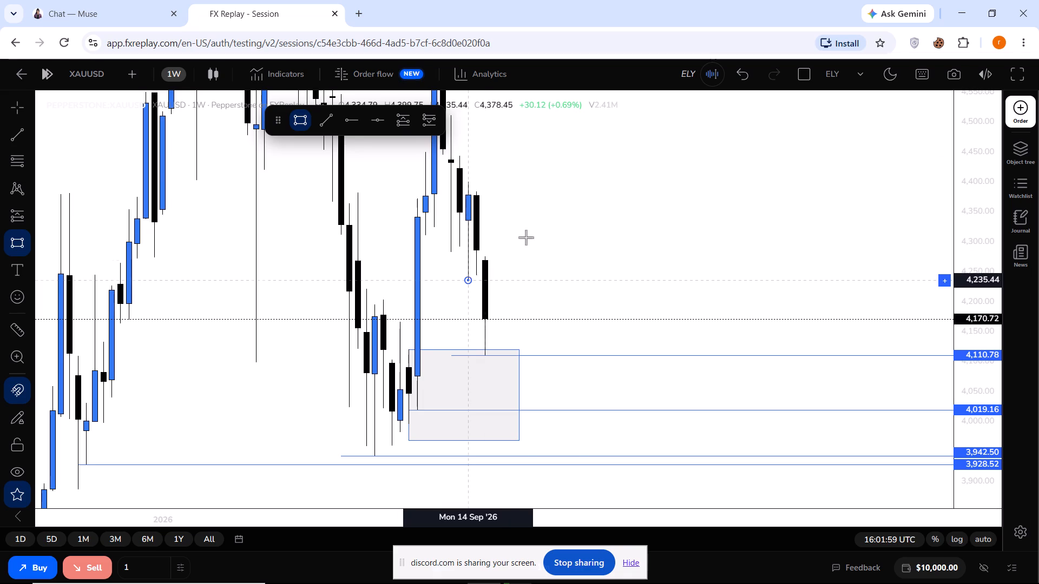
pyautogui.click(745, 233)
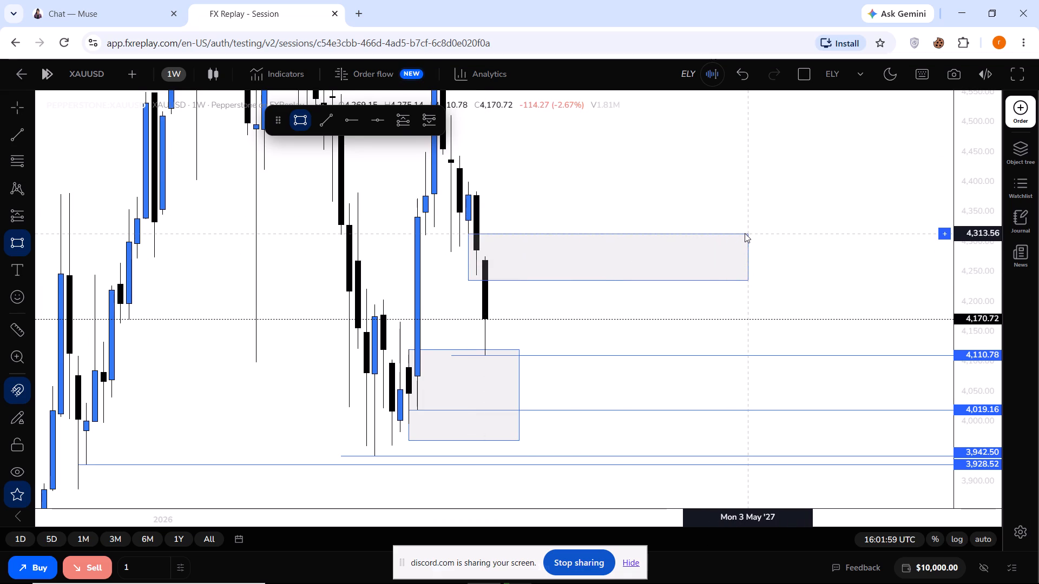
# Switch the chart timeframe to 4 hours.
pyautogui.moveTo(791, 236); pyautogui.dragTo(799, 185)
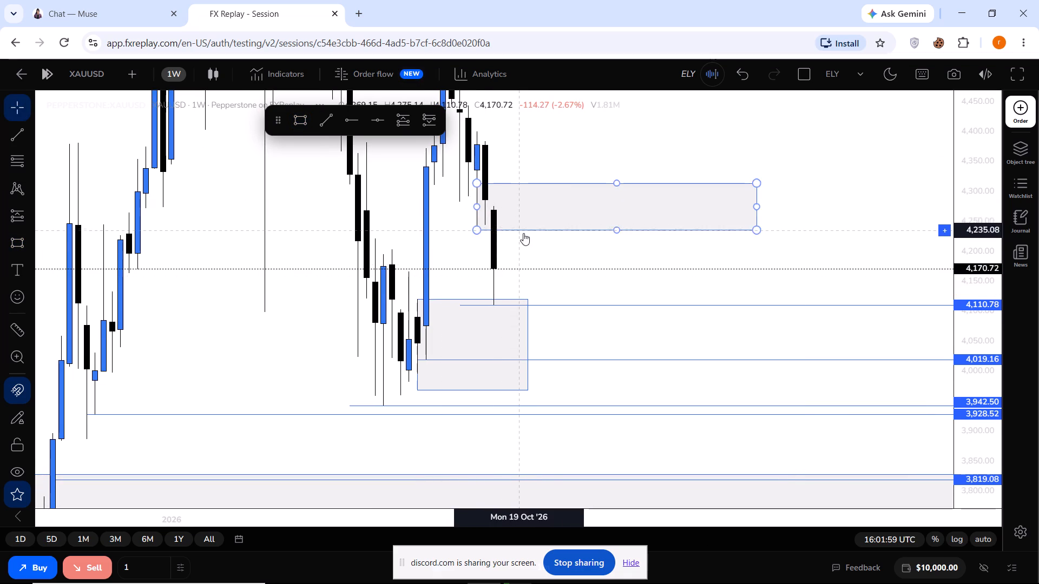
pyautogui.click(179, 73)
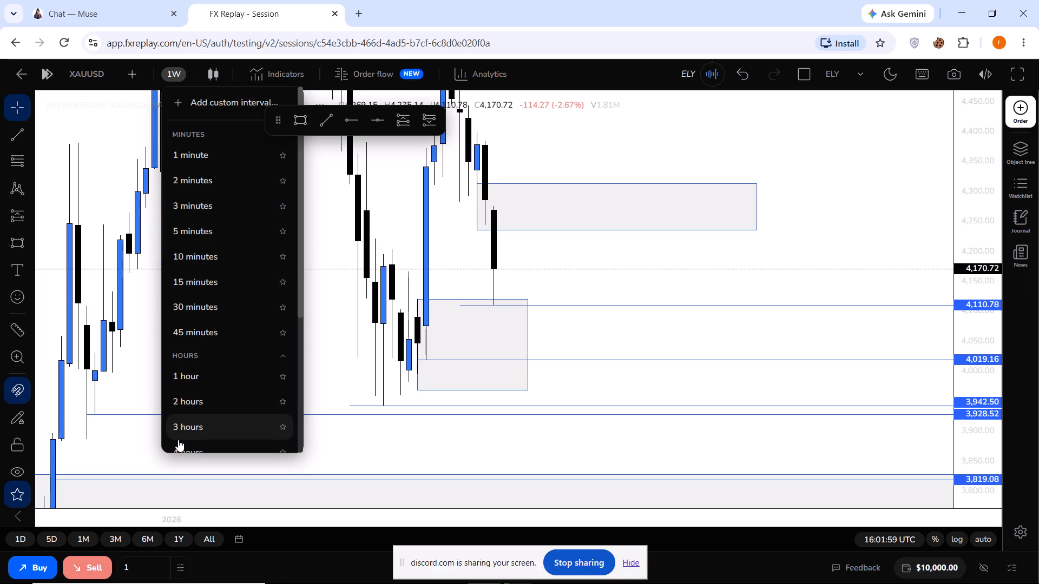
pyautogui.click(184, 446)
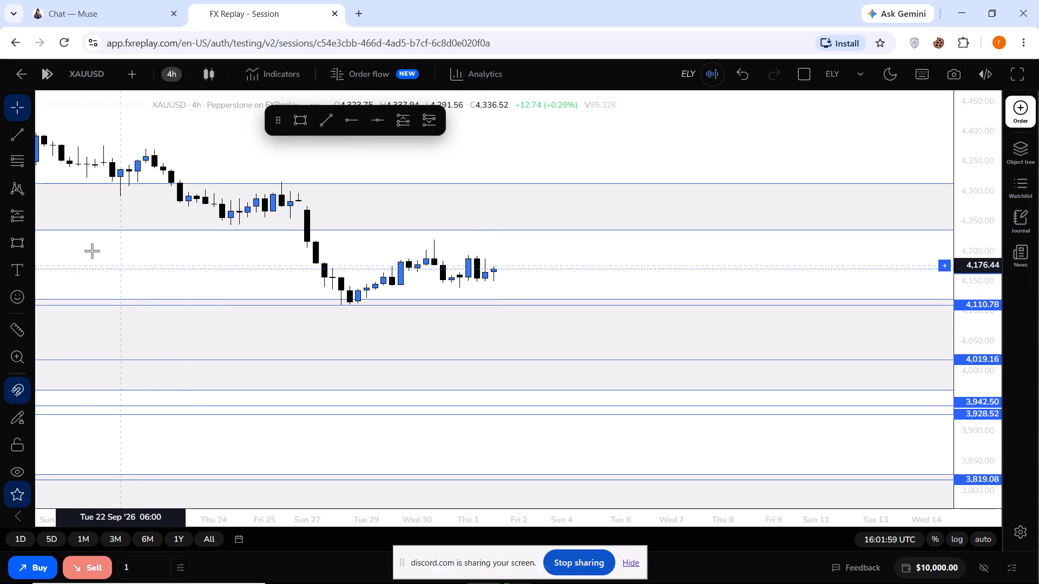
# Draw a horizontal ray from the high of the 30 Sep '26 10:00 candle at 4,219.34.
pyautogui.moveTo(200, 515); pyautogui.dragTo(240, 525)
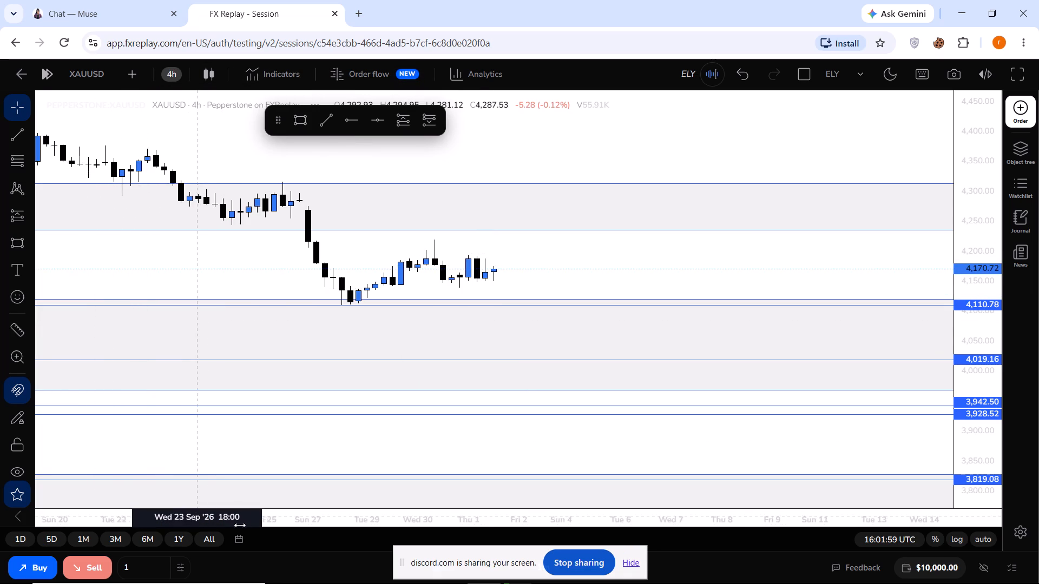
pyautogui.moveTo(240, 525); pyautogui.dragTo(365, 527)
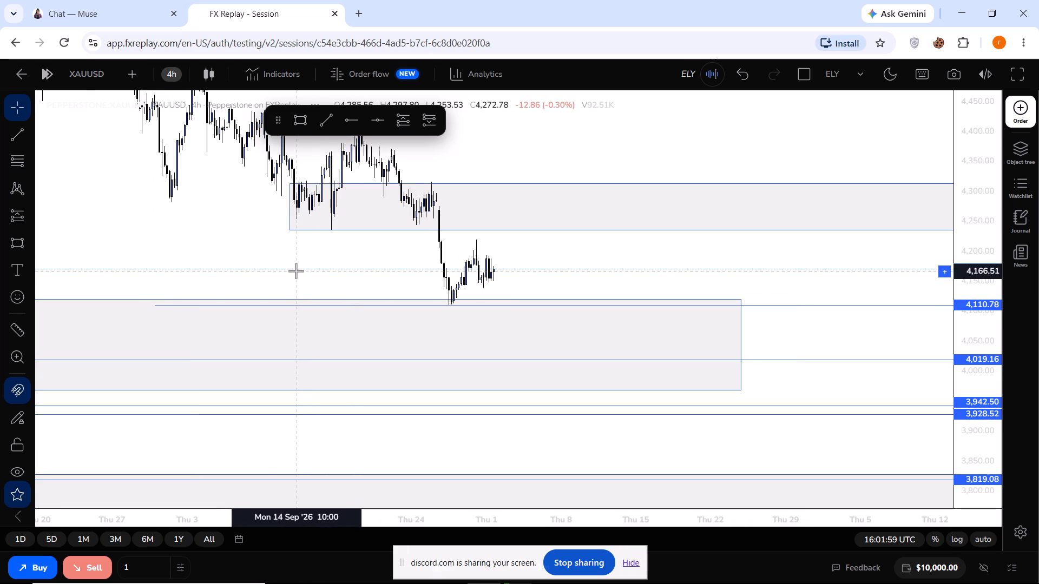
pyautogui.moveTo(296, 271); pyautogui.dragTo(410, 277)
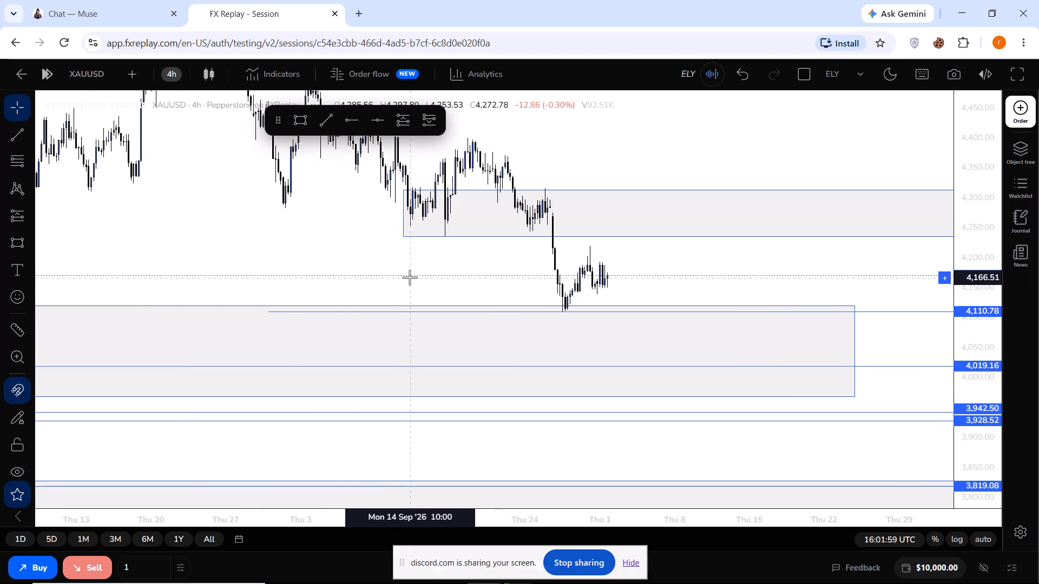
pyautogui.moveTo(977, 375); pyautogui.dragTo(962, 267)
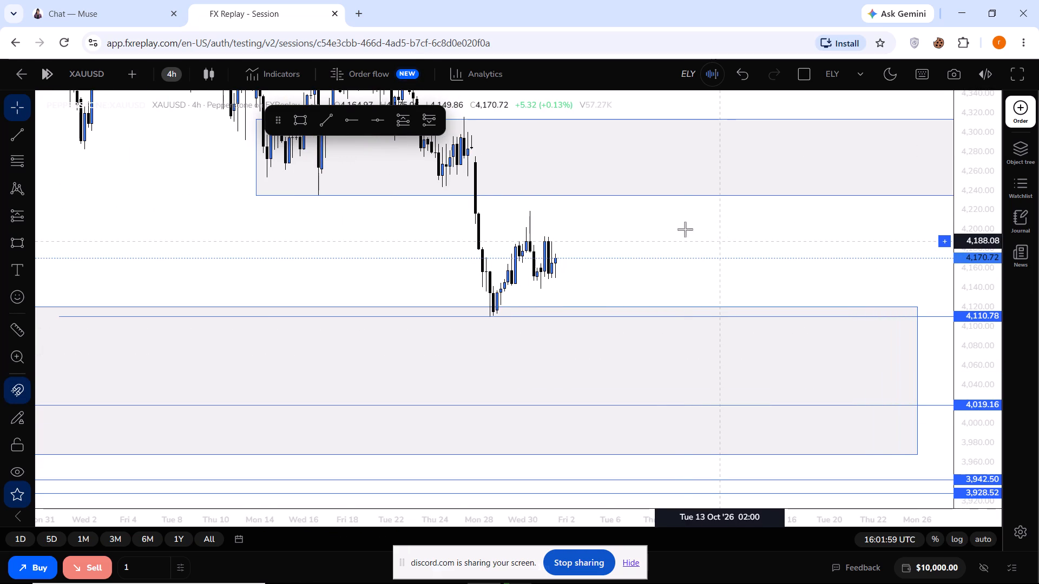
pyautogui.moveTo(668, 224); pyautogui.dragTo(679, 248)
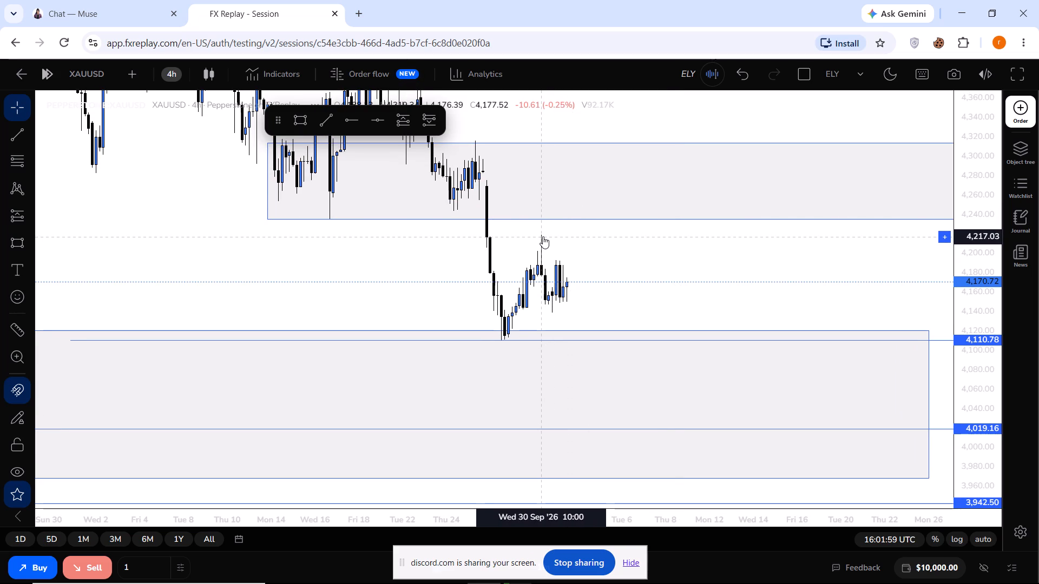
pyautogui.click(360, 118)
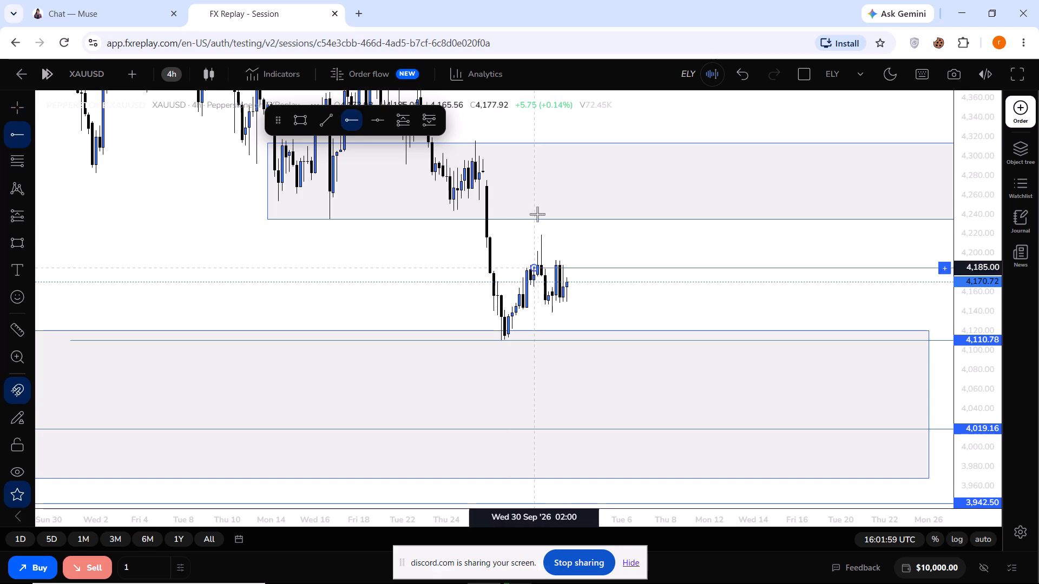
pyautogui.click(542, 231)
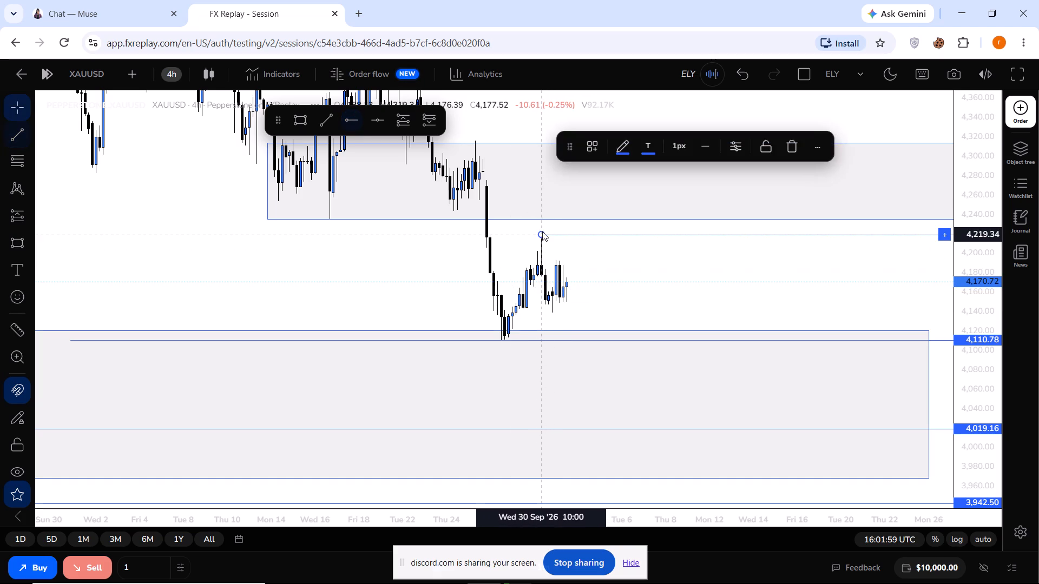
pyautogui.click(413, 257)
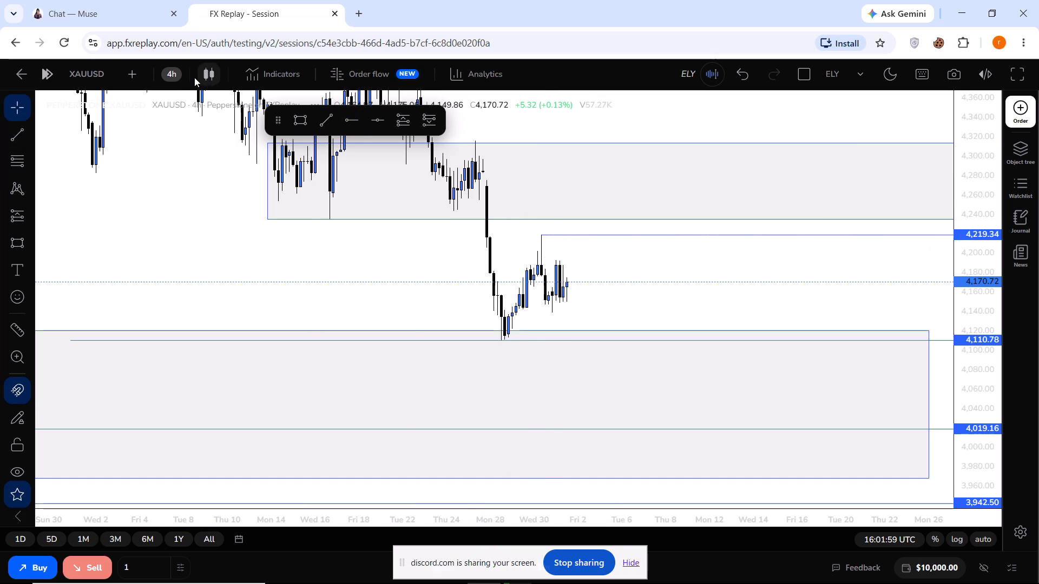
# Switch the chart timeframe to 1 hour.
pyautogui.click(176, 76)
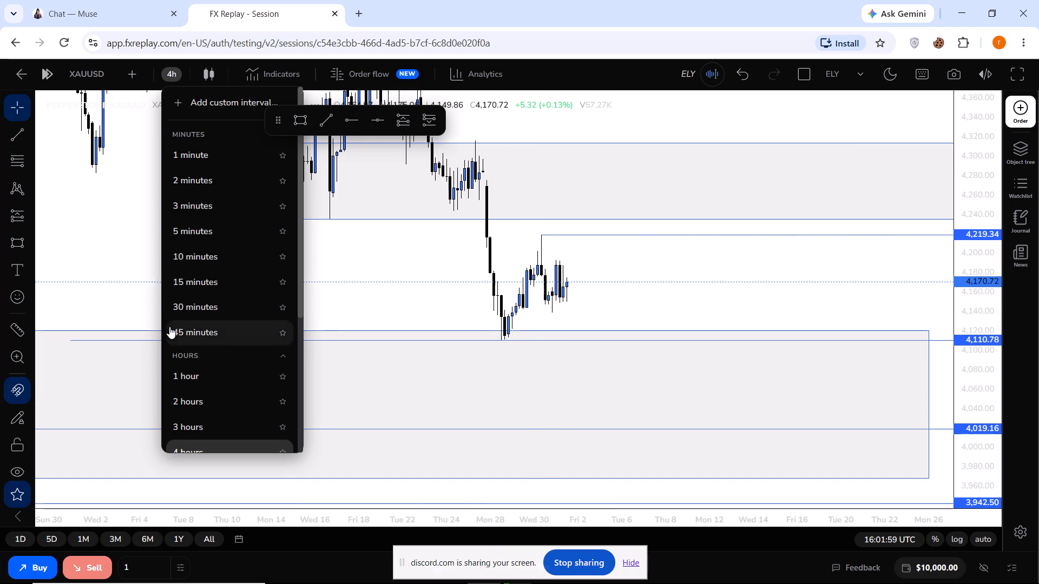
pyautogui.click(187, 379)
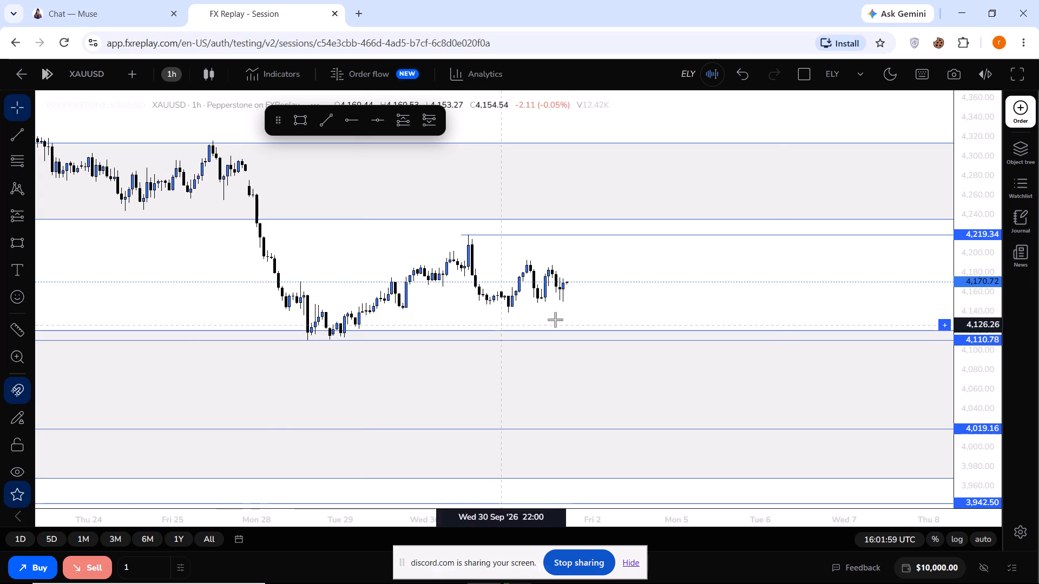
# Draw a rectangle from the high of the 29 Sep '26 17:00 candle at 4,148.97 up to 4,166.49, ending at 1 Oct 11:00.
pyautogui.moveTo(974, 390); pyautogui.dragTo(959, 246)
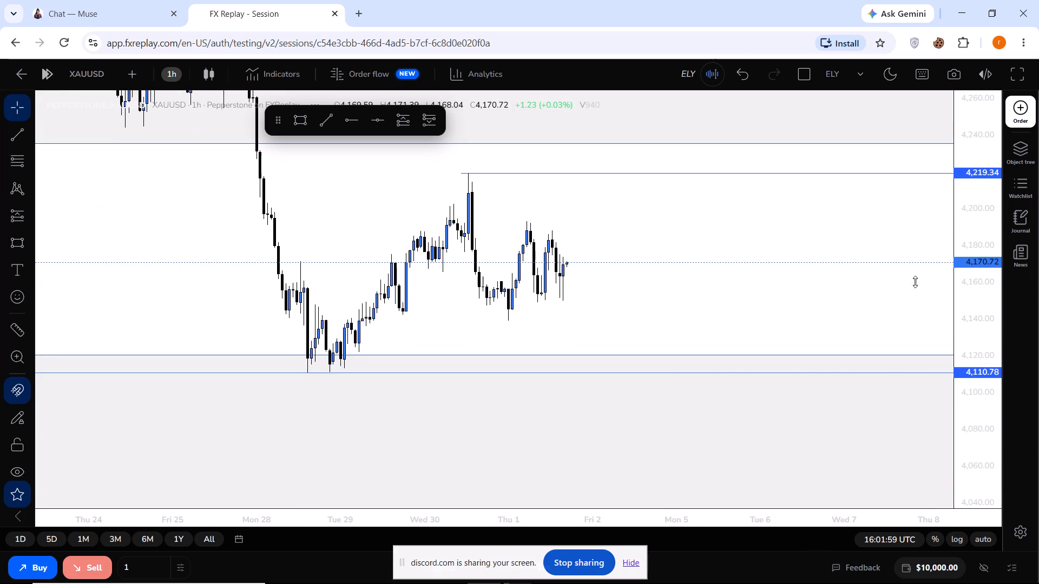
pyautogui.moveTo(683, 307); pyautogui.dragTo(732, 316)
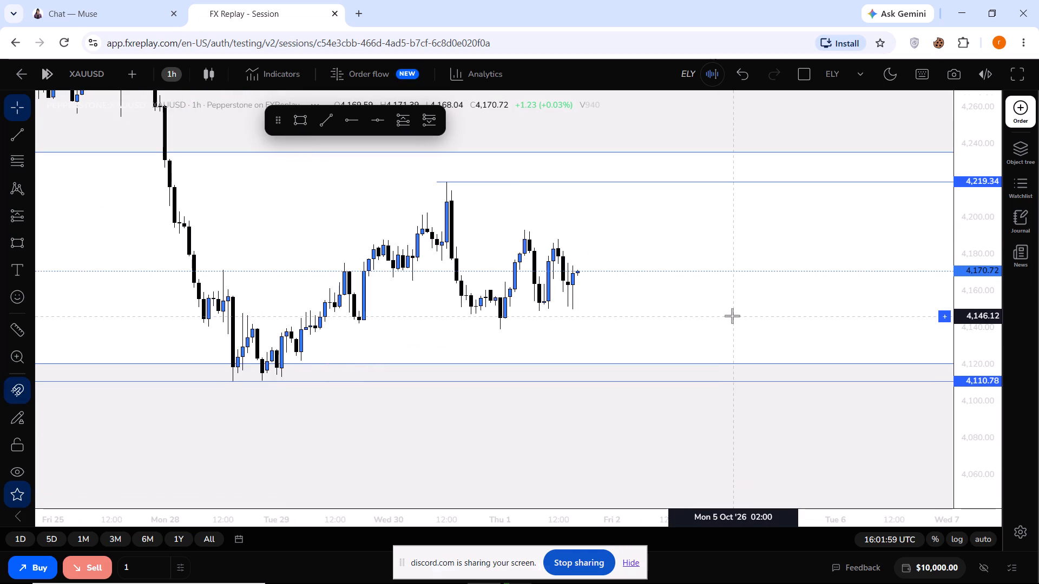
pyautogui.moveTo(712, 310); pyautogui.dragTo(783, 301)
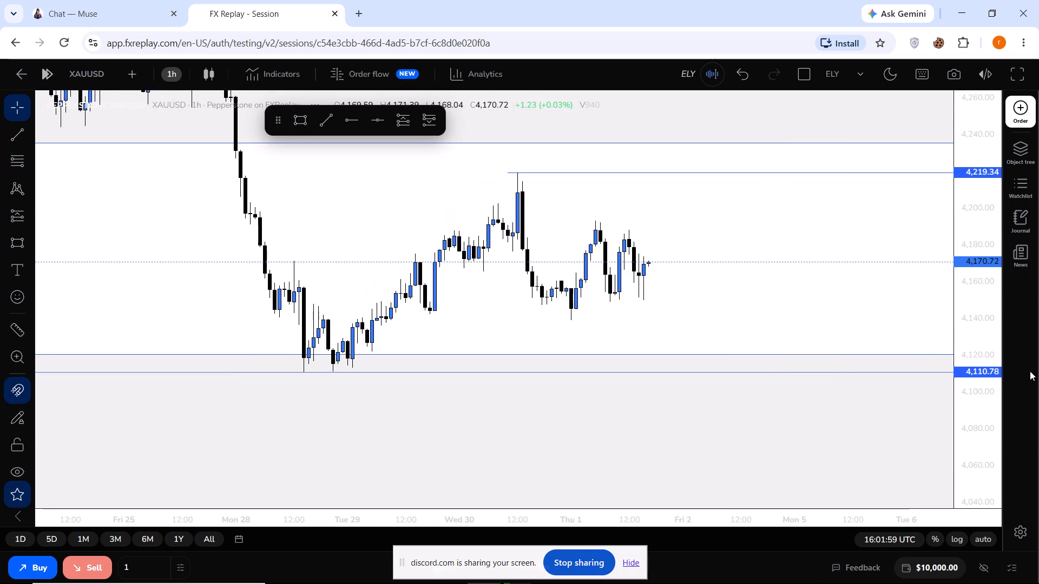
pyautogui.moveTo(983, 411); pyautogui.dragTo(980, 266)
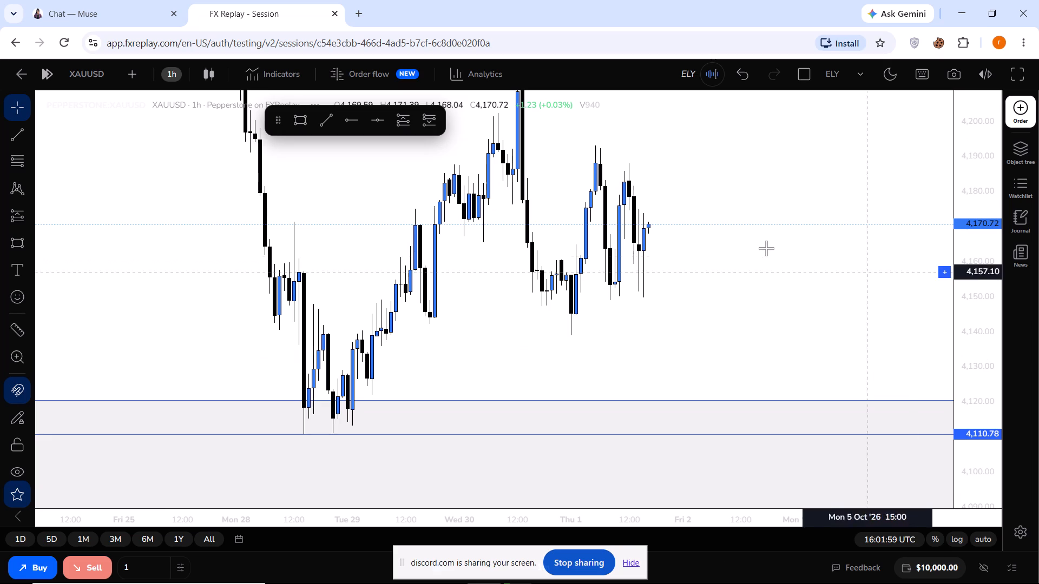
pyautogui.moveTo(766, 248); pyautogui.dragTo(782, 313)
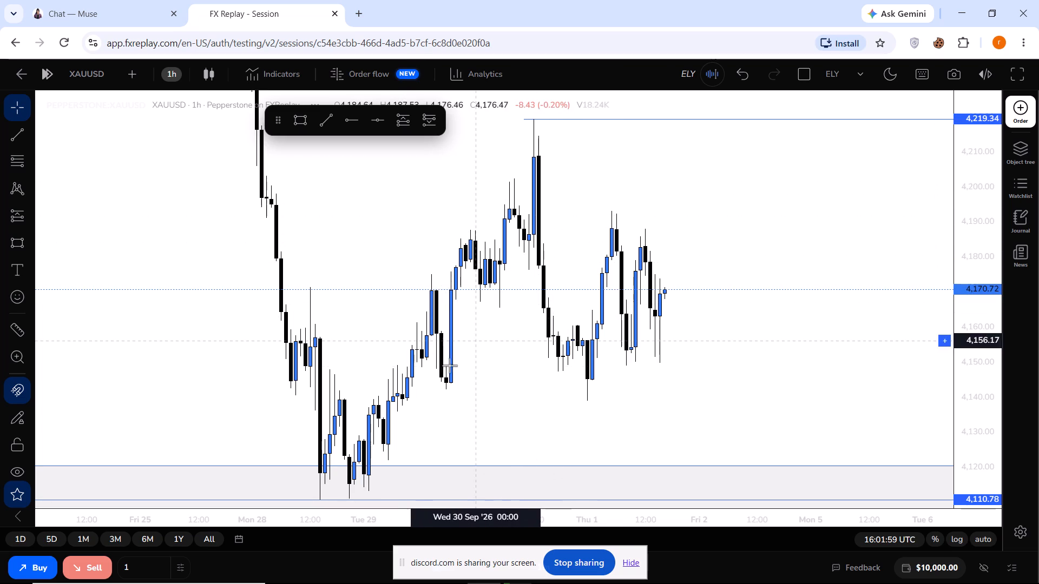
pyautogui.click(302, 129)
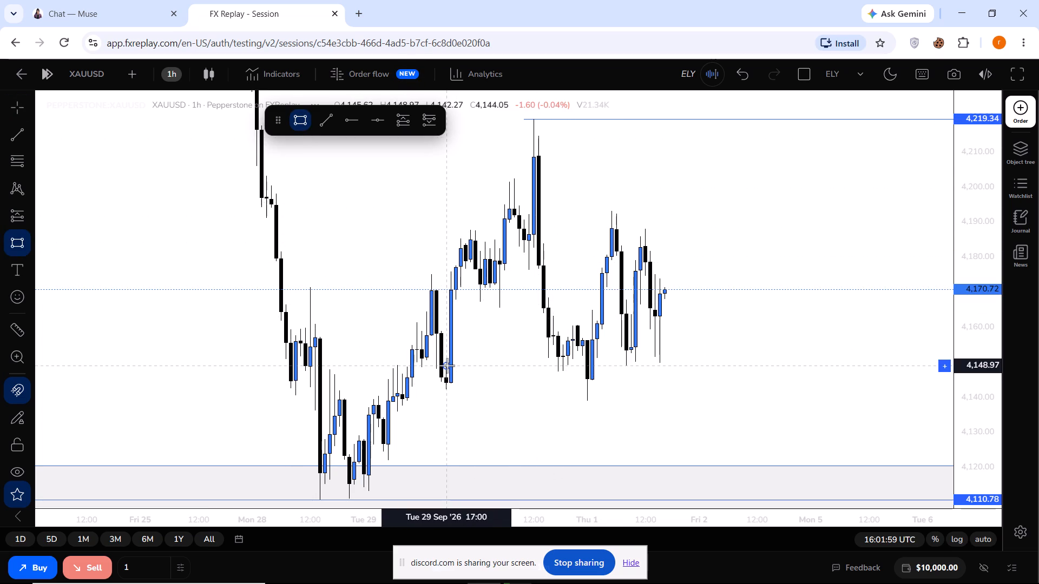
pyautogui.moveTo(447, 366); pyautogui.dragTo(587, 330)
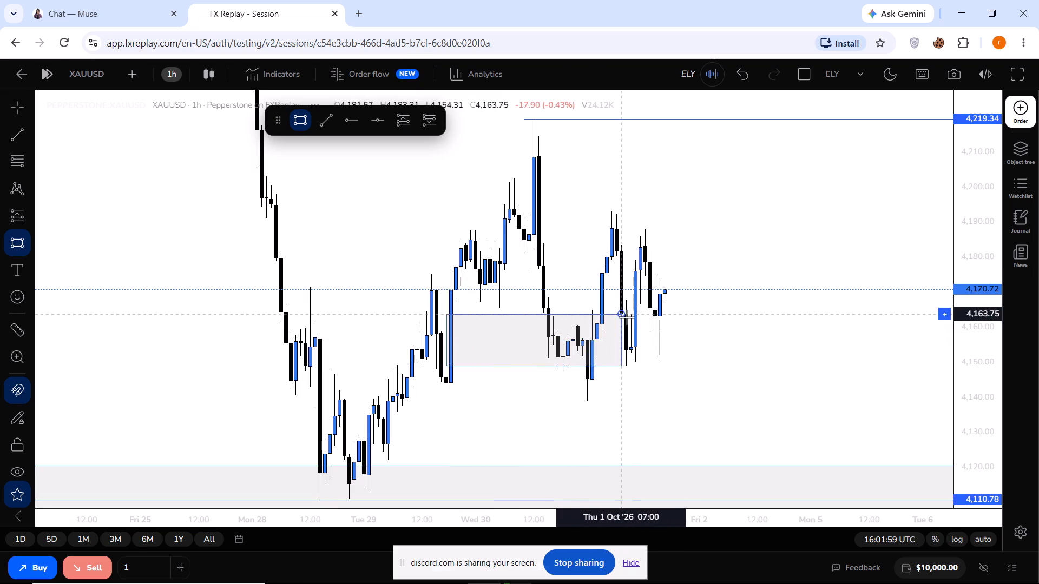
pyautogui.click(641, 315)
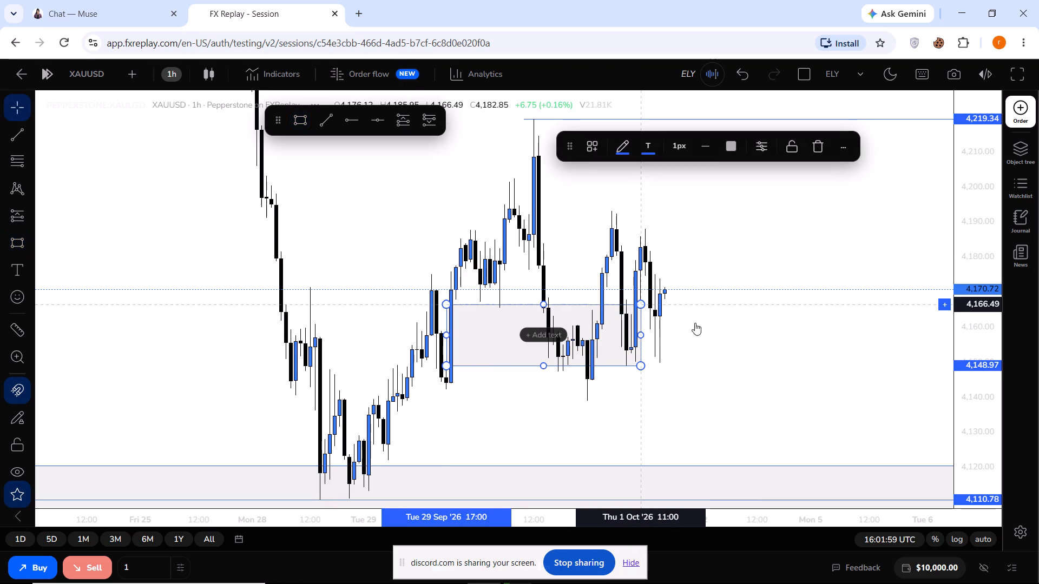
pyautogui.click(747, 327)
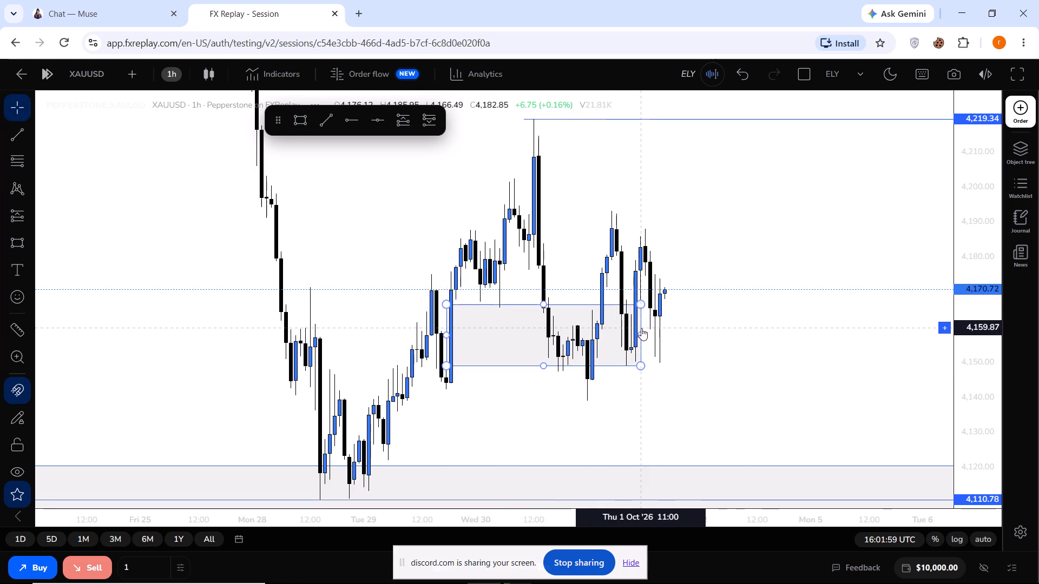
# Extend the new rectangle's later edge past the latest candle to about the start of 2 Oct '26.
pyautogui.click(642, 334)
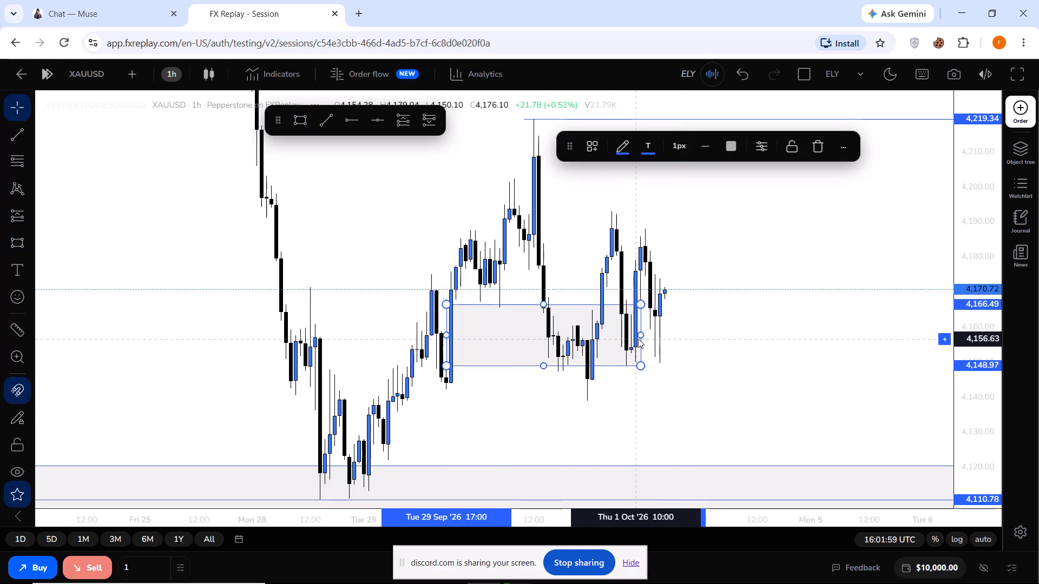
pyautogui.moveTo(638, 339); pyautogui.dragTo(695, 334)
pyautogui.click(695, 334)
# Switch the chart timeframe to 15 minutes.
pyautogui.moveTo(796, 326); pyautogui.dragTo(779, 346)
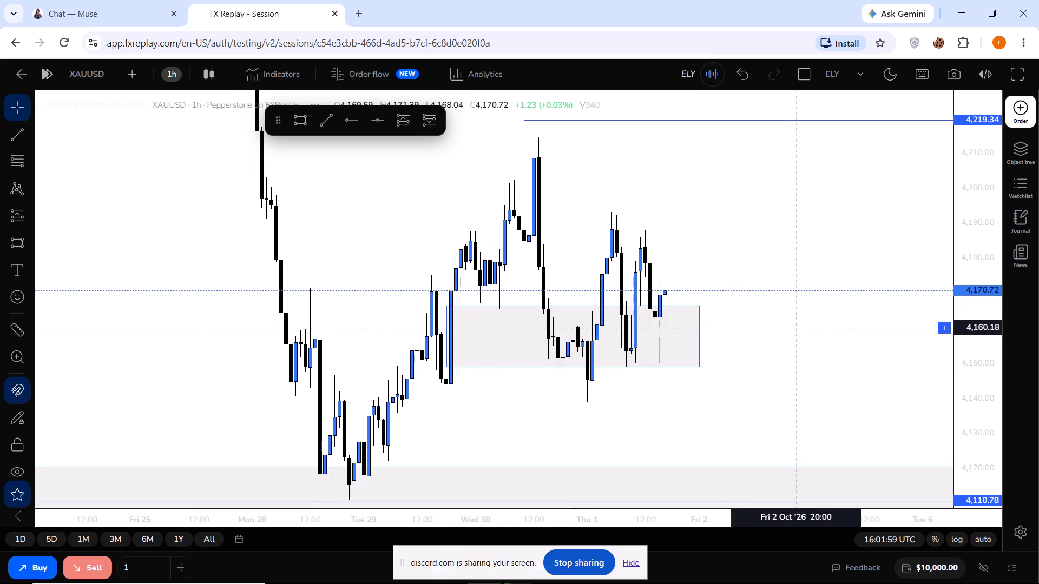
pyautogui.moveTo(779, 346); pyautogui.dragTo(786, 312)
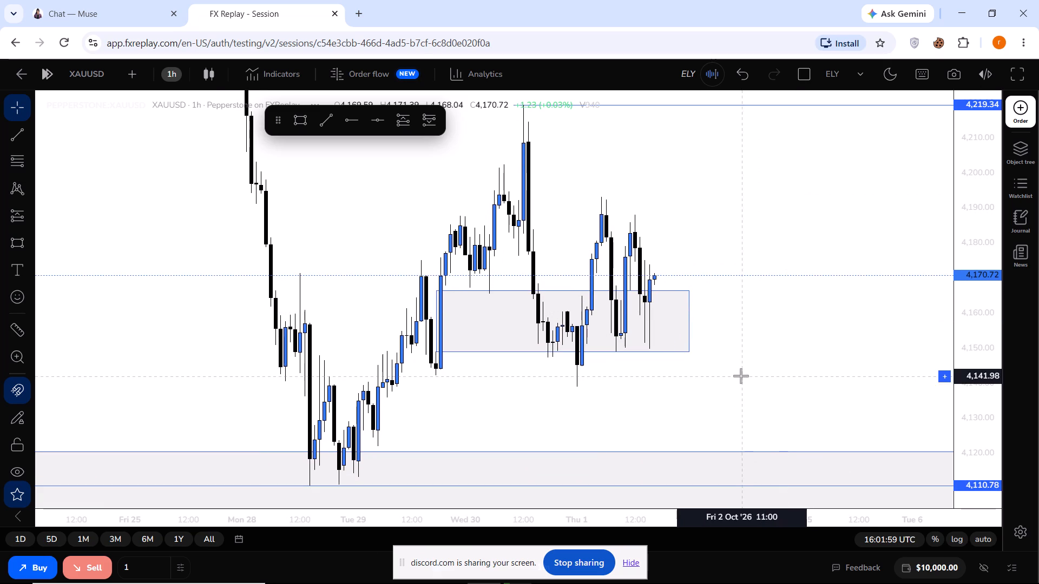
pyautogui.moveTo(741, 376); pyautogui.dragTo(747, 366)
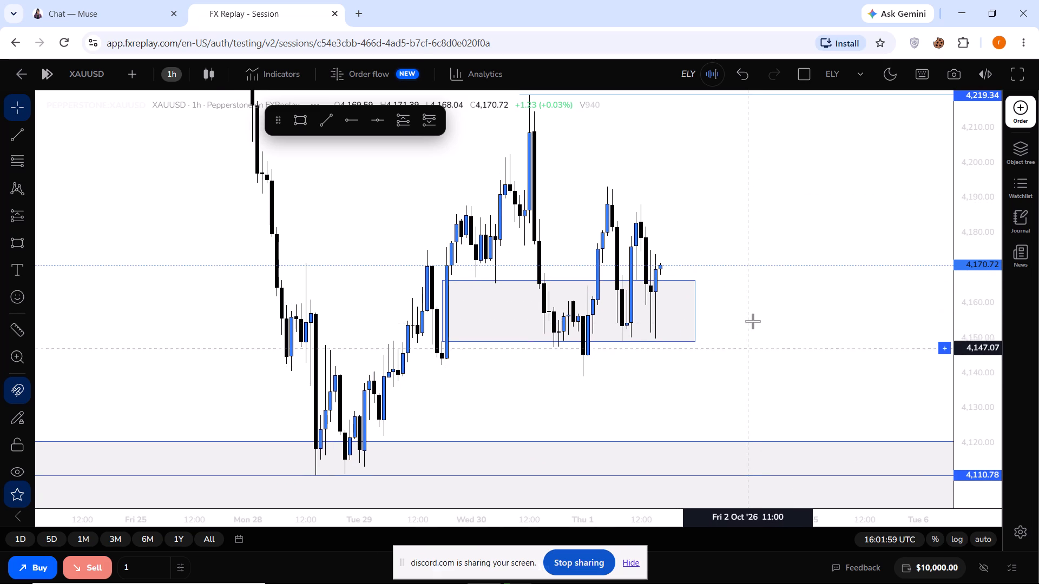
pyautogui.moveTo(753, 321); pyautogui.dragTo(747, 387)
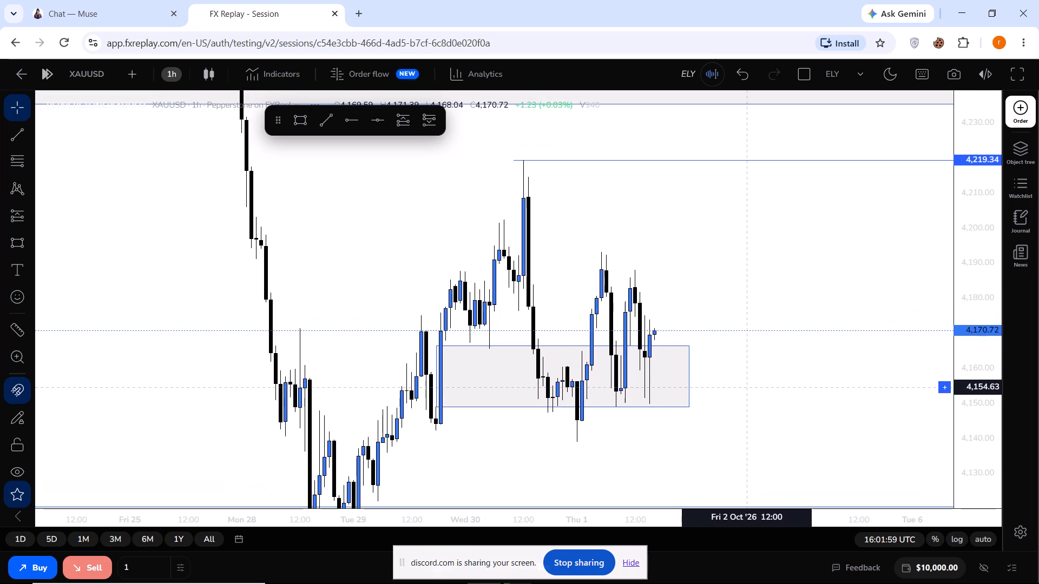
pyautogui.moveTo(747, 387); pyautogui.dragTo(747, 366)
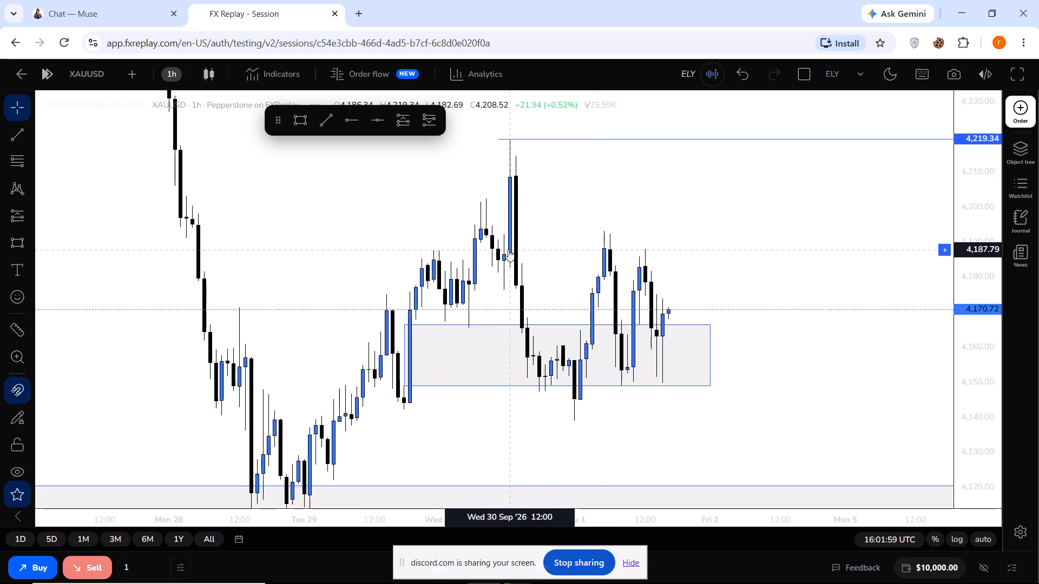
pyautogui.moveTo(380, 231); pyautogui.dragTo(351, 250)
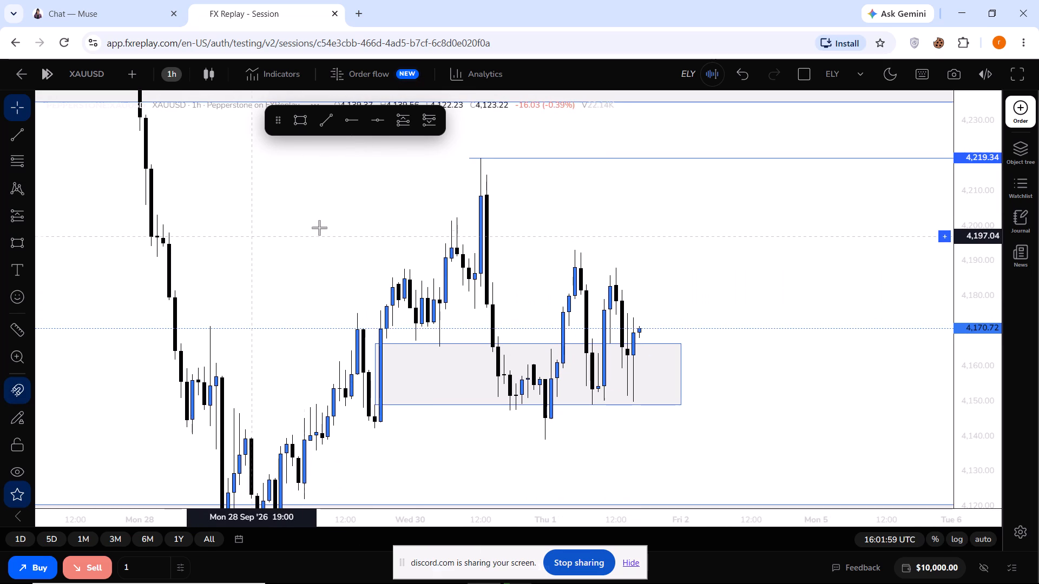
pyautogui.click(169, 68)
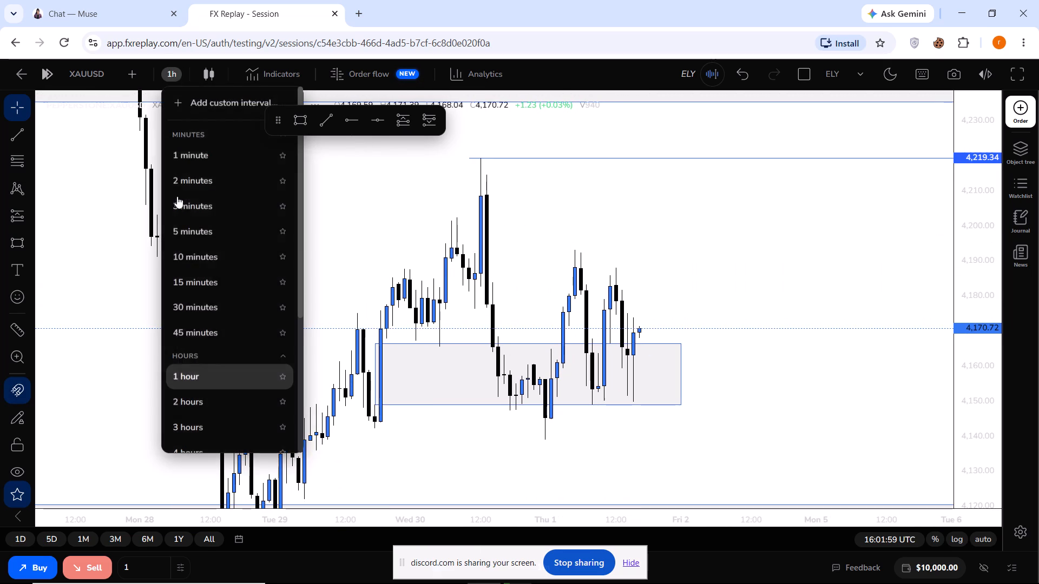
pyautogui.click(194, 283)
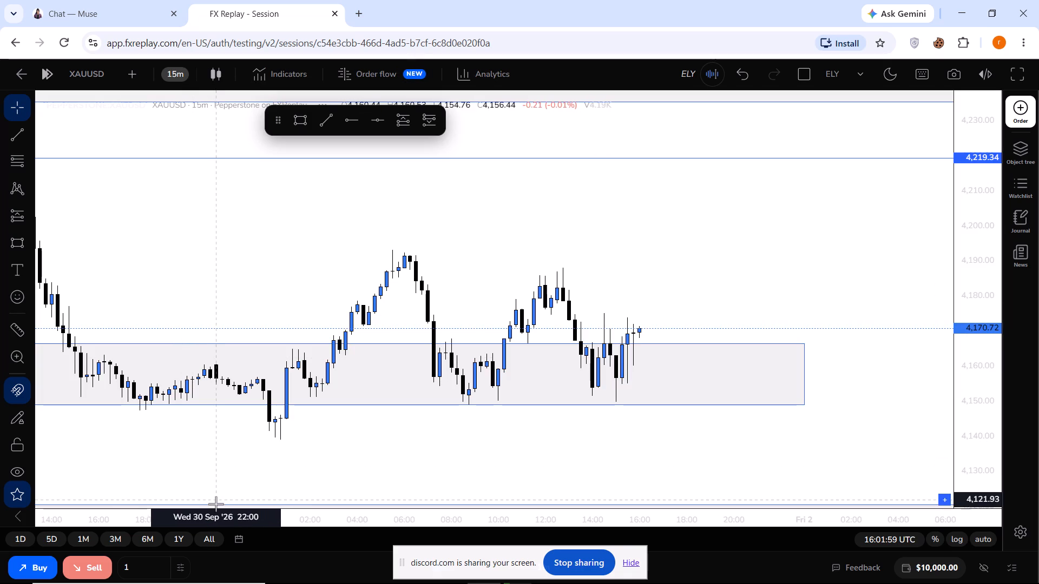
# Draw a rectangle from the 30 Sep '26 13:15 candle at about 4,193 up to 4,203.52, extending into early 2 Oct '26.
pyautogui.moveTo(279, 519); pyautogui.dragTo(319, 519)
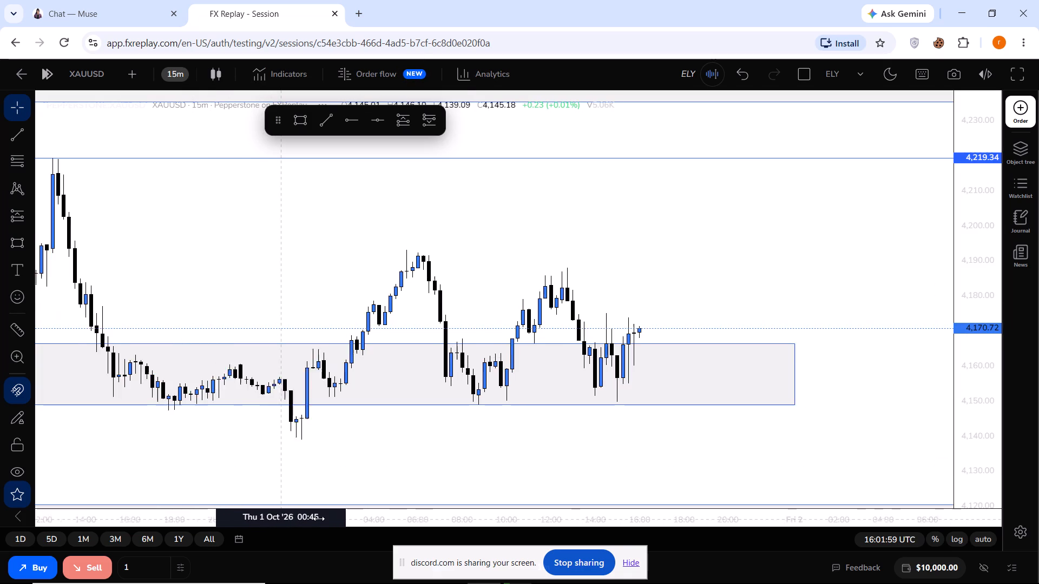
pyautogui.moveTo(319, 519); pyautogui.dragTo(363, 517)
pyautogui.moveTo(384, 307); pyautogui.dragTo(383, 308)
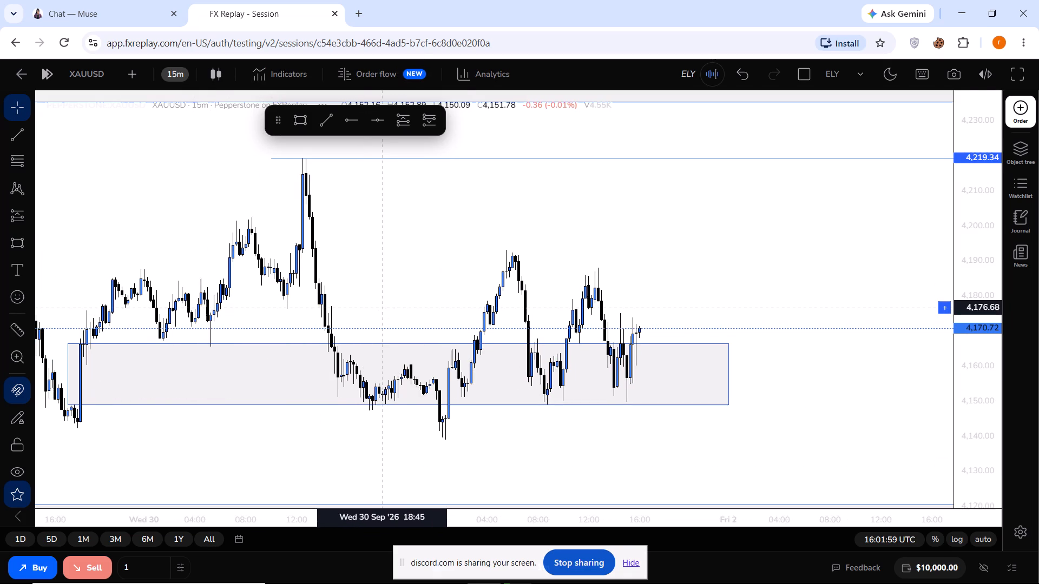
pyautogui.moveTo(383, 308); pyautogui.dragTo(373, 318)
pyautogui.click(307, 252)
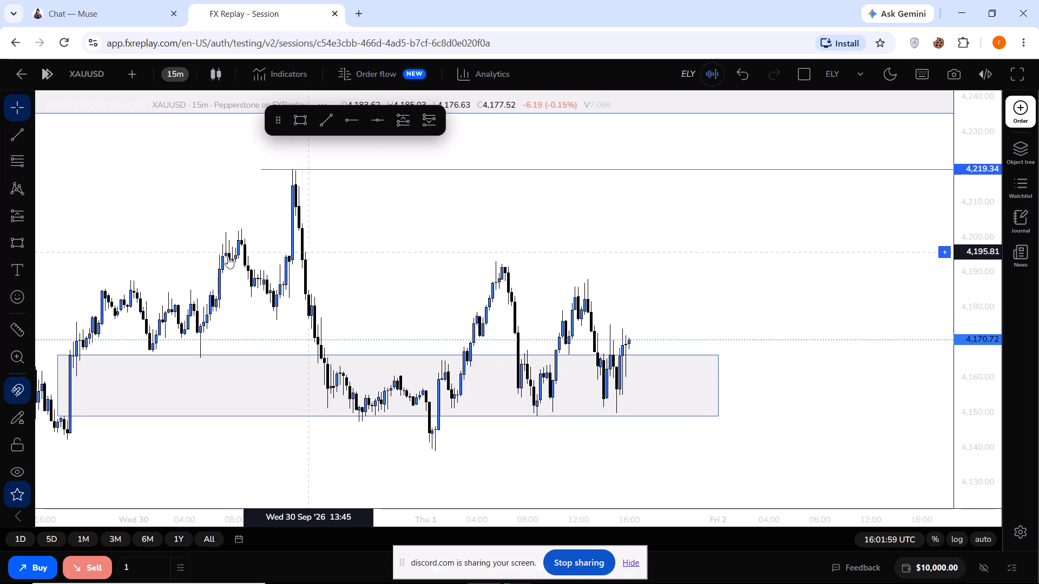
pyautogui.click(20, 242)
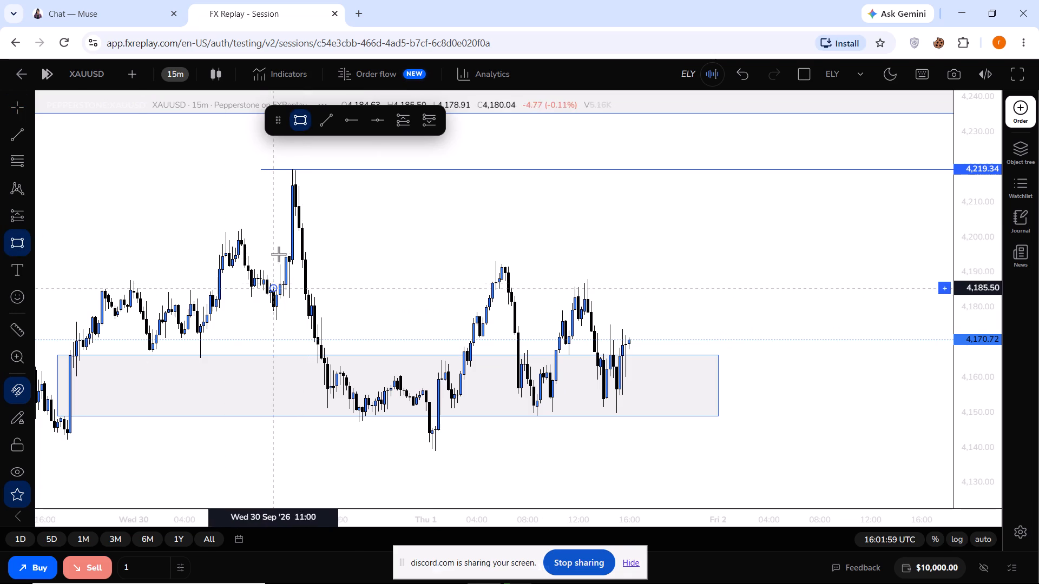
pyautogui.click(302, 254)
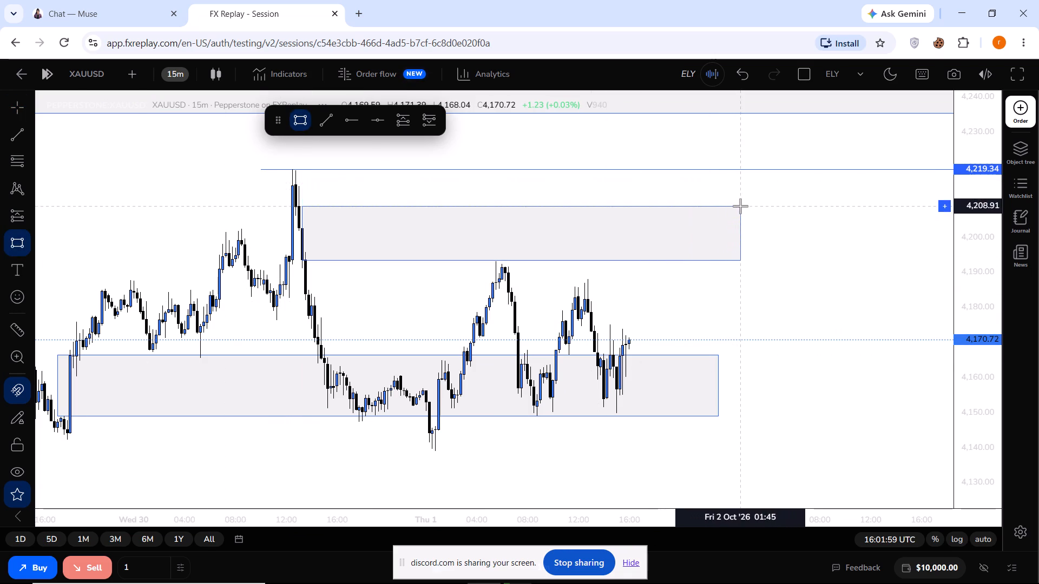
pyautogui.click(755, 224)
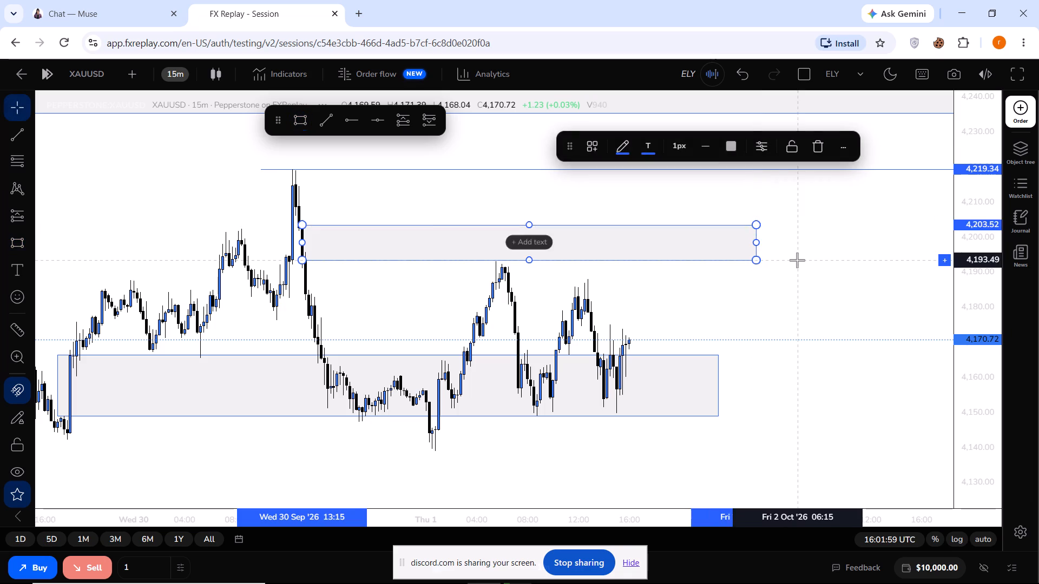
pyautogui.click(797, 260)
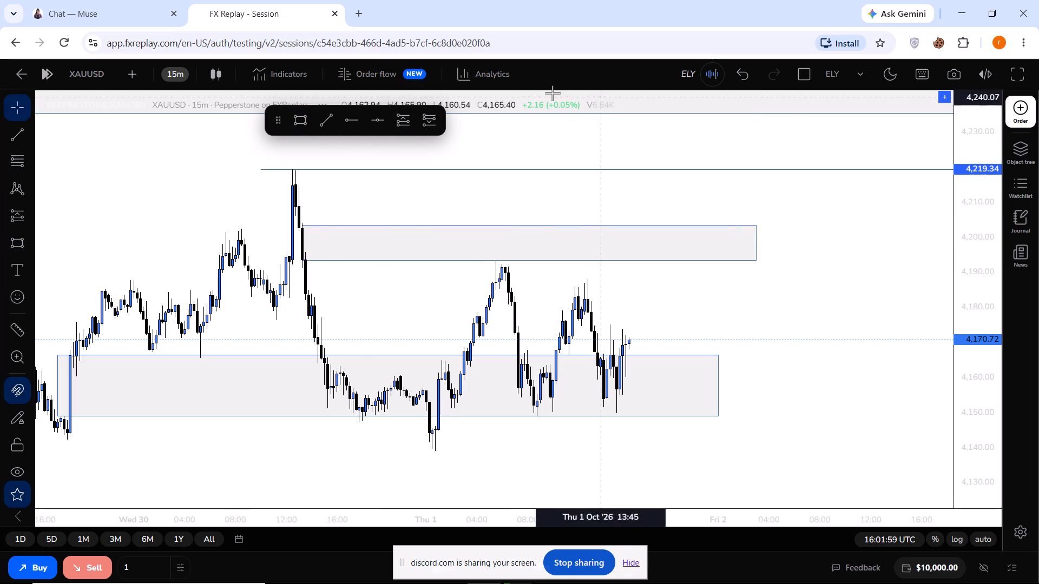
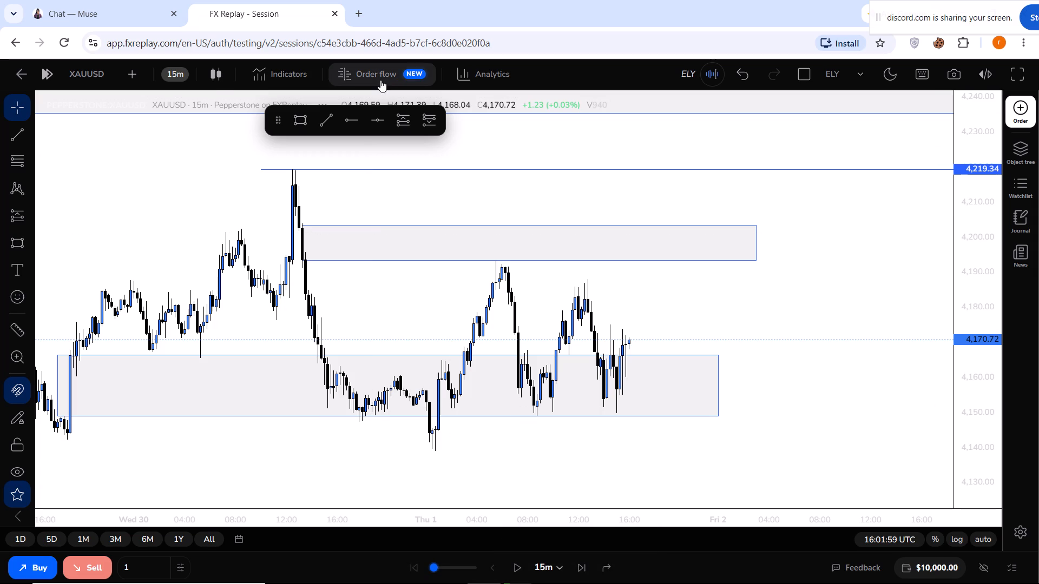
# Advance the replay candle by candle at 15-minute steps to 19:44:59 UTC on 1 Oct '26.
pyautogui.click(380, 80)
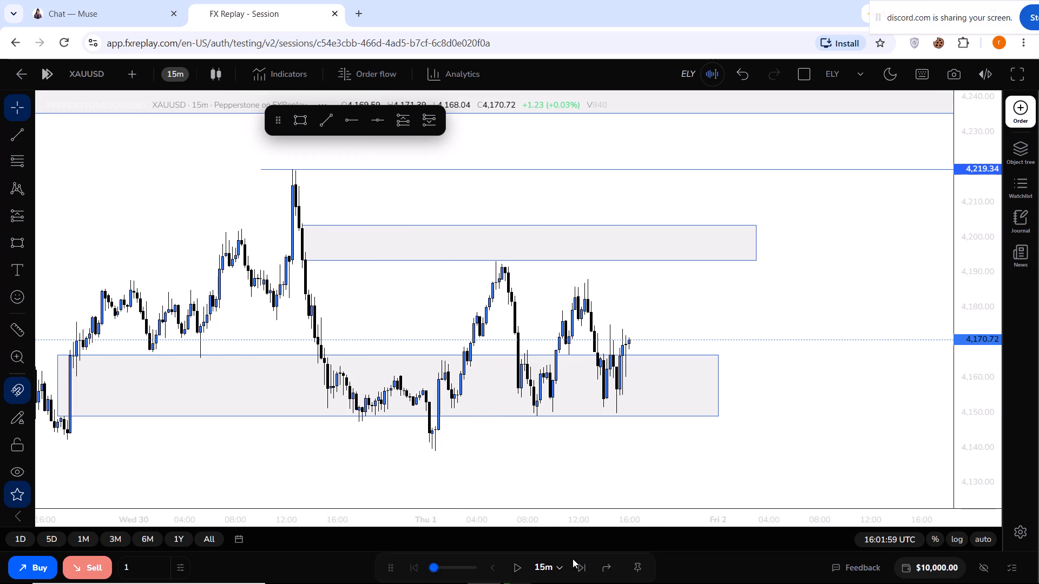
pyautogui.click(575, 565)
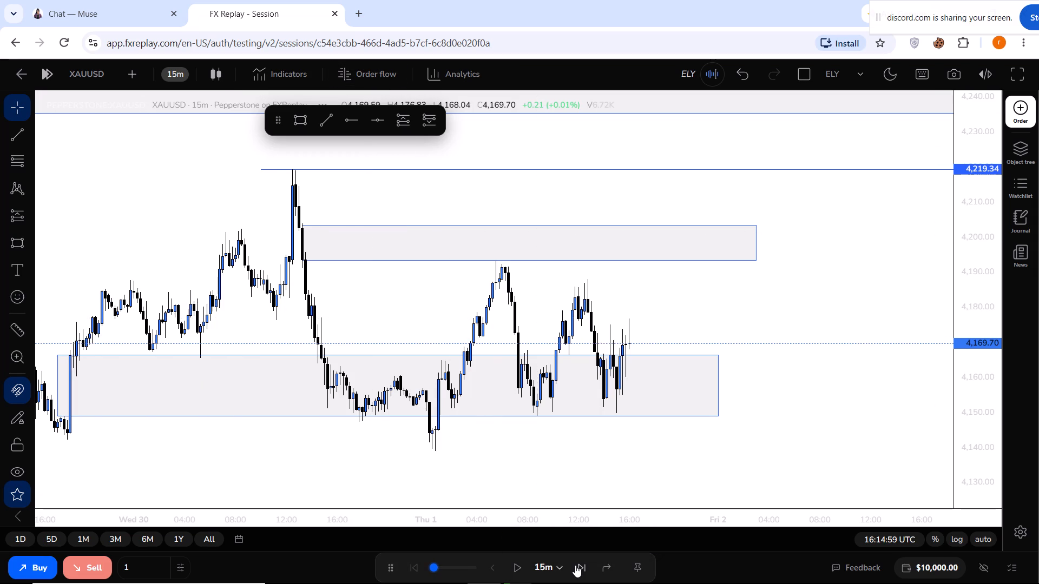
pyautogui.click(575, 565)
pyautogui.click(575, 565)
pyautogui.click(575, 565)
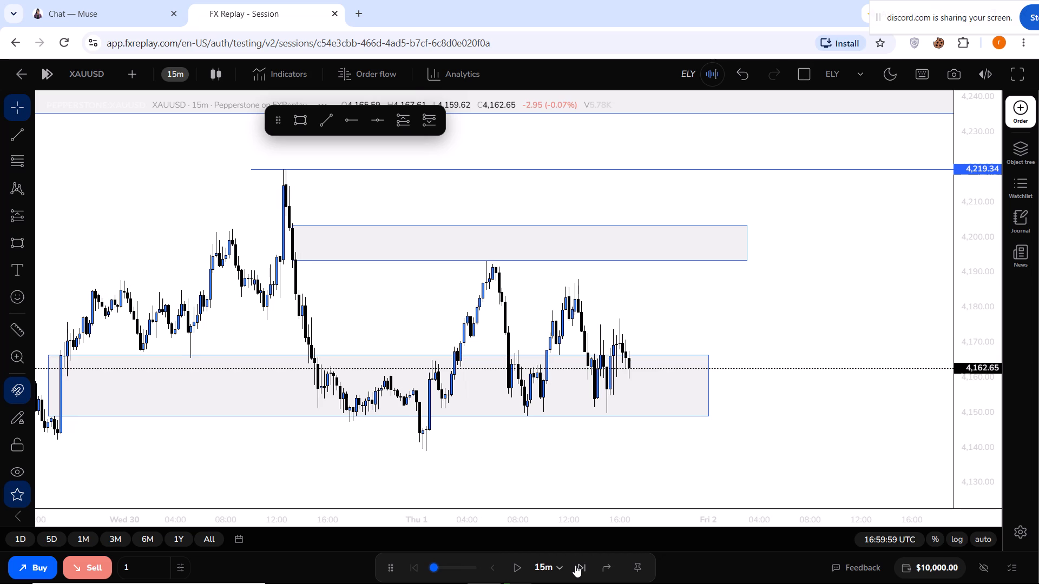
pyautogui.click(575, 565)
pyautogui.click(575, 565)
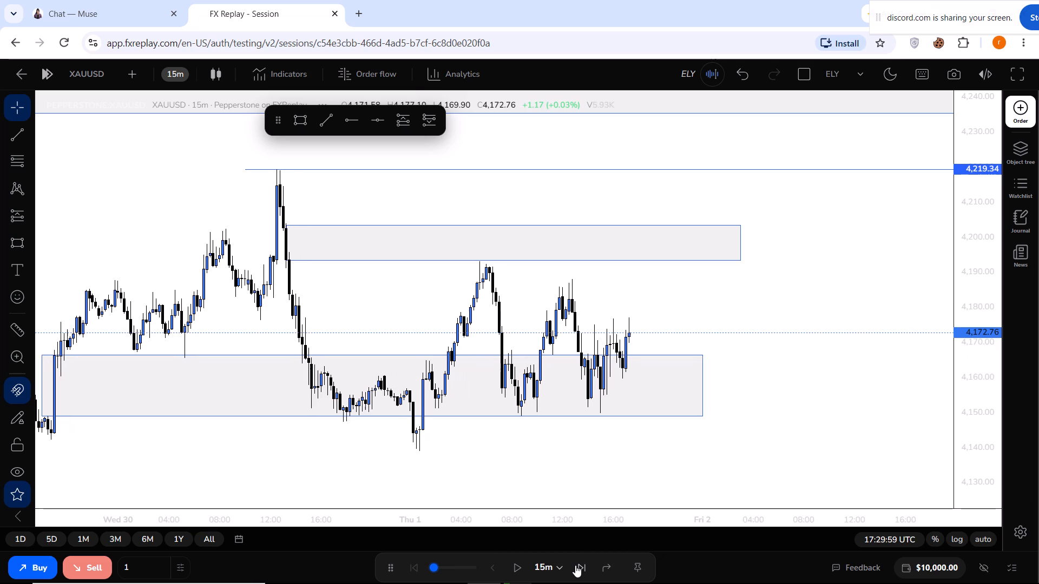
pyautogui.click(575, 565)
pyautogui.click(575, 565)
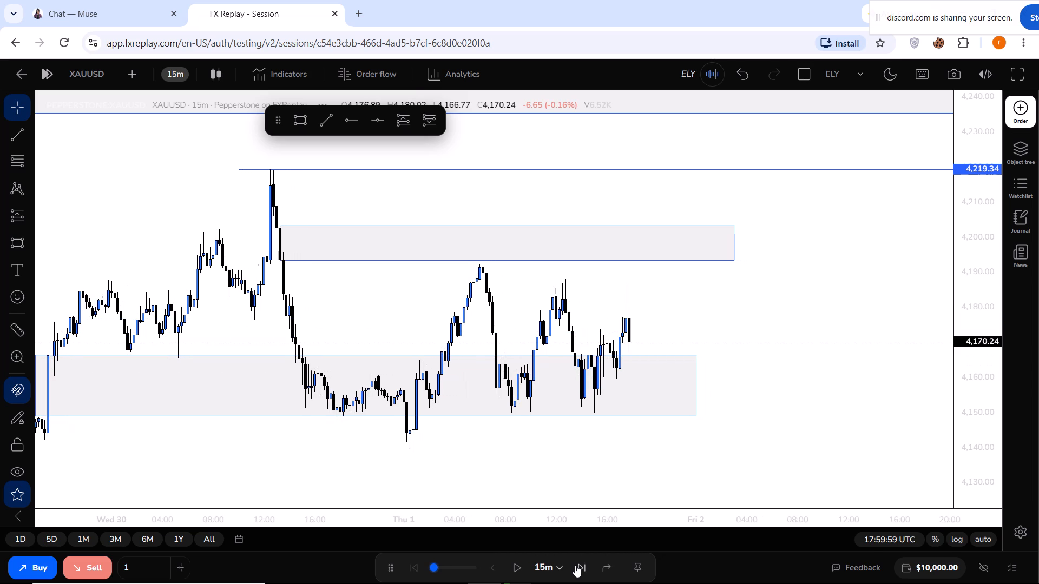
pyautogui.click(575, 565)
pyautogui.click(575, 565)
pyautogui.click(575, 565)
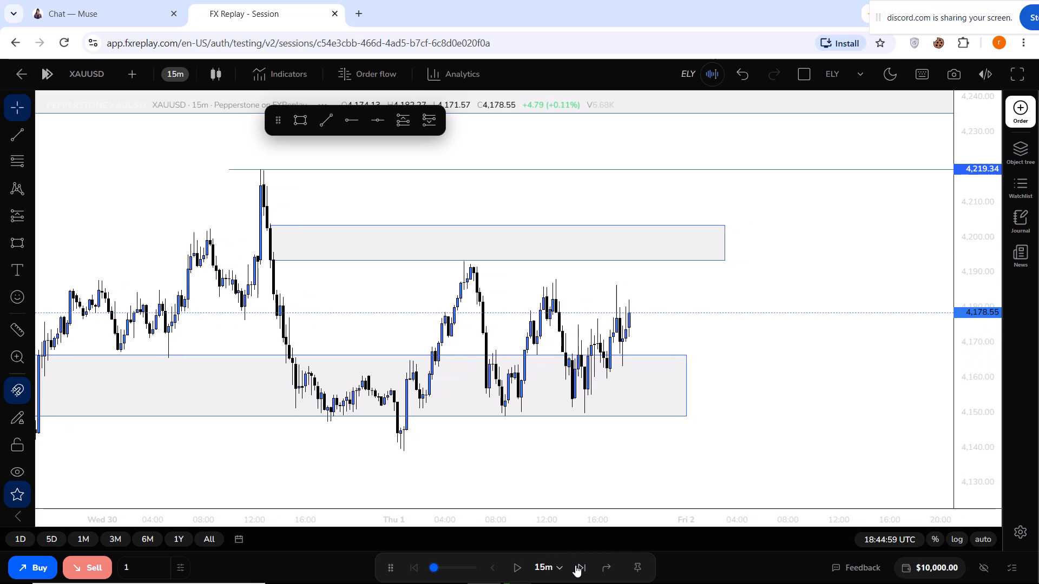
pyautogui.click(575, 565)
pyautogui.click(575, 565)
pyautogui.click(575, 565)
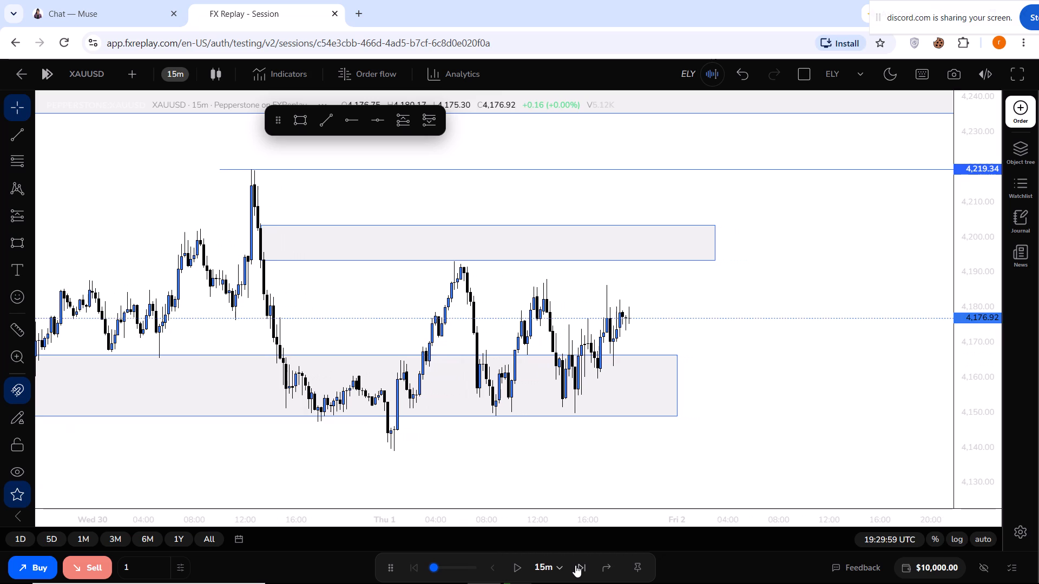
pyautogui.click(575, 565)
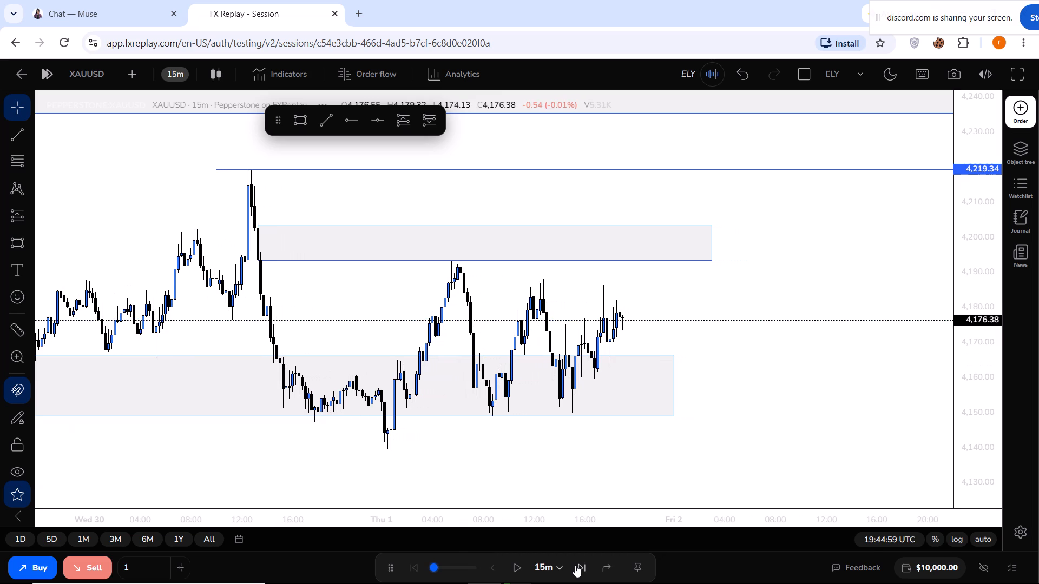
# Draw a rectangle from the 1 Oct '26 00:30 candle's low at 4,139.67 up to about 4,152, ending at 2 Oct 04:30.
pyautogui.click(15, 242)
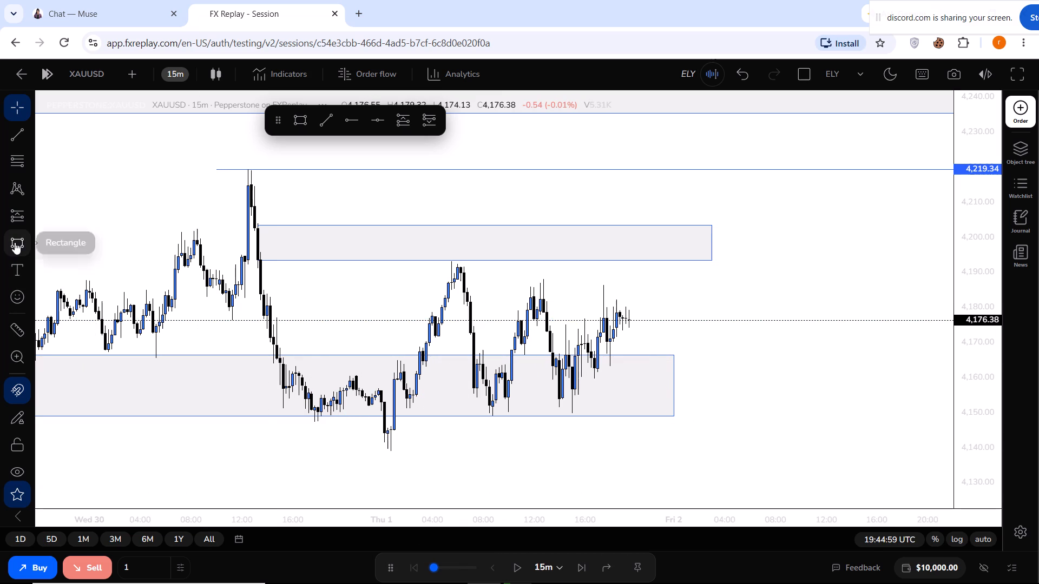
pyautogui.click(389, 459)
pyautogui.click(729, 406)
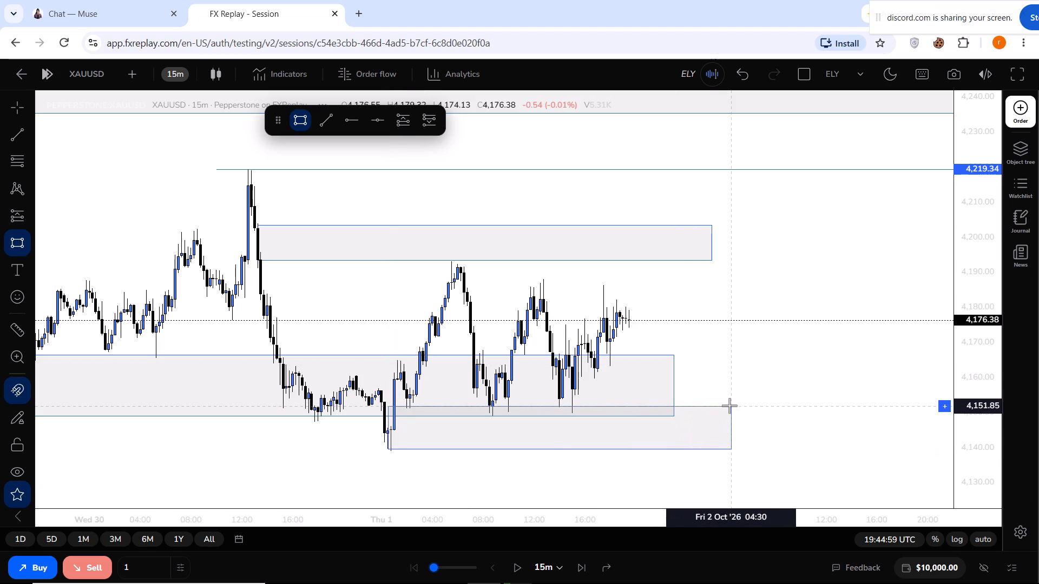
pyautogui.moveTo(777, 405); pyautogui.dragTo(782, 351)
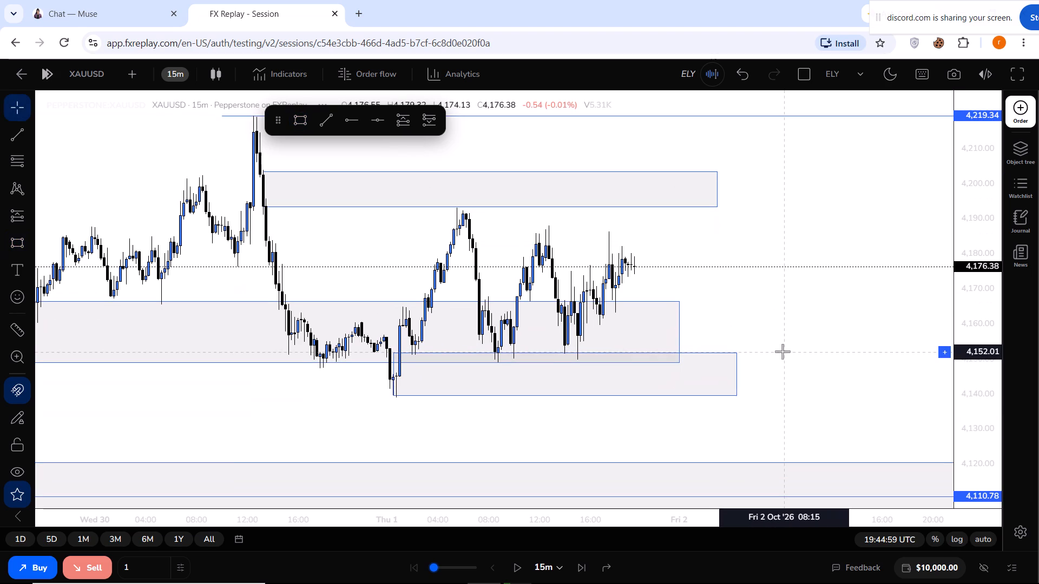
pyautogui.moveTo(767, 297); pyautogui.dragTo(775, 319)
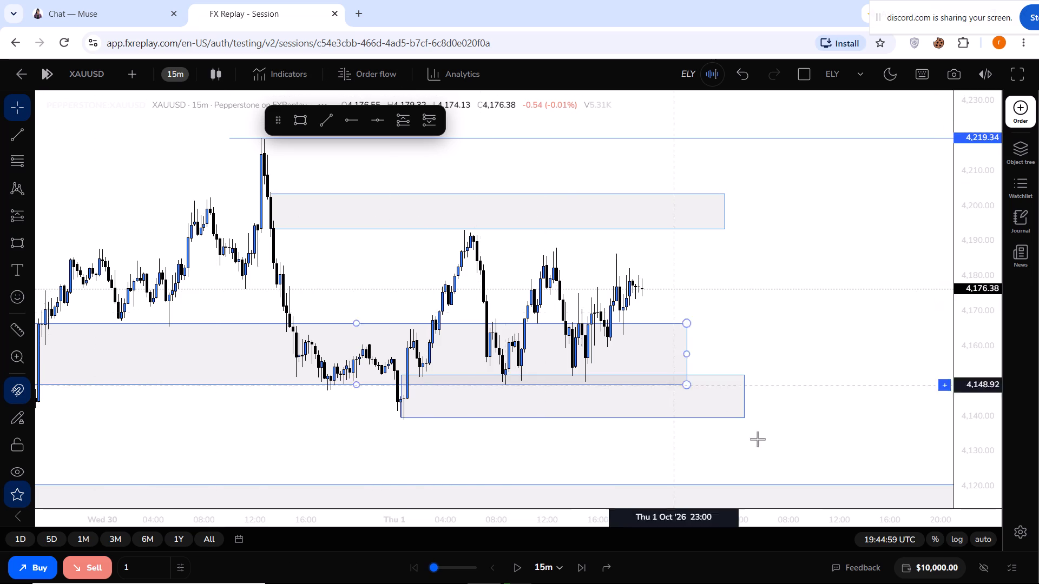
# Set the chart's time zone to (UTC+5:30) Kolkata.
pyautogui.click(874, 537)
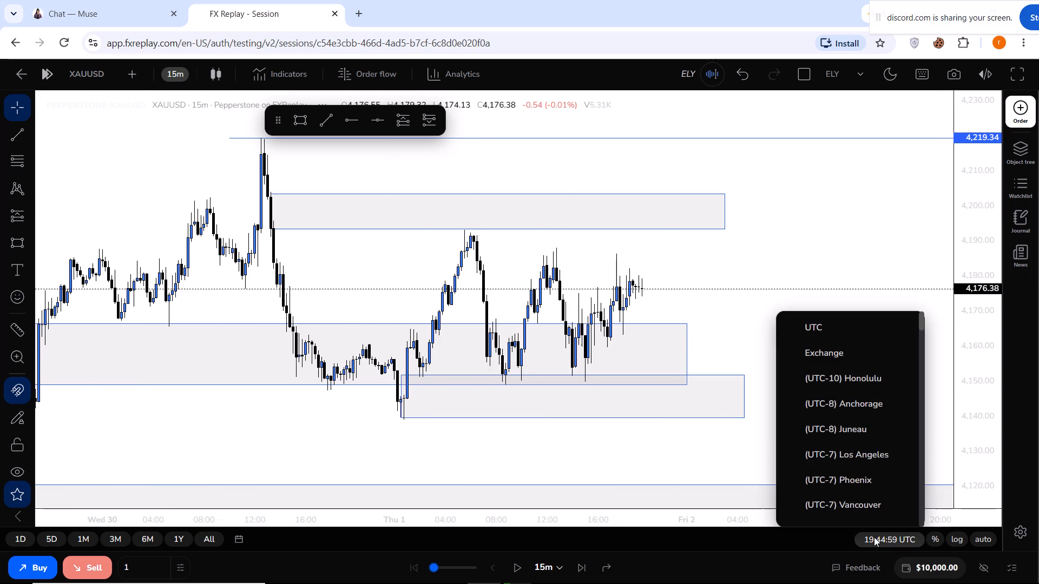
pyautogui.scroll(-2, 833, 369)
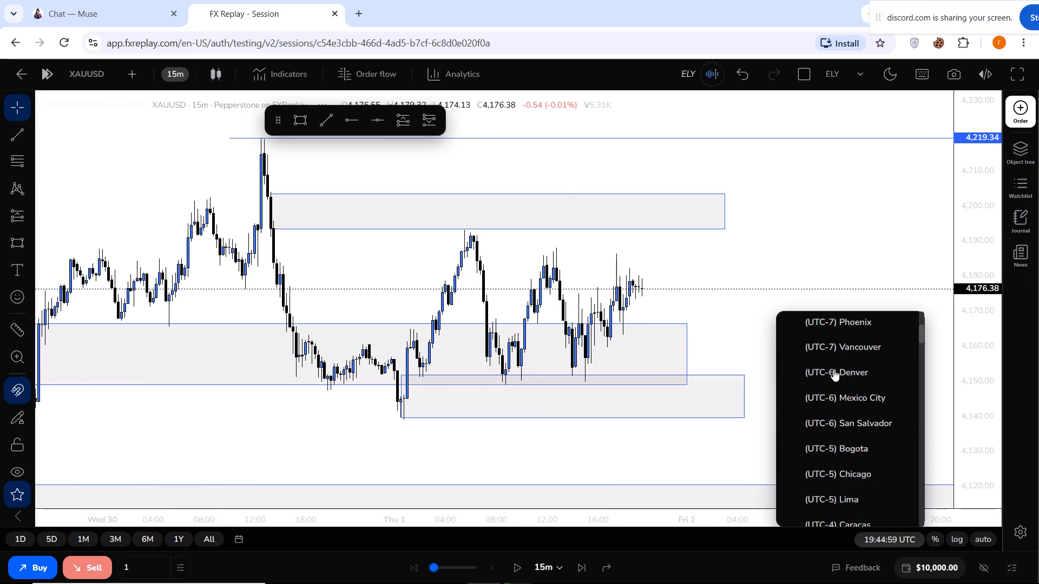
pyautogui.scroll(-5, 843, 513)
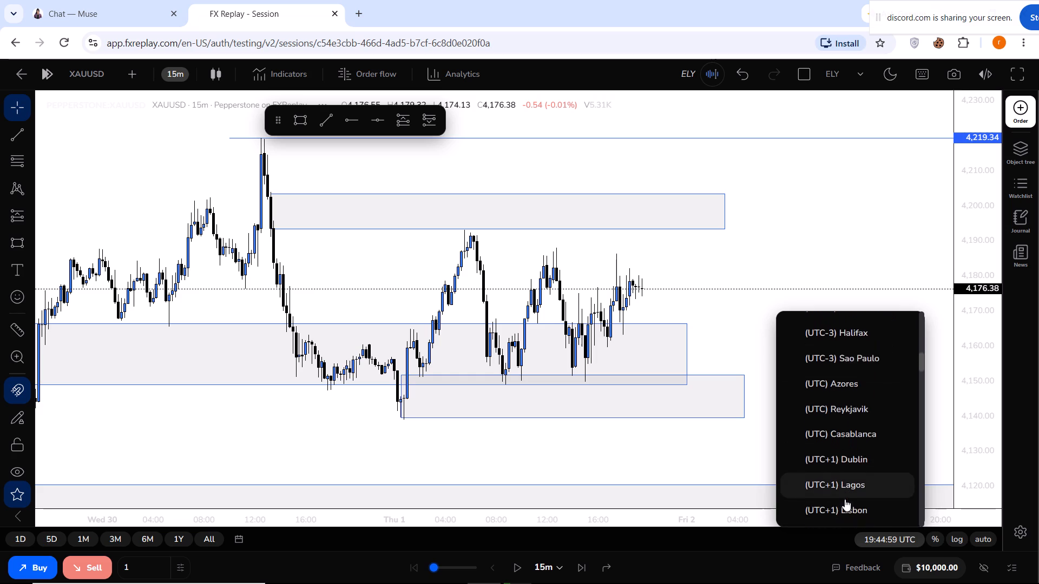
pyautogui.scroll(-3, 845, 499)
pyautogui.scroll(-3, 862, 453)
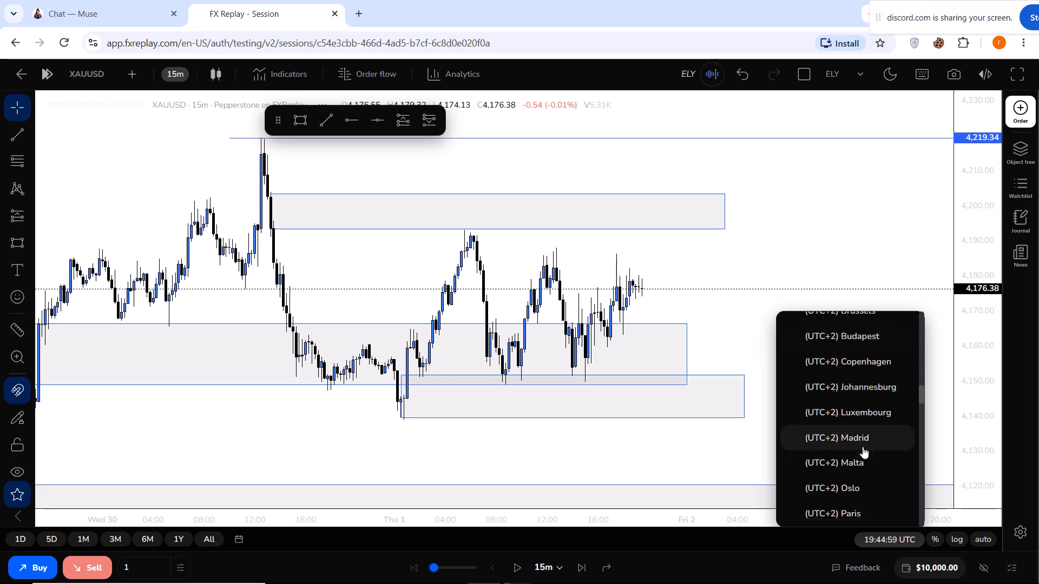
pyautogui.scroll(-9, 863, 447)
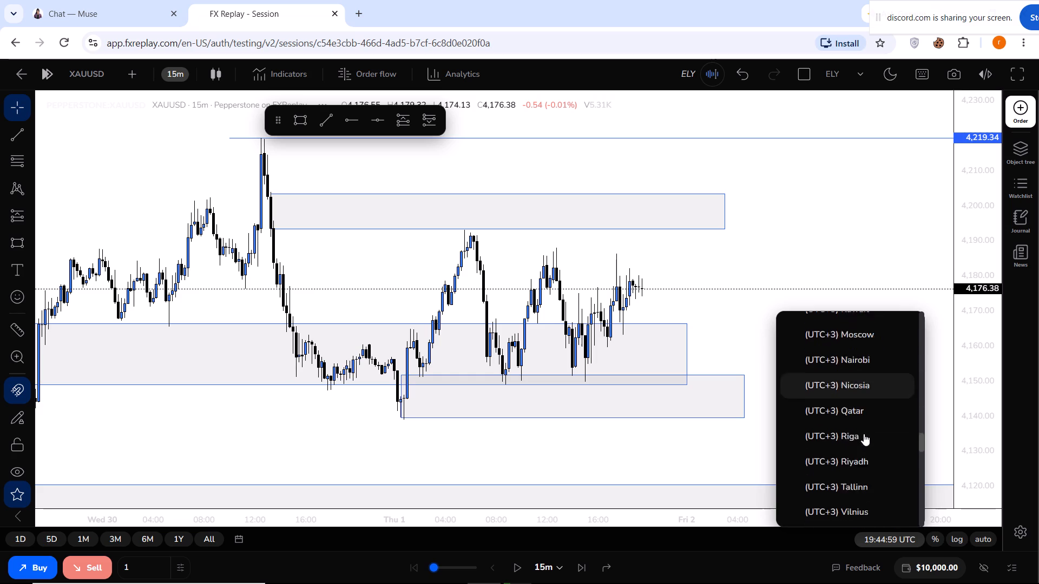
pyautogui.scroll(-5, 864, 432)
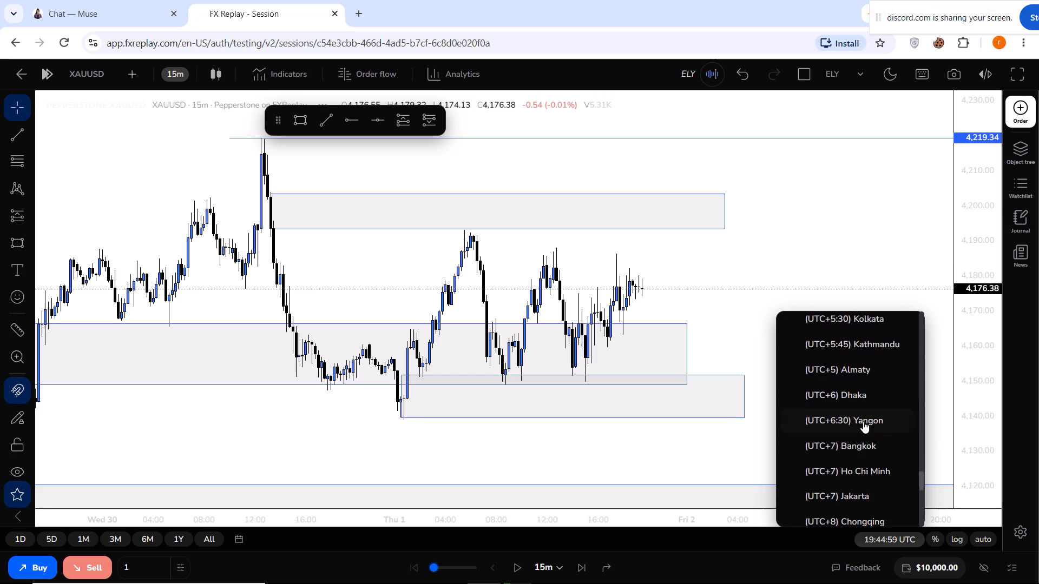
pyautogui.scroll(-5, 863, 421)
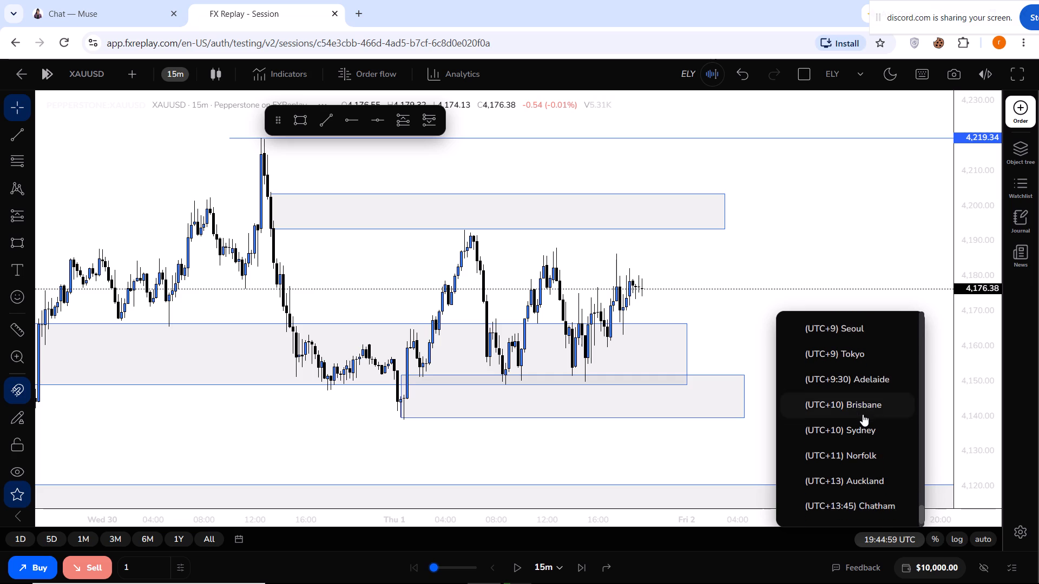
pyautogui.scroll(-3, 863, 414)
pyautogui.scroll(6, 863, 412)
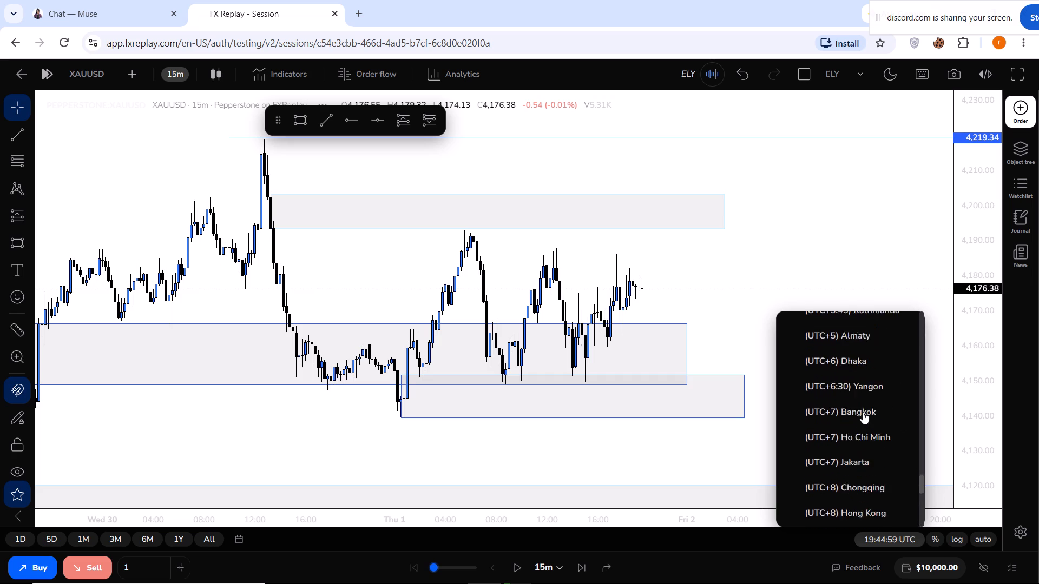
pyautogui.scroll(2, 863, 412)
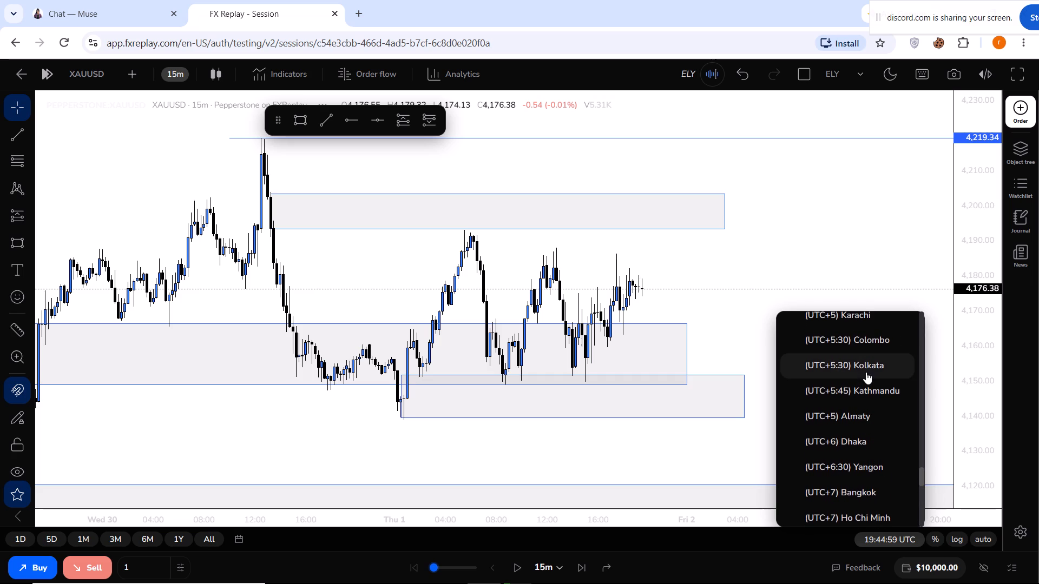
pyautogui.click(866, 370)
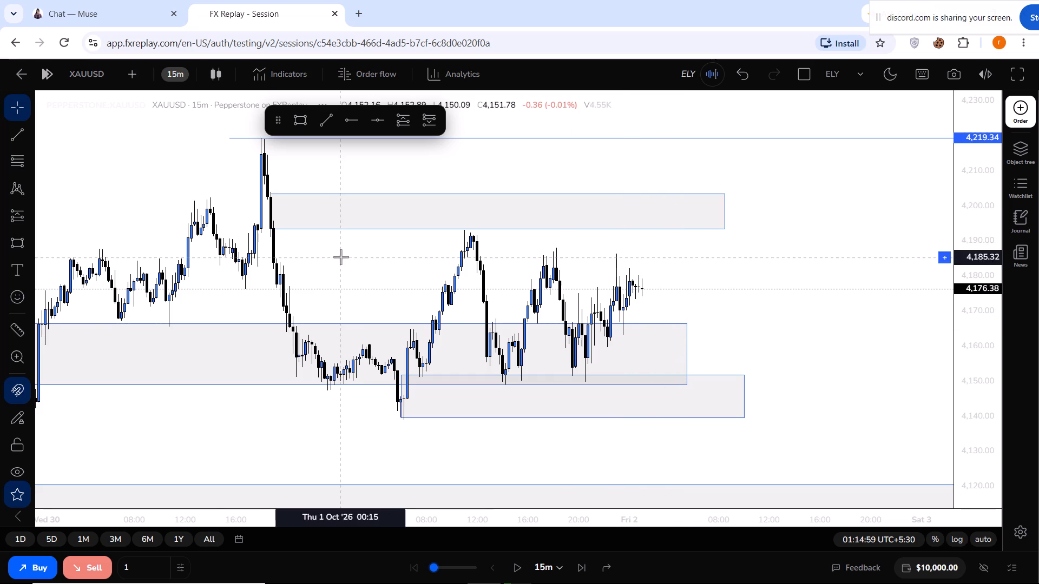
# Place a vertical line on the chart at Fri 2 Oct '26 05:30.
pyautogui.click(35, 134)
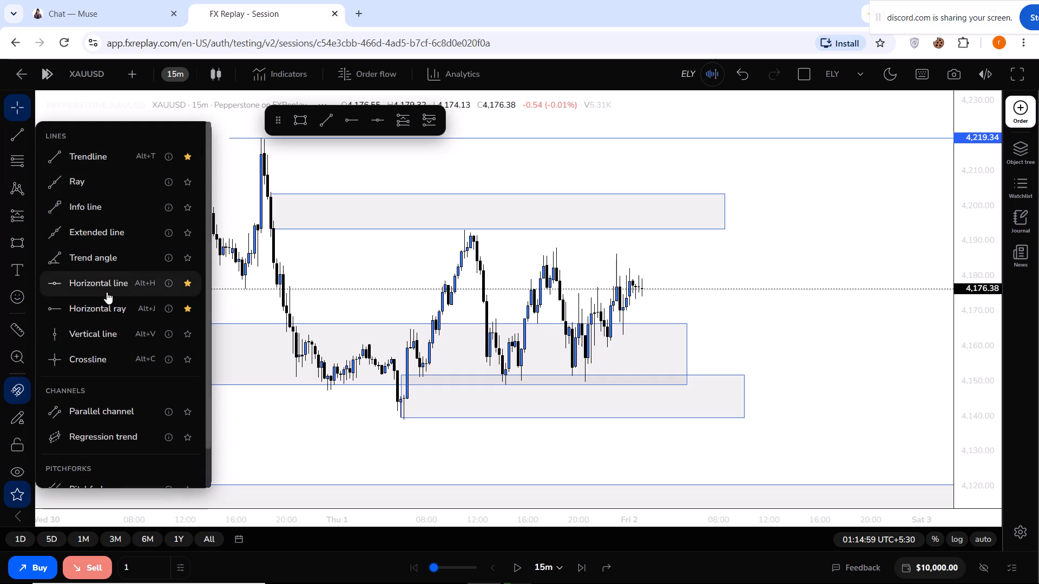
pyautogui.click(79, 334)
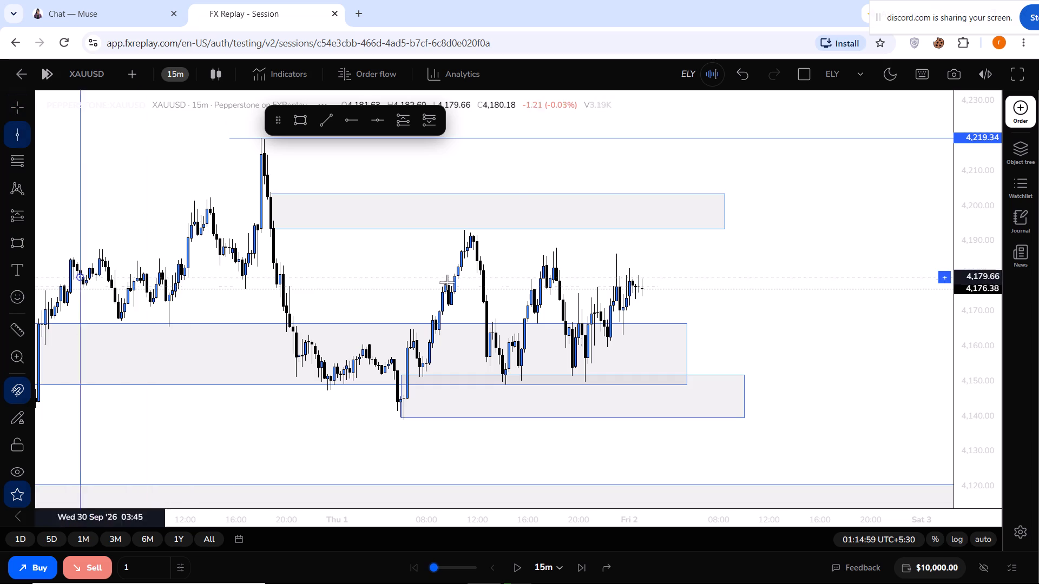
pyautogui.click(687, 314)
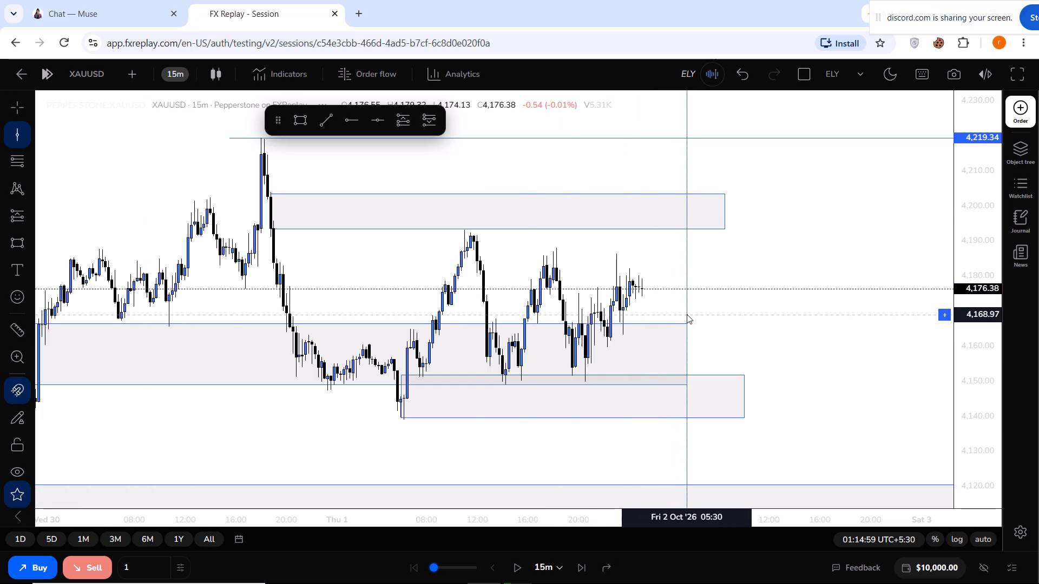
pyautogui.click(729, 309)
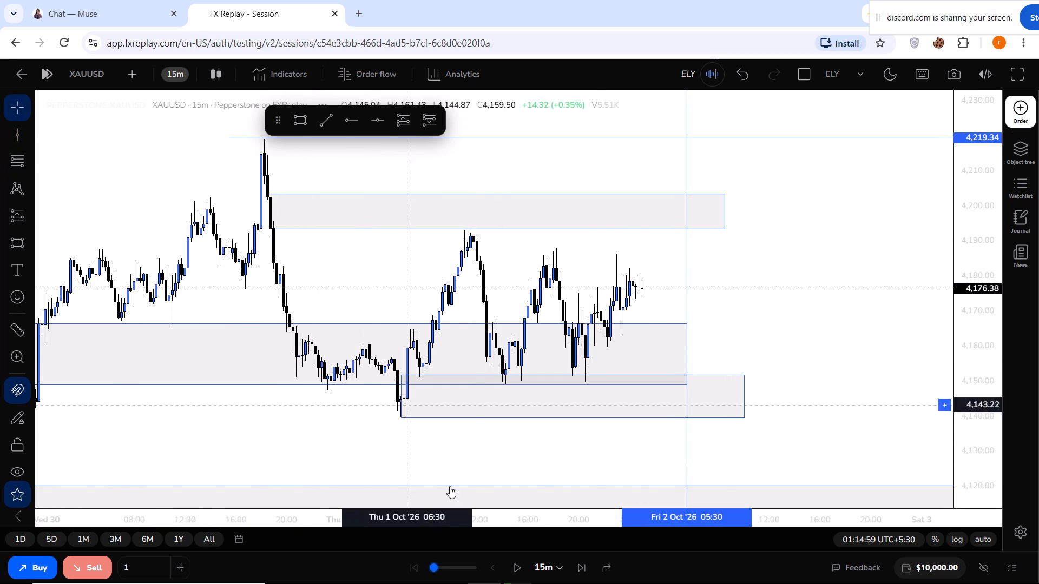
# Advance the replay in 15-minute steps past the vertical line to 05:59:59 (UTC+5:30) on 2 Oct '26.
pyautogui.tripleClick(578, 569)
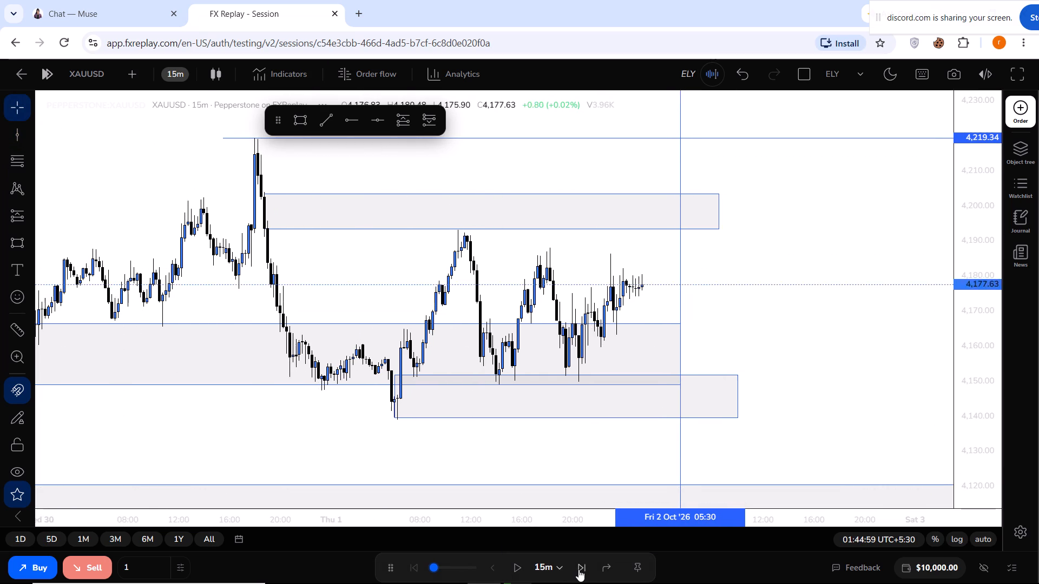
pyautogui.tripleClick(578, 569)
pyautogui.tripleClick(578, 569)
pyautogui.tripleClick(578, 569)
pyautogui.tripleClick(578, 569)
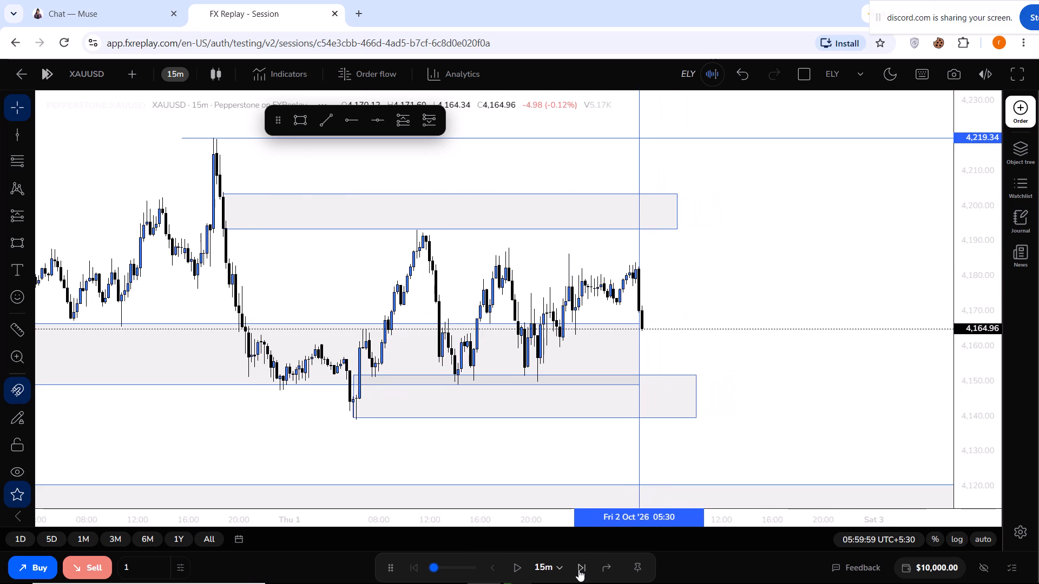
# Draw a rectangle from just before the vertical line at about 4,177 up to about 4,183.5, ending around 16:15 on 2 Oct '26.
pyautogui.click(13, 246)
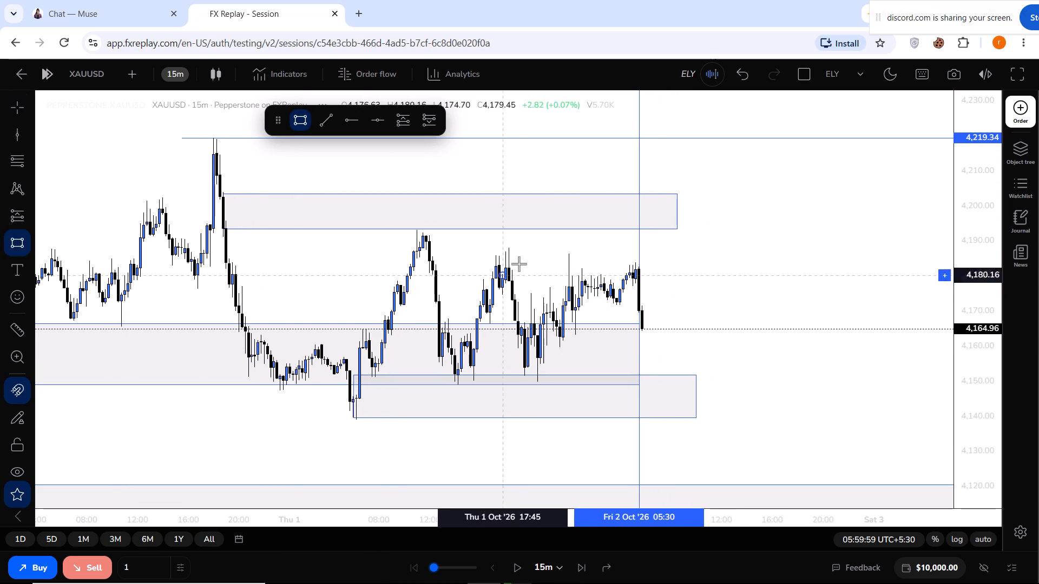
pyautogui.moveTo(633, 286); pyautogui.dragTo(761, 273)
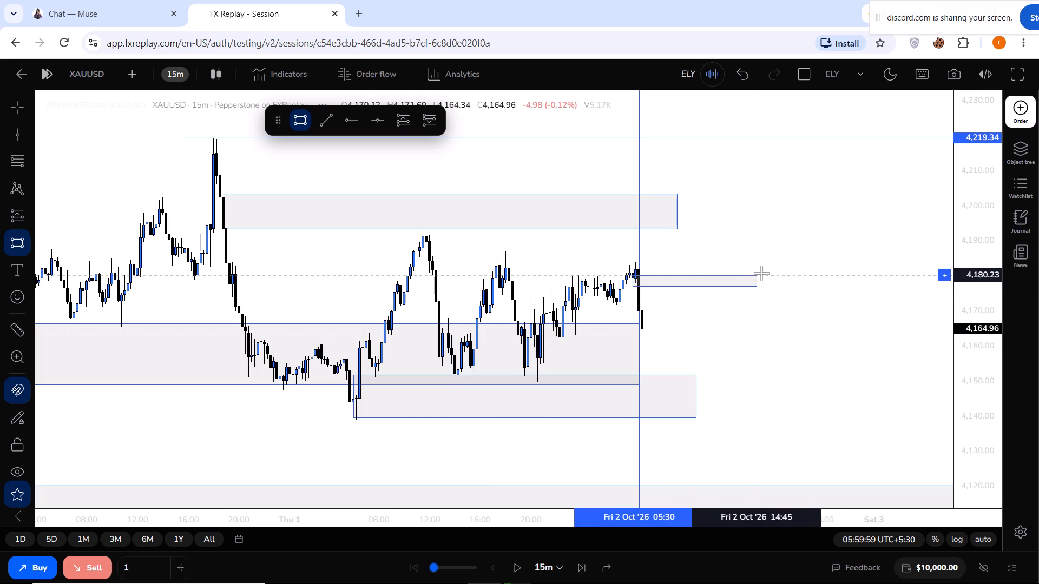
pyautogui.moveTo(761, 273); pyautogui.dragTo(774, 263)
pyautogui.click(774, 263)
pyautogui.click(792, 314)
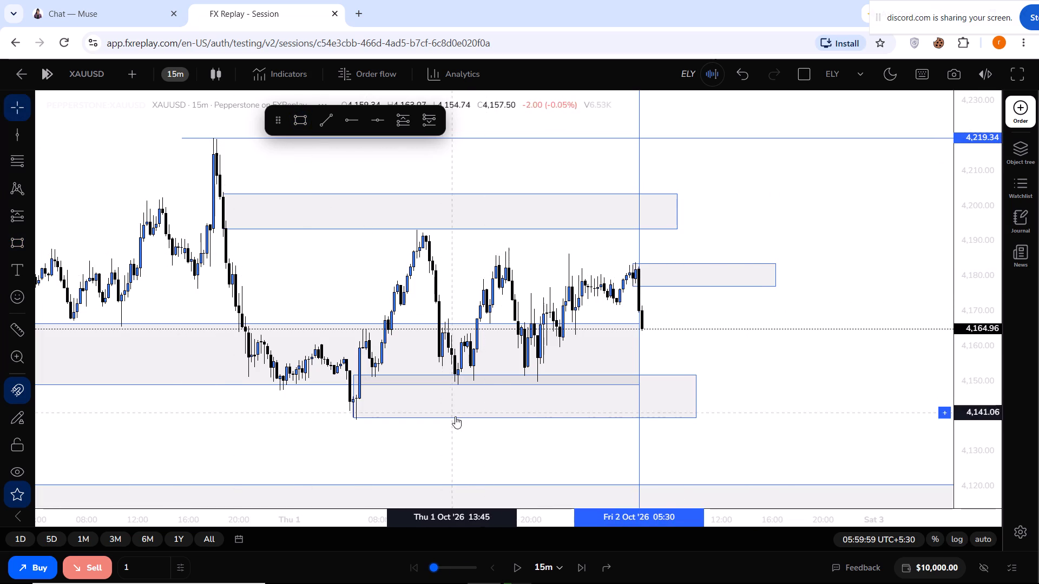
# Advance the replay three more 15-minute candles to 06:44:59 (UTC+5:30) on 2 Oct '26.
pyautogui.click(578, 562)
pyautogui.click(578, 562)
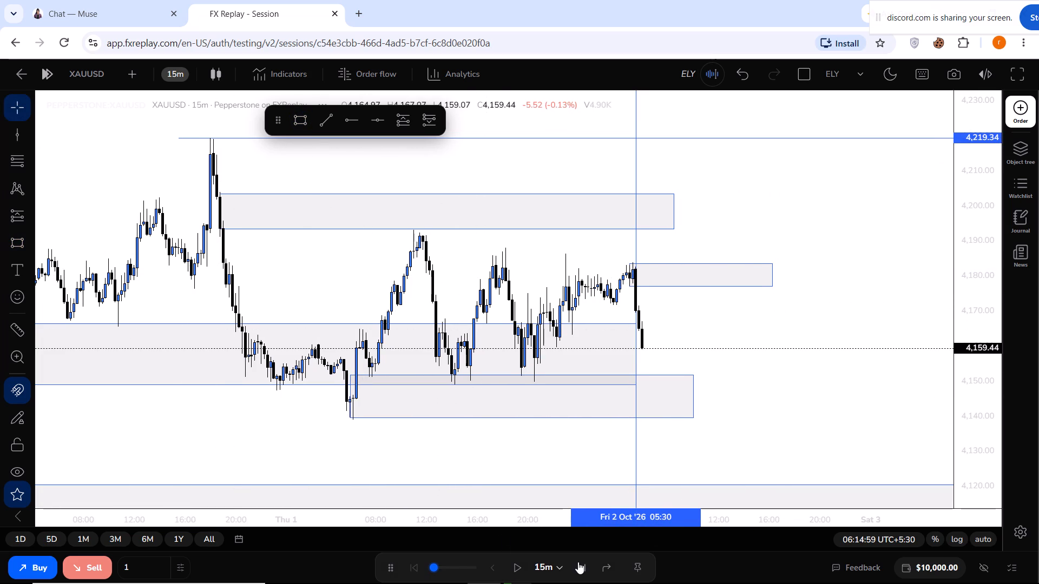
pyautogui.click(578, 562)
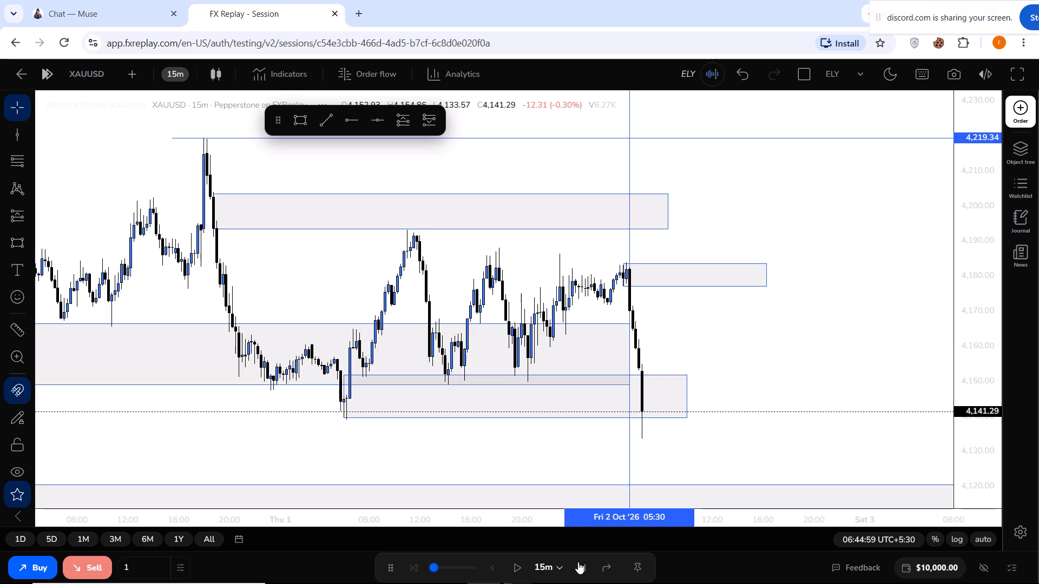
pyautogui.moveTo(549, 435); pyautogui.dragTo(519, 377)
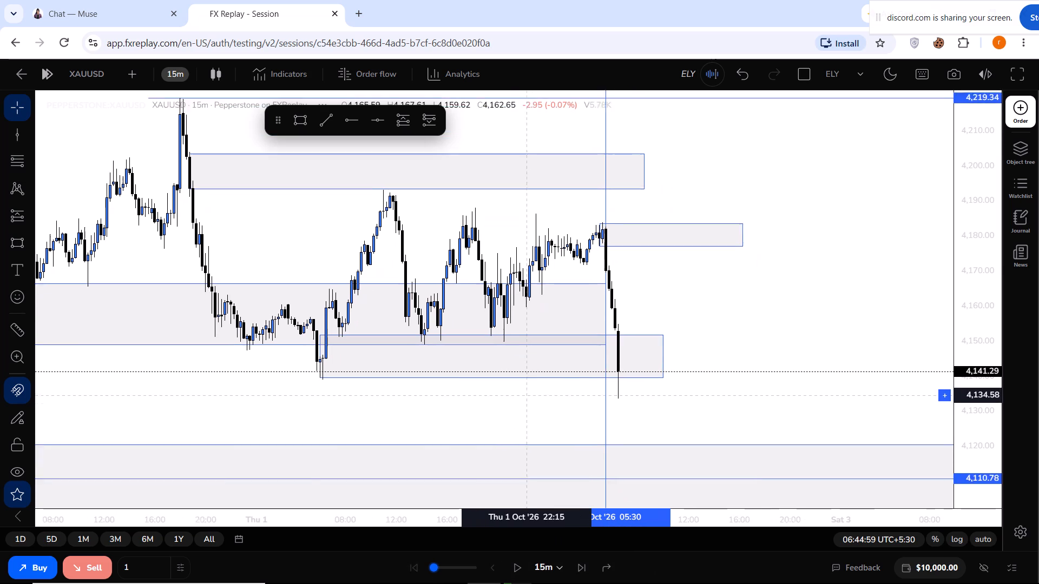
pyautogui.moveTo(519, 377); pyautogui.dragTo(517, 368)
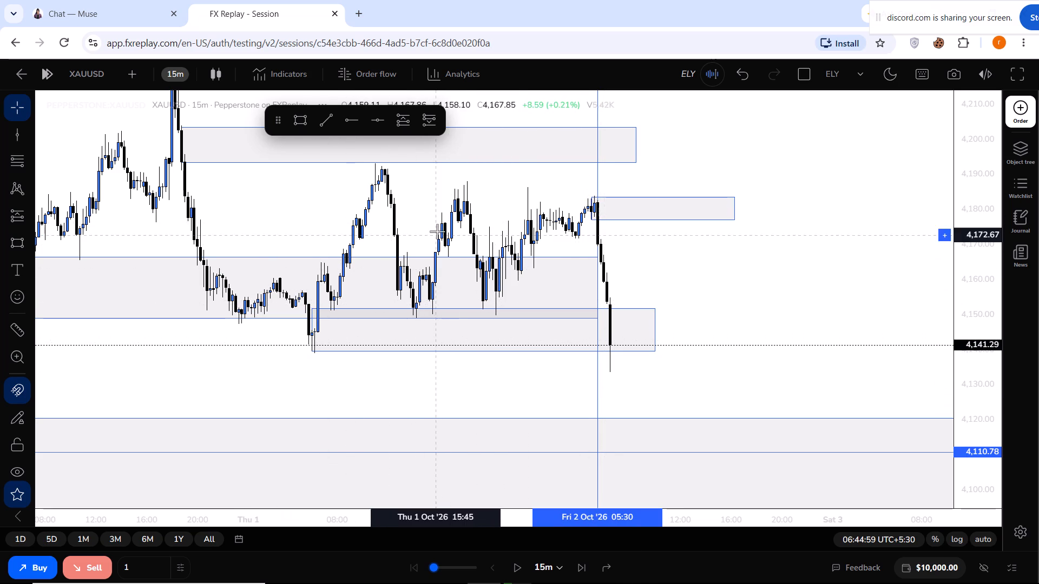
# Advance the replay three 15-minute candles to 07:29:59 (UTC+5:30) on 2 Oct '26.
pyautogui.click(578, 563)
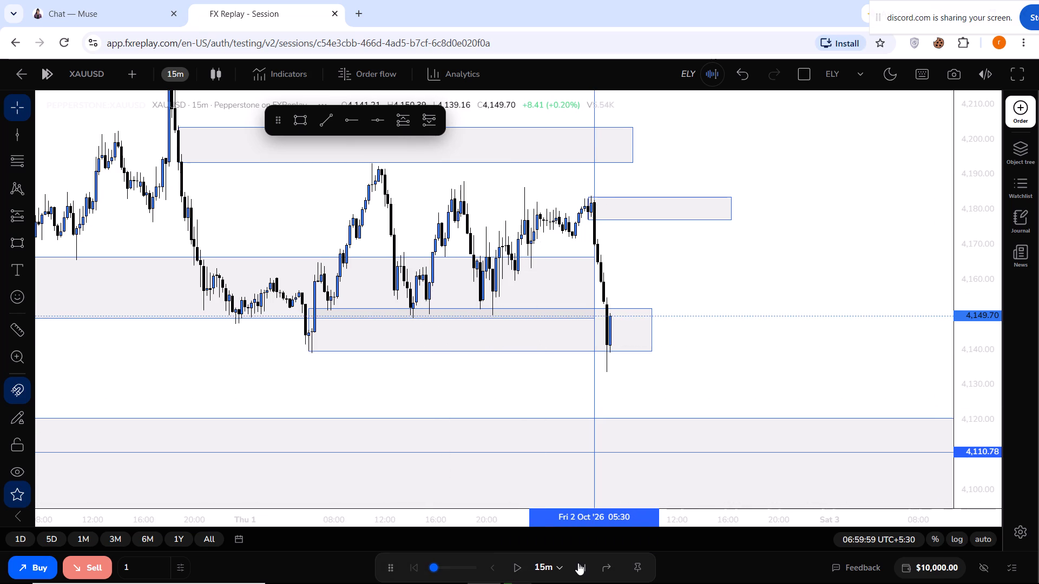
pyautogui.click(578, 563)
pyautogui.click(578, 563)
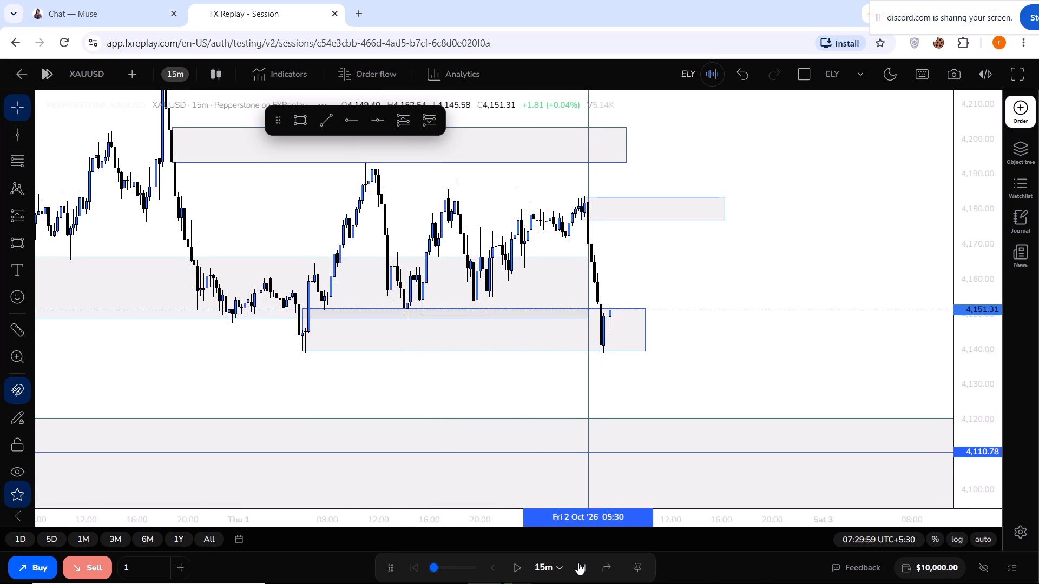
# Switch the chart to the 30-minute timeframe.
pyautogui.click(174, 68)
pyautogui.click(222, 304)
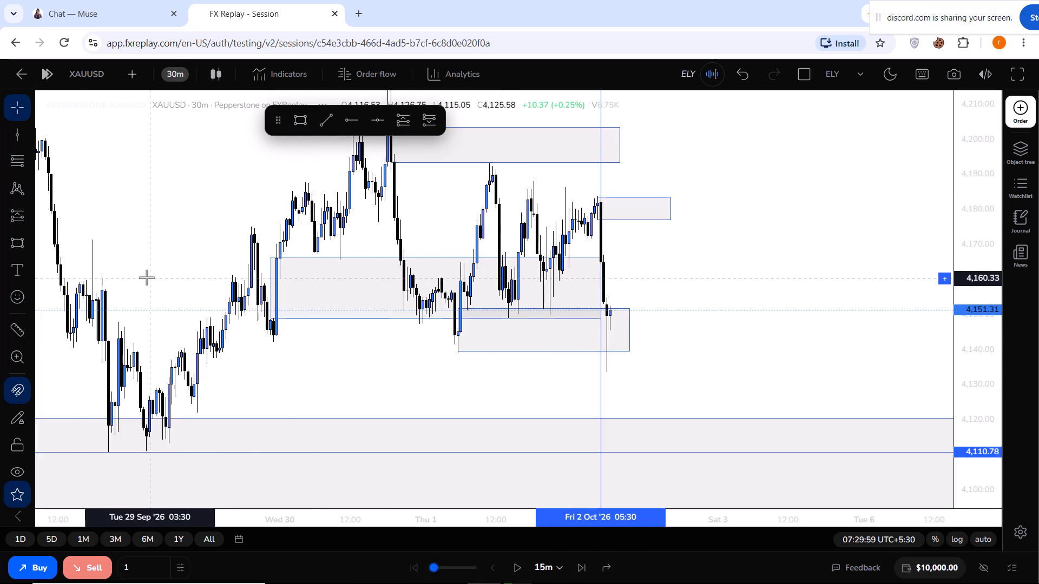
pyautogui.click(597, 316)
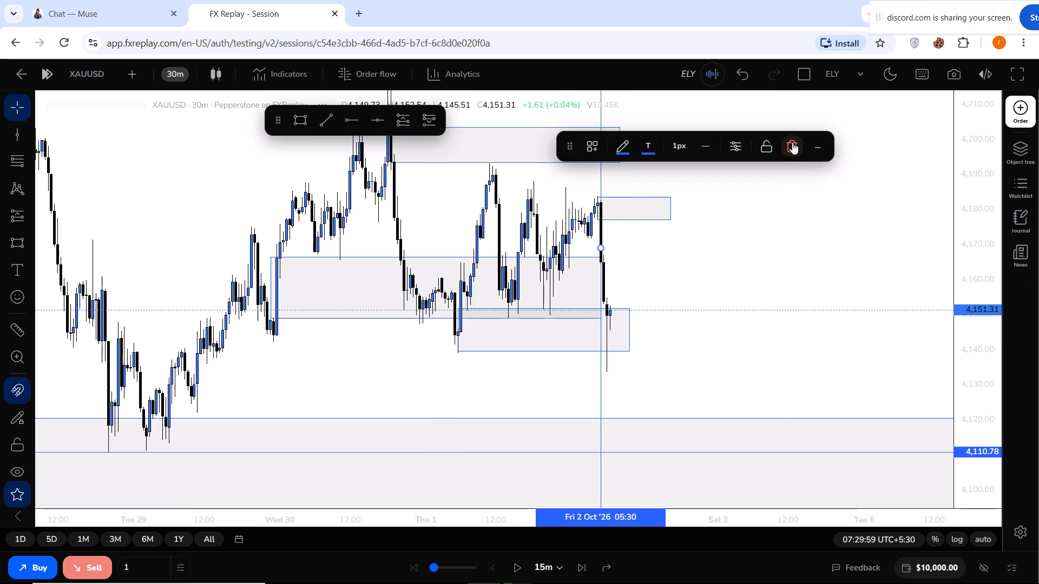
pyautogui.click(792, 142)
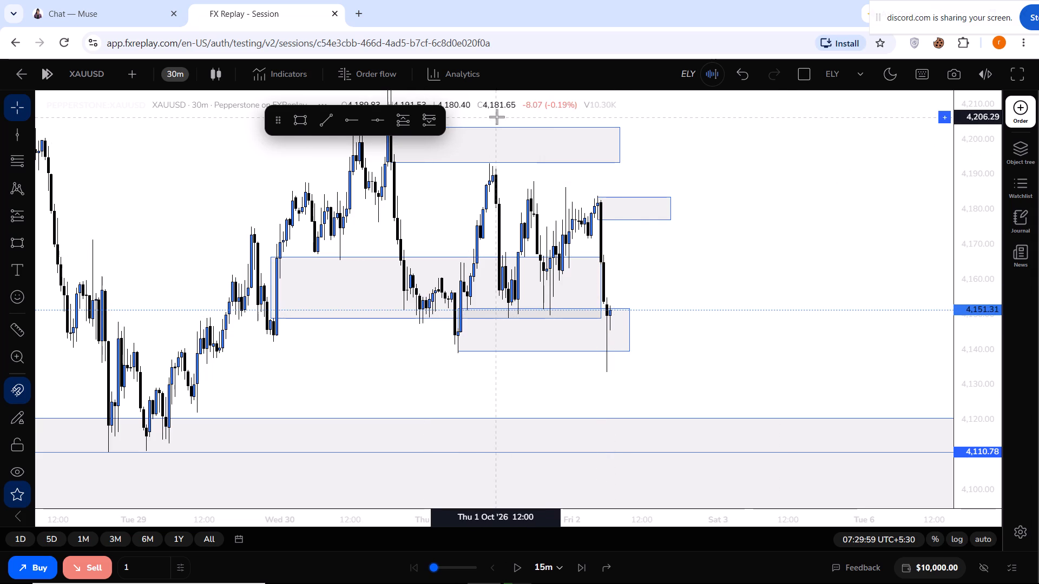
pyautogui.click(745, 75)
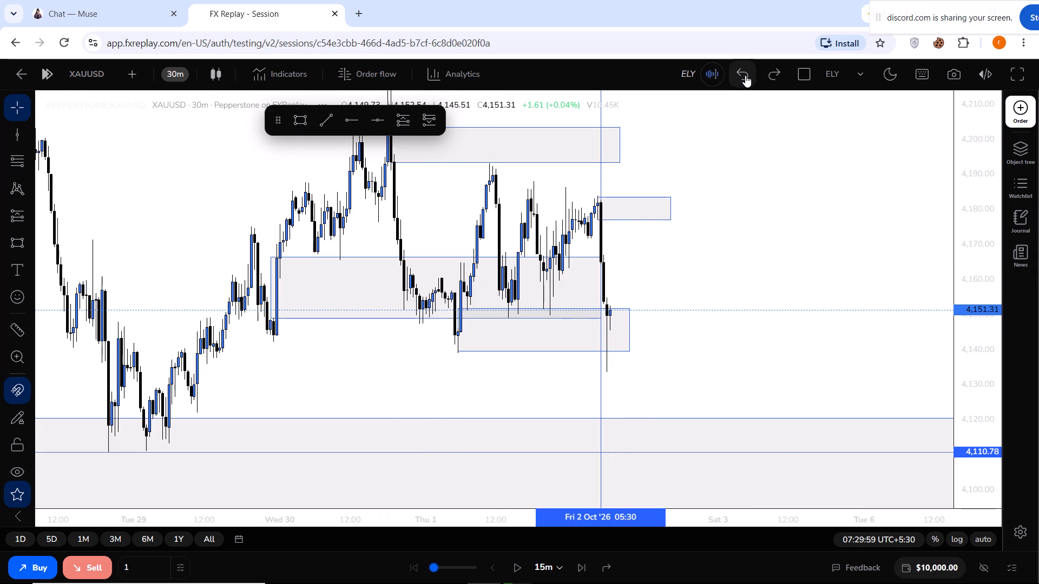
# Delete the rectangle between about 4,149 and 4,166.5 that ends at the vertical line.
pyautogui.click(356, 321)
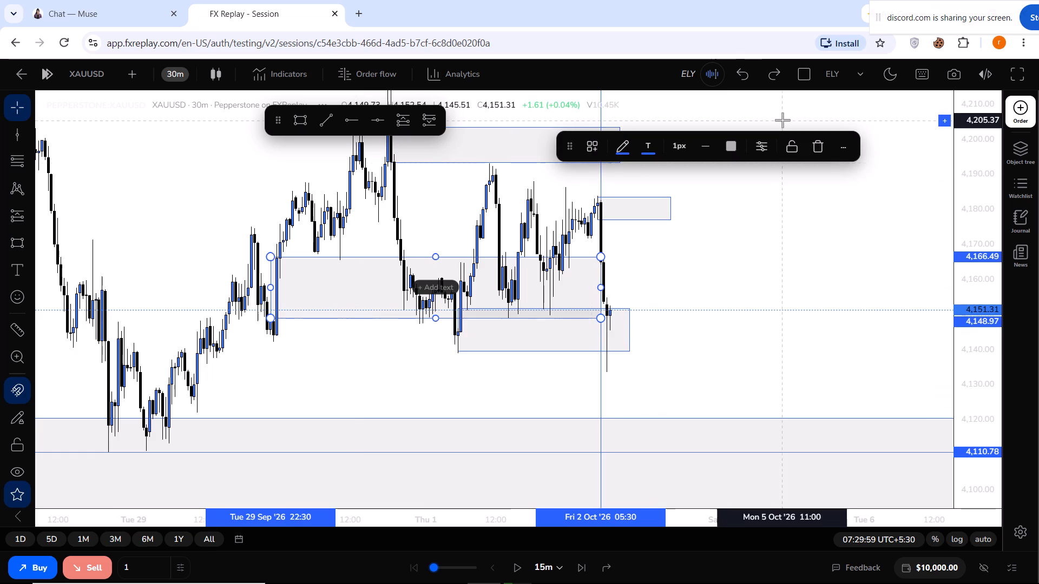
pyautogui.click(817, 148)
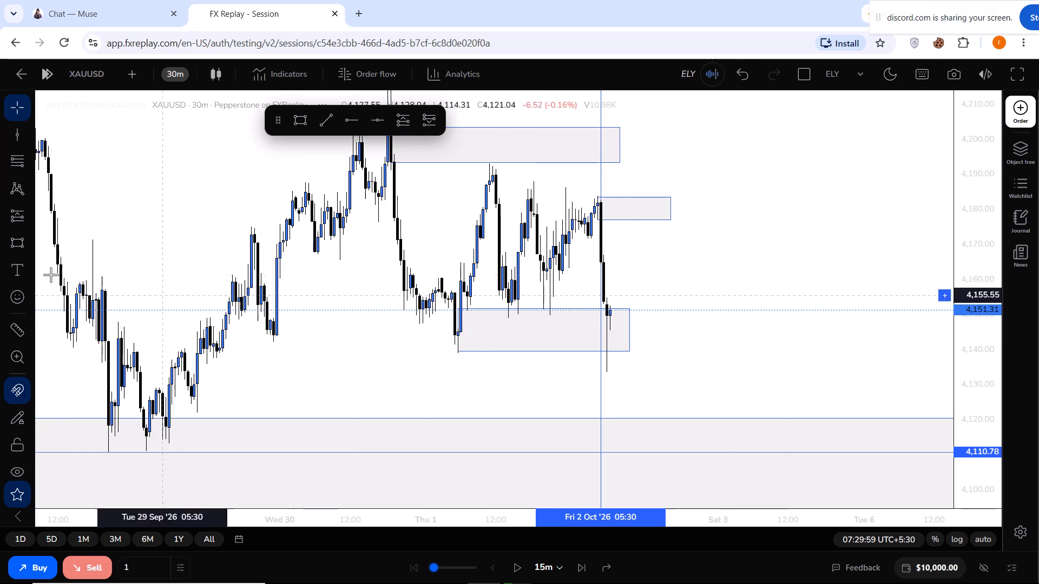
# Draw a rectangle from 06:00 on 2 Oct '26 at about 4,153.60 up to about 4,164.34, ending around 14:30 on 5 Oct '26.
pyautogui.click(19, 249)
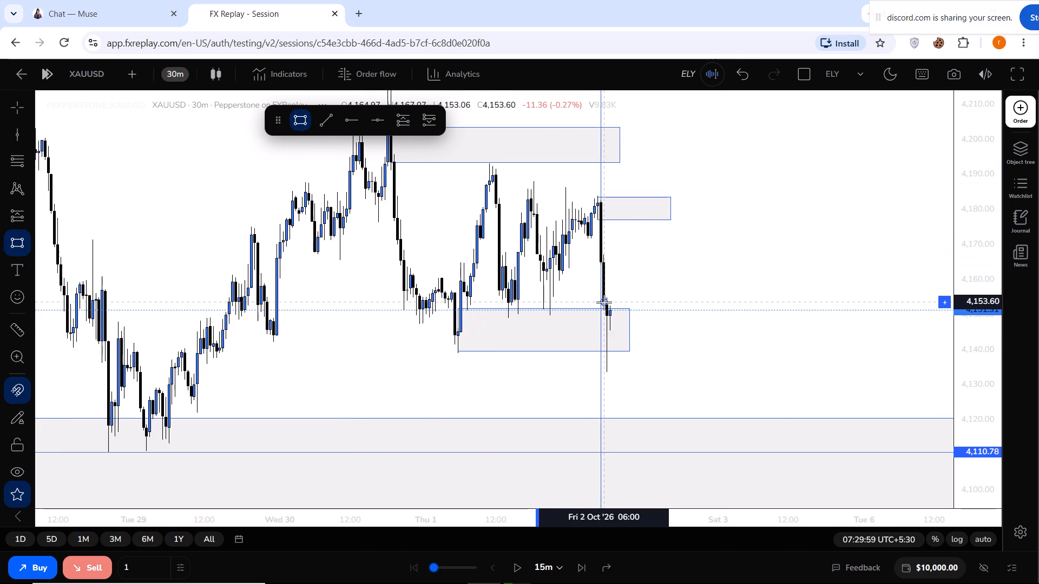
pyautogui.moveTo(604, 302); pyautogui.dragTo(744, 248)
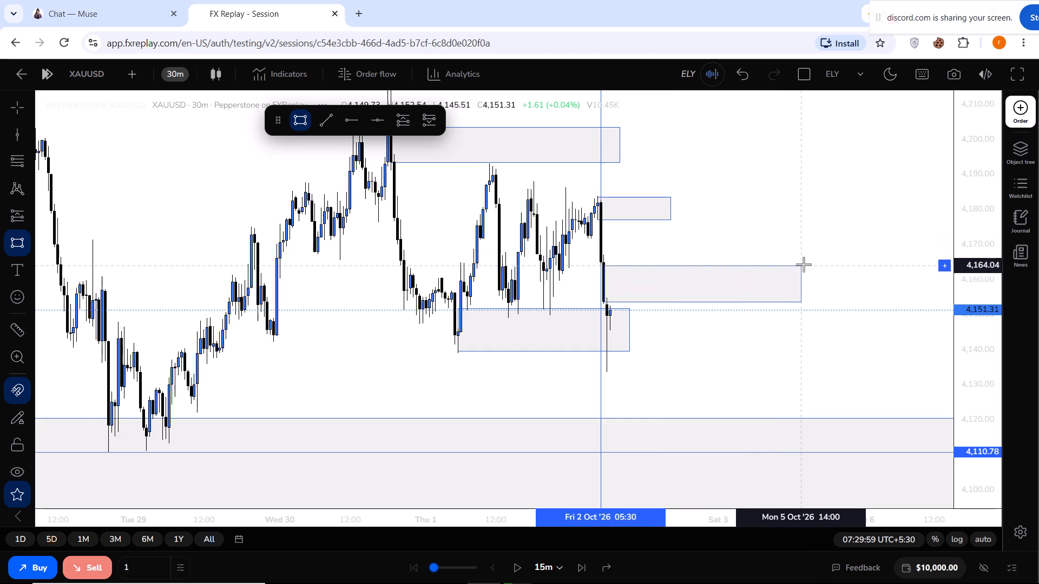
pyautogui.click(804, 264)
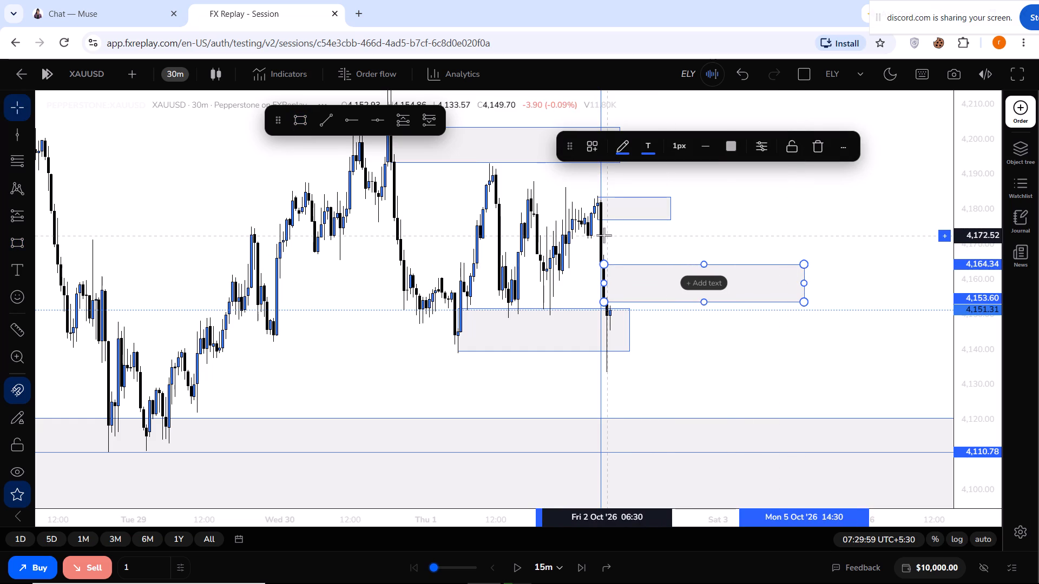
# Enlarge the rectangle topped at about 4,183.6 so it starts around 03:30 on 2 Oct '26 and reaches down to about 4,172.5.
pyautogui.moveTo(595, 217); pyautogui.dragTo(587, 232)
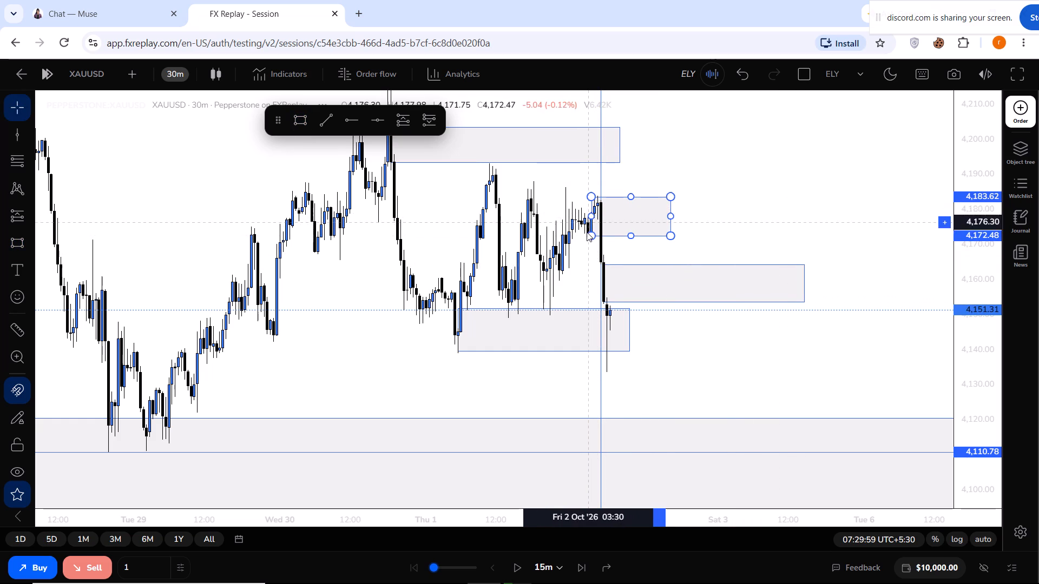
pyautogui.moveTo(587, 232); pyautogui.dragTo(586, 234)
pyautogui.click(789, 202)
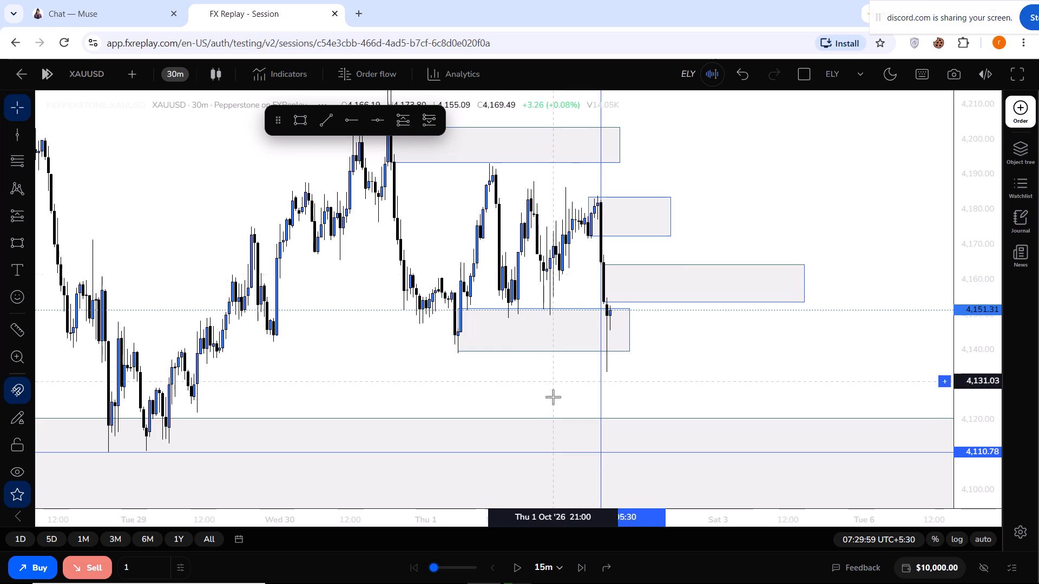
# Advance the replay three 15-minute steps to 08:14:59 (UTC+5:30) on 2 Oct '26.
pyautogui.click(583, 573)
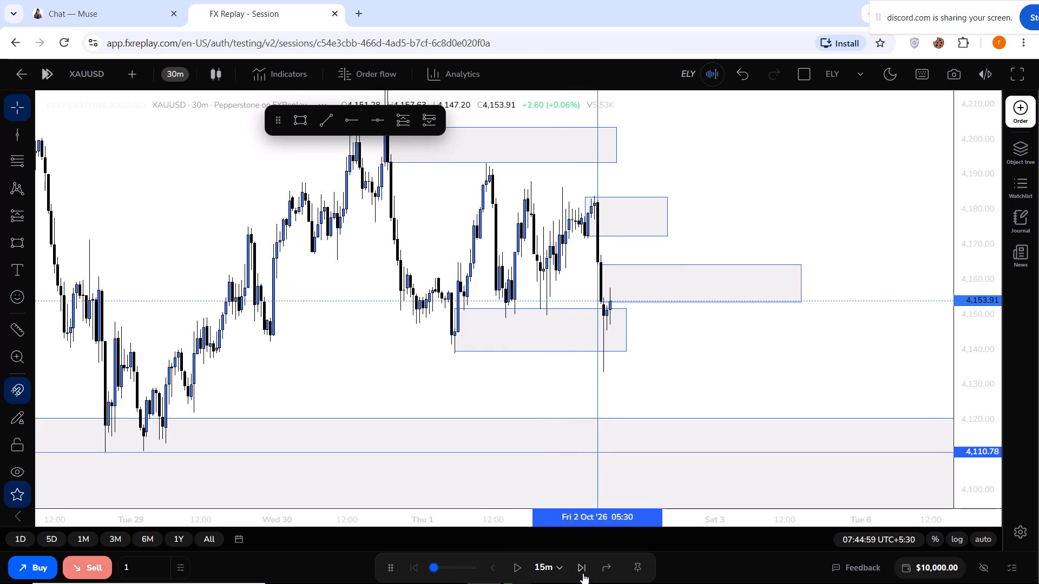
pyautogui.click(583, 573)
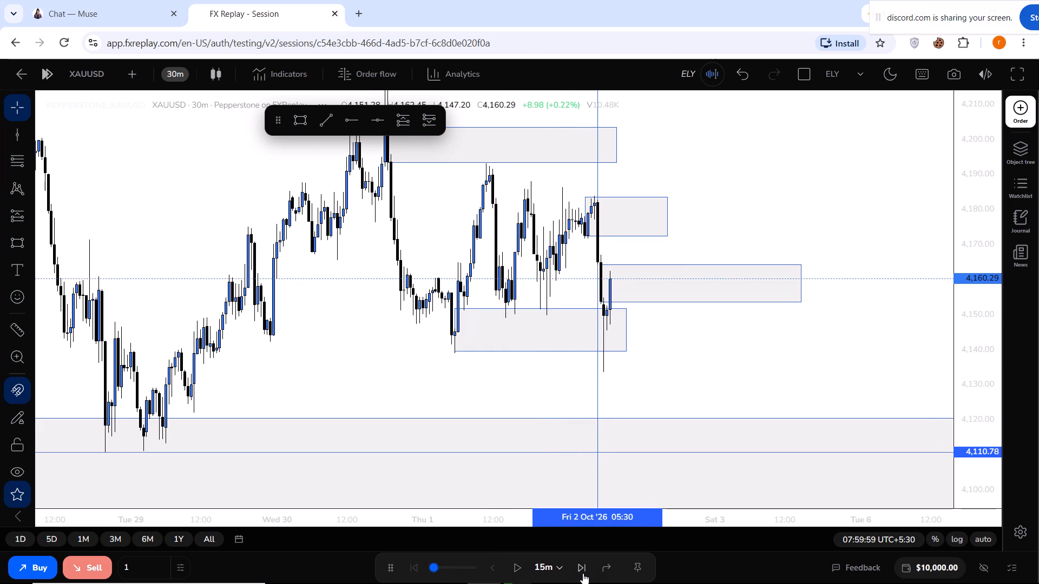
pyautogui.click(580, 573)
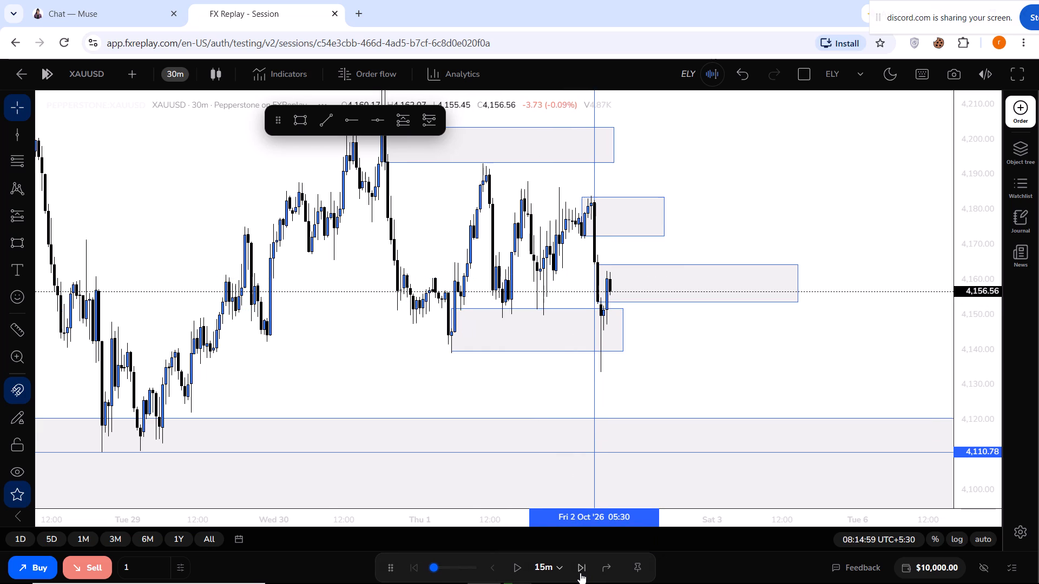
# On the 3-minute timeframe, advance the replay one 15-minute step to 08:29:59 (UTC+5:30) on 2 Oct '26.
pyautogui.click(170, 73)
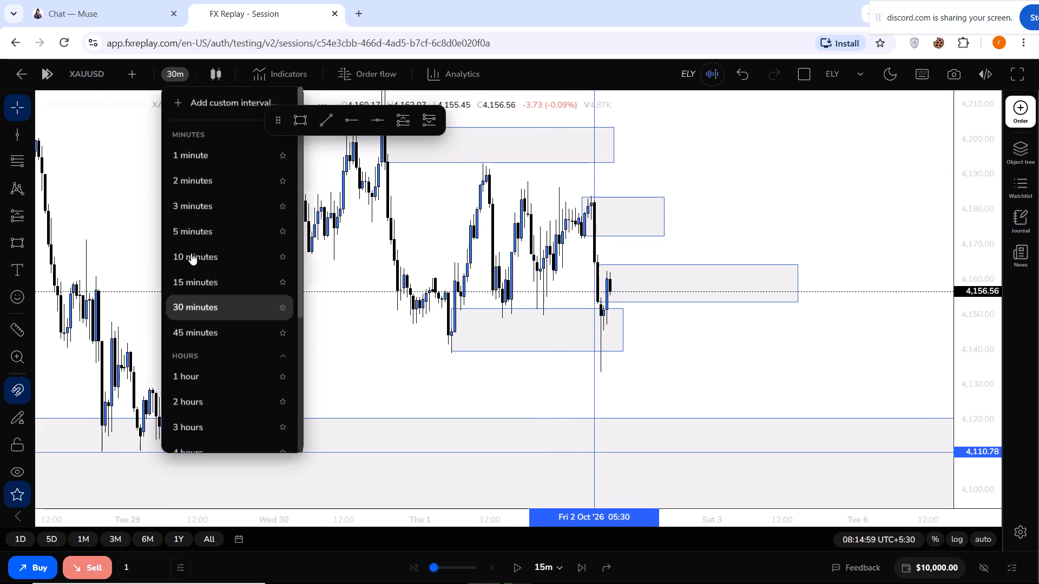
pyautogui.click(207, 277)
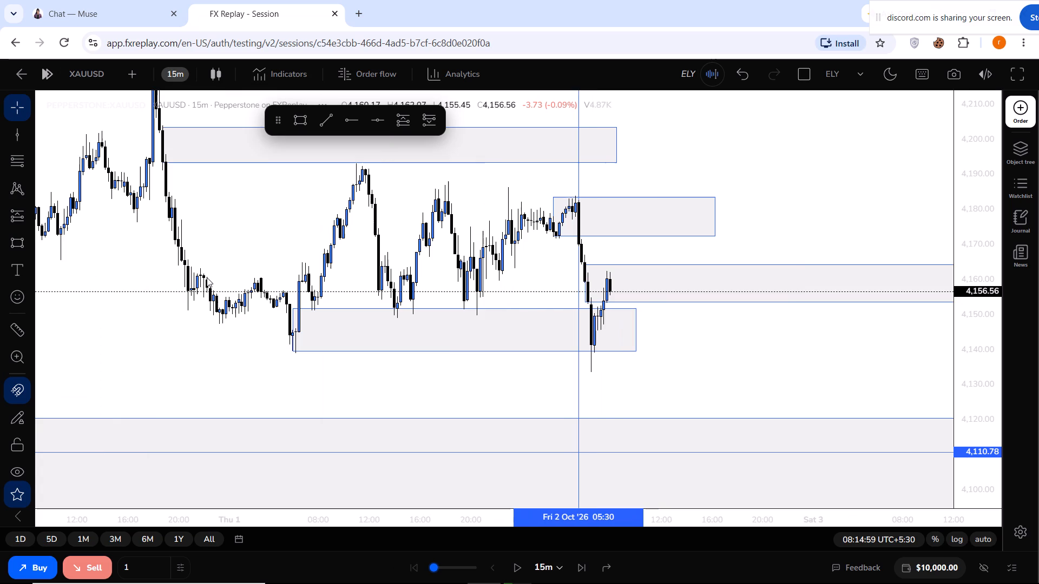
pyautogui.click(174, 77)
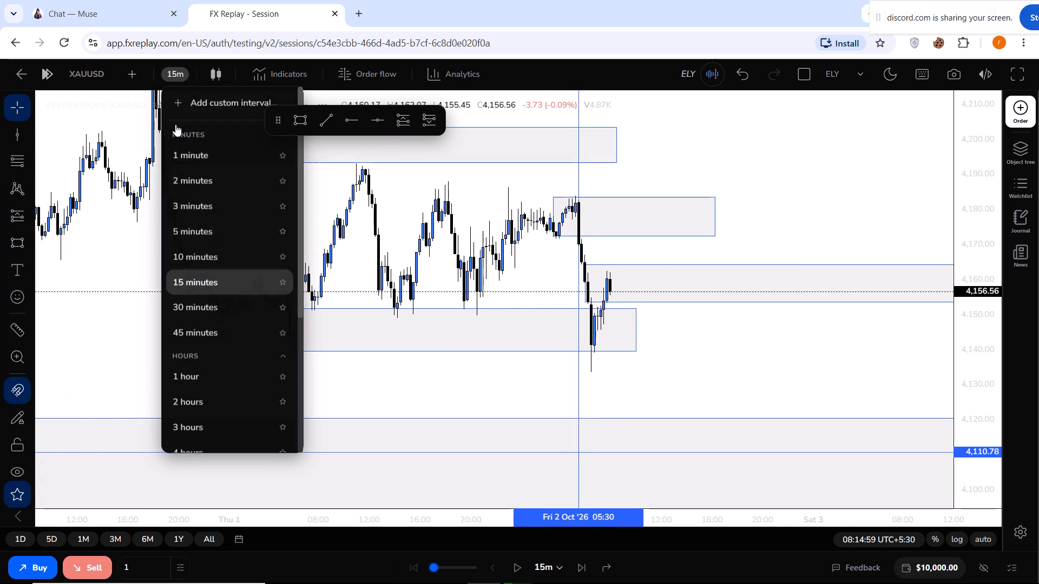
pyautogui.click(187, 204)
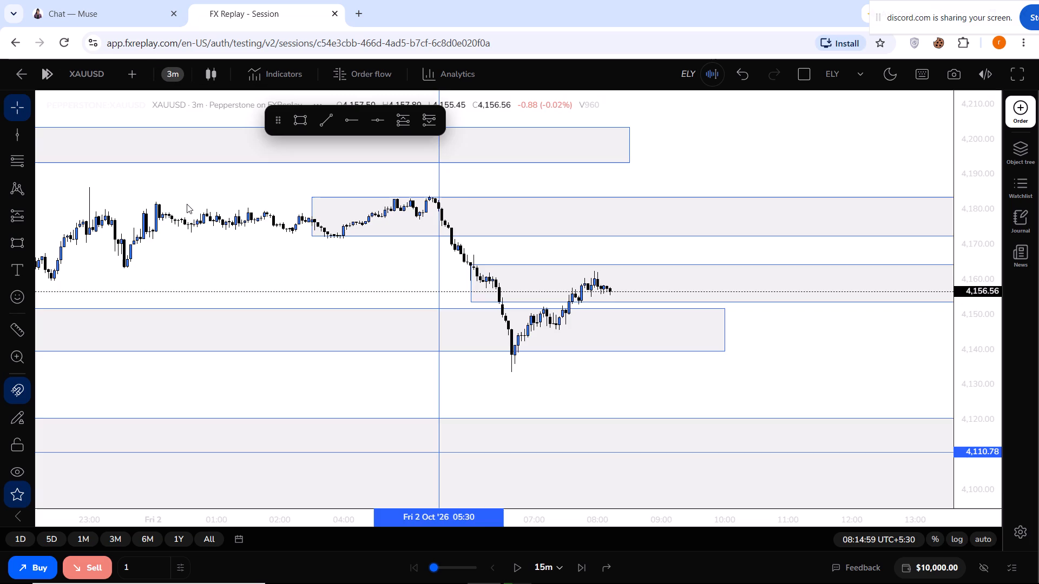
pyautogui.moveTo(975, 369); pyautogui.dragTo(975, 343)
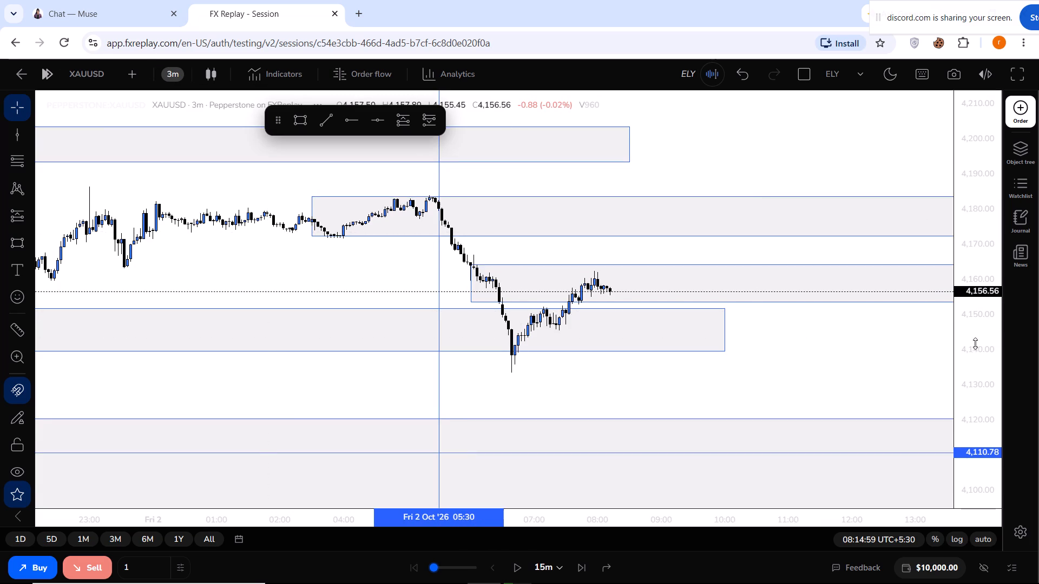
pyautogui.moveTo(975, 343); pyautogui.dragTo(970, 220)
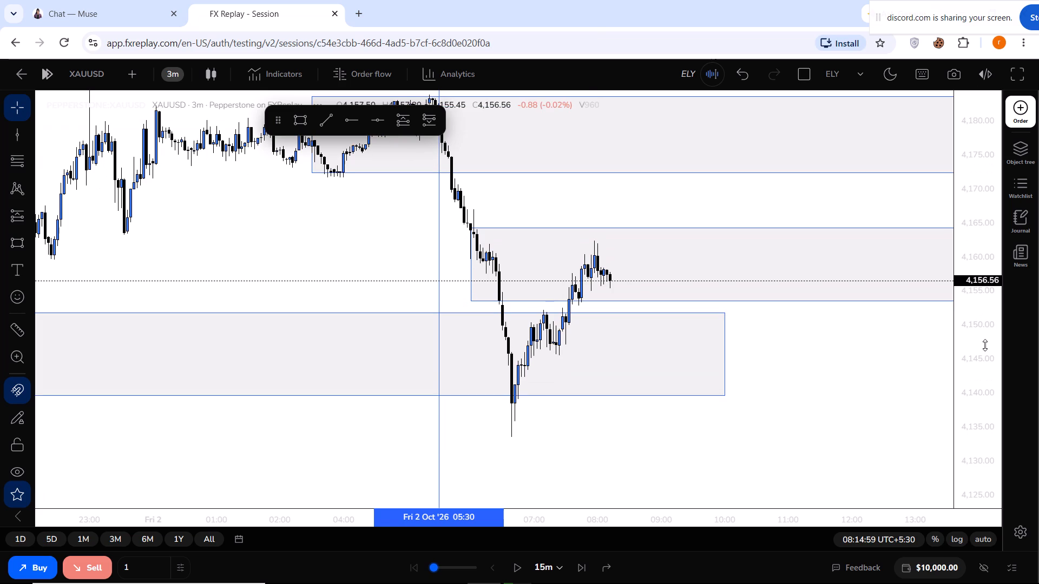
pyautogui.moveTo(985, 345); pyautogui.dragTo(981, 282)
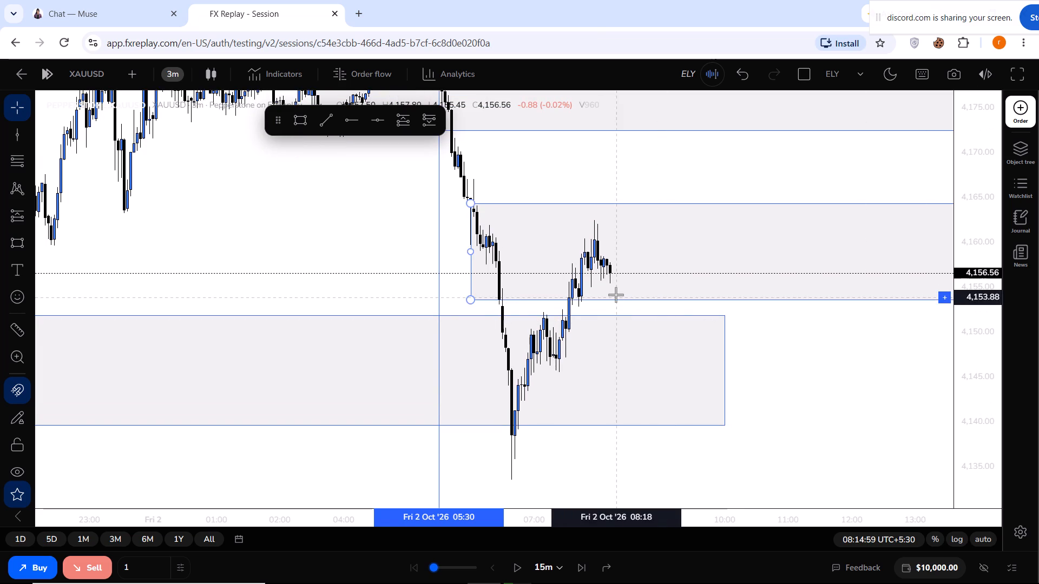
pyautogui.click(580, 567)
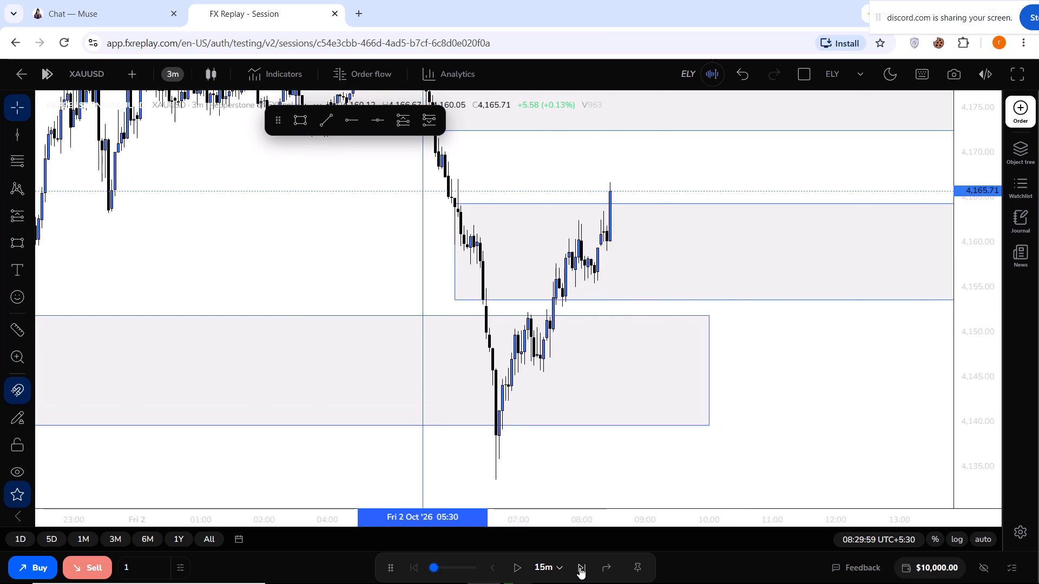
# Return to the 15-minute timeframe and advance the replay five candles to 09:44:59 (UTC+5:30) on 2 Oct '26.
pyautogui.moveTo(778, 351); pyautogui.dragTo(788, 427)
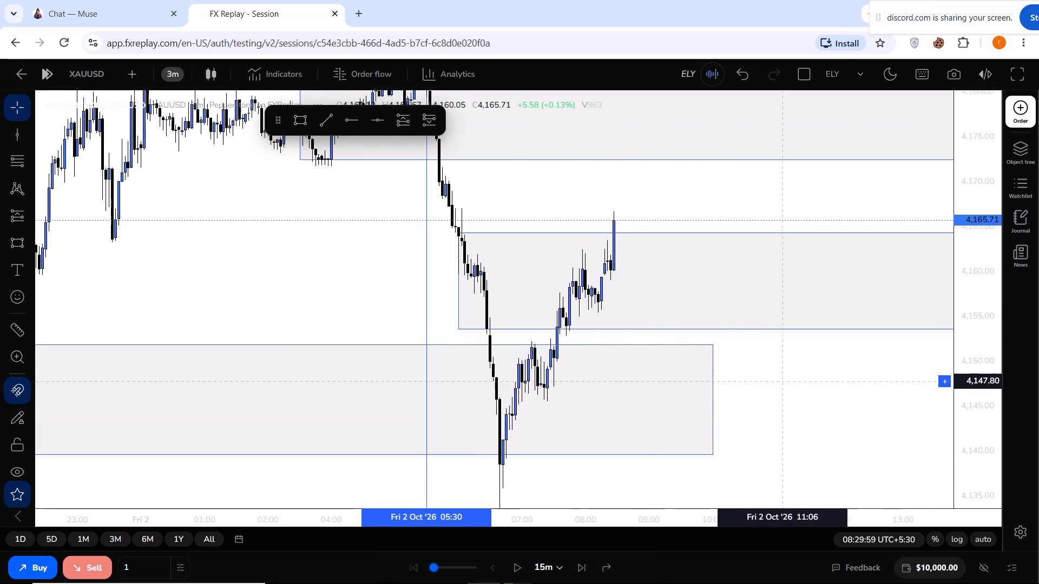
pyautogui.moveTo(788, 427); pyautogui.dragTo(787, 442)
pyautogui.moveTo(819, 440); pyautogui.dragTo(785, 434)
pyautogui.moveTo(974, 312); pyautogui.dragTo(974, 344)
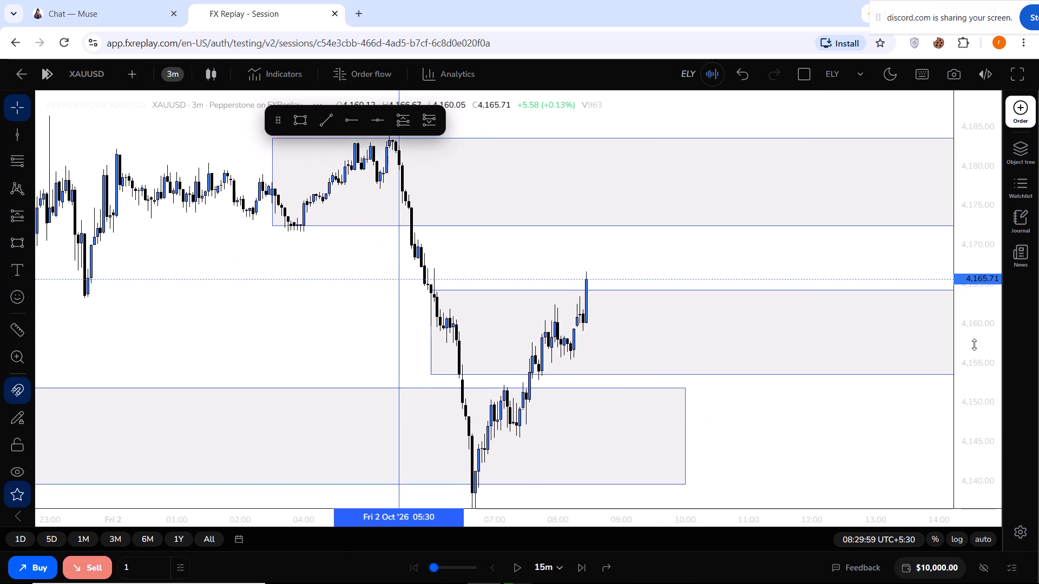
pyautogui.moveTo(974, 344); pyautogui.dragTo(974, 347)
pyautogui.click(169, 70)
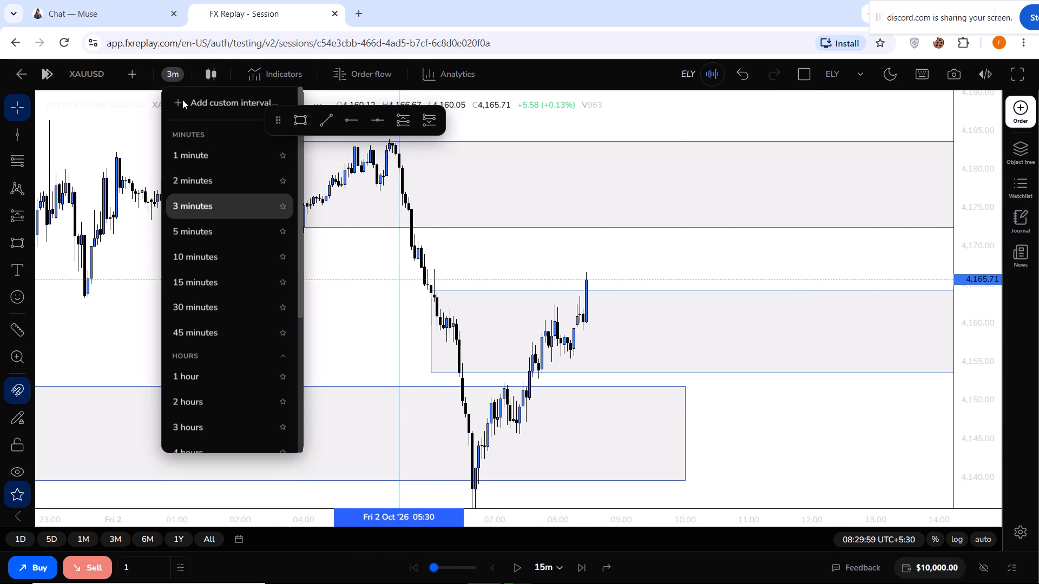
pyautogui.click(198, 275)
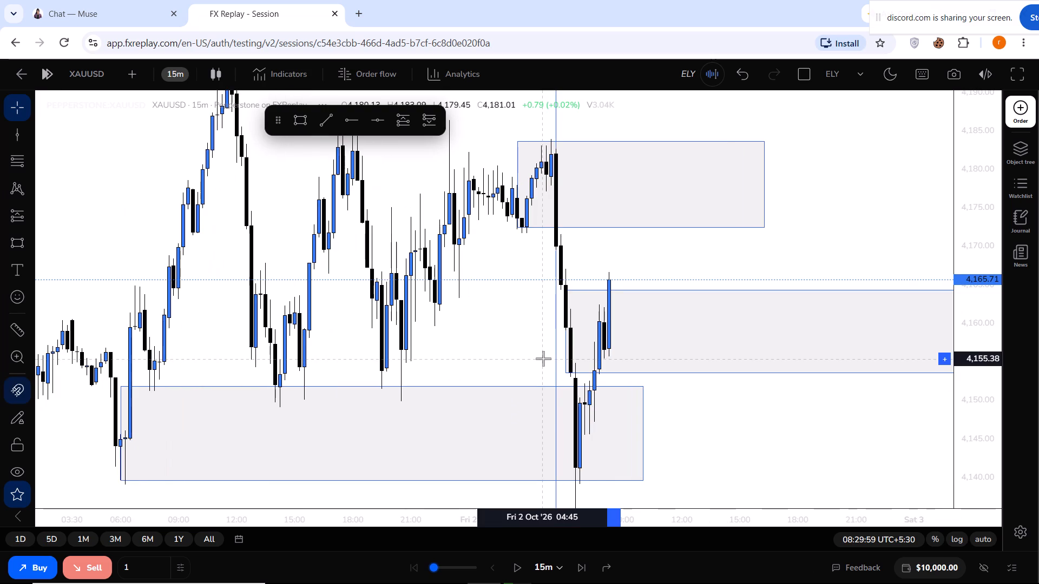
pyautogui.click(577, 562)
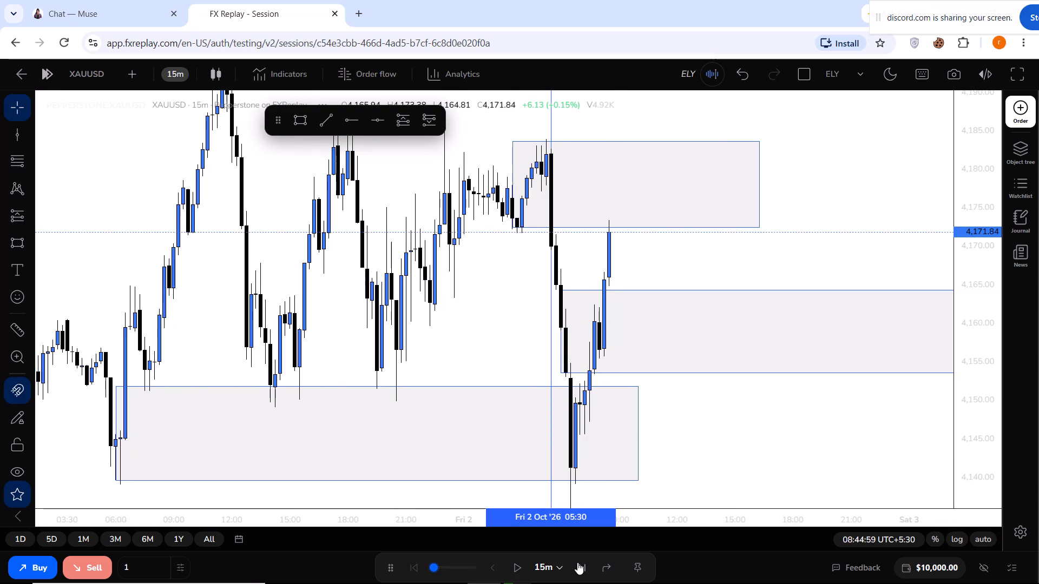
pyautogui.click(577, 562)
pyautogui.click(577, 562)
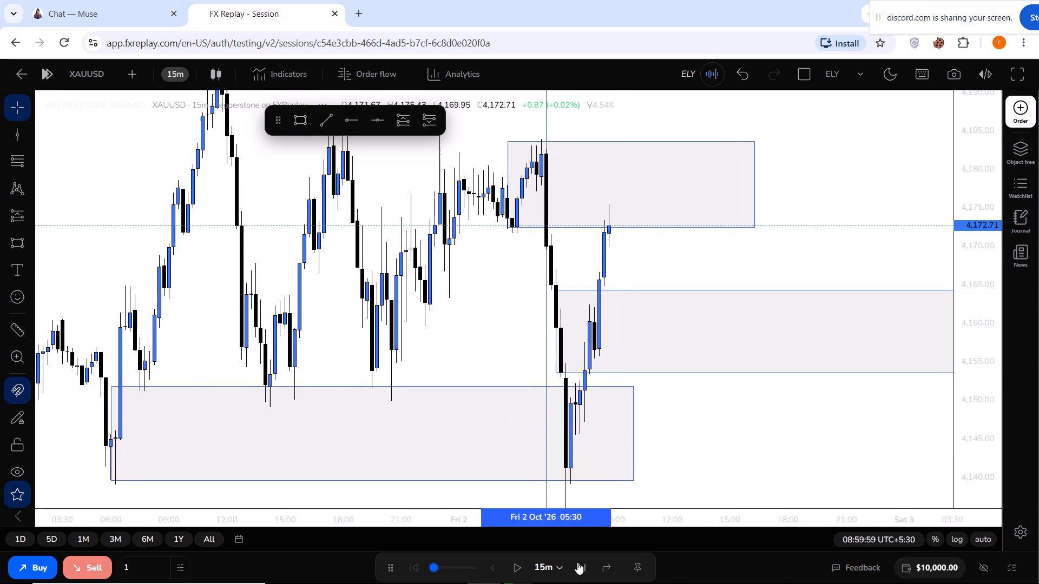
pyautogui.click(577, 562)
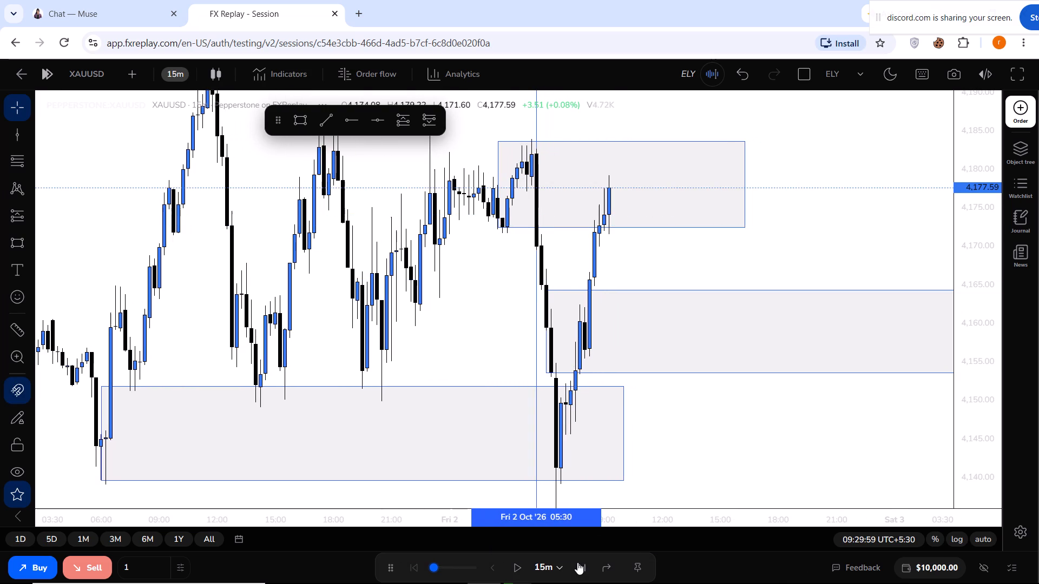
pyautogui.click(577, 562)
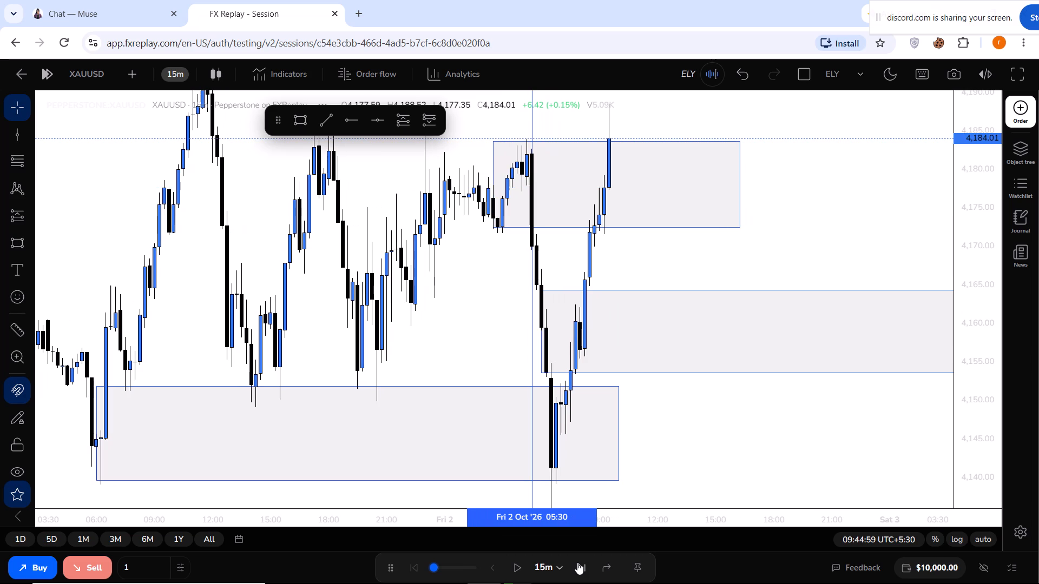
# Extend the end of the upper rectangle, between 4,193.46 and 4,203.52, beyond the latest candle on 2 Oct '26.
pyautogui.moveTo(979, 210); pyautogui.dragTo(977, 316)
pyautogui.moveTo(829, 171); pyautogui.dragTo(850, 212)
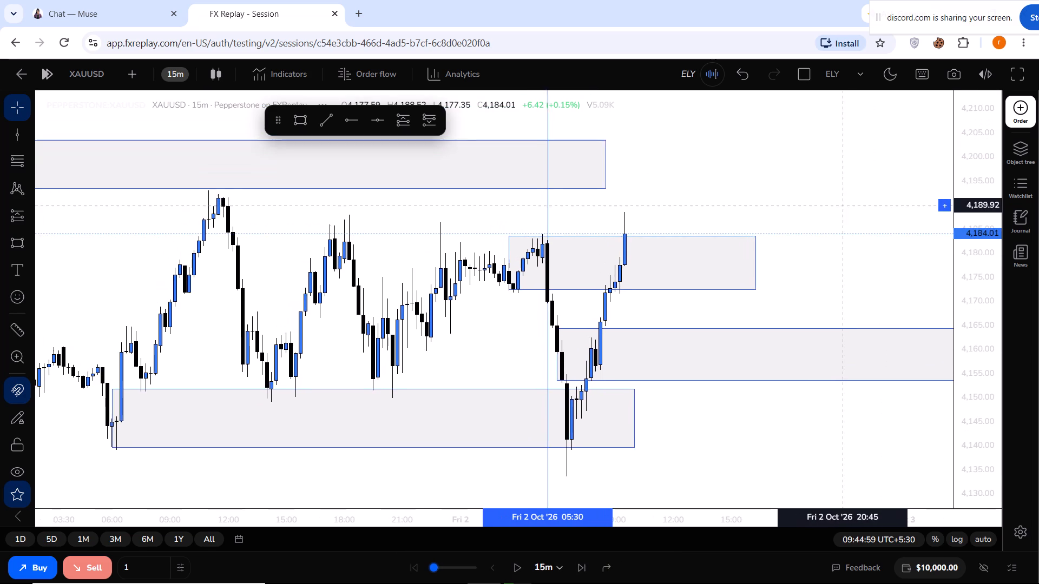
pyautogui.moveTo(850, 212); pyautogui.dragTo(850, 213)
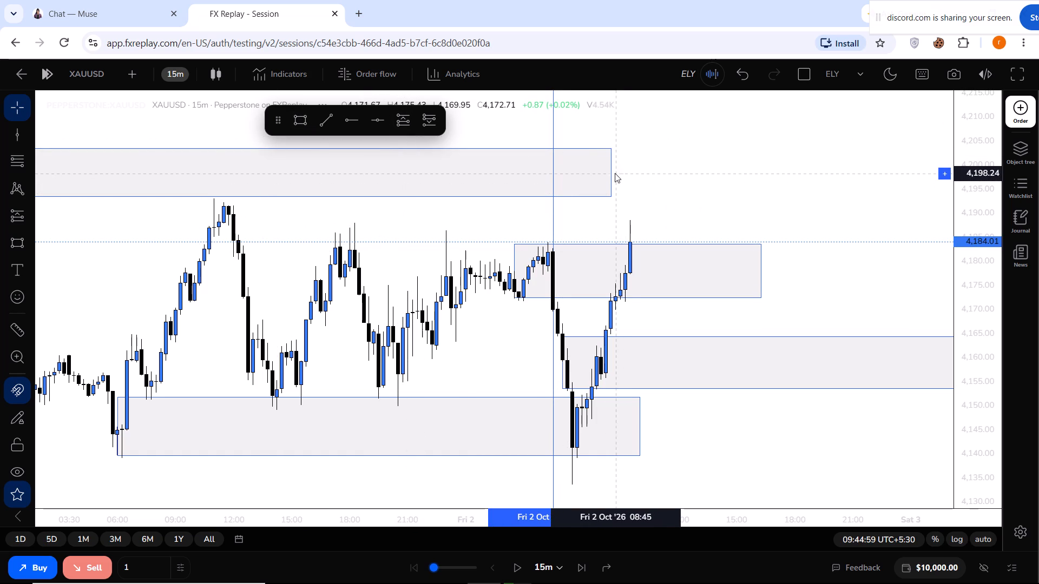
pyautogui.moveTo(611, 170); pyautogui.dragTo(676, 171)
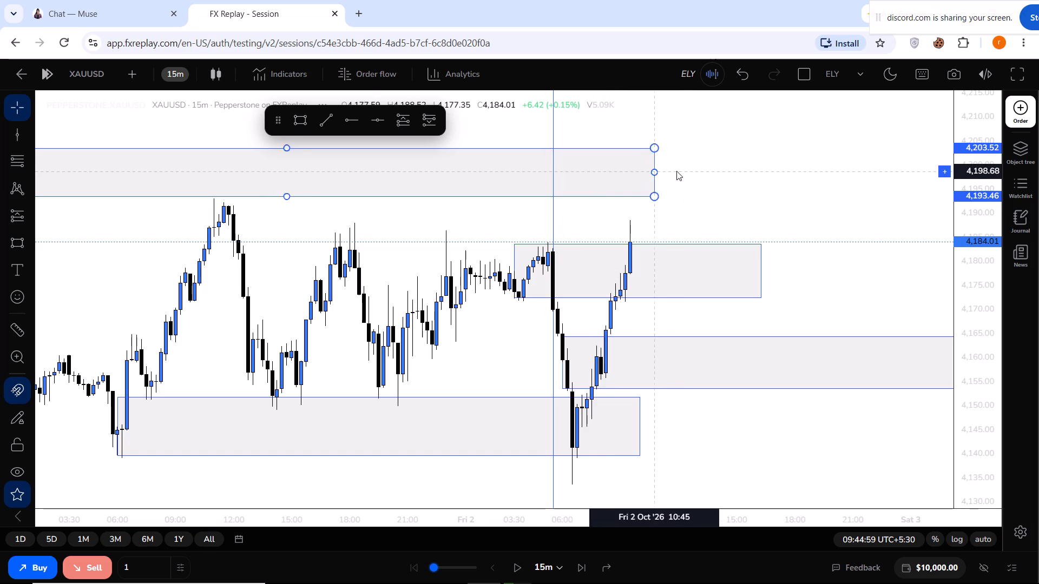
# Extend the end of the upper rectangle, between 4,193.46 and 4,203.52, further to about 13:30 on 2 Oct '26.
pyautogui.moveTo(676, 171); pyautogui.dragTo(706, 168)
pyautogui.click(828, 191)
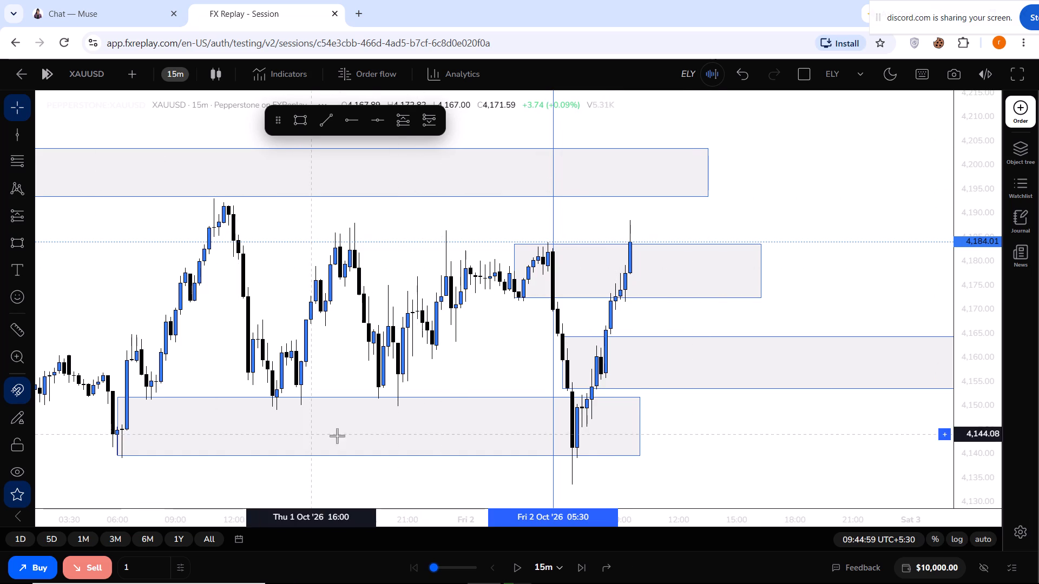
# Advance the replay eight 15-minute candles to 11:44:59 (UTC+5:30) on 2 Oct '26.
pyautogui.click(582, 569)
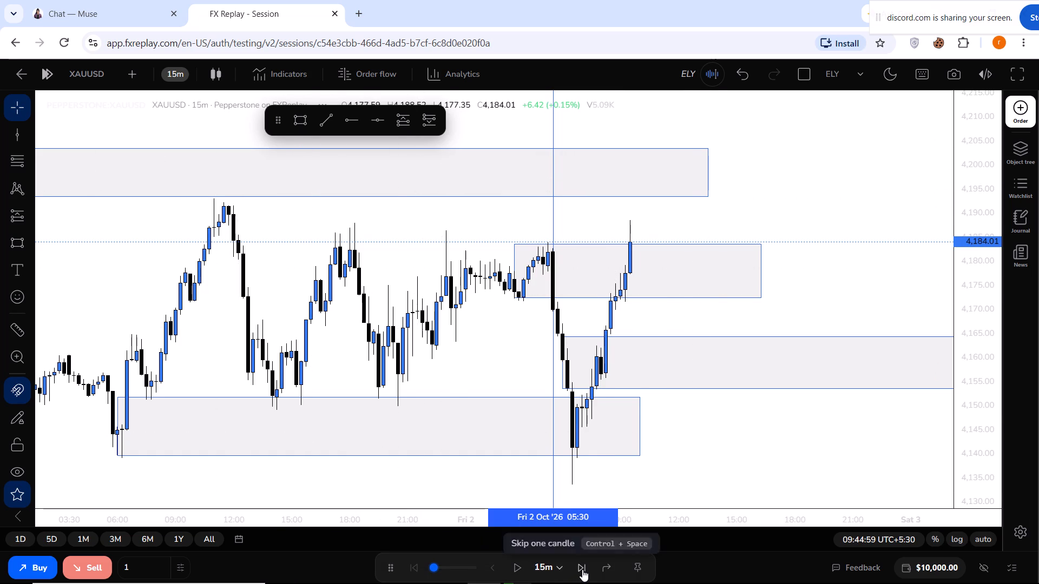
pyautogui.click(582, 569)
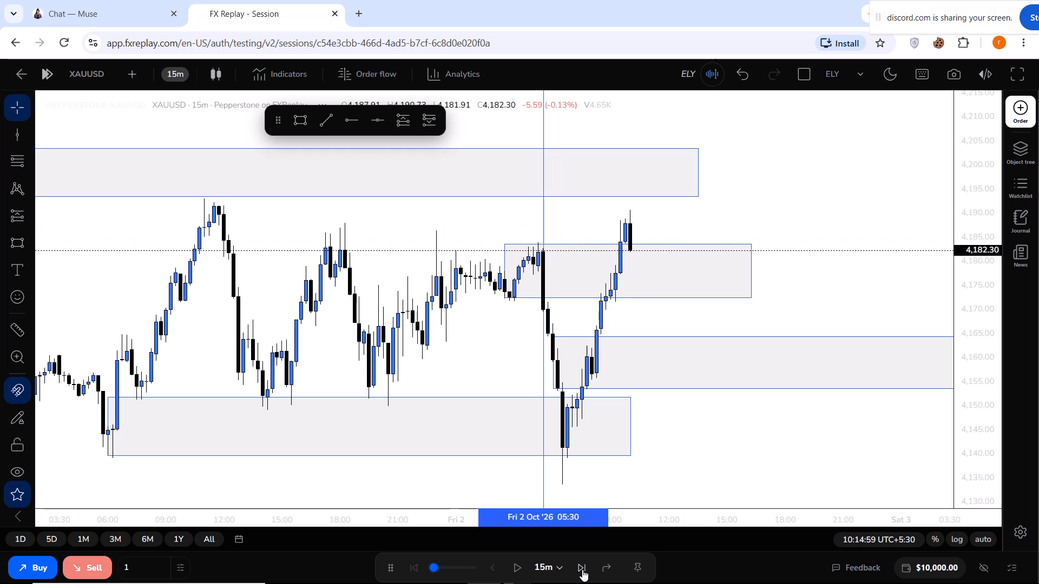
pyautogui.click(582, 569)
pyautogui.click(582, 569)
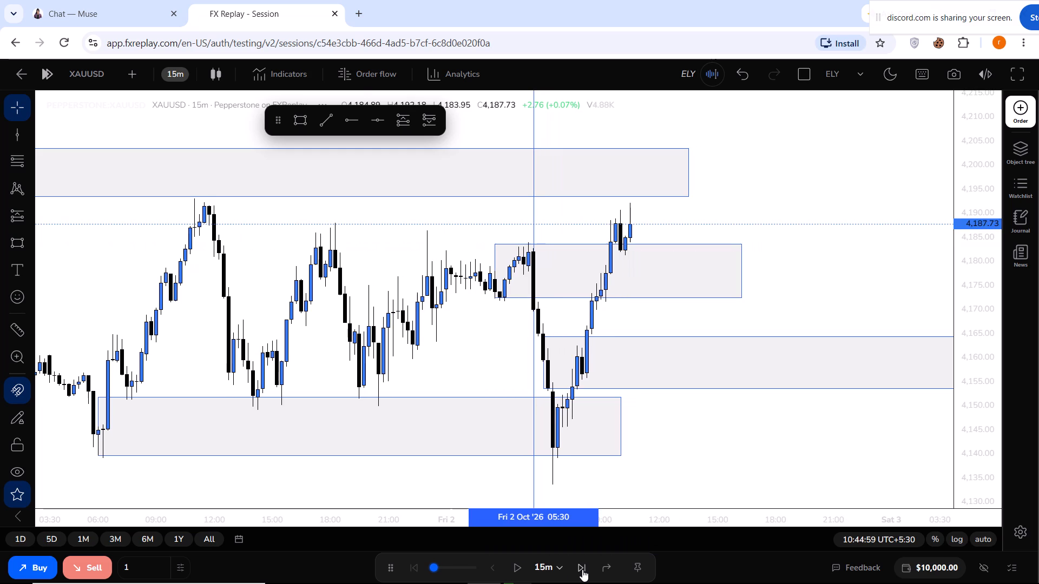
pyautogui.click(582, 569)
pyautogui.click(582, 569)
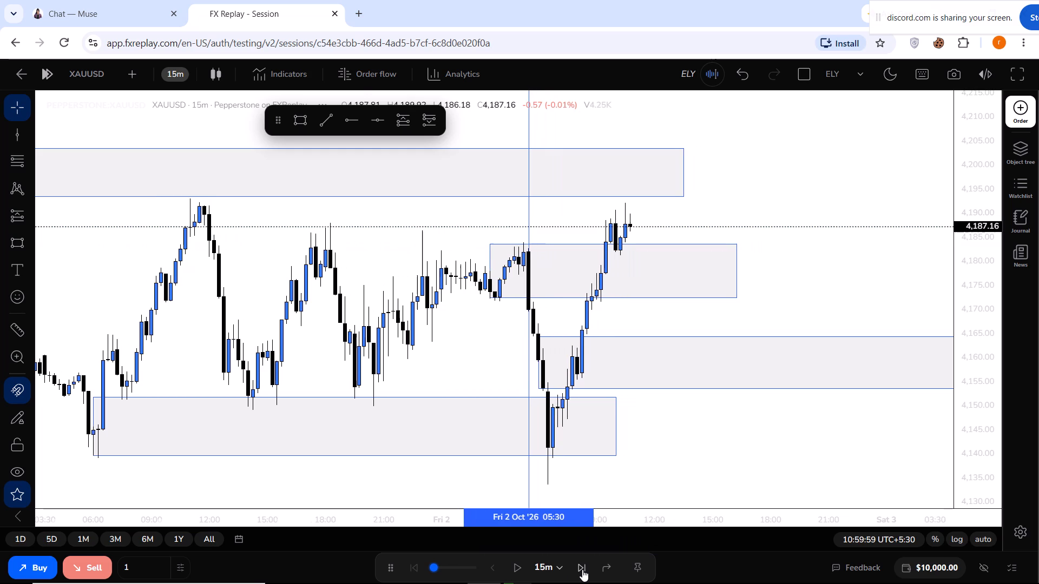
pyautogui.click(582, 569)
pyautogui.click(582, 569)
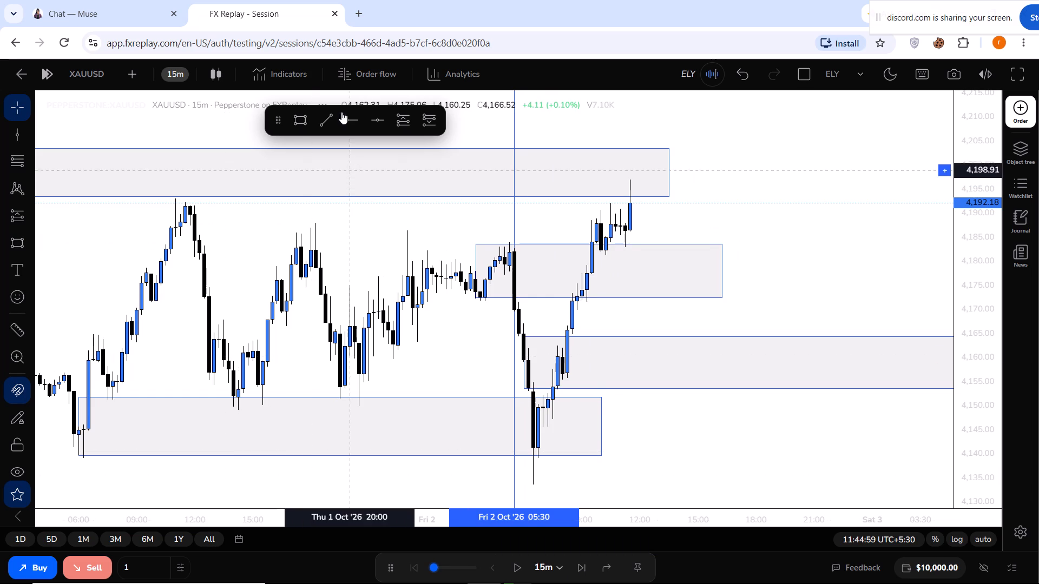
# Draw a horizontal trend line at 4,193.09 from the 1 Oct '26 11:00 high to the latest candle and colour it black.
pyautogui.click(315, 129)
pyautogui.click(322, 128)
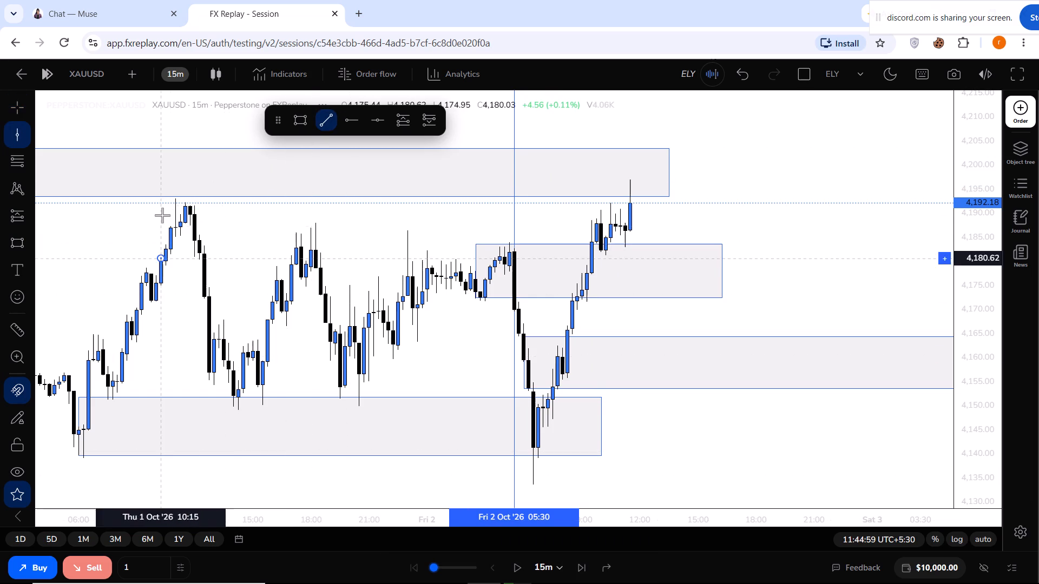
pyautogui.click(177, 202)
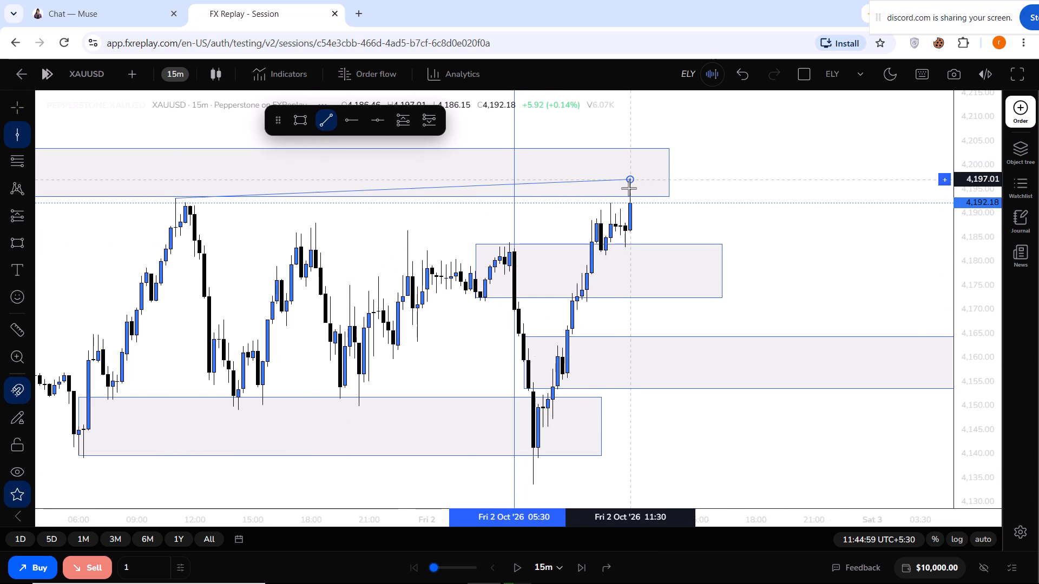
pyautogui.keyDown('shift'); pyautogui.click(635, 188); pyautogui.keyUp('shift')
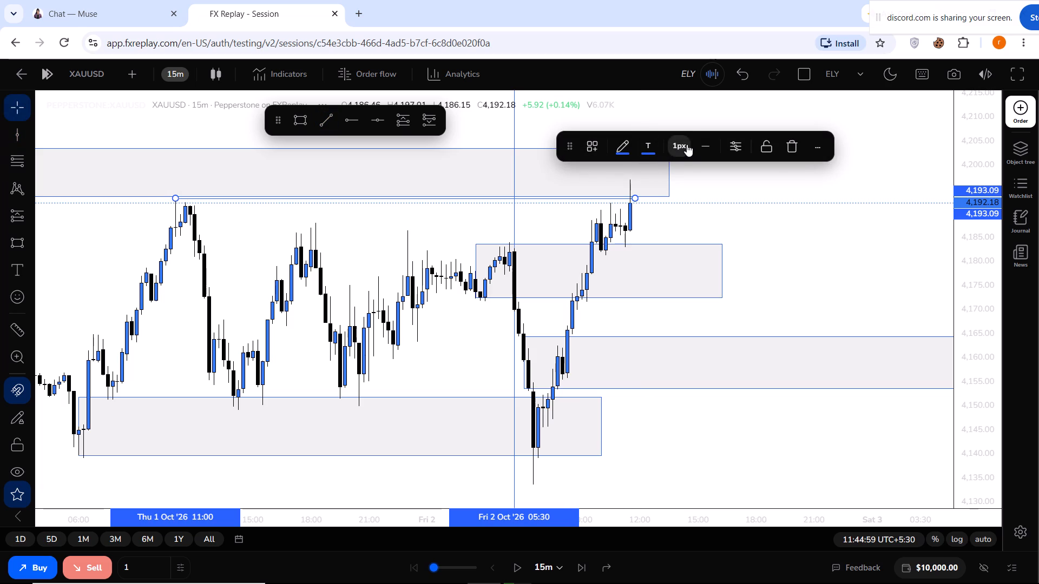
pyautogui.click(627, 146)
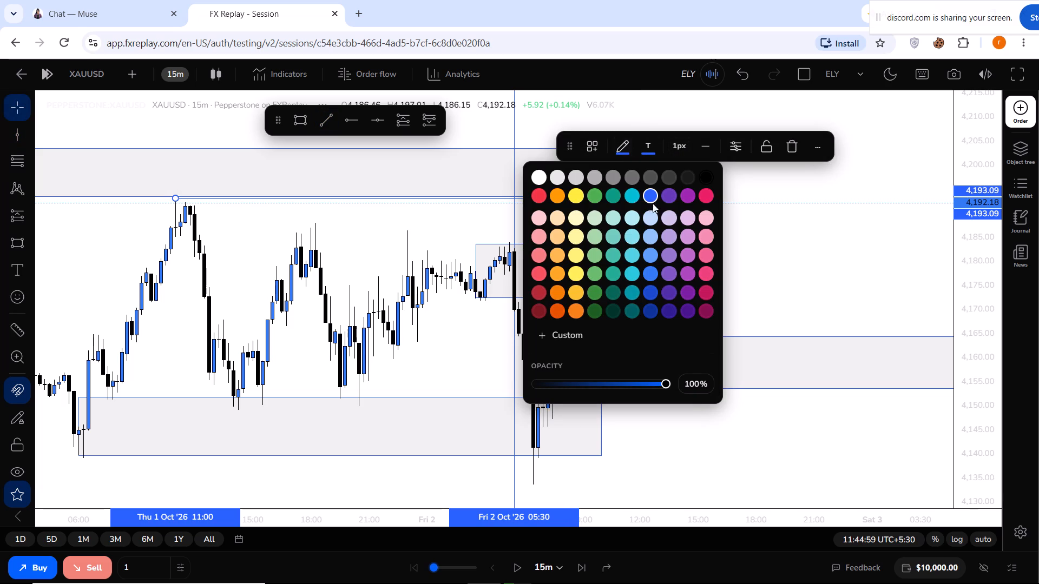
pyautogui.click(704, 173)
pyautogui.click(777, 218)
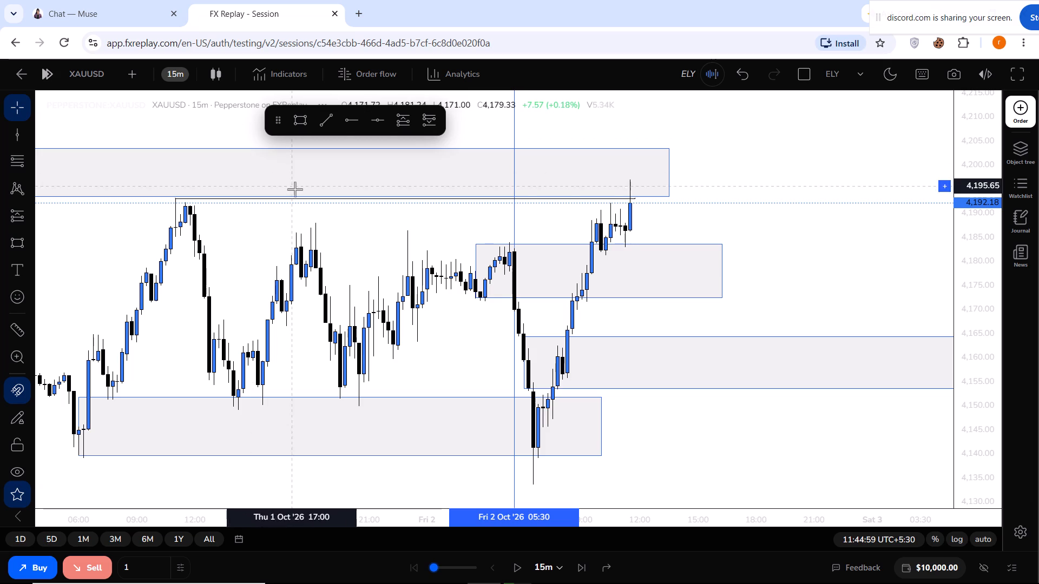
# Advance the replay two 15-minute candles to 12:14:59 (UTC+5:30) on 2 Oct '26.
pyautogui.click(582, 568)
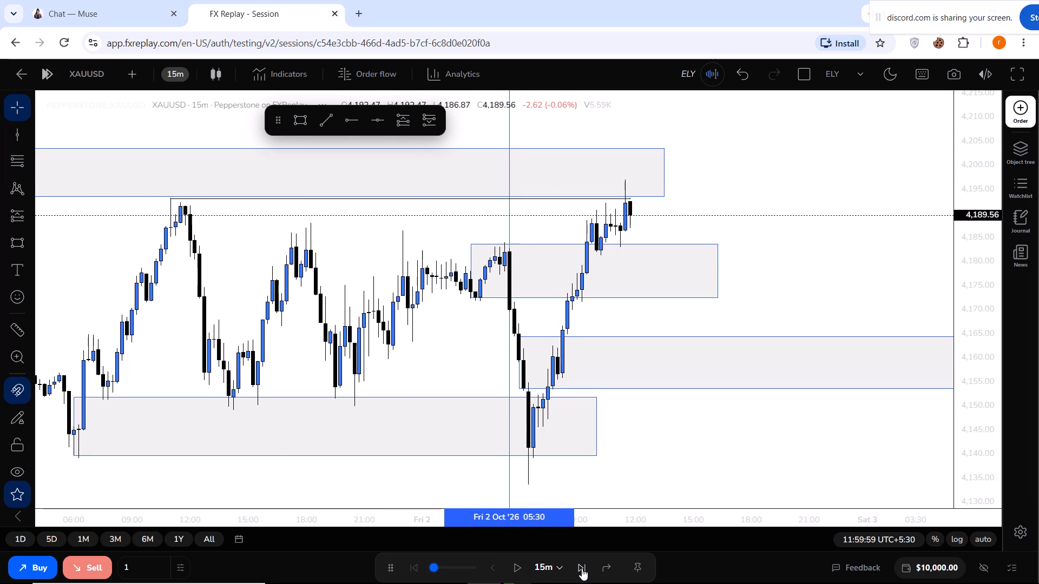
pyautogui.click(582, 568)
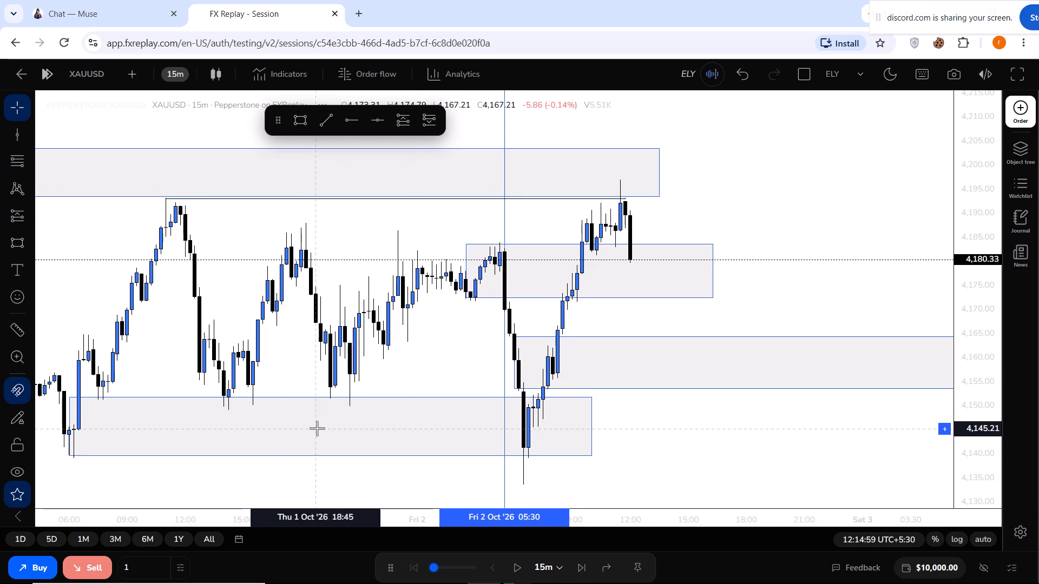
# On the 3-minute timeframe, advance the replay two 15-minute steps to 12:44:59 (UTC+5:30) on 2 Oct '26.
pyautogui.click(173, 81)
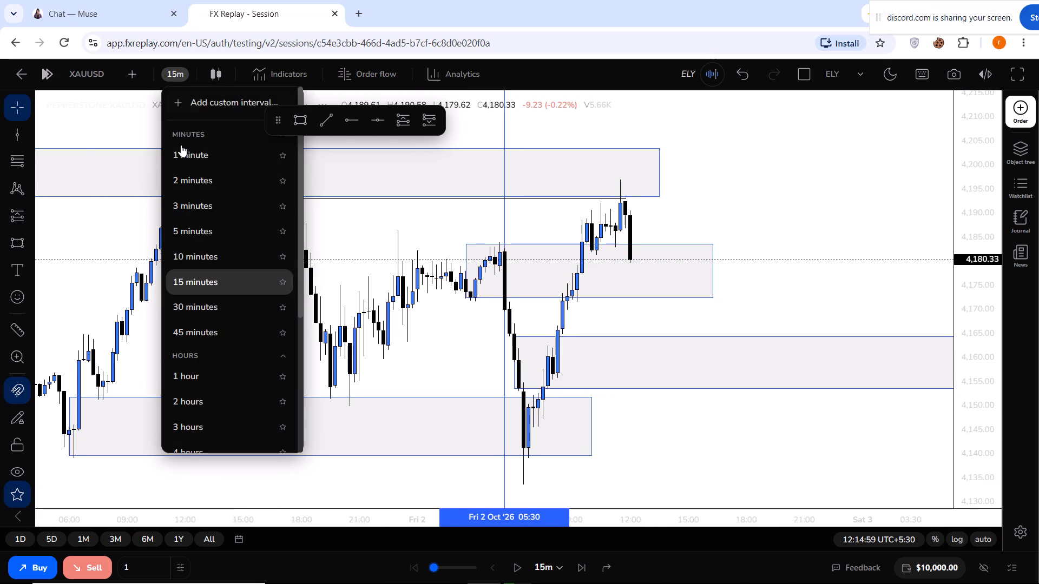
pyautogui.click(188, 201)
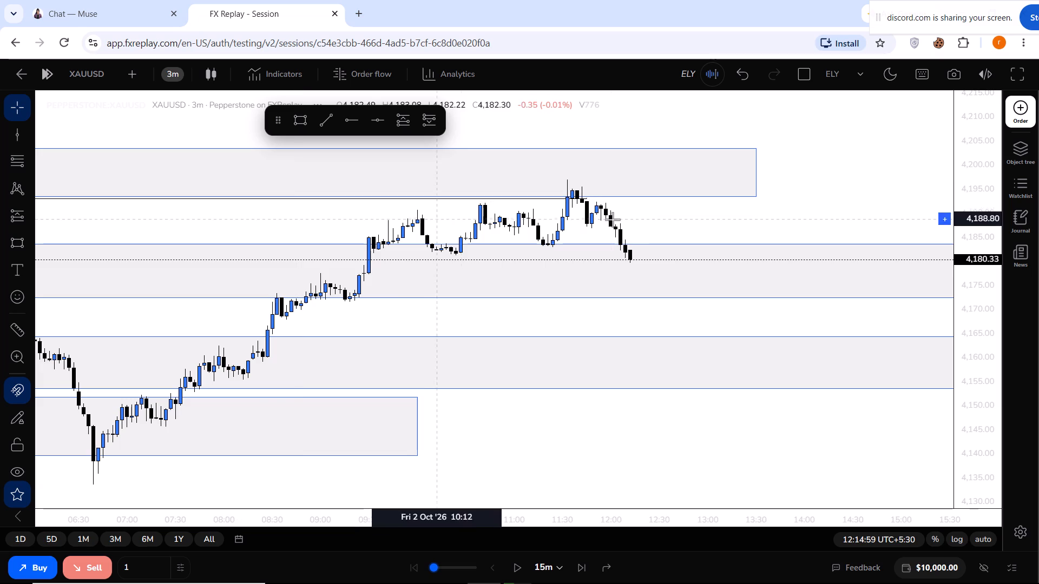
pyautogui.doubleClick(986, 344)
pyautogui.click(986, 344)
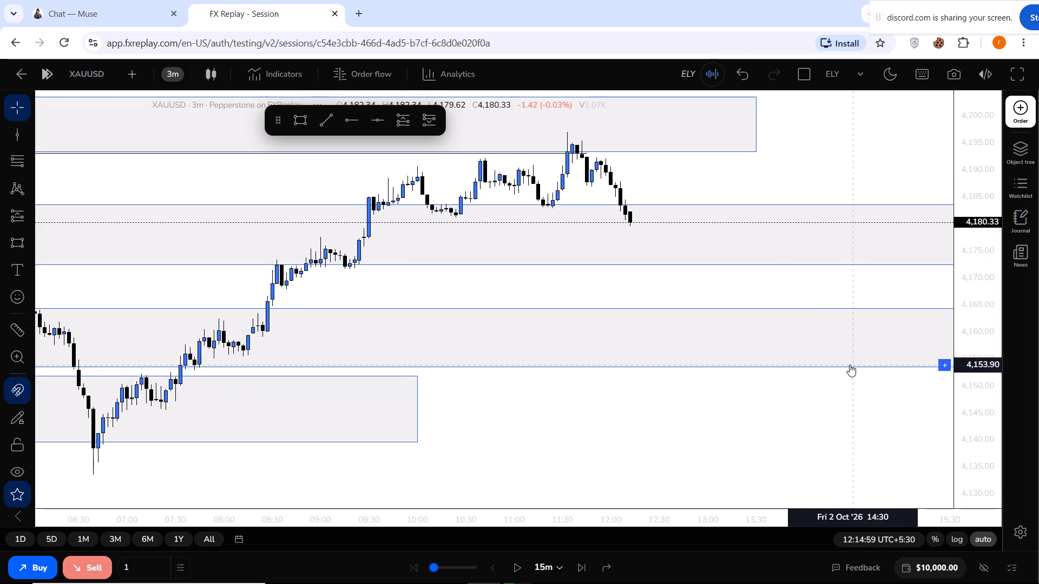
pyautogui.moveTo(787, 266); pyautogui.dragTo(788, 303)
pyautogui.click(744, 71)
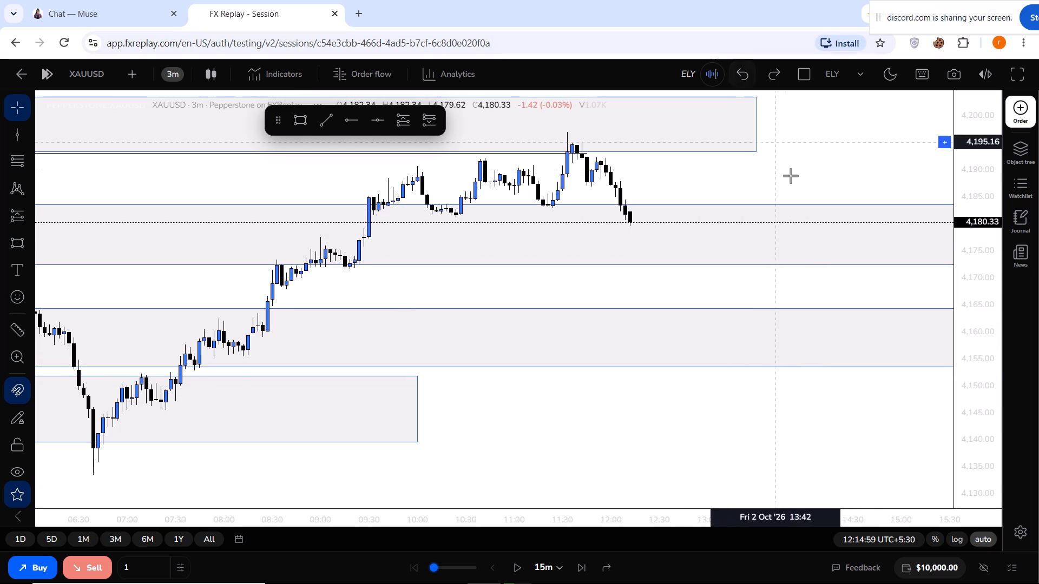
pyautogui.moveTo(806, 177); pyautogui.dragTo(747, 325)
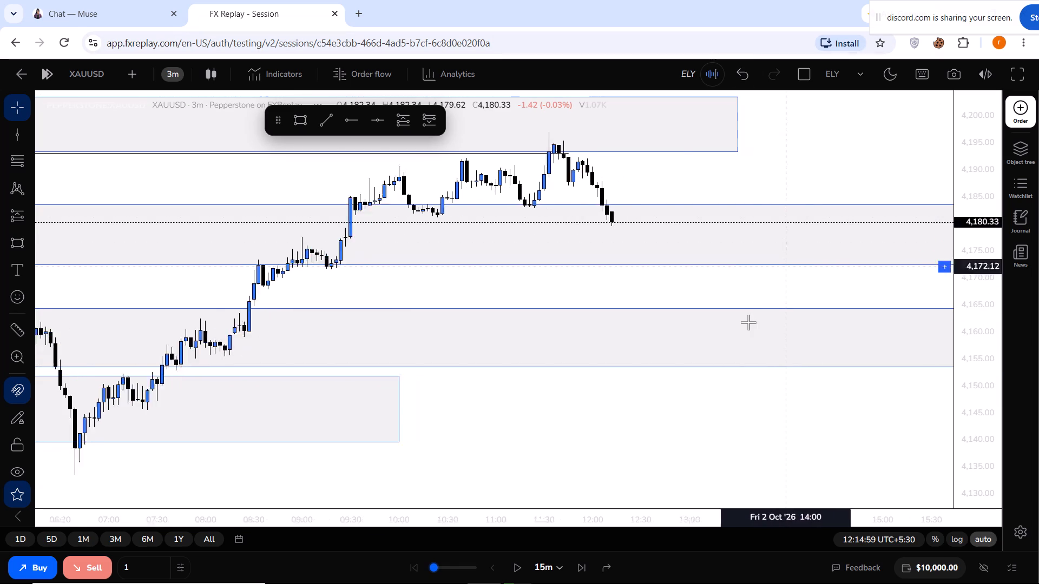
pyautogui.click(584, 565)
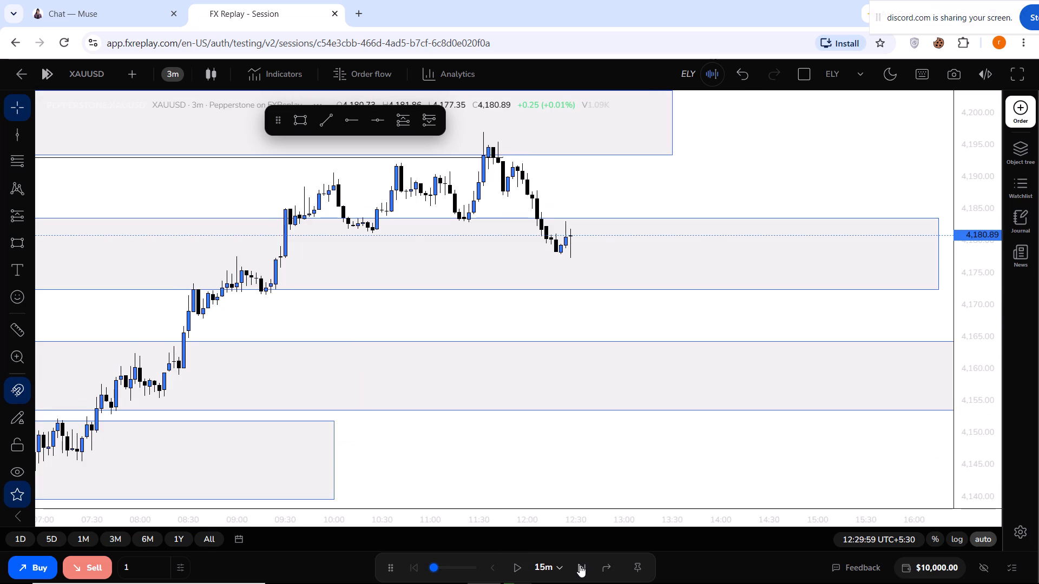
pyautogui.click(580, 565)
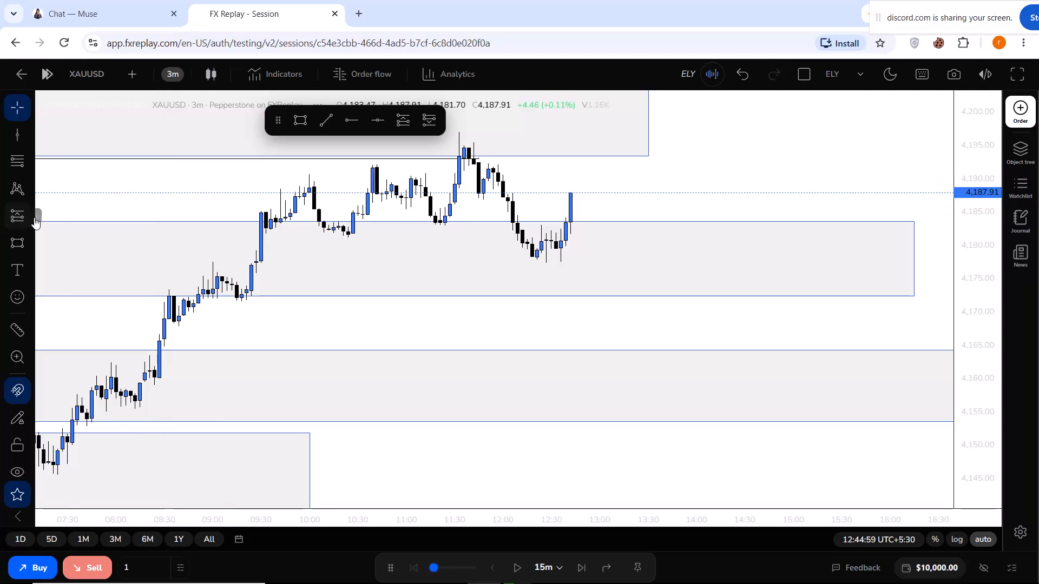
# Place a short position at the 12:42 candle on 2 Oct '26 with entry at 4,187.91 and stop at 4,196.94.
pyautogui.click(430, 120)
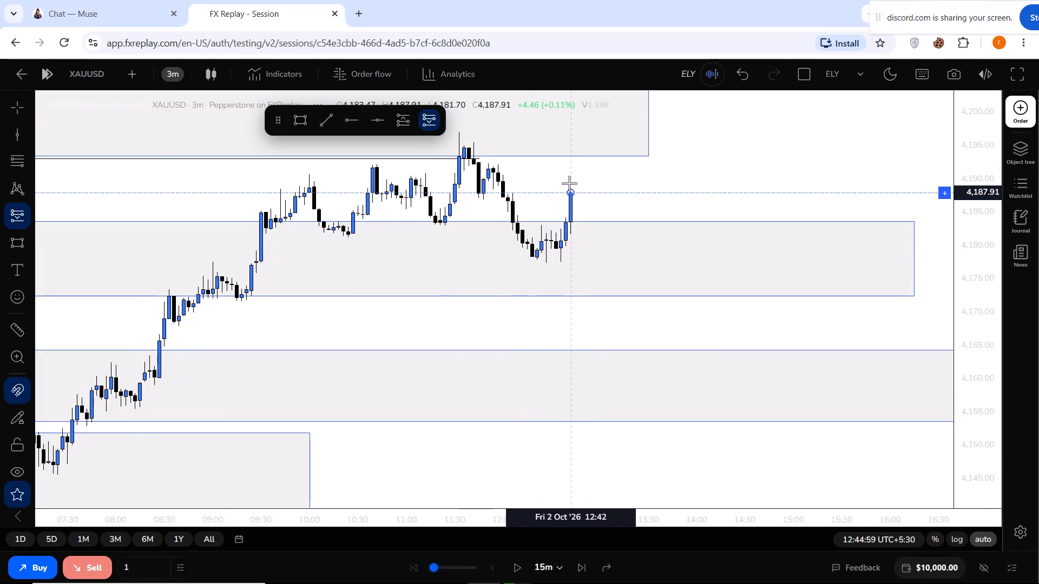
pyautogui.click(569, 184)
pyautogui.moveTo(752, 173); pyautogui.dragTo(781, 236)
pyautogui.moveTo(476, 519); pyautogui.dragTo(574, 516)
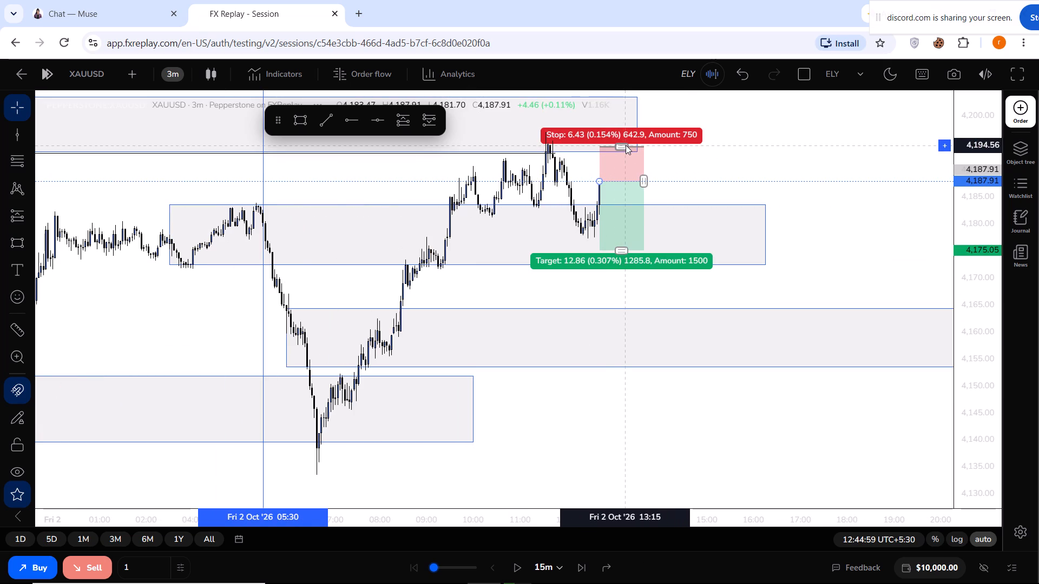
pyautogui.moveTo(626, 145); pyautogui.dragTo(635, 136)
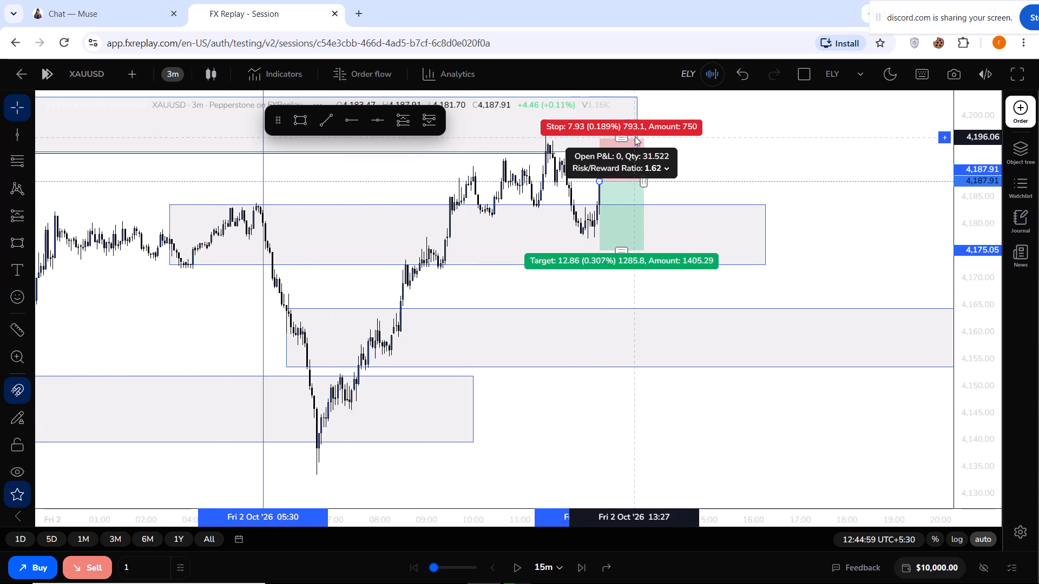
pyautogui.moveTo(635, 136); pyautogui.dragTo(635, 131)
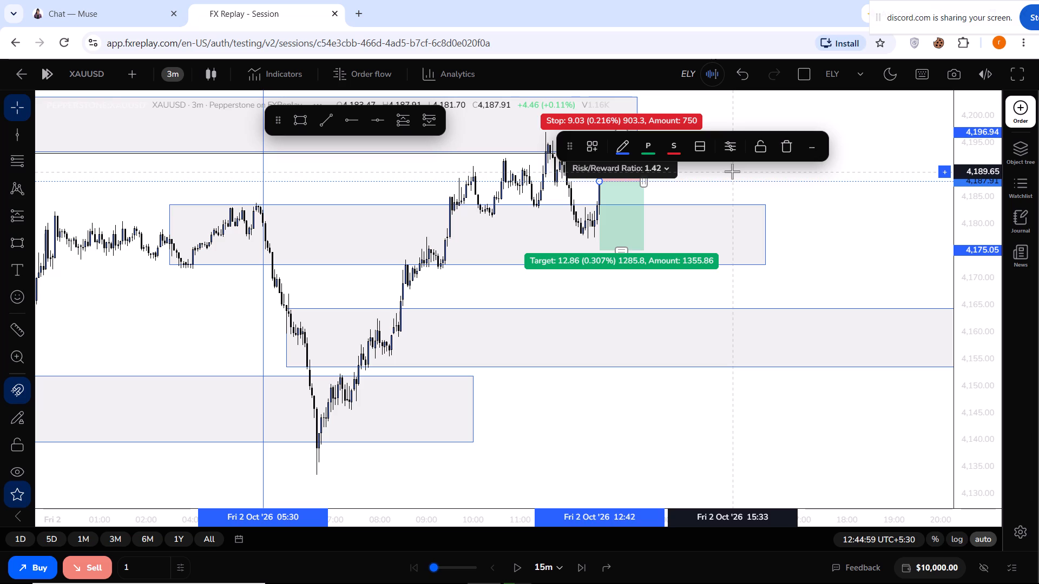
pyautogui.click(732, 171)
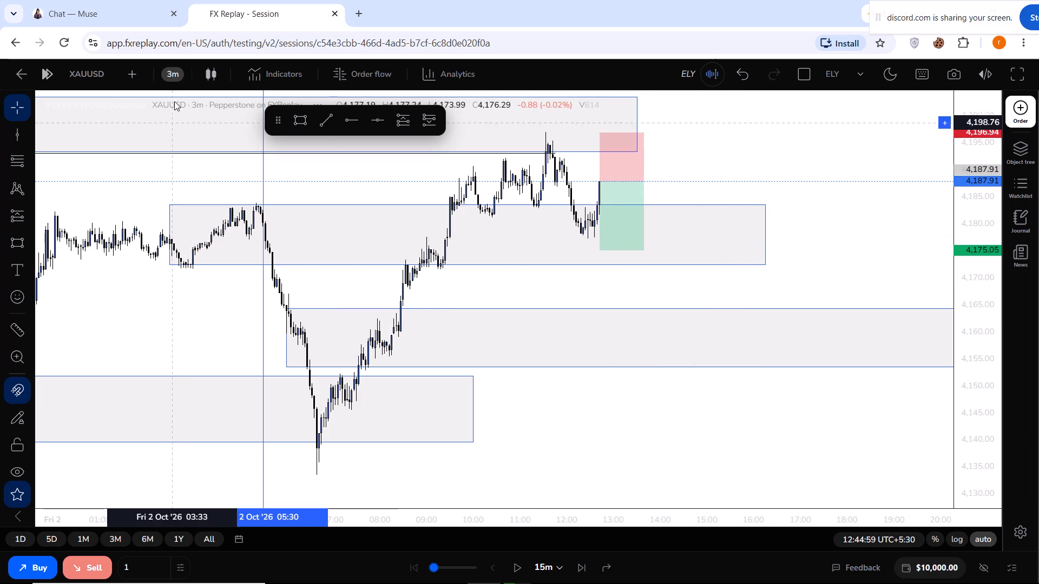
# Return to the 15-minute timeframe and set the short position's target to 4,134.31, near the 2 Oct '26 low.
pyautogui.click(175, 79)
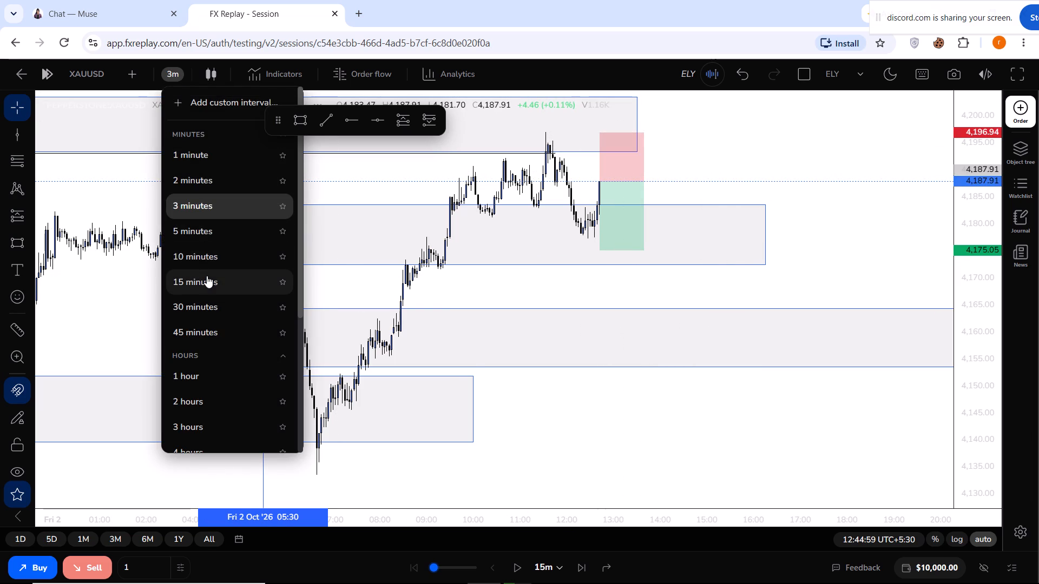
pyautogui.click(207, 276)
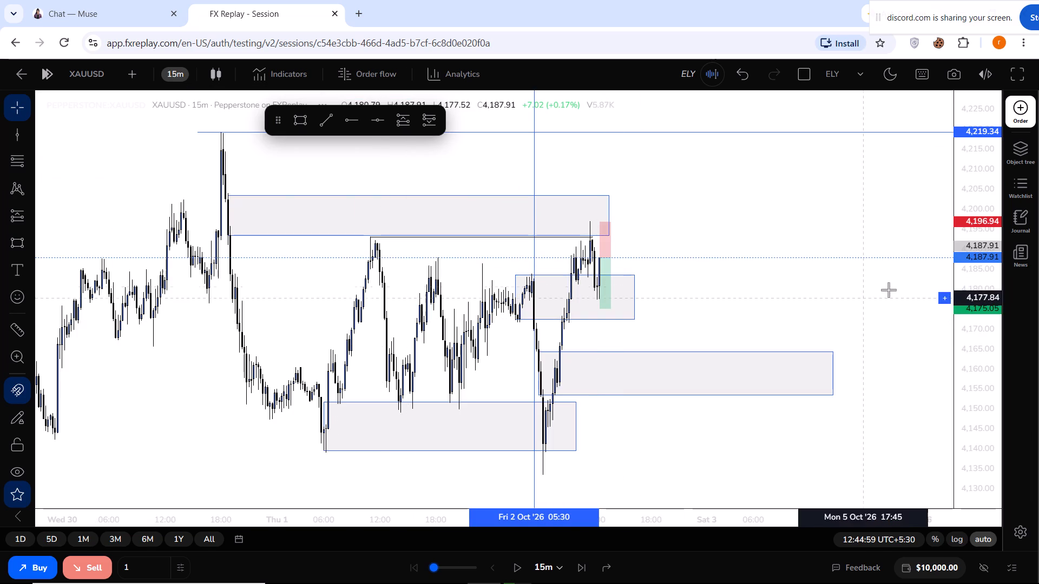
pyautogui.moveTo(970, 290); pyautogui.dragTo(974, 338)
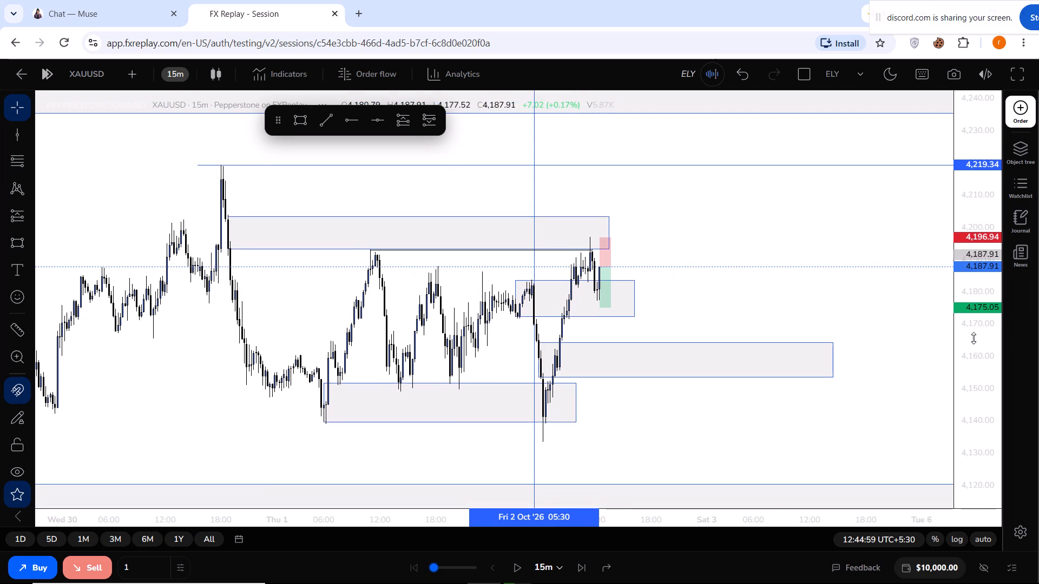
pyautogui.moveTo(825, 292); pyautogui.dragTo(857, 248)
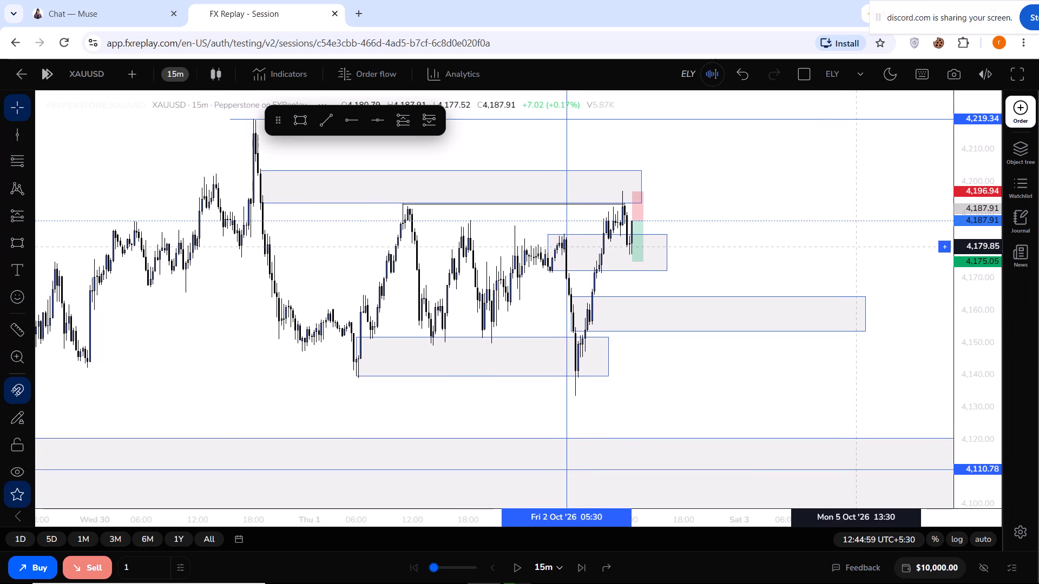
pyautogui.moveTo(857, 248); pyautogui.dragTo(857, 251)
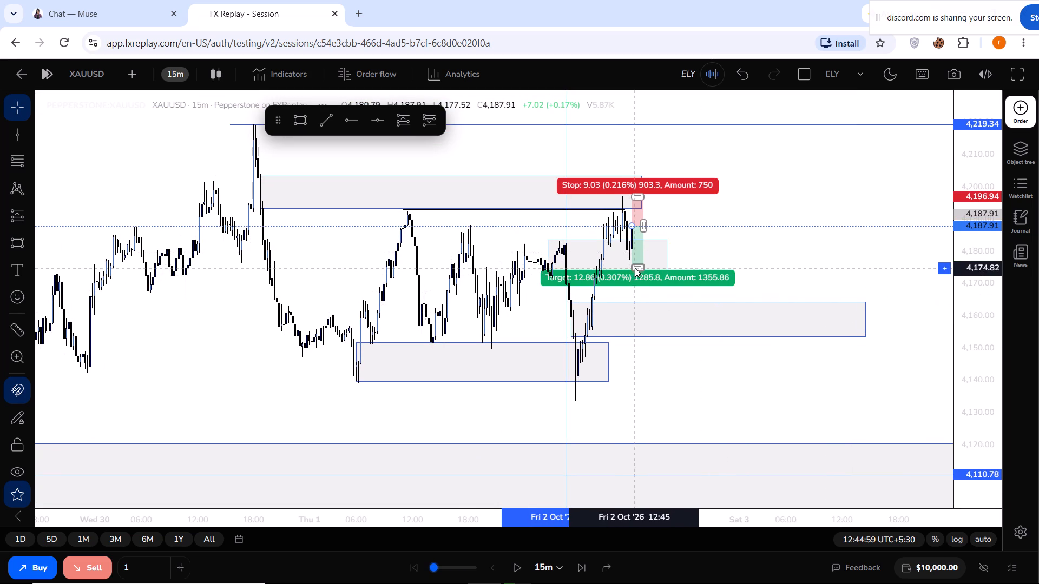
pyautogui.moveTo(635, 268); pyautogui.dragTo(641, 404)
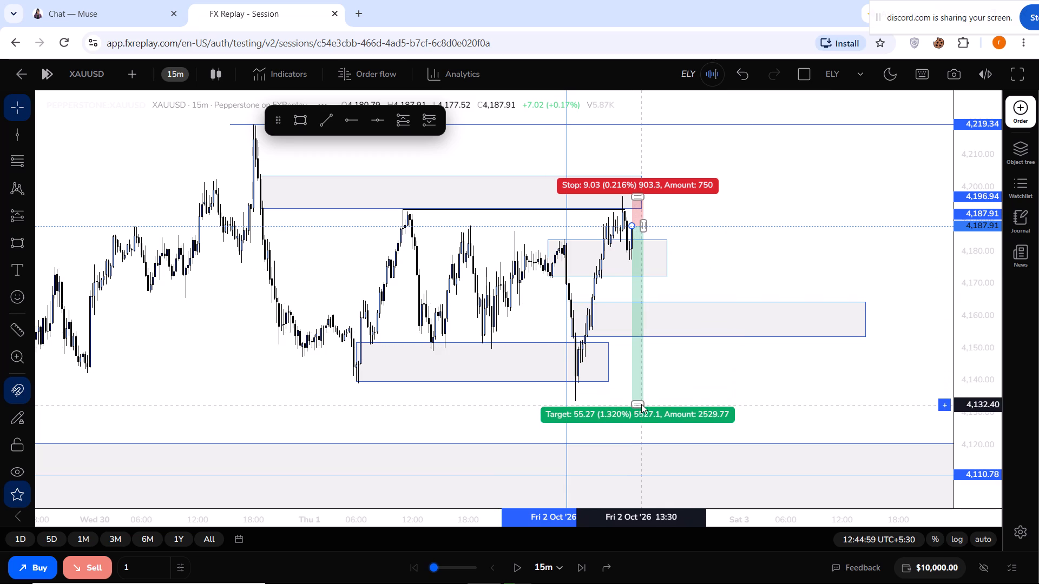
pyautogui.moveTo(641, 404); pyautogui.dragTo(643, 399)
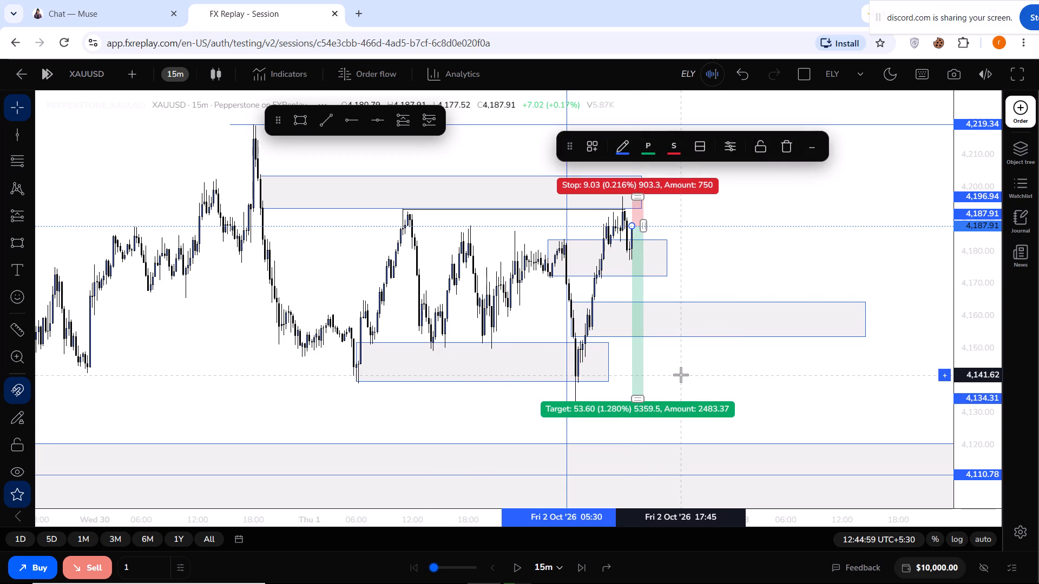
pyautogui.click(681, 375)
# Widen the short position forward in time to about 18:15 on 2 Oct '26.
pyautogui.moveTo(643, 224); pyautogui.dragTo(685, 221)
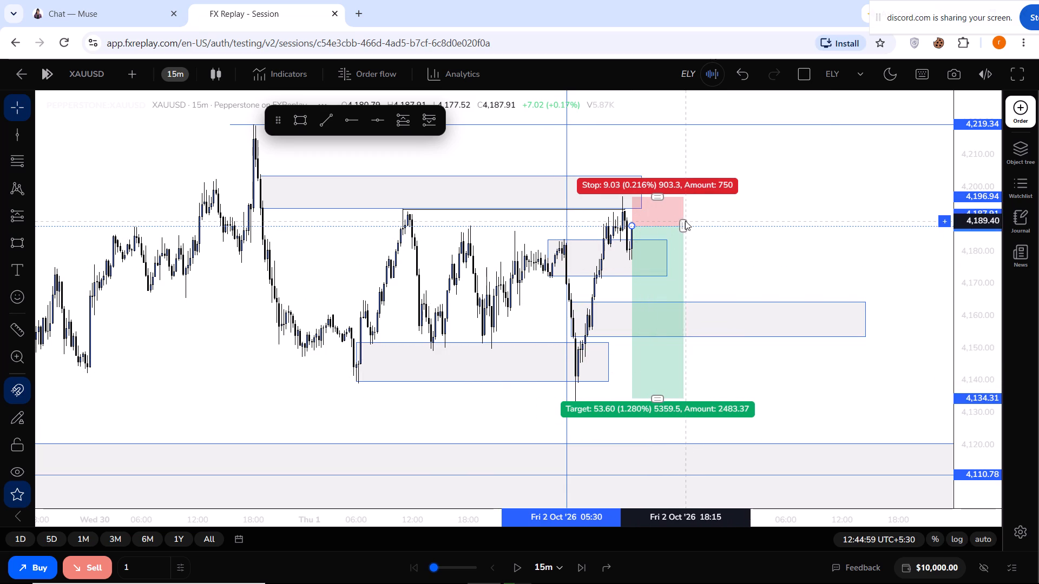
pyautogui.moveTo(685, 221); pyautogui.dragTo(687, 221)
pyautogui.click(764, 266)
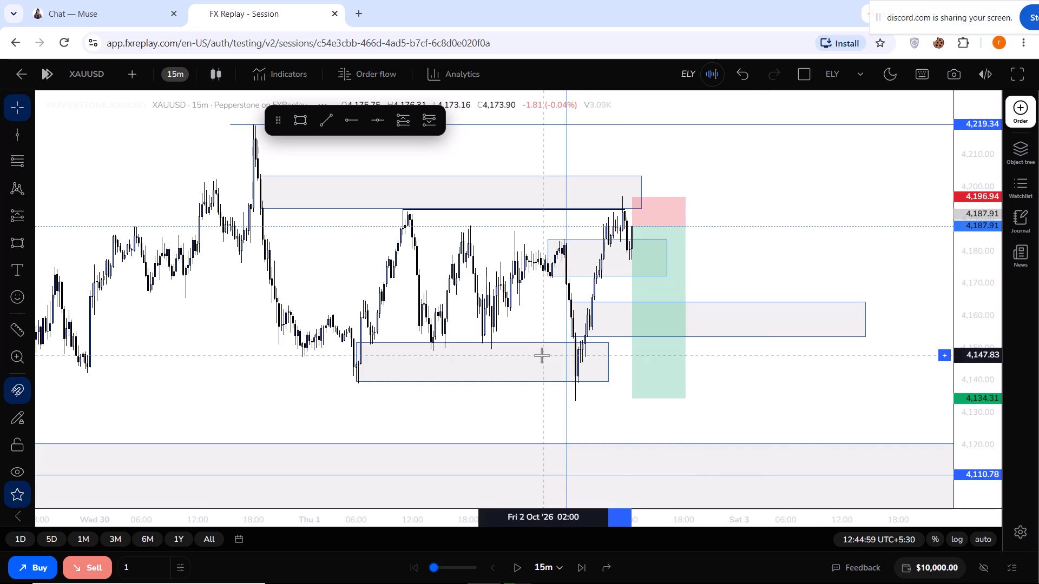
# Set the order size to 0.1 and sell XAUUSD at market at 4,187.91.
pyautogui.click(136, 564)
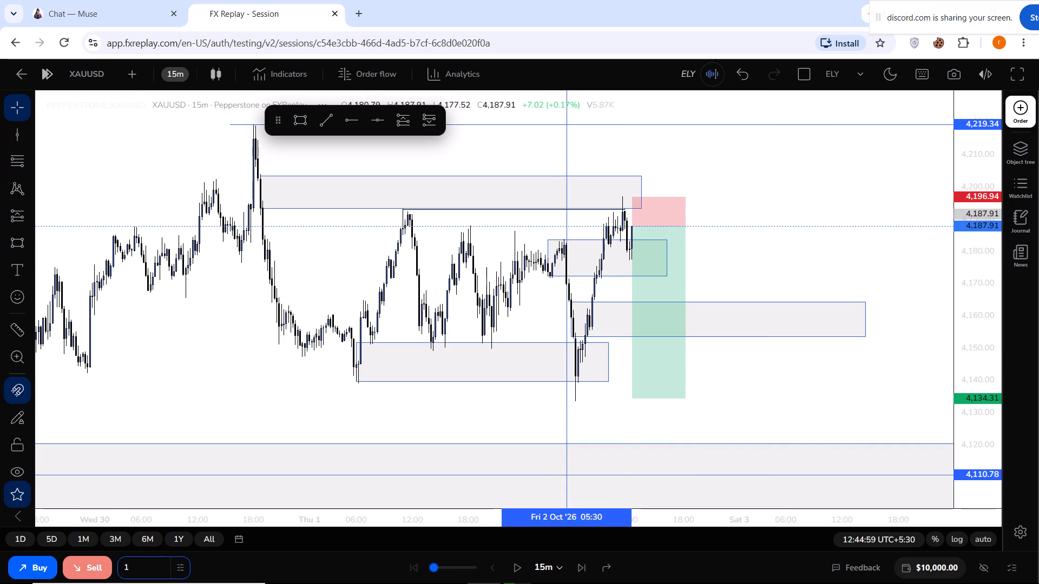
pyautogui.press('BackSpace')
pyautogui.press('0')
pyautogui.write('.1')
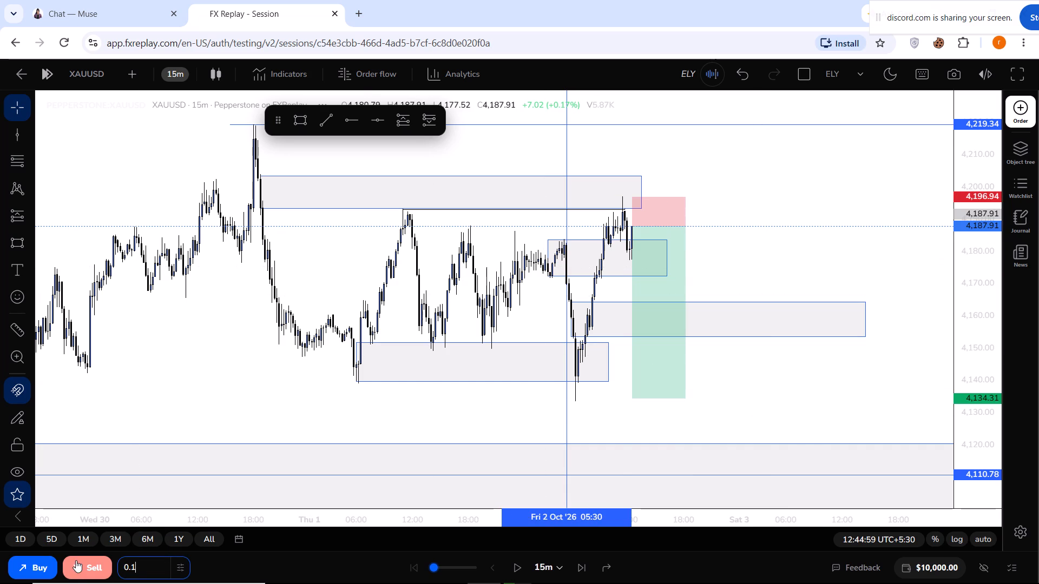
pyautogui.click(77, 560)
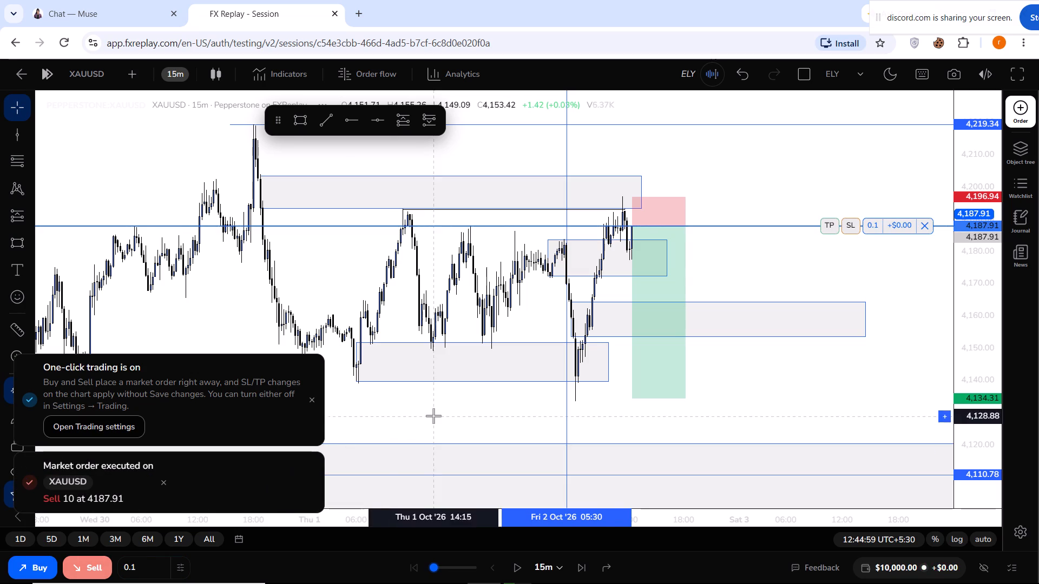
# Attach a stop loss at 4,197.11 and a take profit at 4,133.58 to the open short trade.
pyautogui.moveTo(854, 229); pyautogui.dragTo(856, 202)
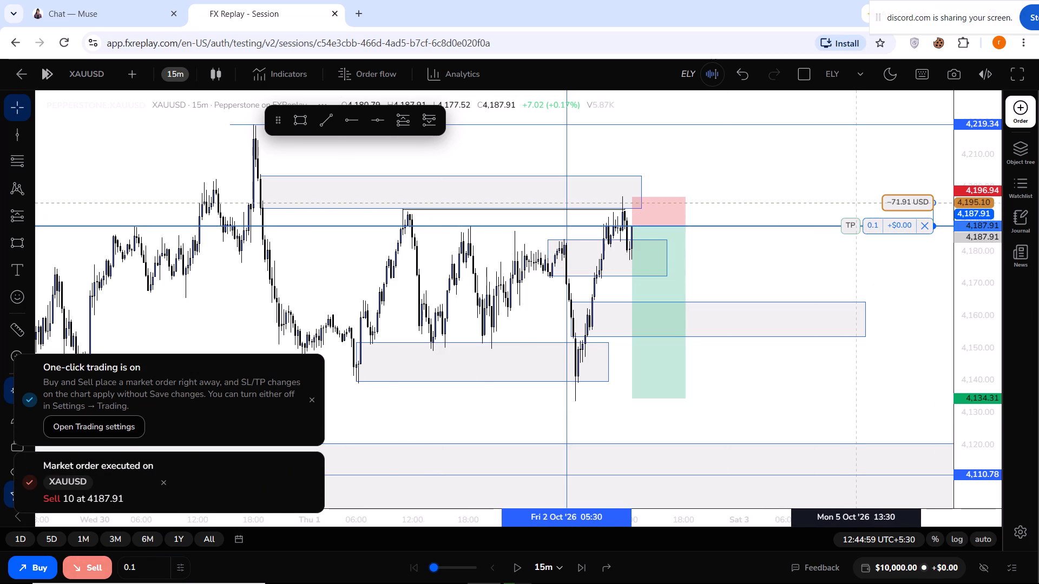
pyautogui.moveTo(856, 202); pyautogui.dragTo(857, 196)
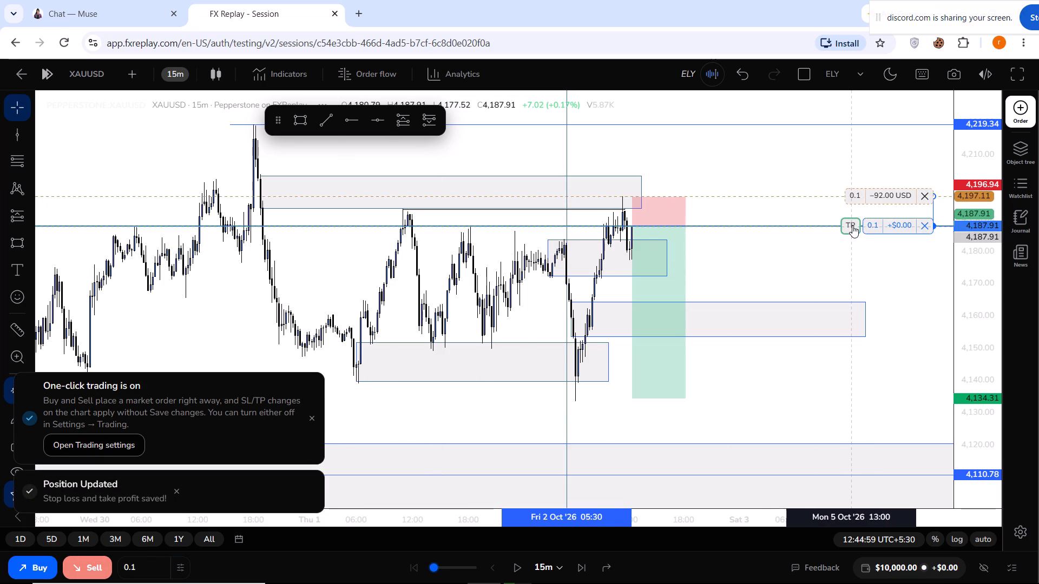
pyautogui.moveTo(852, 225); pyautogui.dragTo(790, 396)
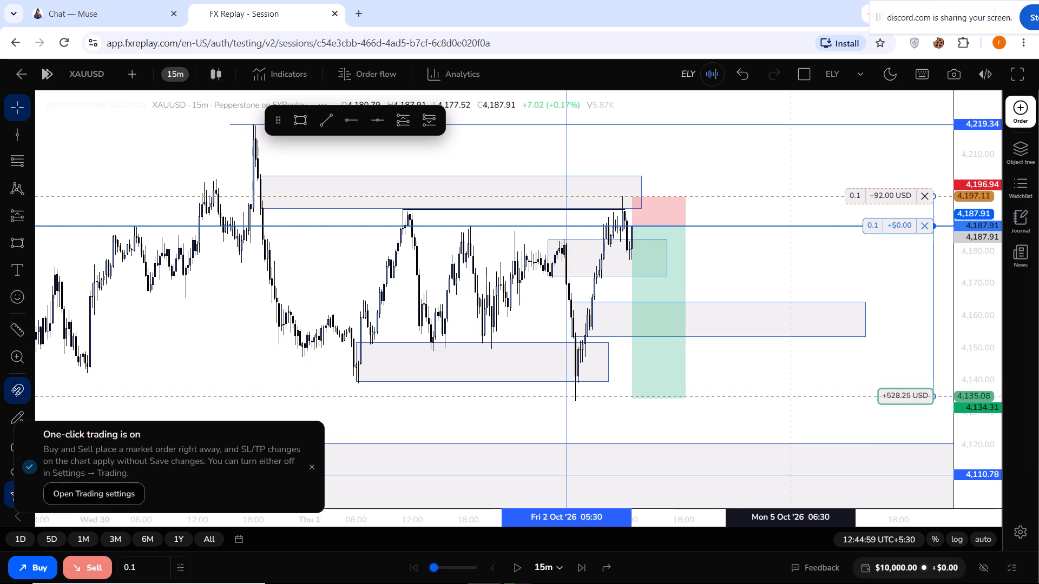
pyautogui.moveTo(790, 396); pyautogui.dragTo(790, 400)
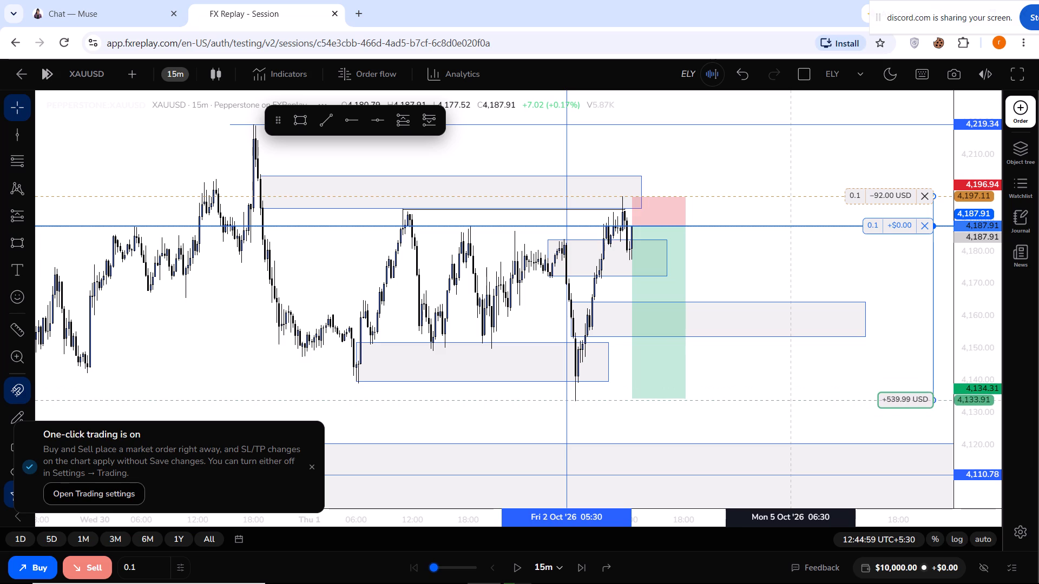
pyautogui.moveTo(790, 400); pyautogui.dragTo(789, 401)
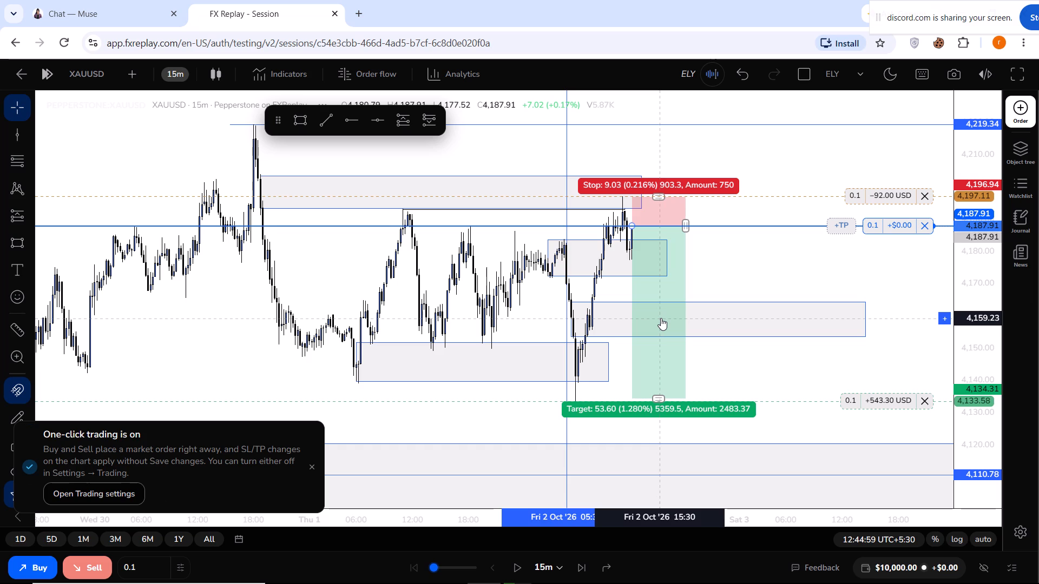
pyautogui.click(761, 251)
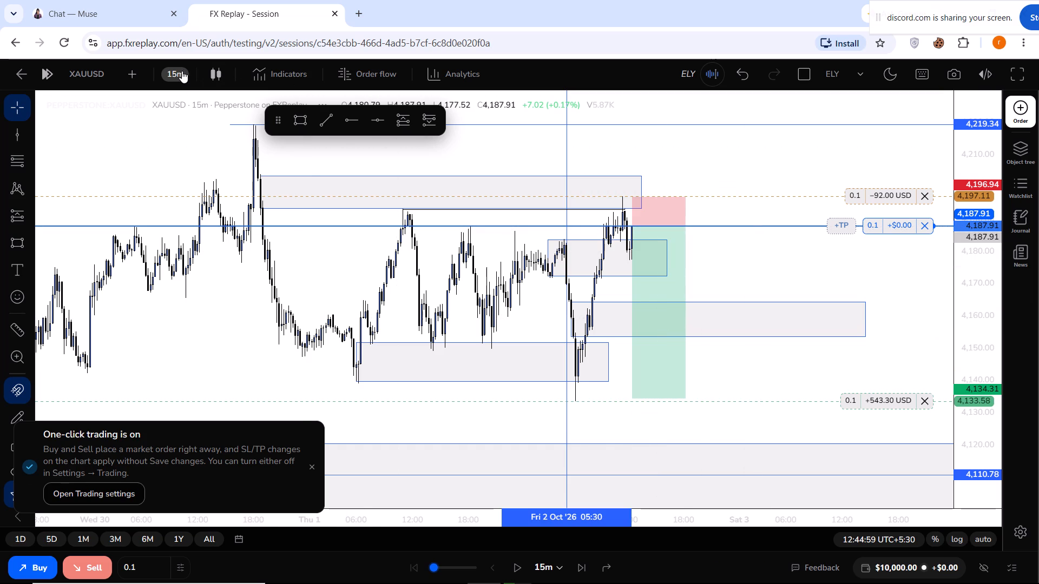
# Switch the chart to the 5-minute timeframe and set the replay step interval to 5m.
pyautogui.click(182, 71)
pyautogui.click(192, 229)
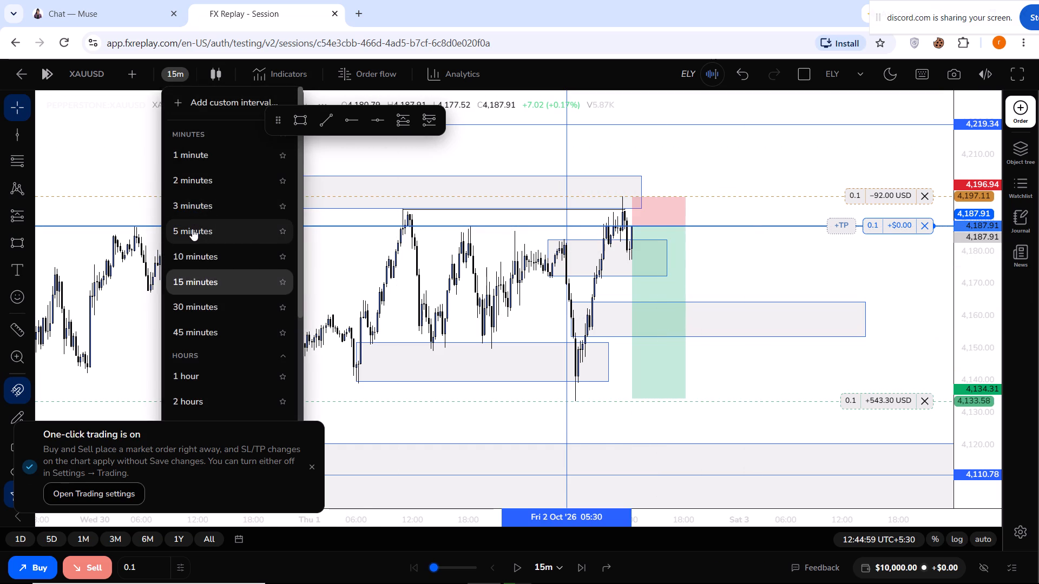
pyautogui.click(543, 563)
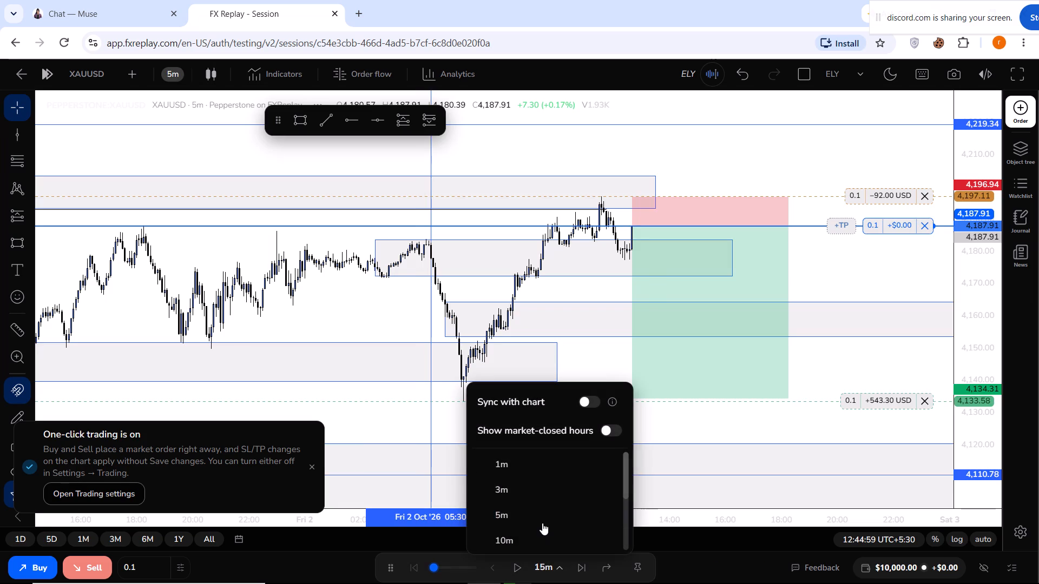
pyautogui.click(542, 516)
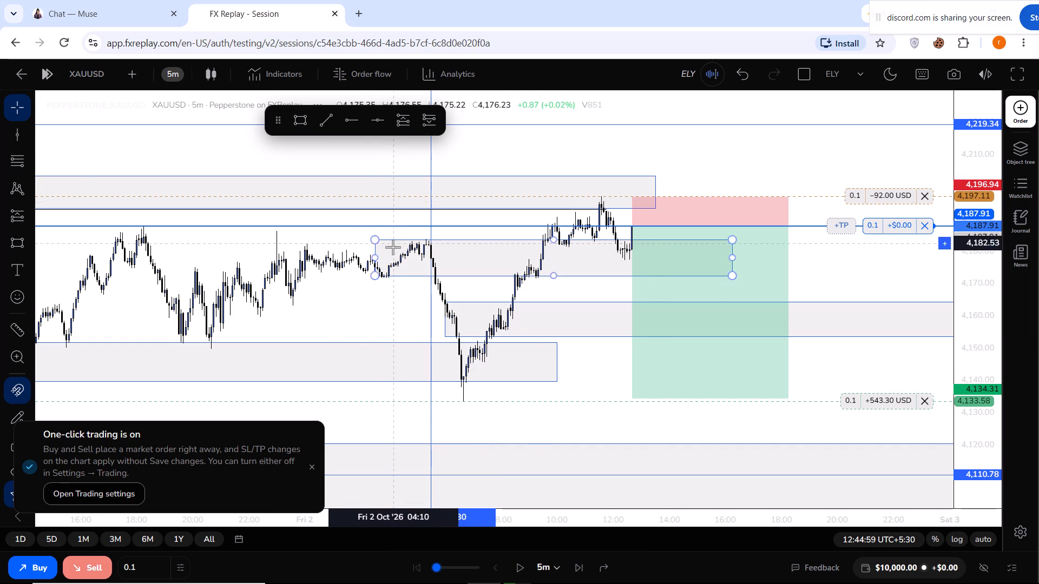
# Advance the replay in 5-minute steps to 14:29:59 (UTC+5:30) on 2 Oct '26 with the short trade open.
pyautogui.moveTo(991, 347); pyautogui.dragTo(970, 247)
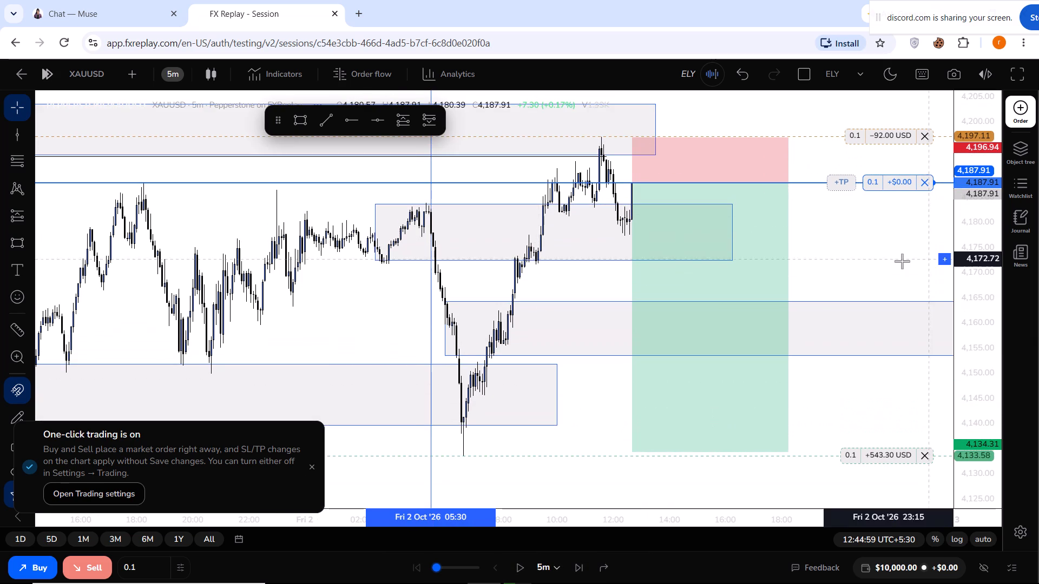
pyautogui.moveTo(902, 261); pyautogui.dragTo(855, 275)
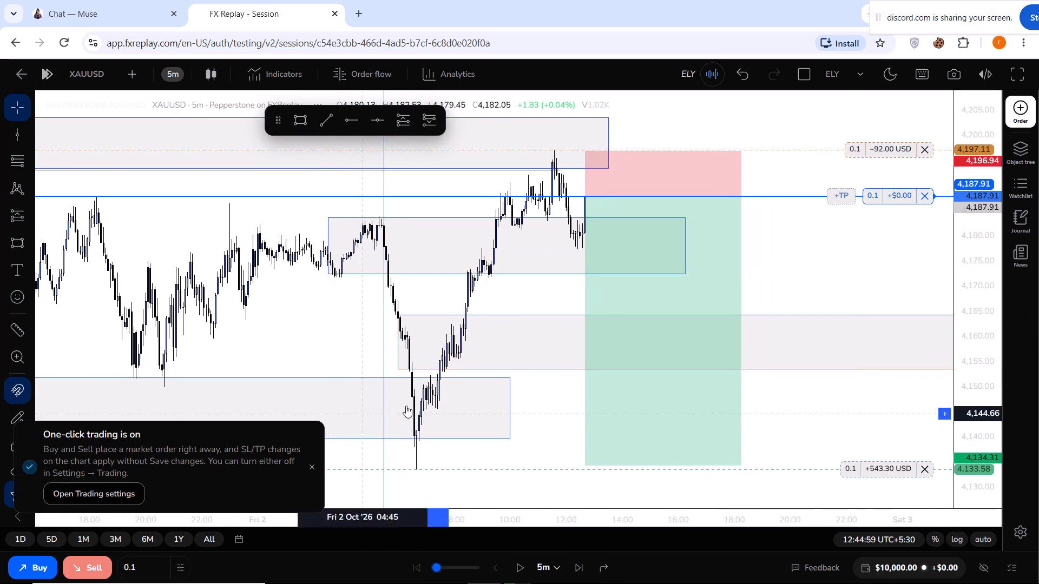
pyautogui.click(575, 567)
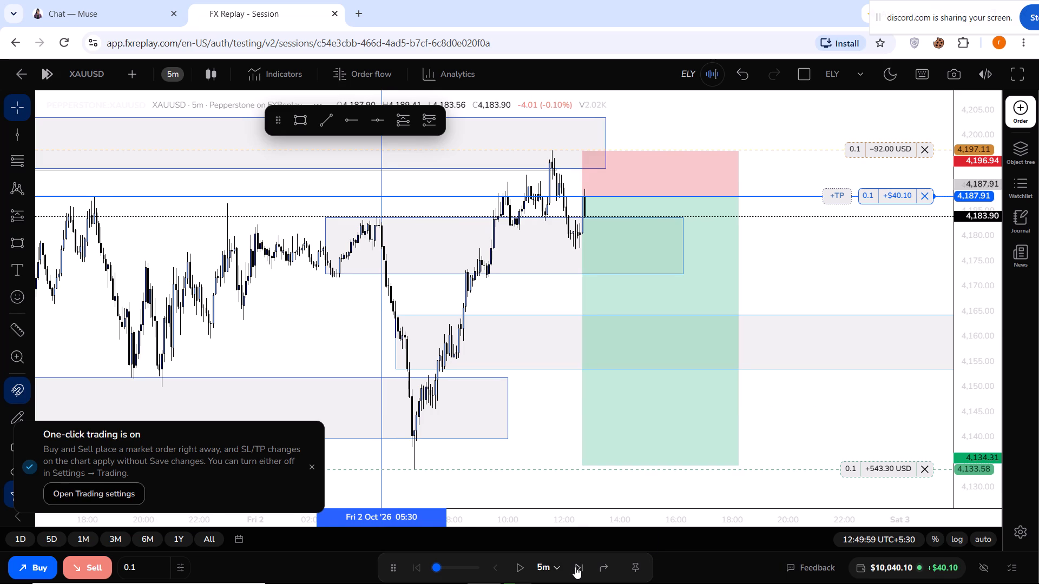
pyautogui.click(575, 567)
pyautogui.click(575, 567)
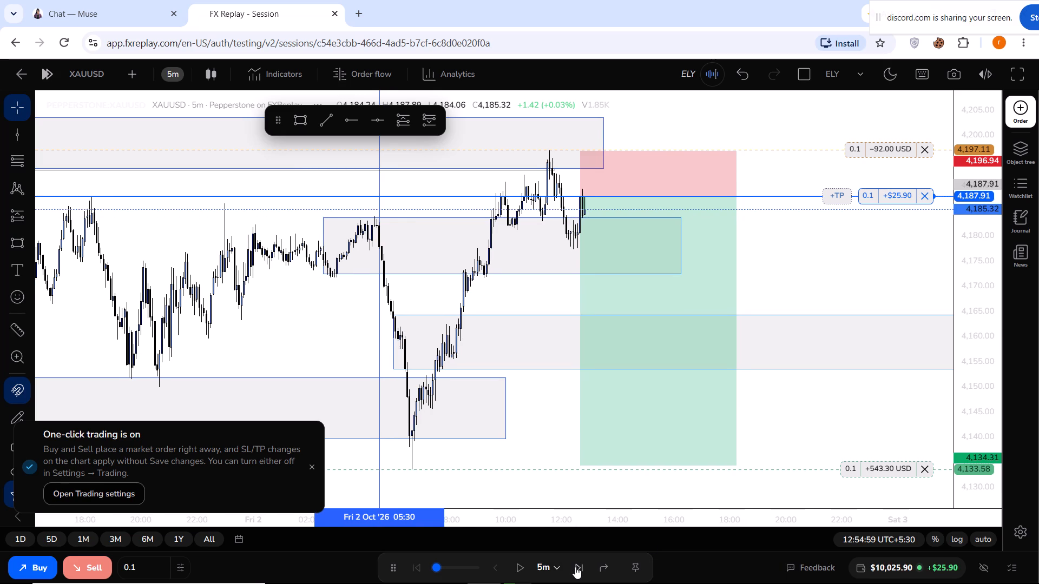
pyautogui.click(575, 567)
pyautogui.click(575, 567)
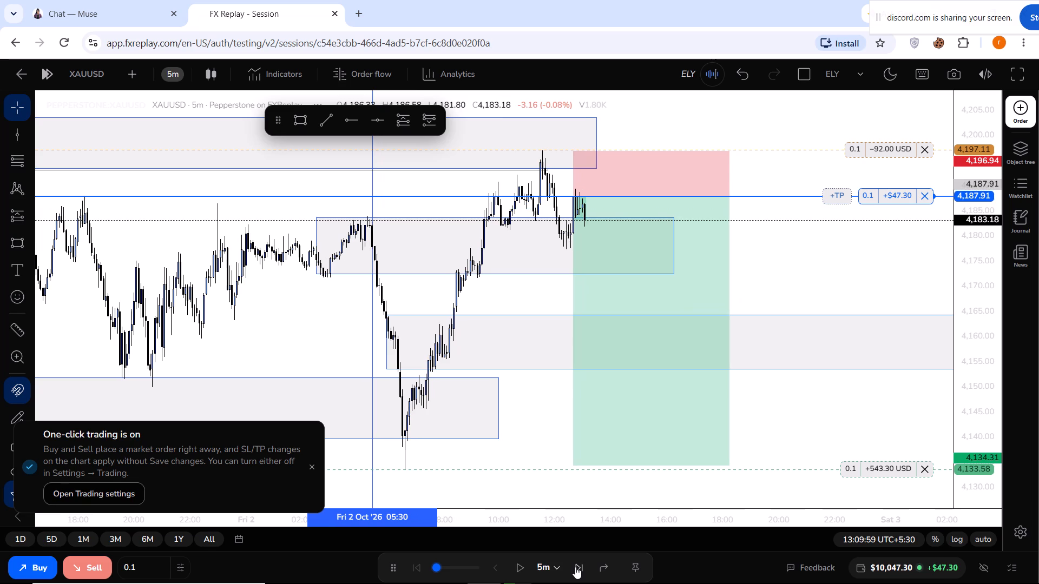
pyautogui.click(575, 567)
pyautogui.click(575, 567)
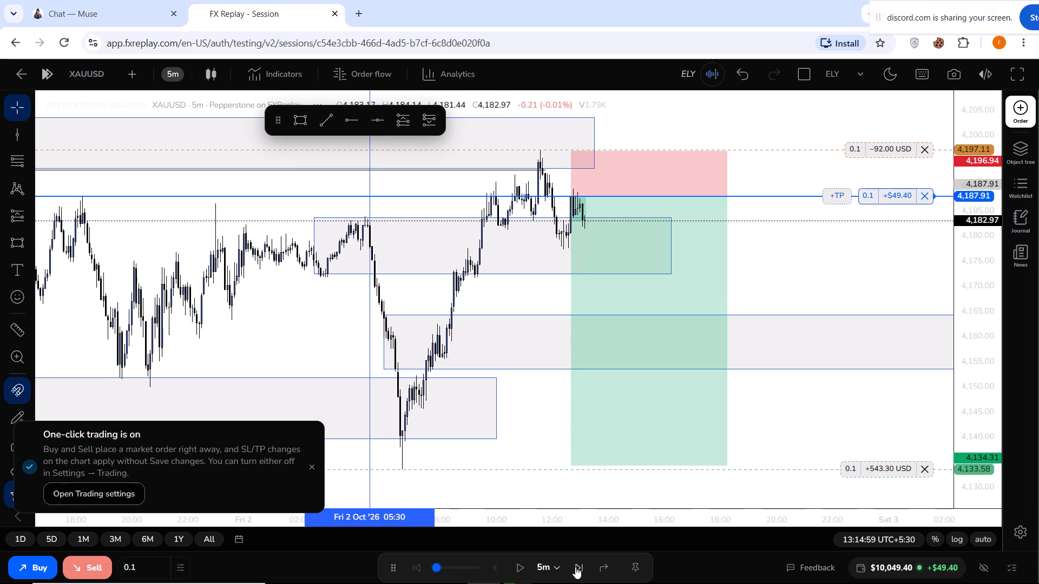
pyautogui.click(575, 567)
pyautogui.click(575, 567)
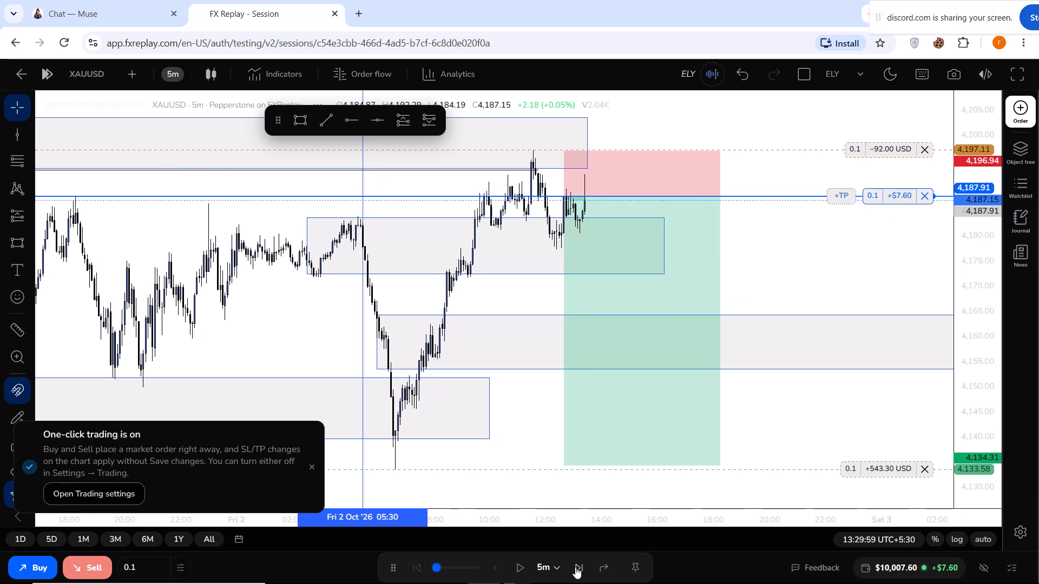
pyautogui.click(575, 567)
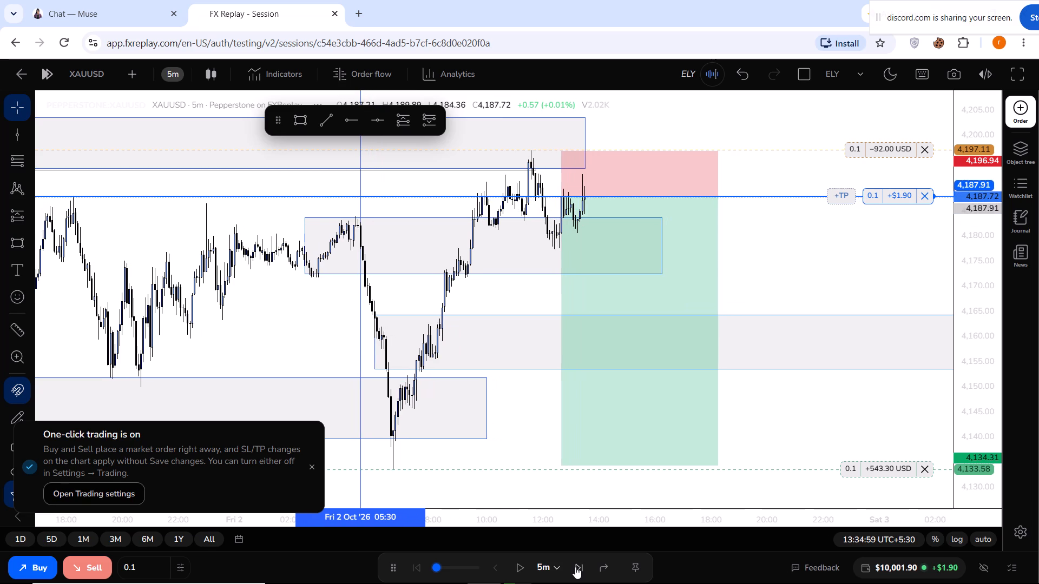
pyautogui.click(575, 567)
pyautogui.click(575, 567)
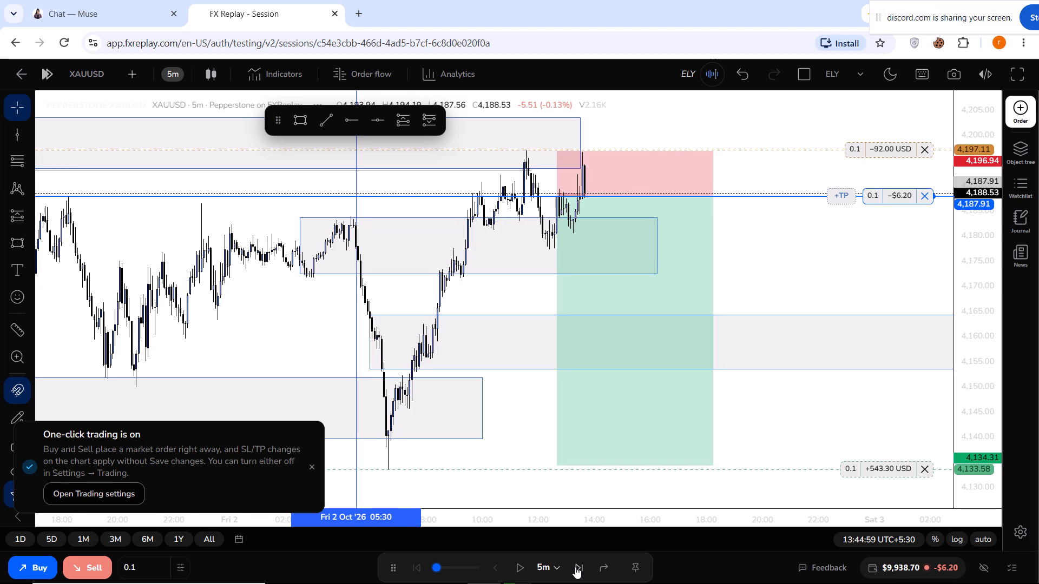
pyautogui.click(575, 567)
pyautogui.click(575, 567)
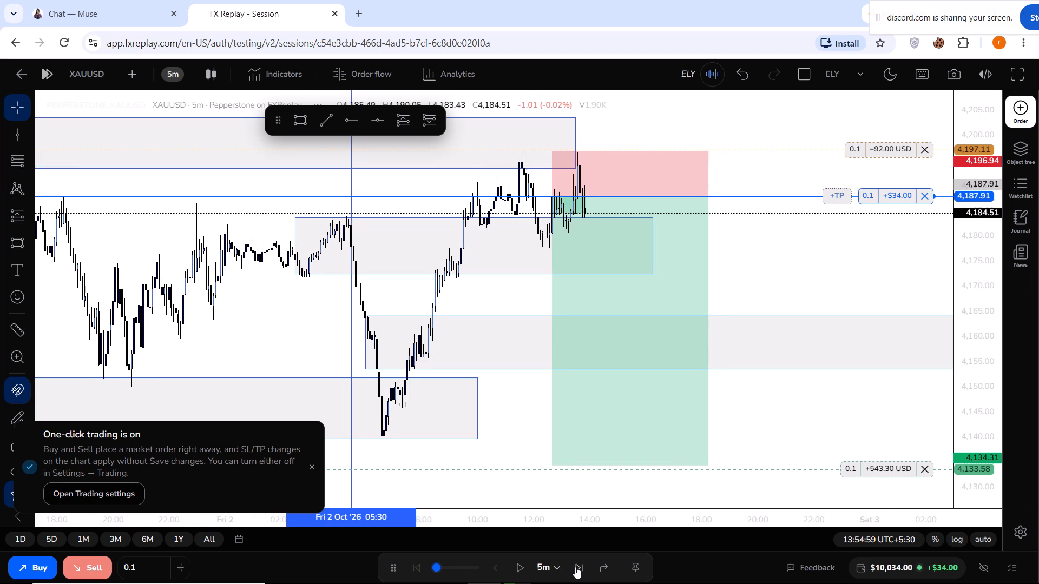
pyautogui.click(575, 567)
pyautogui.click(575, 567)
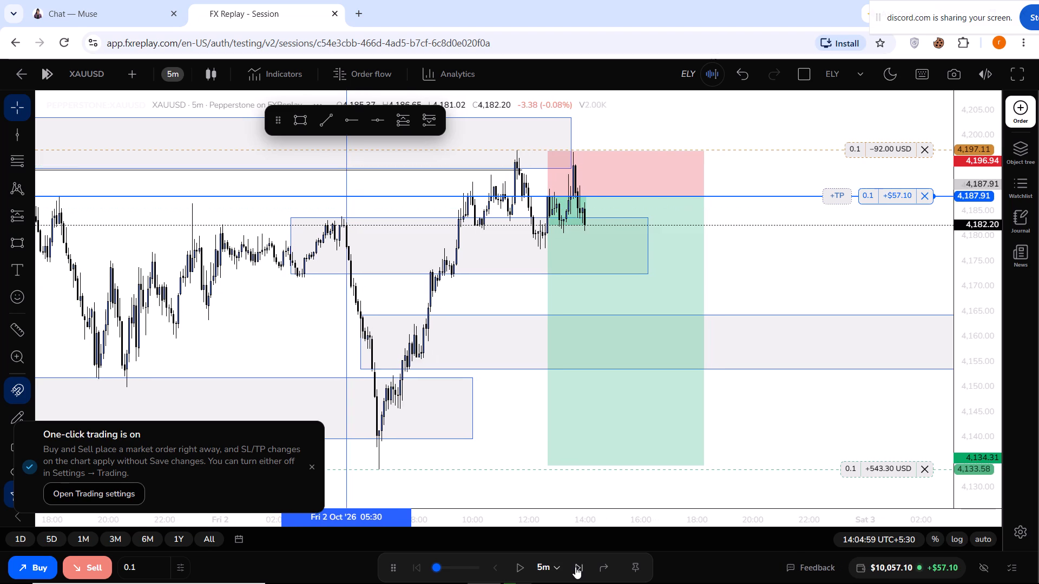
pyautogui.click(575, 567)
pyautogui.click(575, 567)
pyautogui.click(575, 567)
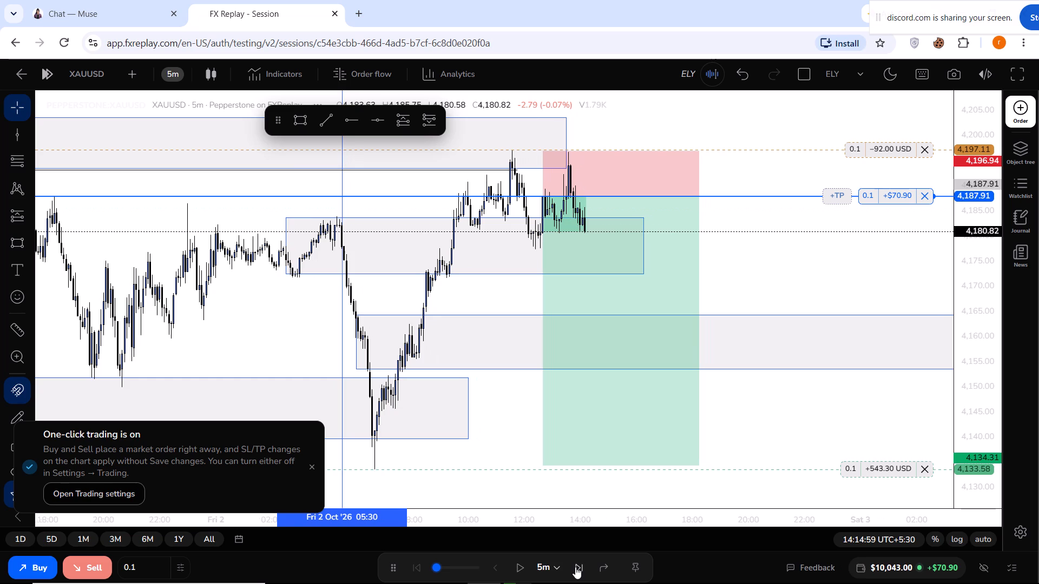
pyautogui.click(575, 567)
pyautogui.click(575, 567)
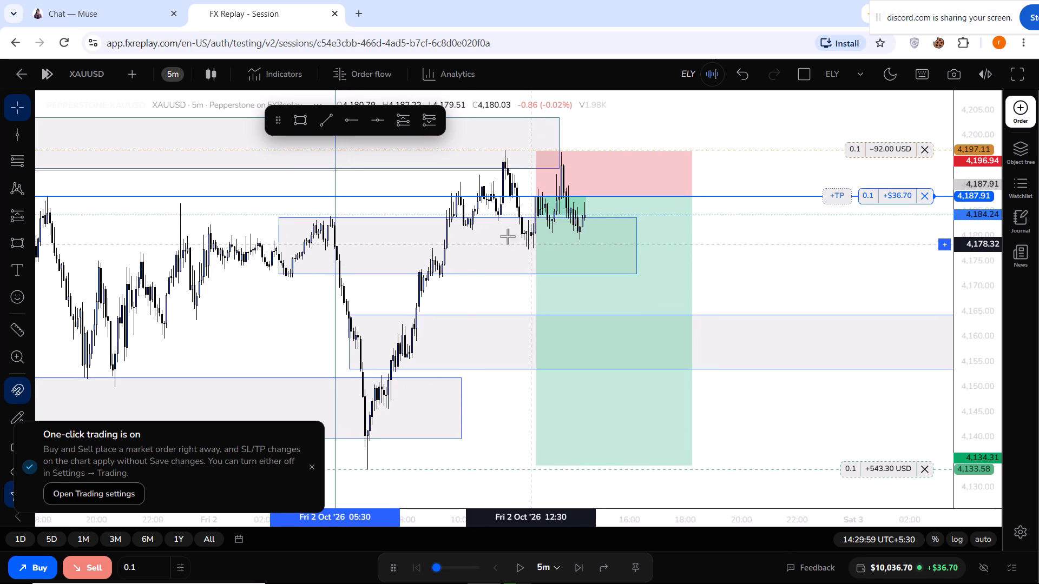
# Draw a horizontal ray at 4,177.35 from the swing low at about 12:25 on 2 Oct '26.
pyautogui.click(352, 121)
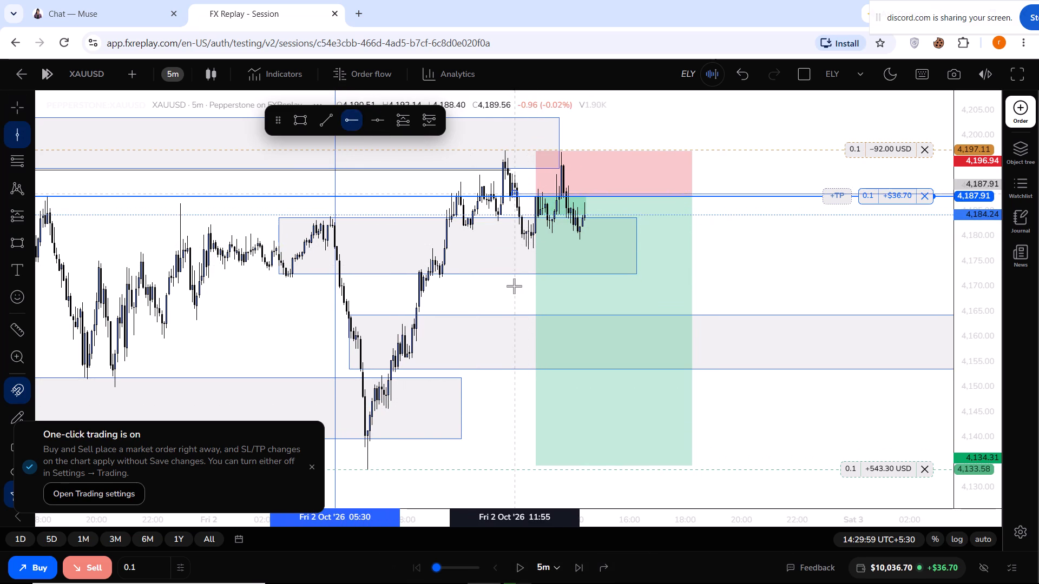
pyautogui.click(529, 259)
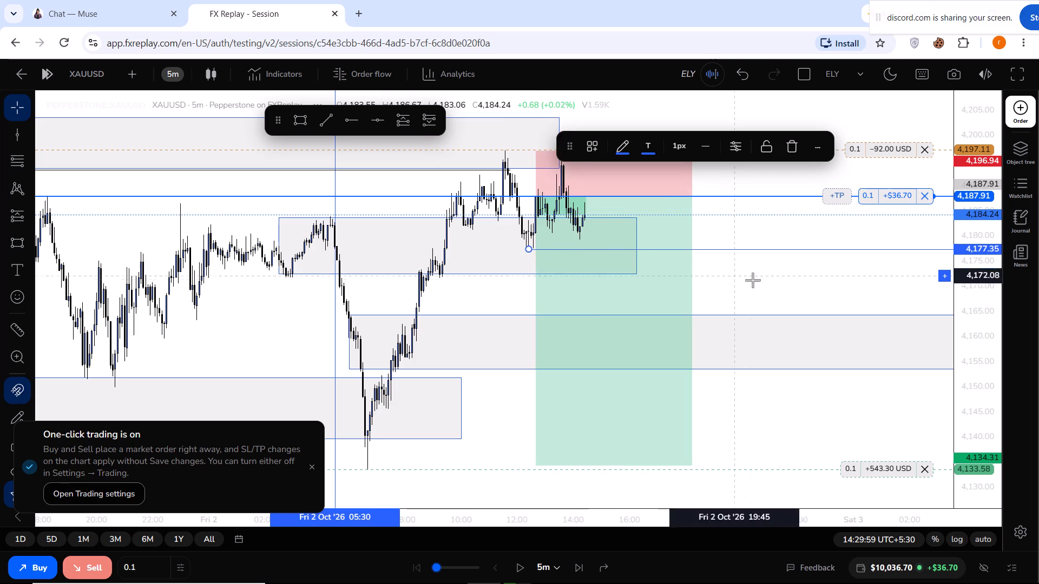
pyautogui.click(766, 283)
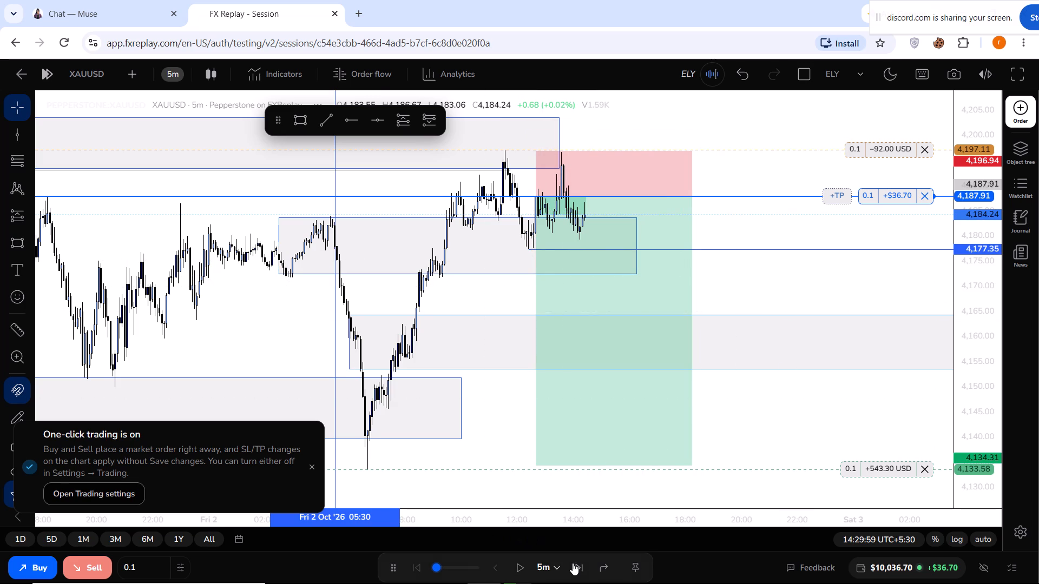
# Advance the replay in 5-minute steps to 15:44:59 (UTC+5:30) on 2 Oct '26, past the ray at 4,177.35.
pyautogui.click(575, 564)
pyautogui.click(575, 564)
pyautogui.click(575, 564)
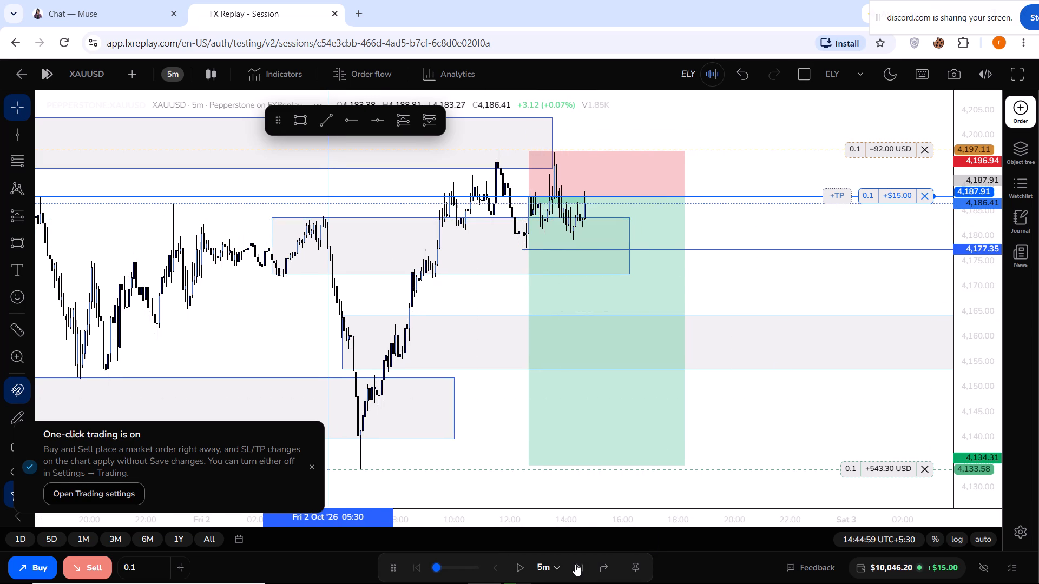
pyautogui.click(575, 564)
pyautogui.click(575, 564)
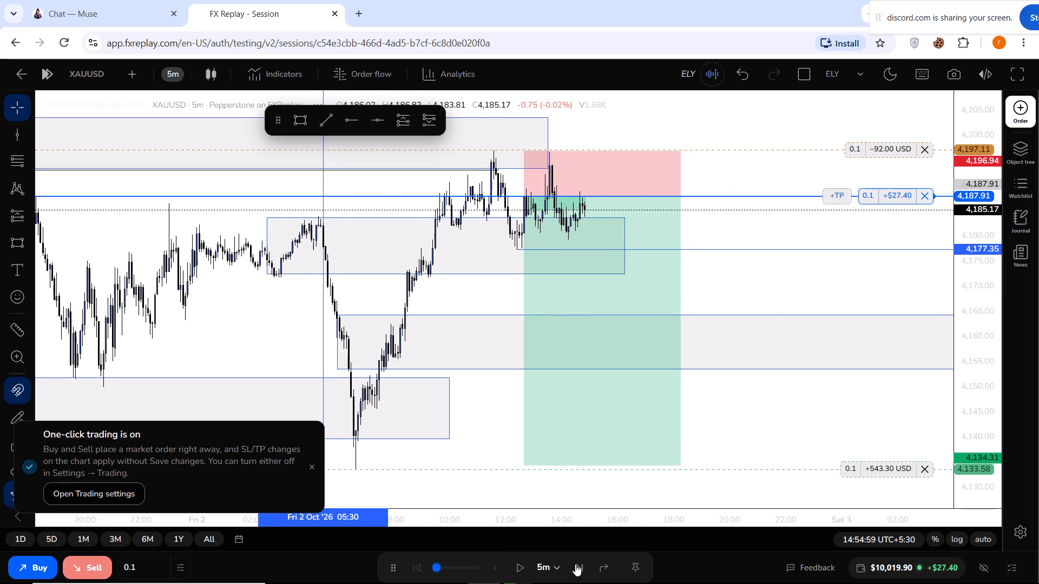
pyautogui.click(575, 564)
pyautogui.click(575, 564)
pyautogui.click(575, 564)
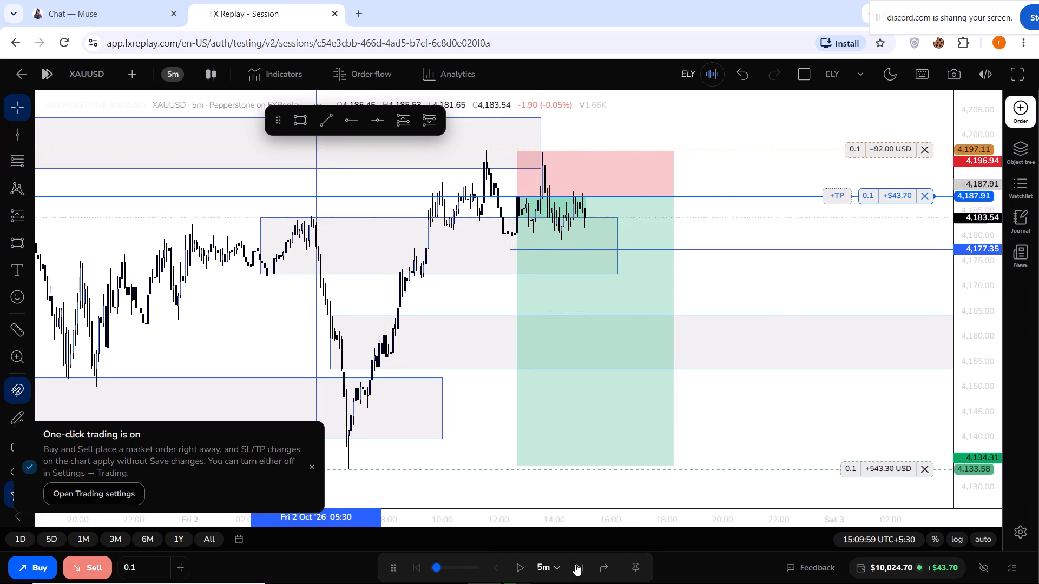
pyautogui.click(575, 564)
pyautogui.click(575, 564)
pyautogui.click(575, 564)
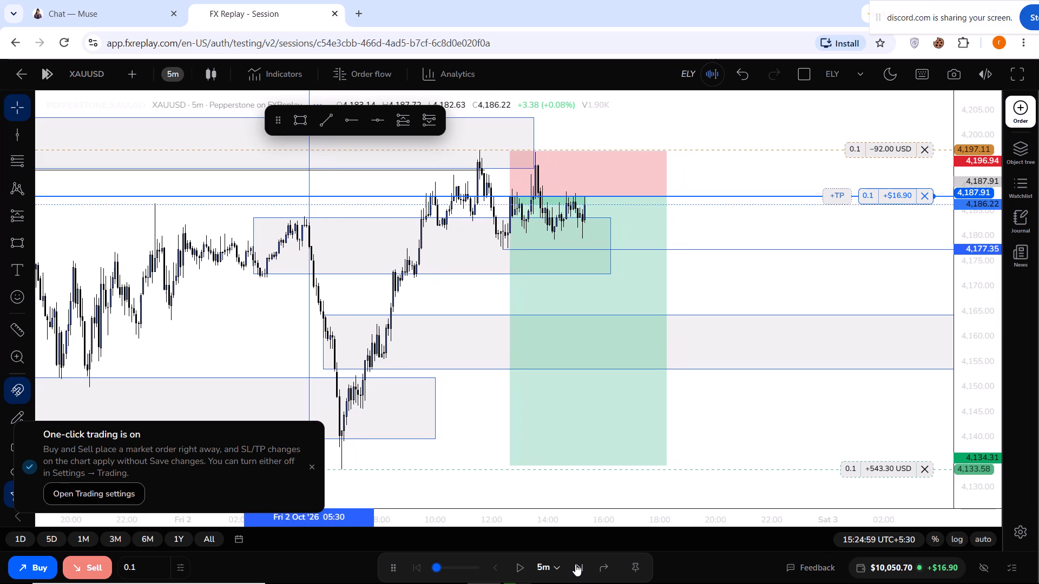
pyautogui.click(575, 564)
pyautogui.click(575, 564)
pyautogui.click(575, 564)
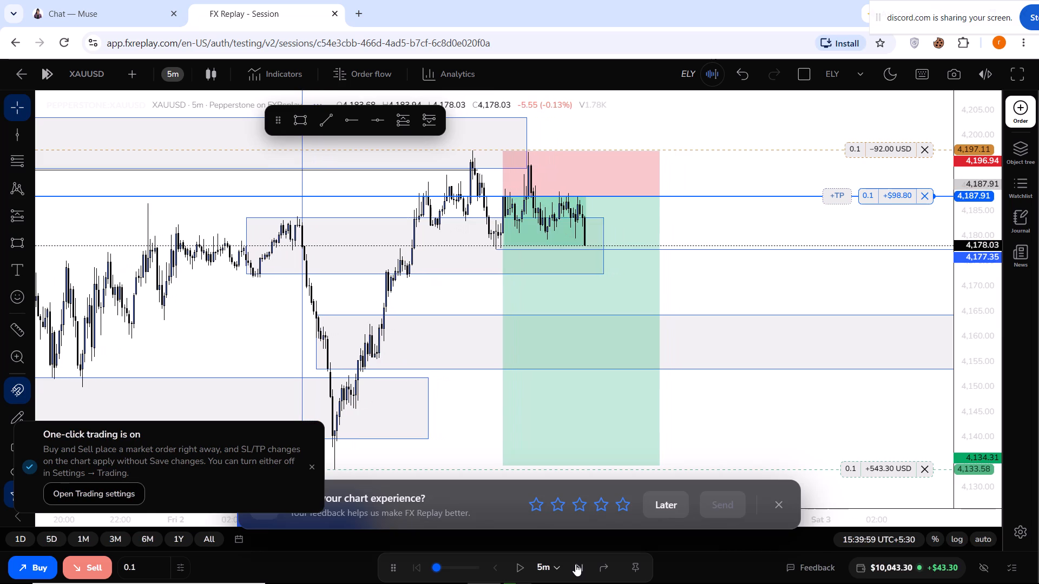
pyautogui.click(575, 564)
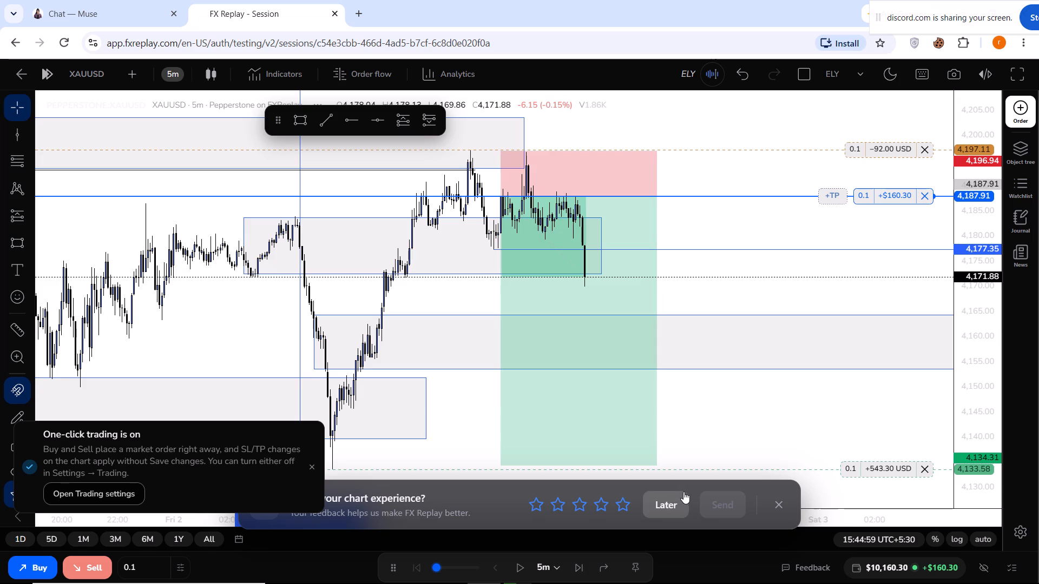
# Dismiss the feedback prompt and advance the replay in 5-minute steps to 16:44:59 (UTC+5:30) on 2 Oct '26.
pyautogui.click(673, 505)
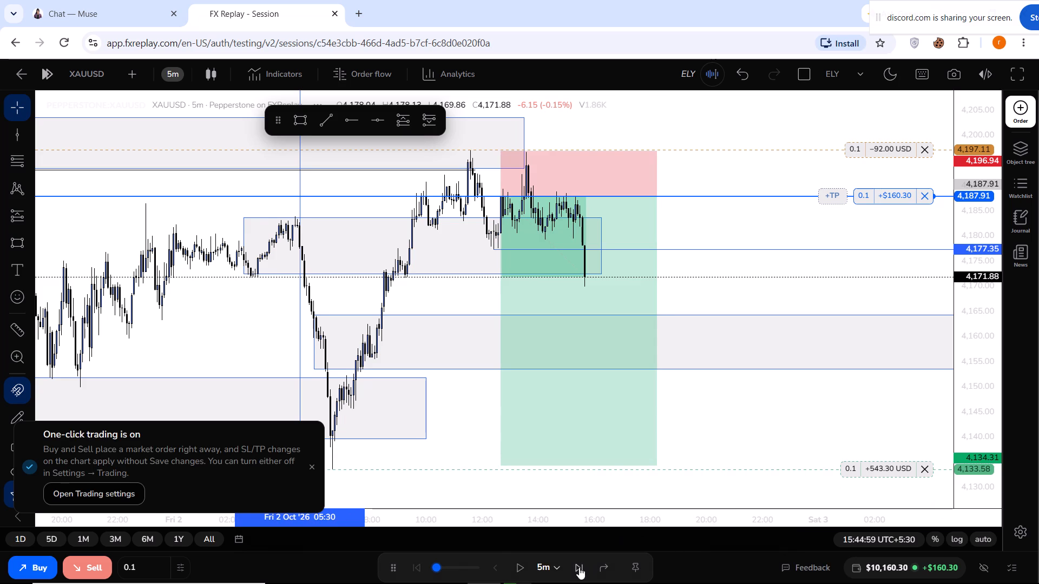
pyautogui.click(579, 567)
pyautogui.click(579, 567)
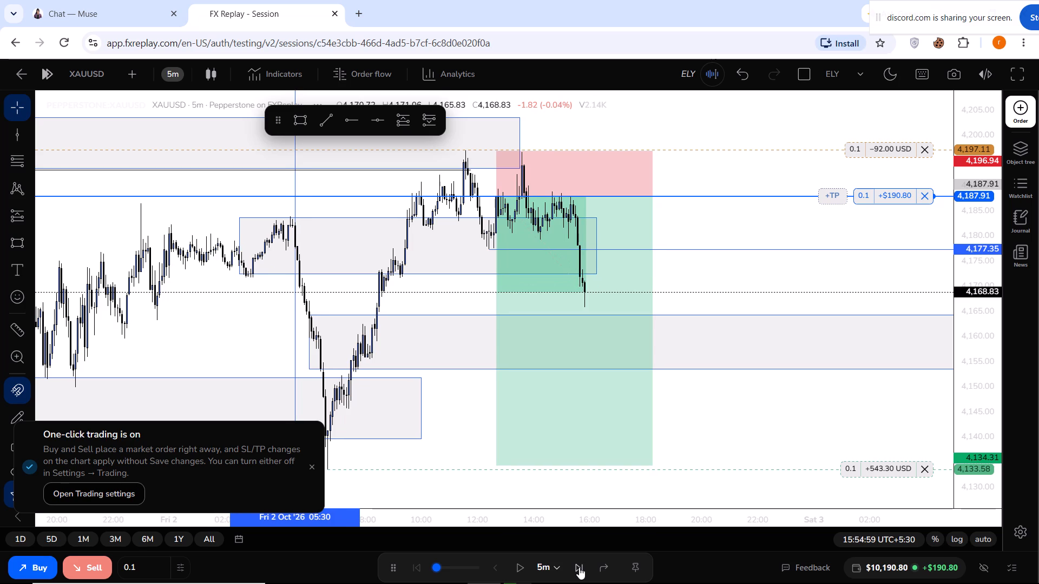
pyautogui.click(579, 567)
pyautogui.click(579, 567)
pyautogui.click(579, 567)
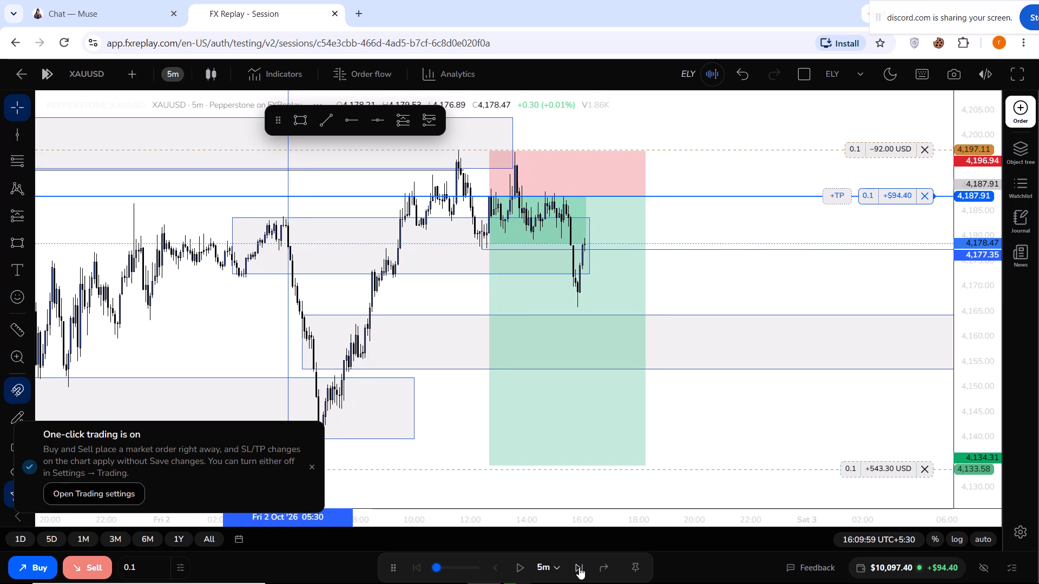
pyautogui.click(579, 567)
pyautogui.click(579, 567)
pyautogui.click(579, 567)
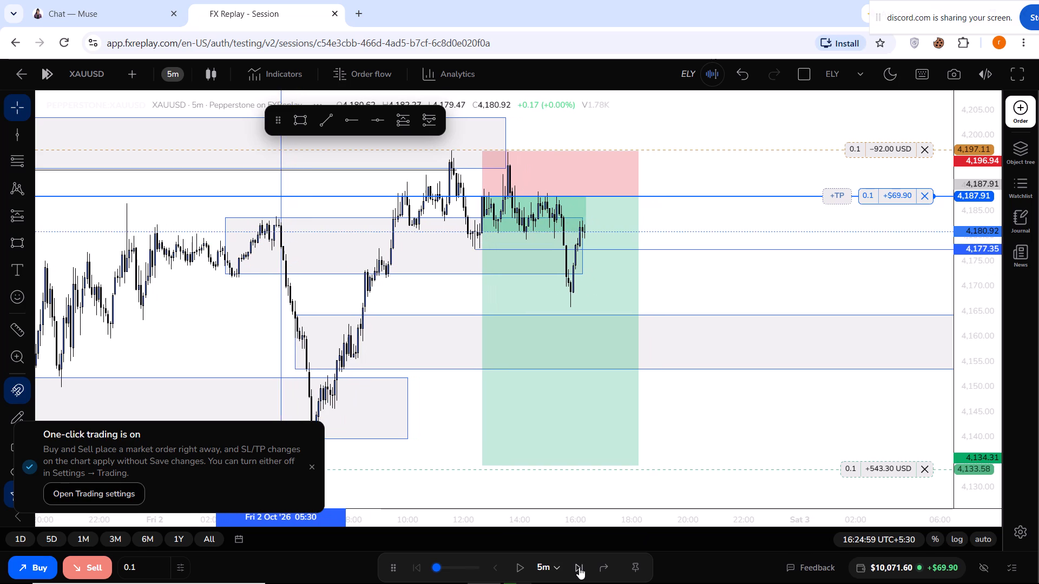
pyautogui.click(579, 567)
pyautogui.click(579, 567)
pyautogui.click(579, 567)
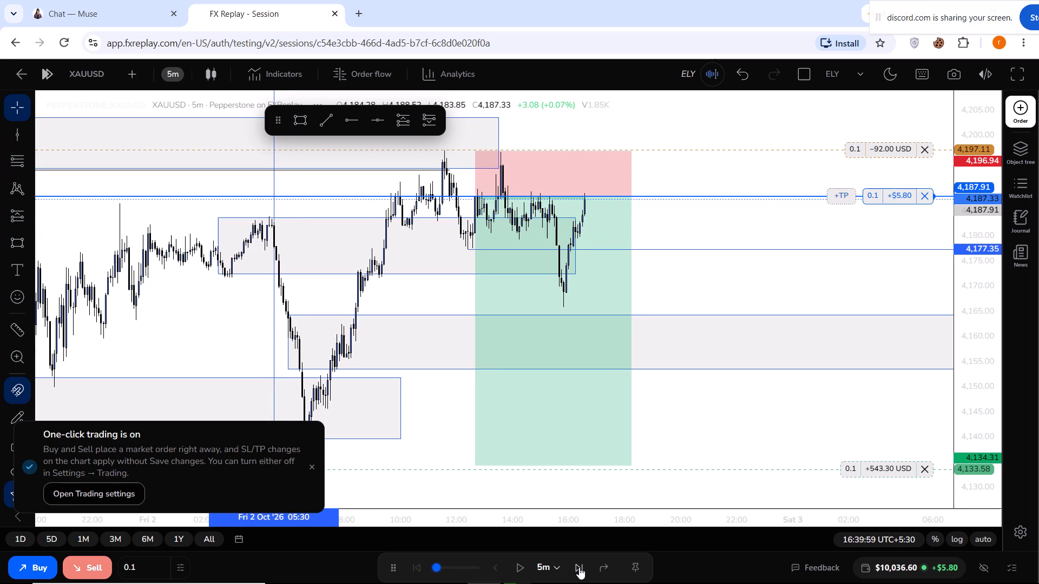
pyautogui.click(579, 567)
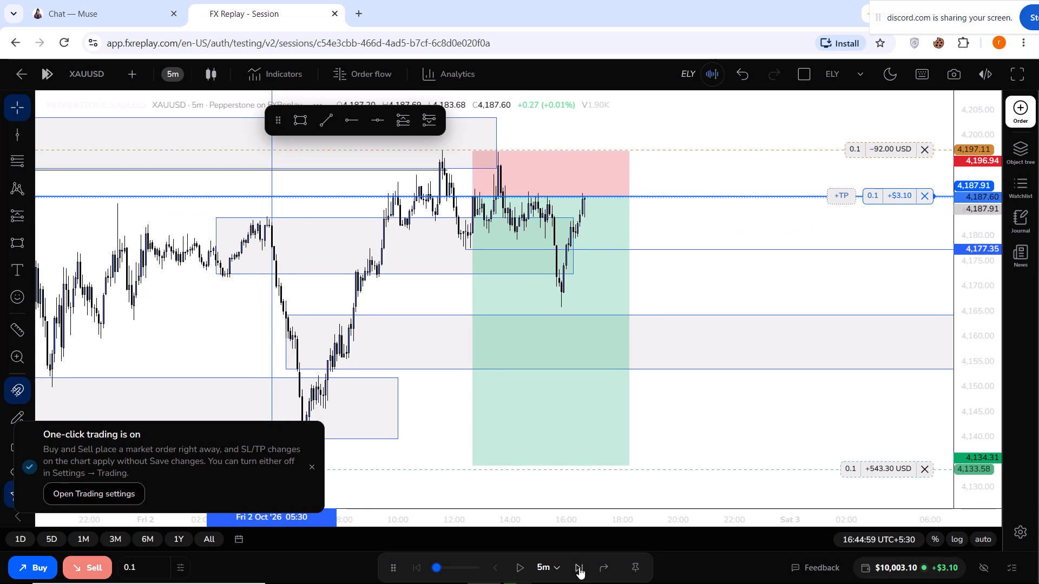
# Advance the replay in 5-minute steps to 18:14:59 (UTC+5:30) on 2 Oct '26.
pyautogui.click(579, 567)
pyautogui.click(579, 567)
pyautogui.click(579, 567)
pyautogui.tripleClick(579, 567)
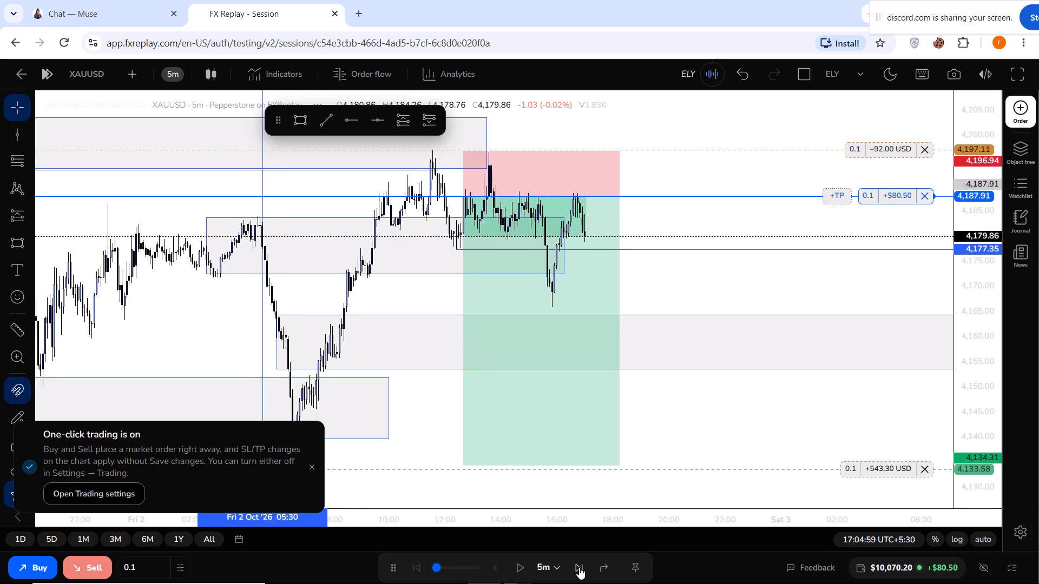
pyautogui.tripleClick(579, 567)
pyautogui.tripleClick(579, 567)
pyautogui.tripleClick(579, 567)
pyautogui.tripleClick(579, 567)
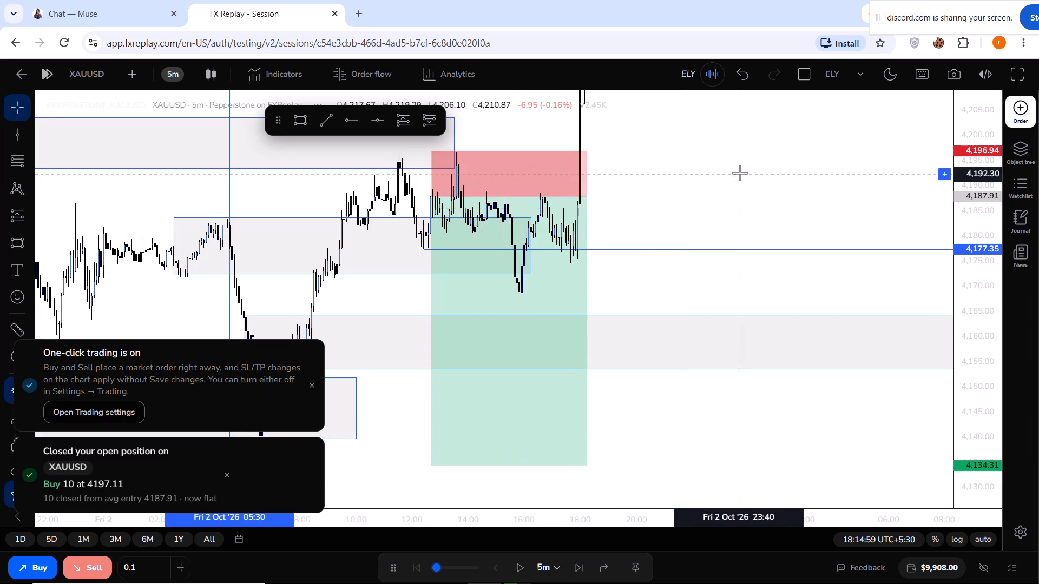
# Examine the latest price spike against the marked zones on the 5-minute chart and on the 4-hour timeframe.
pyautogui.moveTo(740, 173); pyautogui.dragTo(755, 353)
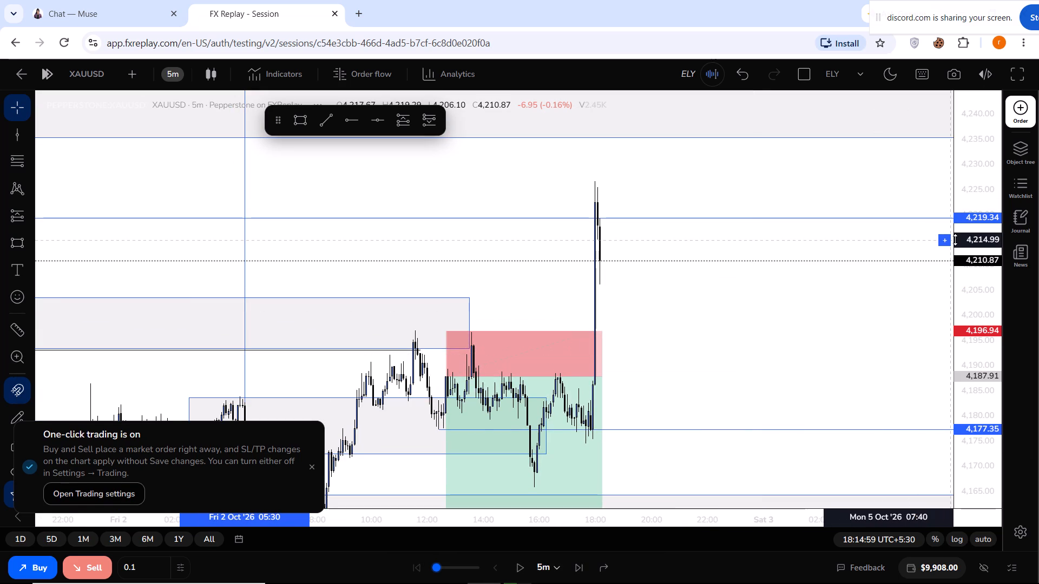
pyautogui.moveTo(955, 240); pyautogui.dragTo(958, 282)
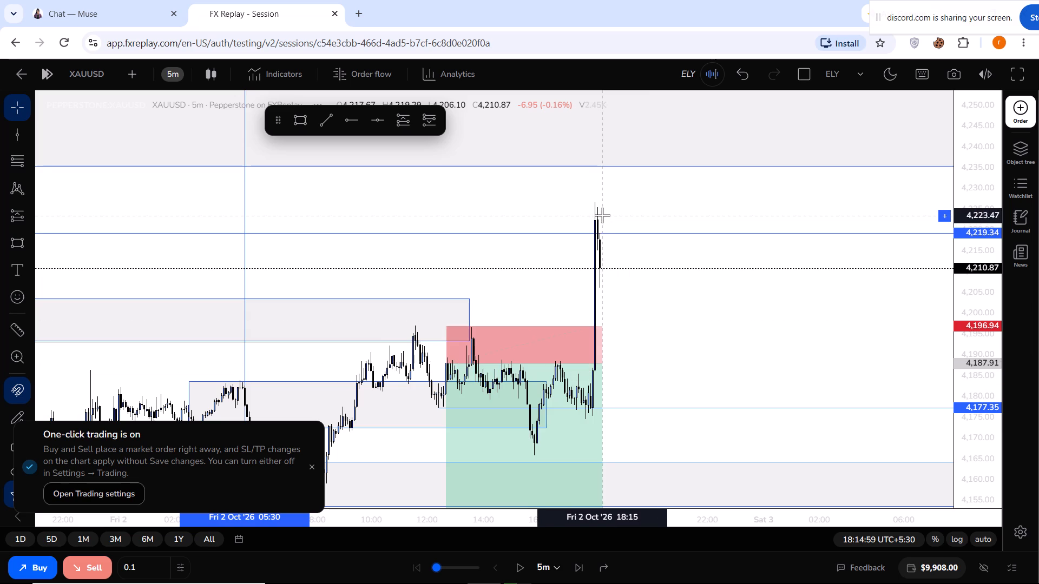
pyautogui.click(625, 274)
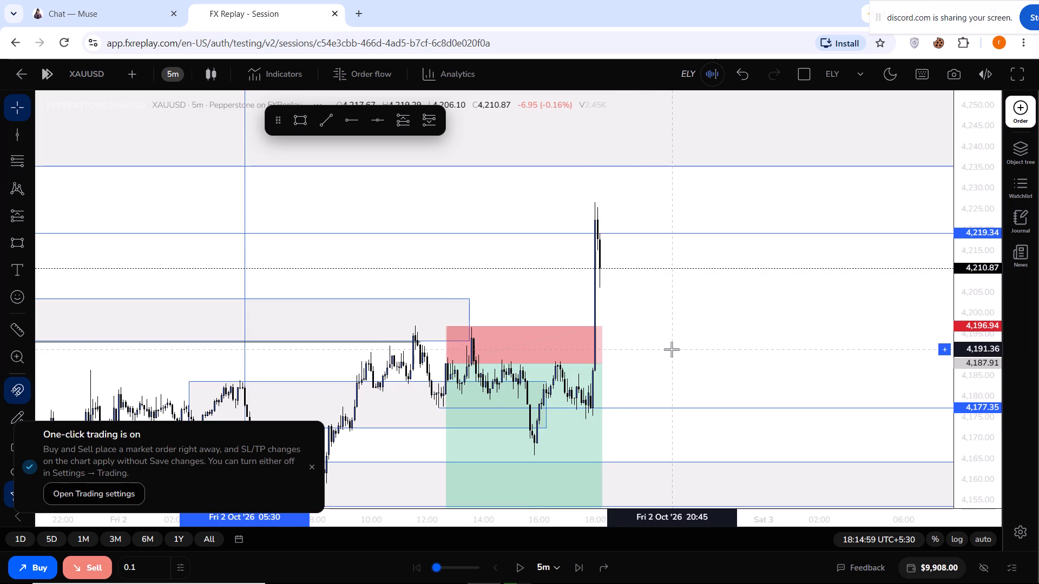
pyautogui.moveTo(672, 349); pyautogui.dragTo(684, 298)
pyautogui.moveTo(675, 313); pyautogui.dragTo(690, 282)
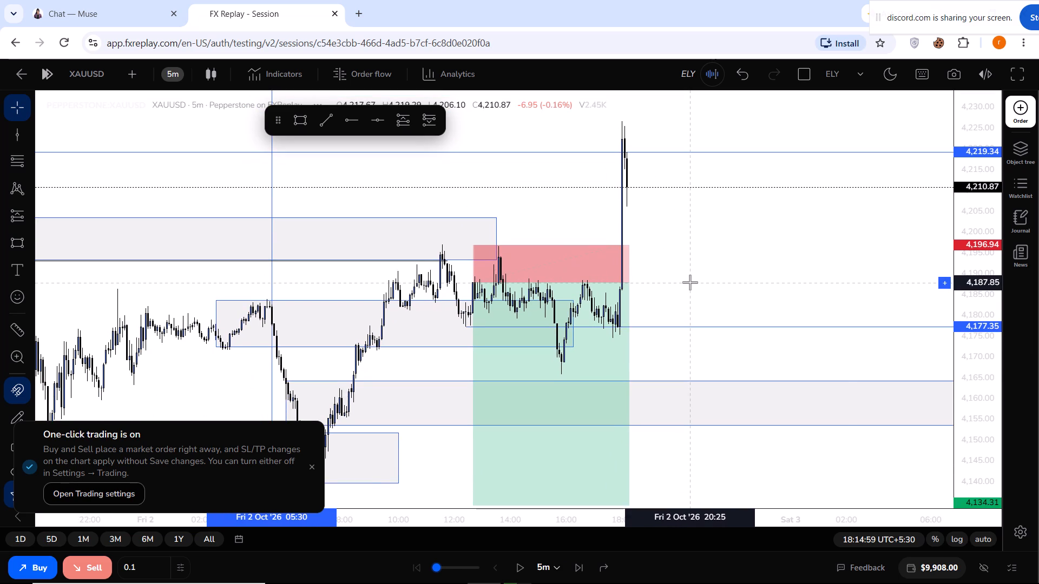
pyautogui.moveTo(982, 190); pyautogui.dragTo(985, 232)
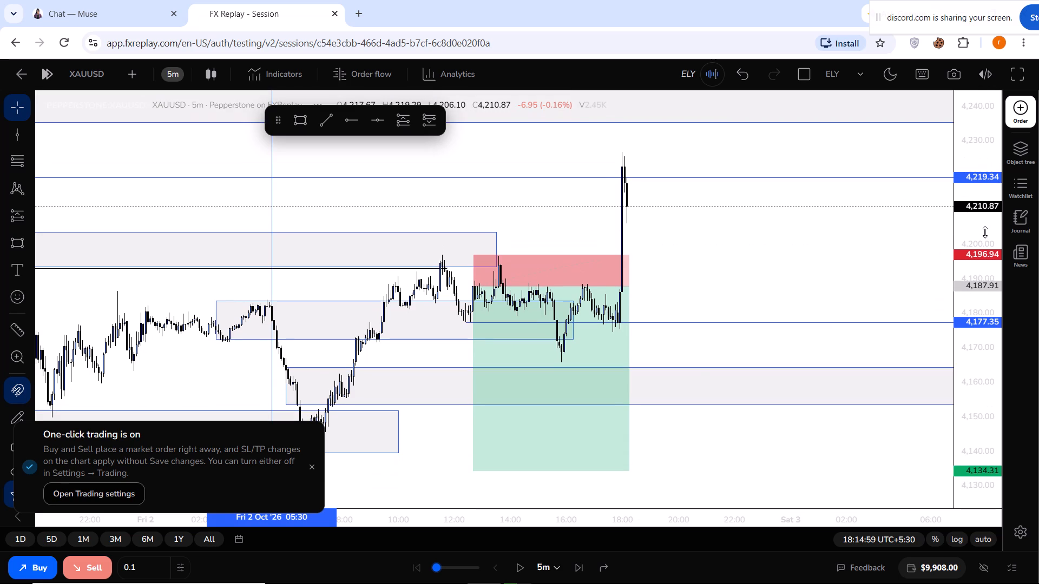
pyautogui.click(166, 73)
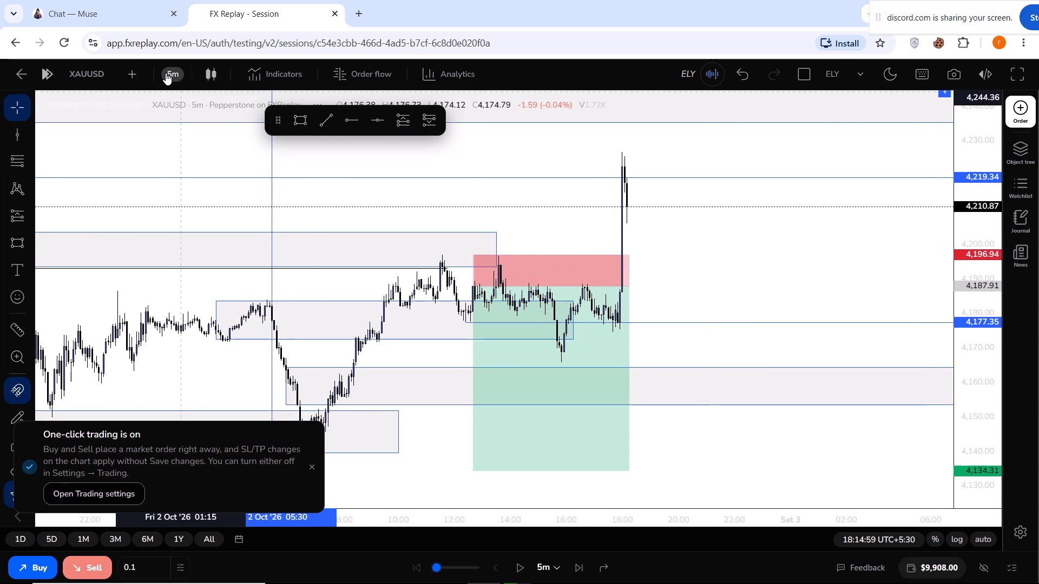
pyautogui.scroll(-1, 217, 364)
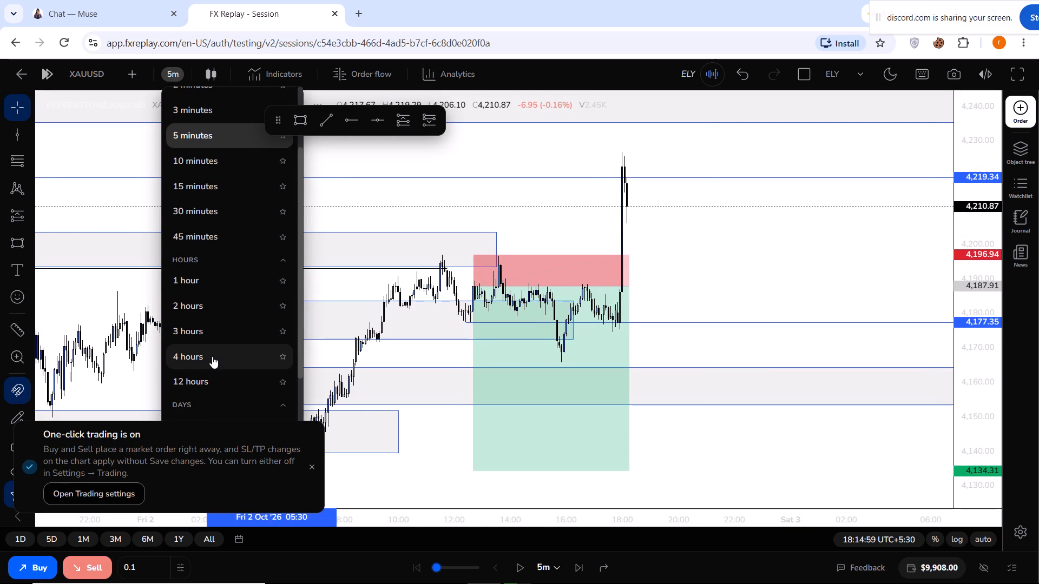
pyautogui.click(212, 356)
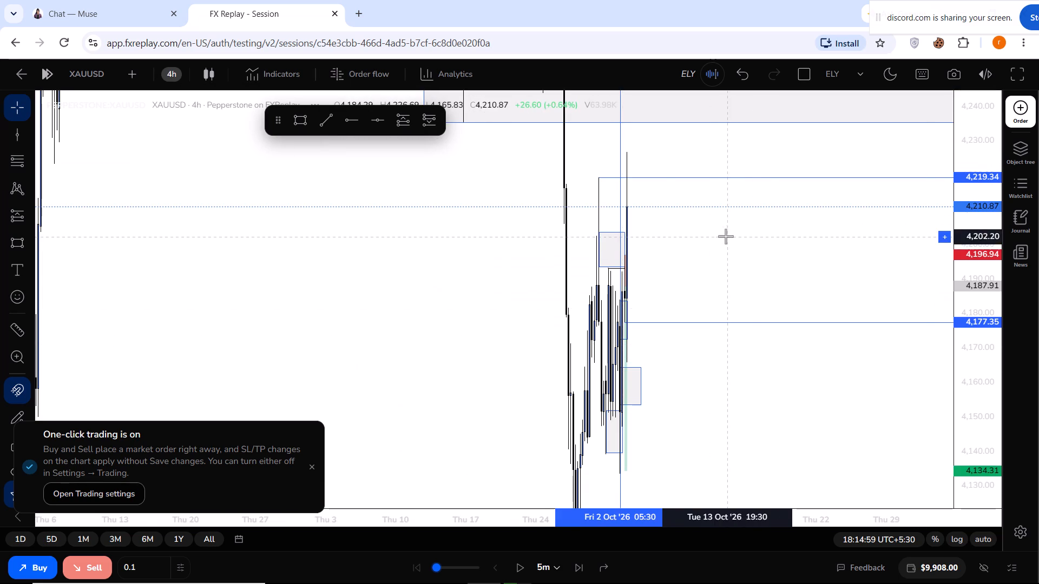
pyautogui.moveTo(965, 204); pyautogui.dragTo(966, 324)
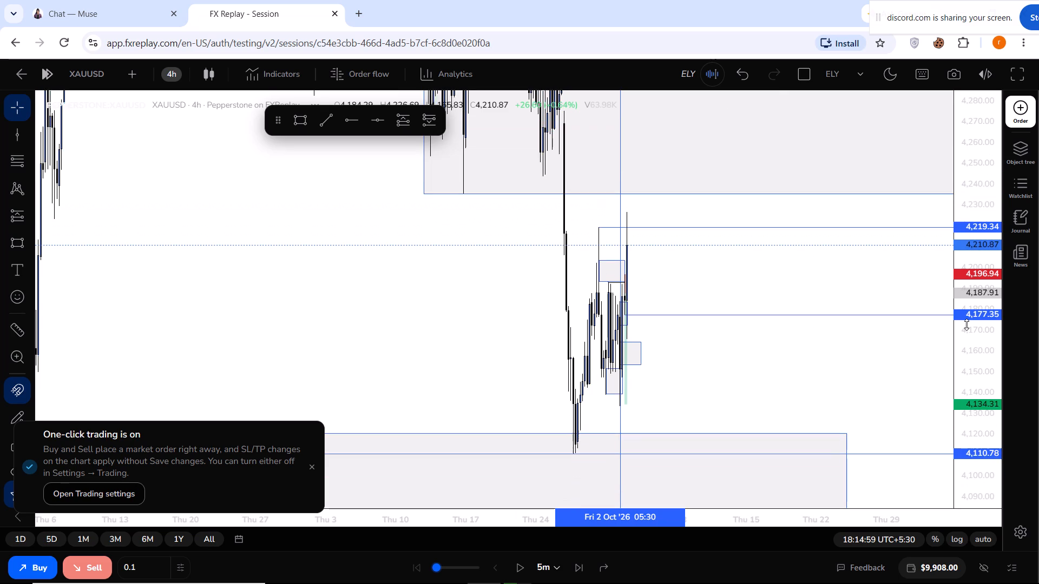
pyautogui.moveTo(966, 324); pyautogui.dragTo(966, 325)
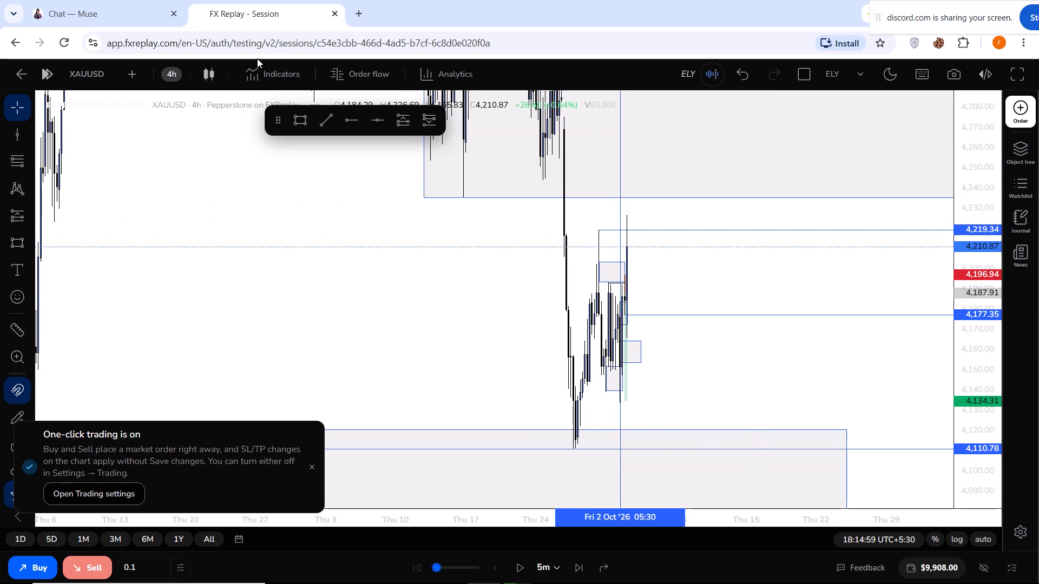
# On the 1-hour chart, draw a rectangle zone from about 4,216 to 4,234.34, spanning 28 Sep 06:30 to about 7 Oct '26.
pyautogui.click(178, 73)
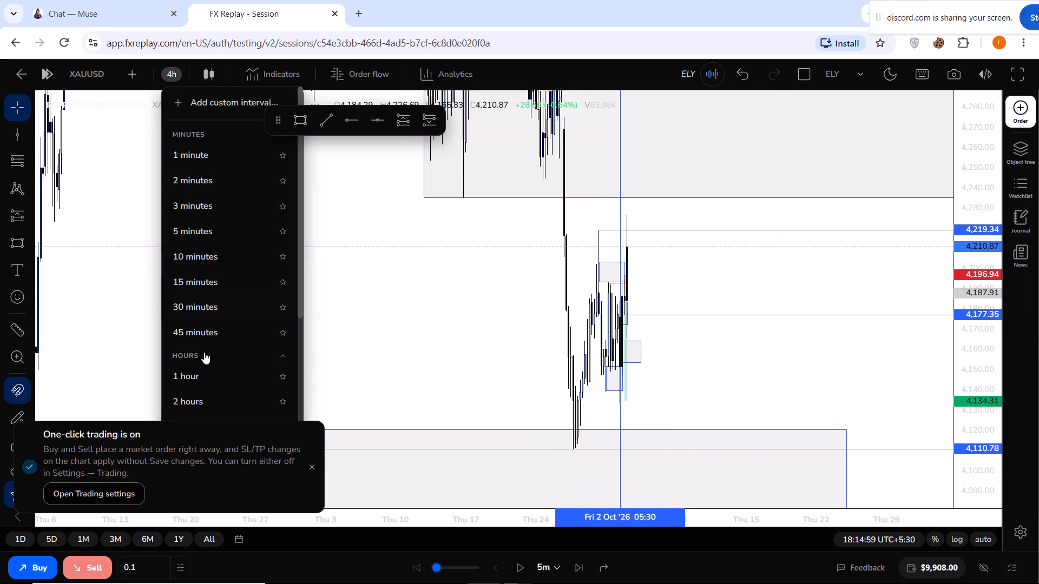
pyautogui.click(202, 368)
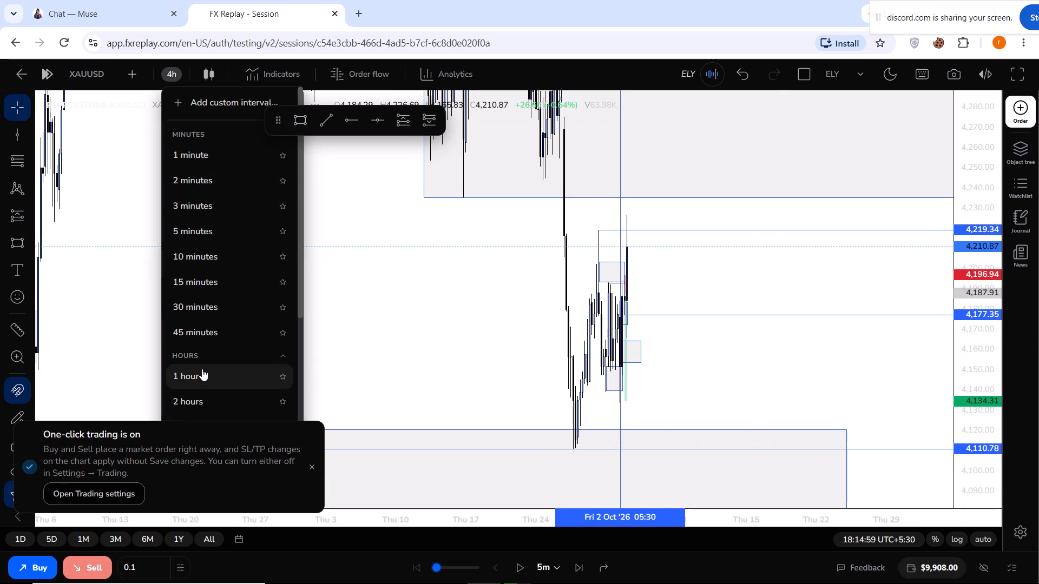
pyautogui.doubleClick(202, 369)
pyautogui.click(200, 376)
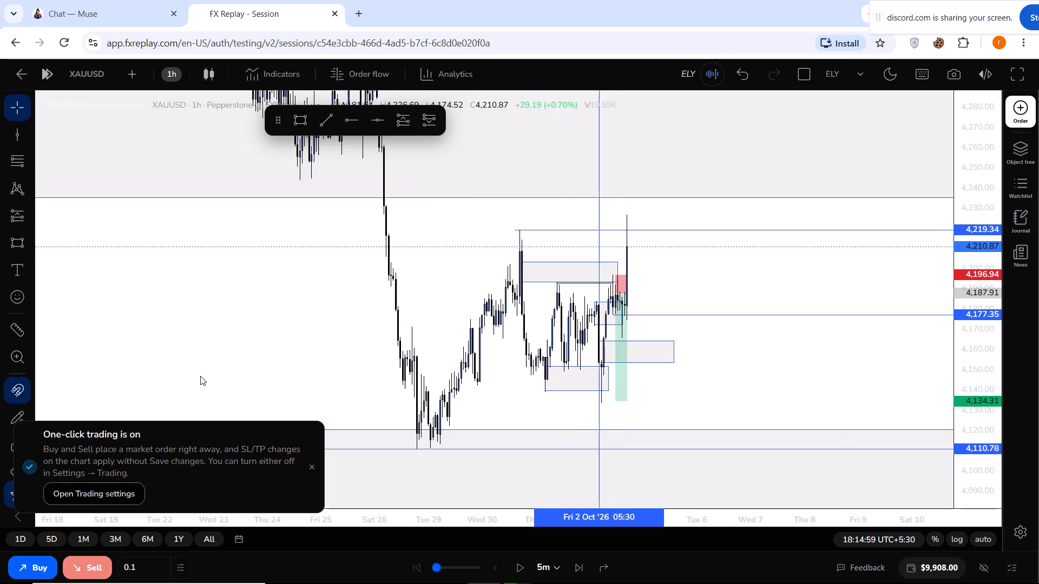
pyautogui.moveTo(327, 263); pyautogui.dragTo(327, 277)
pyautogui.click(12, 240)
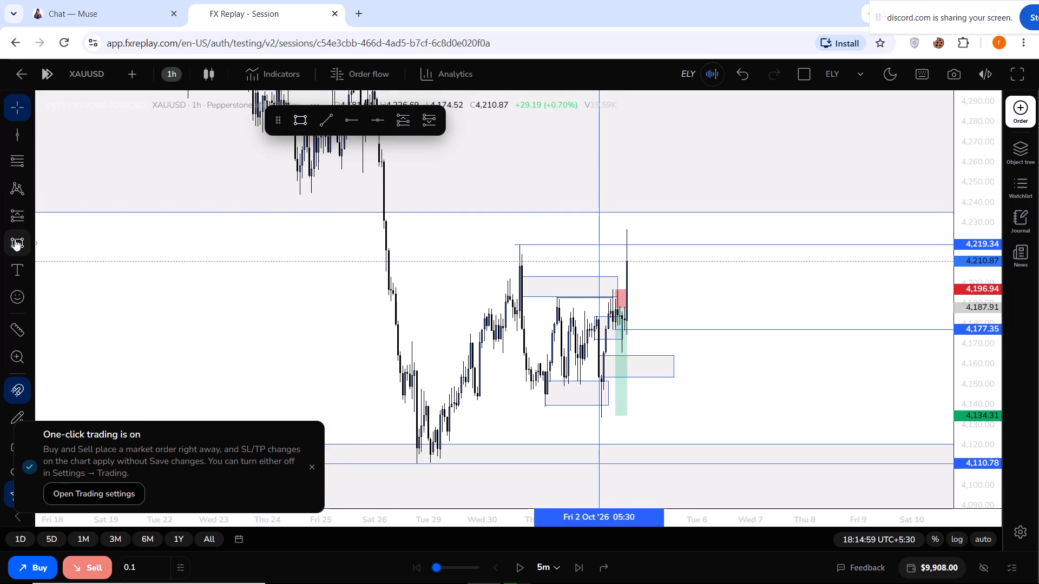
pyautogui.click(387, 253)
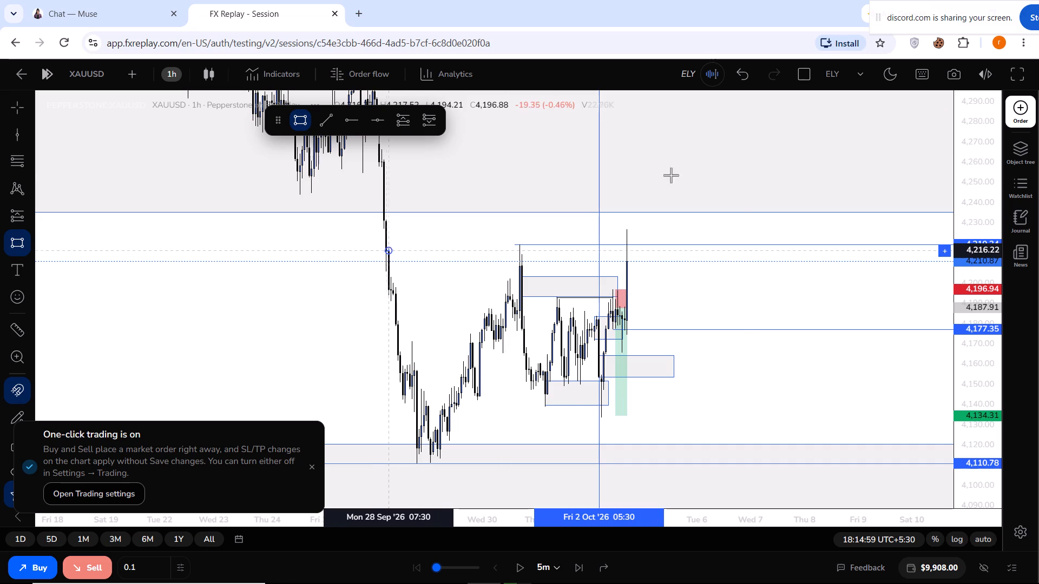
pyautogui.click(754, 214)
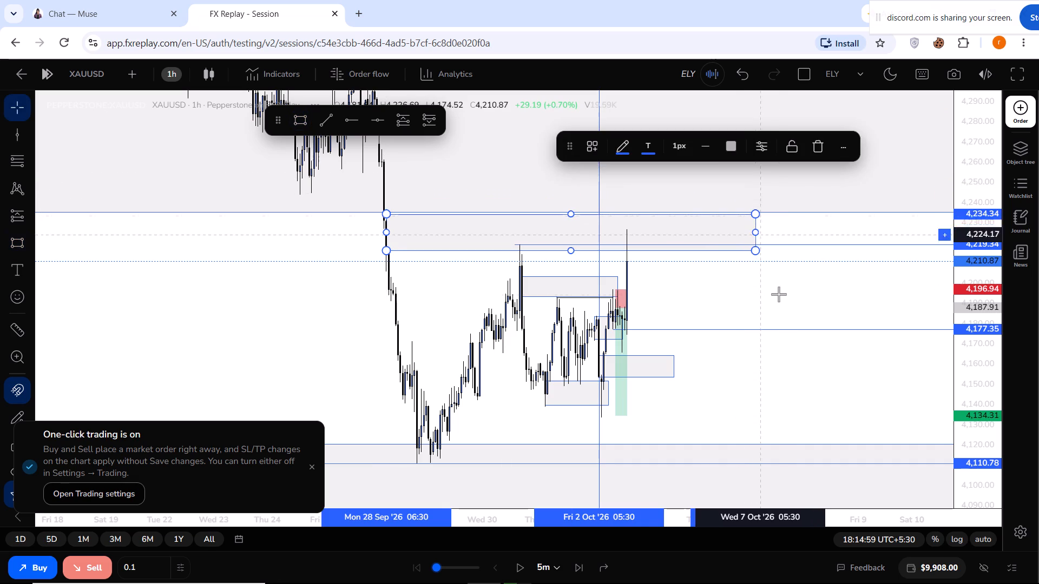
pyautogui.click(779, 294)
# Switch the chart to the 15-minute timeframe, dismiss the one-click trading notice, and set the replay step interval to 15m.
pyautogui.click(170, 73)
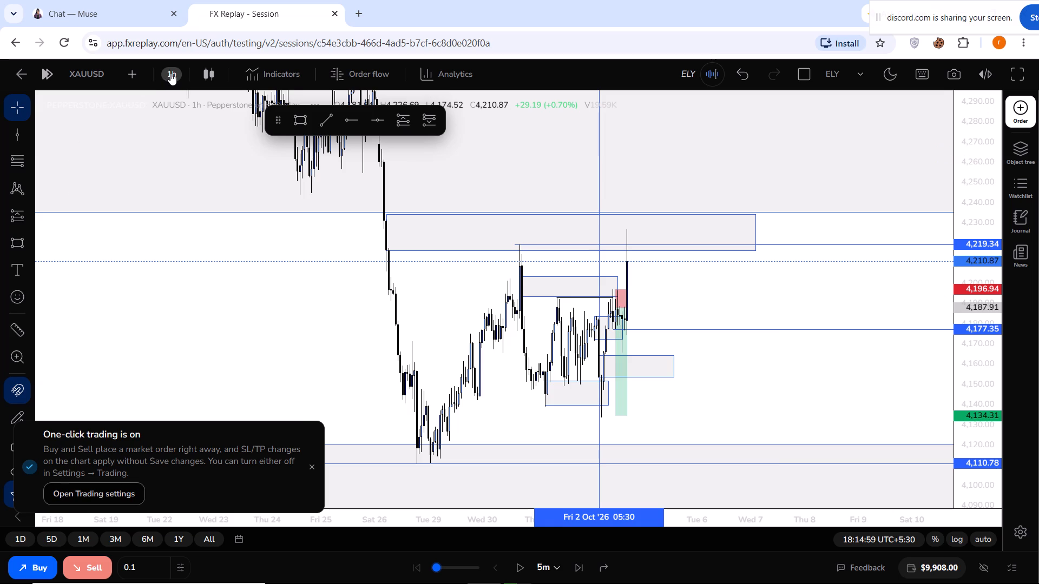
pyautogui.click(202, 280)
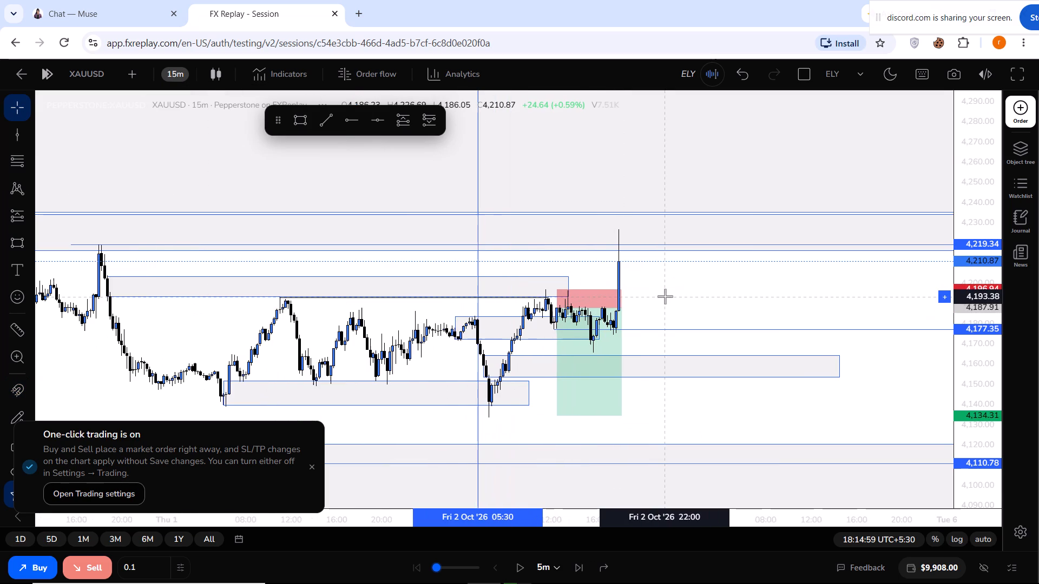
pyautogui.moveTo(665, 296); pyautogui.dragTo(711, 286)
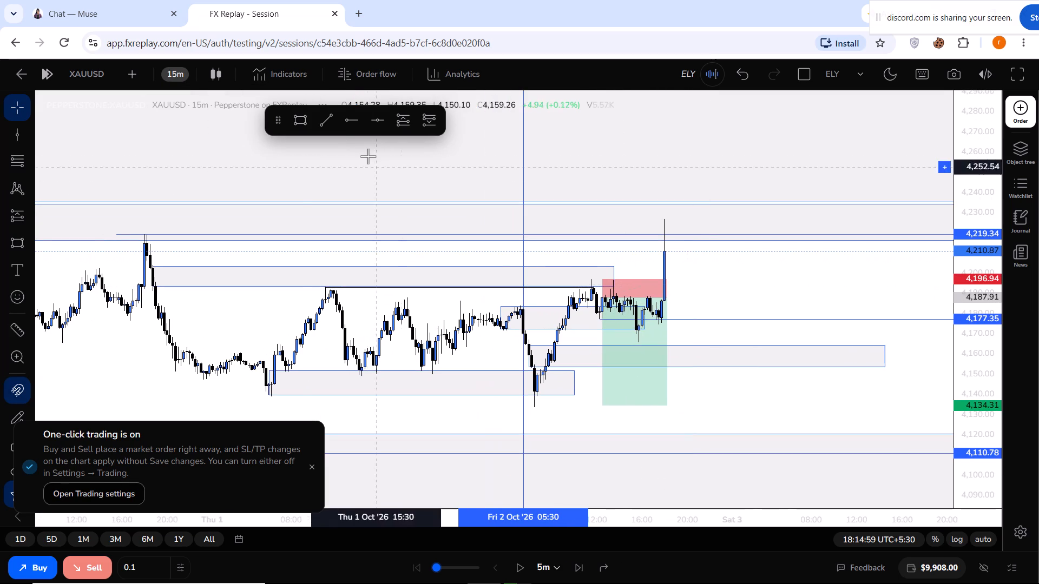
pyautogui.click(314, 470)
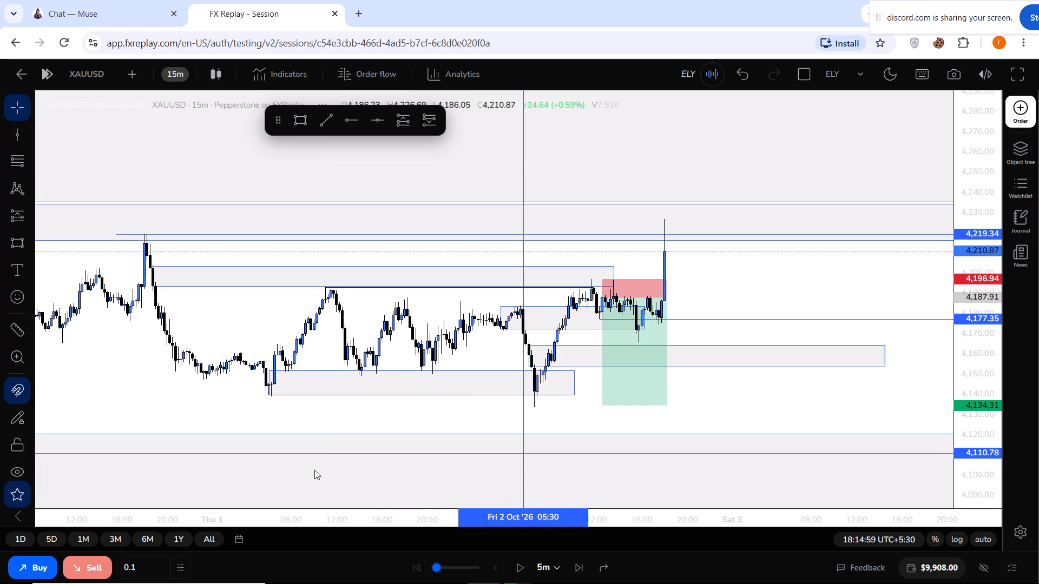
pyautogui.click(551, 566)
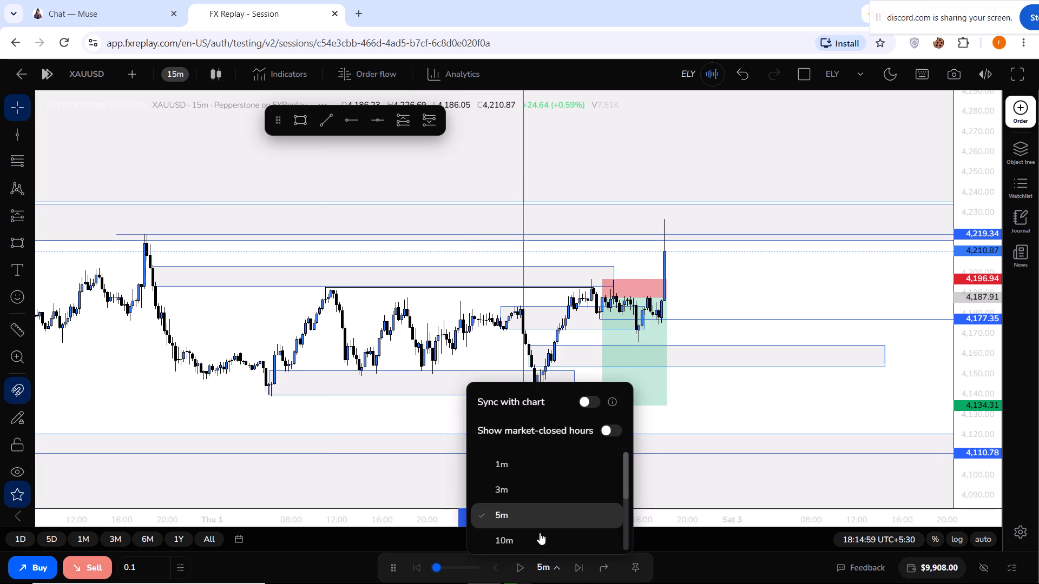
pyautogui.scroll(-1, 515, 526)
pyautogui.doubleClick(515, 526)
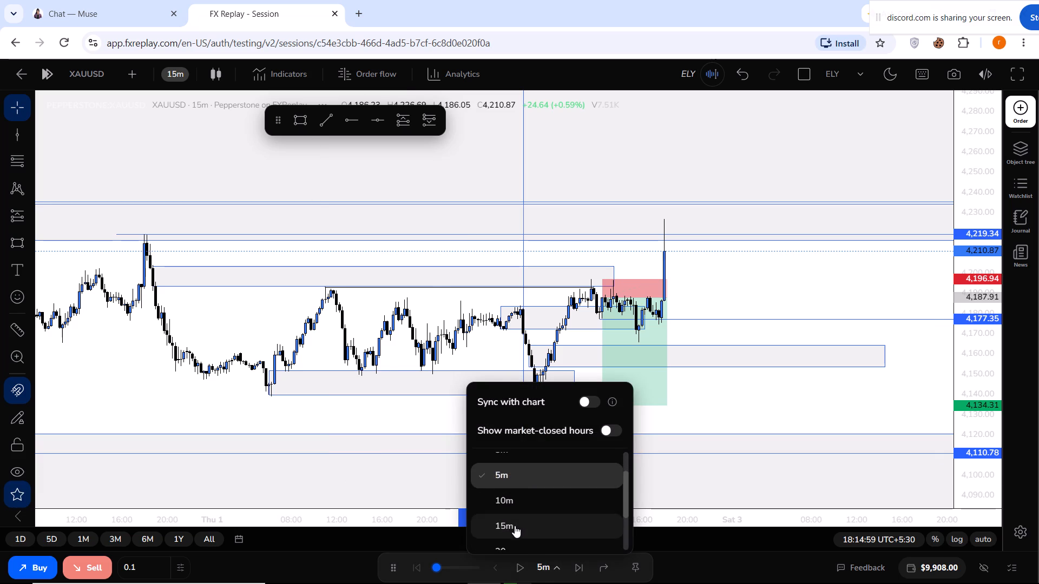
# Advance the replay in 15-minute steps to 18:44:59 (UTC+5:30) on 2 Oct '26.
pyautogui.moveTo(667, 408); pyautogui.dragTo(664, 408)
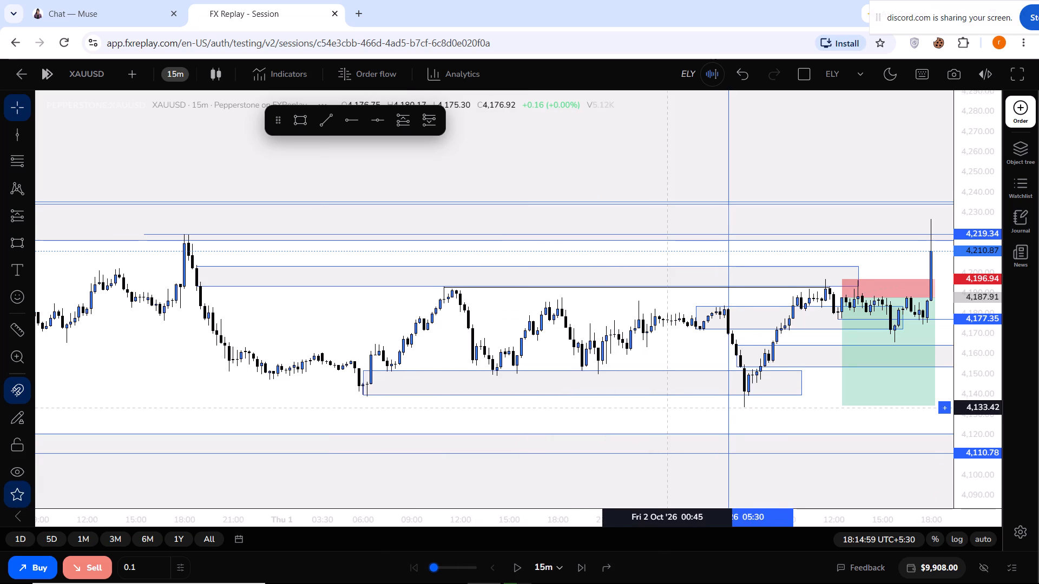
pyautogui.moveTo(664, 408); pyautogui.dragTo(463, 402)
pyautogui.moveTo(486, 412); pyautogui.dragTo(385, 408)
pyautogui.moveTo(385, 408); pyautogui.dragTo(353, 403)
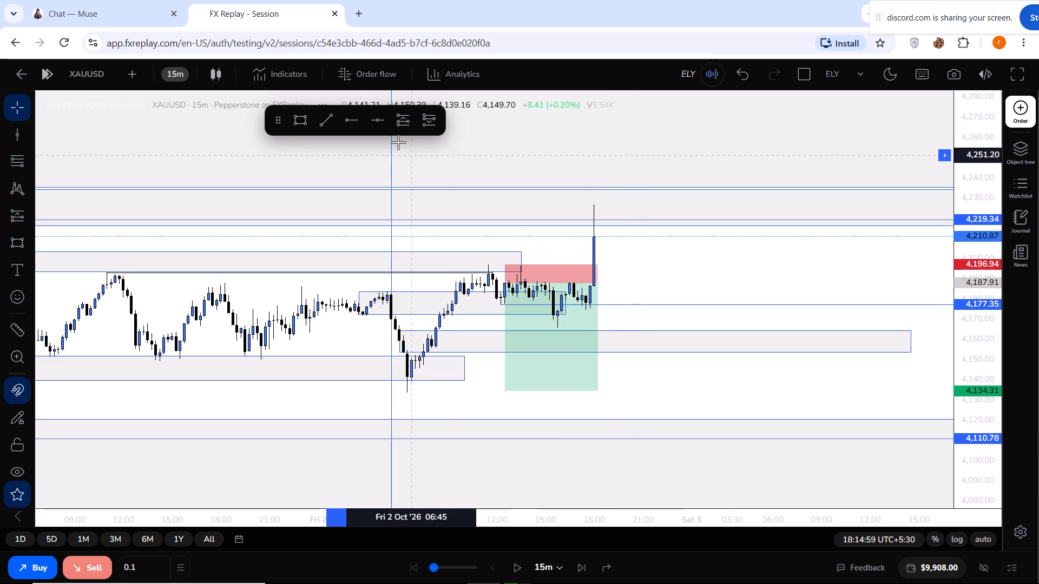
pyautogui.click(577, 568)
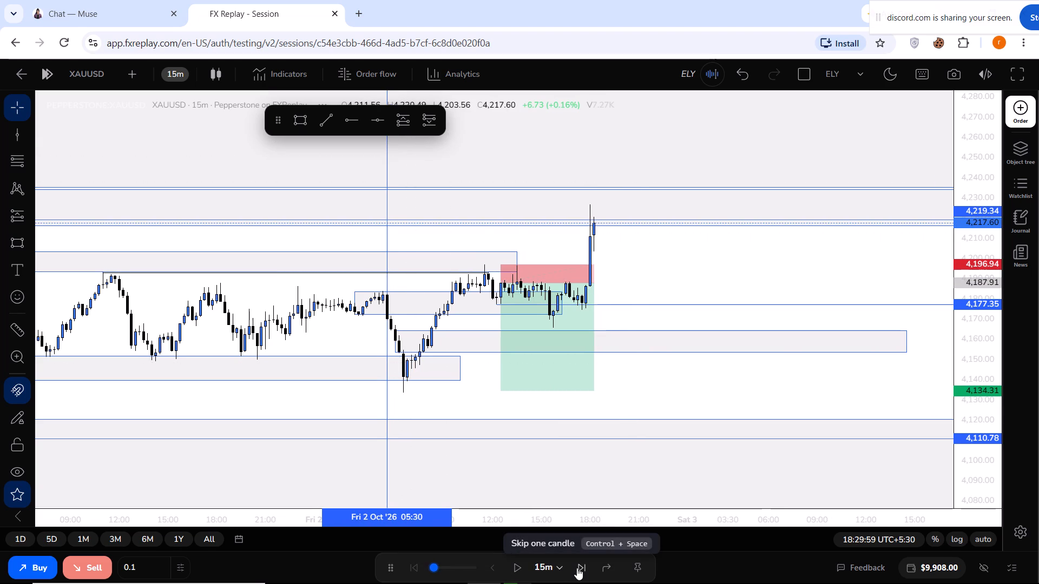
pyautogui.click(577, 568)
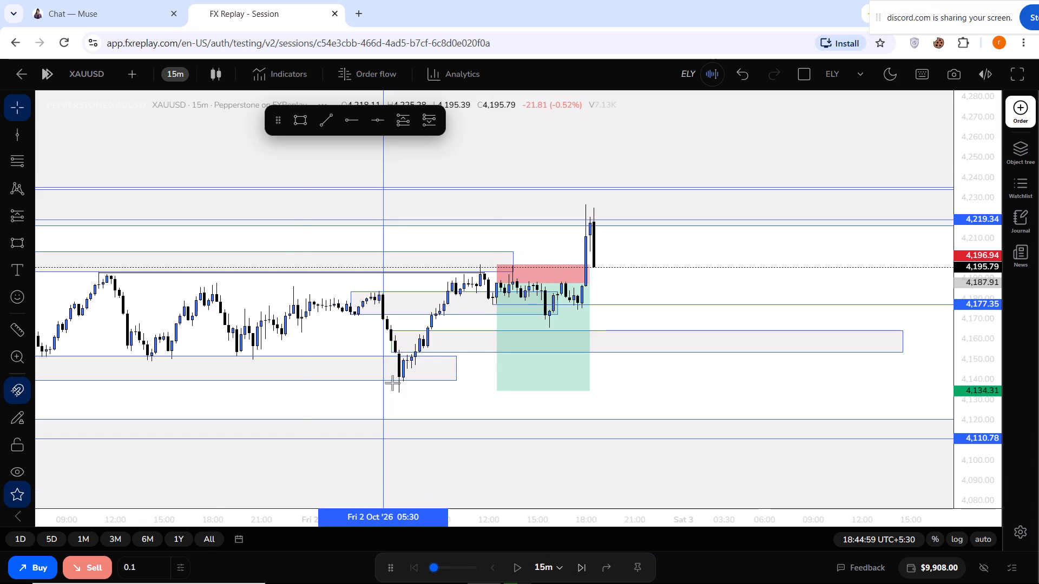
# On the 3-minute chart, draw a rectangle zone from 4,203.56 to about 4,215.5, spanning 18:21 to about 20:12 on 2 Oct '26.
pyautogui.click(177, 78)
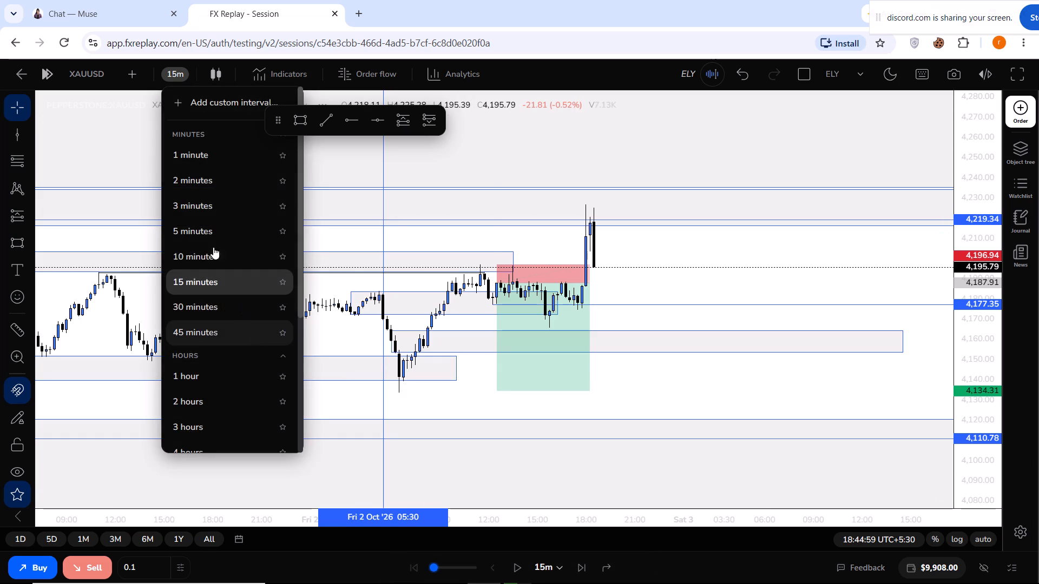
pyautogui.click(199, 208)
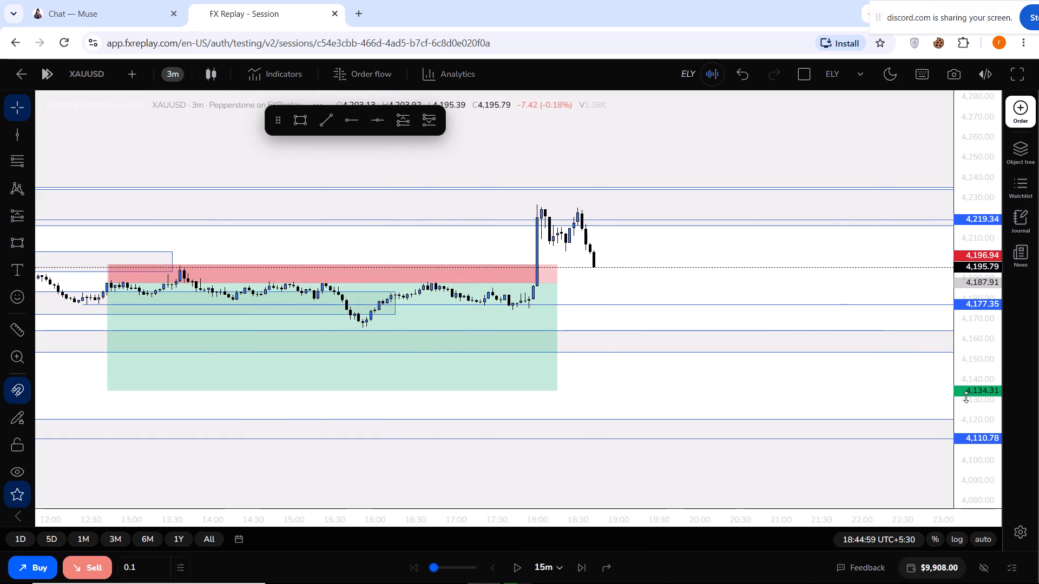
pyautogui.moveTo(966, 397); pyautogui.dragTo(952, 297)
pyautogui.click(304, 119)
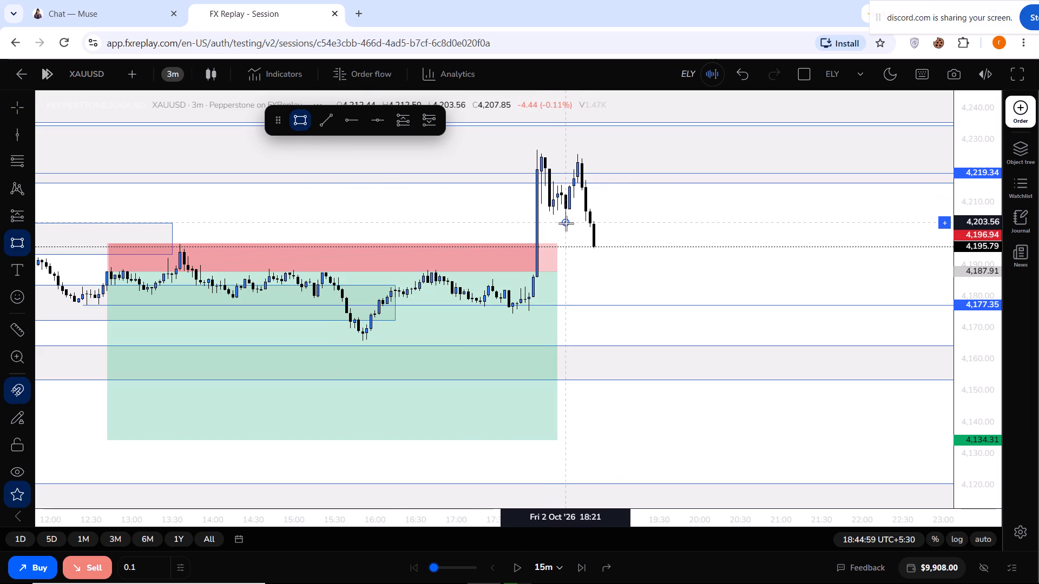
pyautogui.moveTo(566, 223); pyautogui.dragTo(714, 190)
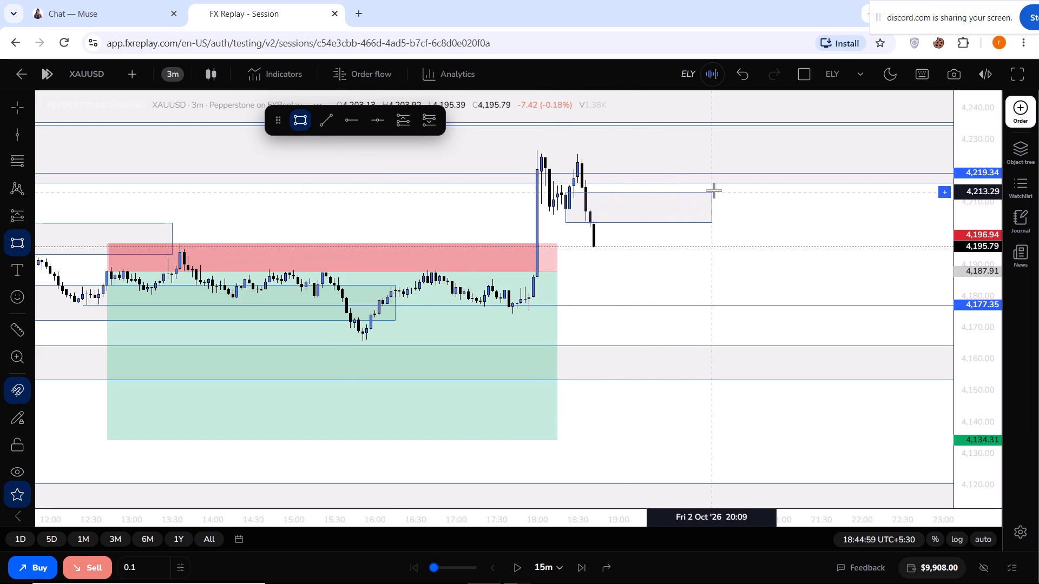
pyautogui.moveTo(714, 190); pyautogui.dragTo(715, 184)
pyautogui.click(715, 184)
pyautogui.click(736, 254)
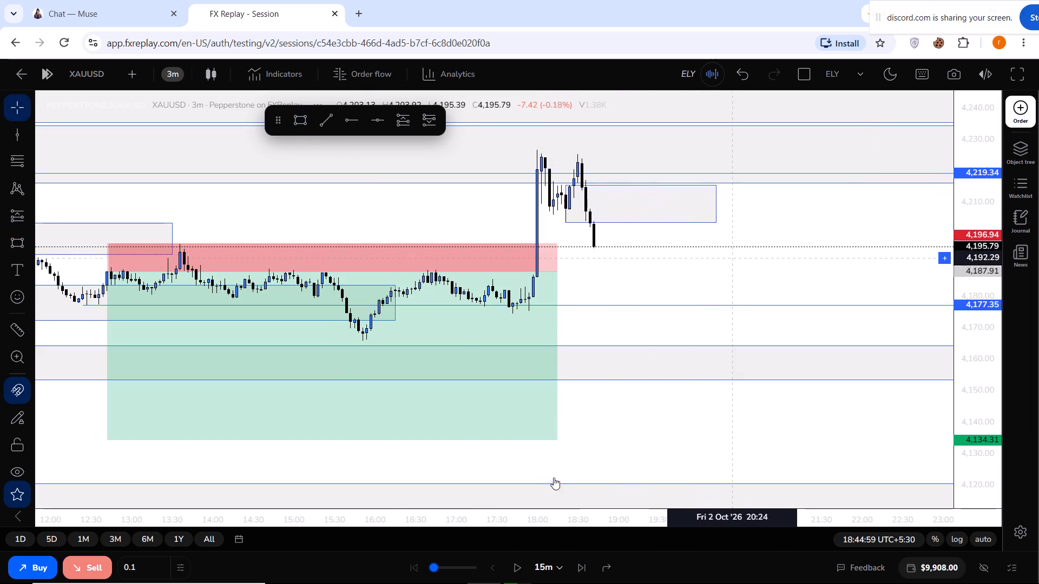
# Advance the replay in 15-minute steps to 19:14:59 (UTC+5:30).
pyautogui.click(580, 569)
pyautogui.click(580, 569)
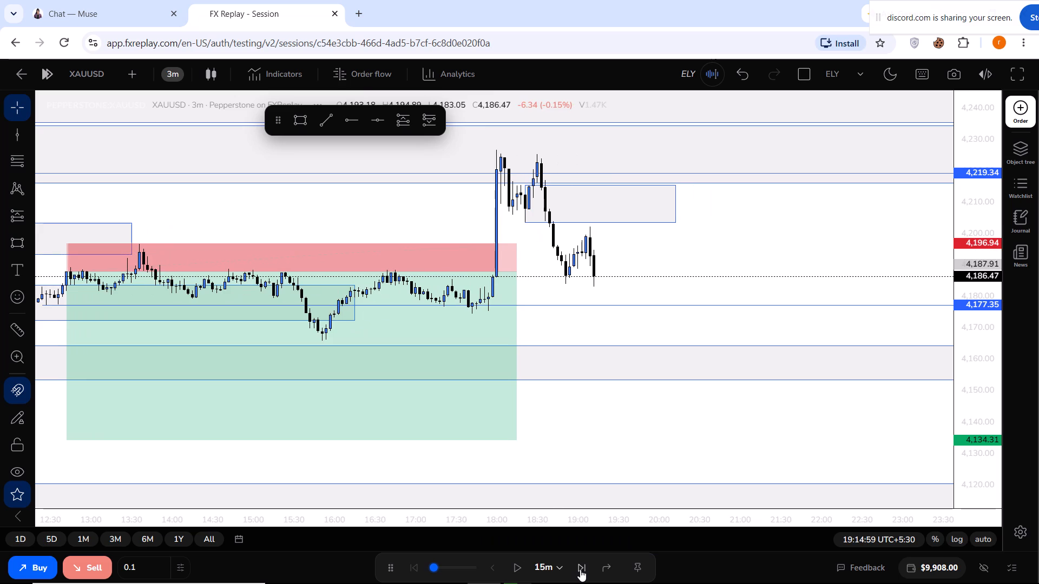
# Set the replay step interval to 5m and advance the replay to 20:24:59 (UTC+5:30).
pyautogui.click(554, 570)
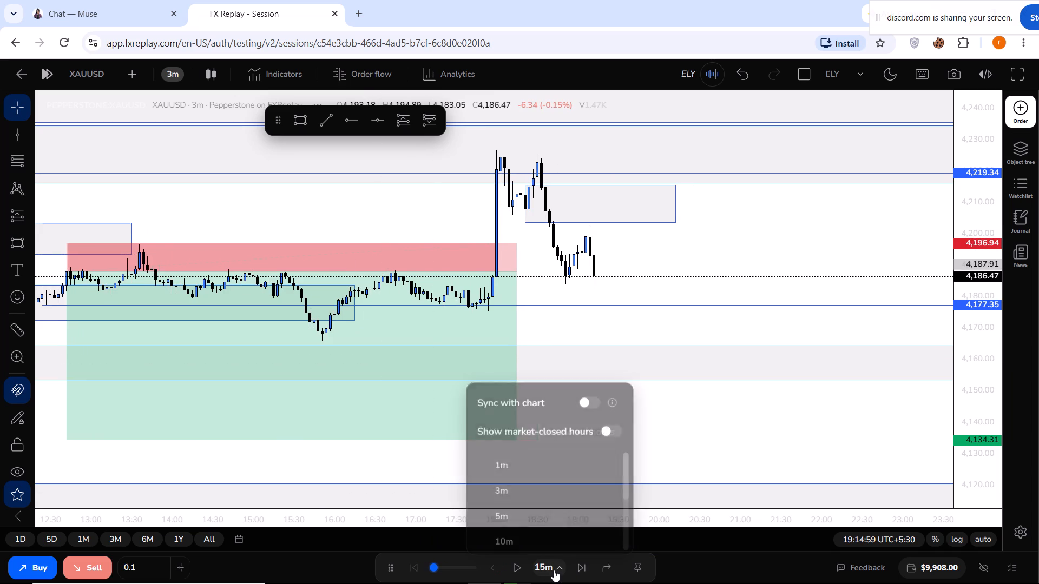
pyautogui.click(524, 516)
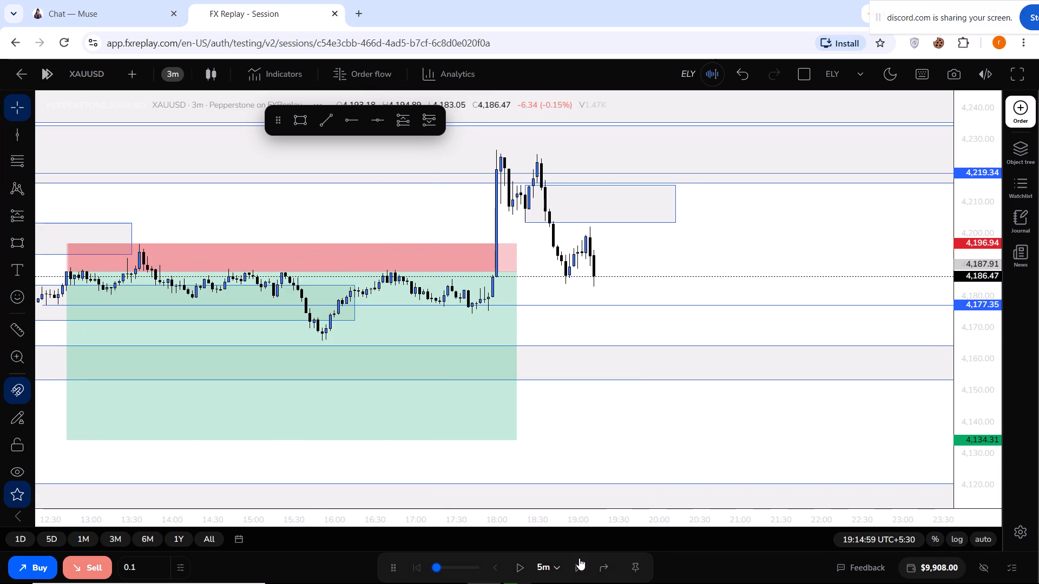
pyautogui.click(581, 559)
pyautogui.click(581, 559)
pyautogui.click(581, 559)
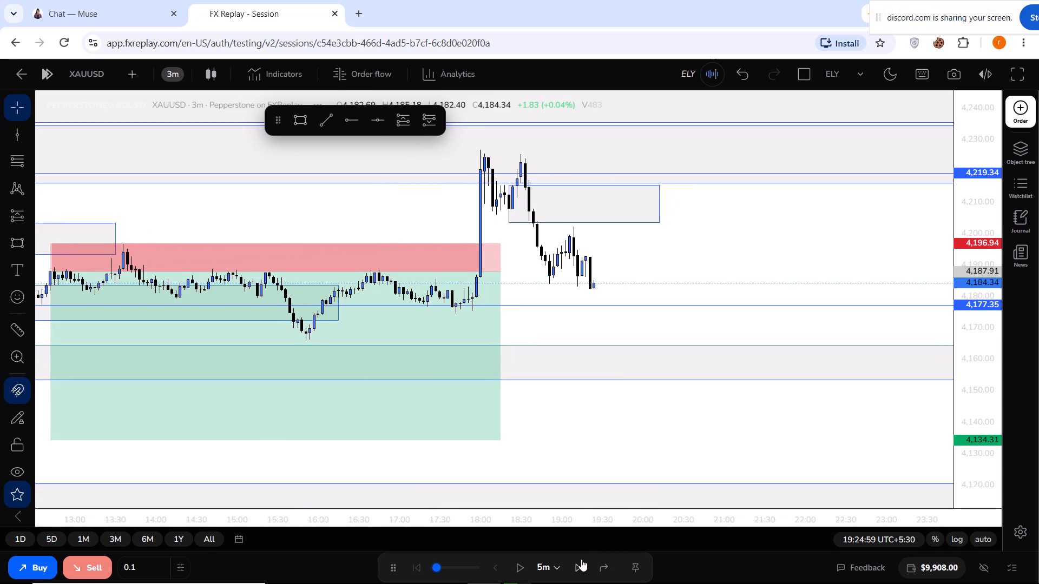
pyautogui.click(581, 559)
pyautogui.click(581, 559)
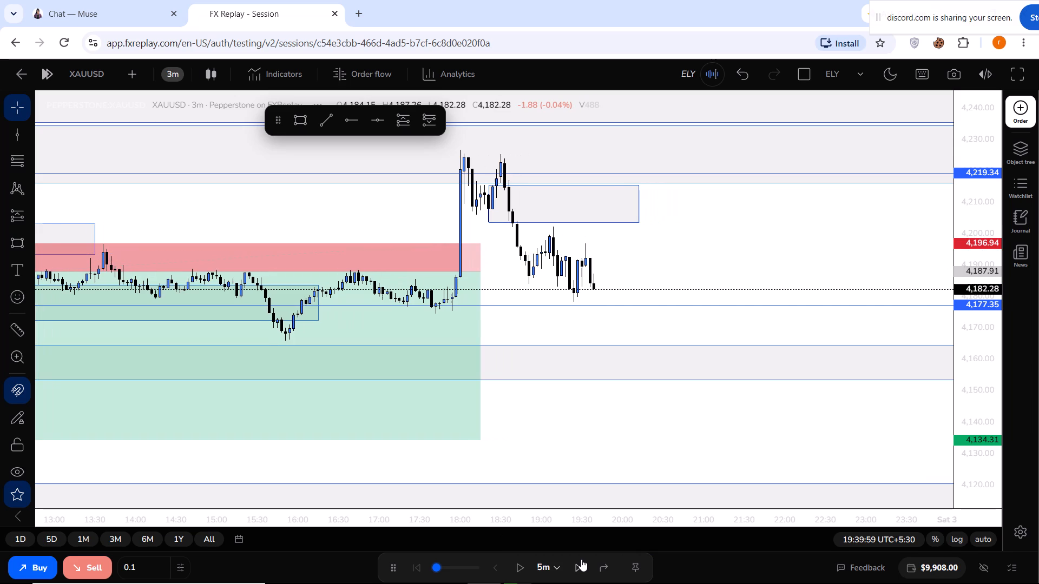
pyautogui.click(581, 559)
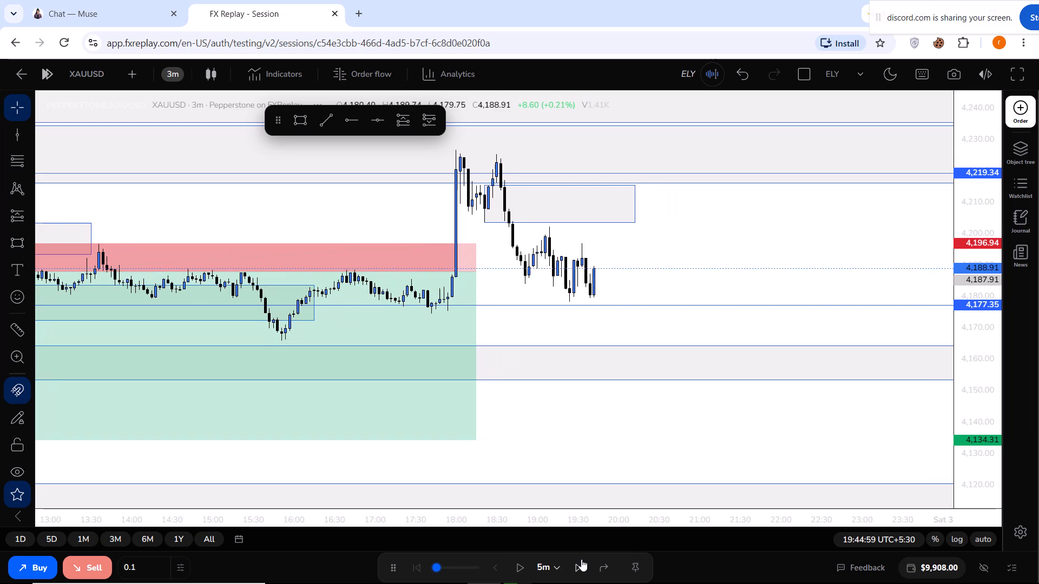
pyautogui.click(581, 559)
pyautogui.click(581, 559)
pyautogui.click(581, 559)
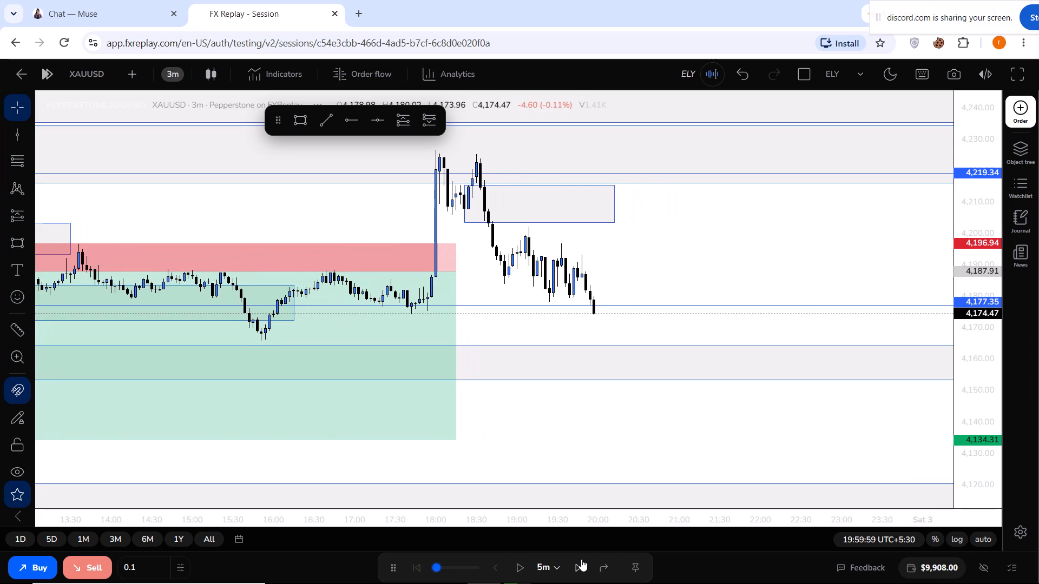
pyautogui.click(581, 559)
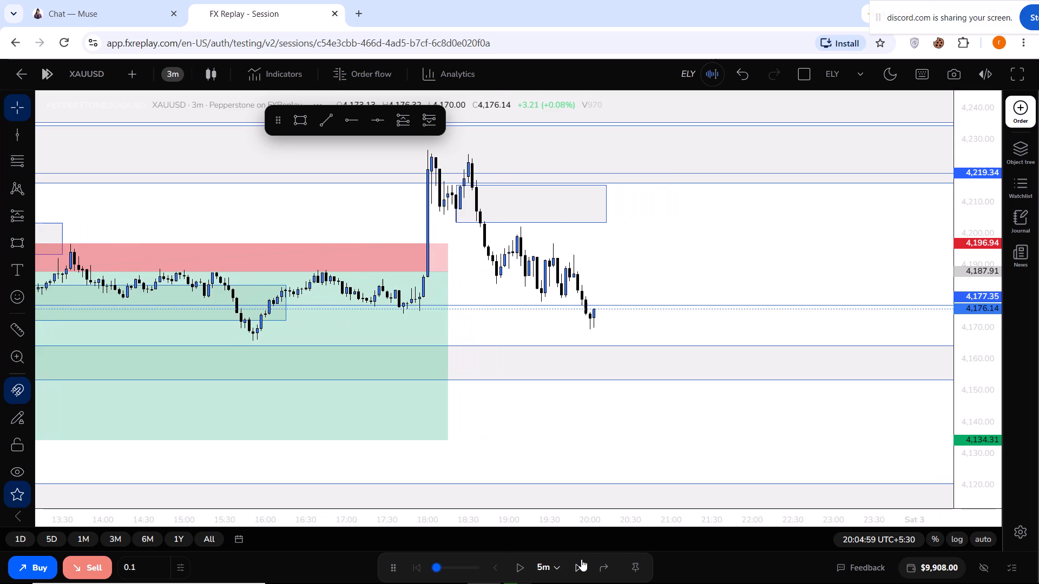
pyautogui.click(581, 559)
pyautogui.click(581, 559)
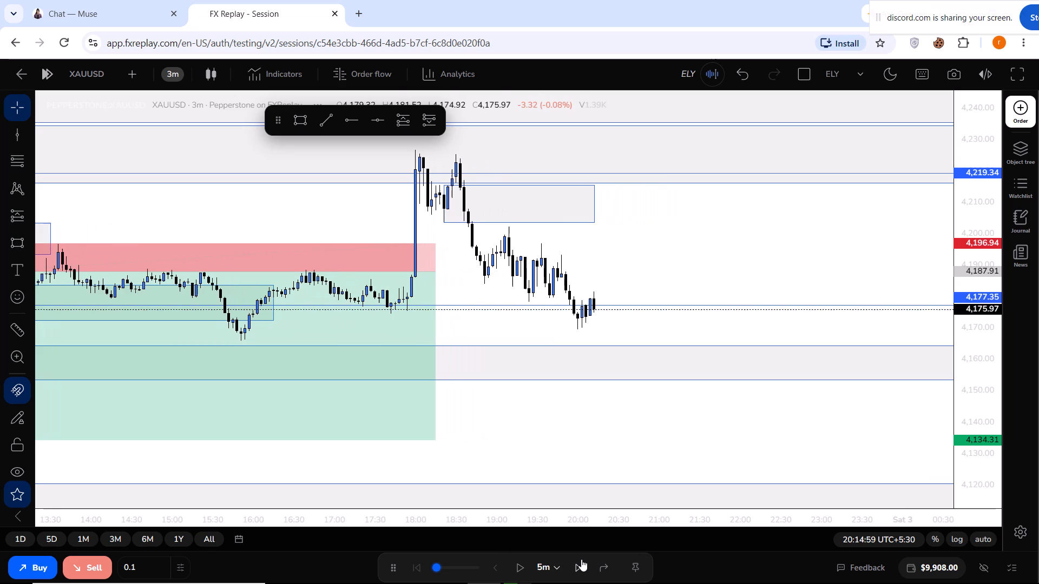
pyautogui.click(581, 559)
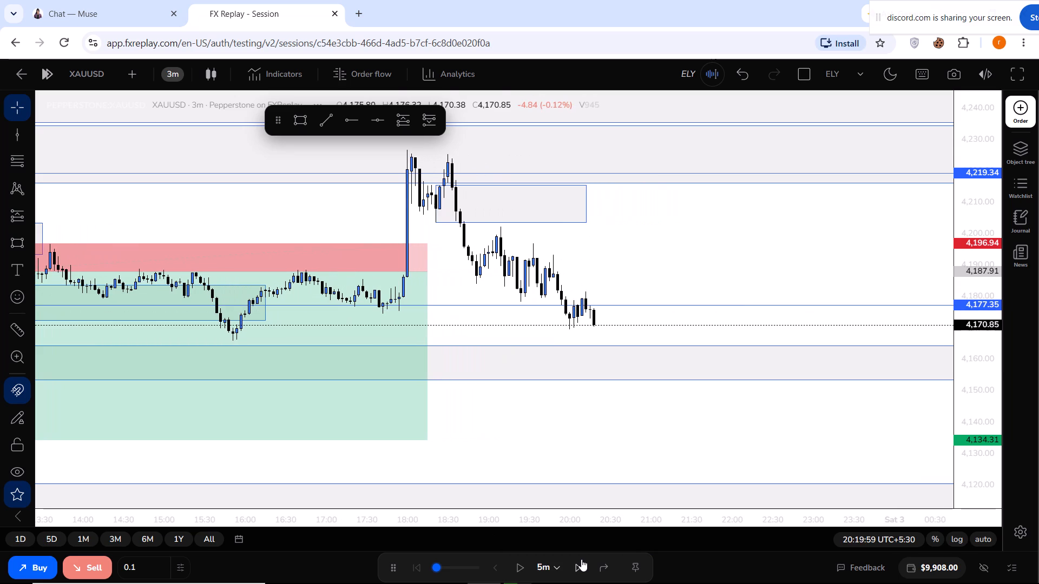
pyautogui.click(581, 559)
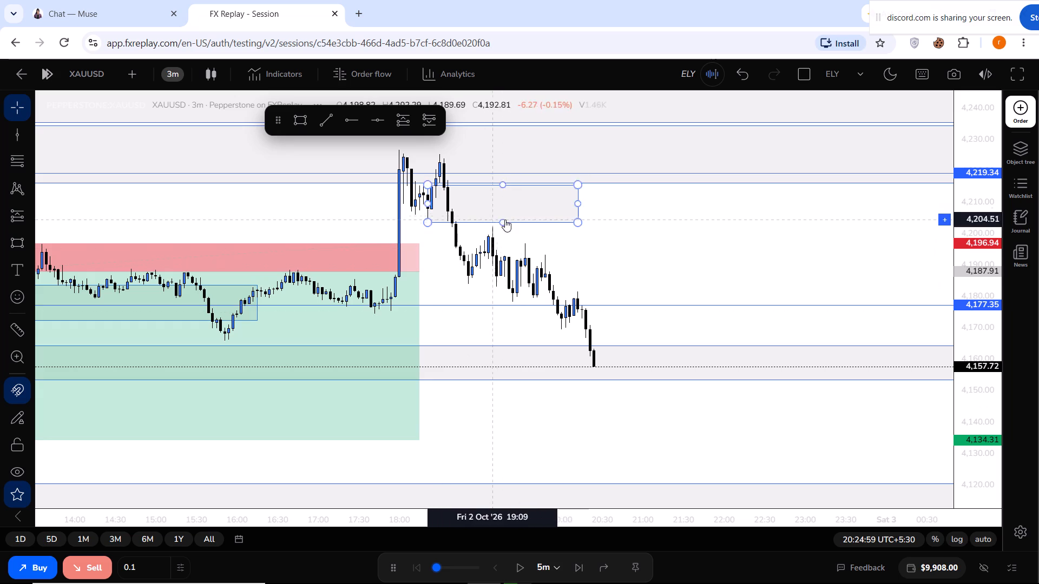
# Continue advancing the replay in 5-minute steps to 21:44:59 (UTC+5:30).
pyautogui.click(578, 568)
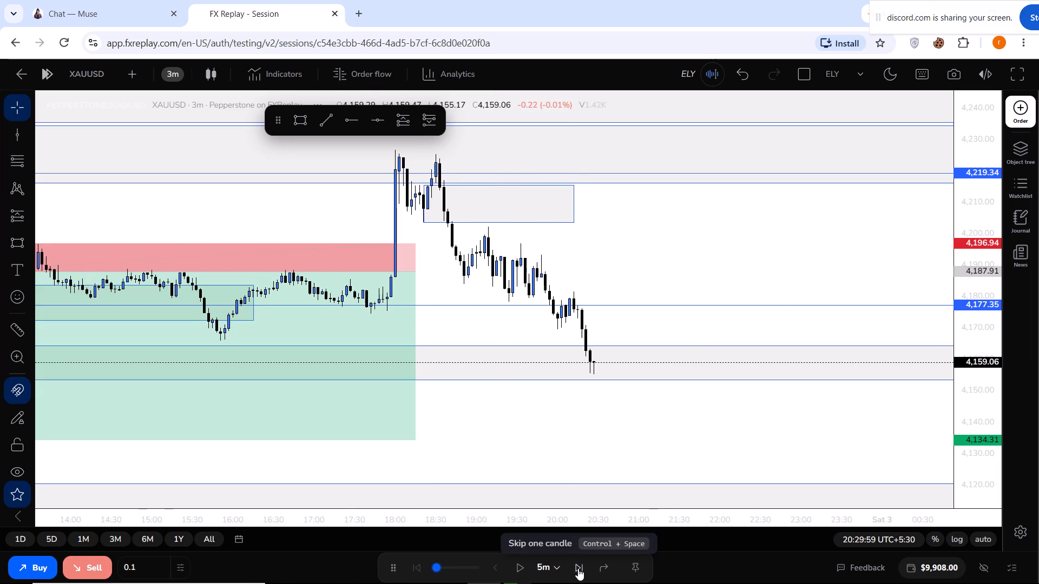
pyautogui.click(578, 568)
pyautogui.click(578, 568)
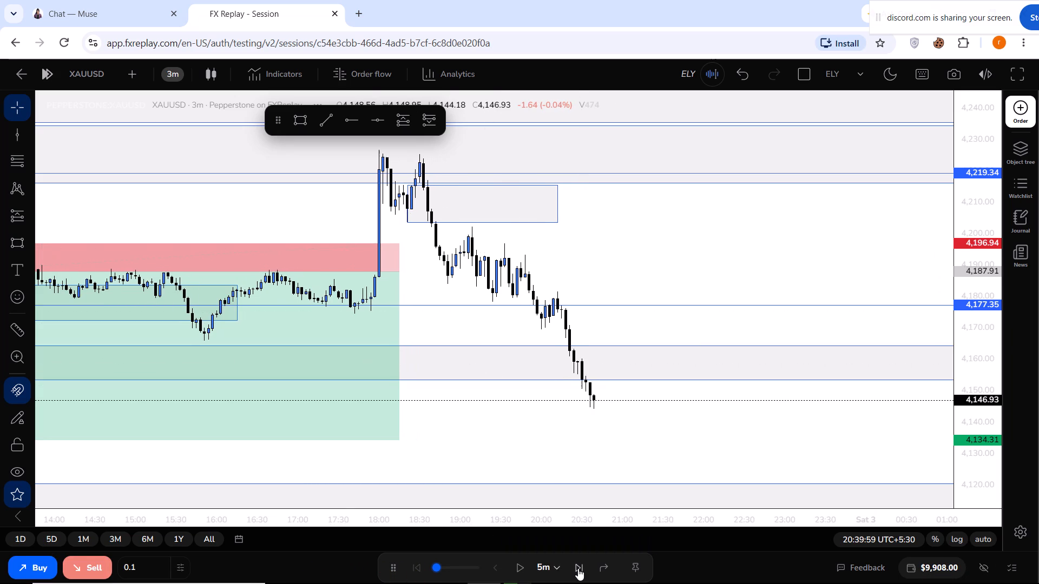
pyautogui.click(578, 568)
pyautogui.click(578, 568)
pyautogui.click(578, 568)
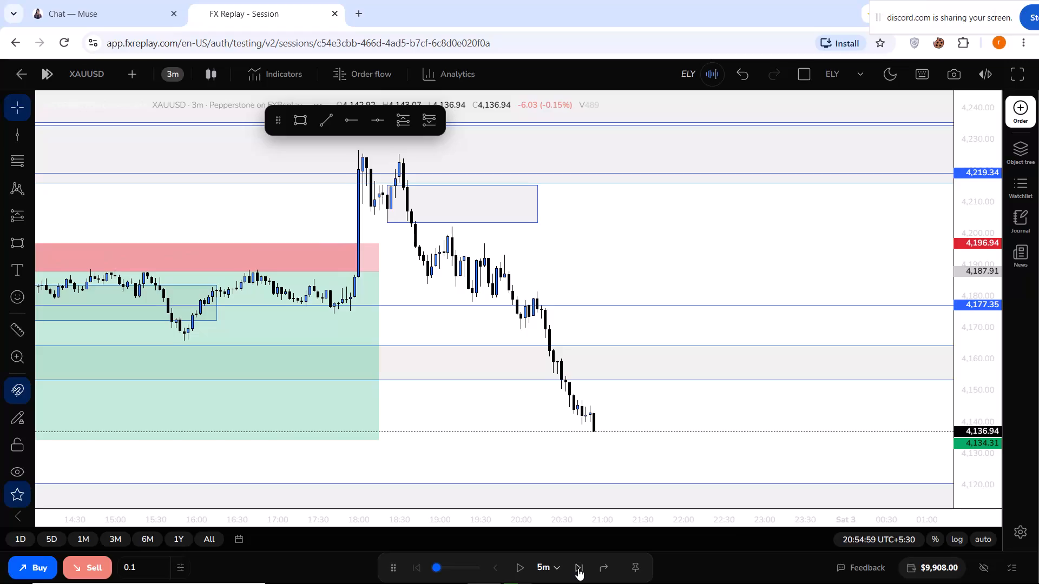
pyautogui.click(578, 568)
pyautogui.click(578, 568)
pyautogui.click(578, 568)
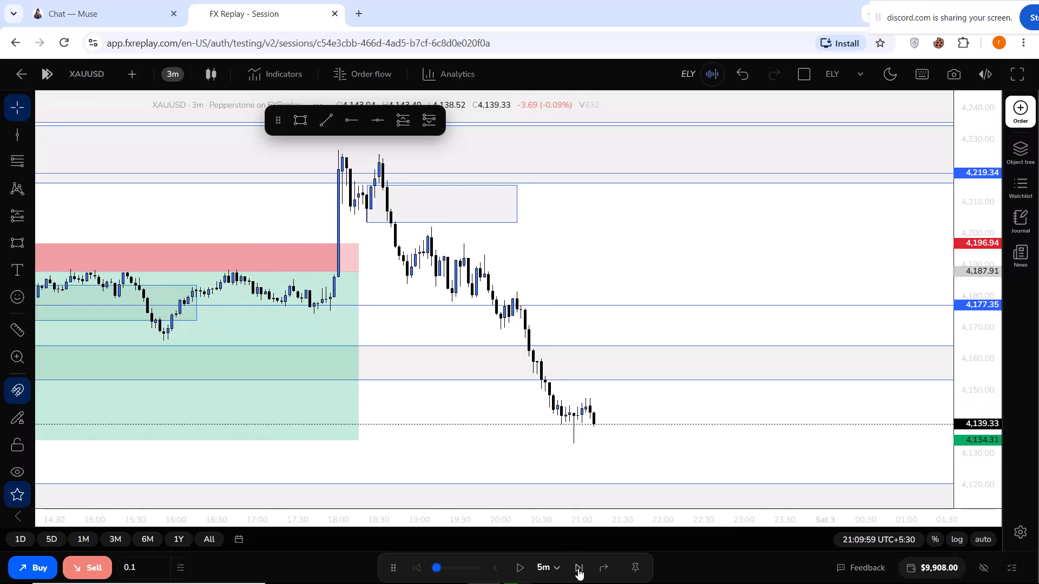
pyautogui.click(578, 568)
pyautogui.click(578, 568)
pyautogui.click(578, 568)
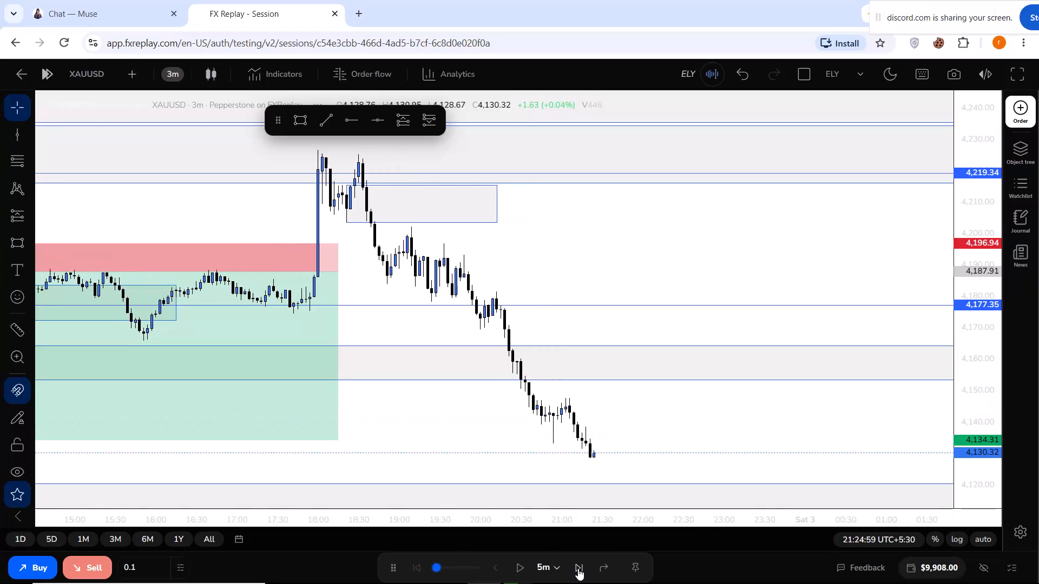
pyautogui.click(578, 568)
pyautogui.click(578, 568)
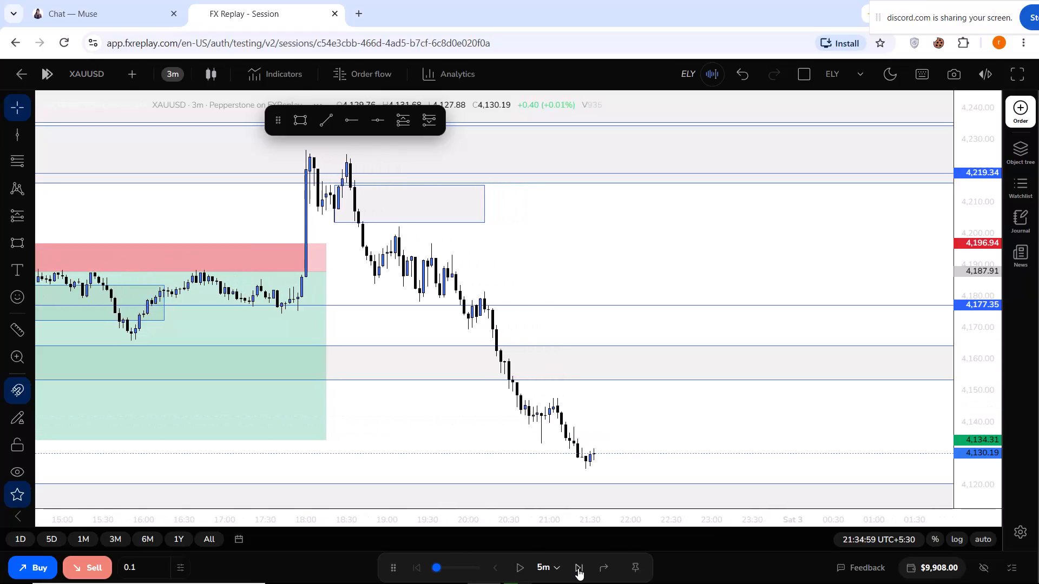
pyautogui.click(578, 568)
pyautogui.click(578, 568)
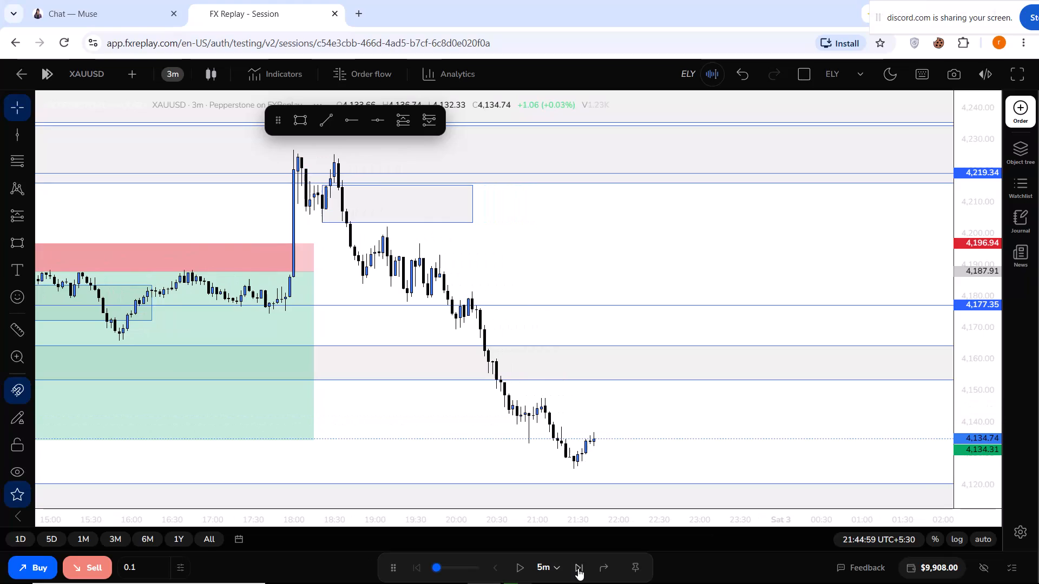
# On the 15-minute chart, draw a short position at the latest candle with entry 4,134.74, stop 4,148.03 and target 4,107.48.
pyautogui.click(167, 70)
pyautogui.click(227, 271)
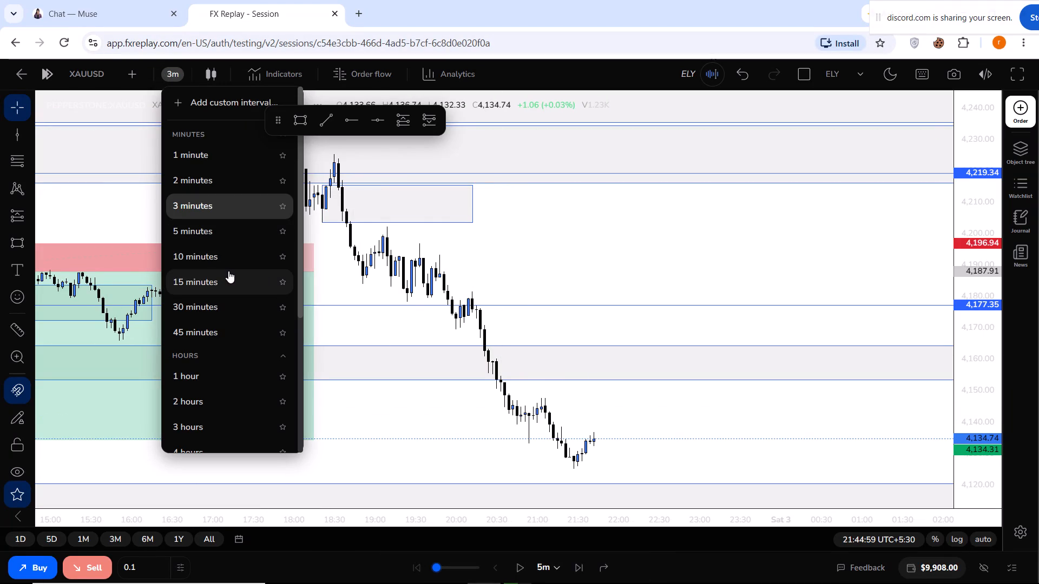
pyautogui.click(240, 284)
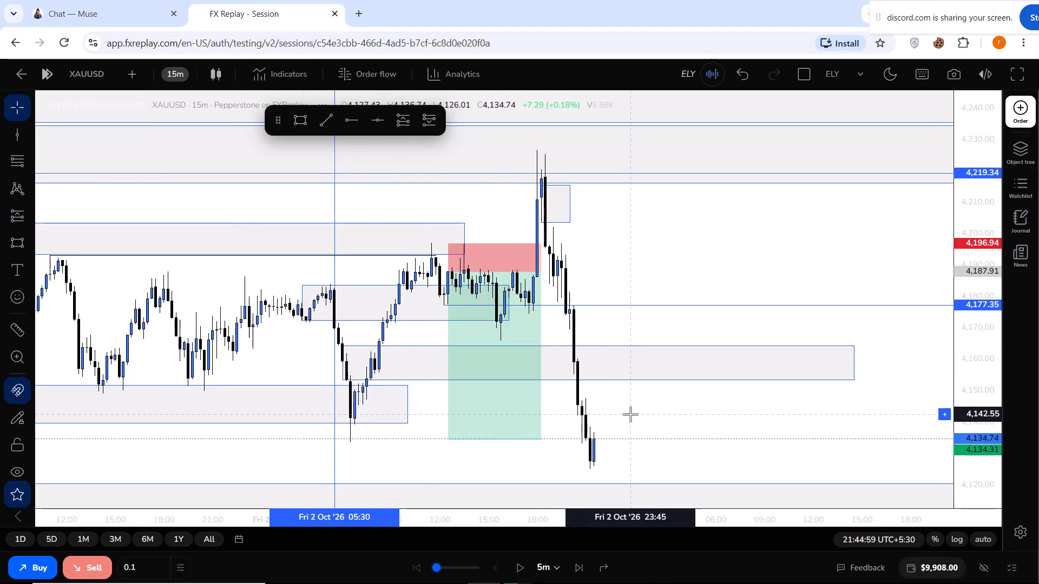
pyautogui.moveTo(630, 414); pyautogui.dragTo(571, 301)
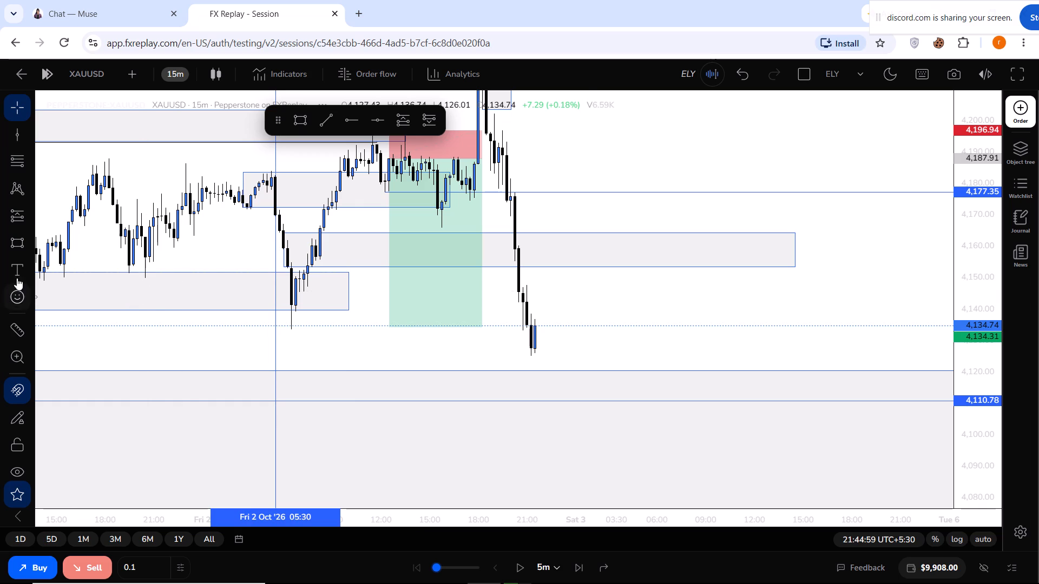
pyautogui.click(427, 123)
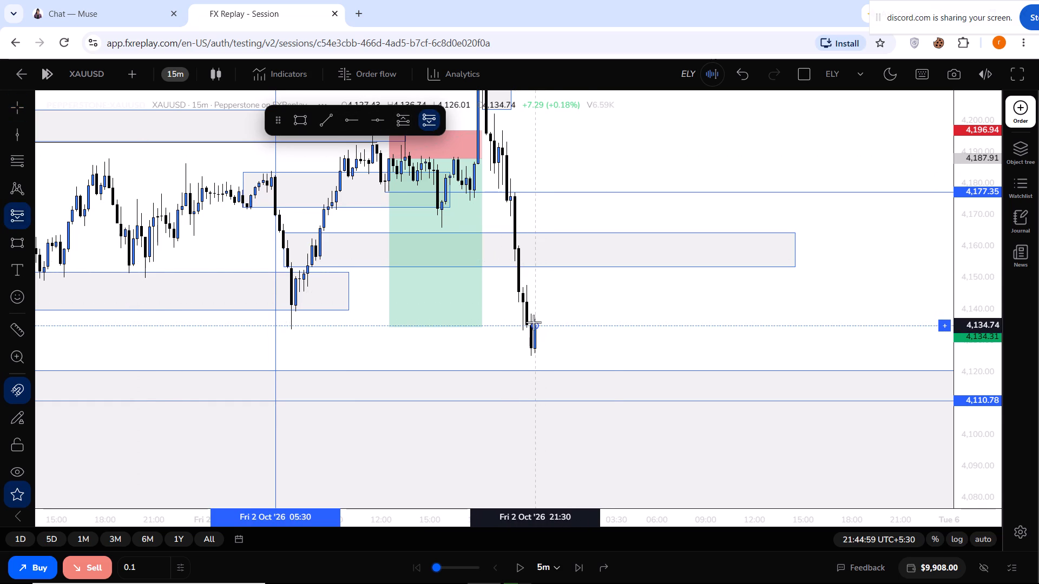
pyautogui.click(534, 322)
pyautogui.moveTo(575, 283); pyautogui.dragTo(566, 284)
pyautogui.click(452, 349)
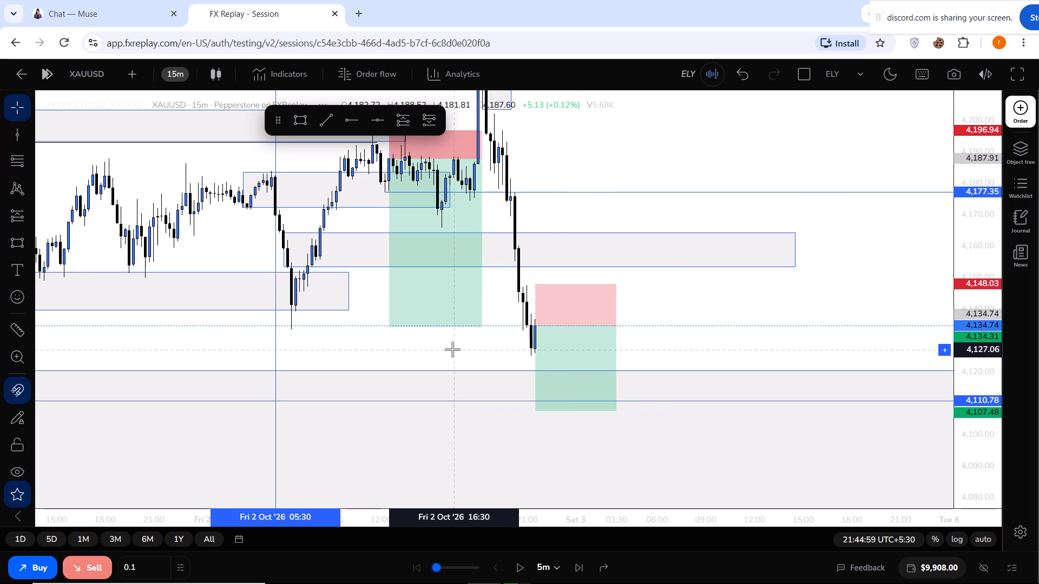
# Switch to the 30-minute timeframe and move the new short position's target to 4,111.61, just above the 4,110.78 line.
pyautogui.moveTo(452, 349); pyautogui.dragTo(490, 333)
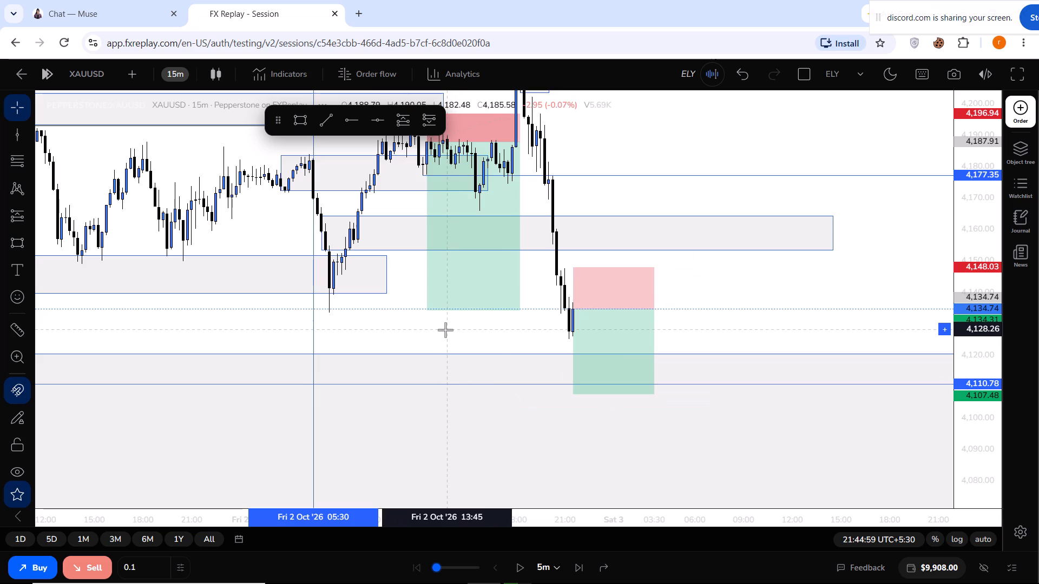
pyautogui.click(176, 78)
pyautogui.click(181, 315)
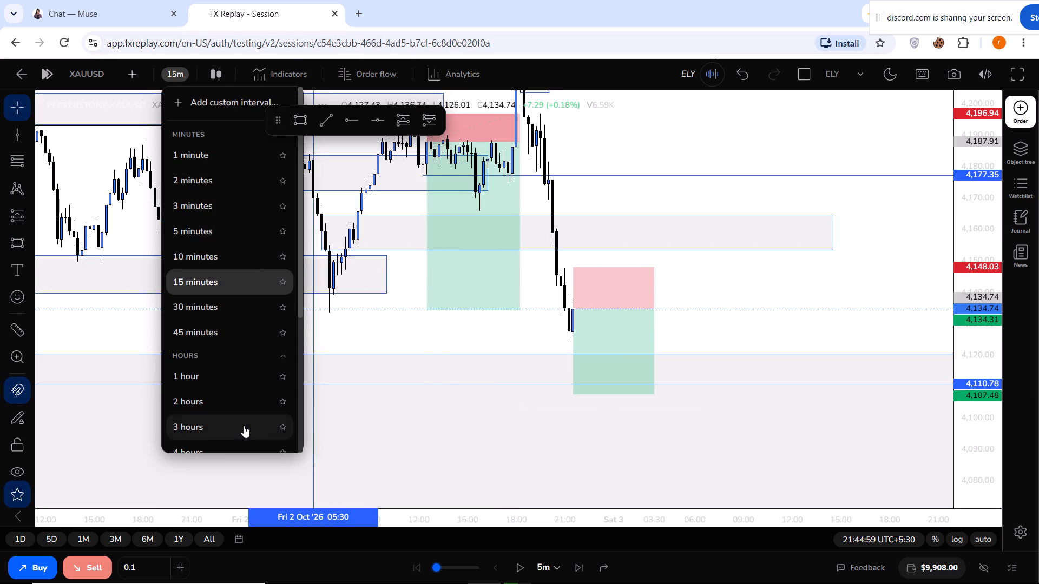
pyautogui.click(225, 324)
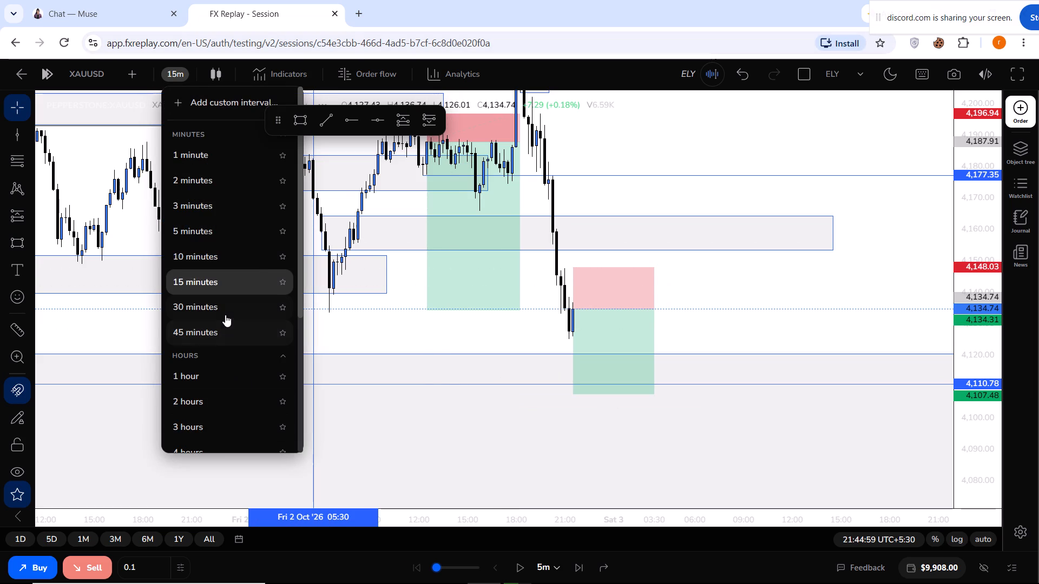
pyautogui.click(227, 310)
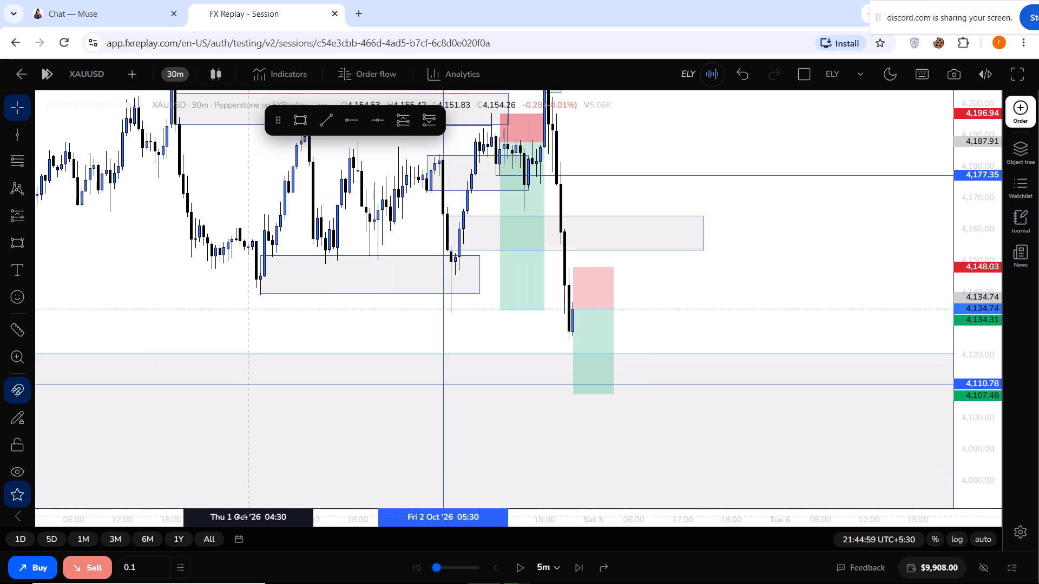
pyautogui.moveTo(234, 521); pyautogui.dragTo(373, 514)
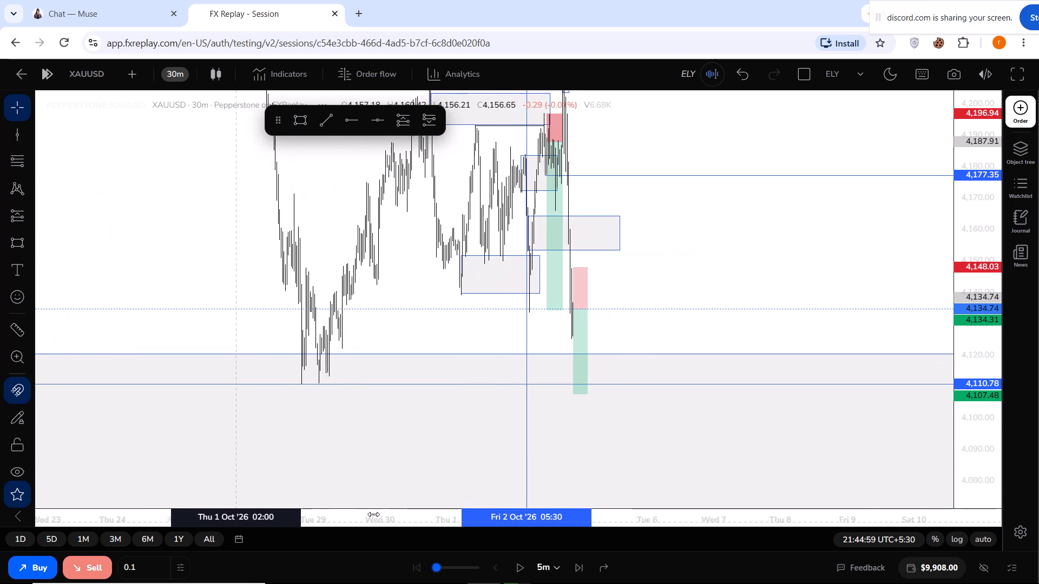
pyautogui.moveTo(373, 514); pyautogui.dragTo(337, 509)
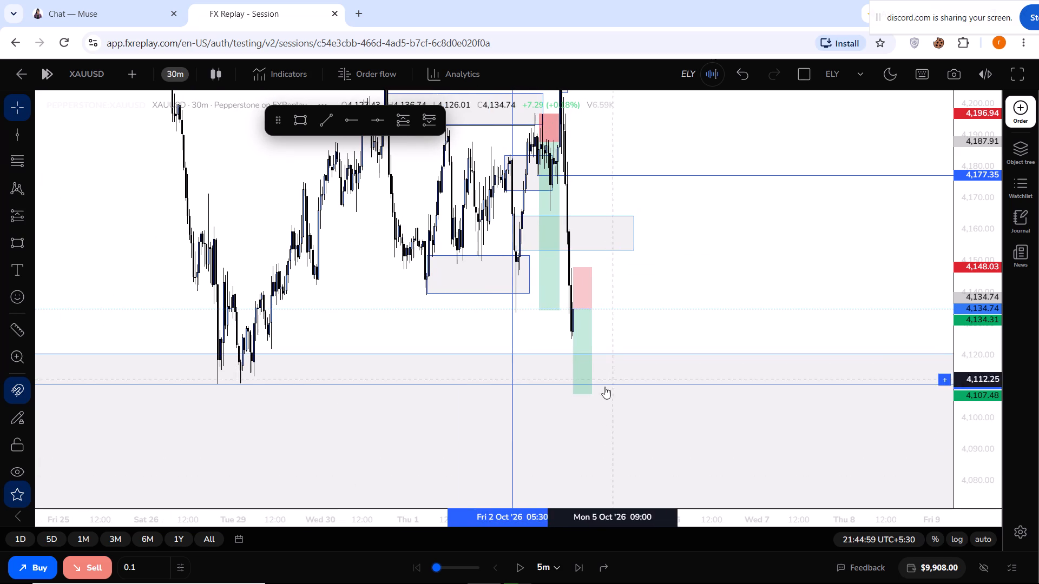
pyautogui.moveTo(586, 394); pyautogui.dragTo(587, 381)
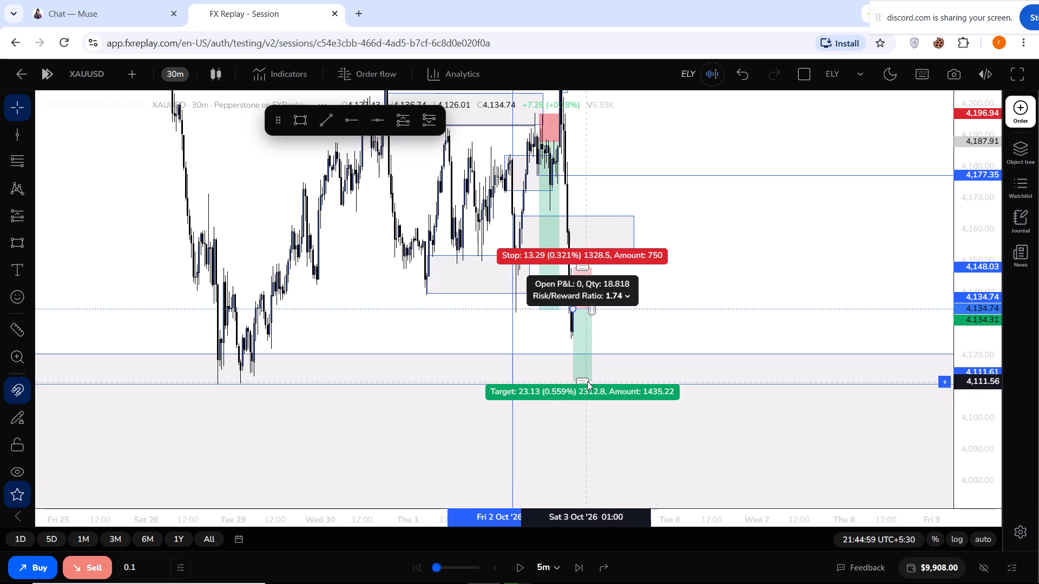
# Lower the new short position's target to 4,110.75, level with the 4,110.78 line.
pyautogui.moveTo(587, 381); pyautogui.dragTo(587, 384)
pyautogui.click(528, 336)
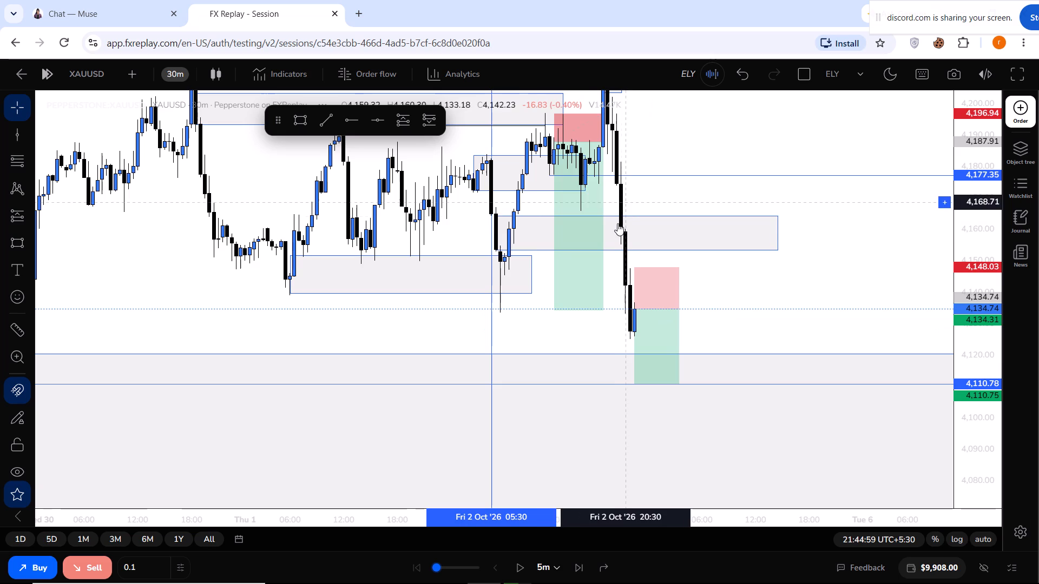
# Move the rectangle zone above the latest candles down so its top sits at about 4,158.
pyautogui.moveTo(609, 237); pyautogui.dragTo(616, 249)
pyautogui.moveTo(652, 247); pyautogui.dragTo(661, 253)
pyautogui.moveTo(668, 269); pyautogui.dragTo(676, 276)
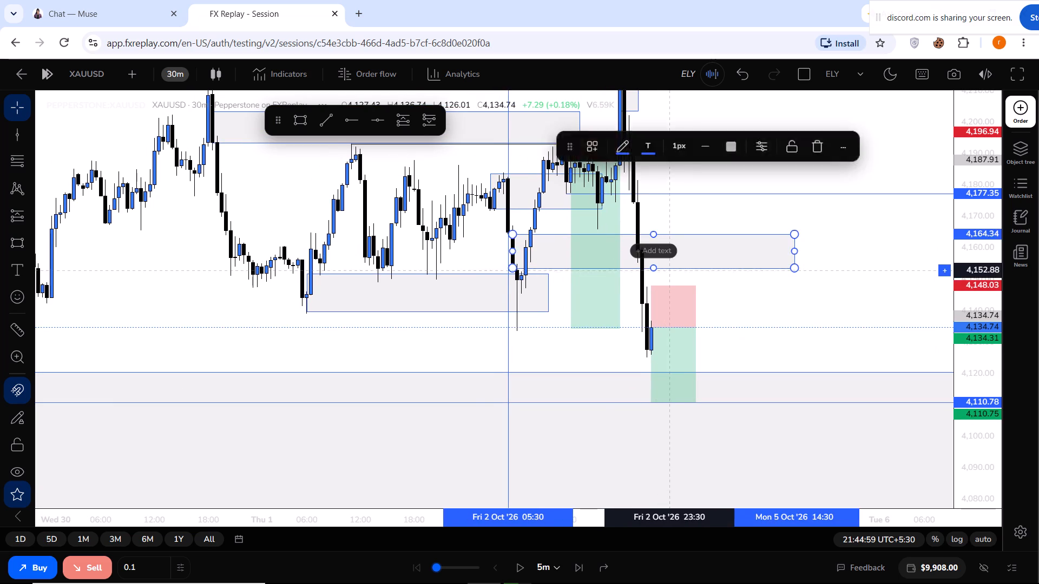
pyautogui.moveTo(676, 276); pyautogui.dragTo(693, 288)
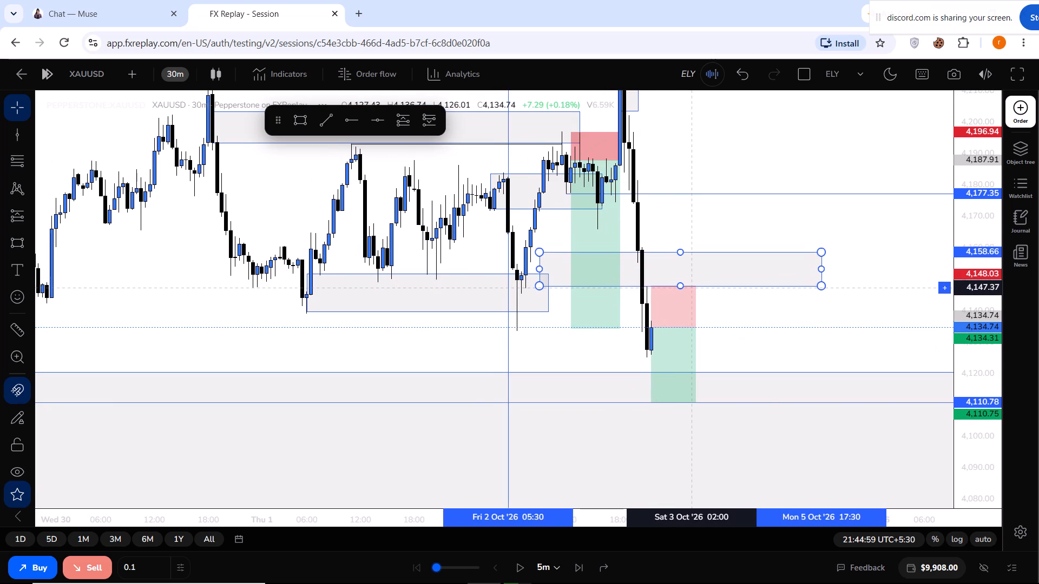
pyautogui.moveTo(693, 288); pyautogui.dragTo(693, 288)
pyautogui.click(755, 324)
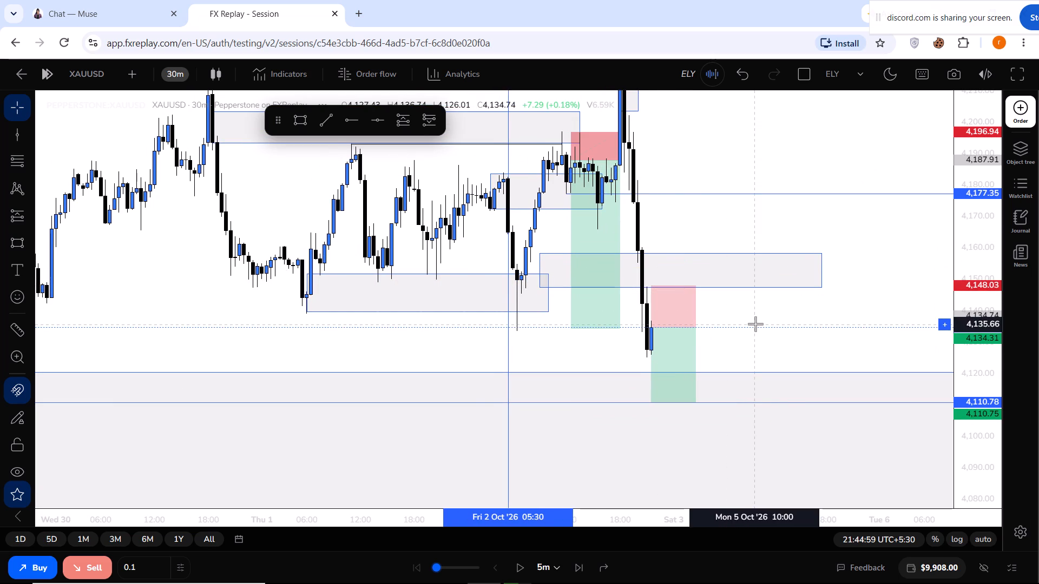
# Move the short position up to the shifted zone with entry 4,147.65 and target 4,123.66, and set its stop to 4,158.52.
pyautogui.moveTo(675, 334); pyautogui.dragTo(691, 294)
pyautogui.moveTo(693, 244); pyautogui.dragTo(693, 246)
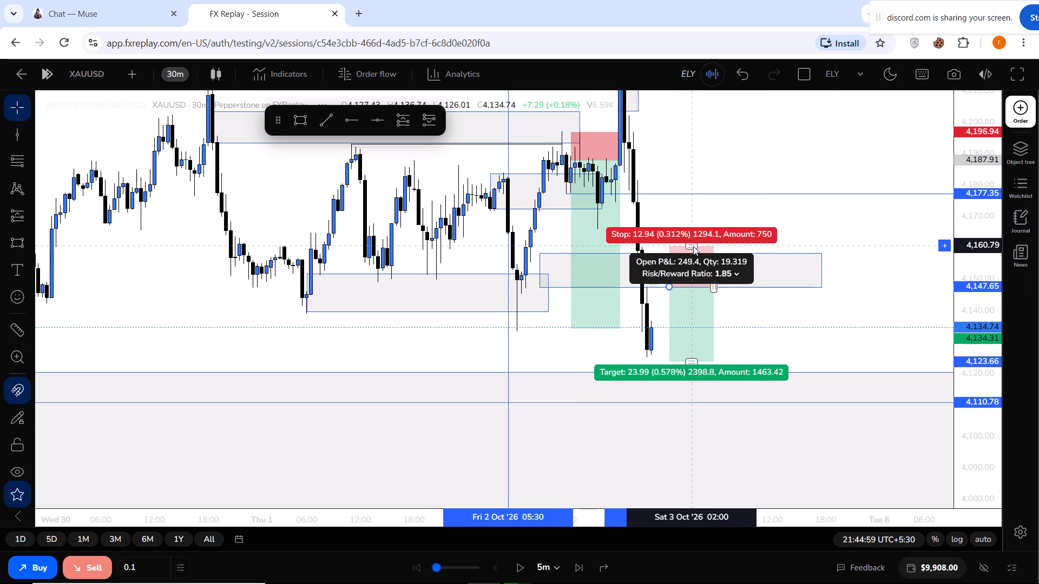
pyautogui.moveTo(693, 246); pyautogui.dragTo(691, 251)
pyautogui.click(736, 307)
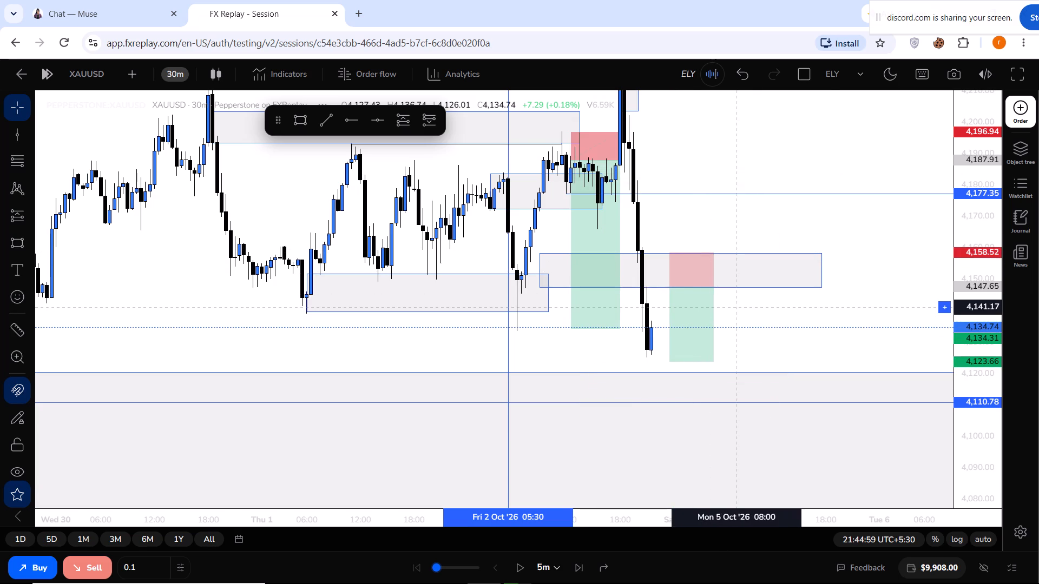
# Switch to the 15-minute timeframe and advance the replay in 5-minute steps to 22:19:59 (UTC+5:30).
pyautogui.click(174, 73)
pyautogui.click(194, 269)
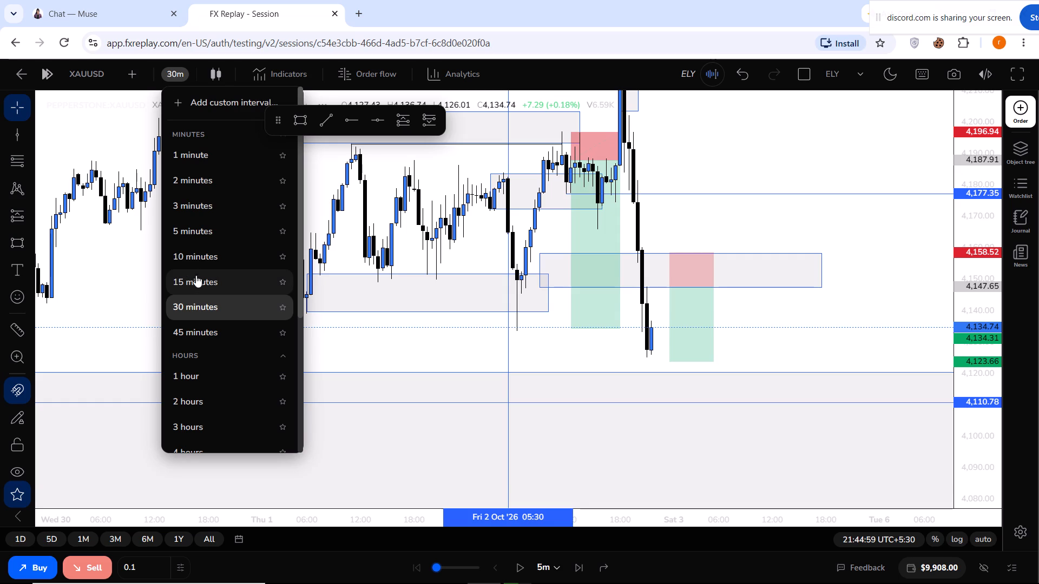
pyautogui.click(198, 278)
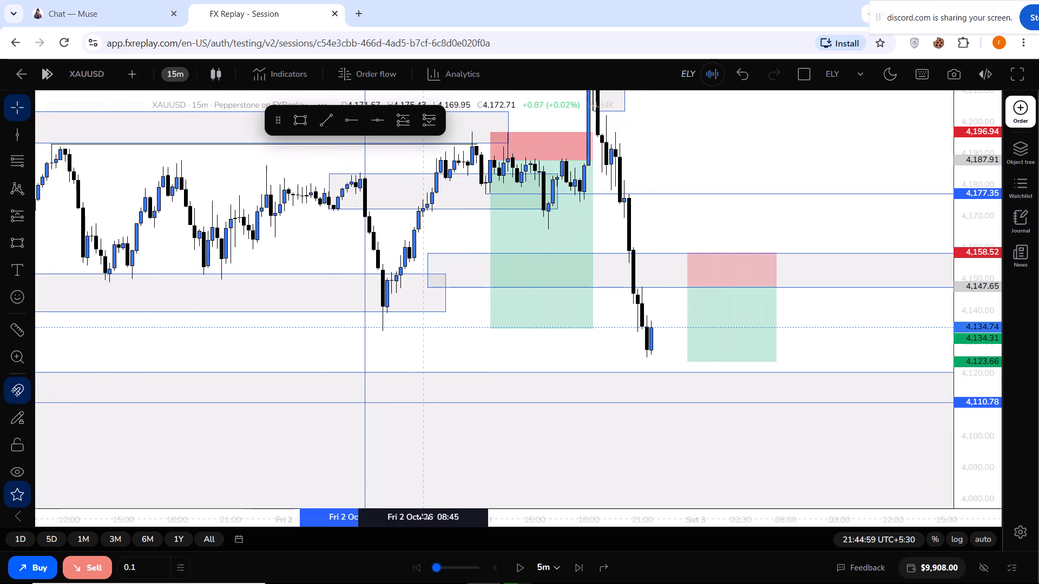
pyautogui.click(574, 568)
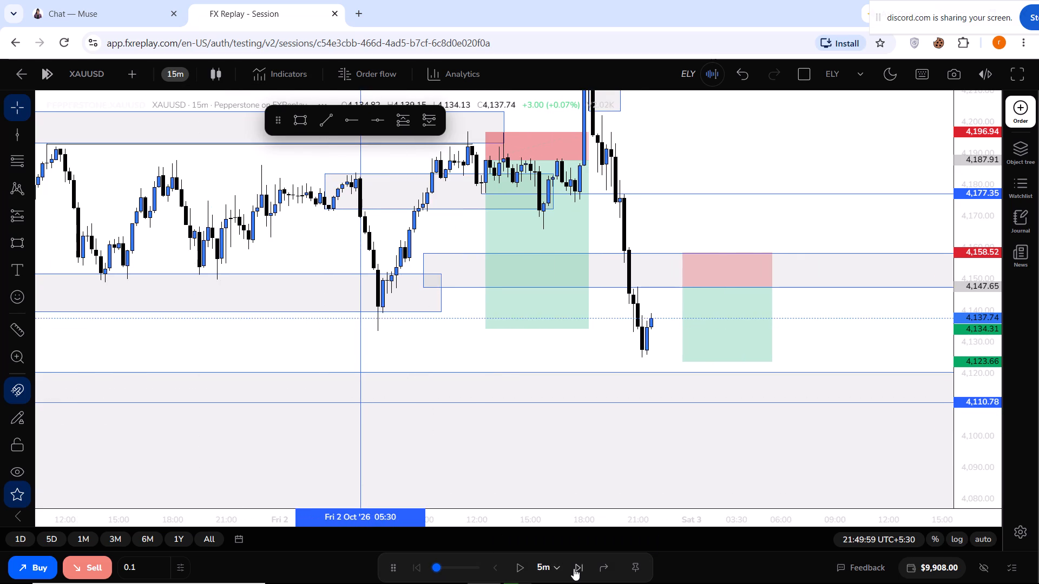
pyautogui.click(574, 568)
pyautogui.click(574, 568)
pyautogui.click(574, 568)
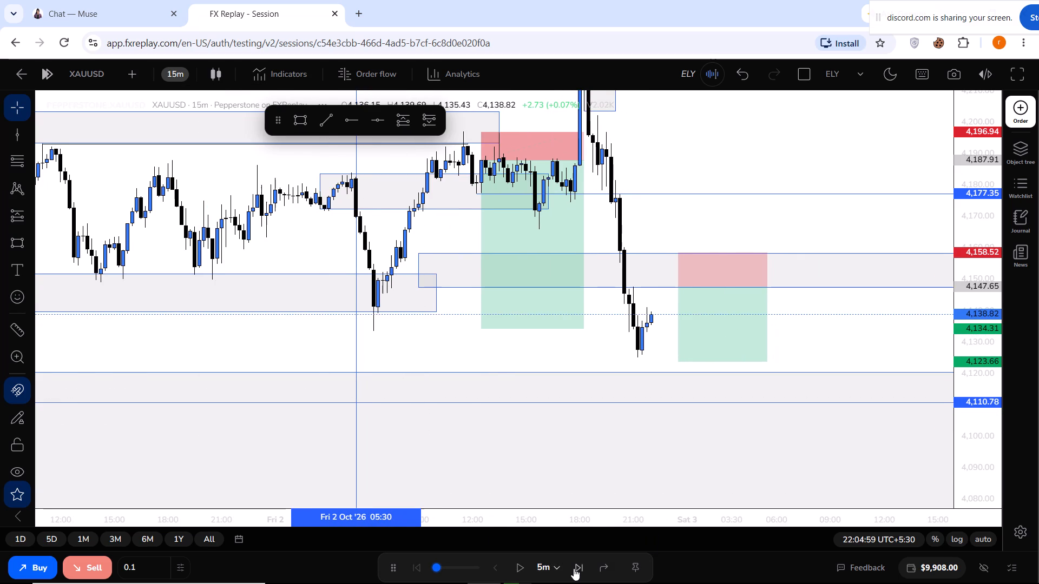
pyautogui.click(574, 568)
pyautogui.click(574, 568)
pyautogui.click(574, 568)
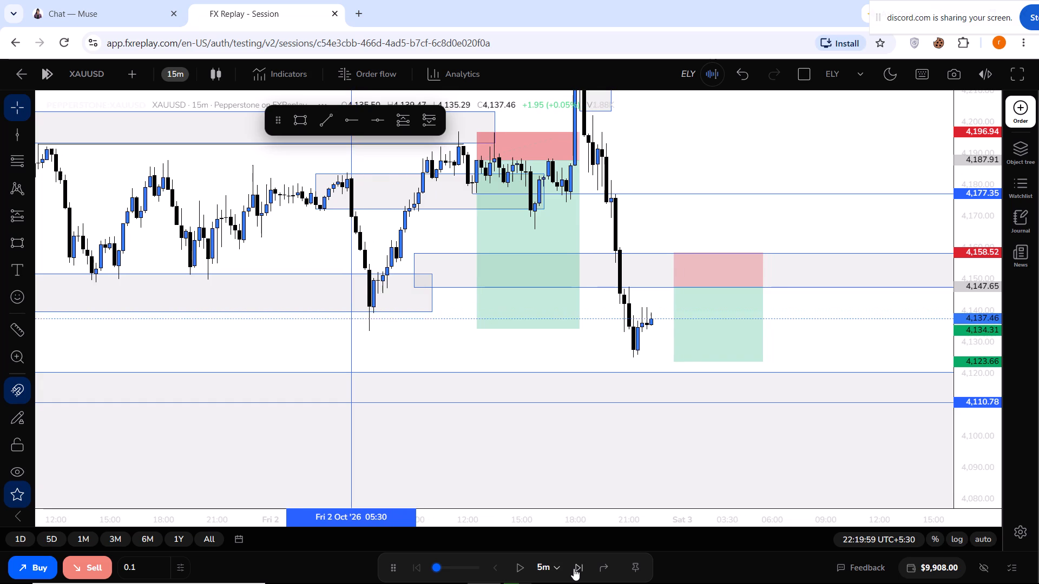
# Continue advancing the replay in 5-minute steps to 00:49:59 (UTC+5:30).
pyautogui.click(574, 568)
pyautogui.click(574, 568)
pyautogui.click(574, 568)
pyautogui.tripleClick(574, 568)
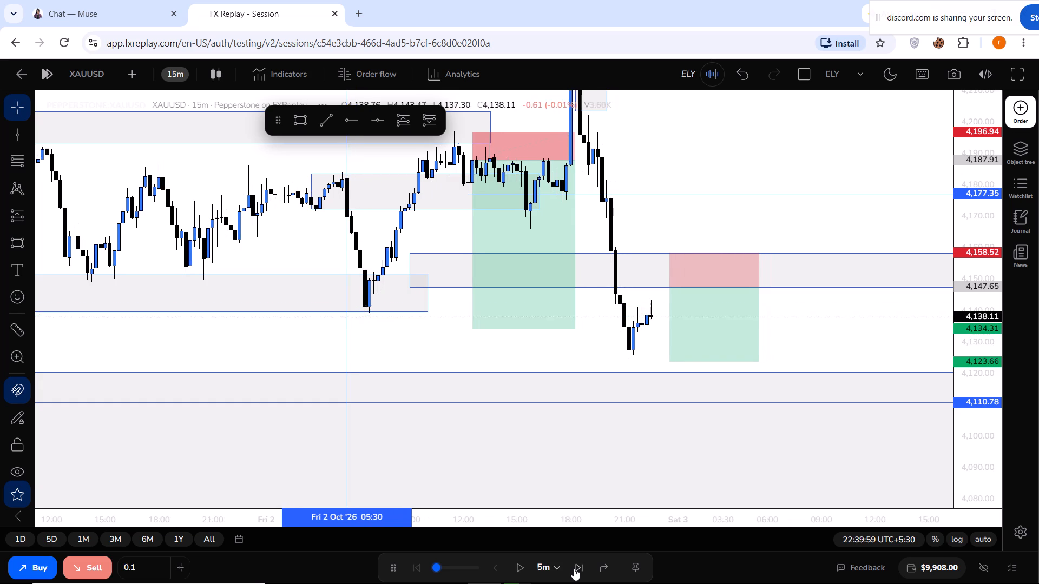
pyautogui.tripleClick(574, 568)
pyautogui.tripleClick(574, 568)
pyautogui.tripleClick(574, 568)
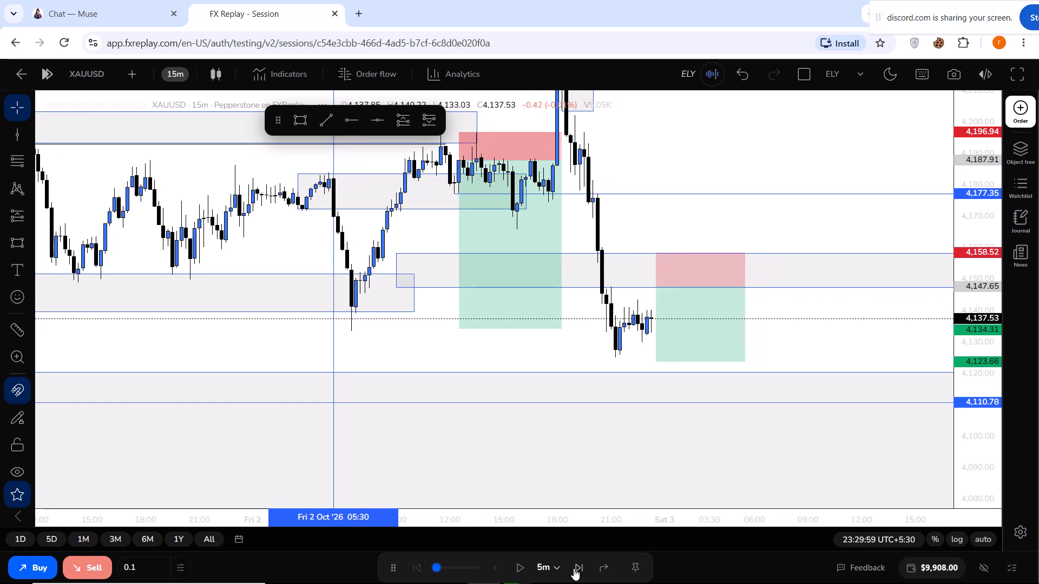
pyautogui.tripleClick(574, 568)
pyautogui.tripleClick(574, 568)
pyautogui.tripleClick(574, 568)
pyautogui.tripleClick(574, 568)
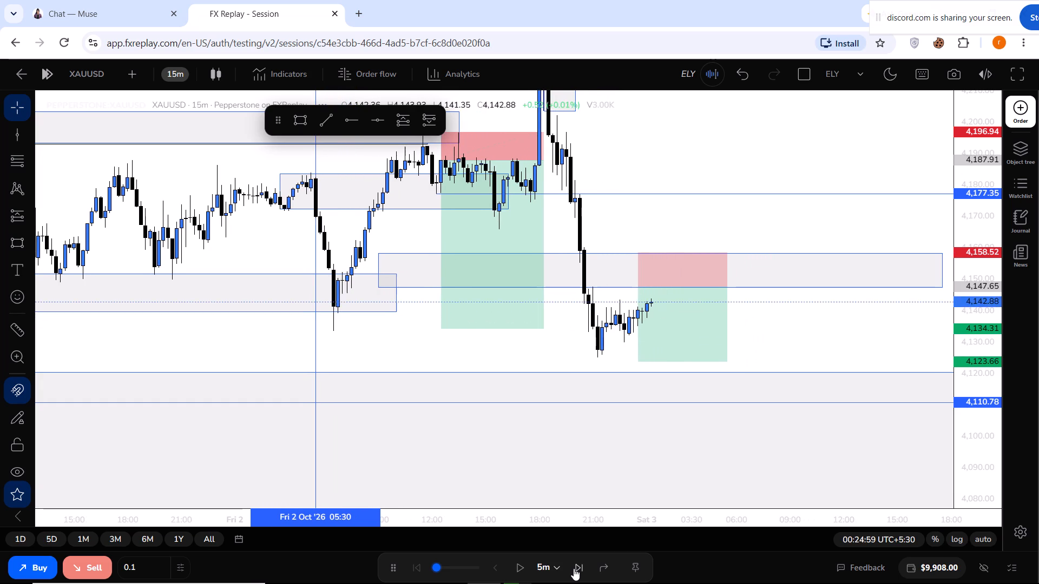
pyautogui.doubleClick(574, 568)
pyautogui.click(574, 568)
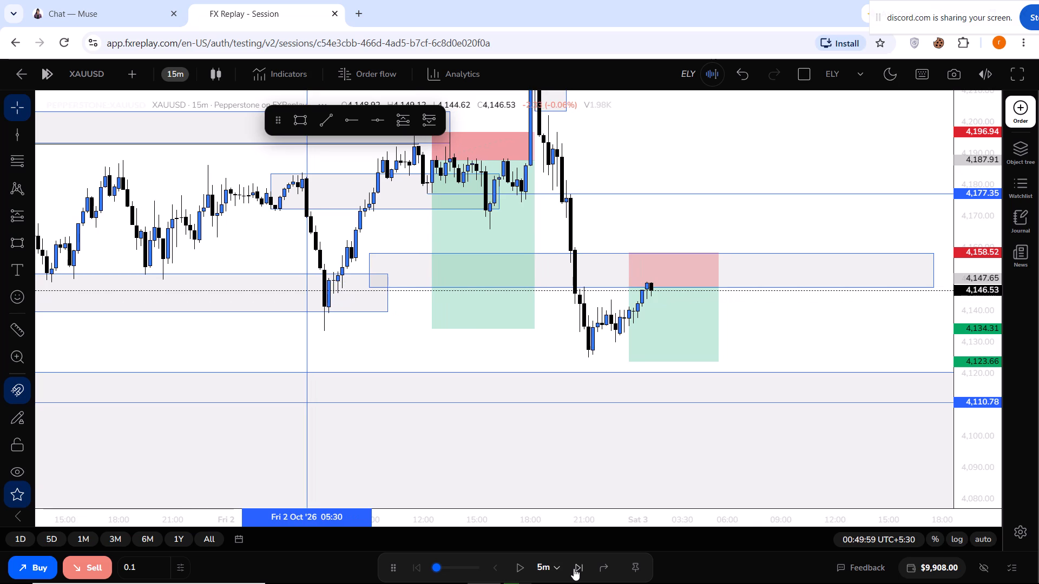
# Advance the replay candle by candle to 01:14:59 (UTC+5:30).
pyautogui.click(574, 568)
pyautogui.click(574, 568)
pyautogui.click(574, 568)
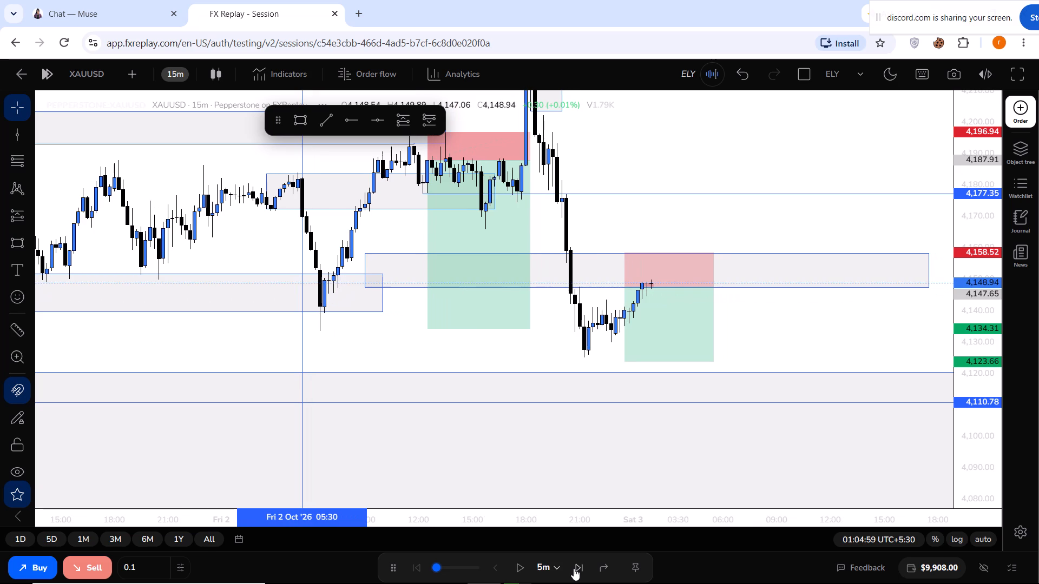
pyautogui.click(574, 568)
pyautogui.click(574, 568)
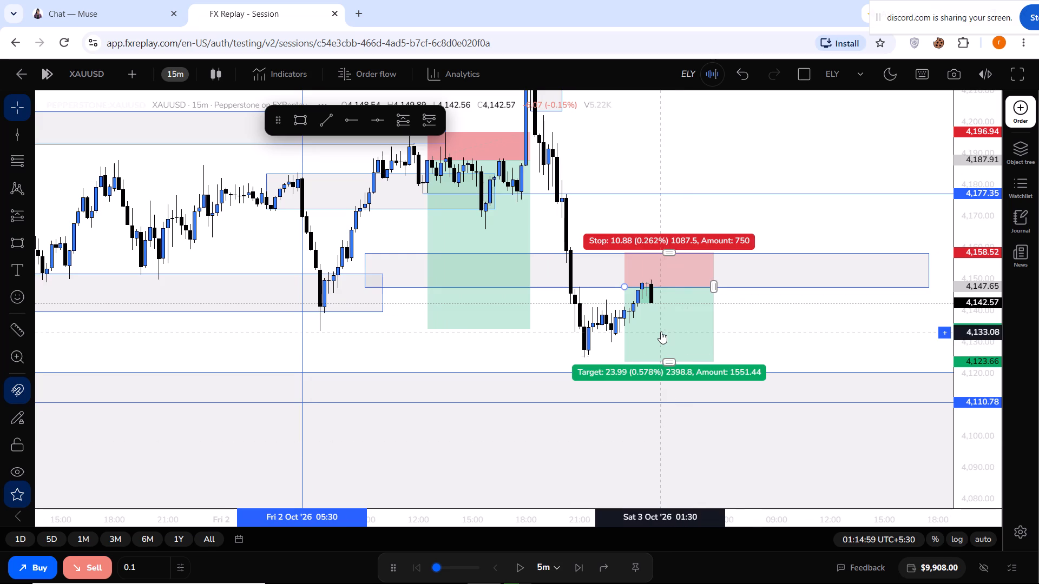
# Move the short position to the latest candle with entry 4,142.66 and target 4,118.67, and tighten its stop to 4,150.26.
pyautogui.moveTo(661, 331); pyautogui.dragTo(686, 347)
pyautogui.moveTo(696, 269); pyautogui.dragTo(689, 276)
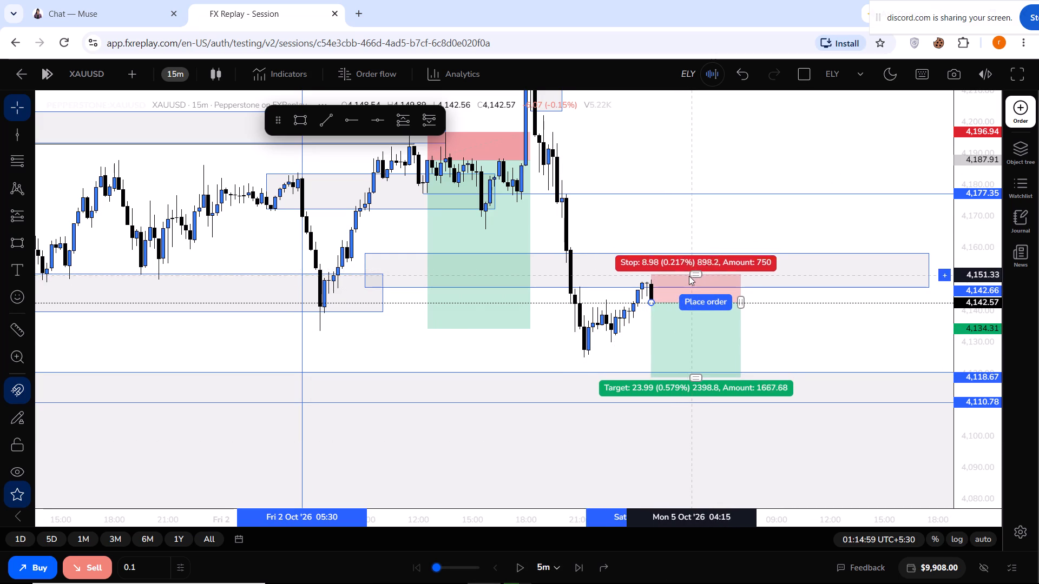
pyautogui.moveTo(689, 276); pyautogui.dragTo(685, 279)
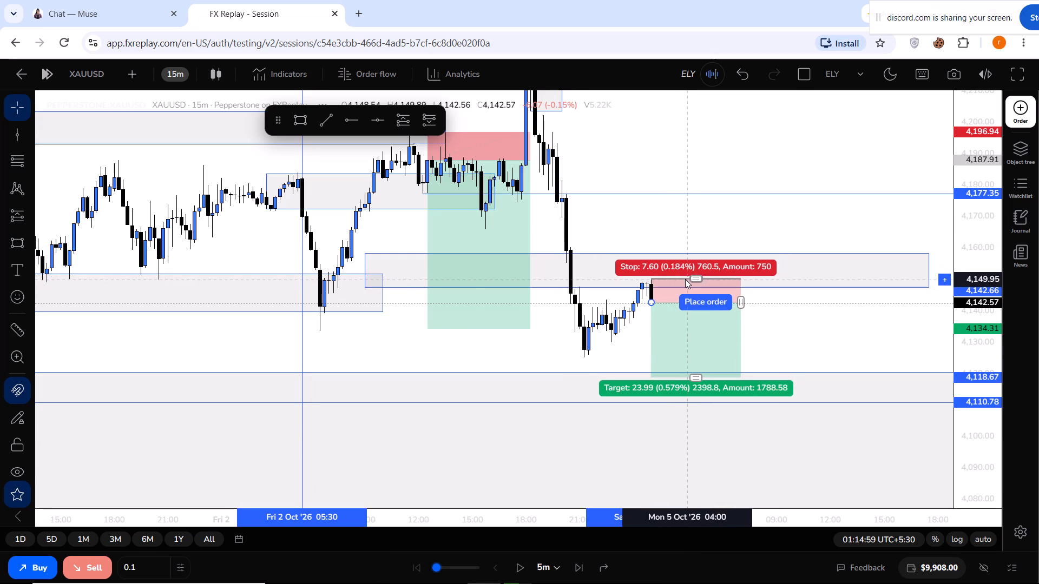
# Switch to the 3-minute timeframe and place a 0.1-lot market sell order on XAUUSD.
pyautogui.click(171, 79)
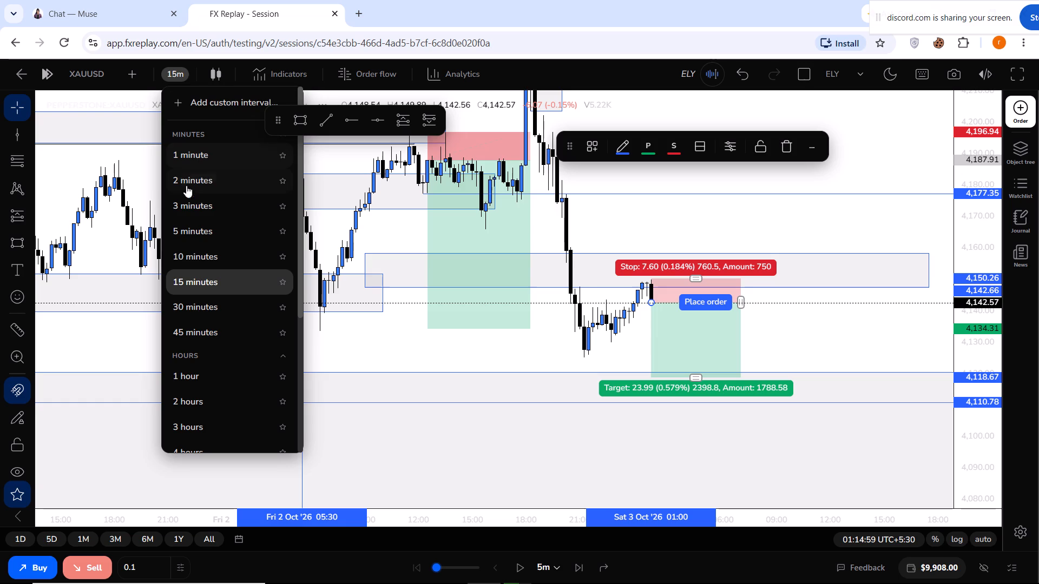
pyautogui.click(188, 200)
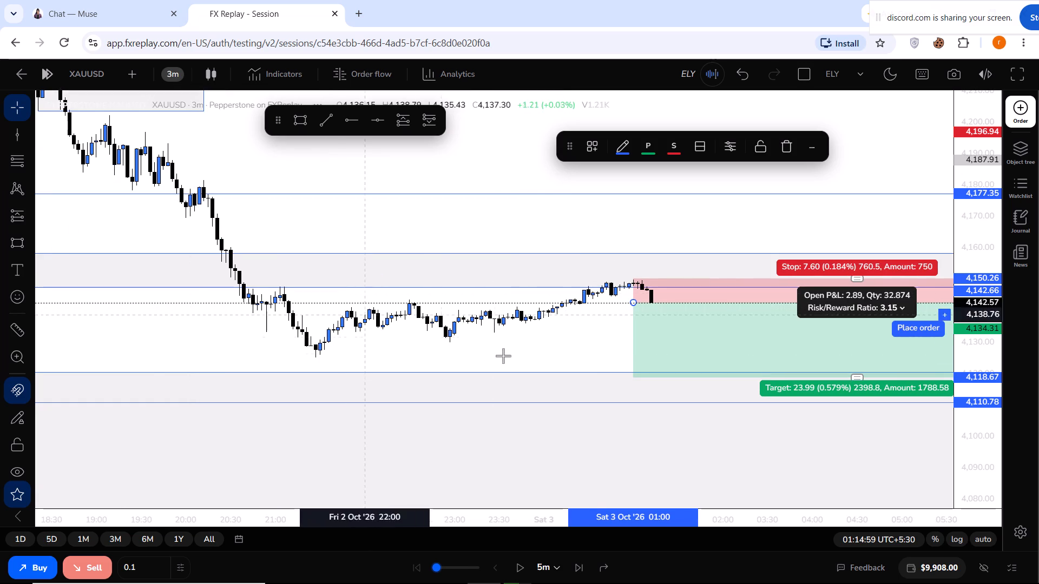
pyautogui.moveTo(534, 356); pyautogui.dragTo(431, 315)
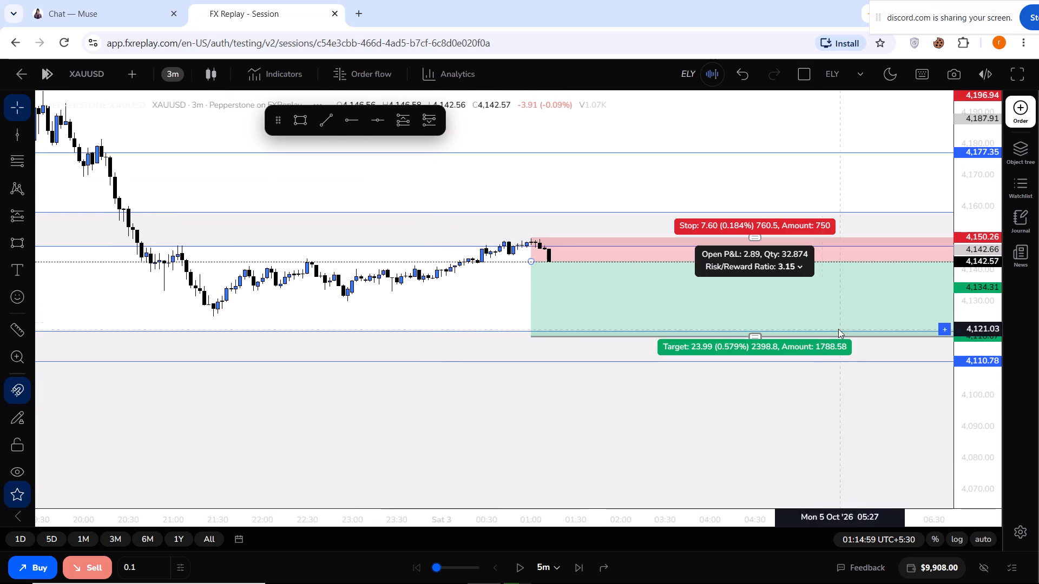
pyautogui.moveTo(961, 394); pyautogui.dragTo(964, 284)
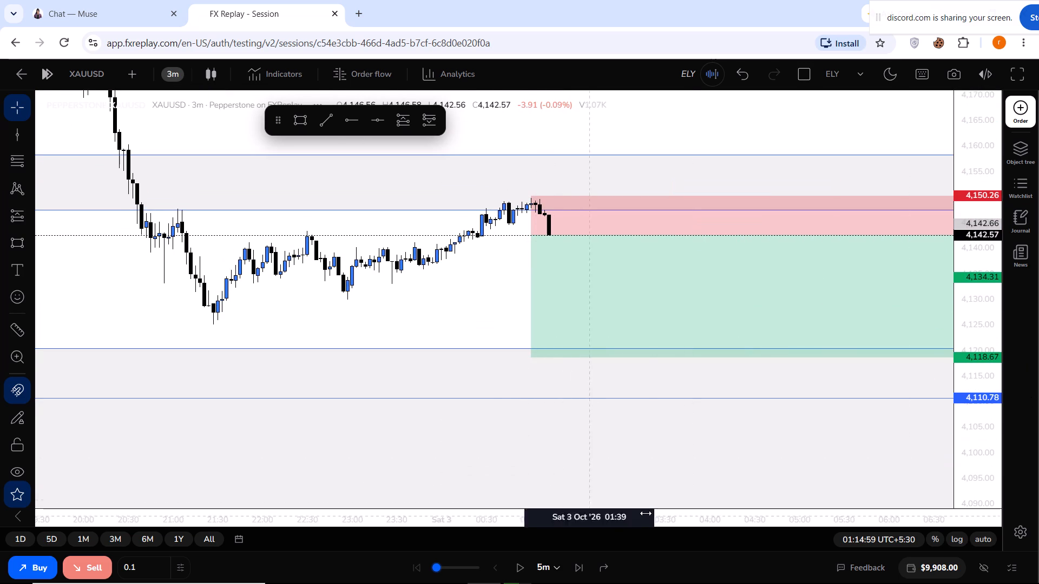
pyautogui.click(96, 572)
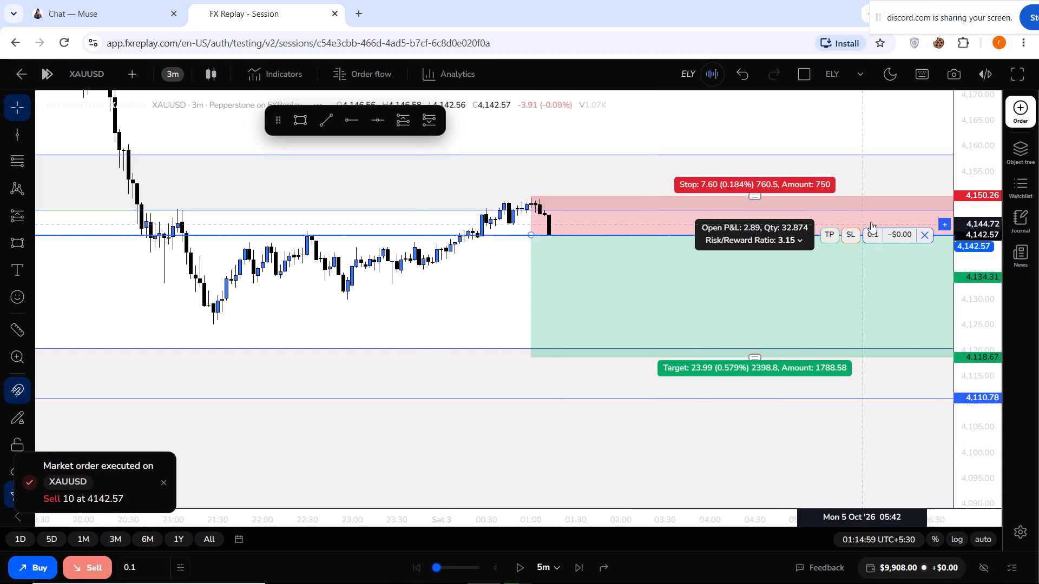
# Set the open sell trade's stop loss to 4,150.43 and take profit to 4,118.60, matching the planned short position.
pyautogui.moveTo(851, 233); pyautogui.dragTo(853, 192)
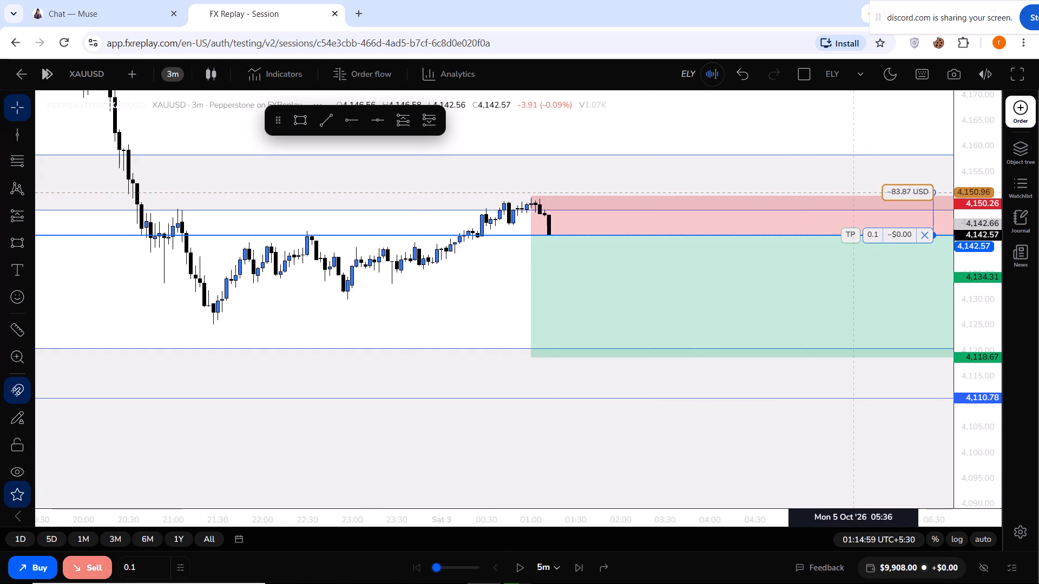
pyautogui.moveTo(853, 192); pyautogui.dragTo(851, 195)
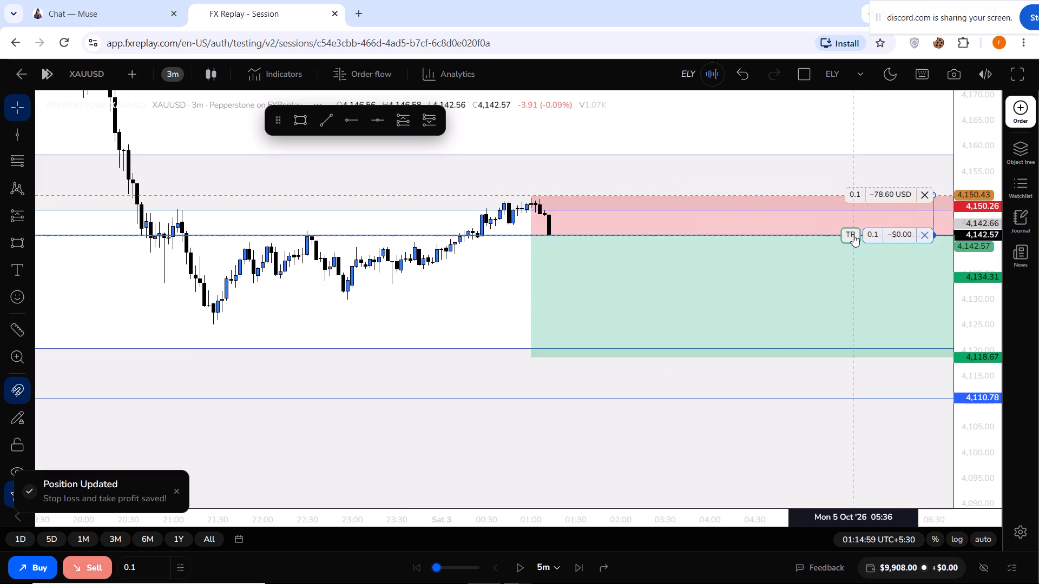
pyautogui.moveTo(853, 235); pyautogui.dragTo(804, 330)
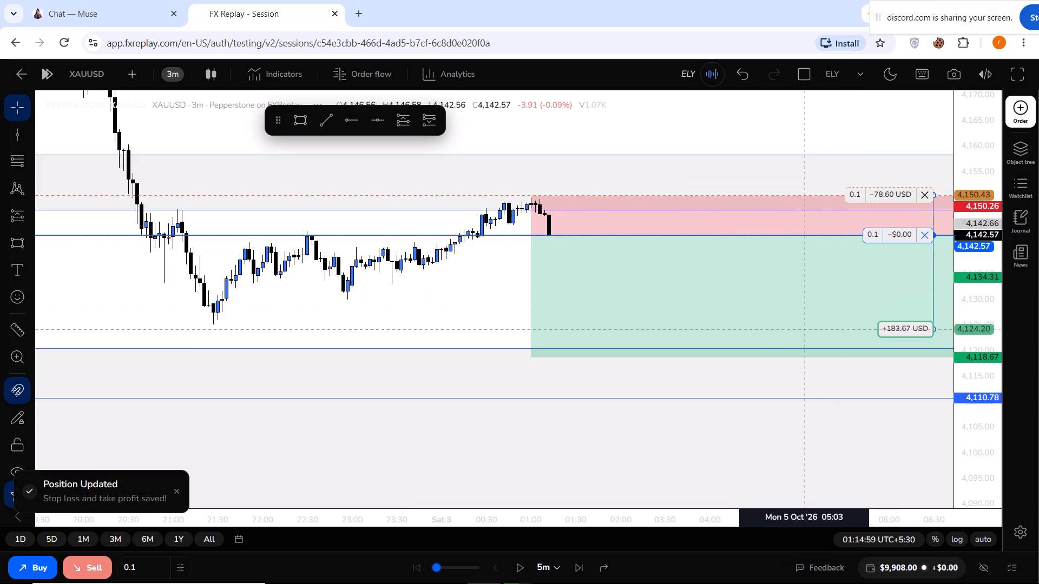
pyautogui.moveTo(804, 330); pyautogui.dragTo(808, 355)
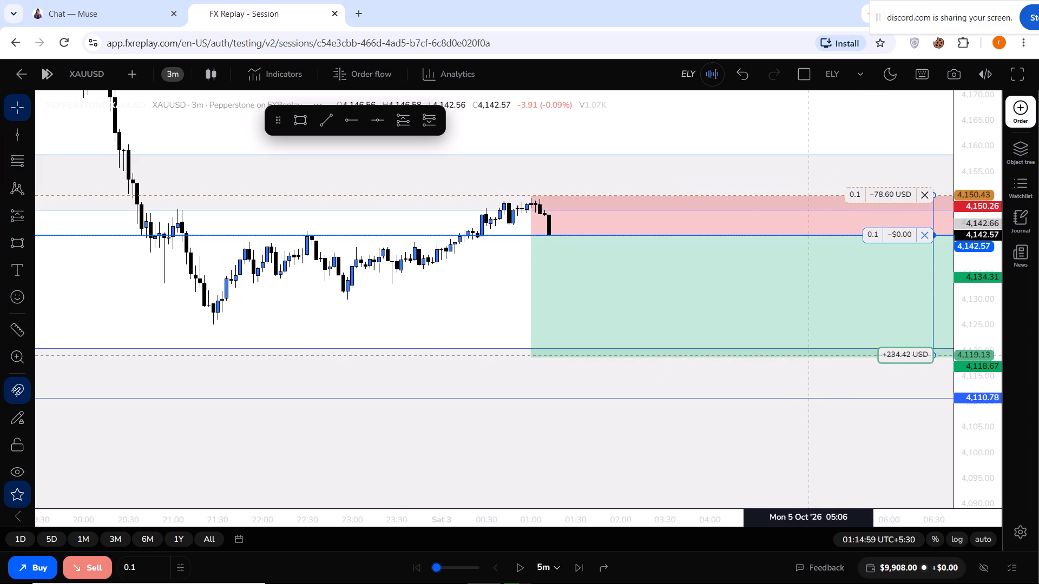
pyautogui.moveTo(808, 355); pyautogui.dragTo(810, 357)
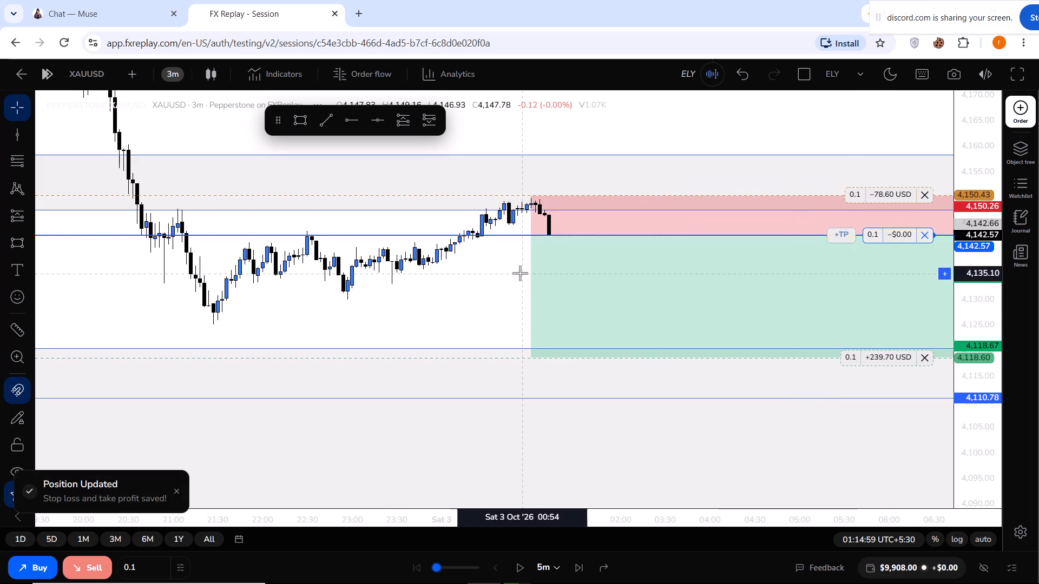
# Advance the replay in 5-minute steps to 03:39:59 (UTC+5:30) with the sell trade open.
pyautogui.click(580, 567)
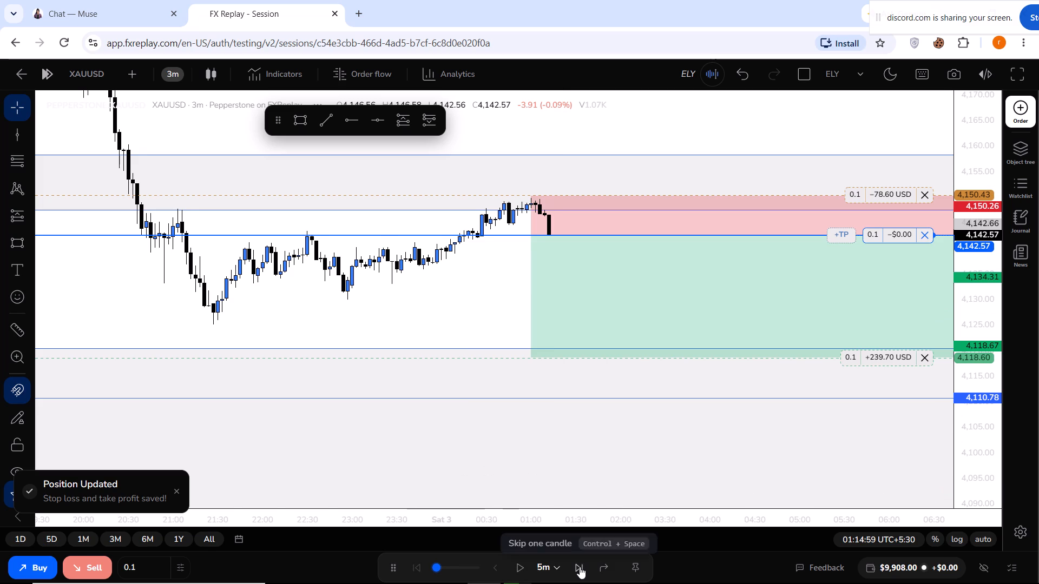
pyautogui.click(580, 567)
pyautogui.click(580, 567)
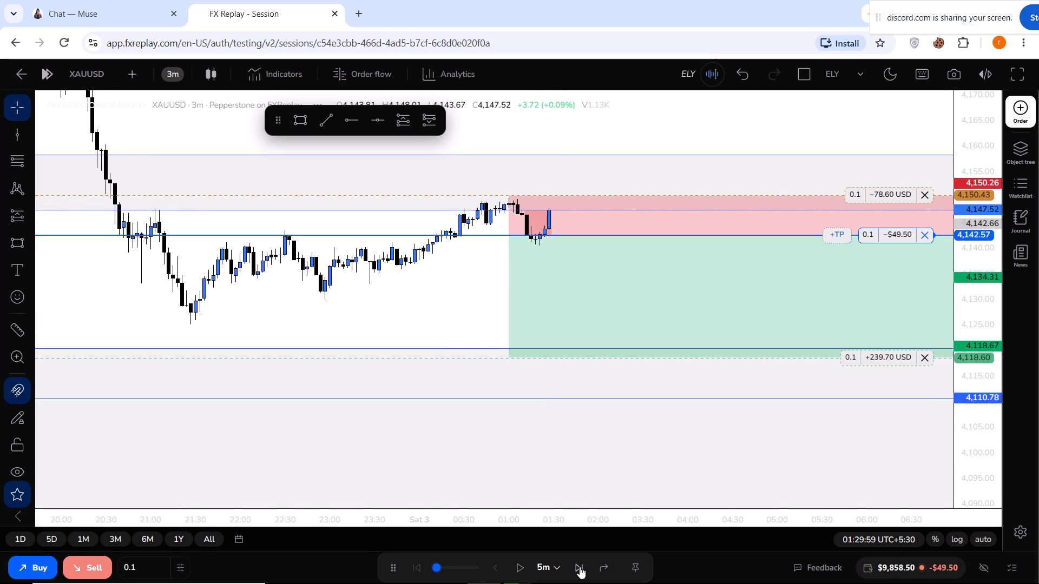
pyautogui.click(580, 567)
pyautogui.click(580, 567)
pyautogui.tripleClick(580, 567)
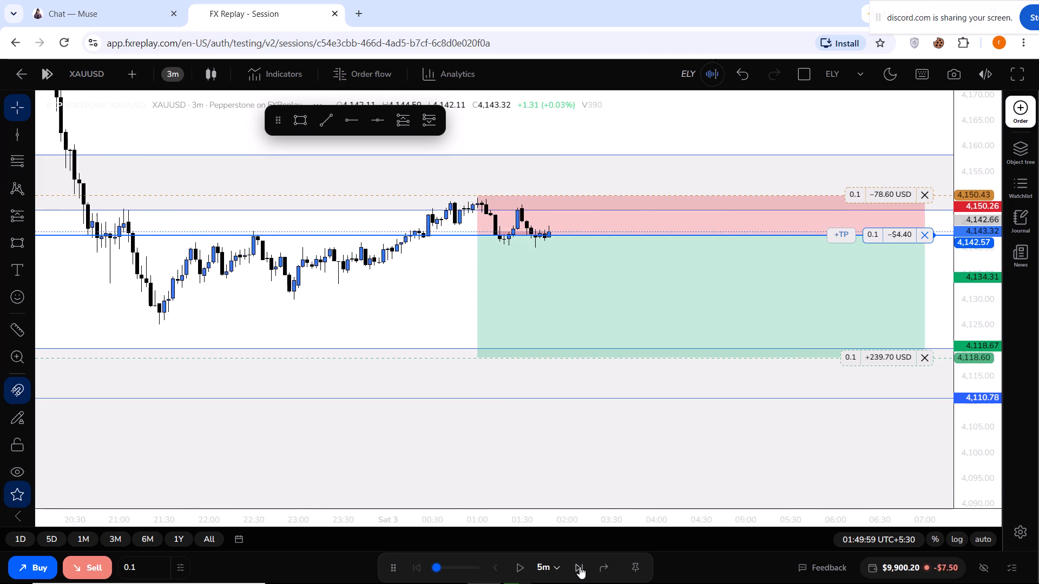
pyautogui.doubleClick(580, 567)
pyautogui.tripleClick(580, 567)
pyautogui.tripleClick(580, 567)
pyautogui.doubleClick(580, 567)
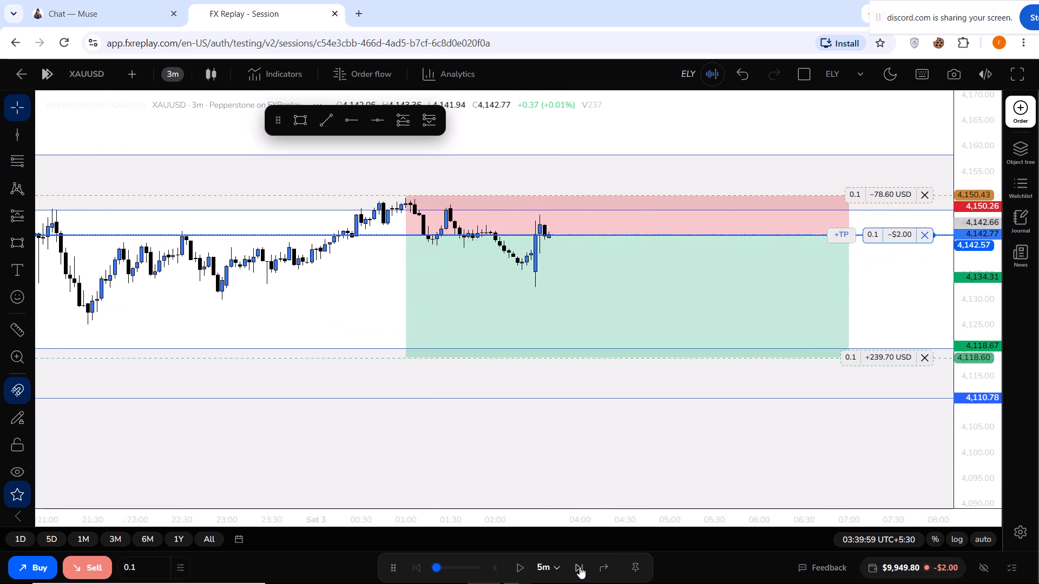
# Advance the replay in 5-minute steps to 05:44:59 (UTC+5:30) with the sell trade running.
pyautogui.tripleClick(580, 567)
pyautogui.tripleClick(580, 567)
pyautogui.doubleClick(580, 567)
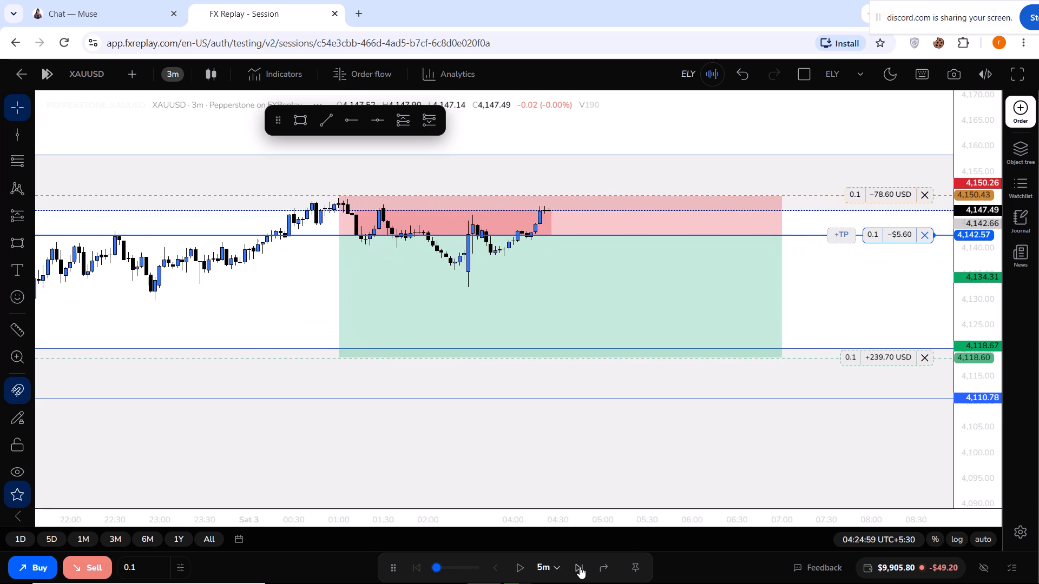
pyautogui.click(580, 567)
pyautogui.tripleClick(580, 567)
pyautogui.tripleClick(580, 567)
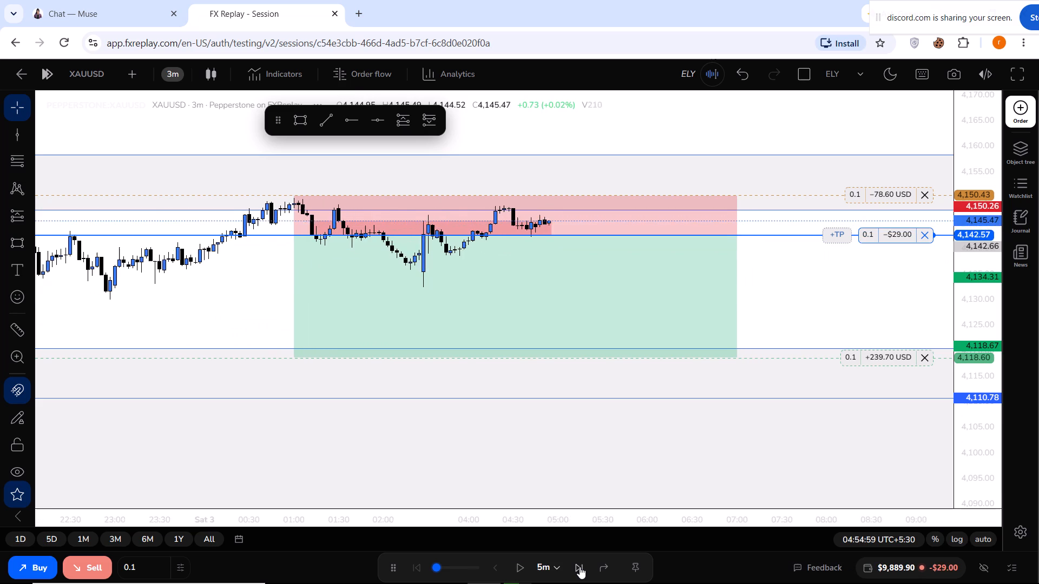
pyautogui.tripleClick(580, 567)
pyautogui.tripleClick(580, 567)
pyautogui.doubleClick(580, 567)
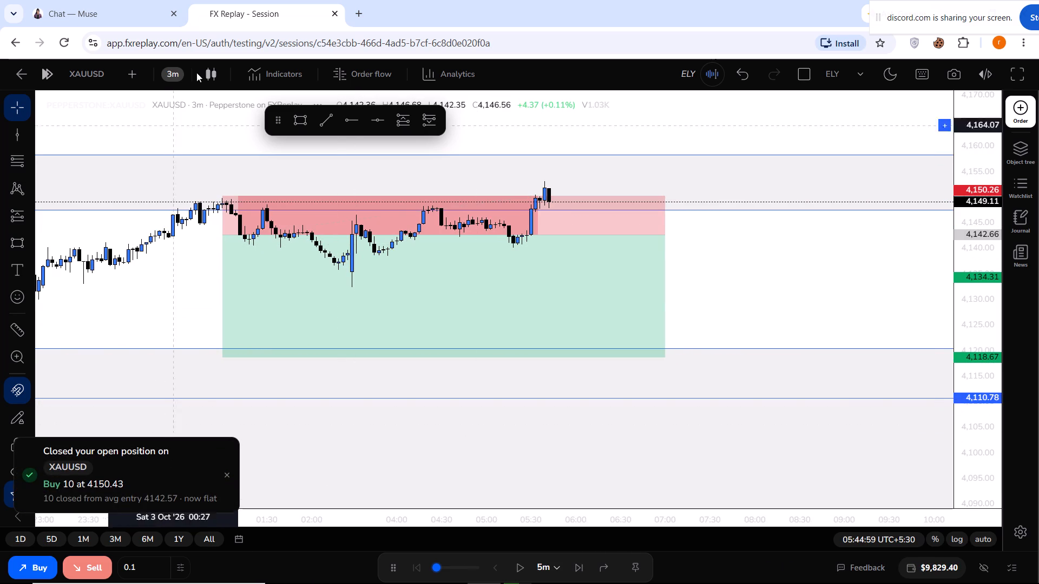
# Switch to the 15-minute timeframe and advance the replay in 5-minute steps to 06:44:59.
pyautogui.click(173, 69)
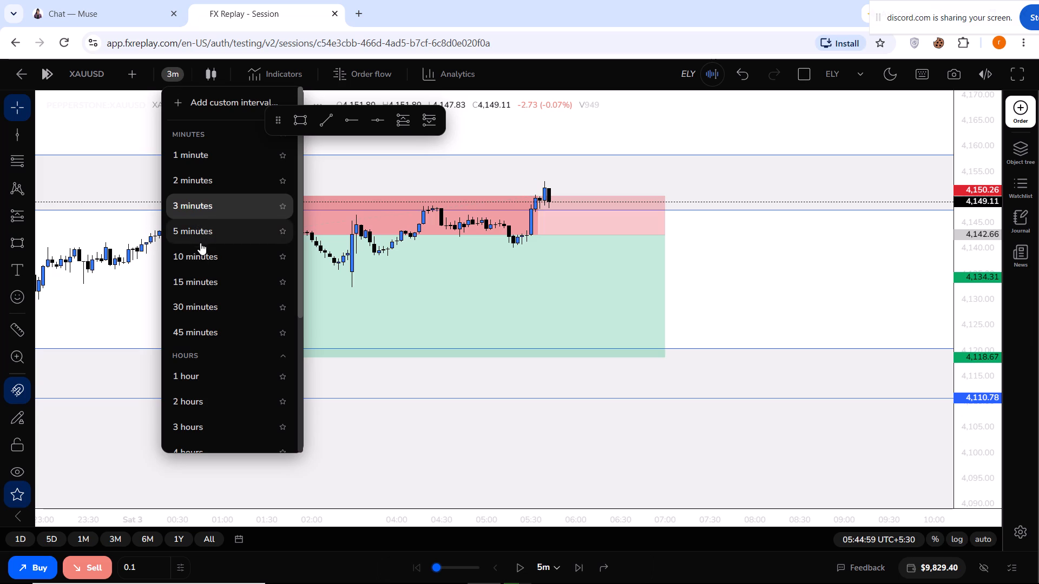
pyautogui.click(197, 276)
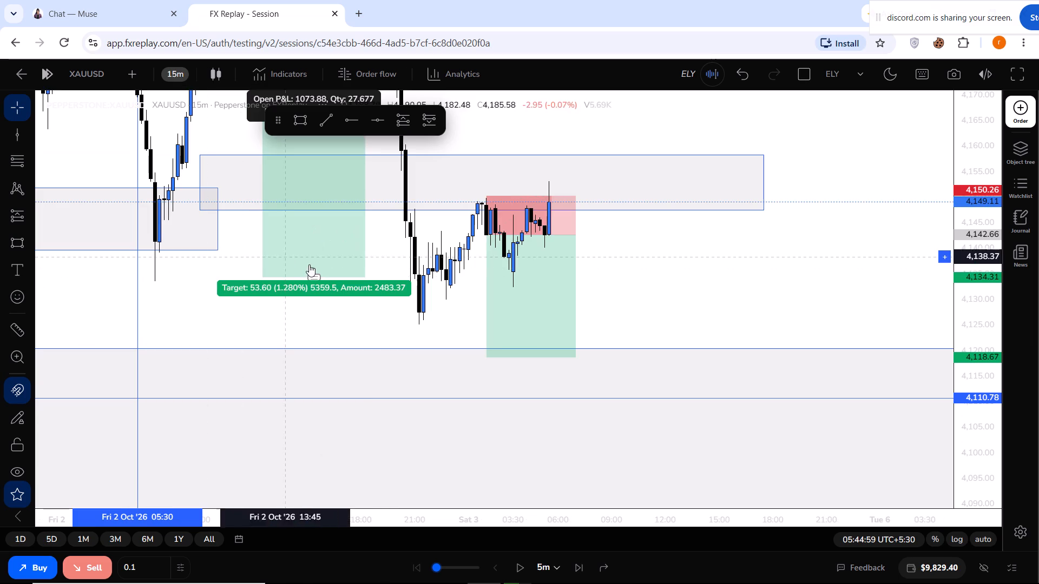
pyautogui.moveTo(706, 242); pyautogui.dragTo(707, 294)
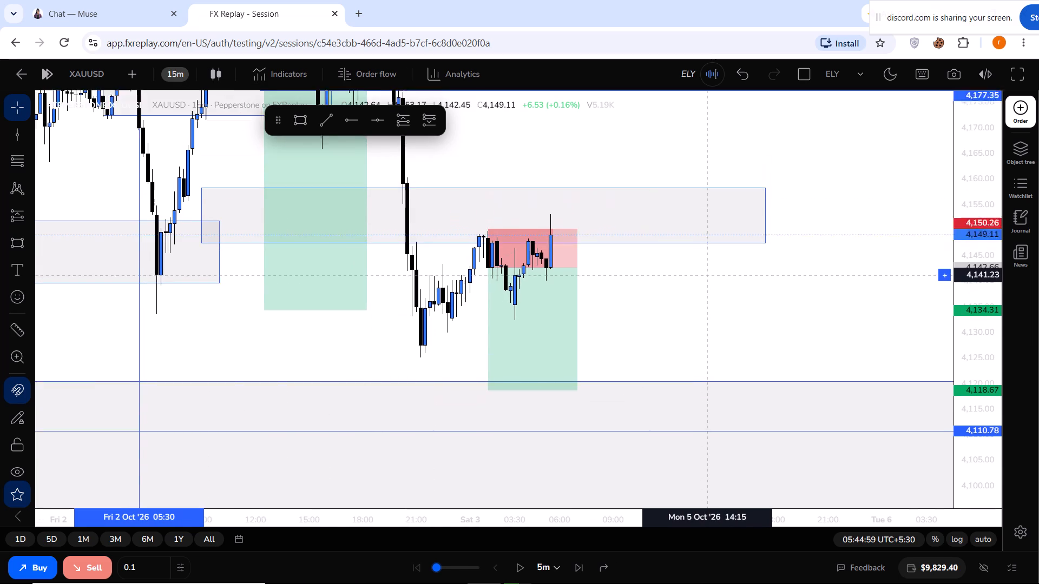
pyautogui.moveTo(707, 294); pyautogui.dragTo(696, 352)
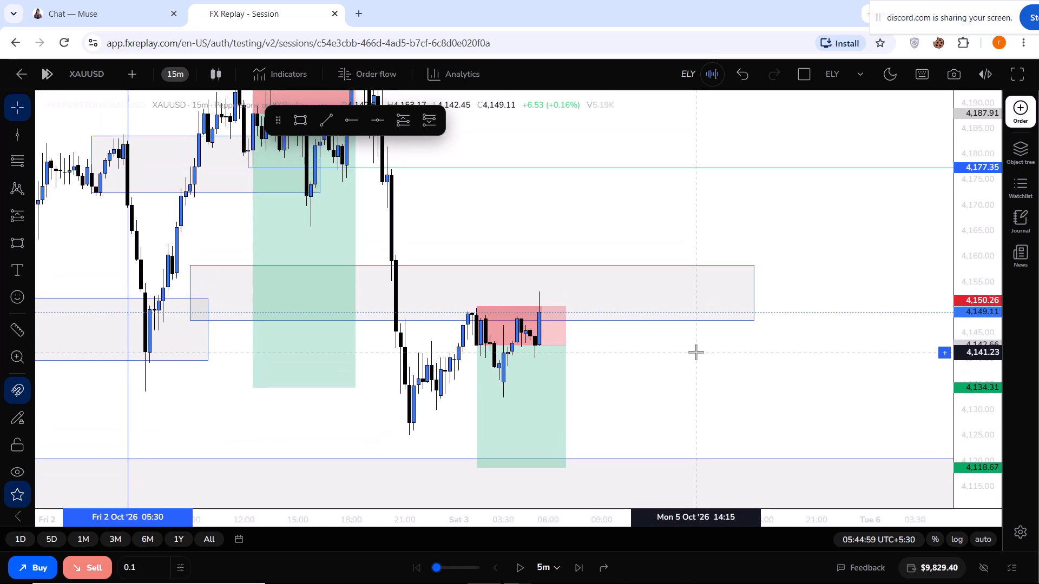
pyautogui.moveTo(667, 370); pyautogui.dragTo(672, 307)
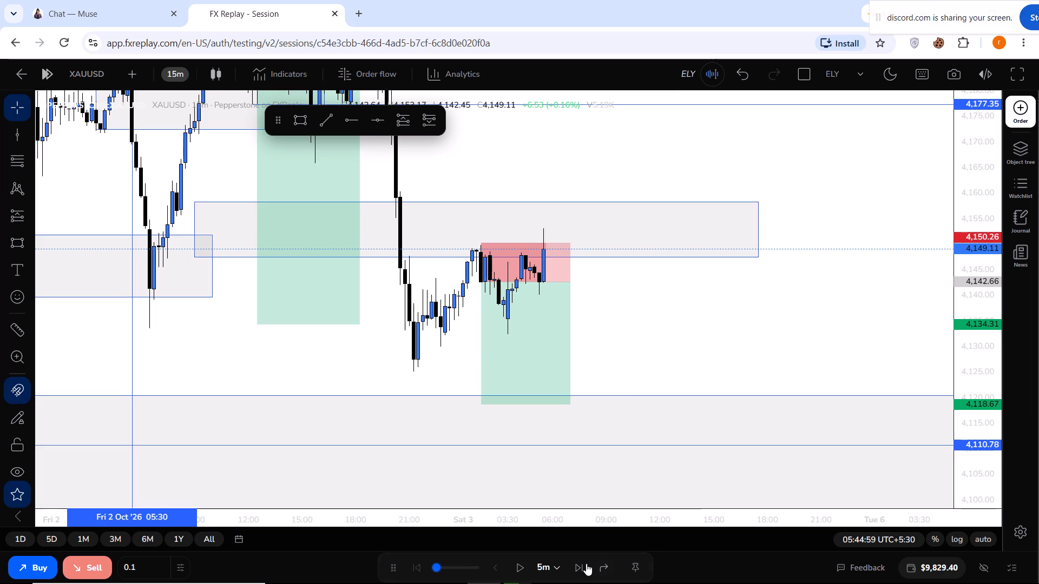
pyautogui.tripleClick(576, 573)
pyautogui.doubleClick(576, 573)
pyautogui.doubleClick(576, 573)
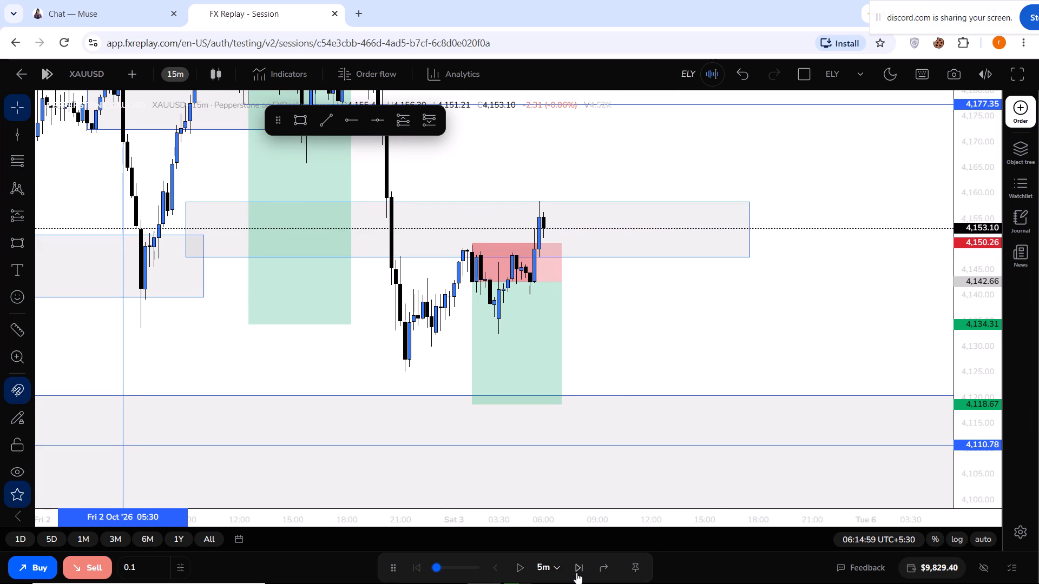
pyautogui.tripleClick(576, 573)
pyautogui.doubleClick(576, 573)
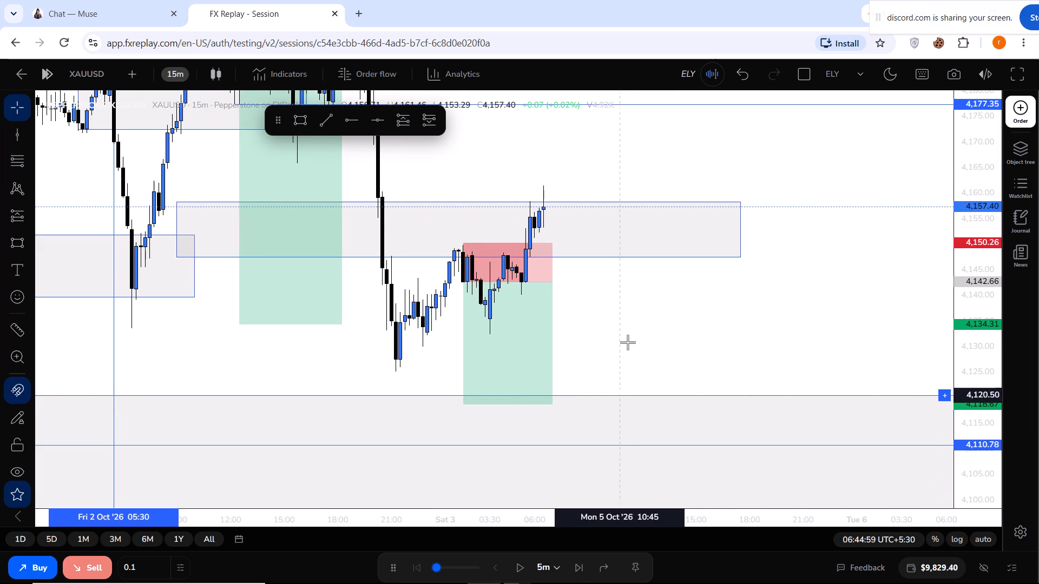
# Move the rectangle zone around the current price up so its upper edge meets the 4,177.35 line.
pyautogui.moveTo(632, 315); pyautogui.dragTo(645, 422)
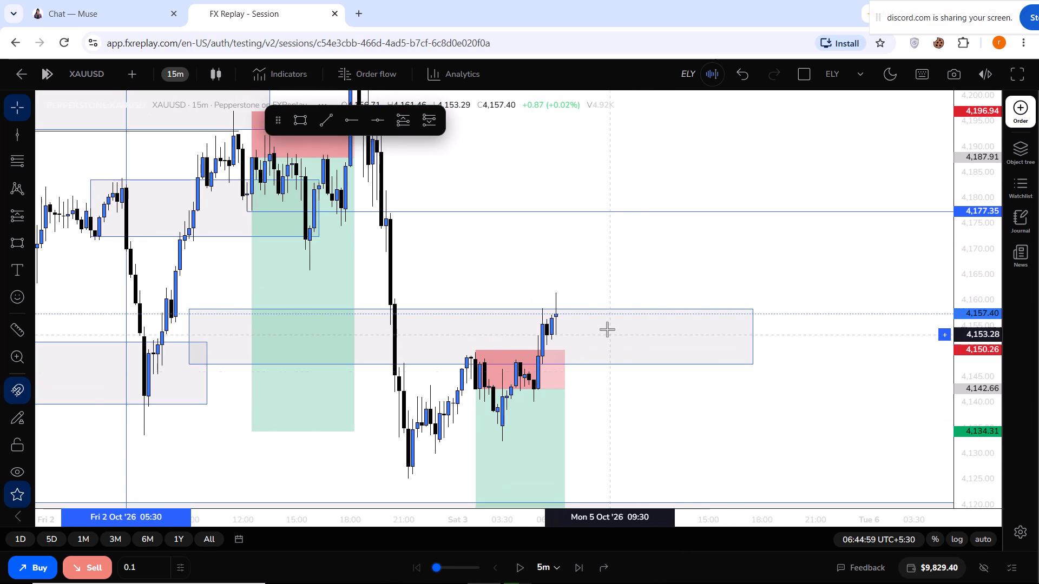
pyautogui.moveTo(607, 329); pyautogui.dragTo(635, 289)
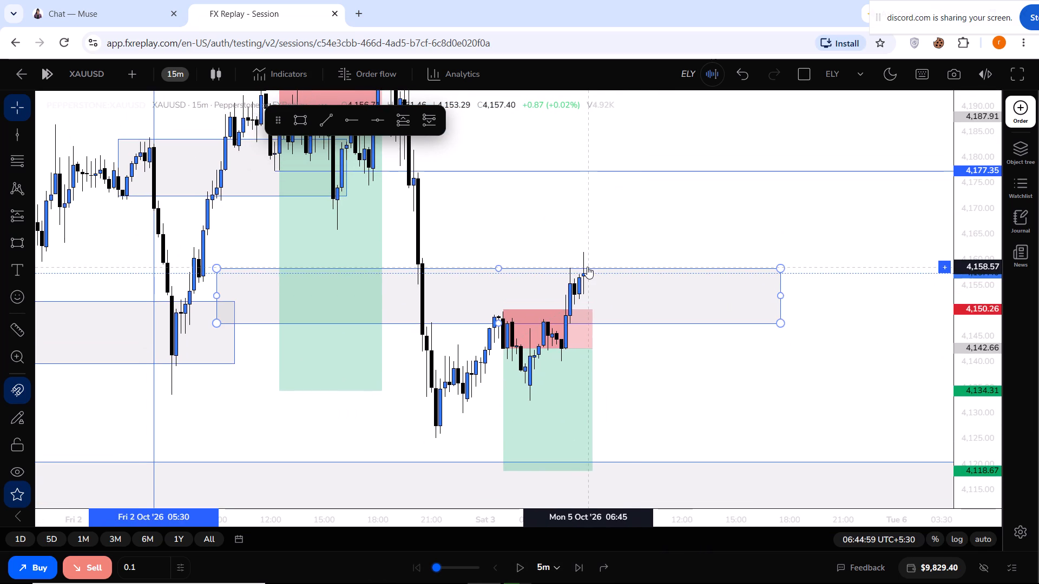
pyautogui.moveTo(587, 267); pyautogui.dragTo(665, 170)
pyautogui.moveTo(695, 260); pyautogui.dragTo(646, 205)
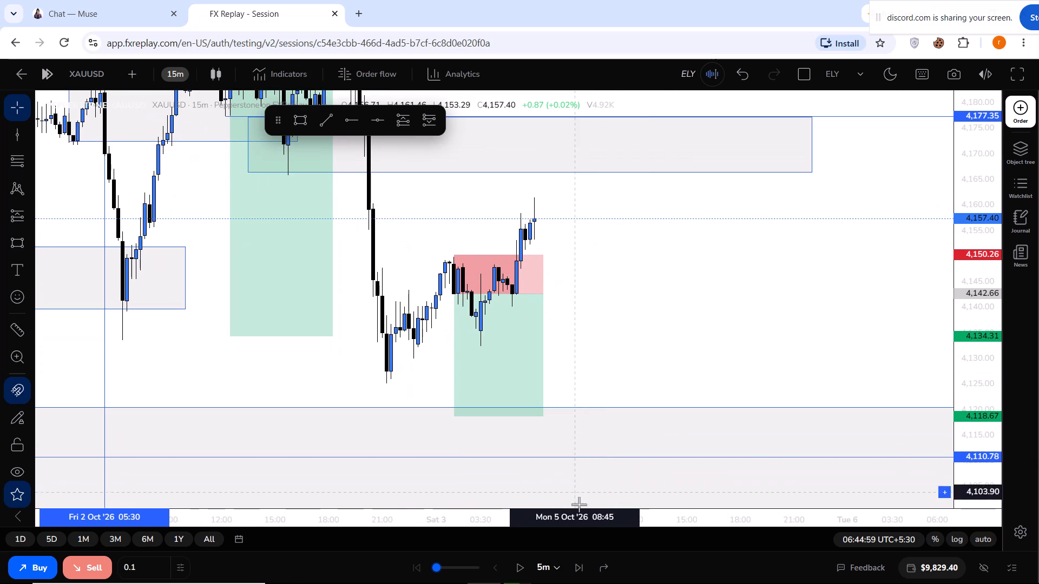
# Advance the replay in 5-minute steps to 09:29:59 on the 15-minute chart.
pyautogui.tripleClick(586, 566)
pyautogui.tripleClick(586, 566)
pyautogui.tripleClick(586, 566)
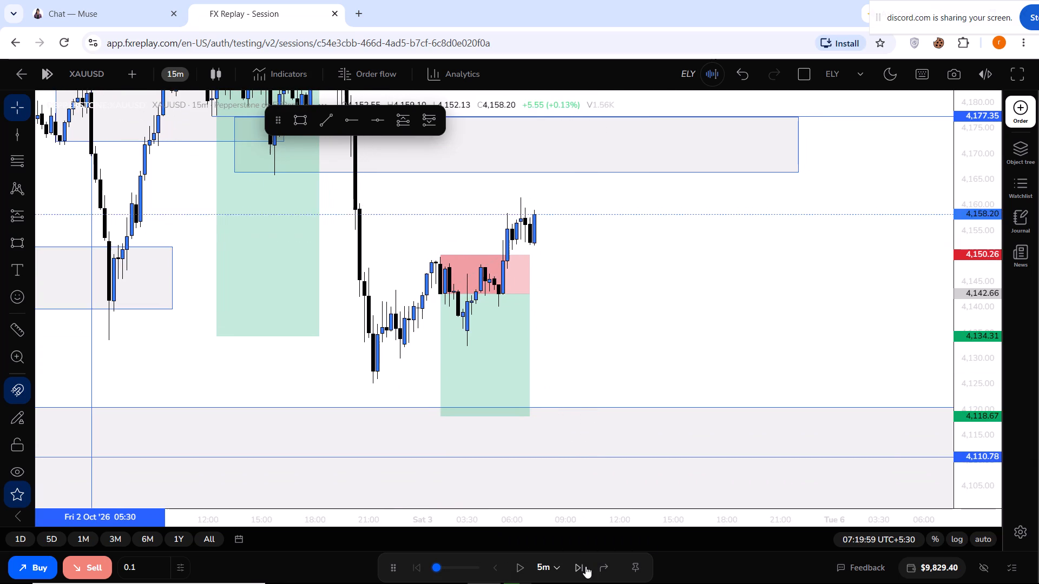
pyautogui.tripleClick(586, 566)
pyautogui.tripleClick(586, 566)
pyautogui.tripleClick(586, 566)
pyautogui.tripleClick(586, 566)
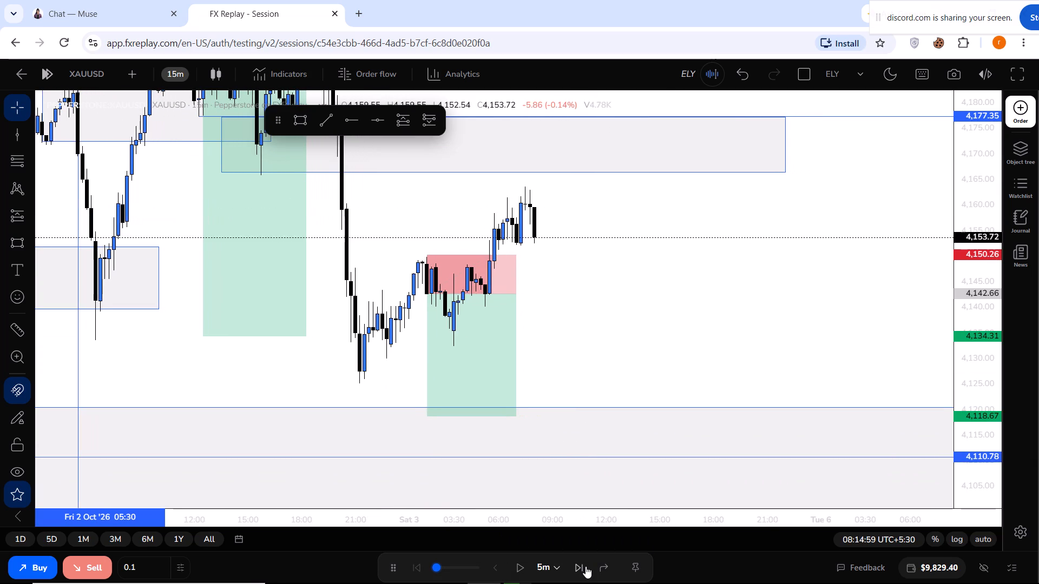
pyautogui.tripleClick(586, 566)
pyautogui.tripleClick(586, 566)
pyautogui.tripleClick(586, 566)
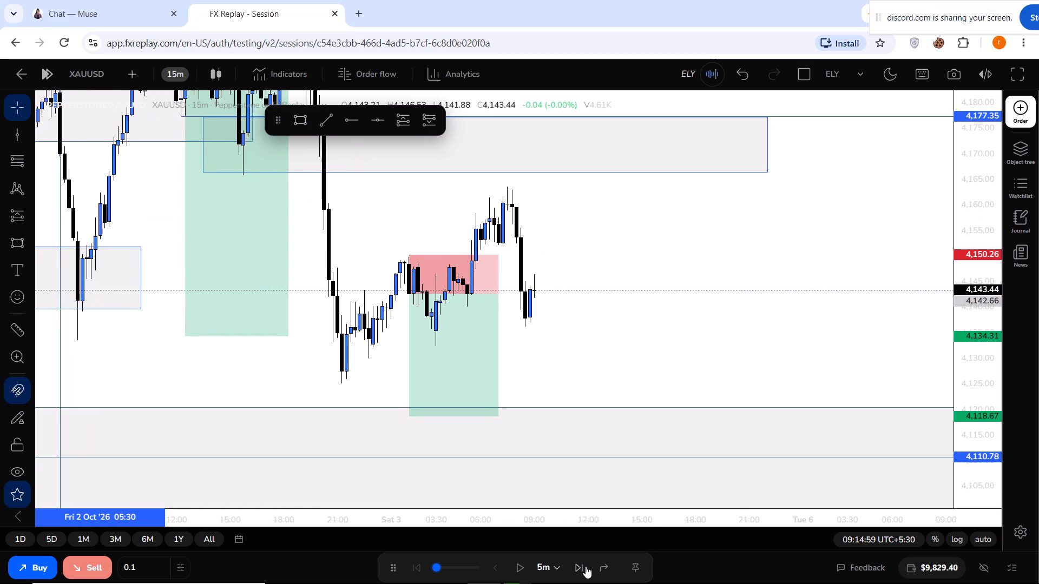
pyautogui.tripleClick(586, 566)
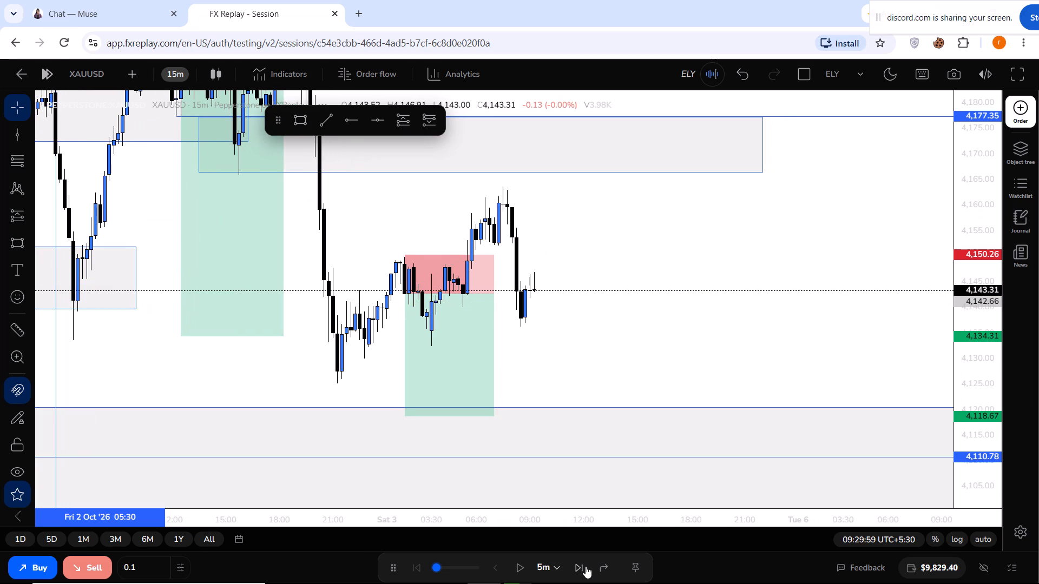
# Switch to the 5-minute timeframe, enlarge the price scale, and advance the replay to 10:49:59.
pyautogui.click(173, 75)
pyautogui.click(194, 233)
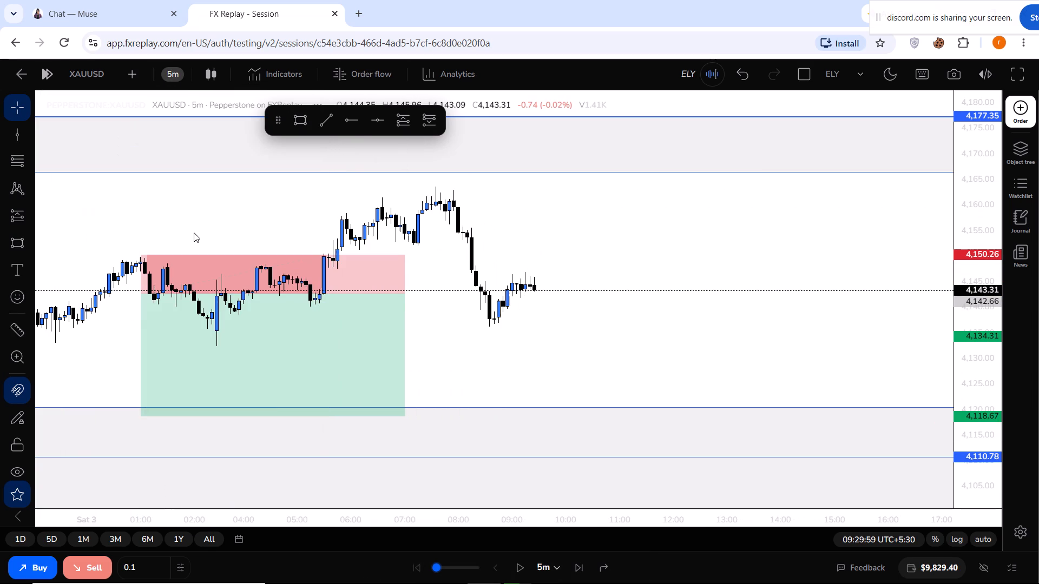
pyautogui.moveTo(990, 394); pyautogui.dragTo(985, 260)
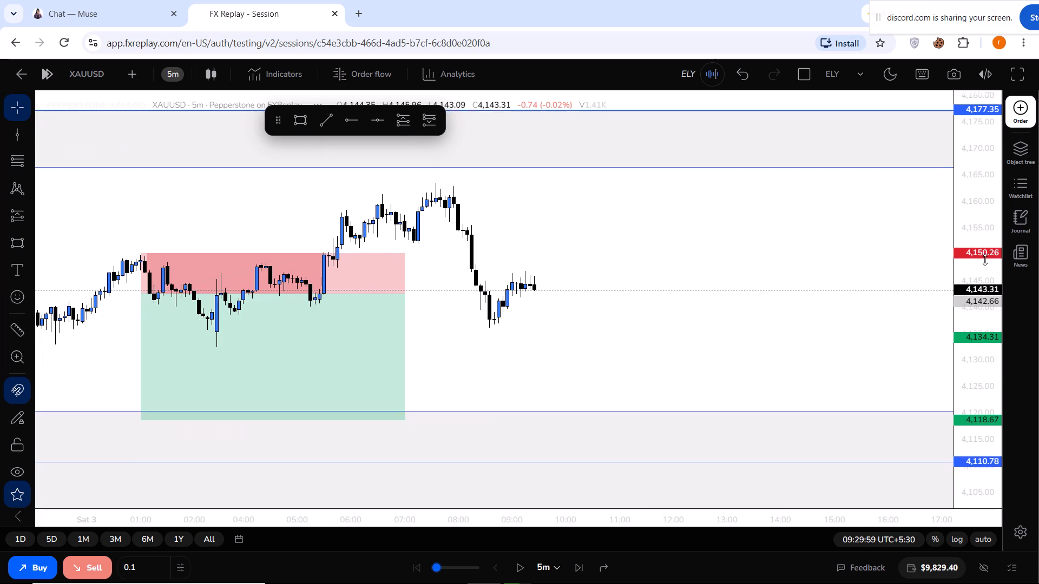
pyautogui.moveTo(985, 260); pyautogui.dragTo(982, 226)
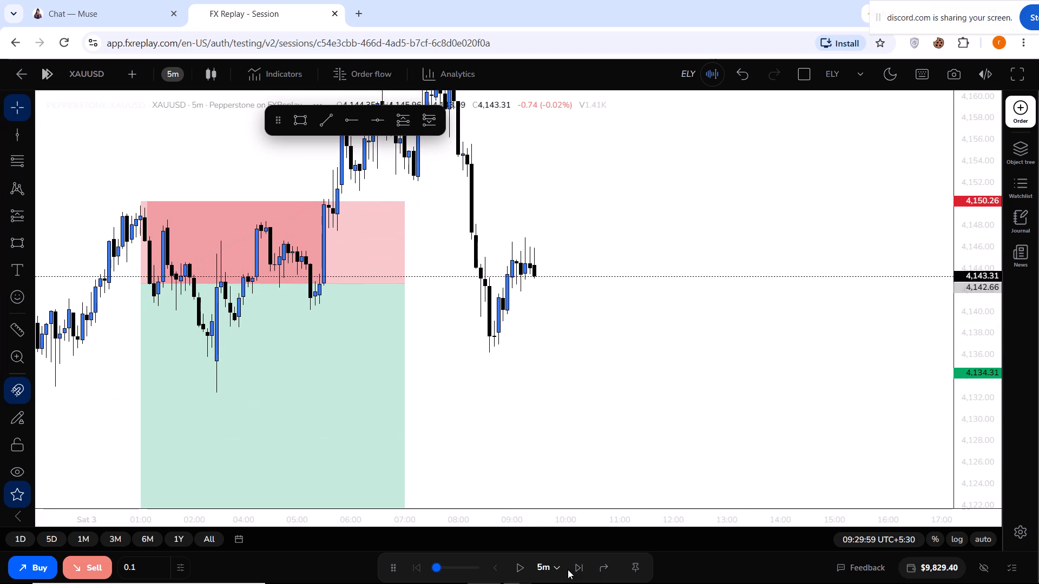
pyautogui.click(576, 567)
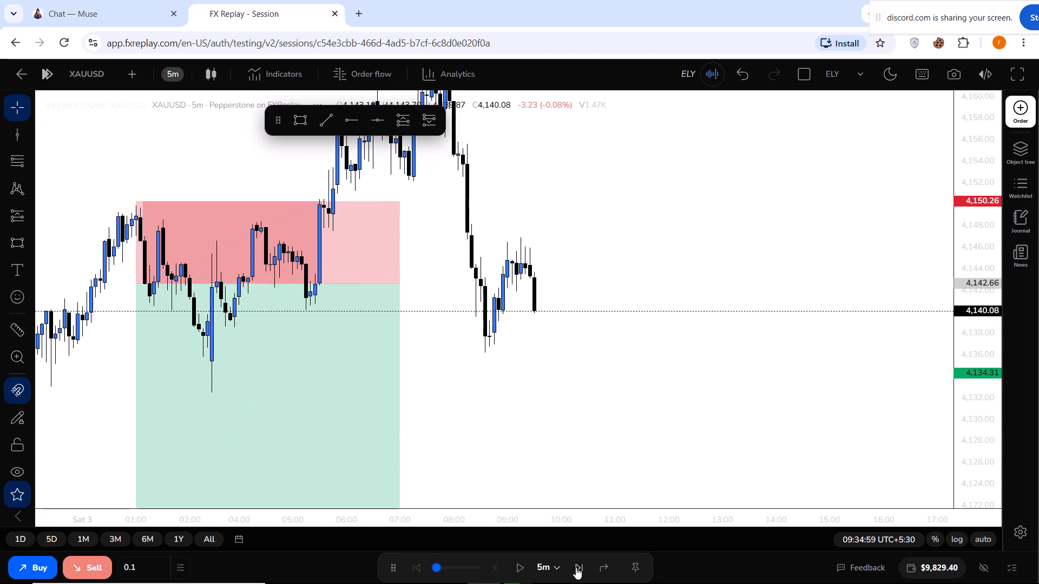
pyautogui.click(576, 567)
pyautogui.click(576, 567)
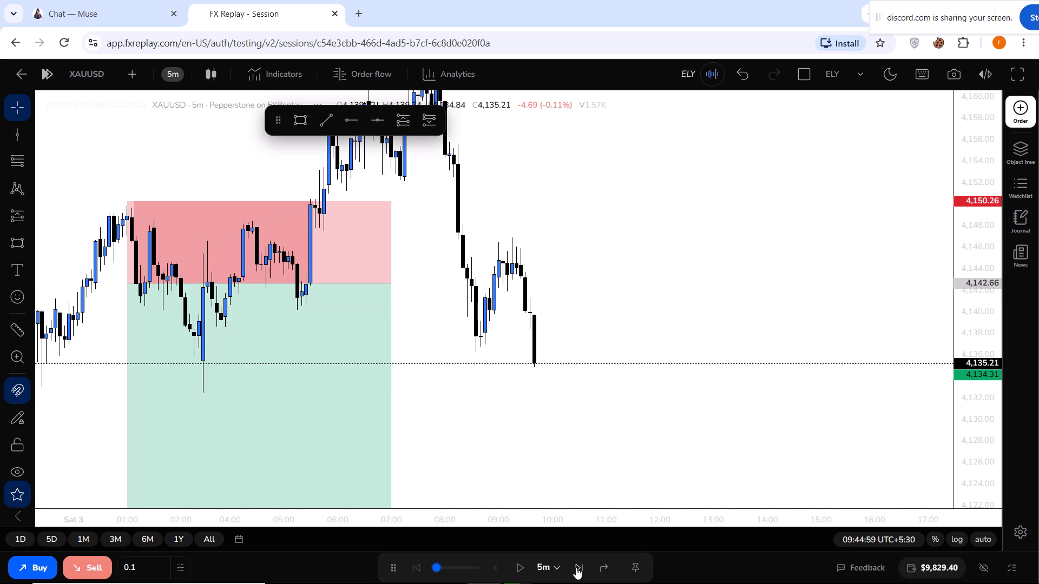
pyautogui.click(576, 567)
pyautogui.tripleClick(576, 567)
pyautogui.tripleClick(576, 567)
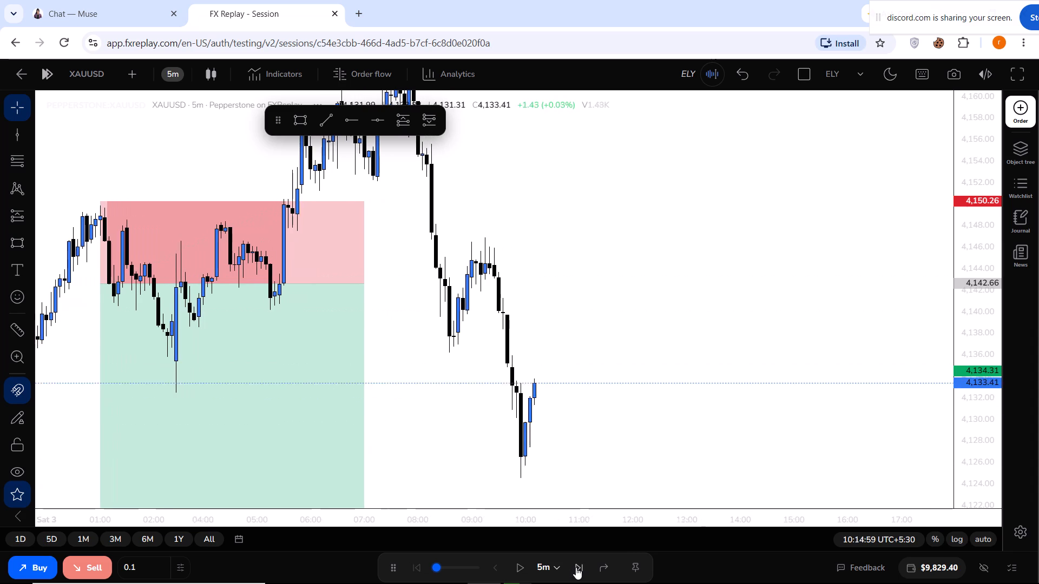
pyautogui.tripleClick(576, 567)
pyautogui.tripleClick(576, 567)
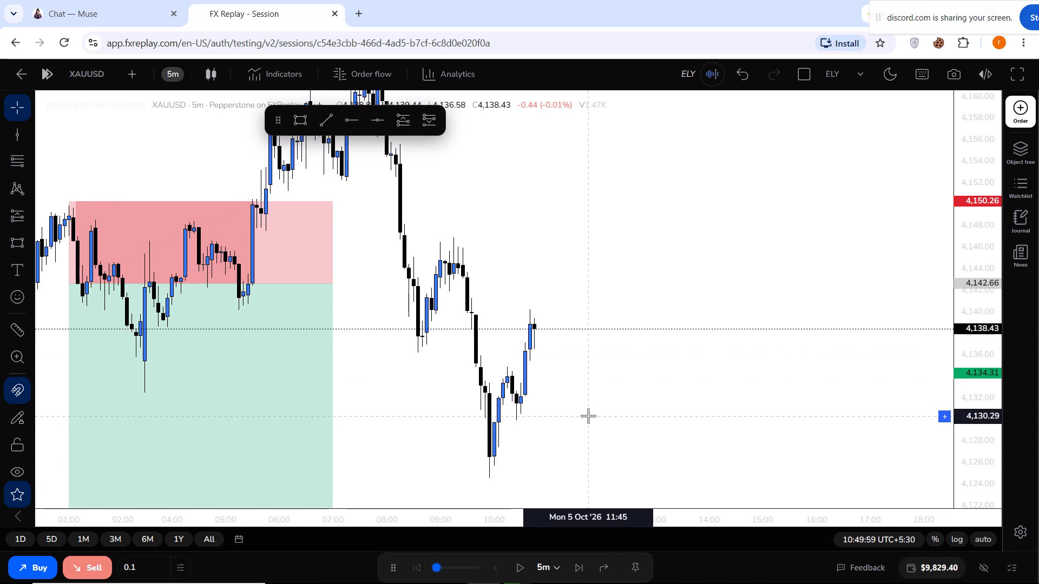
# Advance the replay in 5-minute steps to 11:49:59 on the 5-minute chart.
pyautogui.moveTo(588, 416); pyautogui.dragTo(613, 360)
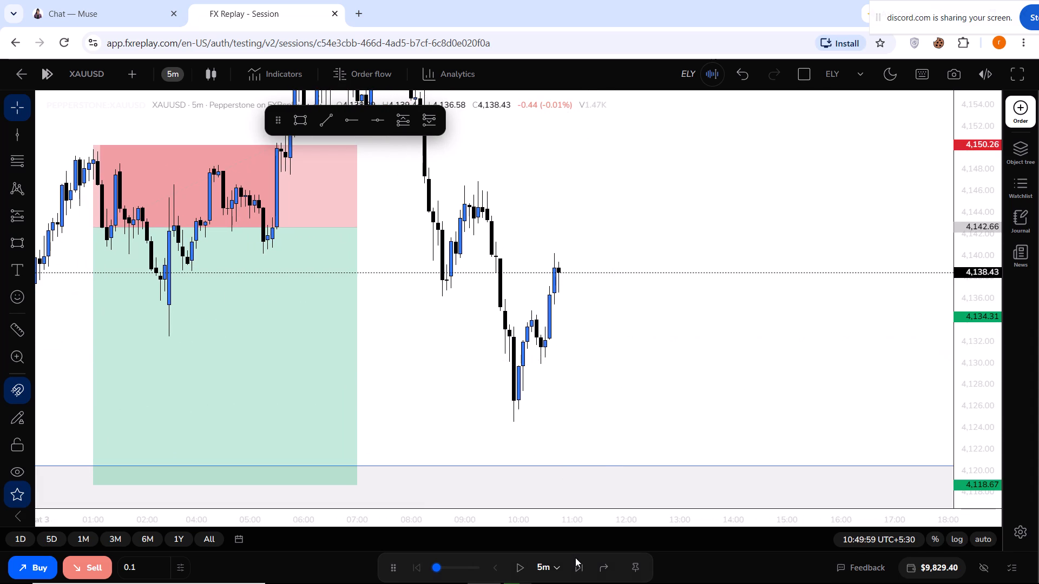
pyautogui.click(575, 558)
pyautogui.click(578, 564)
pyautogui.click(578, 564)
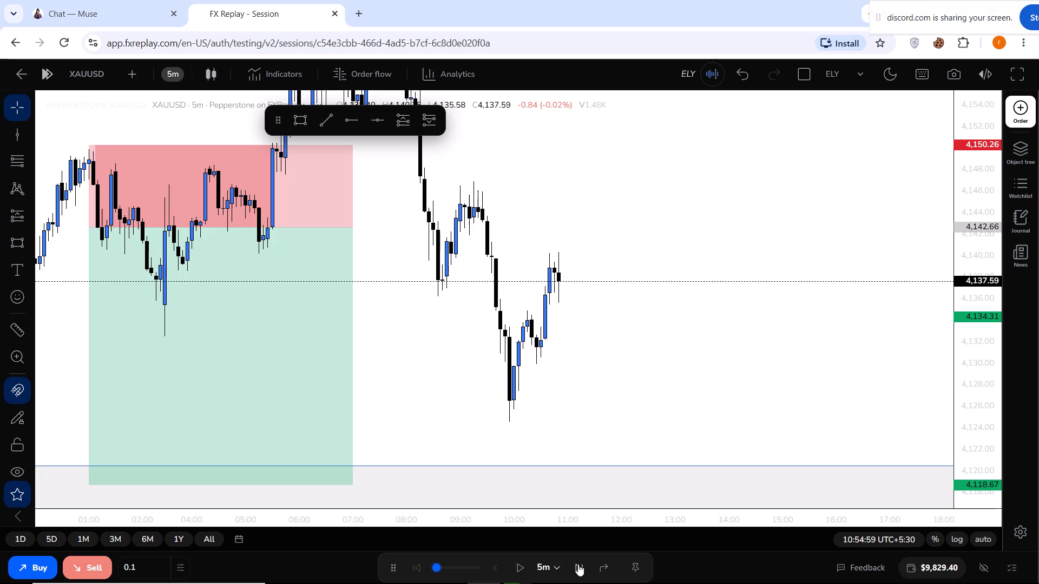
pyautogui.click(578, 564)
pyautogui.click(578, 564)
pyautogui.click(578, 564)
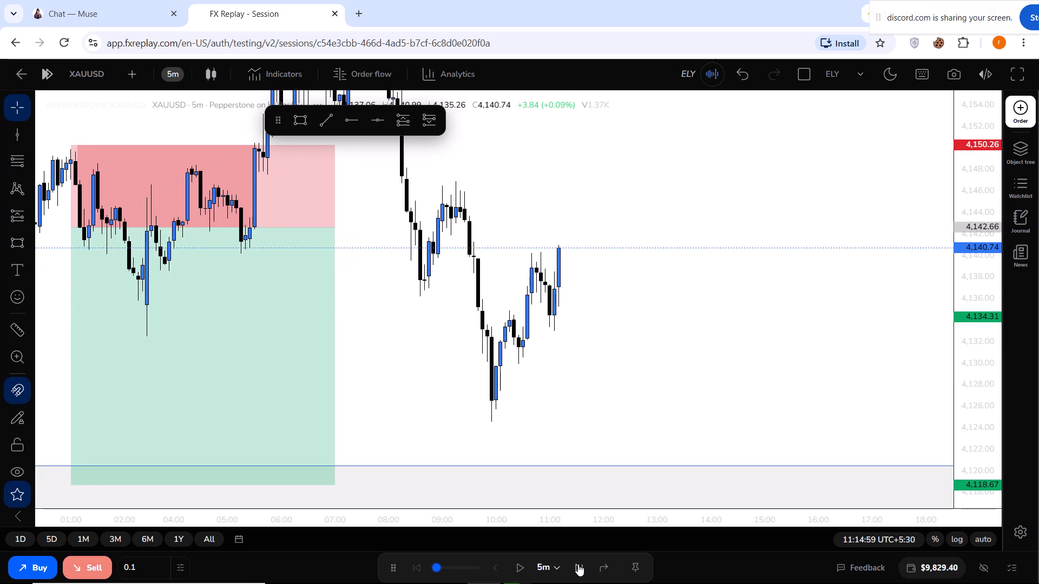
pyautogui.click(578, 564)
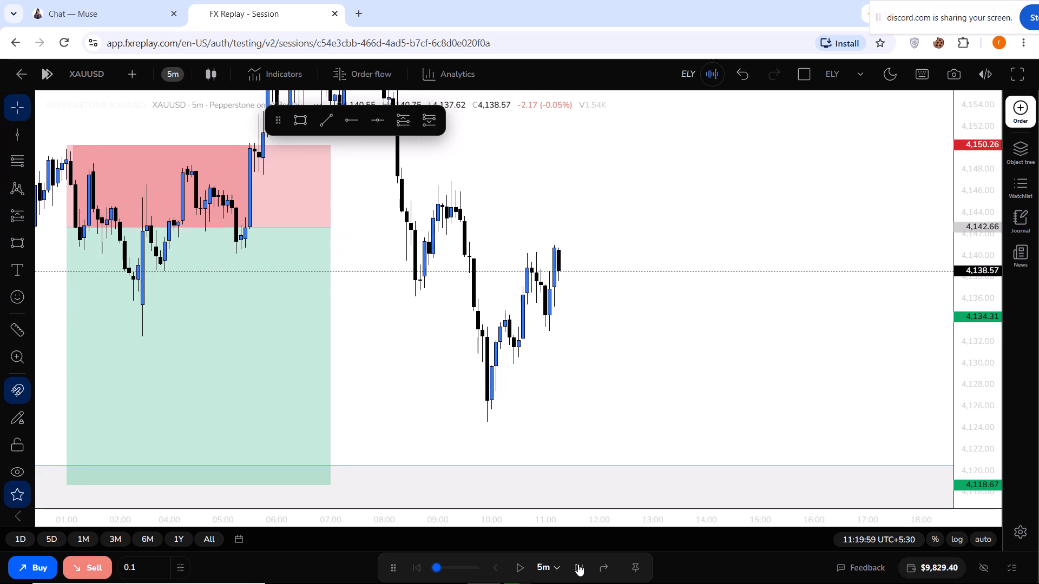
pyautogui.tripleClick(578, 564)
pyautogui.tripleClick(578, 564)
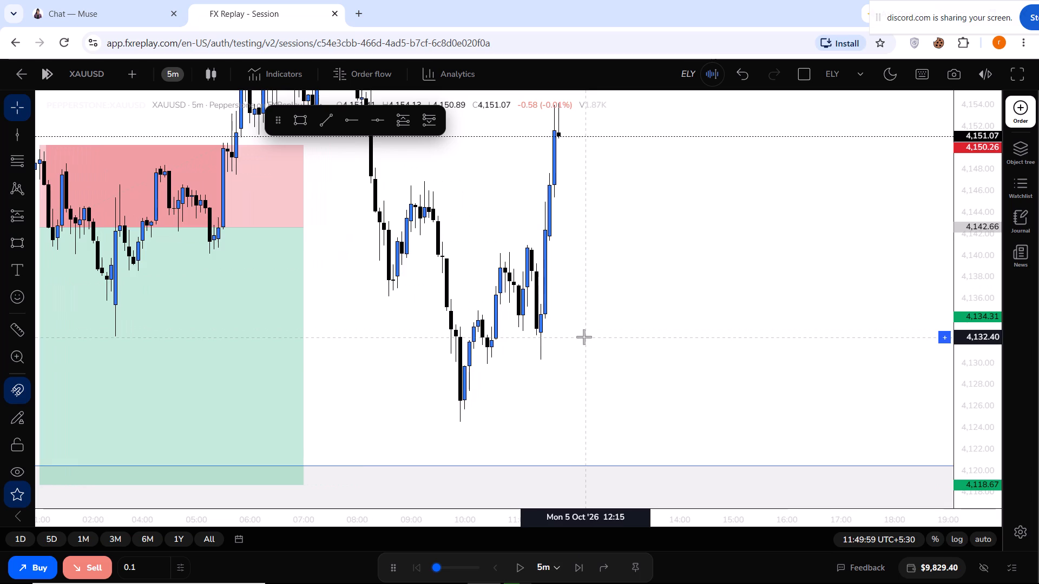
# Advance the replay in 5-minute steps to 13:49:59, when price is inside the zone below 4,177.35.
pyautogui.moveTo(584, 337); pyautogui.dragTo(600, 466)
pyautogui.moveTo(614, 327); pyautogui.dragTo(627, 384)
pyautogui.tripleClick(573, 562)
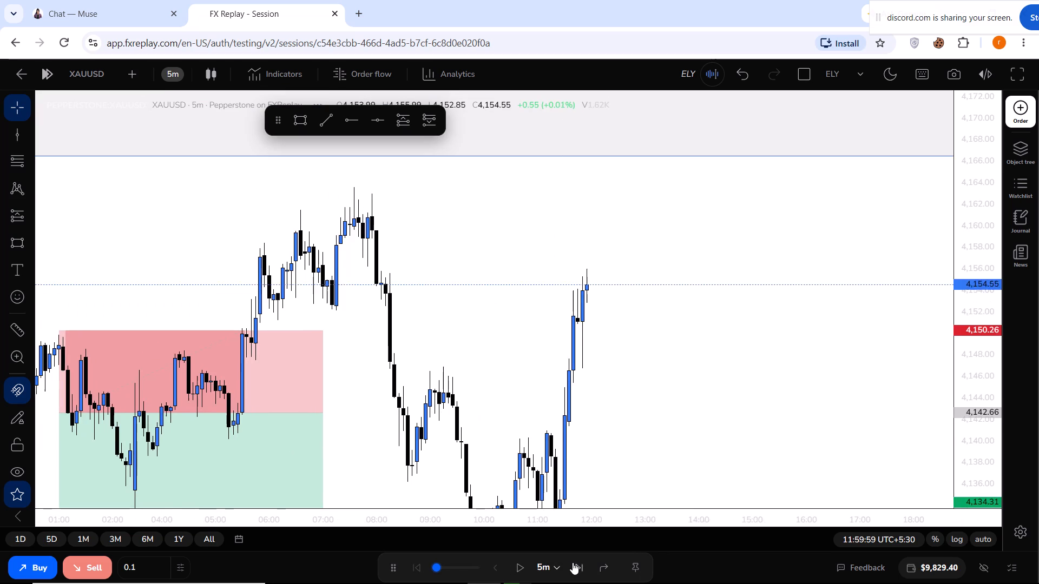
pyautogui.tripleClick(573, 562)
pyautogui.tripleClick(573, 562)
pyautogui.tripleClick(573, 562)
pyautogui.tripleClick(573, 562)
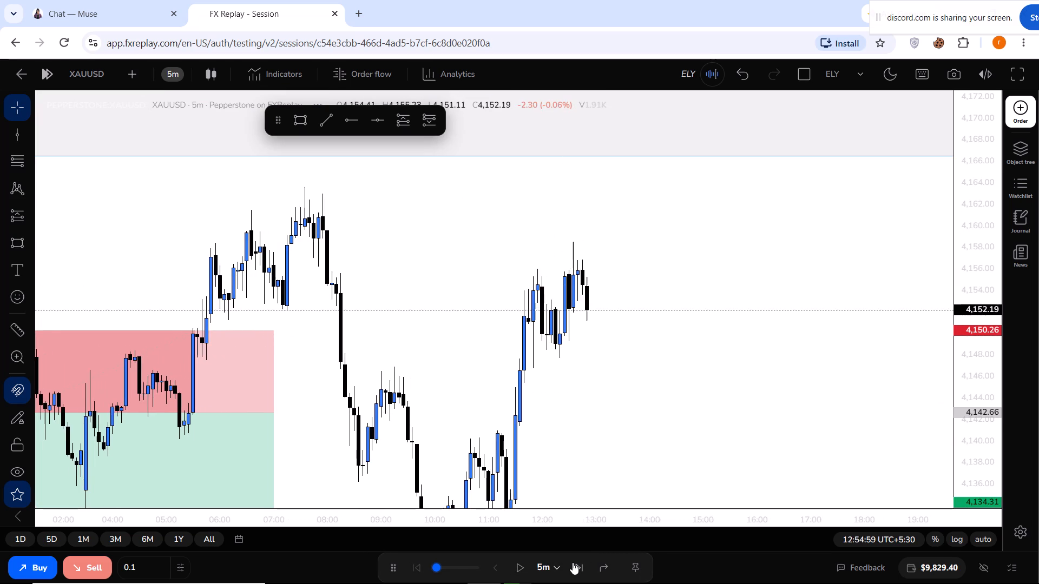
pyautogui.tripleClick(573, 562)
pyautogui.doubleClick(573, 562)
pyautogui.tripleClick(573, 562)
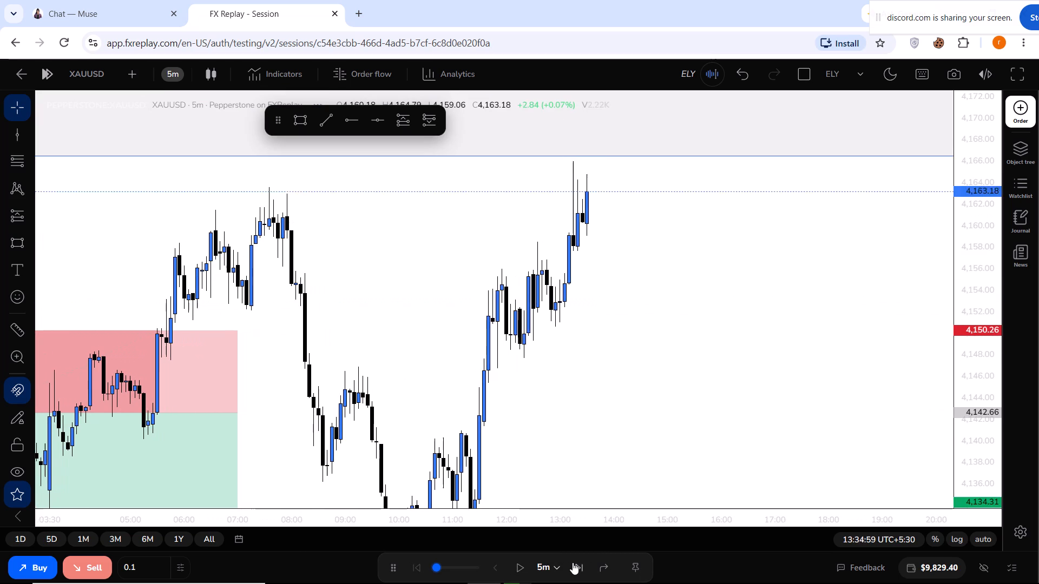
pyautogui.click(573, 562)
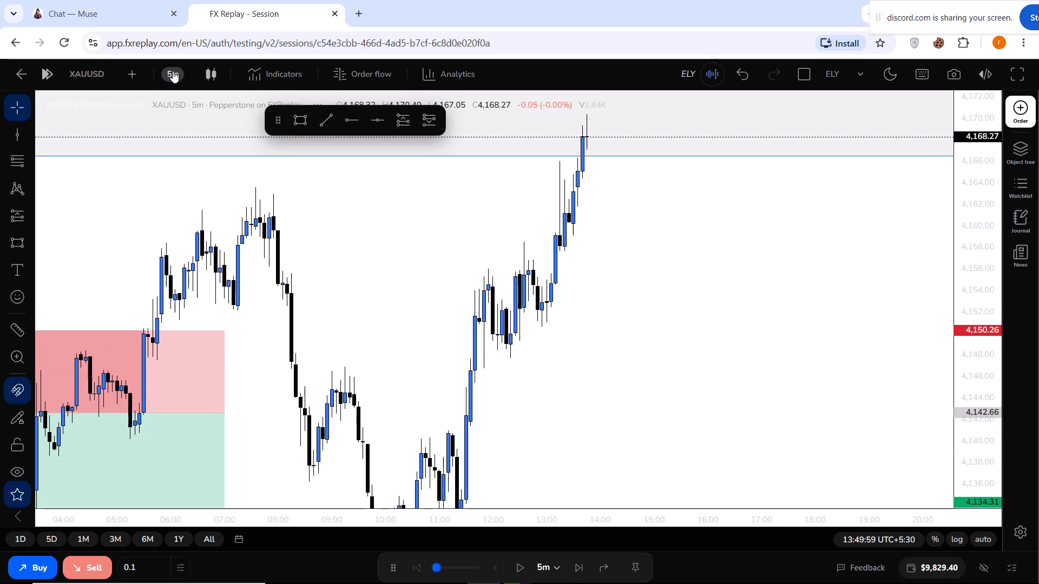
# Switch the XAUUSD chart to the 15-minute timeframe.
pyautogui.click(173, 73)
pyautogui.click(201, 297)
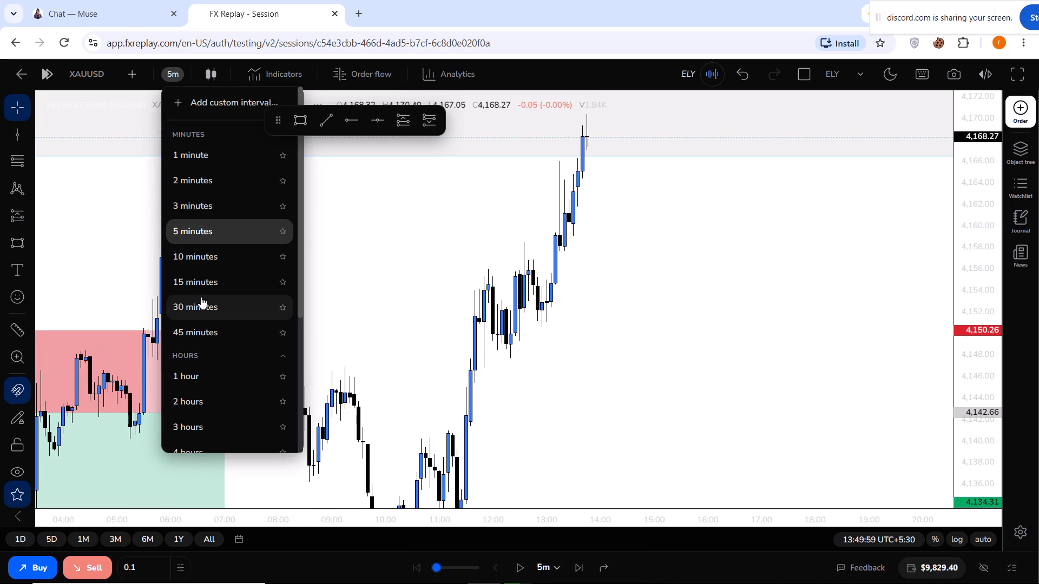
pyautogui.click(205, 287)
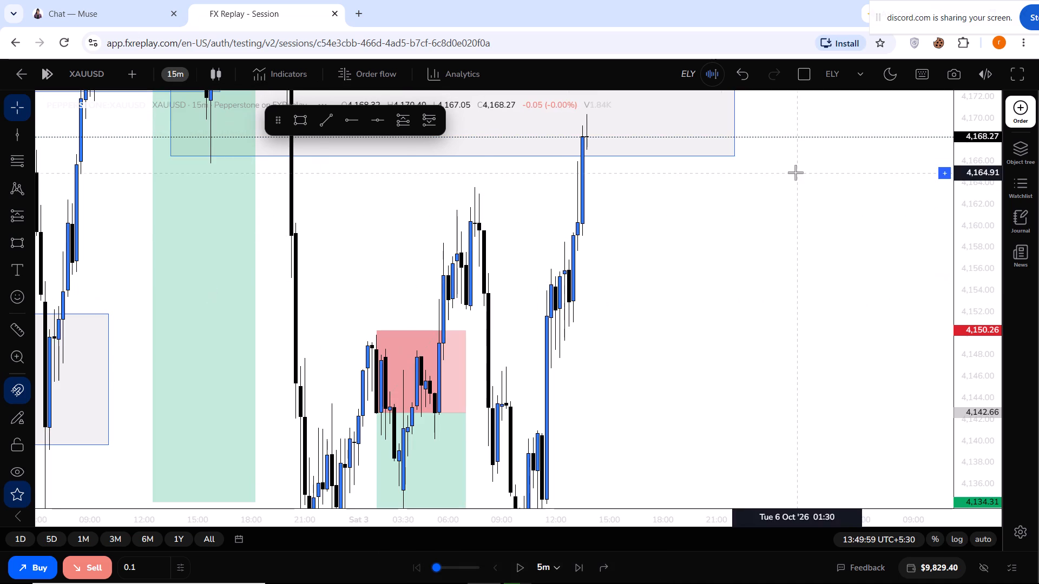
# Advance the replay in 5-minute steps to 14:04:59 on the 15-minute chart.
pyautogui.moveTo(978, 190); pyautogui.dragTo(977, 329)
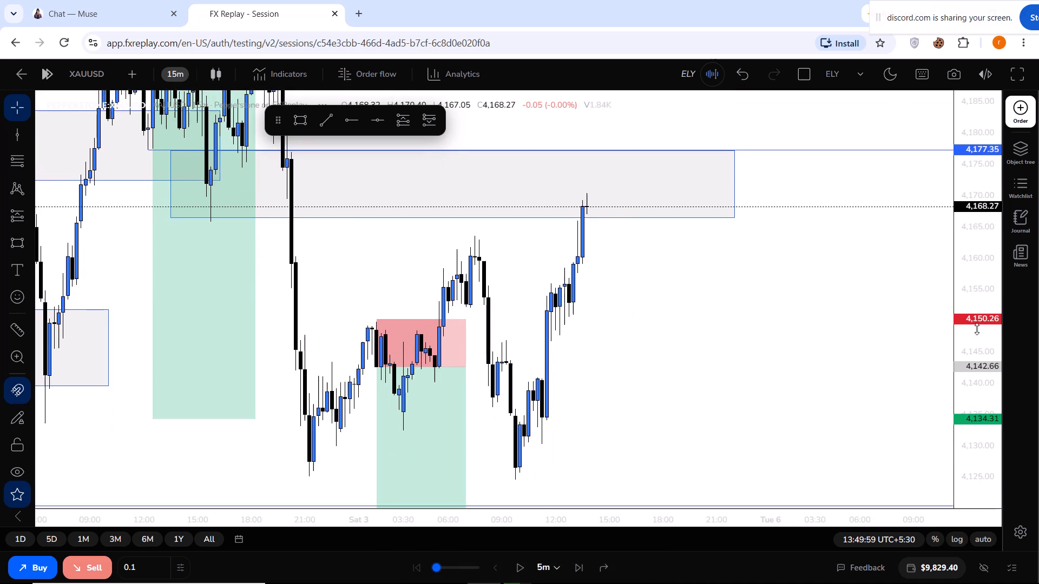
pyautogui.moveTo(977, 329); pyautogui.dragTo(977, 346)
pyautogui.moveTo(827, 297); pyautogui.dragTo(831, 286)
pyautogui.click(577, 563)
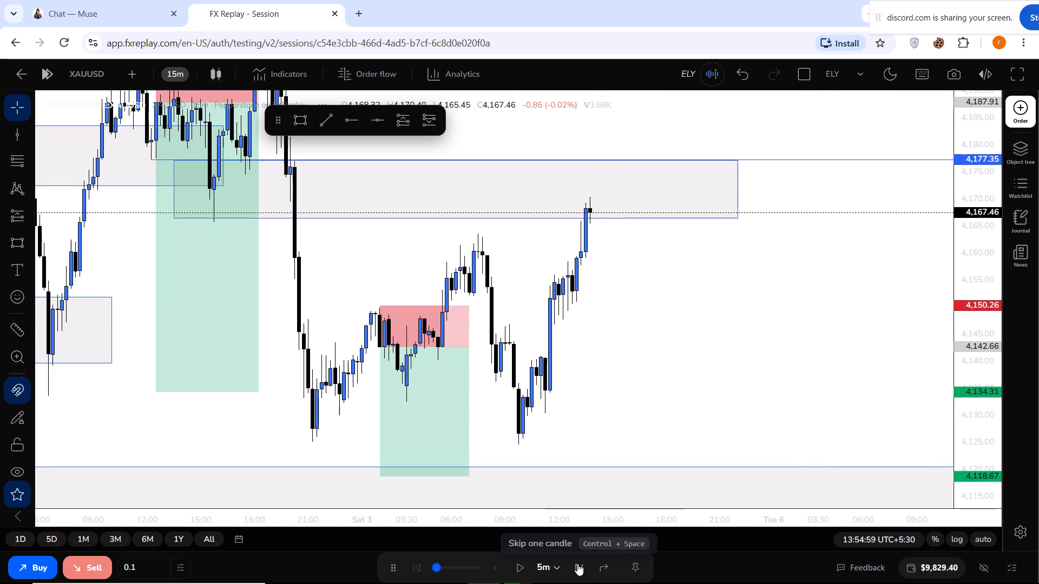
pyautogui.click(577, 563)
pyautogui.click(577, 563)
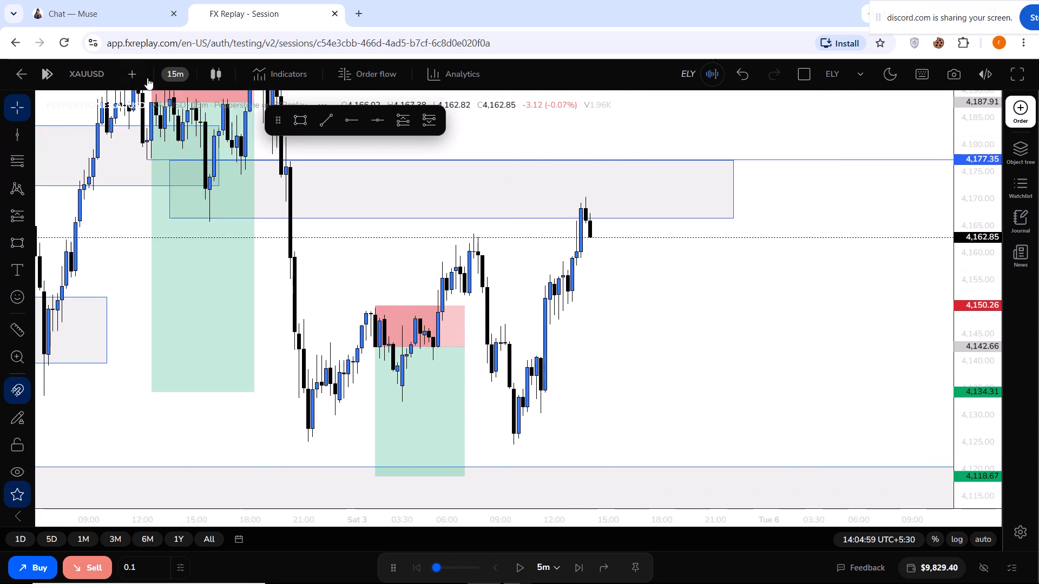
# On the 5-minute timeframe, draw a short position beside the latest candle with entry at 4,162.63 and stop at 4,170.42.
pyautogui.click(168, 70)
pyautogui.click(192, 237)
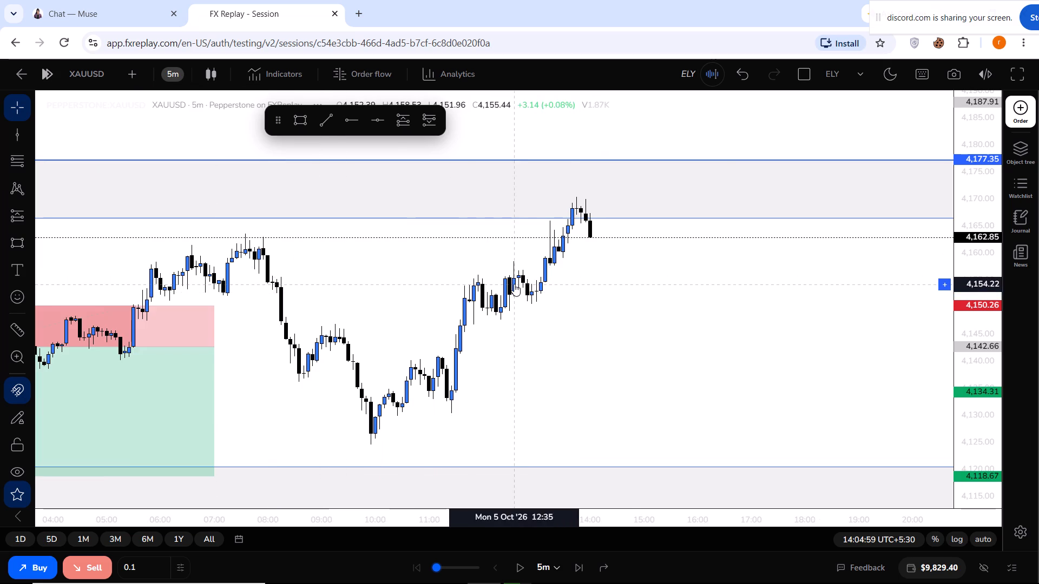
pyautogui.moveTo(983, 397); pyautogui.dragTo(964, 284)
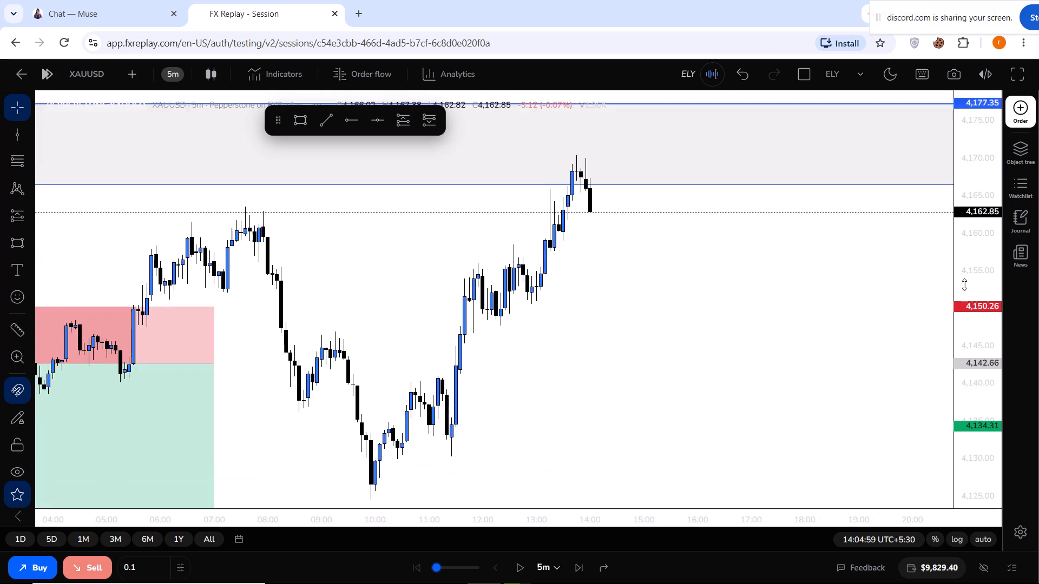
pyautogui.moveTo(964, 284); pyautogui.dragTo(964, 283)
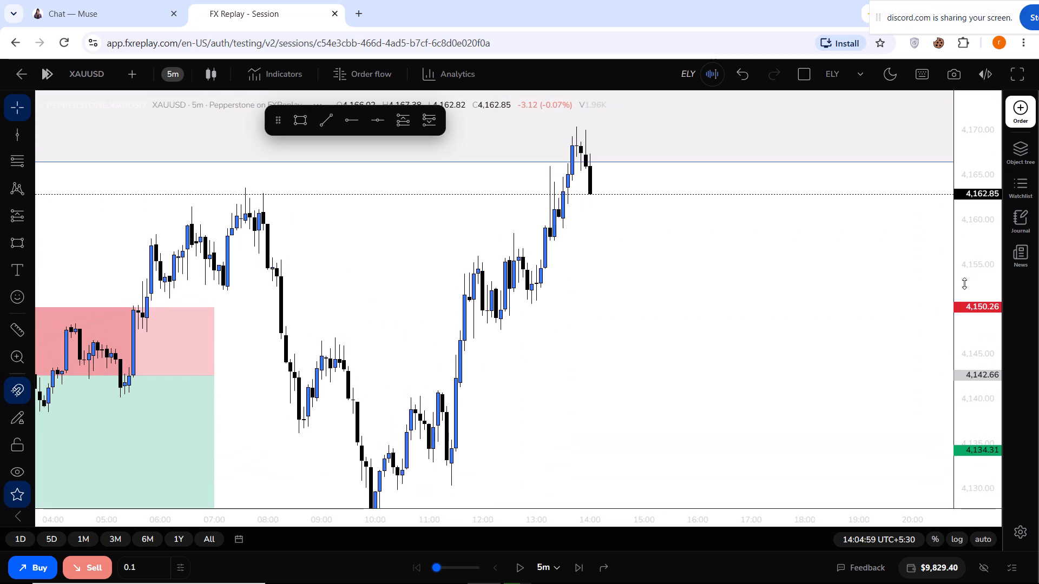
pyautogui.moveTo(964, 283); pyautogui.dragTo(963, 289)
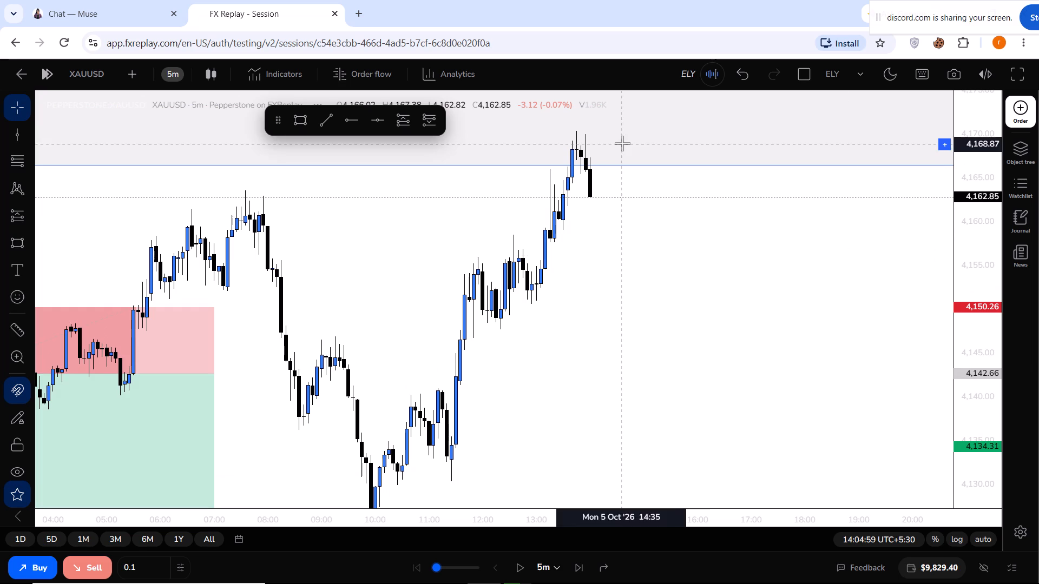
pyautogui.click(435, 124)
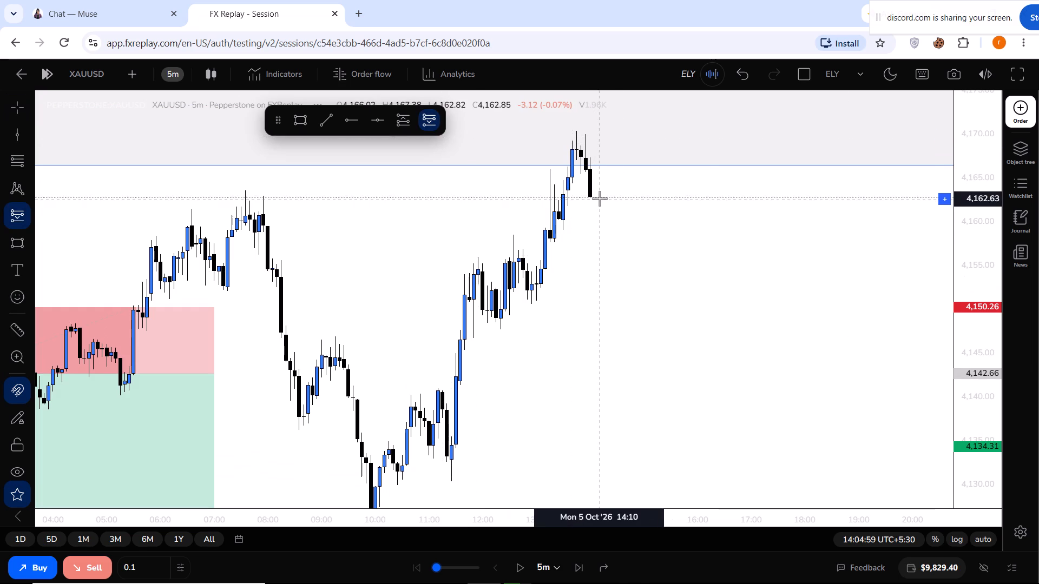
pyautogui.click(600, 198)
pyautogui.click(762, 242)
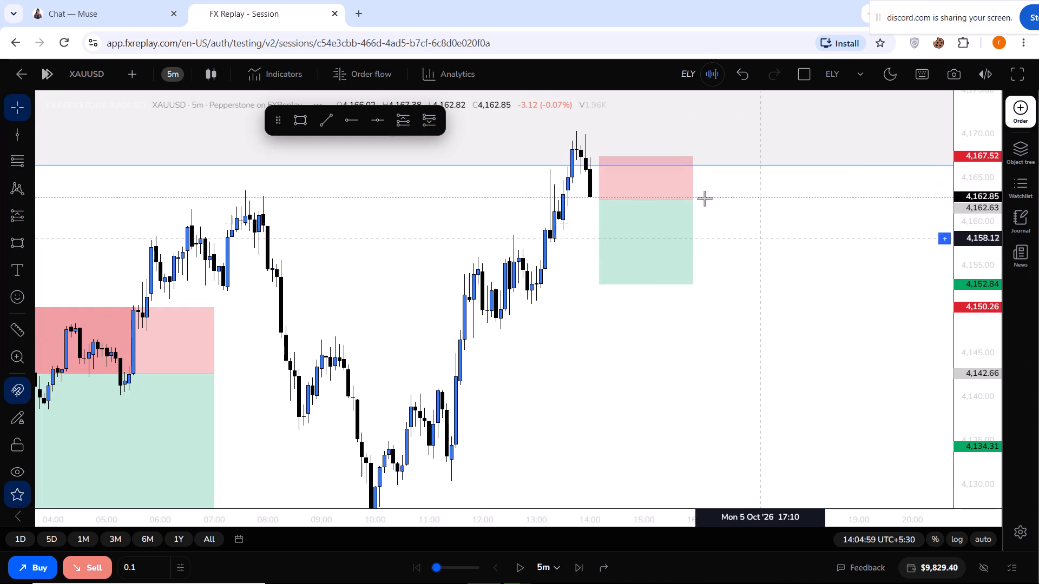
pyautogui.moveTo(651, 156); pyautogui.dragTo(653, 131)
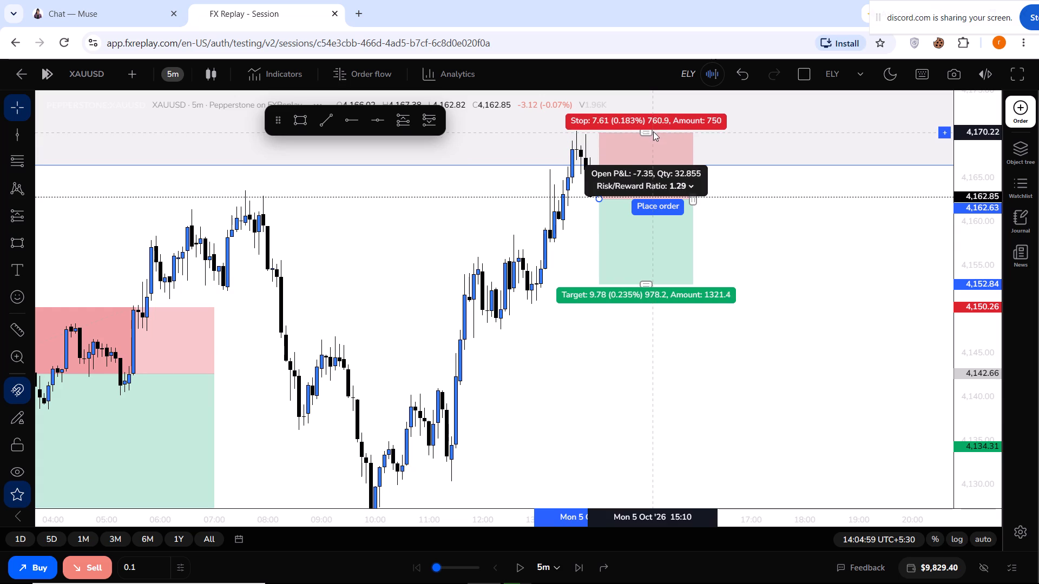
pyautogui.moveTo(653, 131); pyautogui.dragTo(654, 130)
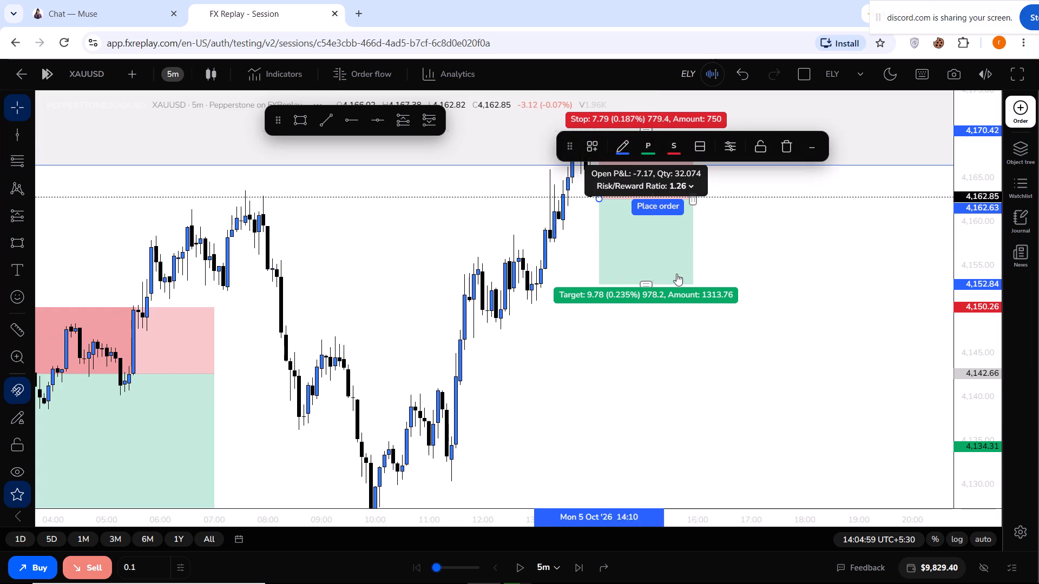
# On the 15-minute timeframe, extend the new short position's target to 4,120.60, at the upper edge of the lower zone.
pyautogui.click(175, 71)
pyautogui.click(212, 280)
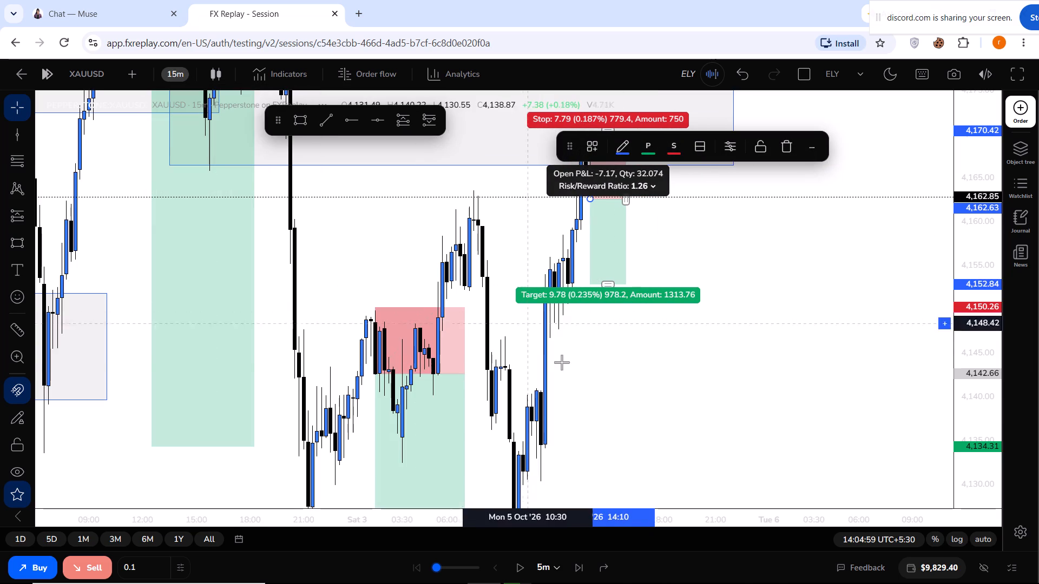
pyautogui.moveTo(562, 362); pyautogui.dragTo(490, 218)
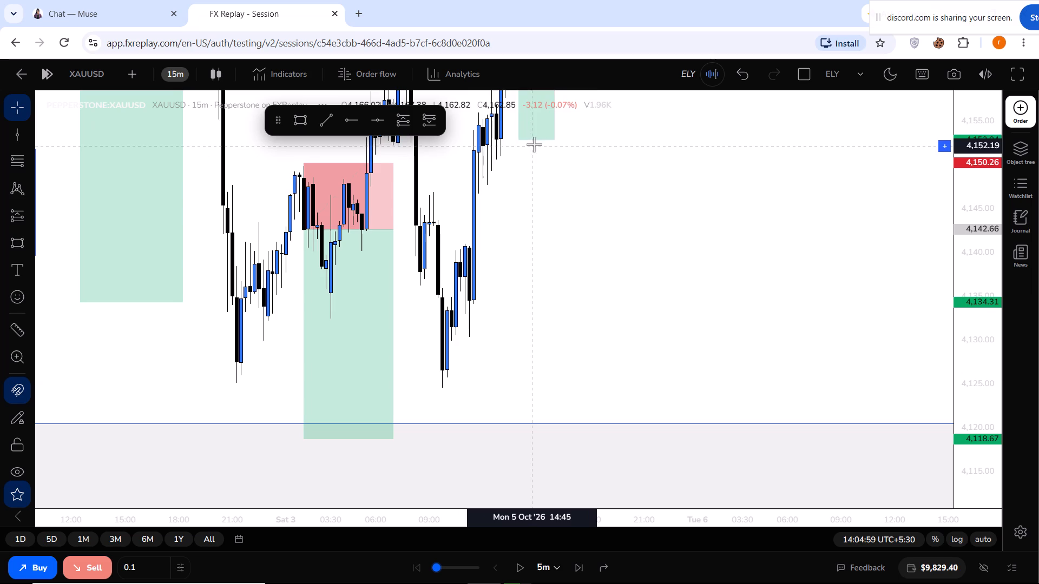
pyautogui.moveTo(534, 140); pyautogui.dragTo(523, 415)
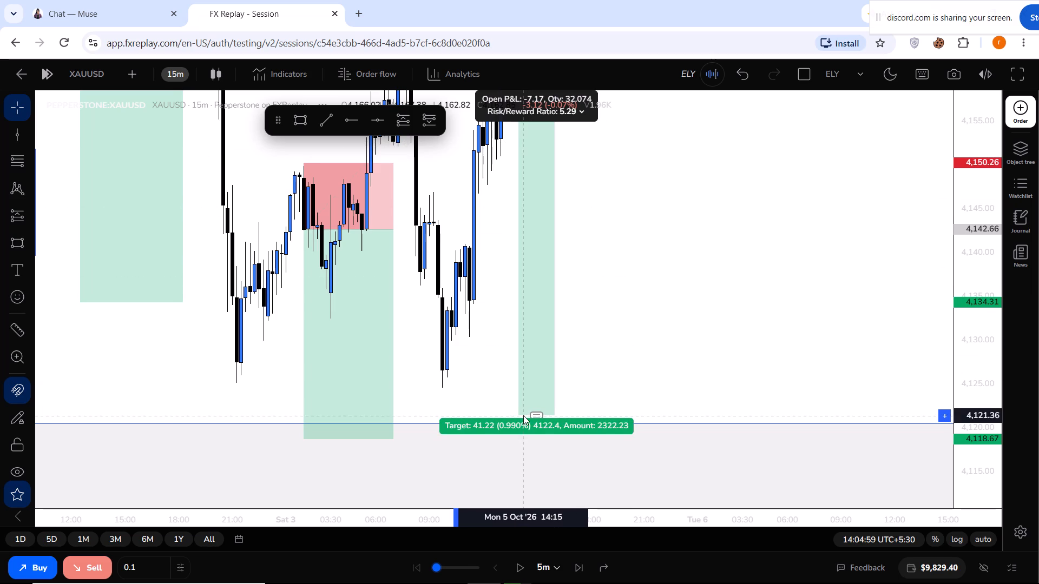
pyautogui.moveTo(523, 415); pyautogui.dragTo(525, 422)
pyautogui.moveTo(657, 255); pyautogui.dragTo(761, 330)
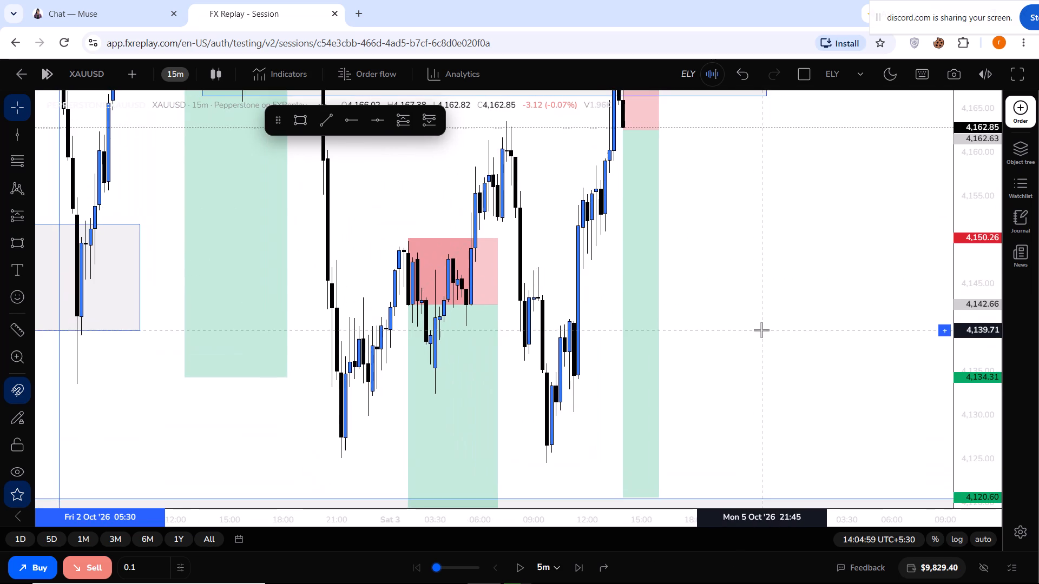
pyautogui.moveTo(989, 188); pyautogui.dragTo(977, 349)
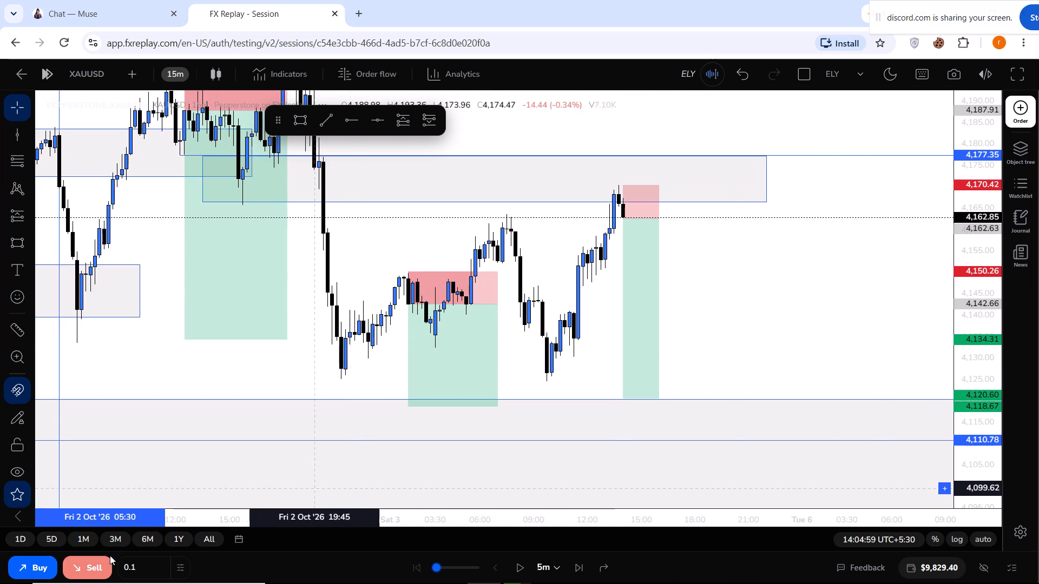
# Sell 0.1 XAUUSD at market and attach a stop loss at 4,170.47 and a take profit at 4,120.08.
pyautogui.click(92, 565)
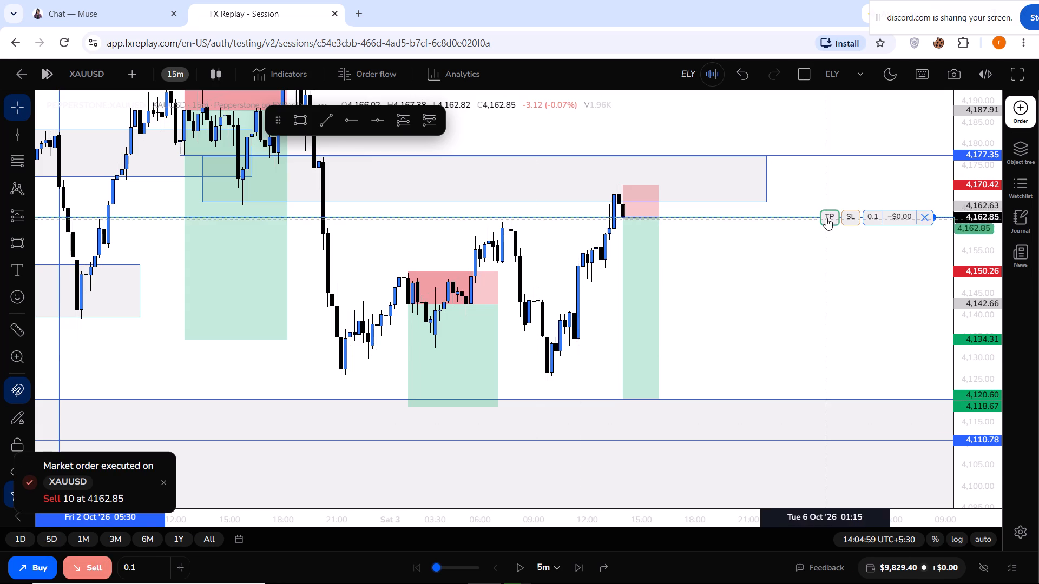
pyautogui.moveTo(847, 214); pyautogui.dragTo(849, 185)
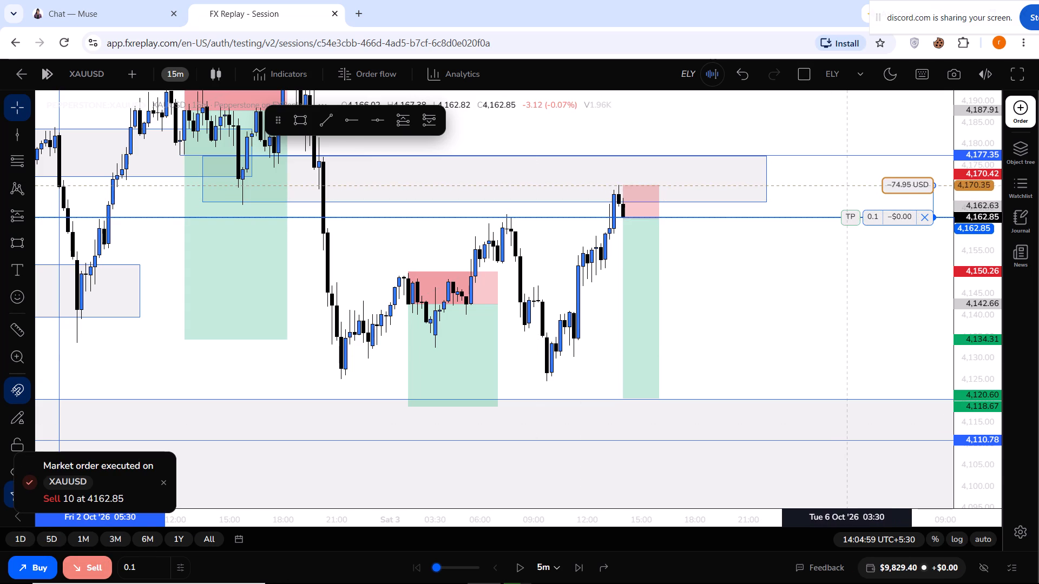
pyautogui.moveTo(849, 185); pyautogui.dragTo(849, 184)
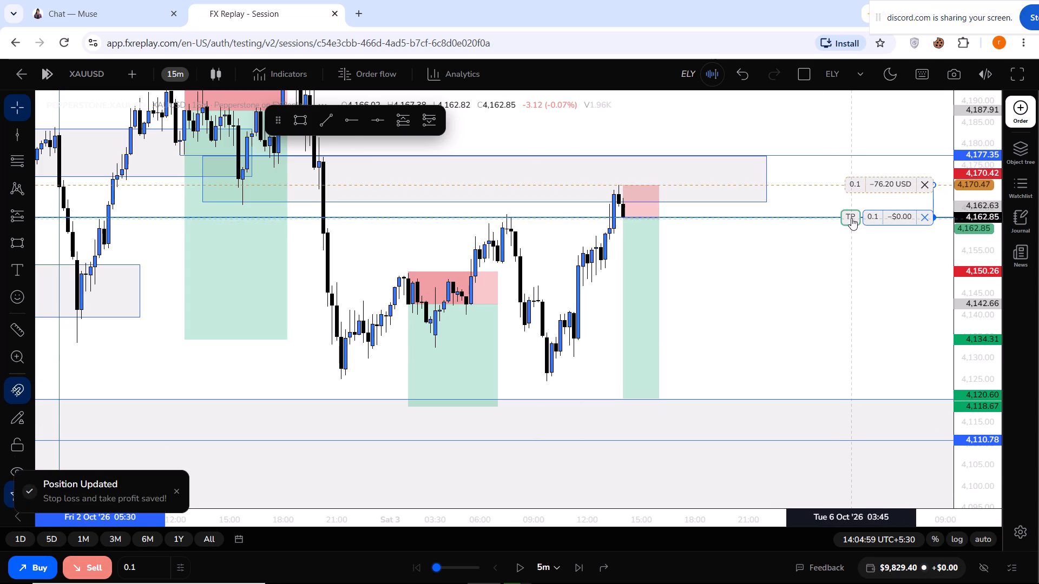
pyautogui.moveTo(851, 218); pyautogui.dragTo(804, 393)
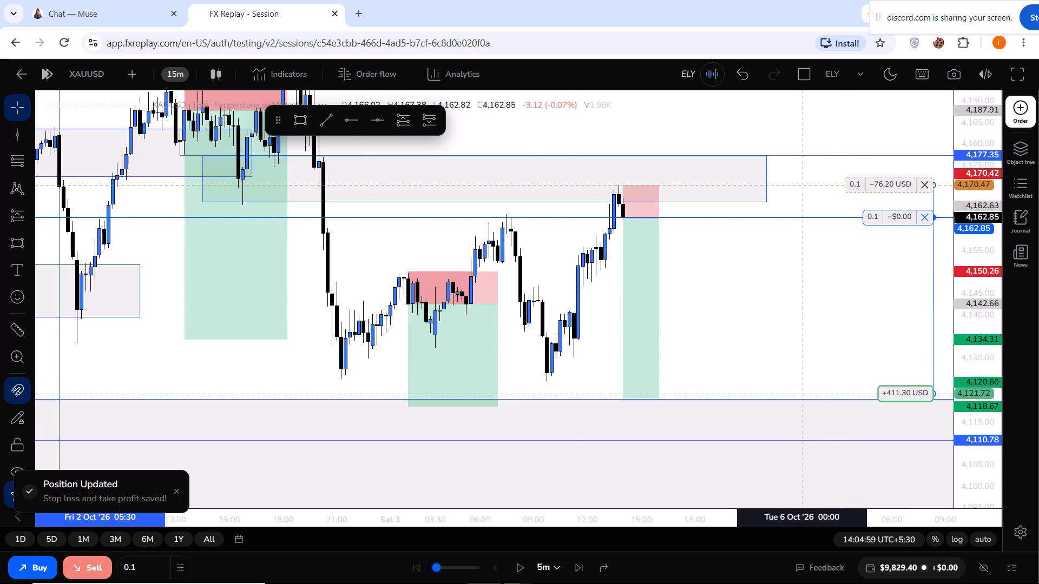
pyautogui.moveTo(804, 393); pyautogui.dragTo(808, 400)
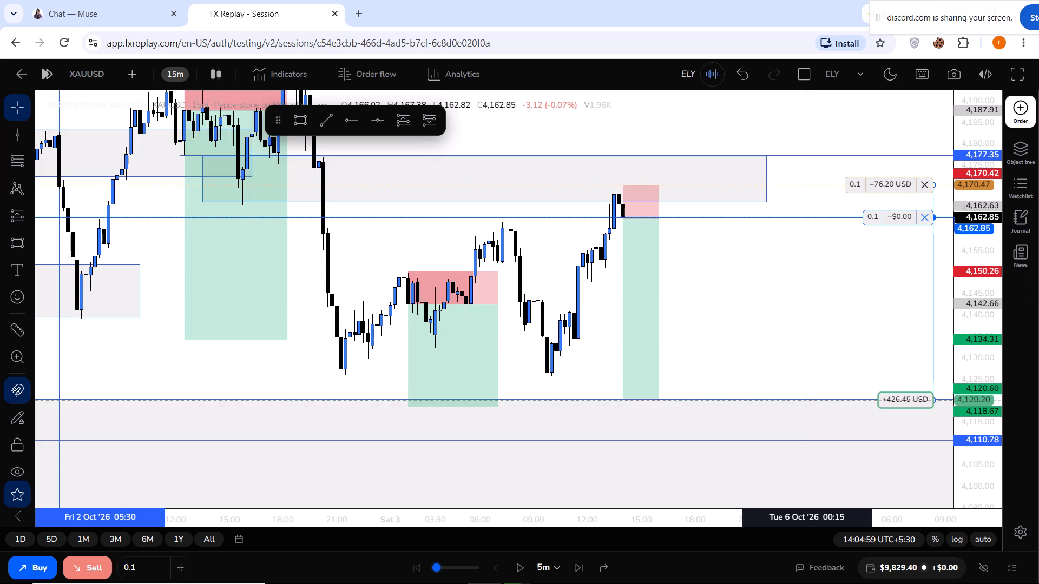
pyautogui.moveTo(808, 400); pyautogui.dragTo(808, 400)
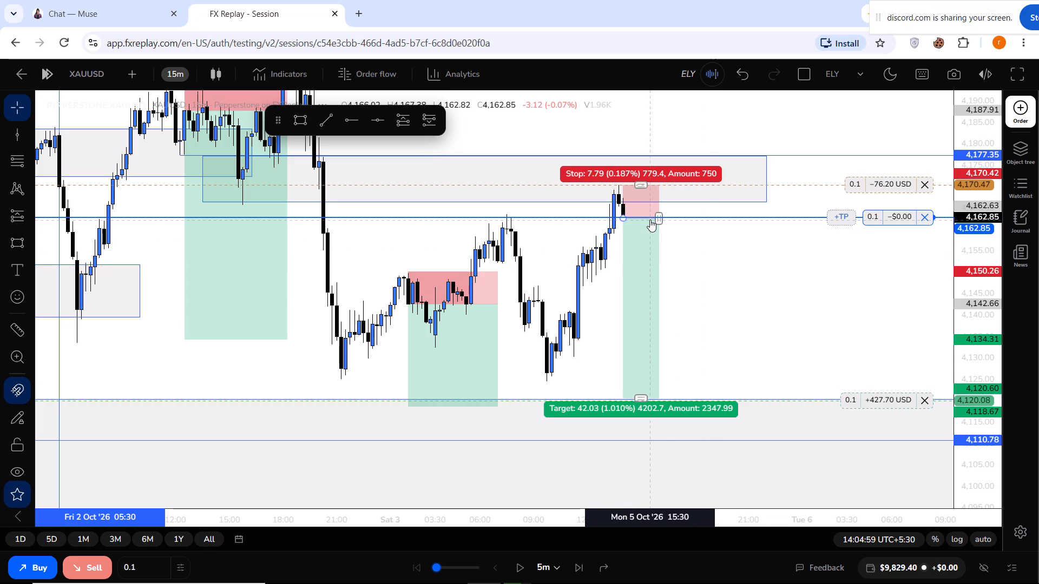
# Switch the XAUUSD chart to the 5-minute timeframe with the open short trade in view.
pyautogui.doubleClick(699, 248)
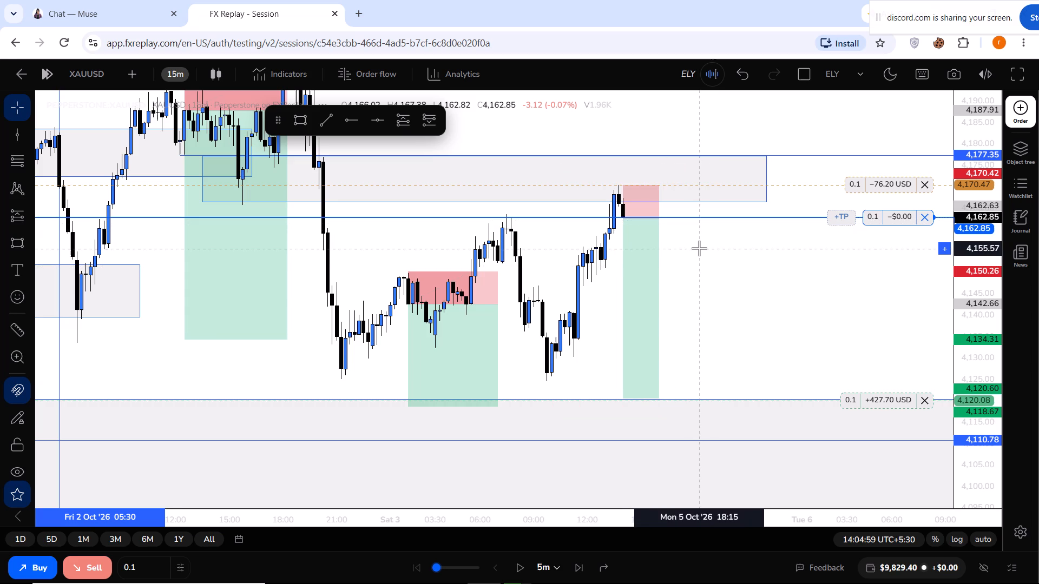
pyautogui.moveTo(699, 248); pyautogui.dragTo(729, 368)
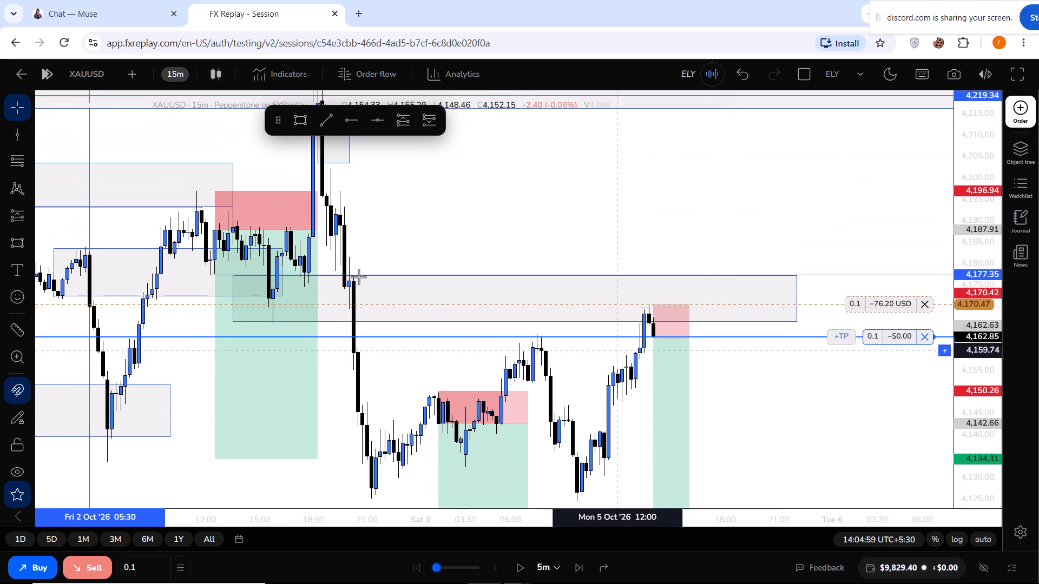
pyautogui.moveTo(712, 405); pyautogui.dragTo(605, 271)
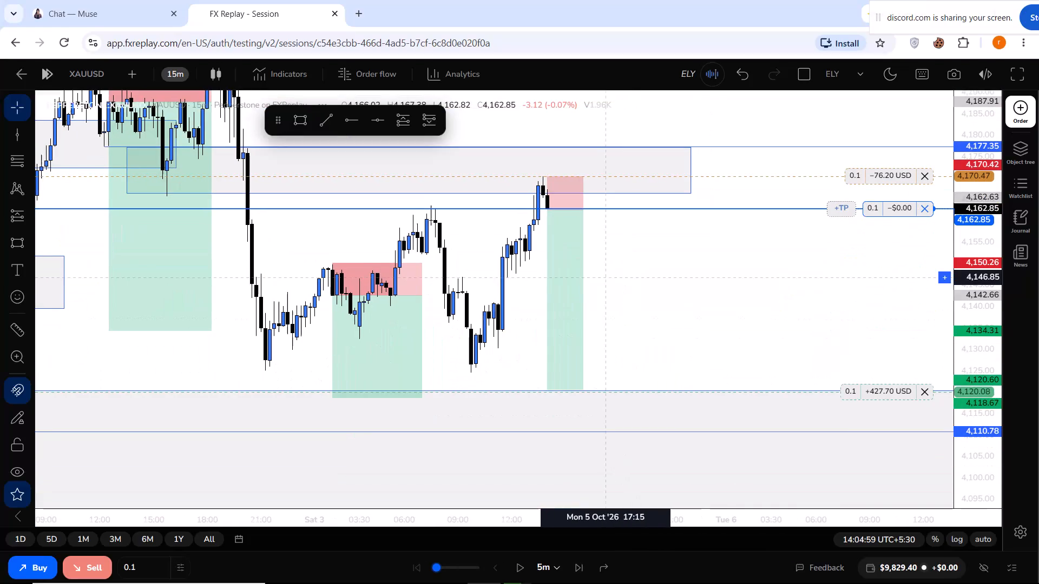
pyautogui.moveTo(605, 271); pyautogui.dragTo(604, 269)
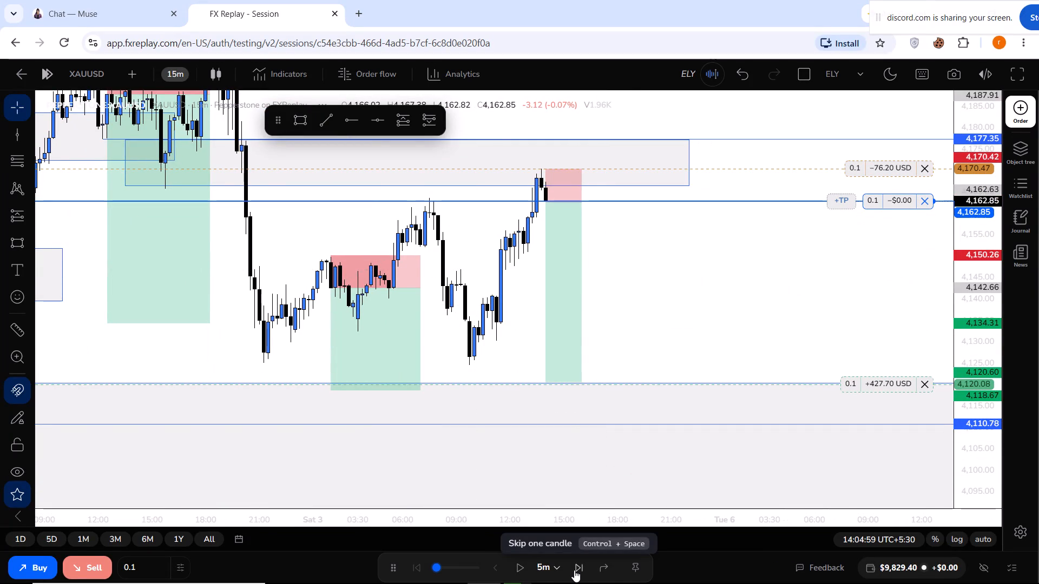
pyautogui.click(178, 79)
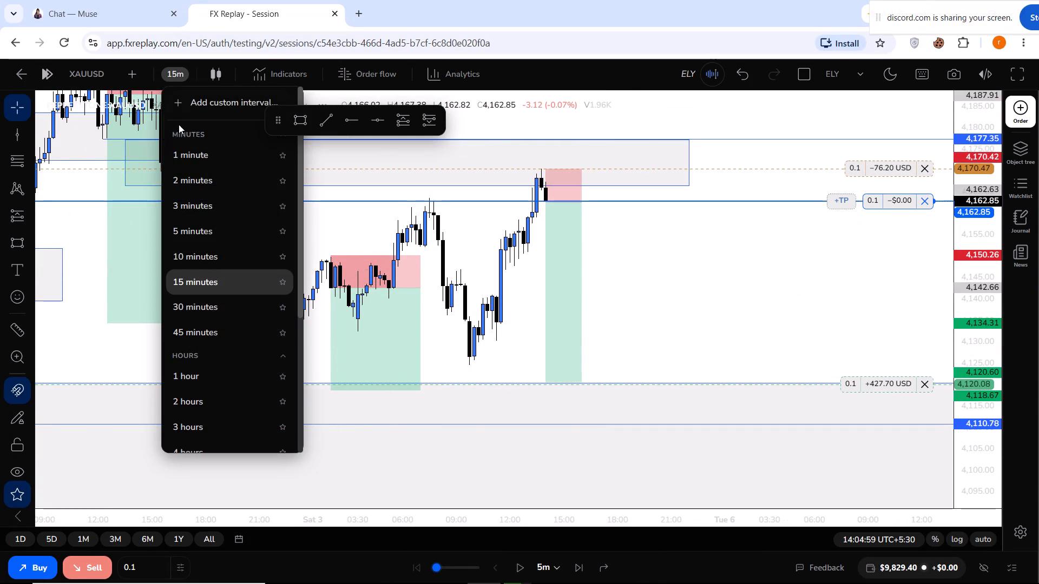
pyautogui.click(188, 225)
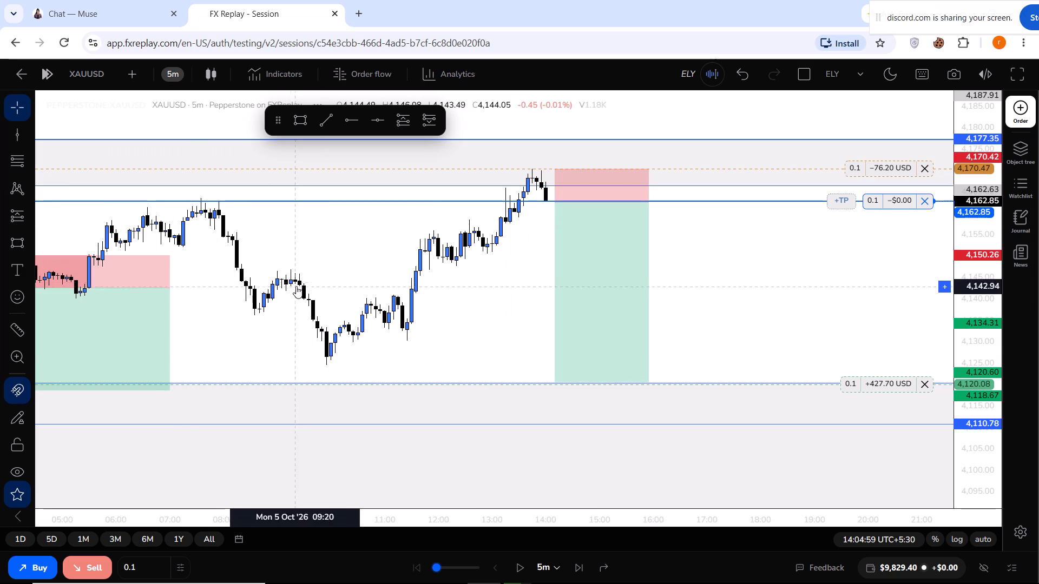
# Advance the replay in 5-minute steps to 15:19:59 to follow the open short trade.
pyautogui.click(576, 570)
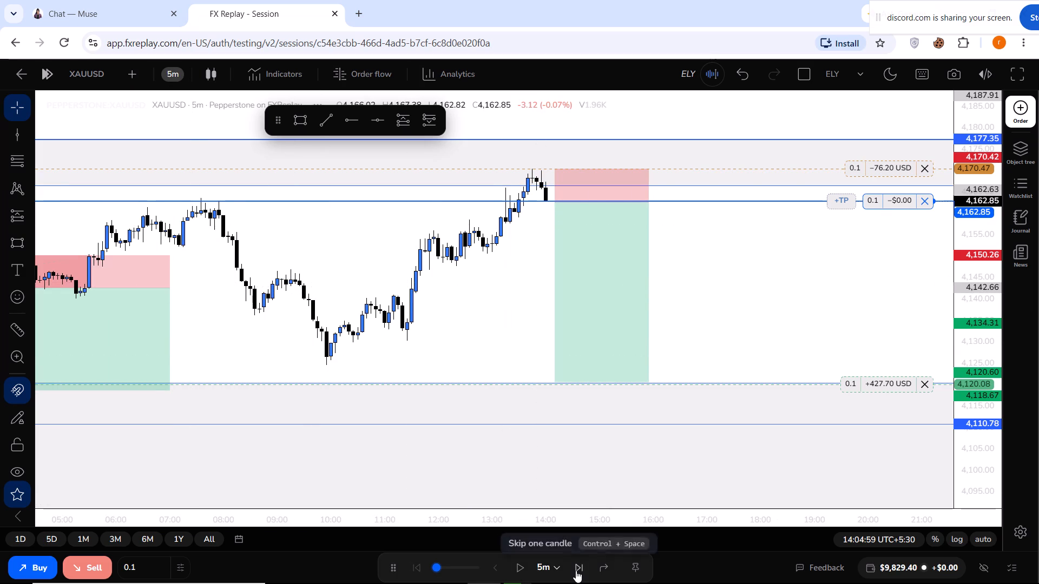
pyautogui.click(576, 570)
pyautogui.click(576, 570)
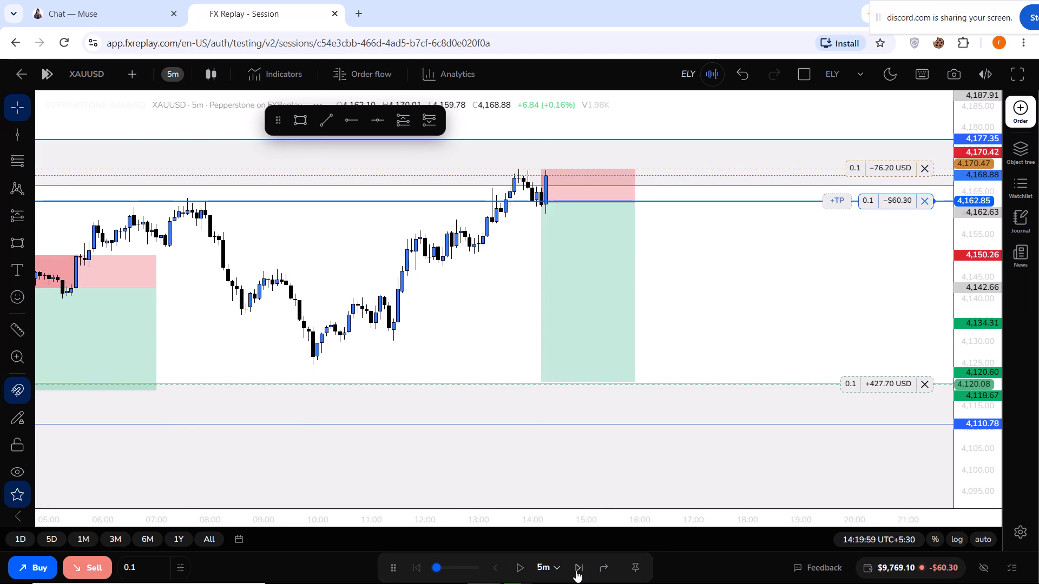
pyautogui.click(576, 570)
pyautogui.click(576, 570)
pyautogui.click(576, 570)
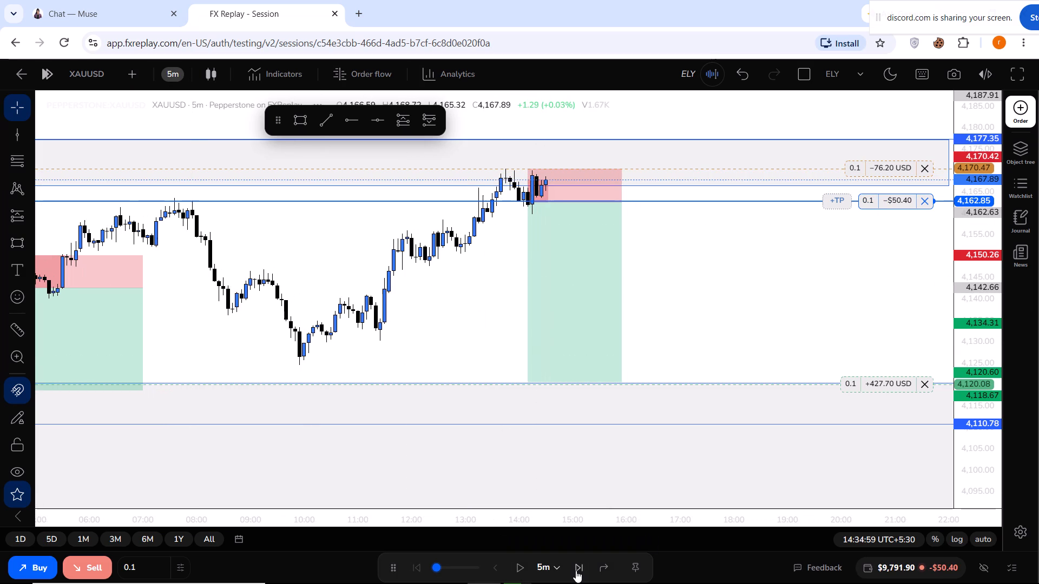
pyautogui.click(576, 570)
pyautogui.click(576, 570)
pyautogui.click(576, 570)
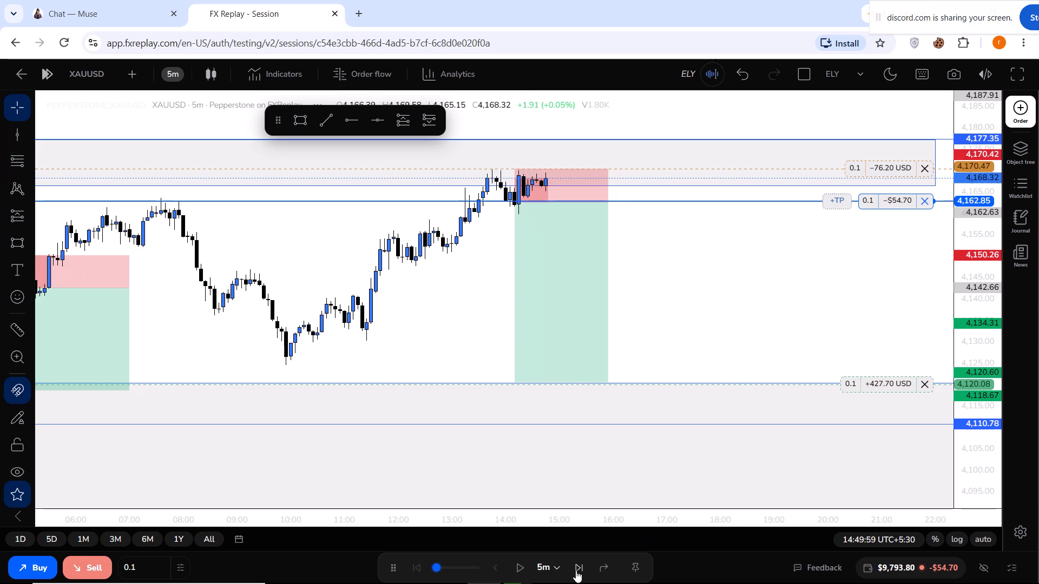
pyautogui.click(576, 570)
pyautogui.click(576, 570)
pyautogui.click(576, 570)
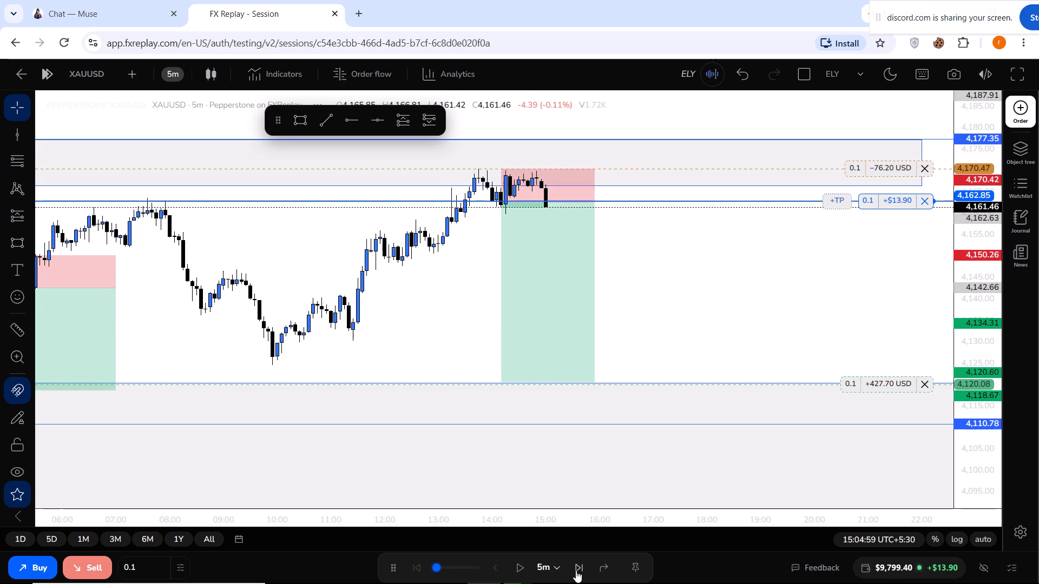
pyautogui.click(576, 570)
pyautogui.click(576, 570)
pyautogui.click(576, 570)
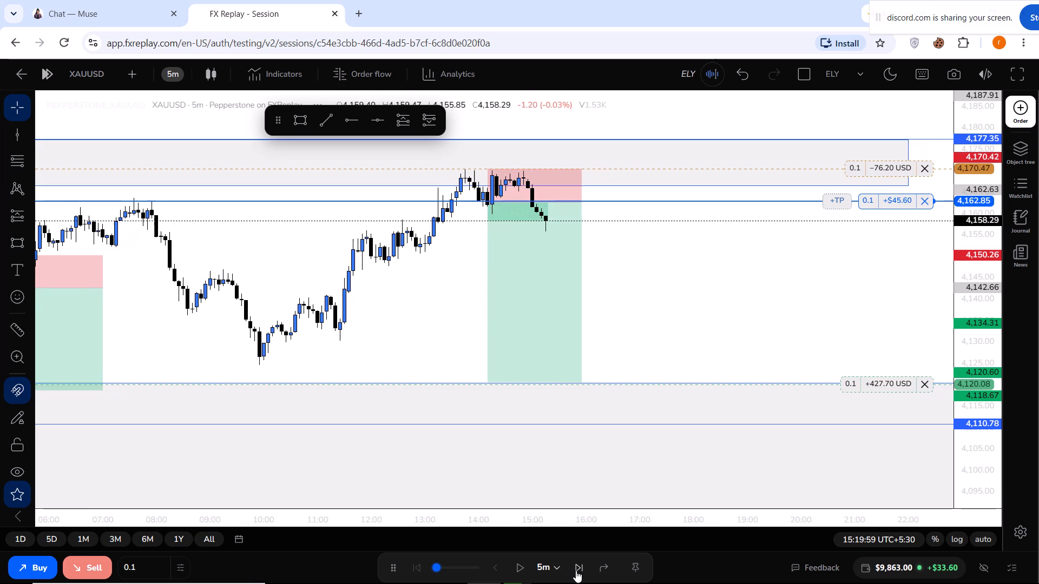
# Advance the replay in 5-minute steps to 19:14:59 to follow the open short trade.
pyautogui.click(576, 570)
pyautogui.doubleClick(576, 570)
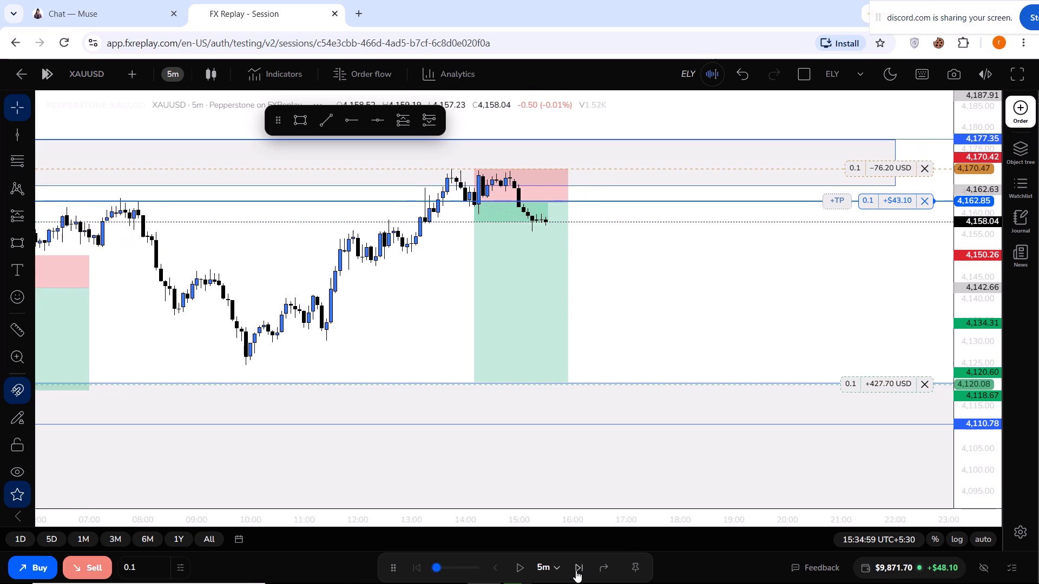
pyautogui.tripleClick(576, 570)
pyautogui.tripleClick(576, 570)
pyautogui.tripleClick(576, 570)
pyautogui.tripleClick(576, 570)
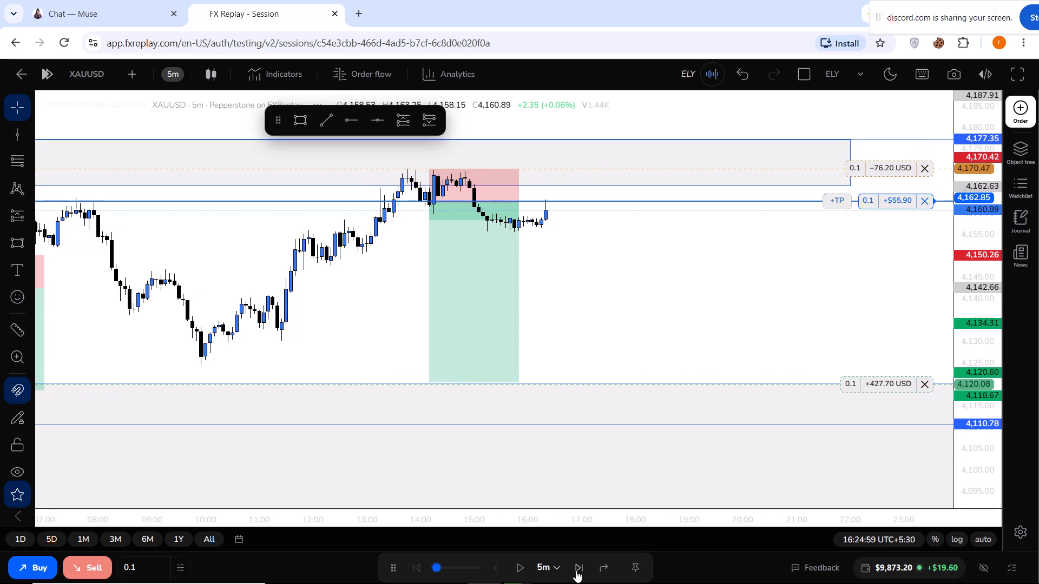
pyautogui.click(576, 570)
pyautogui.tripleClick(576, 570)
pyautogui.tripleClick(576, 570)
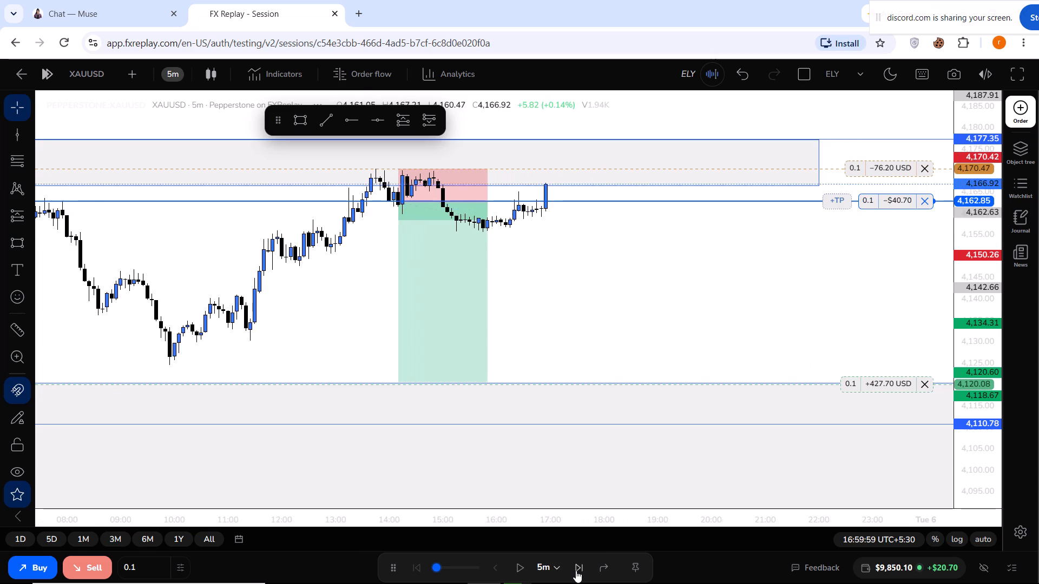
pyautogui.tripleClick(576, 570)
pyautogui.doubleClick(576, 570)
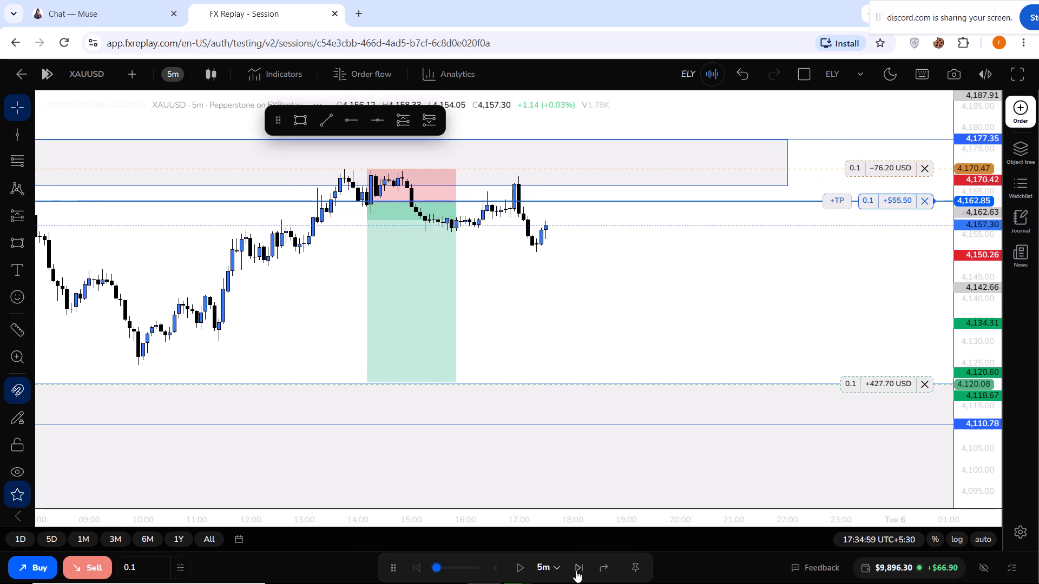
pyautogui.click(576, 570)
pyautogui.tripleClick(576, 570)
pyautogui.tripleClick(576, 570)
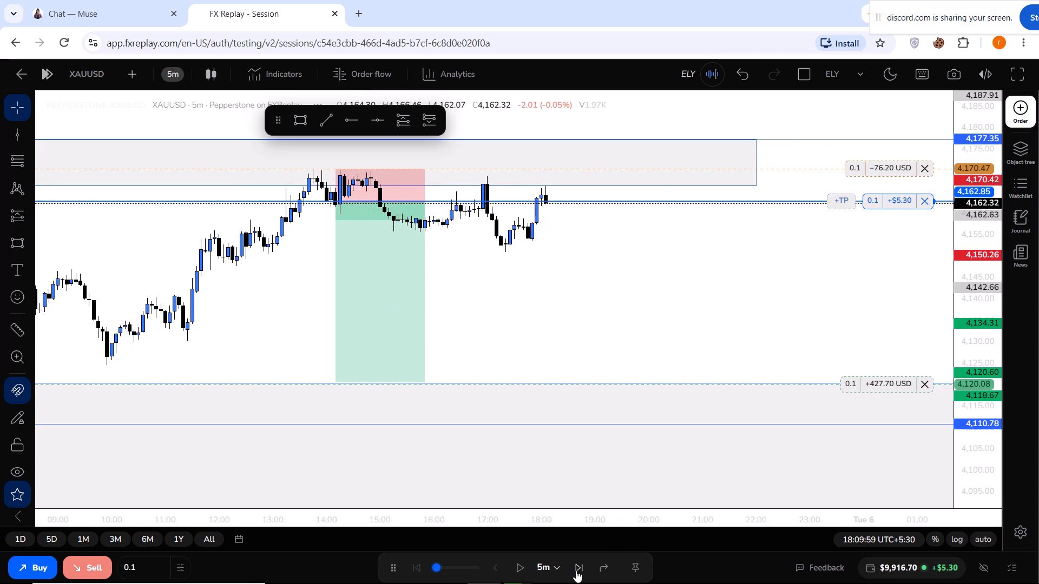
pyautogui.click(576, 570)
pyautogui.tripleClick(576, 570)
pyautogui.tripleClick(576, 570)
pyautogui.tripleClick(576, 570)
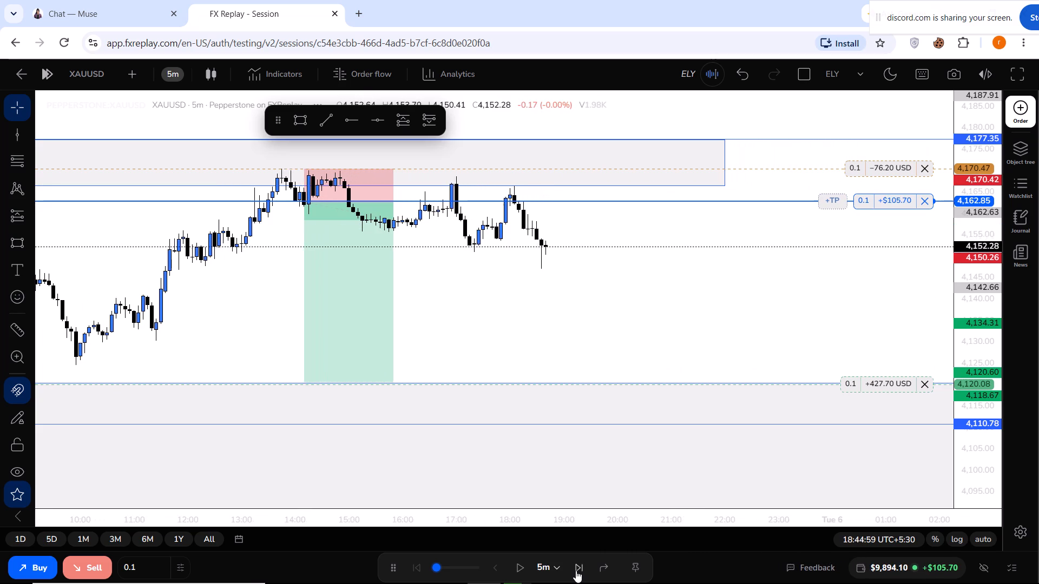
pyautogui.doubleClick(576, 570)
pyautogui.click(576, 570)
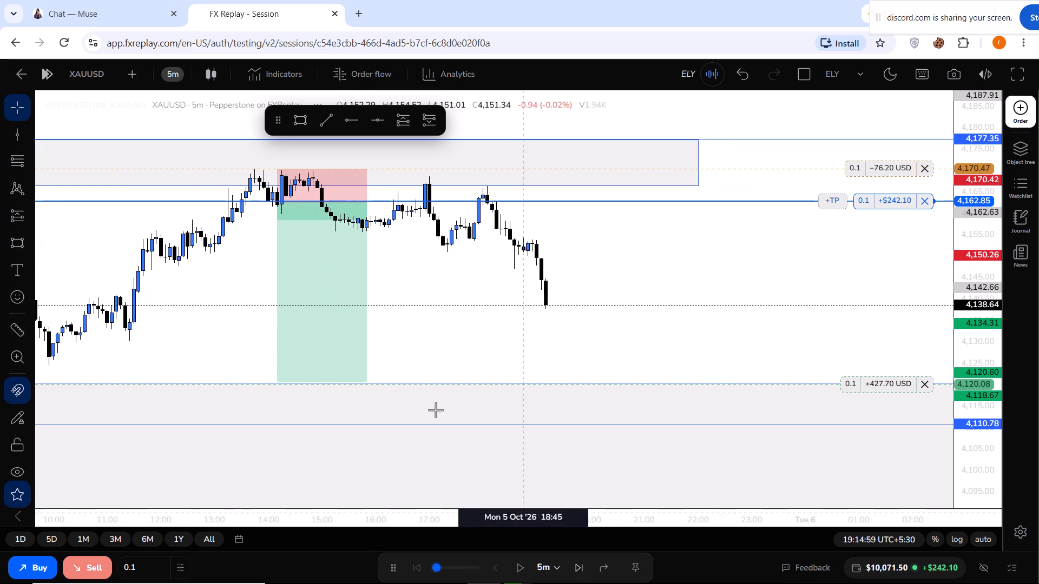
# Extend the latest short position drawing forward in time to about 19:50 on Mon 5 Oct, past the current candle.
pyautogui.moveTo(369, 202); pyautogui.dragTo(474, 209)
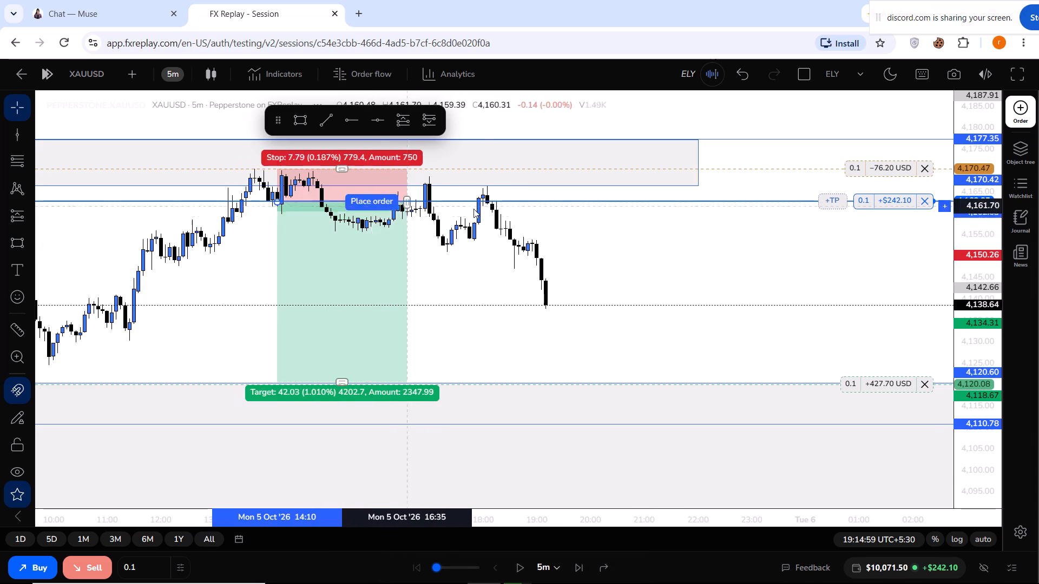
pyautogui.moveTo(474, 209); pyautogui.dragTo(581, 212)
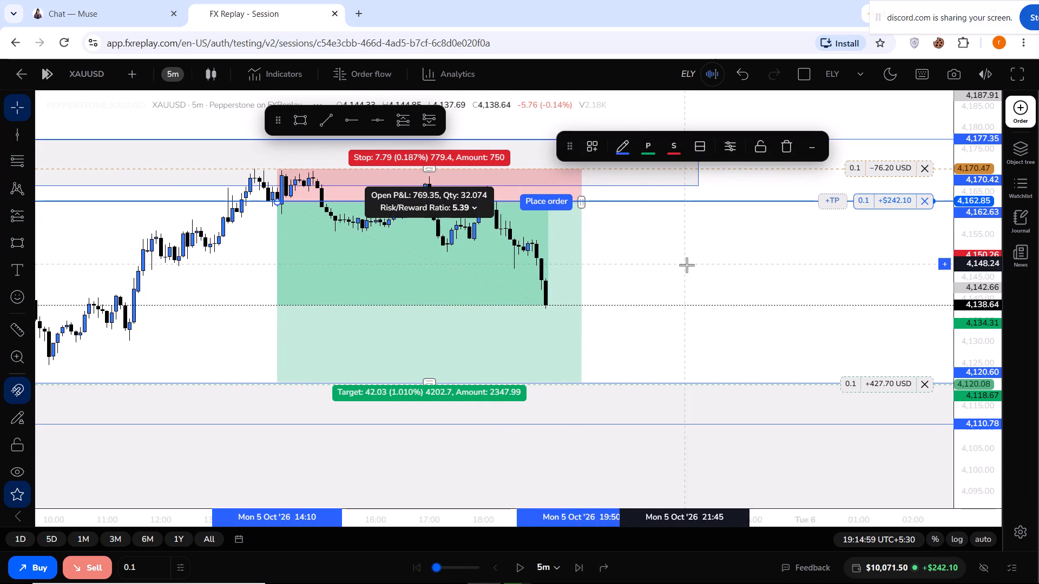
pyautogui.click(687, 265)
# Move the open short trade's stop loss to 4,162.31, just below the entry price.
pyautogui.moveTo(983, 351); pyautogui.dragTo(980, 318)
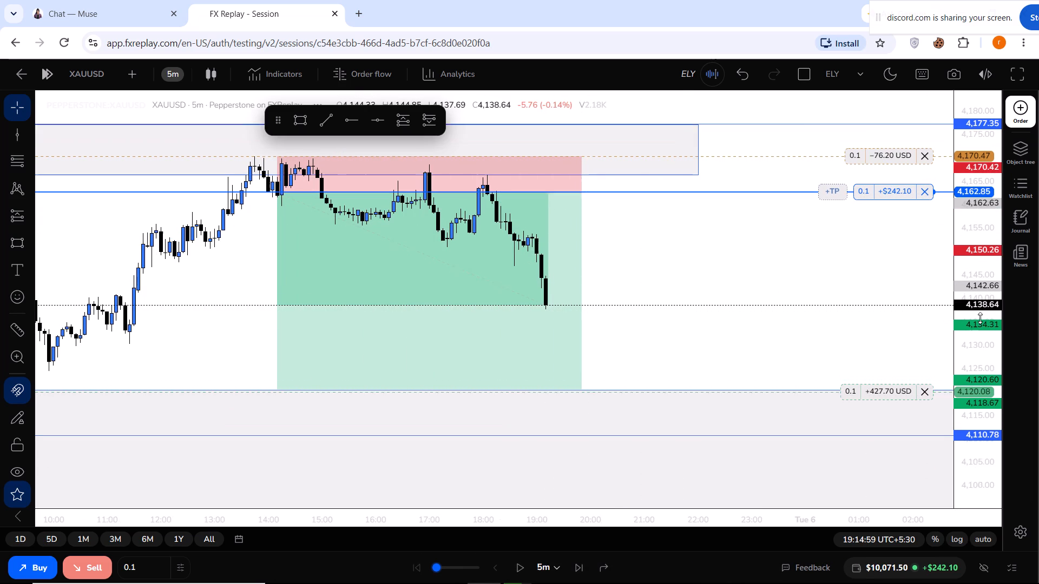
pyautogui.moveTo(980, 318); pyautogui.dragTo(979, 316)
pyautogui.moveTo(853, 138); pyautogui.dragTo(827, 168)
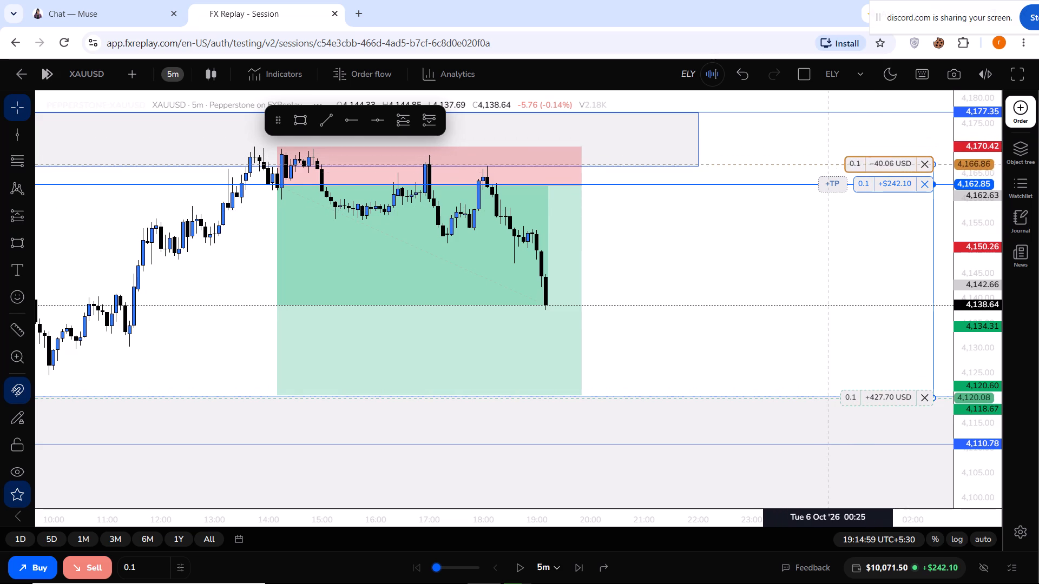
pyautogui.moveTo(827, 168); pyautogui.dragTo(817, 185)
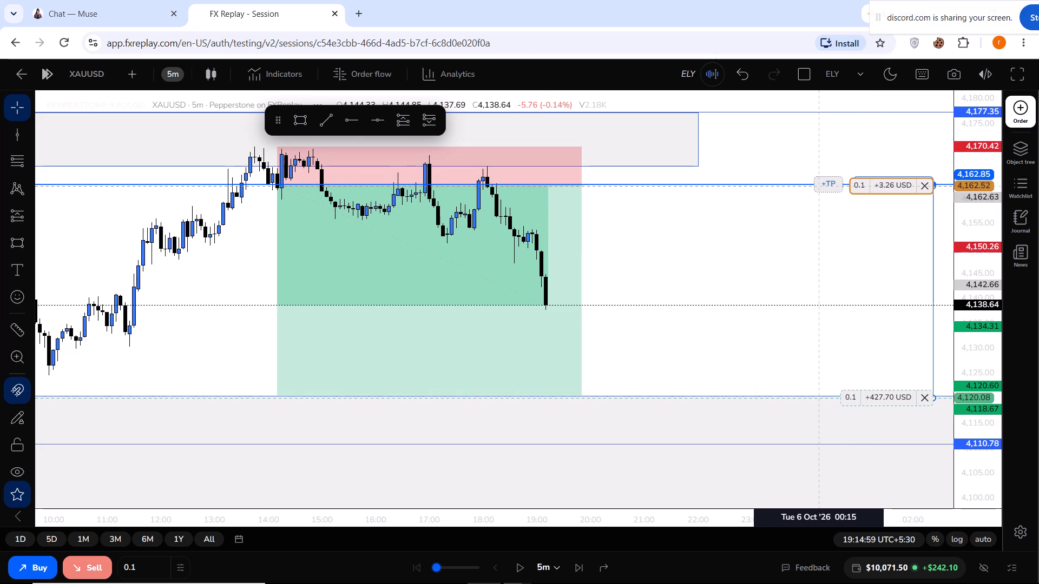
pyautogui.moveTo(817, 185); pyautogui.dragTo(817, 187)
pyautogui.click(817, 187)
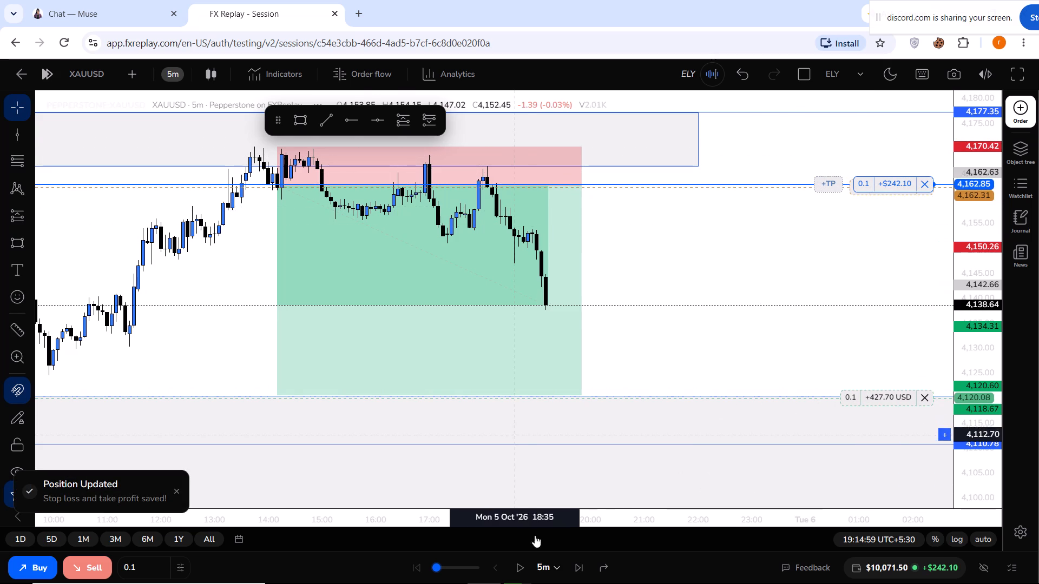
# Advance the replay in 5-minute steps to 04:14:59 on Tue 6 Oct to follow the short trade.
pyautogui.tripleClick(573, 566)
pyautogui.tripleClick(573, 566)
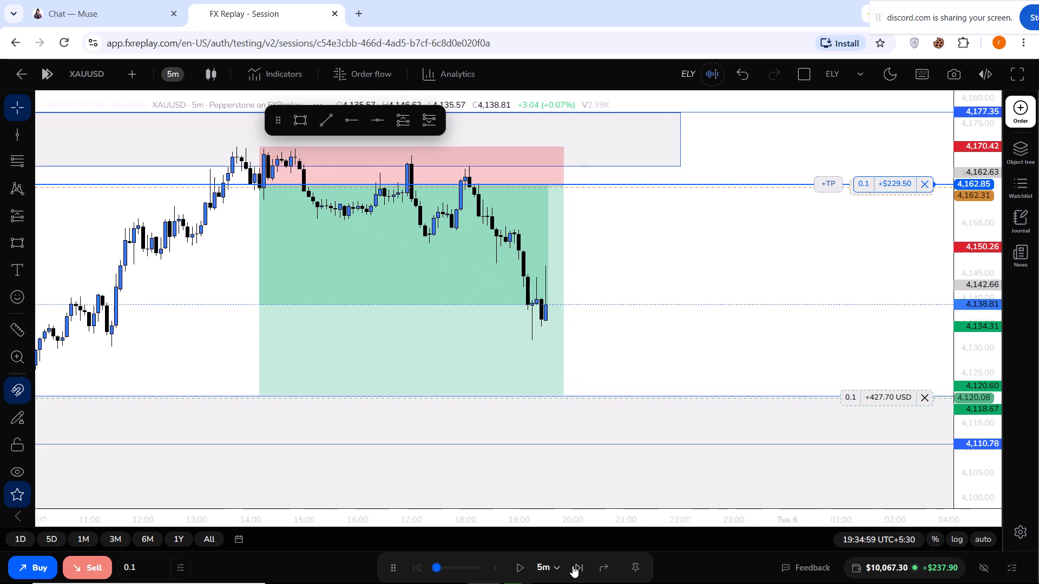
pyautogui.tripleClick(573, 566)
pyautogui.tripleClick(573, 566)
pyautogui.tripleClick(573, 566)
pyautogui.tripleClick(573, 566)
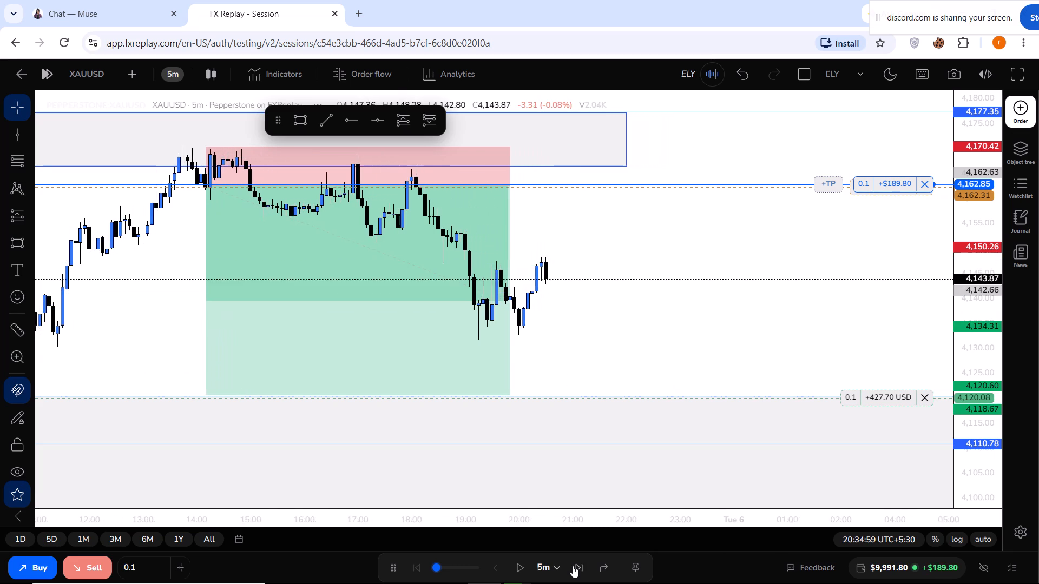
pyautogui.tripleClick(573, 566)
pyautogui.tripleClick(573, 566)
pyautogui.tripleClick(573, 566)
pyautogui.tripleClick(573, 566)
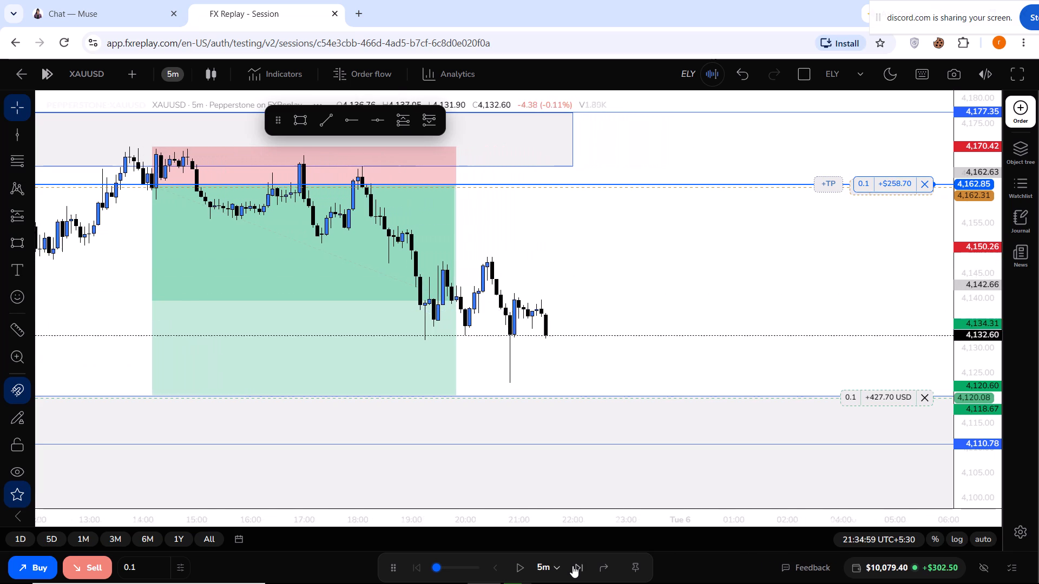
pyautogui.tripleClick(573, 566)
pyautogui.tripleClick(573, 566)
pyautogui.tripleClick(573, 566)
pyautogui.tripleClick(573, 566)
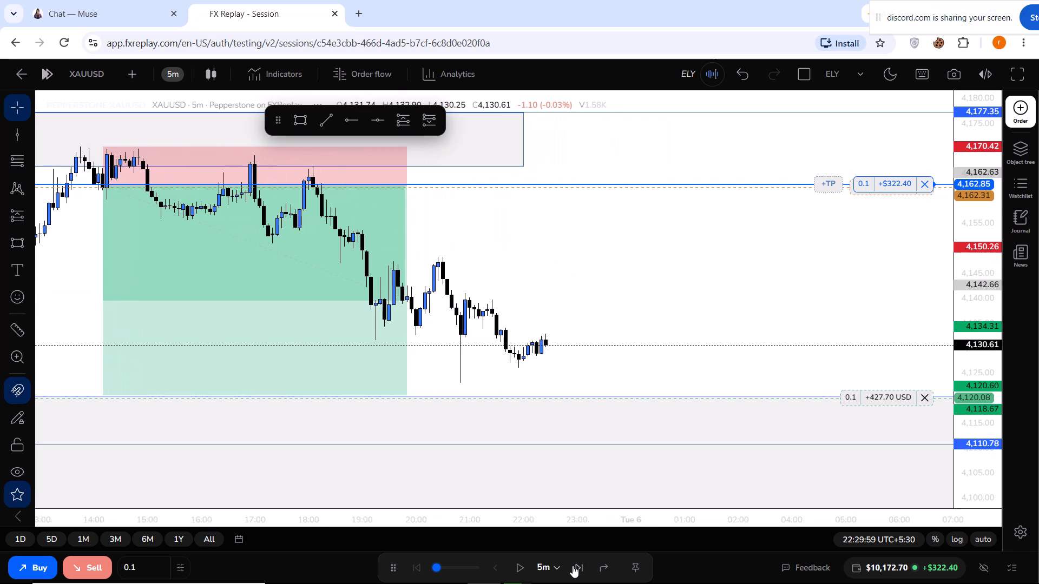
pyautogui.tripleClick(573, 566)
pyautogui.tripleClick(573, 566)
pyautogui.tripleClick(573, 566)
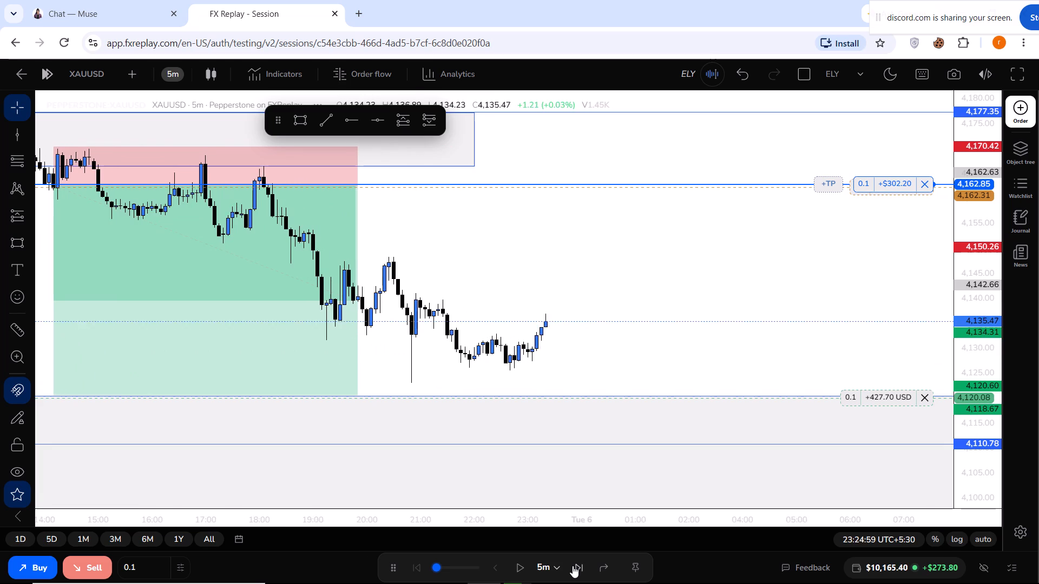
pyautogui.tripleClick(573, 566)
pyautogui.tripleClick(573, 566)
pyautogui.tripleClick(573, 566)
pyautogui.tripleClick(573, 566)
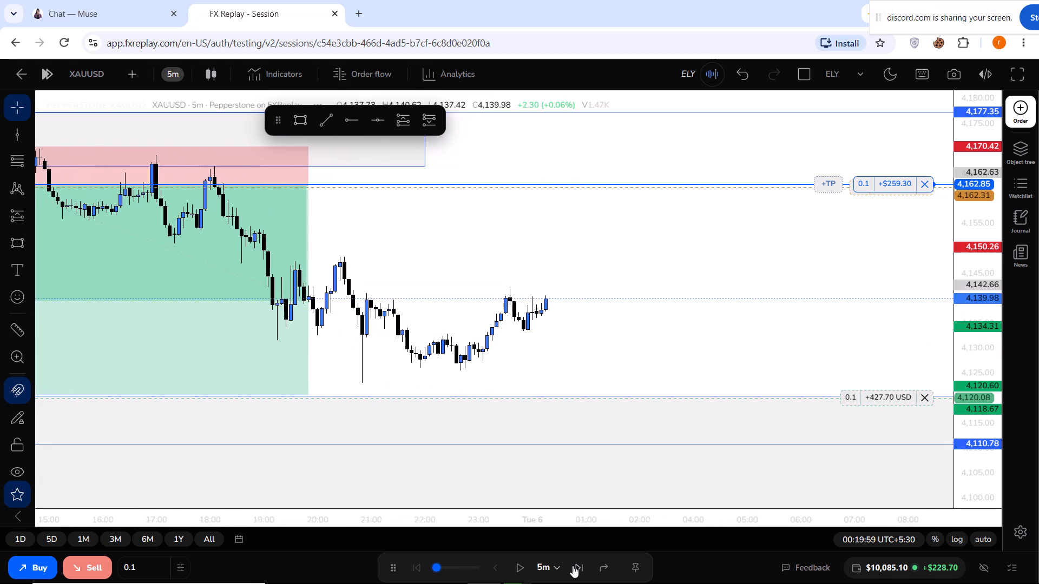
pyautogui.tripleClick(573, 566)
pyautogui.tripleClick(573, 566)
pyautogui.tripleClick(573, 566)
pyautogui.tripleClick(573, 566)
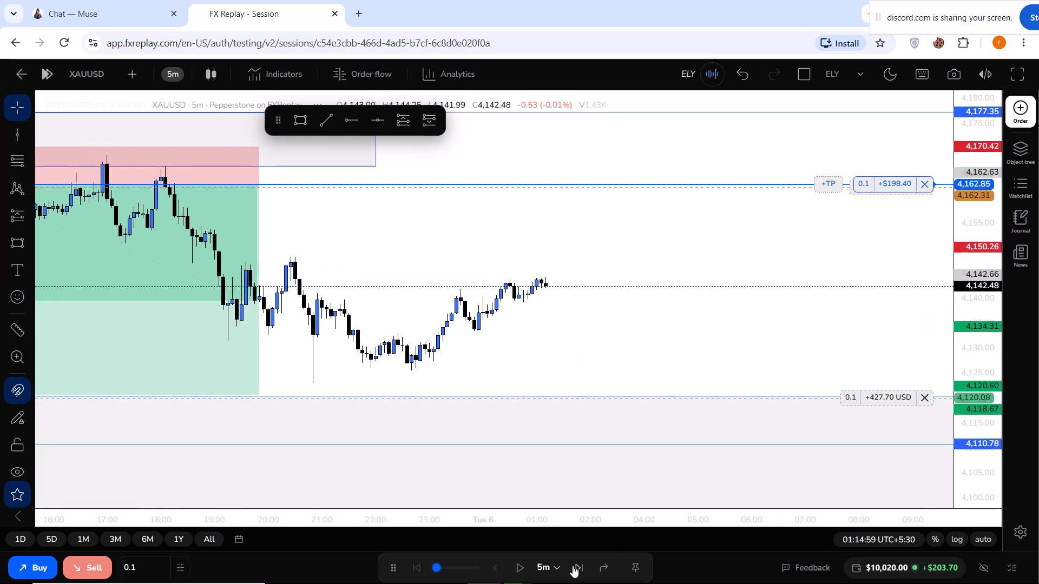
pyautogui.tripleClick(573, 566)
pyautogui.tripleClick(573, 566)
pyautogui.tripleClick(573, 566)
pyautogui.tripleClick(573, 566)
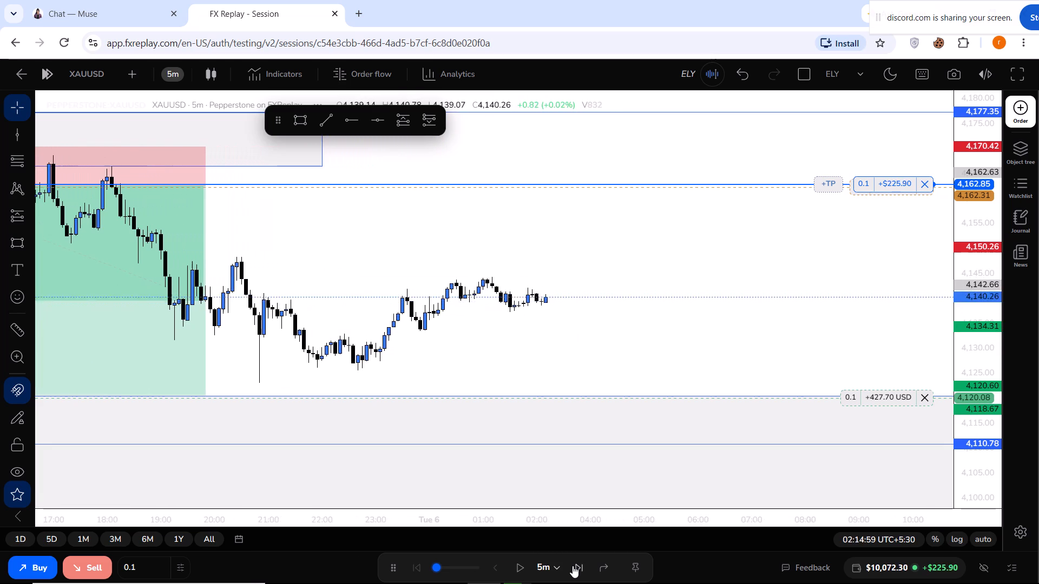
pyautogui.tripleClick(573, 566)
pyautogui.tripleClick(573, 566)
pyautogui.tripleClick(573, 566)
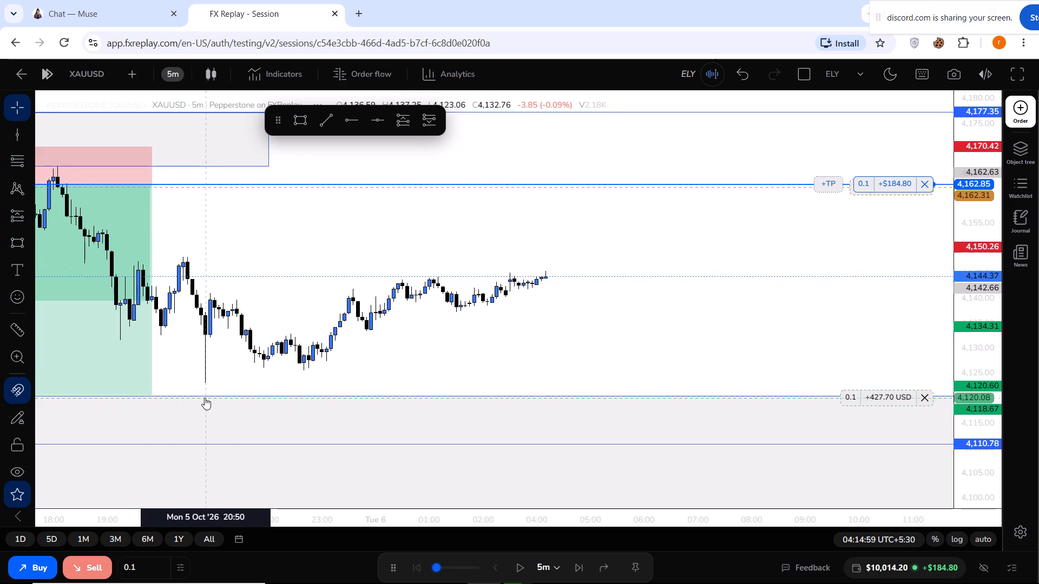
# Switch the XAUUSD chart to the 15-minute timeframe.
pyautogui.click(173, 71)
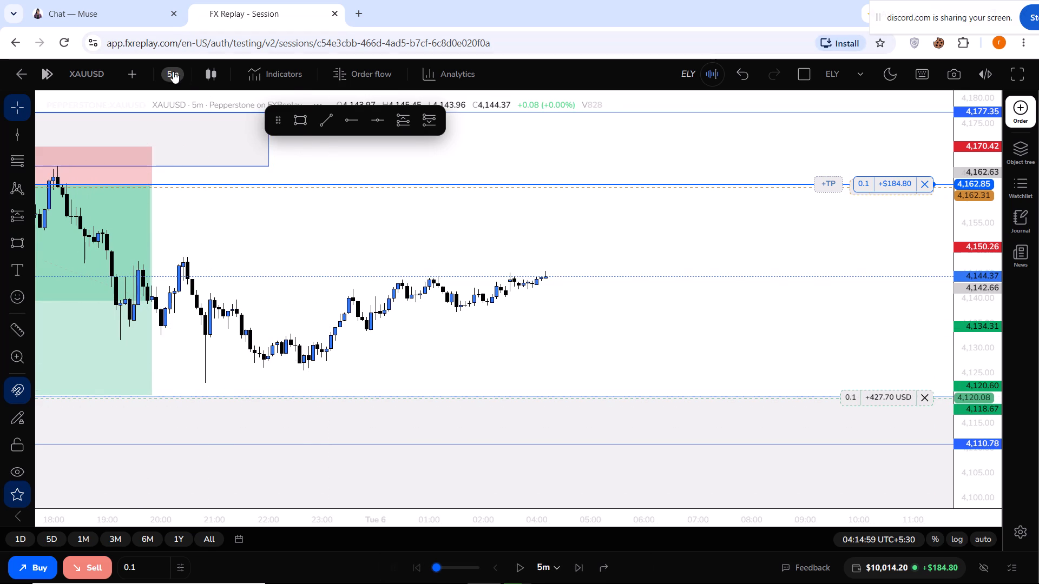
pyautogui.click(195, 277)
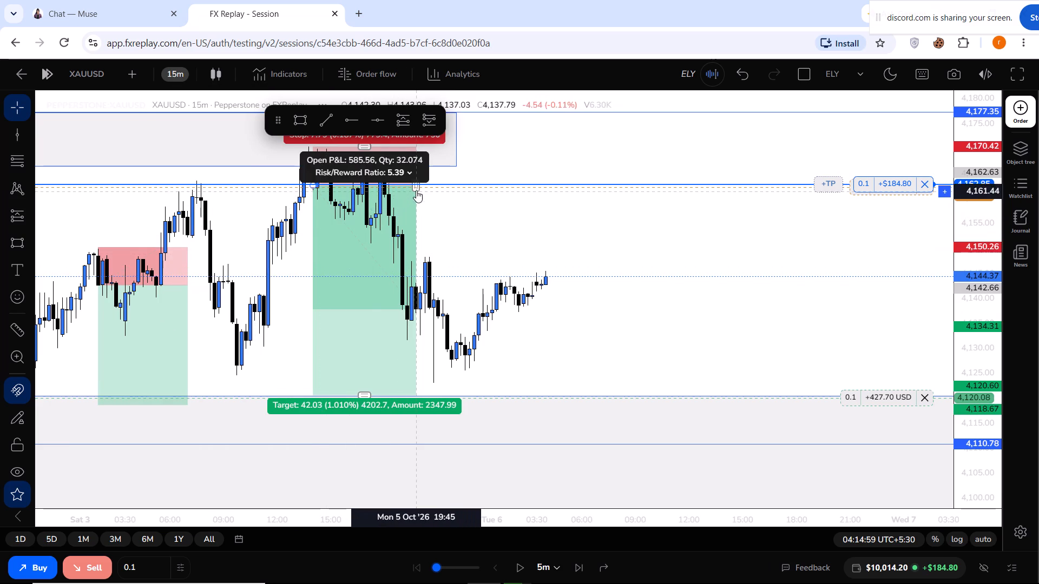
# Extend the latest short position drawing forward in time to about 07:15 on Tue 6 Oct.
pyautogui.moveTo(416, 187); pyautogui.dragTo(570, 196)
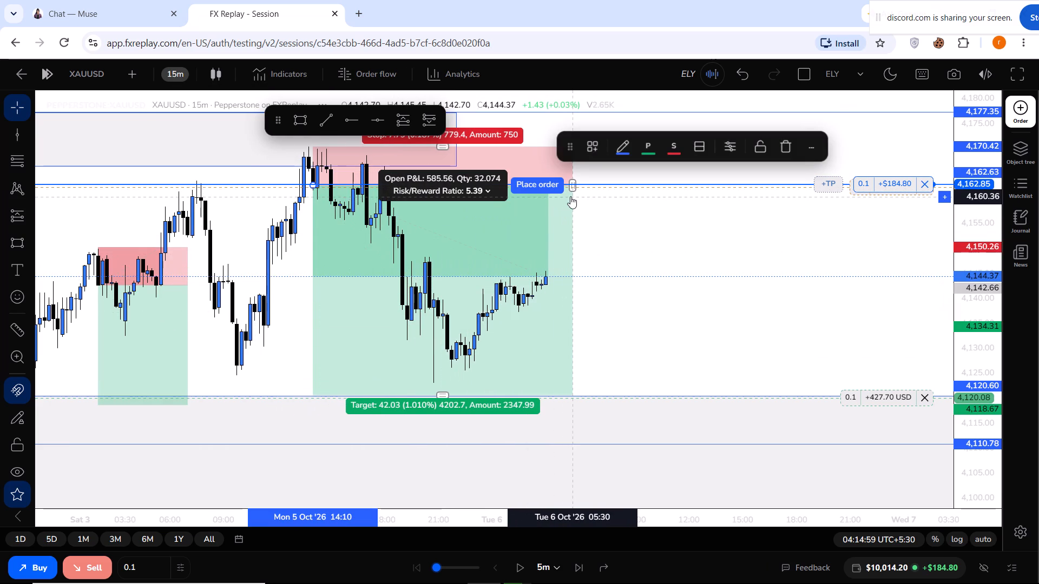
pyautogui.moveTo(570, 186); pyautogui.dragTo(605, 189)
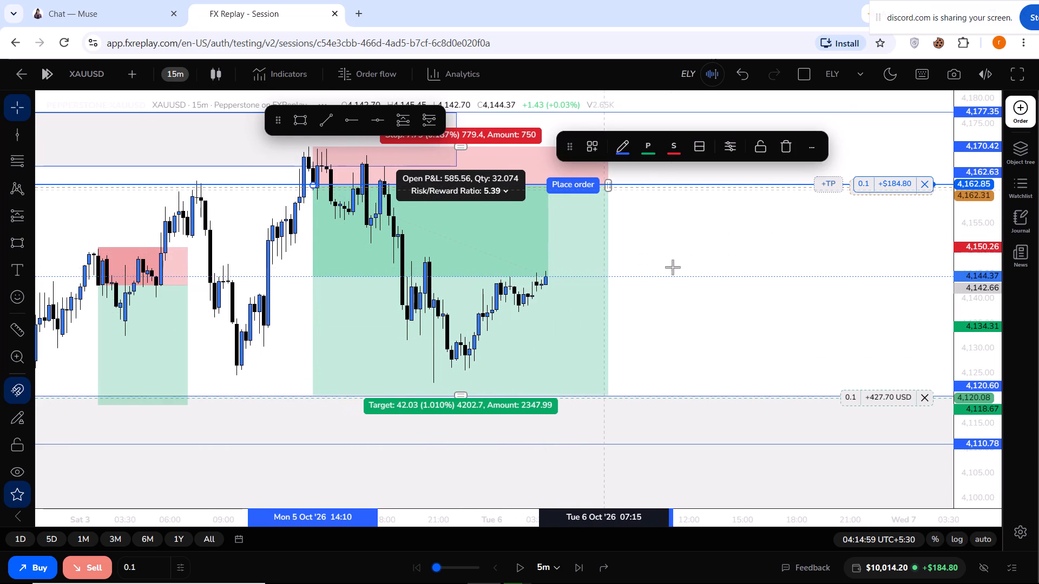
# Draw a rectangle zone from Mon 5 Oct 18:15 to beyond the current candles, between 4,156.53 and 4,161.66.
pyautogui.moveTo(673, 267); pyautogui.dragTo(705, 267)
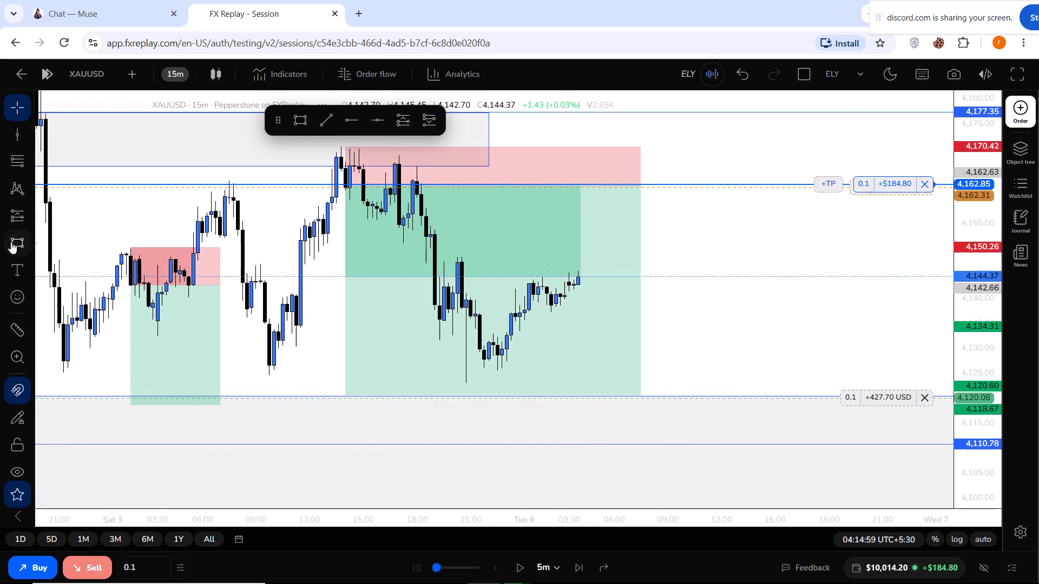
pyautogui.click(10, 243)
pyautogui.click(420, 213)
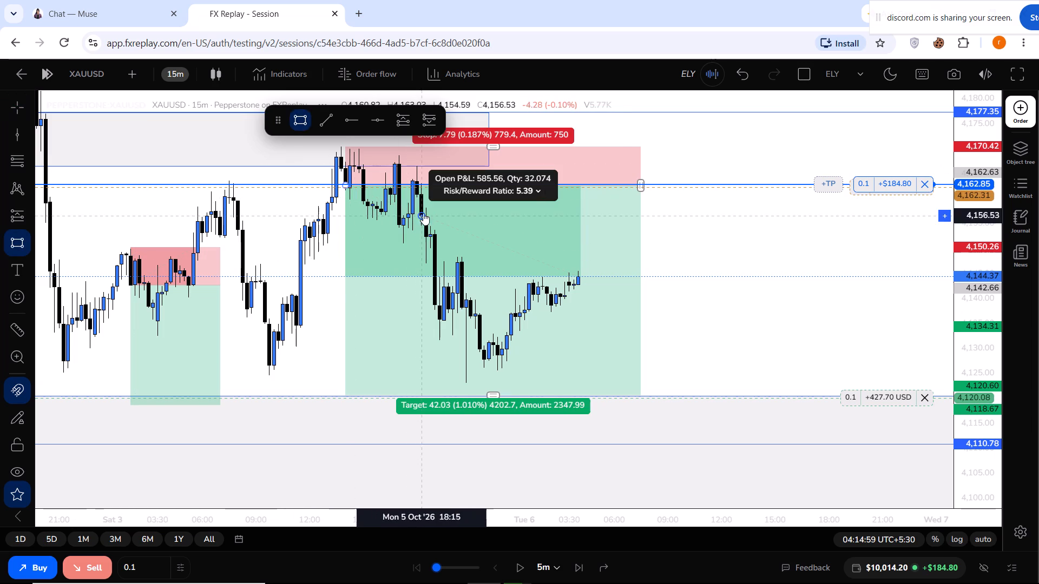
pyautogui.click(747, 190)
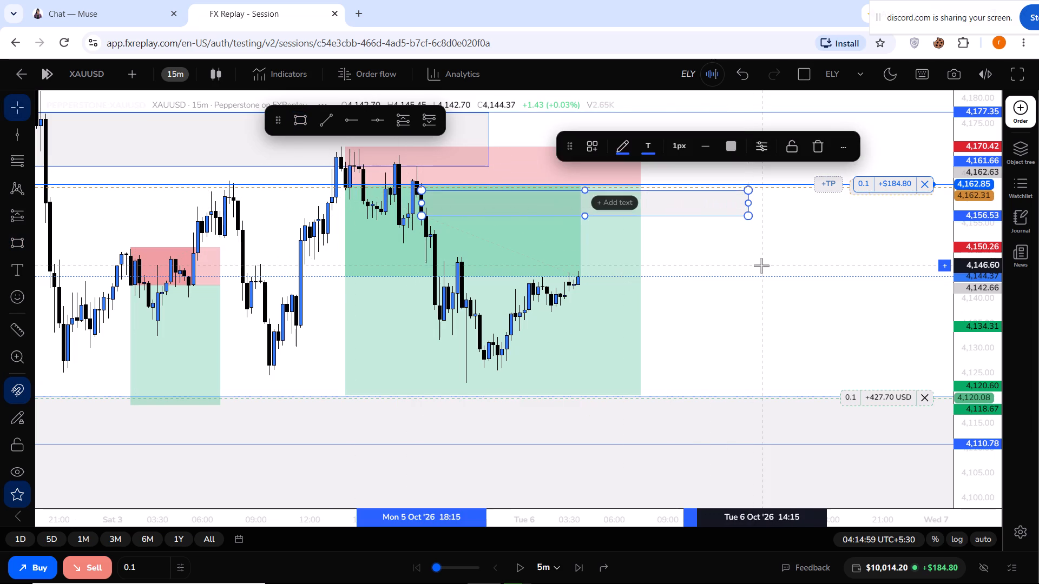
pyautogui.click(761, 266)
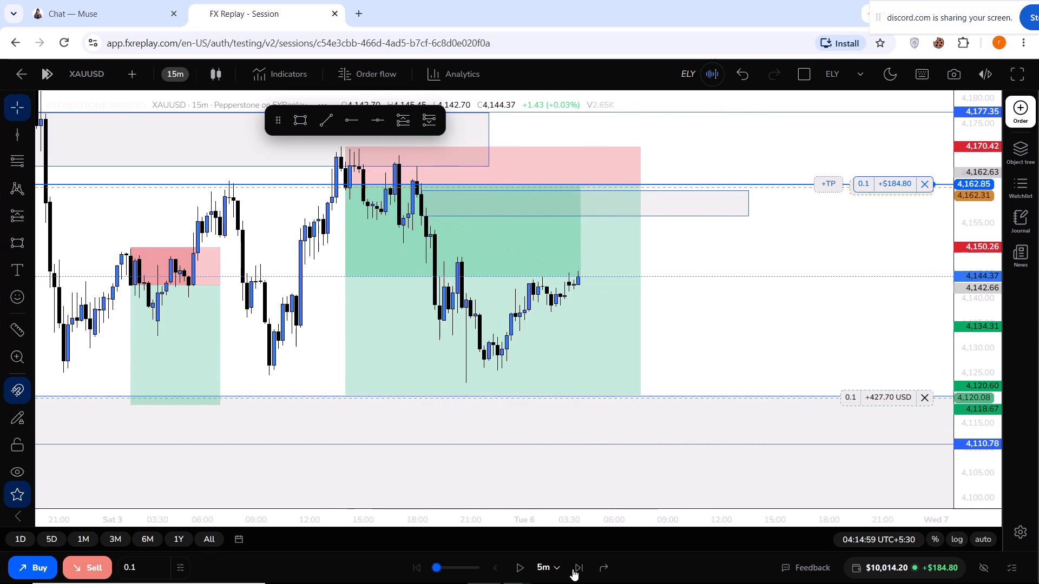
# Advance the replay in 5-minute steps to 08:24:59, following the short trade toward its take profit at 4,120.08.
pyautogui.tripleClick(575, 572)
pyautogui.tripleClick(575, 572)
pyautogui.tripleClick(575, 572)
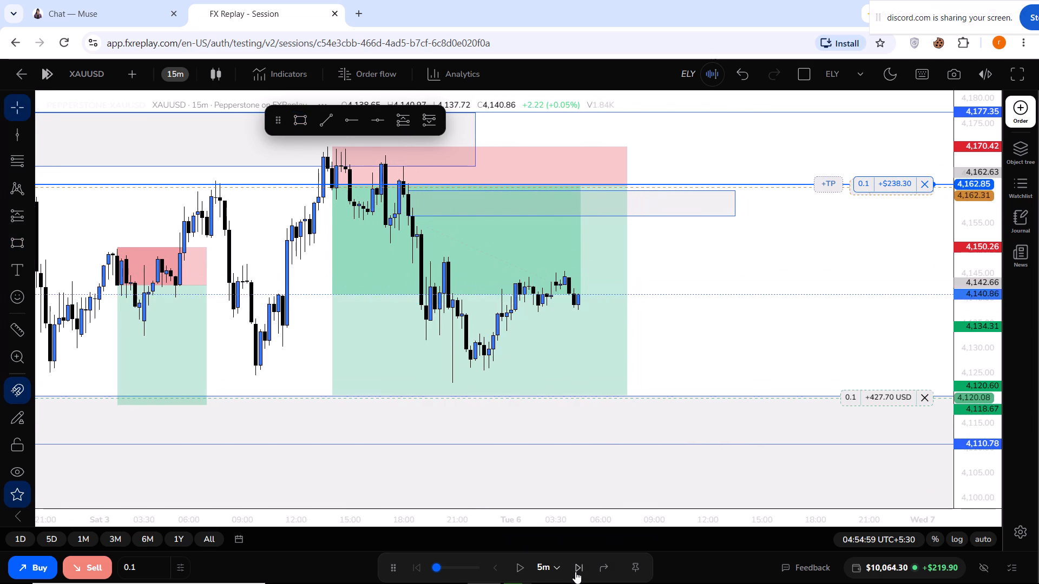
pyautogui.tripleClick(575, 572)
pyautogui.tripleClick(575, 572)
pyautogui.tripleClick(575, 572)
pyautogui.tripleClick(575, 572)
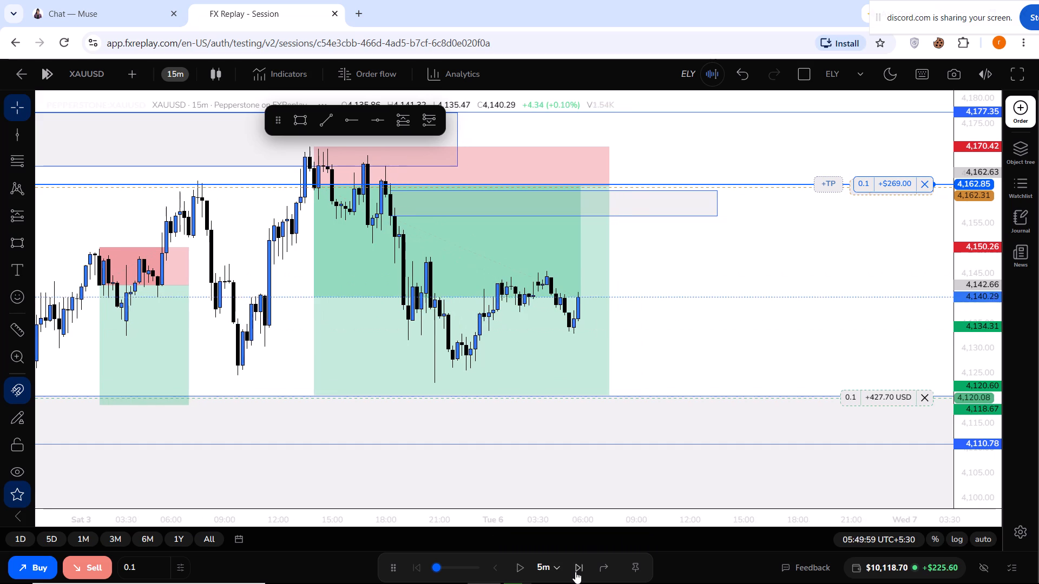
pyautogui.tripleClick(575, 572)
pyautogui.tripleClick(575, 572)
pyautogui.tripleClick(575, 572)
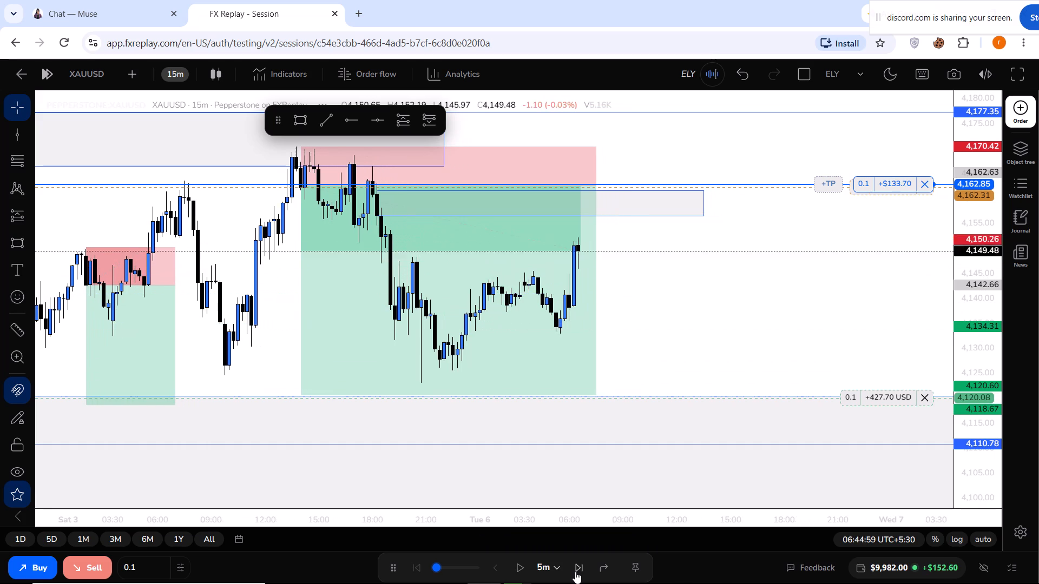
pyautogui.tripleClick(575, 572)
pyautogui.tripleClick(575, 572)
pyautogui.tripleClick(575, 572)
pyautogui.tripleClick(575, 572)
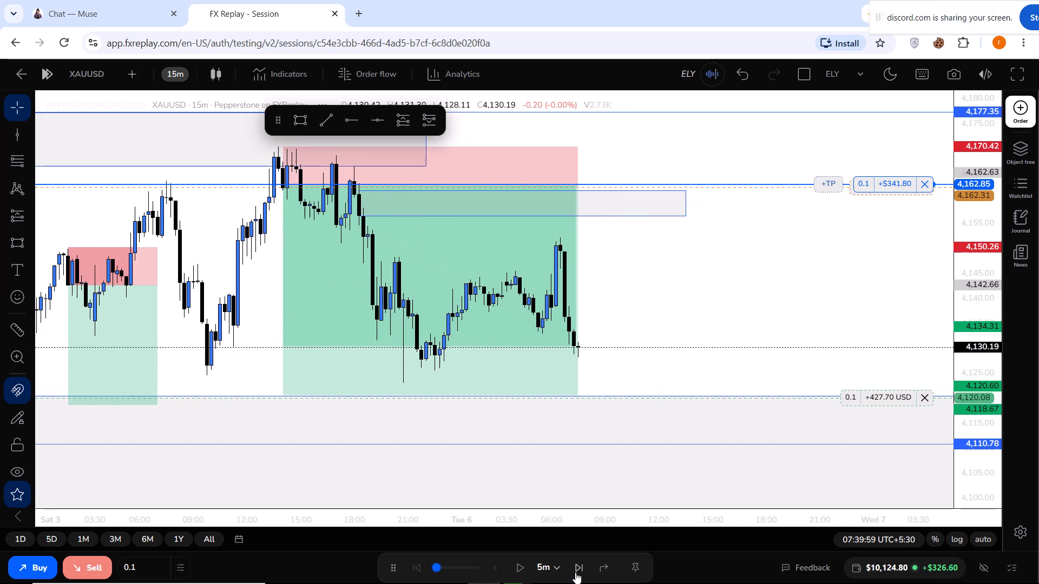
pyautogui.tripleClick(575, 572)
pyautogui.tripleClick(575, 572)
pyautogui.doubleClick(575, 572)
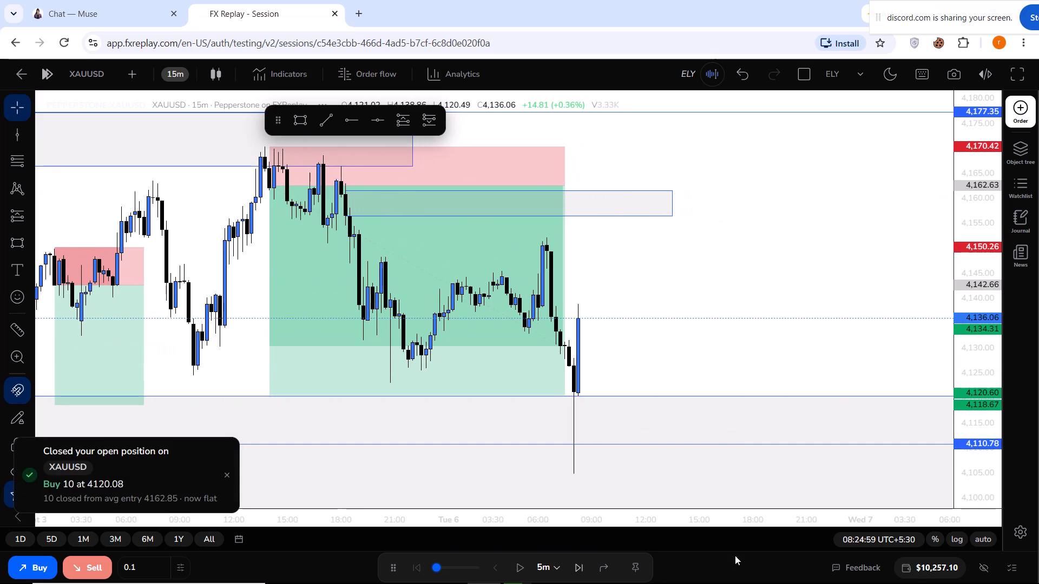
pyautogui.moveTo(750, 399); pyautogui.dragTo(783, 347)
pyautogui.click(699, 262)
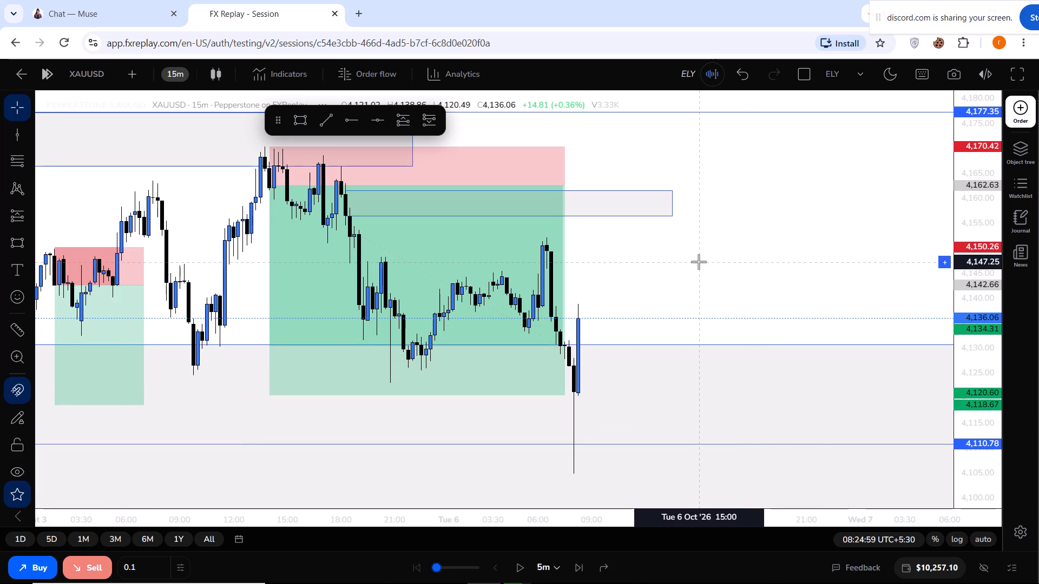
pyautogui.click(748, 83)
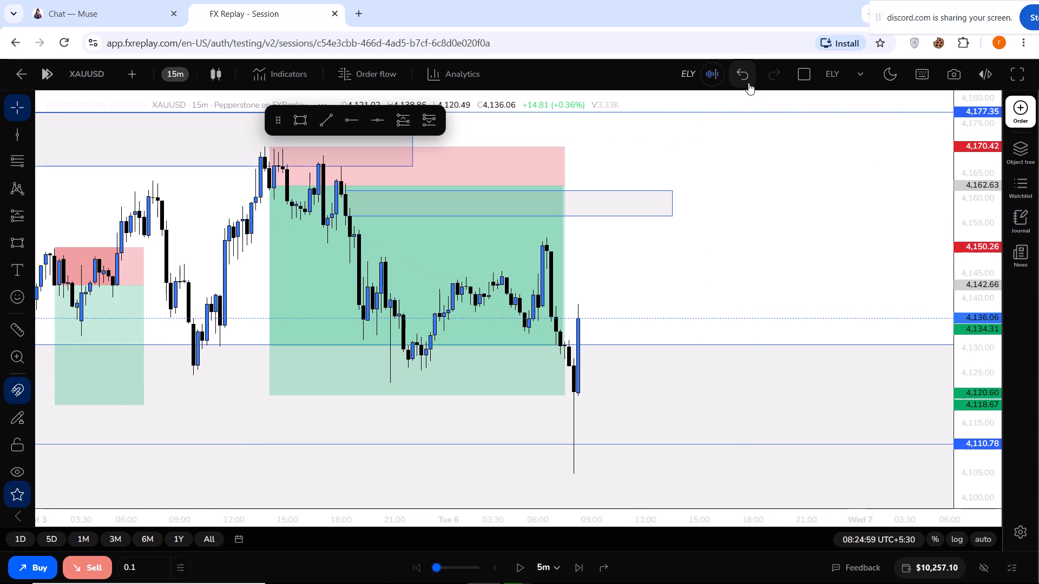
# Switch the XAUUSD chart to the 1-hour timeframe.
pyautogui.moveTo(694, 327); pyautogui.dragTo(827, 202)
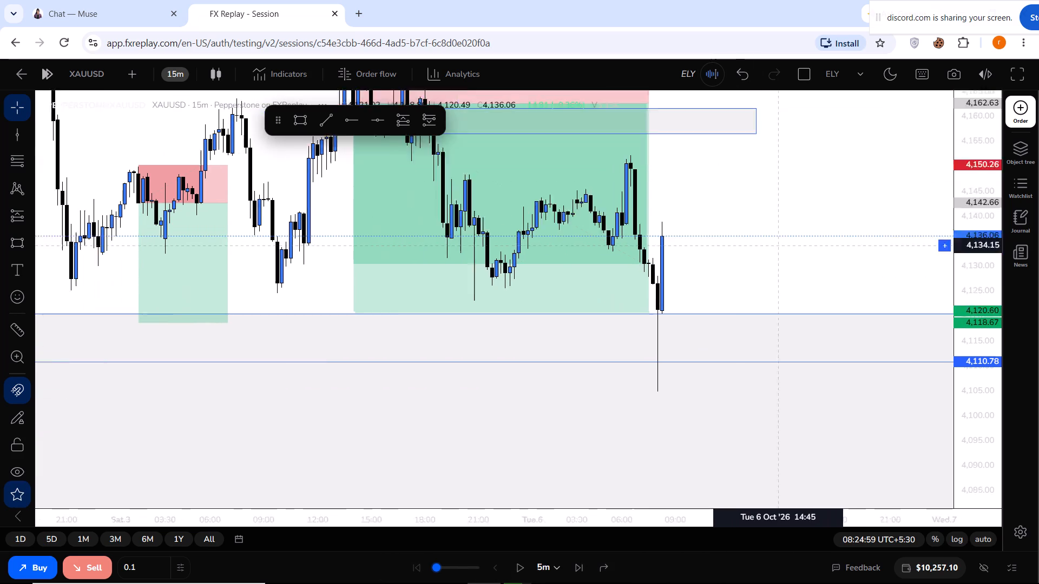
pyautogui.moveTo(827, 202); pyautogui.dragTo(832, 195)
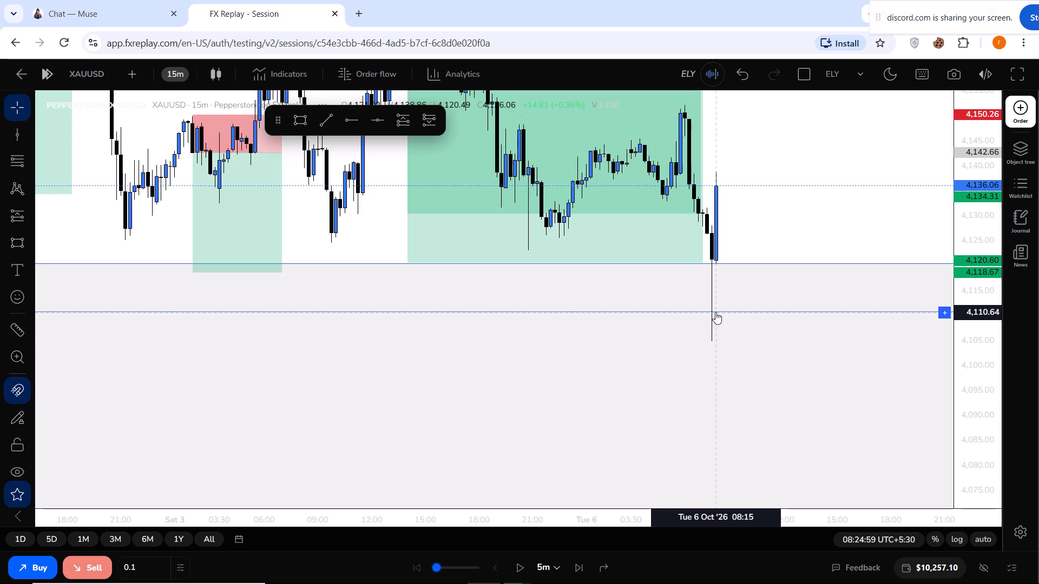
pyautogui.moveTo(804, 213); pyautogui.dragTo(741, 258)
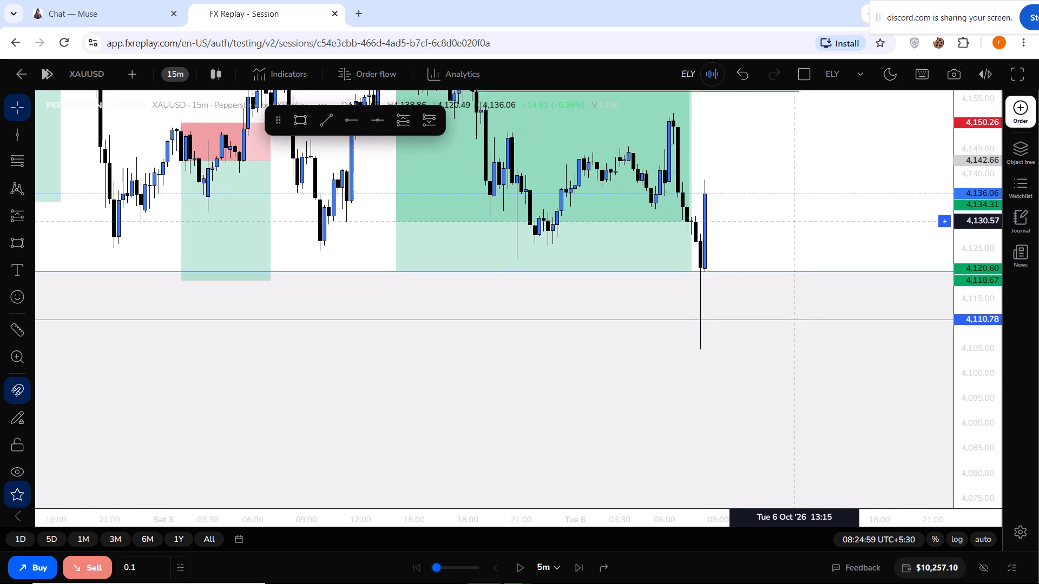
pyautogui.moveTo(741, 258); pyautogui.dragTo(707, 278)
pyautogui.click(175, 74)
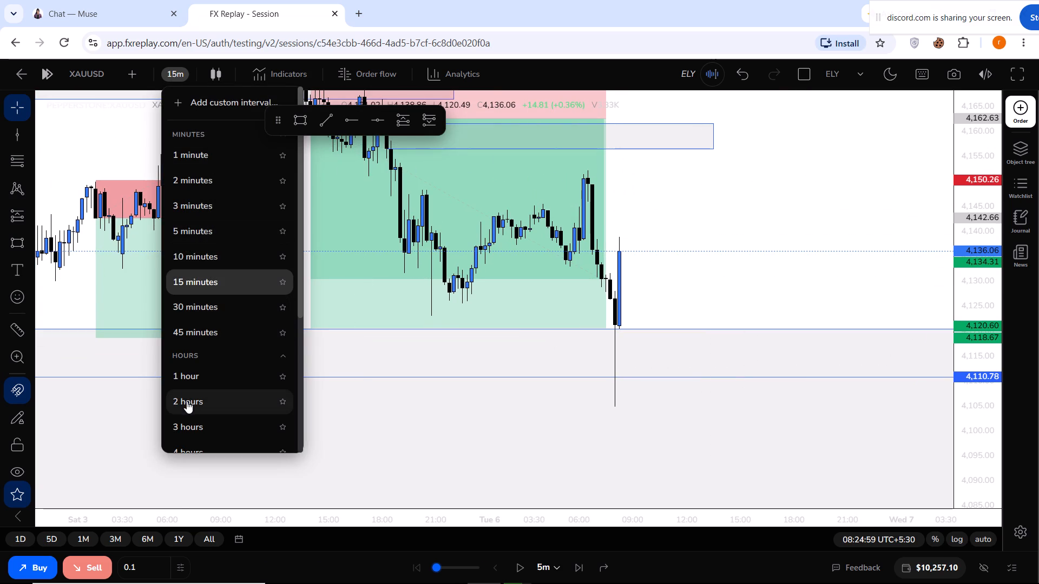
pyautogui.click(192, 380)
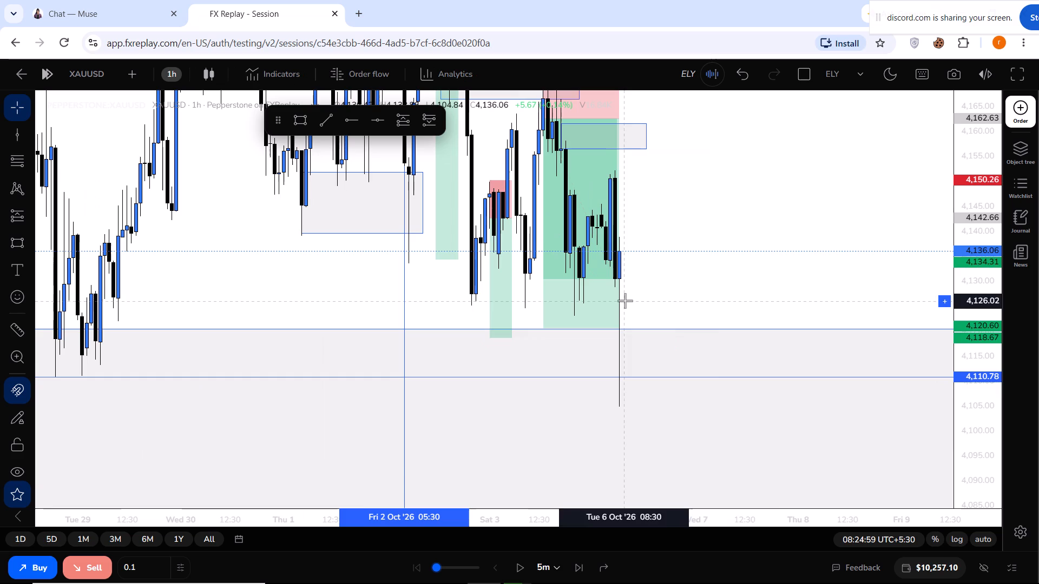
# Examine the 1-hour price action since late September against the marked zones and the levels at 4,110.78, 4,177.35 and 4,219.34.
pyautogui.moveTo(982, 241); pyautogui.dragTo(987, 354)
pyautogui.moveTo(804, 217); pyautogui.dragTo(782, 215)
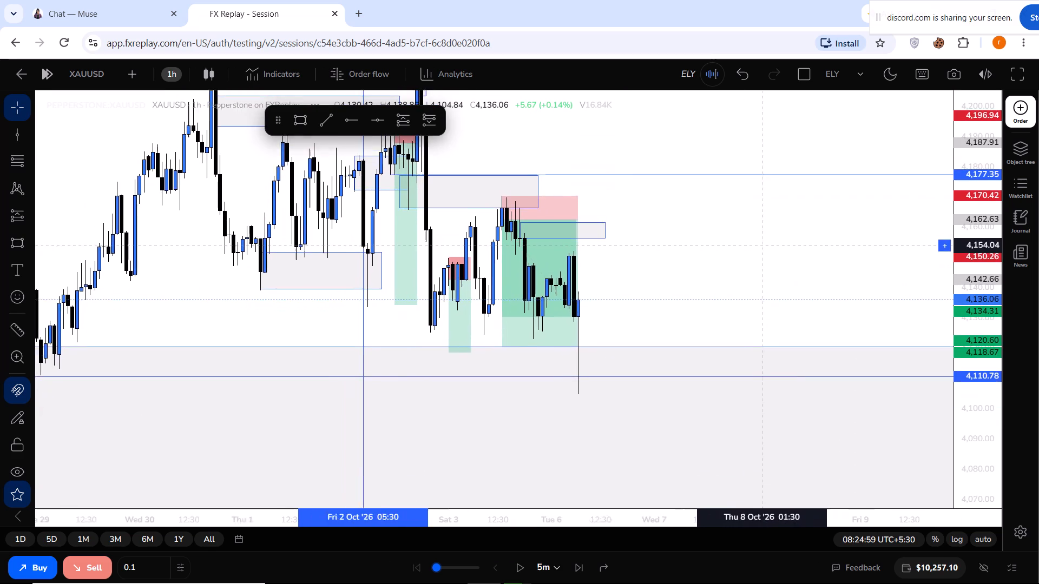
pyautogui.moveTo(782, 215); pyautogui.dragTo(784, 214)
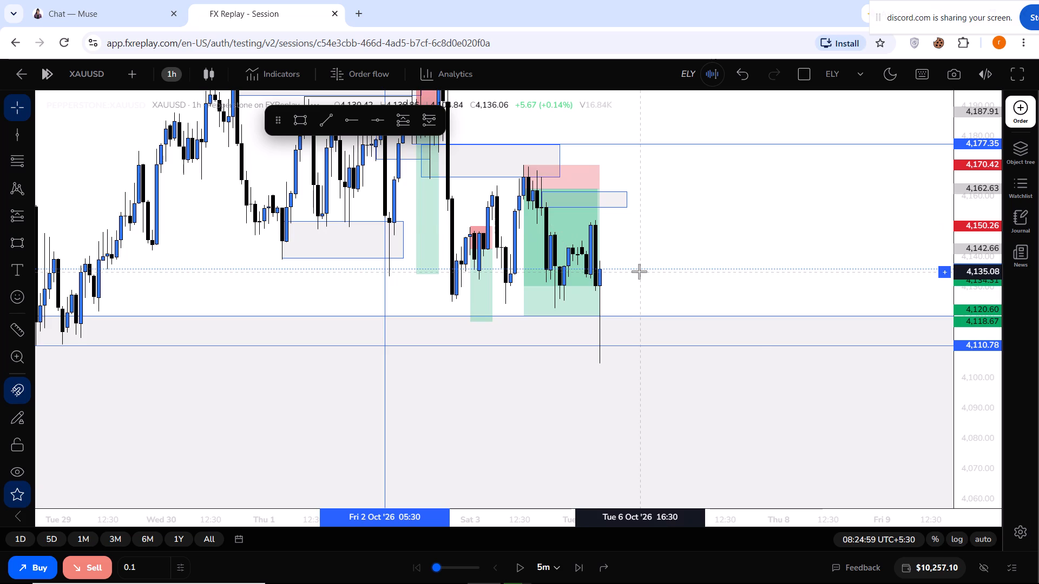
pyautogui.moveTo(667, 225); pyautogui.dragTo(667, 267)
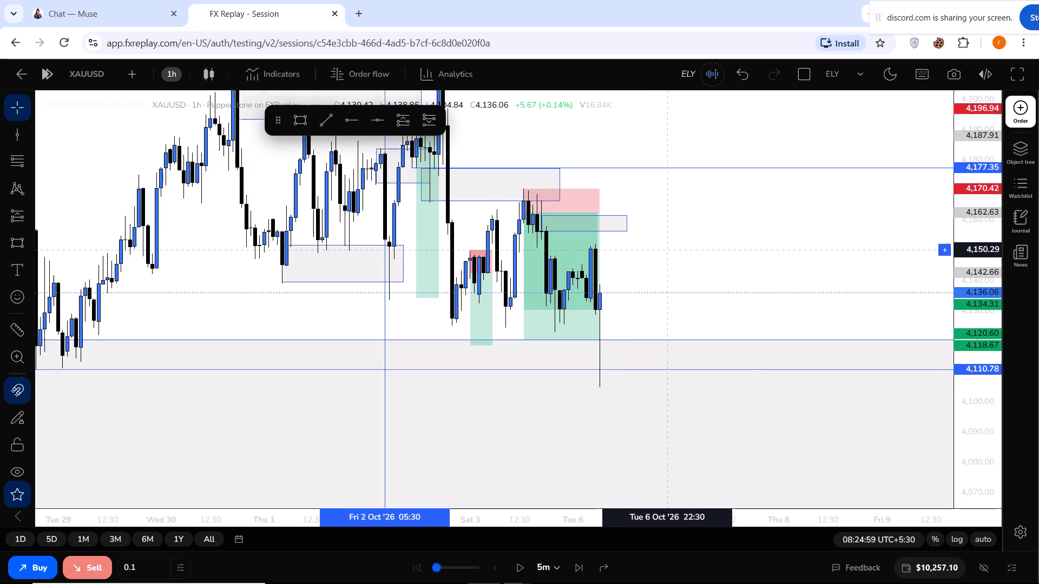
pyautogui.moveTo(667, 267); pyautogui.dragTo(667, 275)
pyautogui.moveTo(968, 224); pyautogui.dragTo(972, 257)
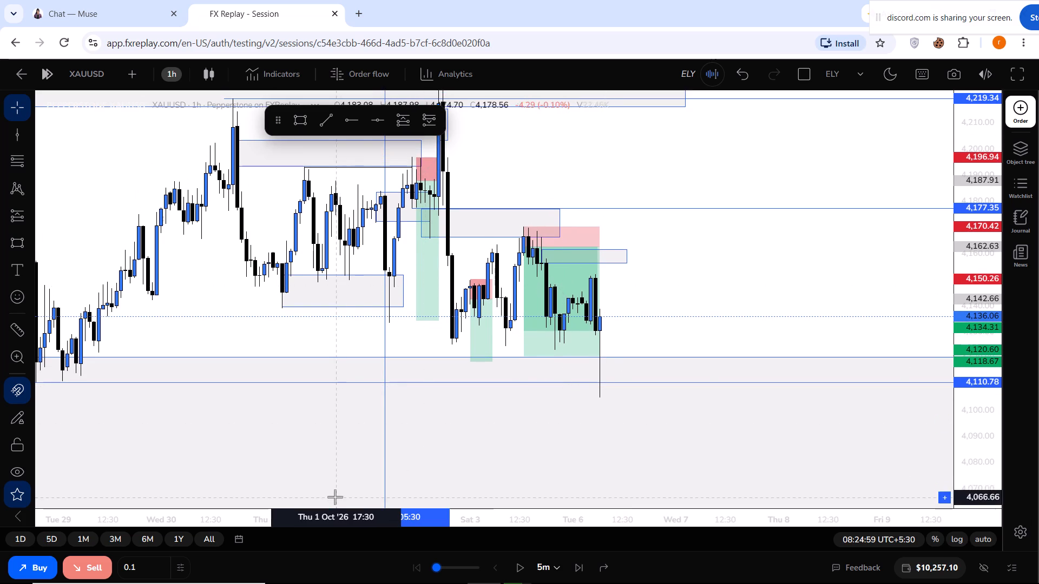
pyautogui.moveTo(307, 519); pyautogui.dragTo(400, 519)
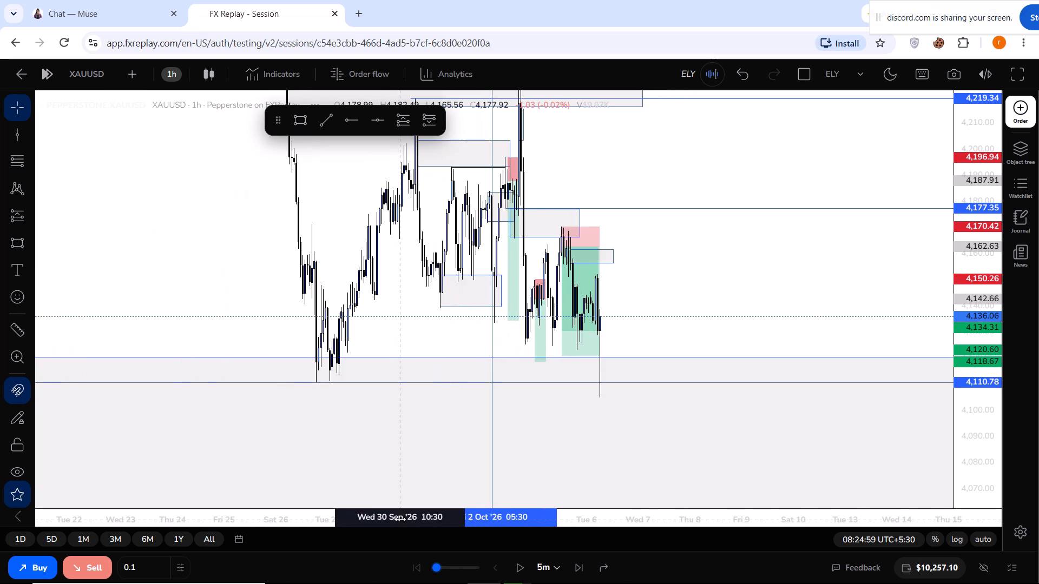
pyautogui.moveTo(400, 519); pyautogui.dragTo(345, 514)
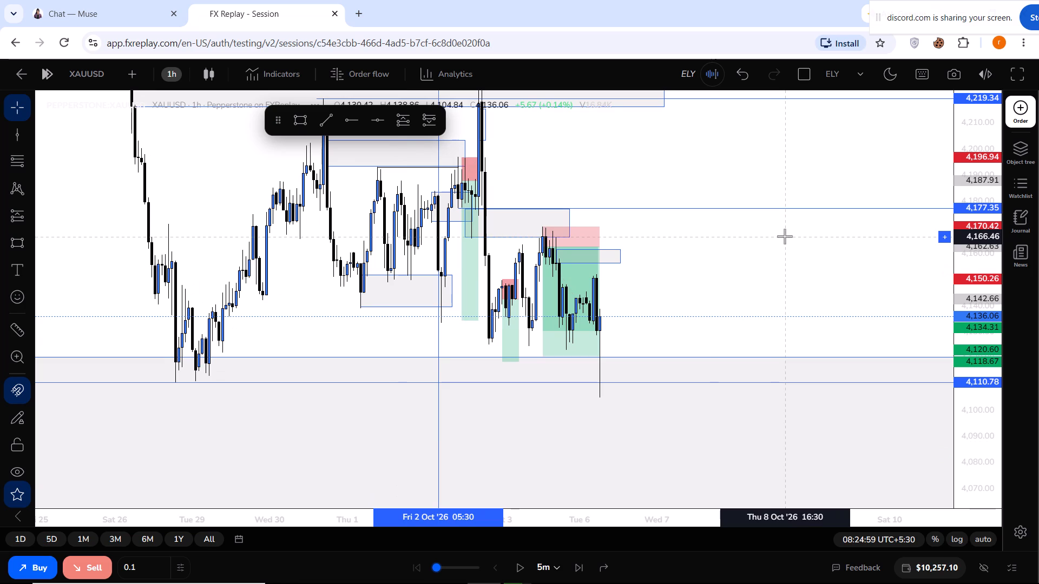
pyautogui.moveTo(978, 177); pyautogui.dragTo(979, 219)
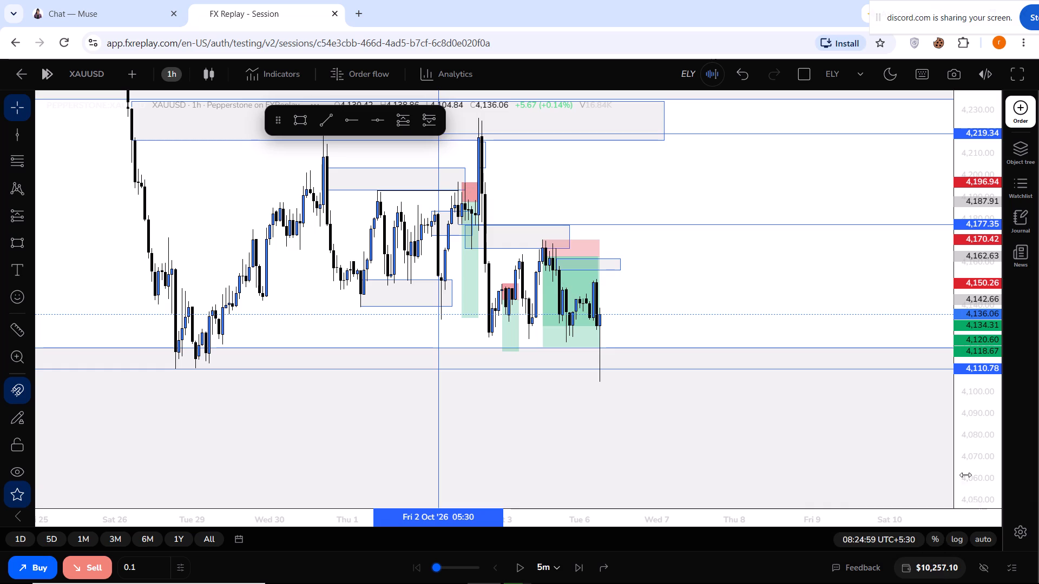
pyautogui.moveTo(874, 251); pyautogui.dragTo(909, 307)
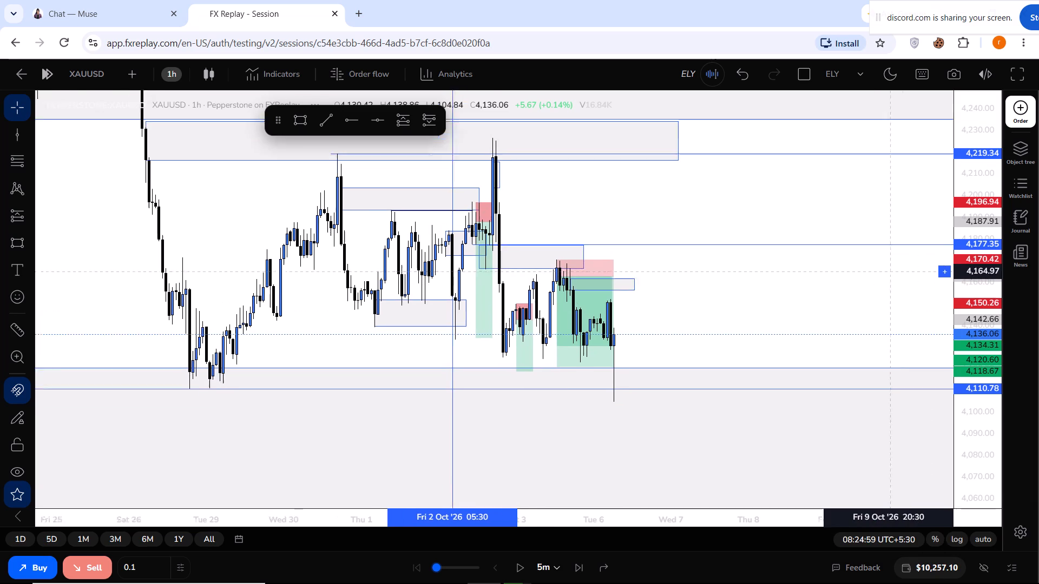
pyautogui.moveTo(909, 307); pyautogui.dragTo(913, 315)
pyautogui.moveTo(985, 249); pyautogui.dragTo(987, 262)
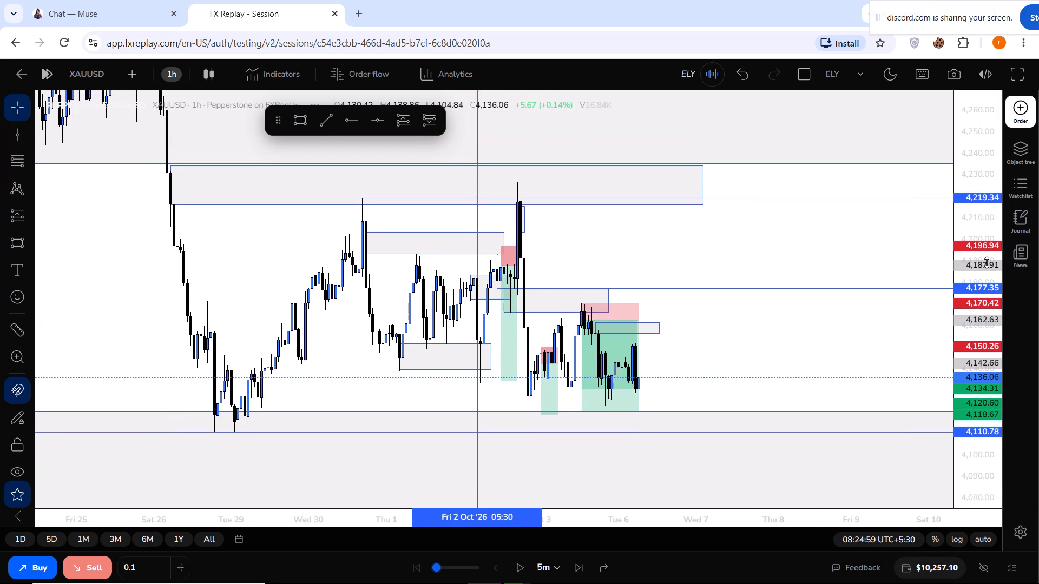
pyautogui.moveTo(987, 262); pyautogui.dragTo(988, 276)
pyautogui.moveTo(812, 363); pyautogui.dragTo(802, 326)
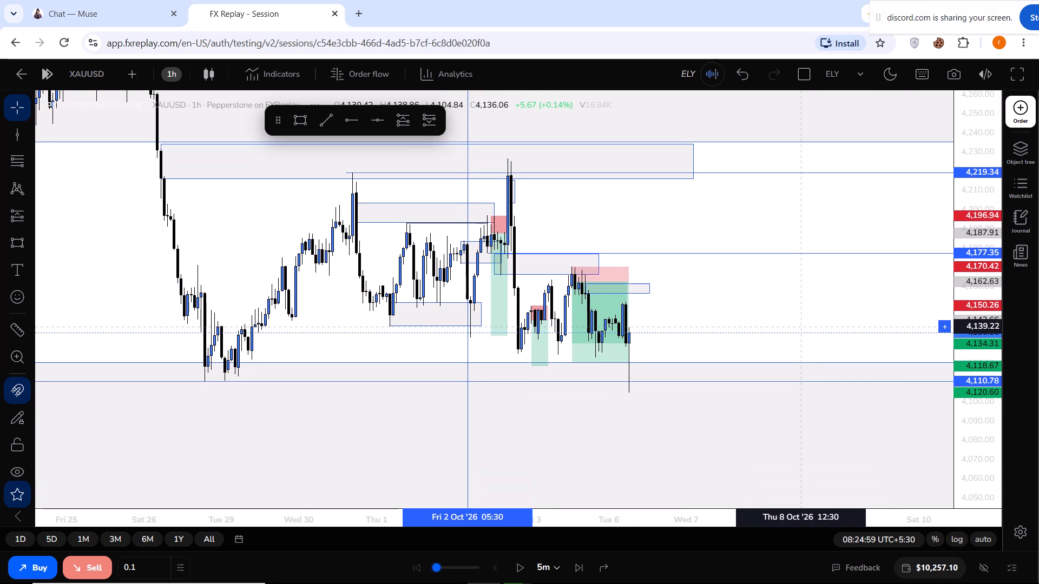
pyautogui.moveTo(802, 326); pyautogui.dragTo(788, 307)
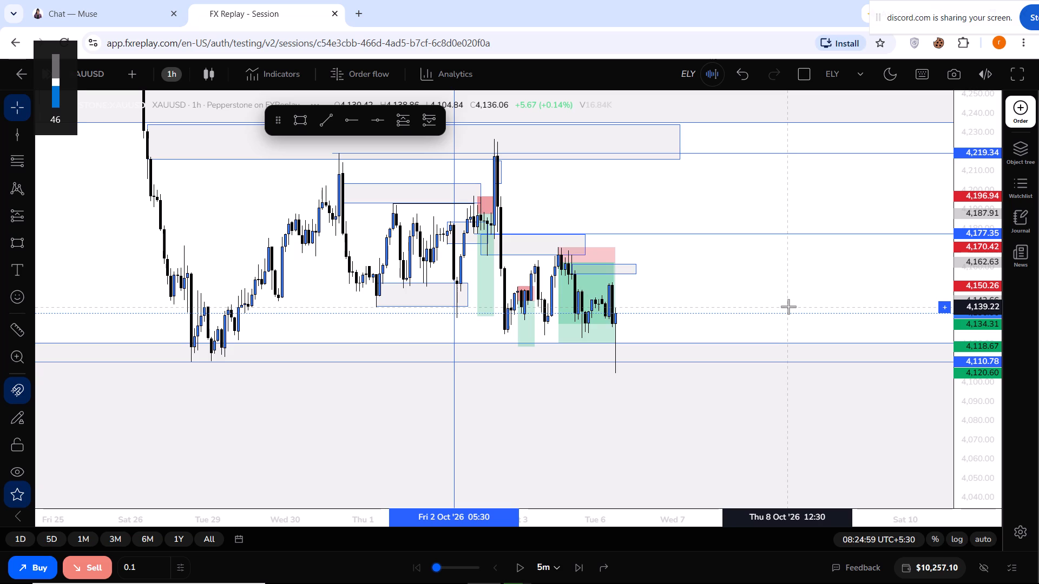
pyautogui.moveTo(747, 293); pyautogui.dragTo(761, 293)
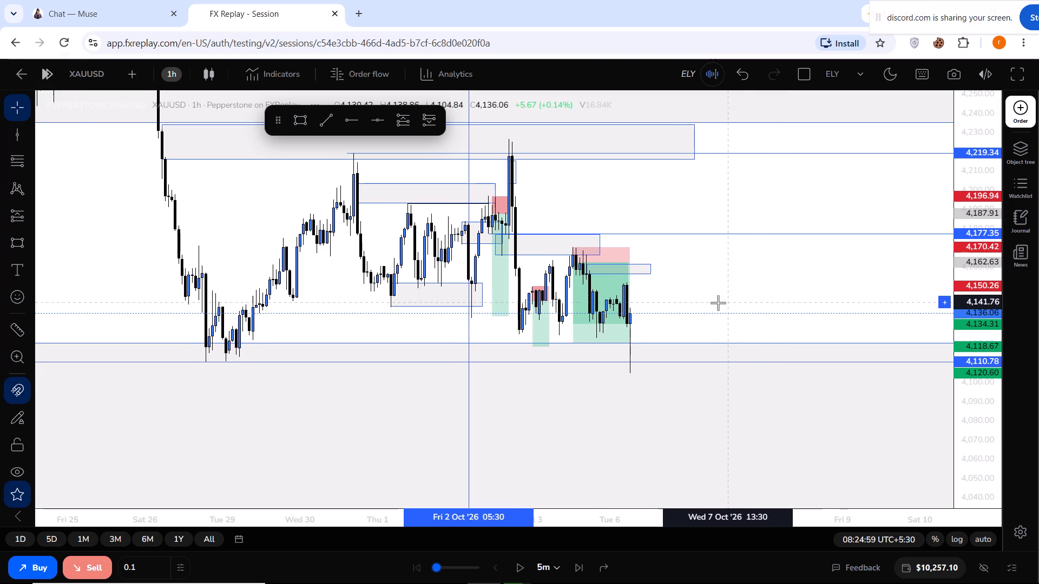
# Examine the older 1-hour price history back to July and August around the origin of the large lower zone.
pyautogui.moveTo(314, 522); pyautogui.dragTo(370, 523)
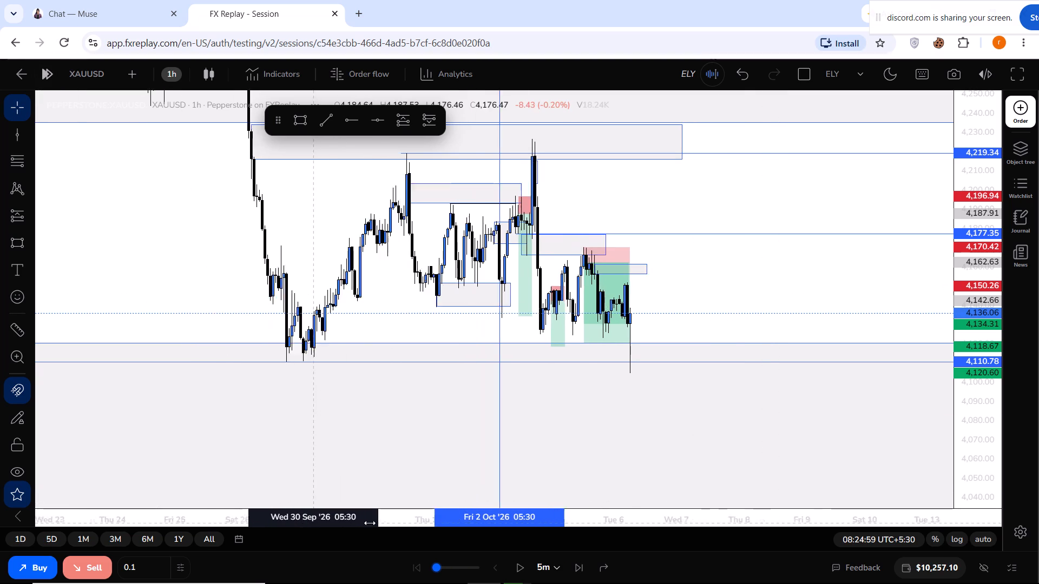
pyautogui.moveTo(370, 523); pyautogui.dragTo(400, 518)
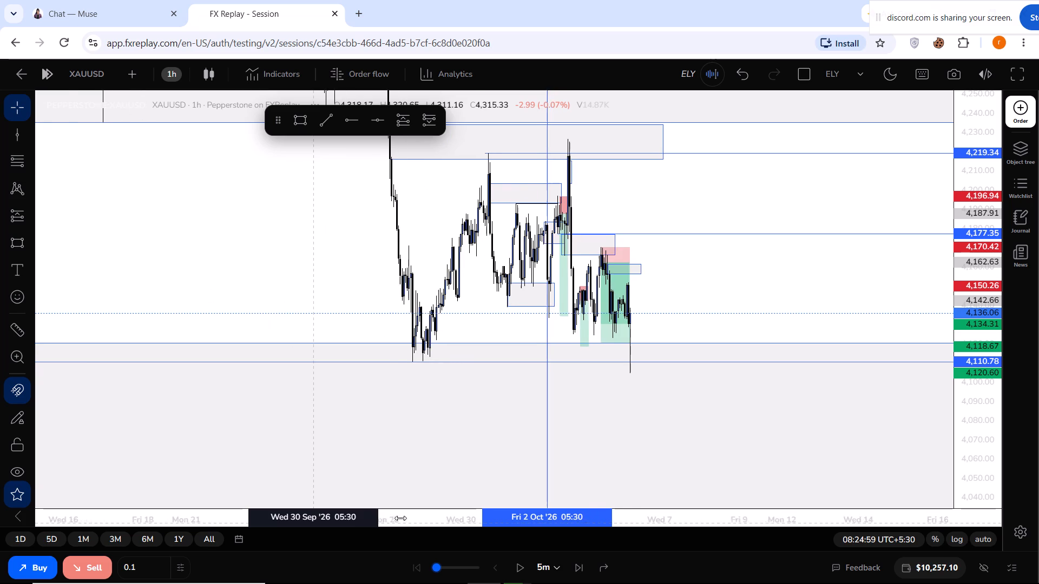
pyautogui.moveTo(400, 518); pyautogui.dragTo(354, 496)
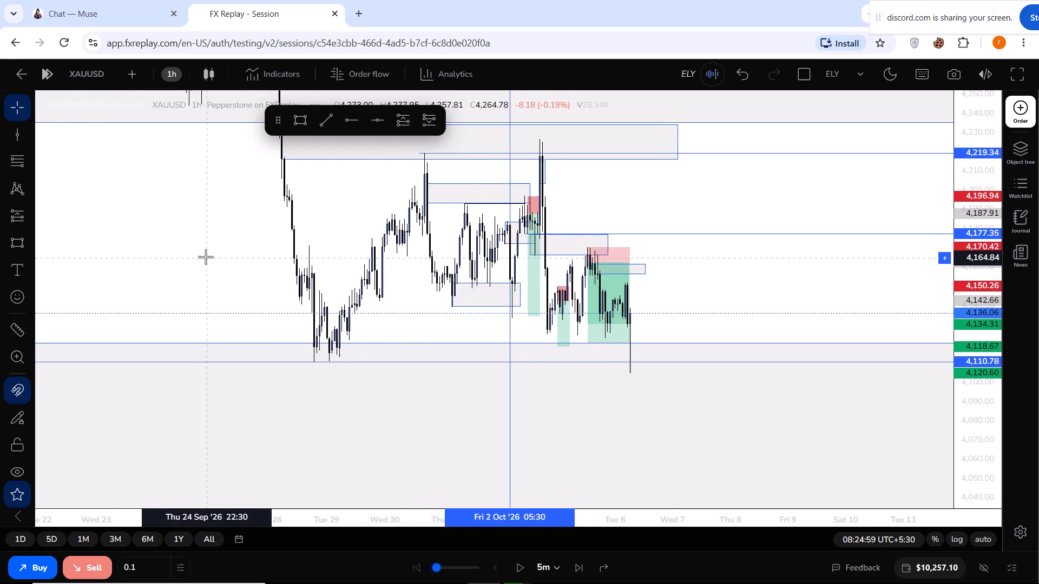
pyautogui.moveTo(175, 263); pyautogui.dragTo(498, 253)
pyautogui.moveTo(213, 291); pyautogui.dragTo(329, 282)
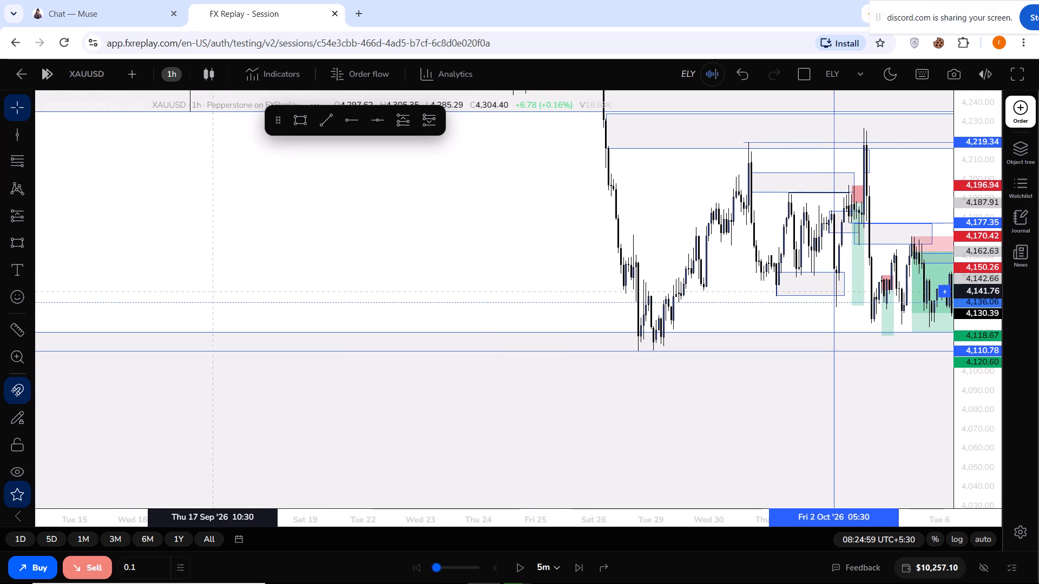
pyautogui.moveTo(329, 282); pyautogui.dragTo(522, 284)
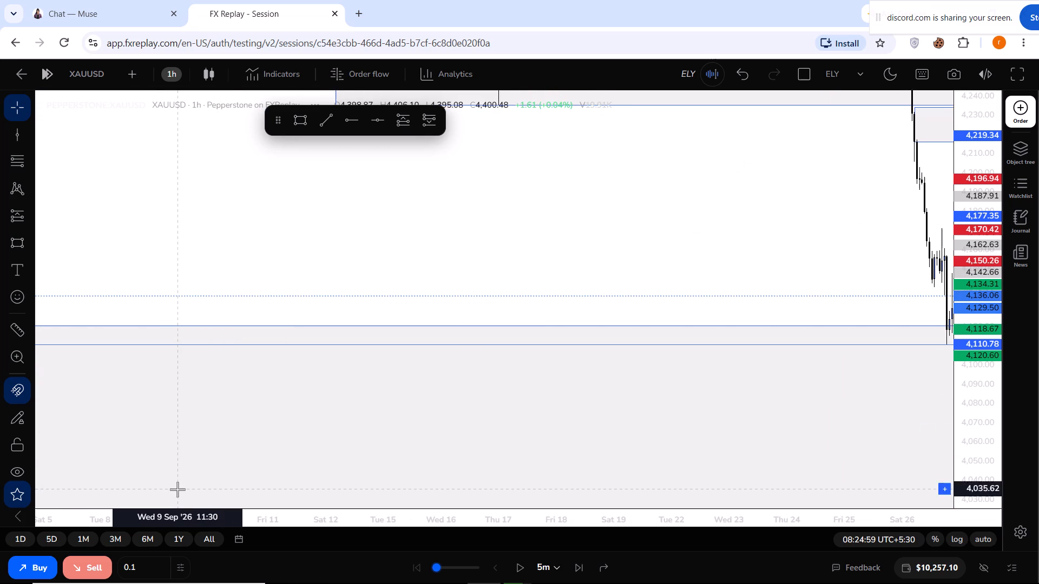
pyautogui.moveTo(173, 520); pyautogui.dragTo(454, 498)
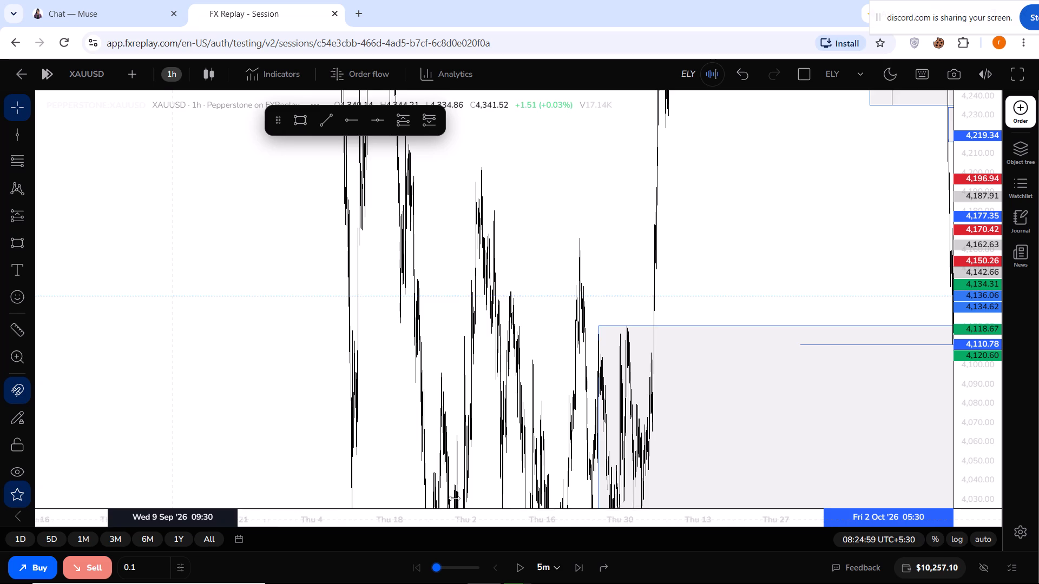
pyautogui.moveTo(454, 498); pyautogui.dragTo(354, 485)
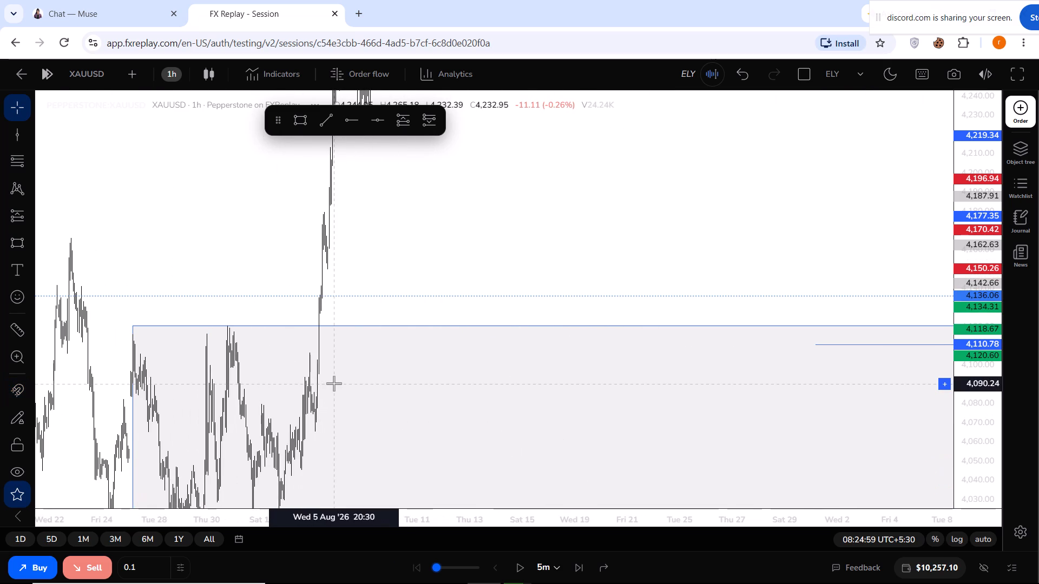
# Reset the chart view and return to the latest 1-hour candles around Tue 6 Oct.
pyautogui.rightClick(474, 213)
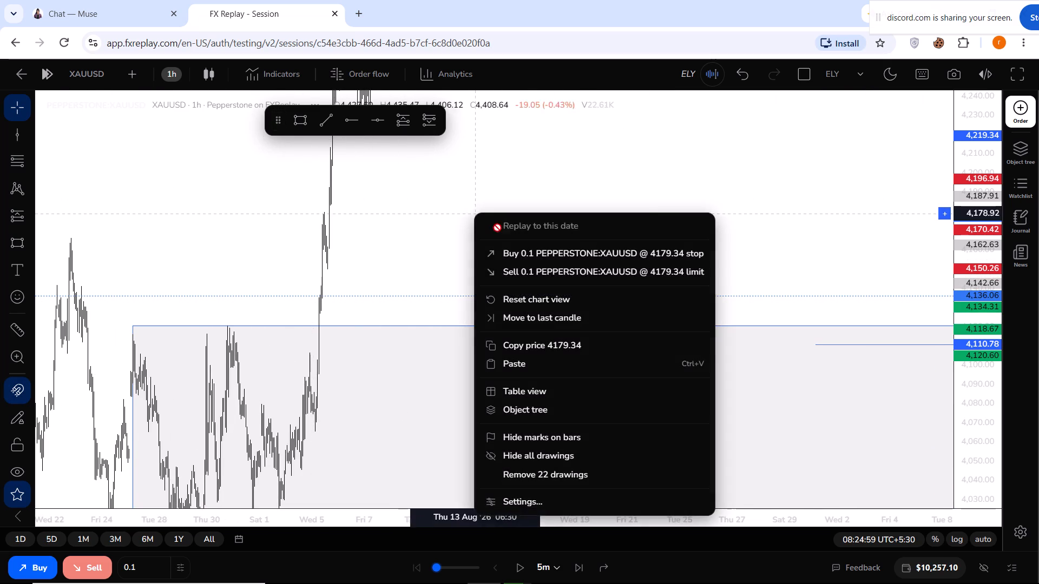
pyautogui.doubleClick(527, 296)
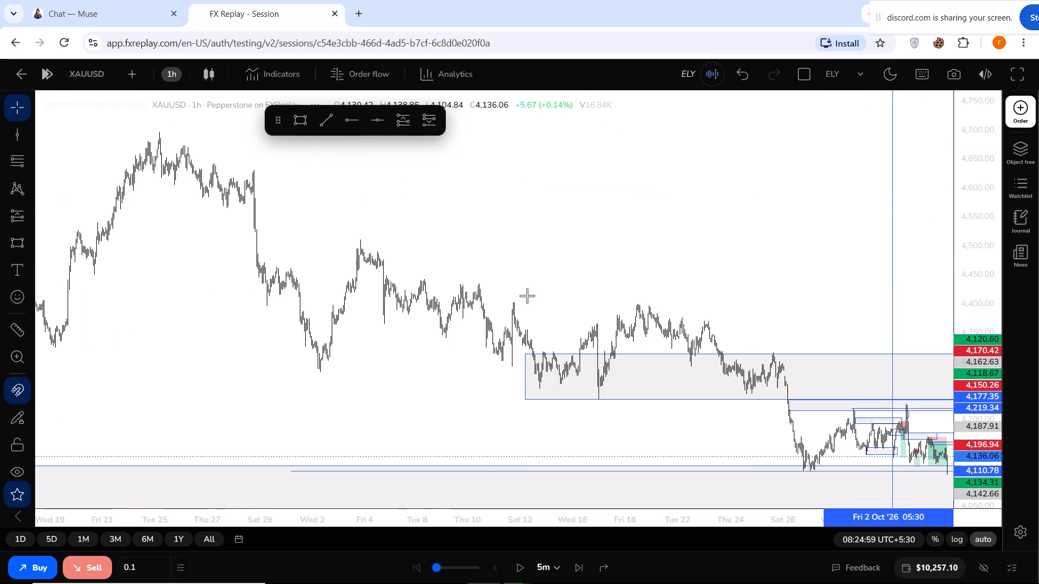
pyautogui.moveTo(753, 307); pyautogui.dragTo(473, 185)
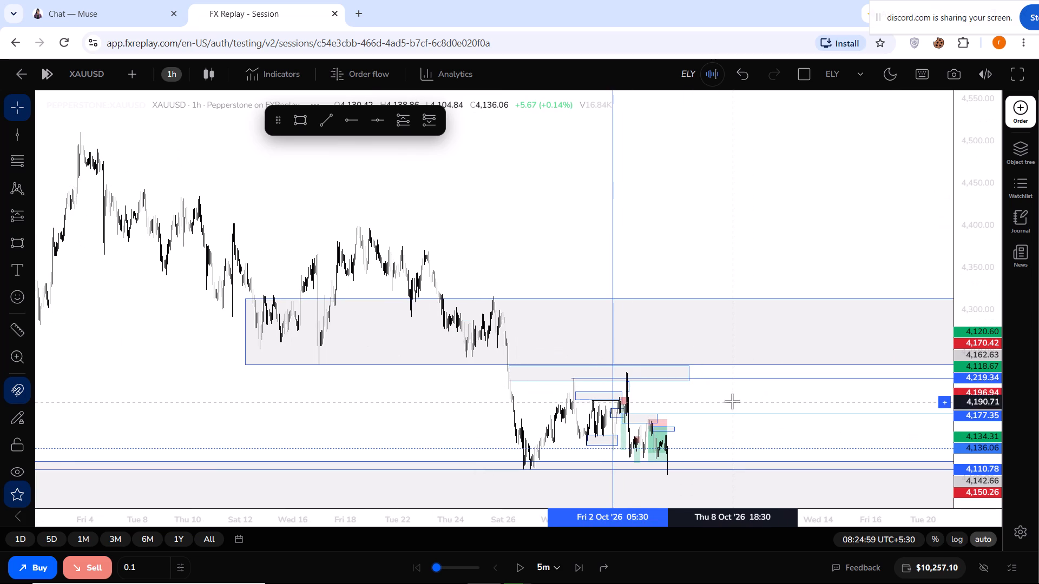
pyautogui.moveTo(732, 401); pyautogui.dragTo(648, 349)
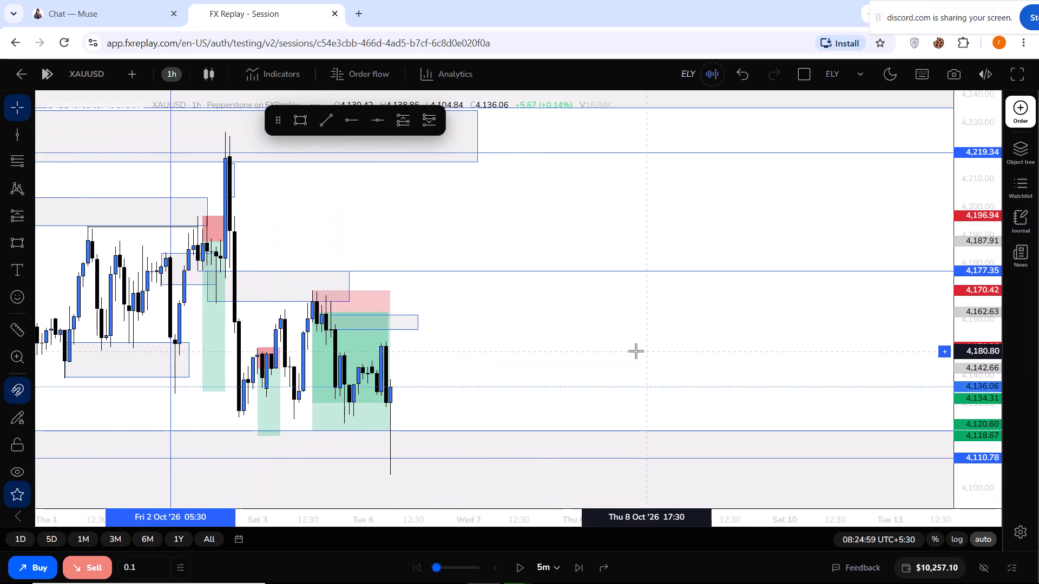
pyautogui.moveTo(519, 330); pyautogui.dragTo(583, 317)
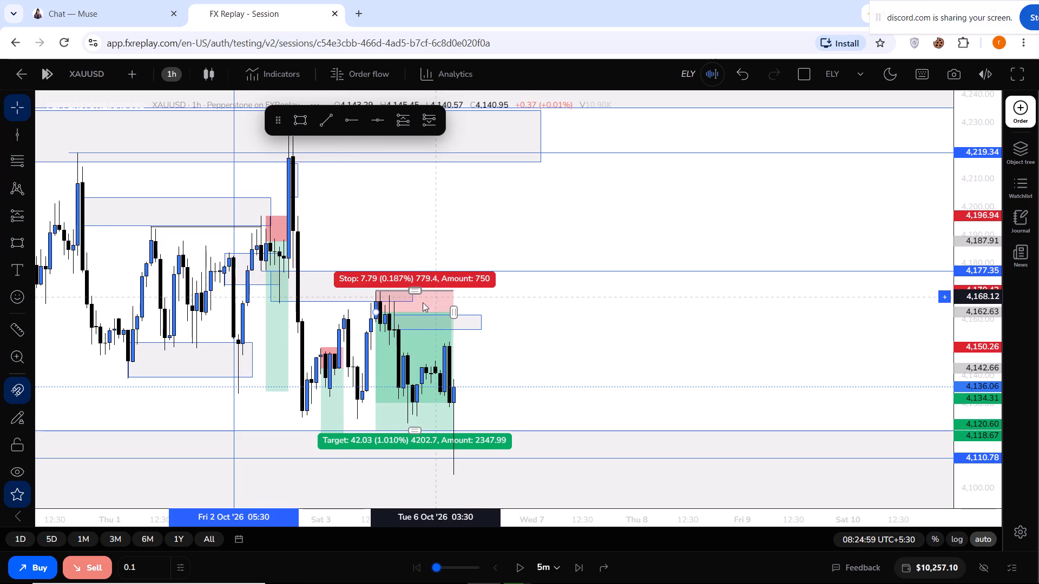
# Switch the XAUUSD chart to the 4-hour timeframe.
pyautogui.click(167, 78)
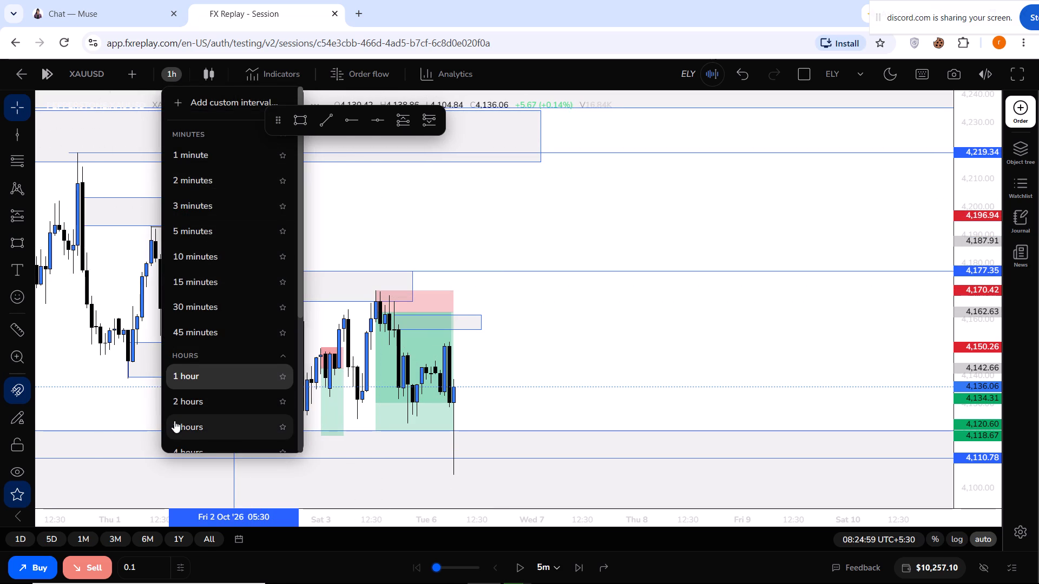
pyautogui.scroll(-1, 175, 417)
pyautogui.click(195, 390)
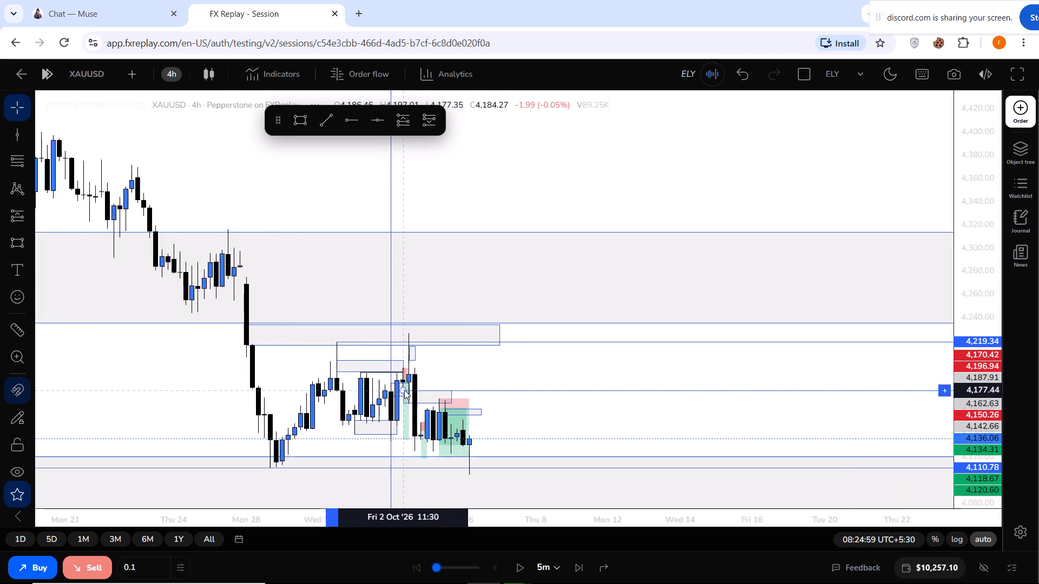
pyautogui.moveTo(983, 443); pyautogui.dragTo(975, 334)
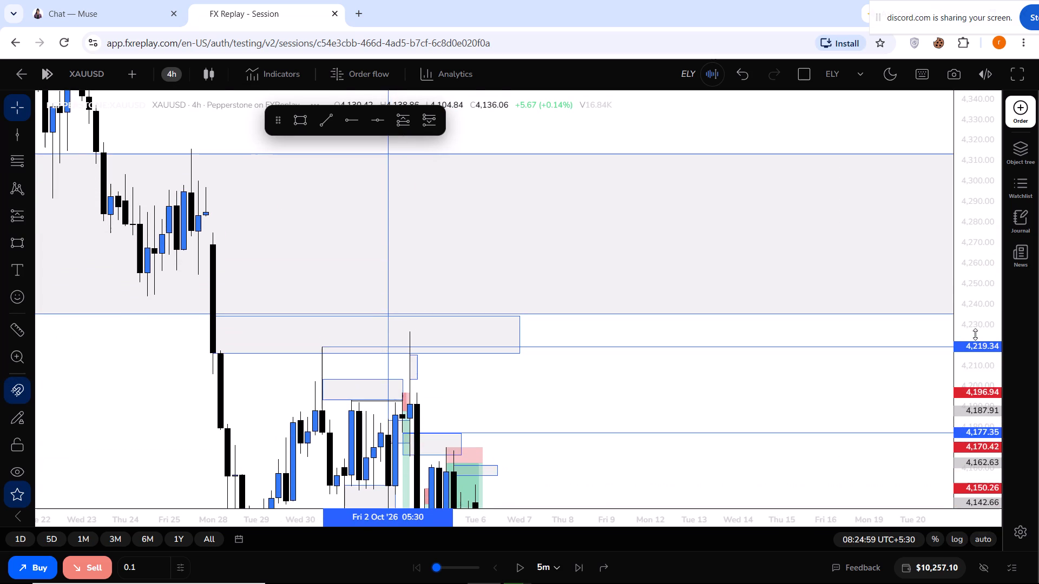
pyautogui.moveTo(683, 473); pyautogui.dragTo(711, 247)
pyautogui.moveTo(642, 270); pyautogui.dragTo(688, 297)
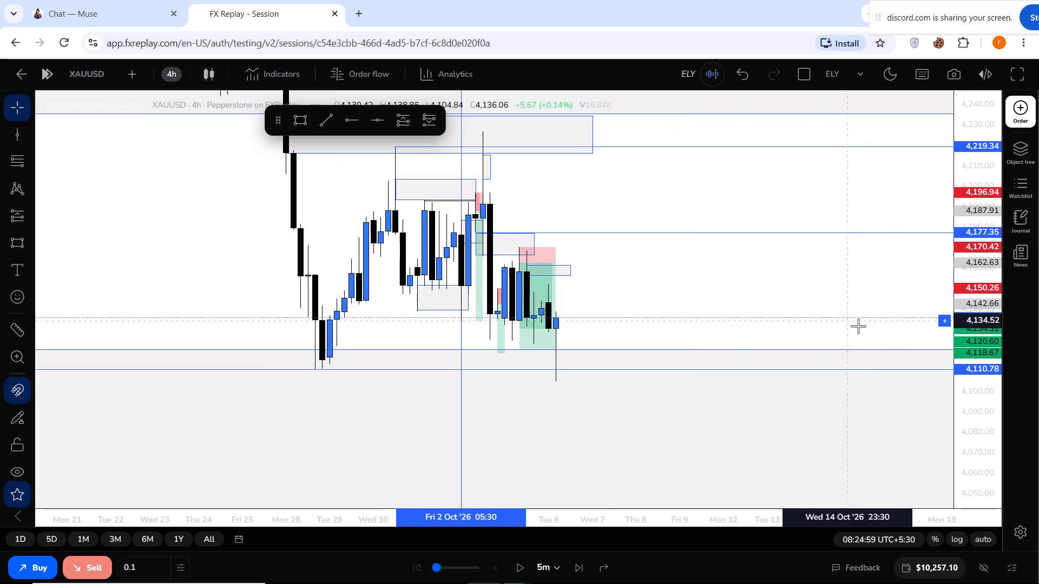
# Delete the zone rectangle between 4,177.25 and 4,166.50 and the short horizontal trend line at 4,193.09.
pyautogui.moveTo(989, 386); pyautogui.dragTo(974, 302)
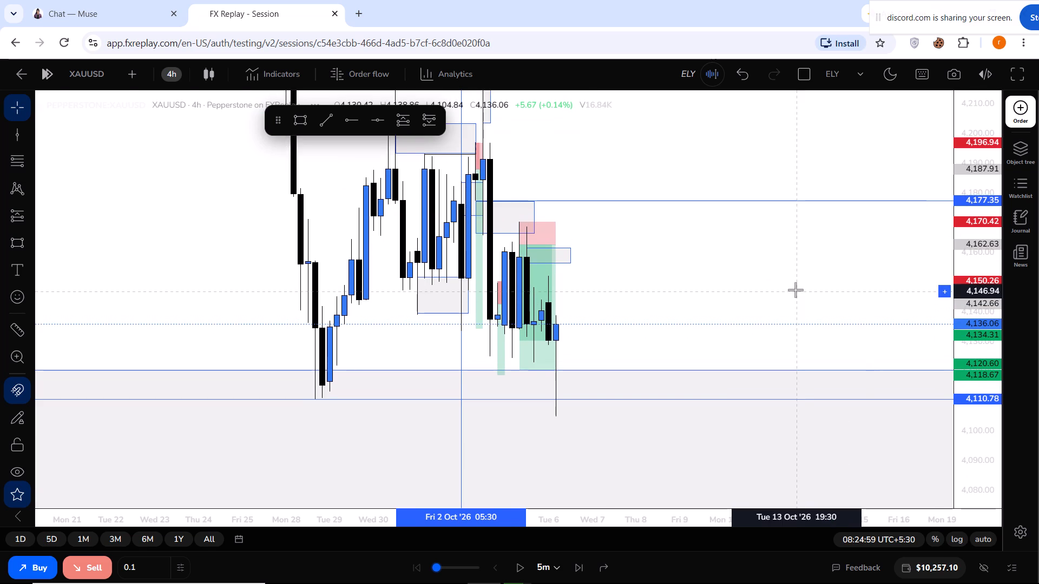
pyautogui.moveTo(611, 273); pyautogui.dragTo(740, 326)
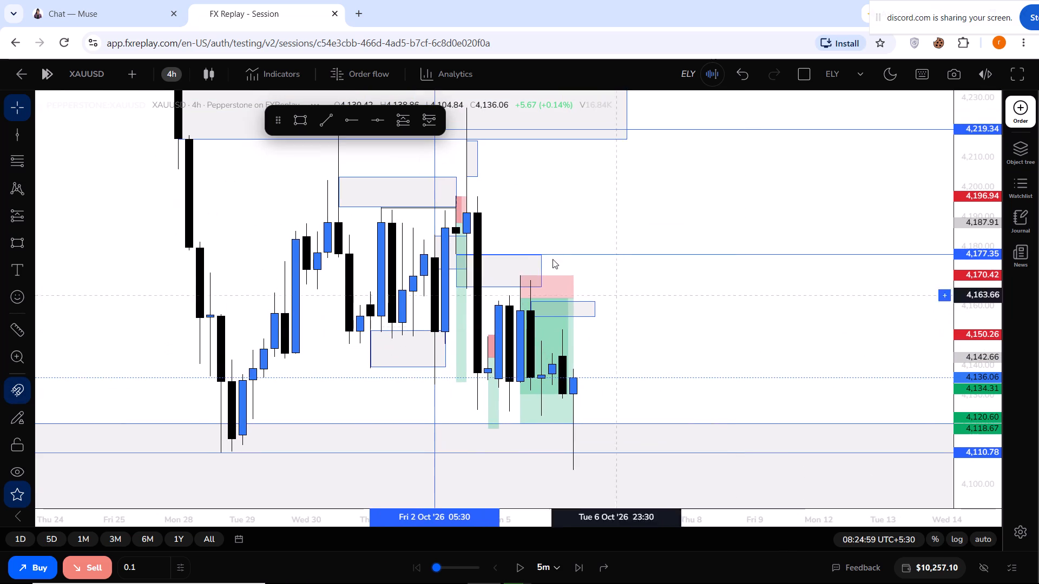
pyautogui.click(542, 262)
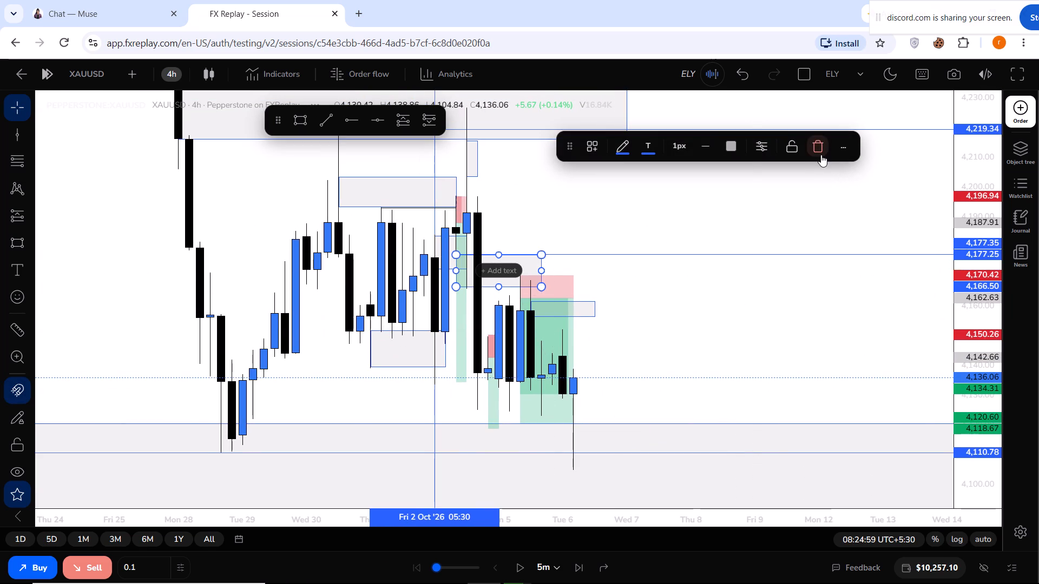
pyautogui.click(822, 155)
pyautogui.click(430, 191)
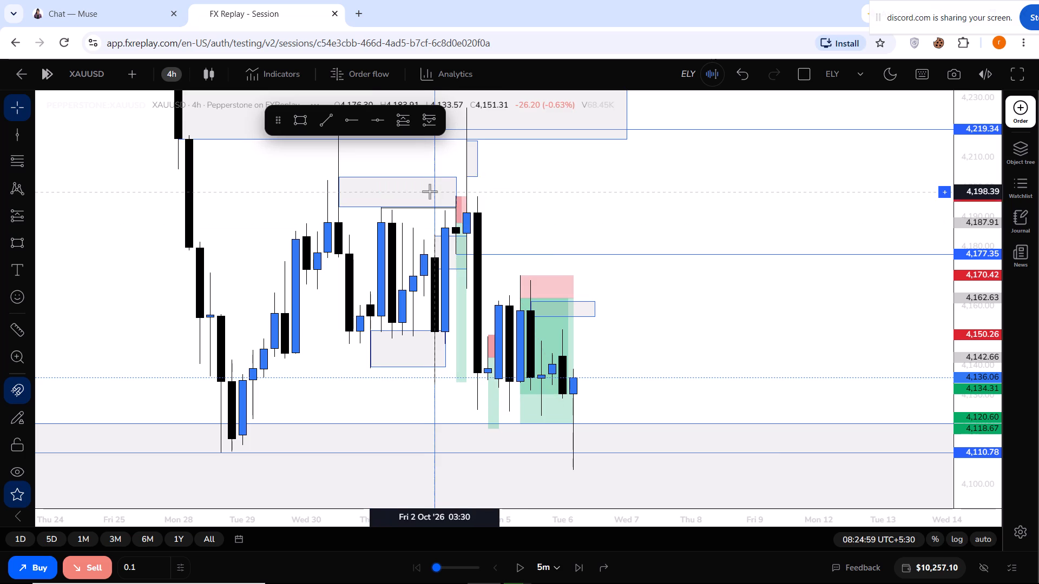
pyautogui.click(424, 205)
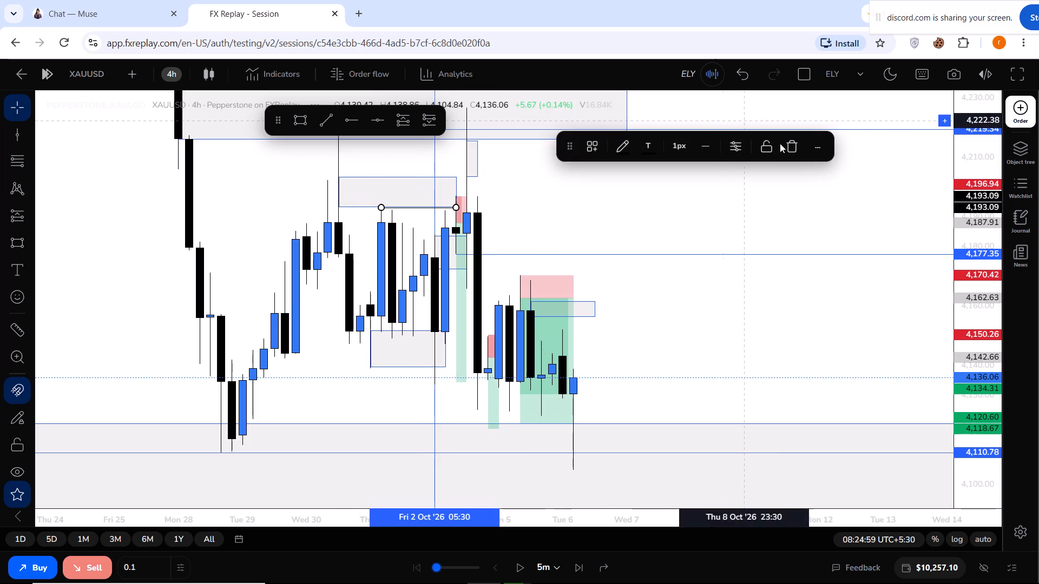
pyautogui.click(784, 147)
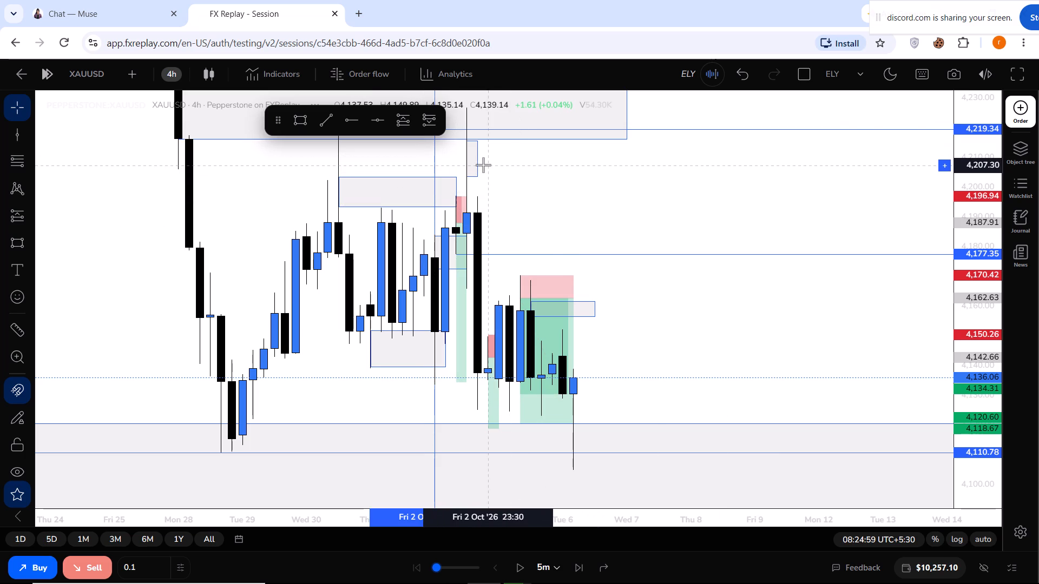
# Delete the narrow zone between 4,215.53 and 4,203.56 and the zone between 4,203.52 and 4,193.46.
pyautogui.click(483, 165)
pyautogui.click(477, 165)
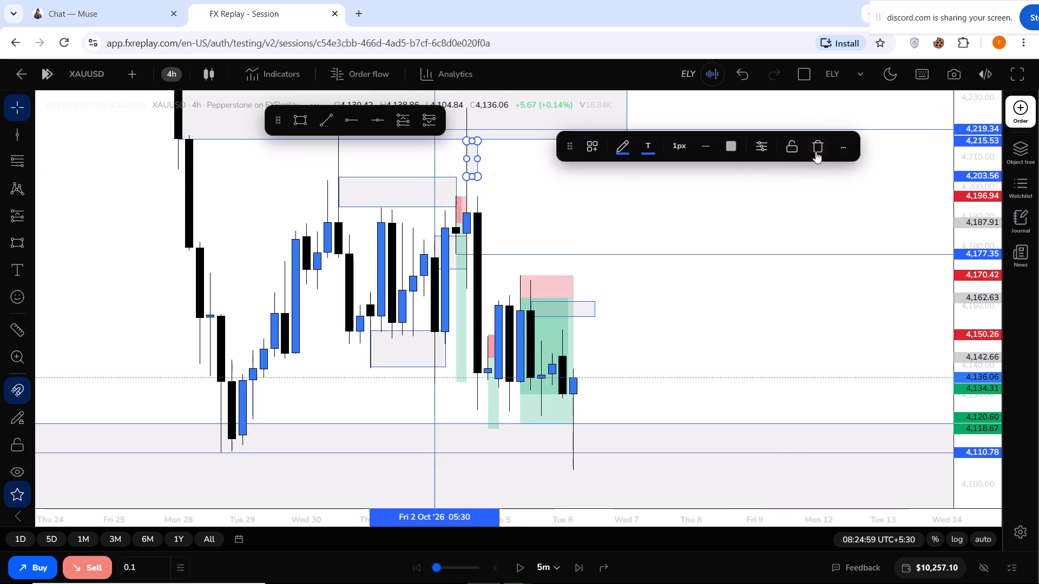
pyautogui.click(816, 151)
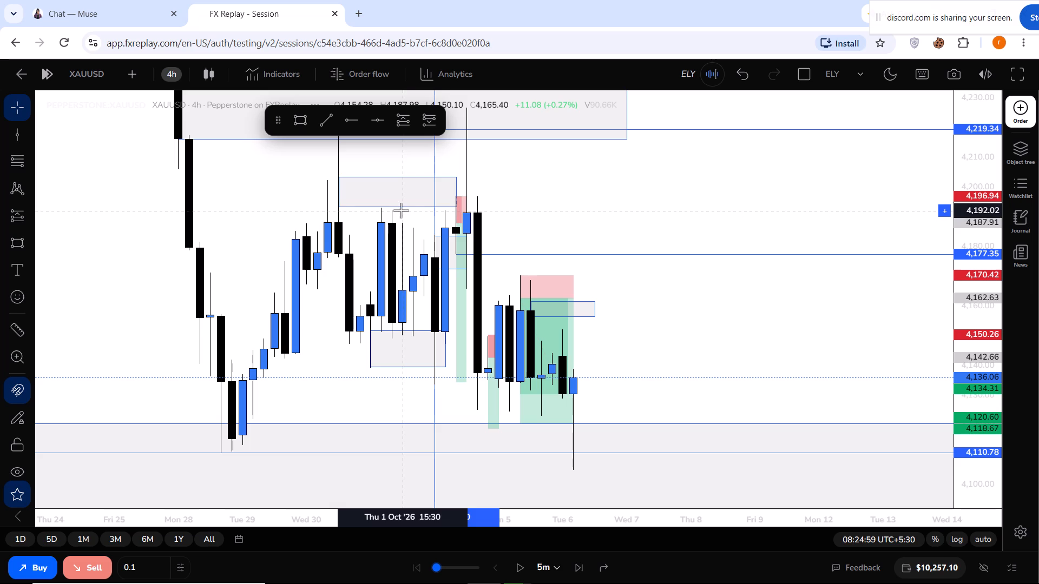
pyautogui.click(409, 209)
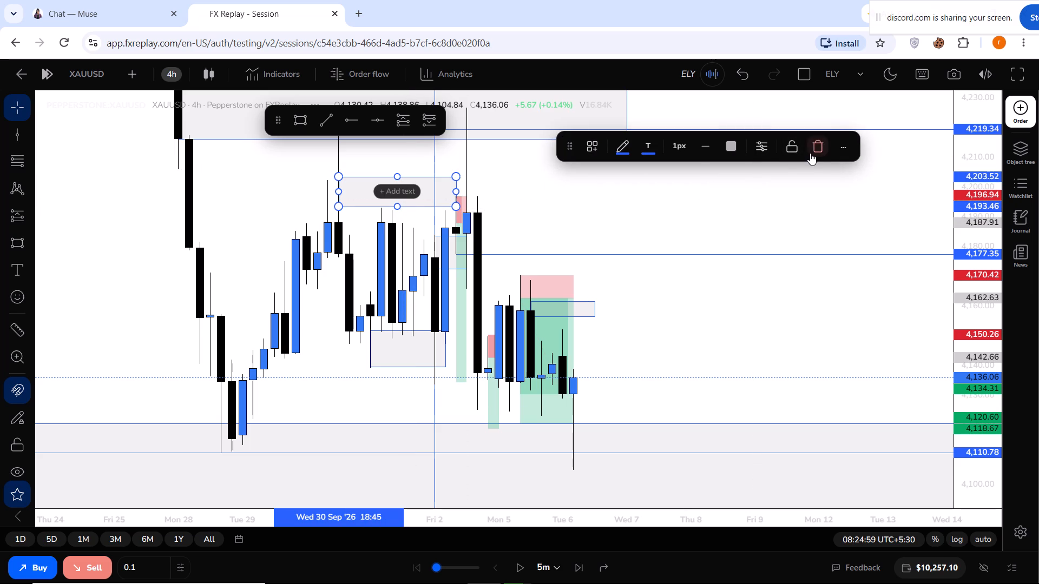
pyautogui.click(810, 153)
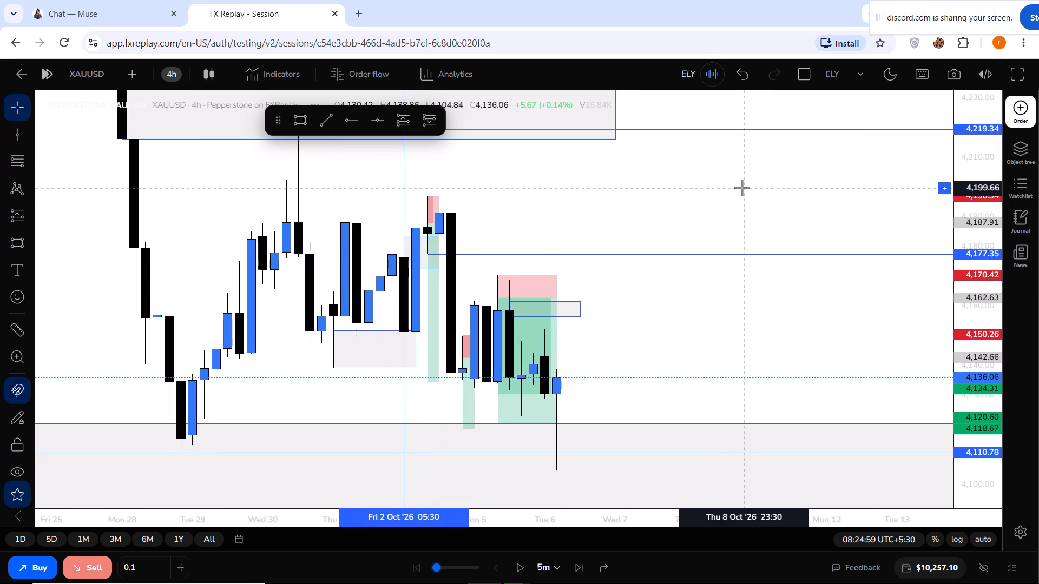
# Delete the zone between 4,183.62 and 4,172.47 and the zone between 4,151.85 and 4,139.67.
pyautogui.click(415, 267)
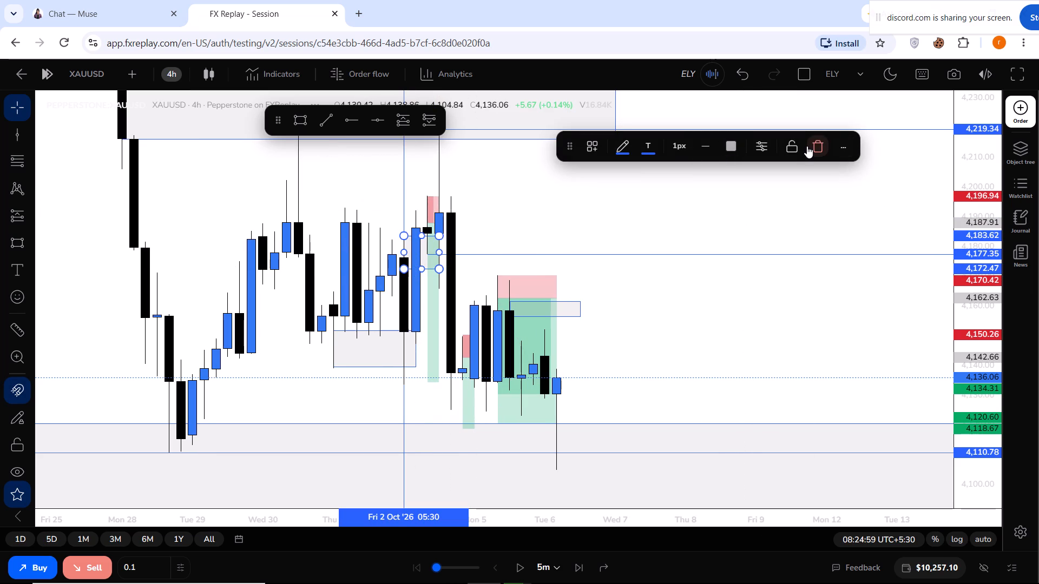
pyautogui.click(811, 148)
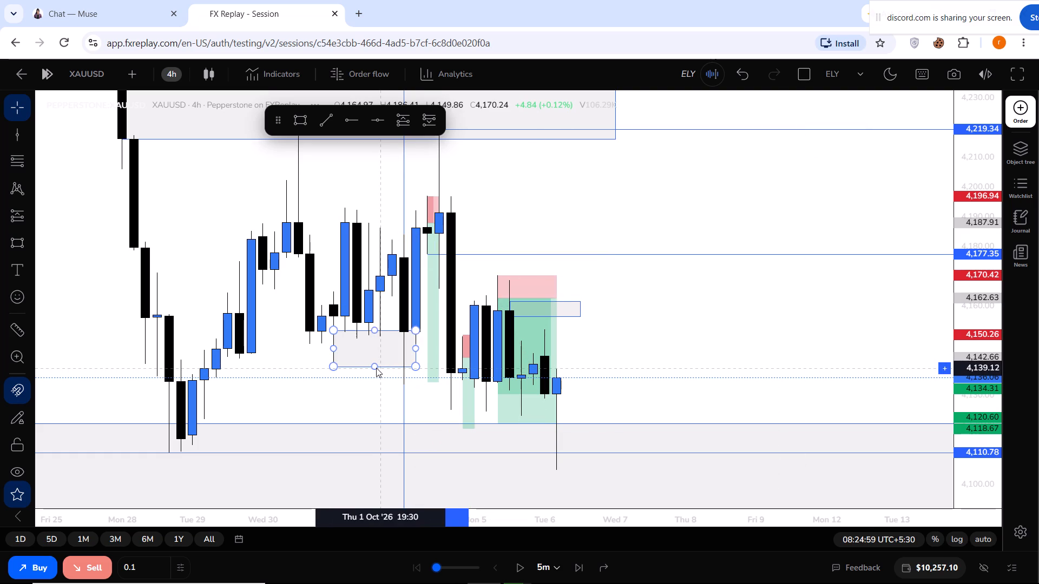
pyautogui.click(376, 368)
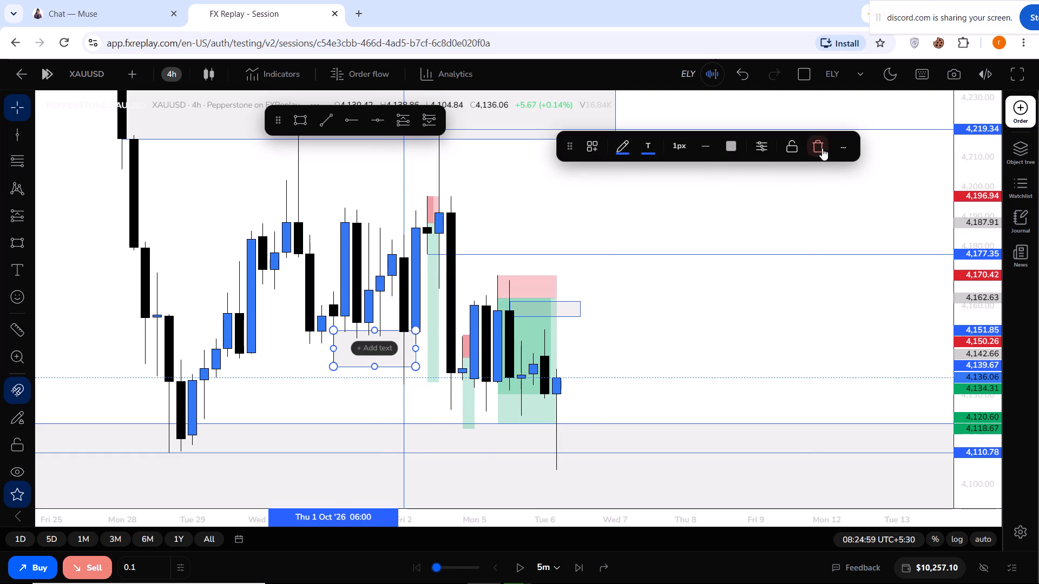
pyautogui.click(822, 148)
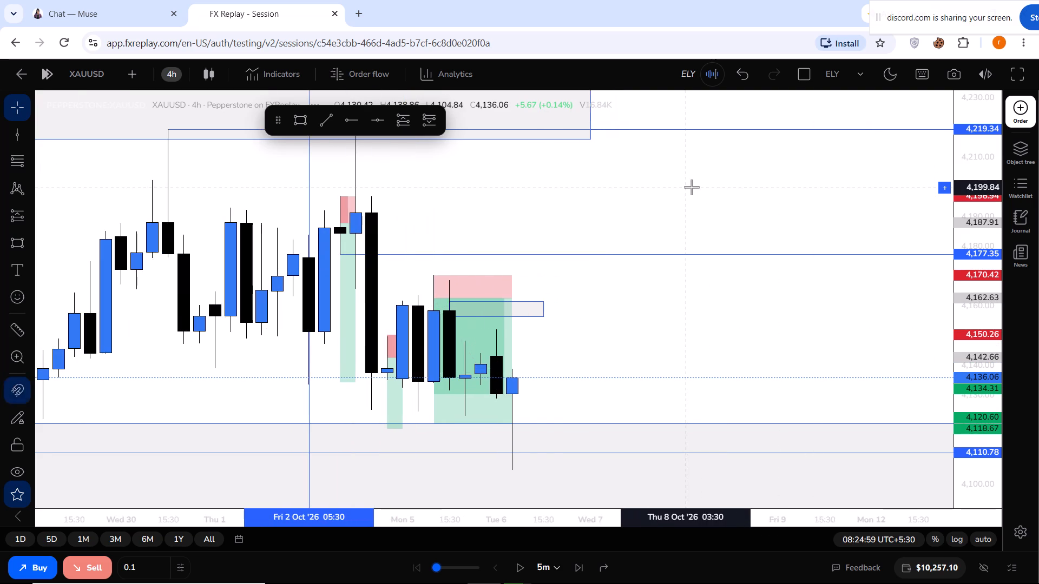
# Switch the XAUUSD chart from the 4-hour to the 1-day timeframe.
pyautogui.moveTo(492, 203); pyautogui.dragTo(692, 186)
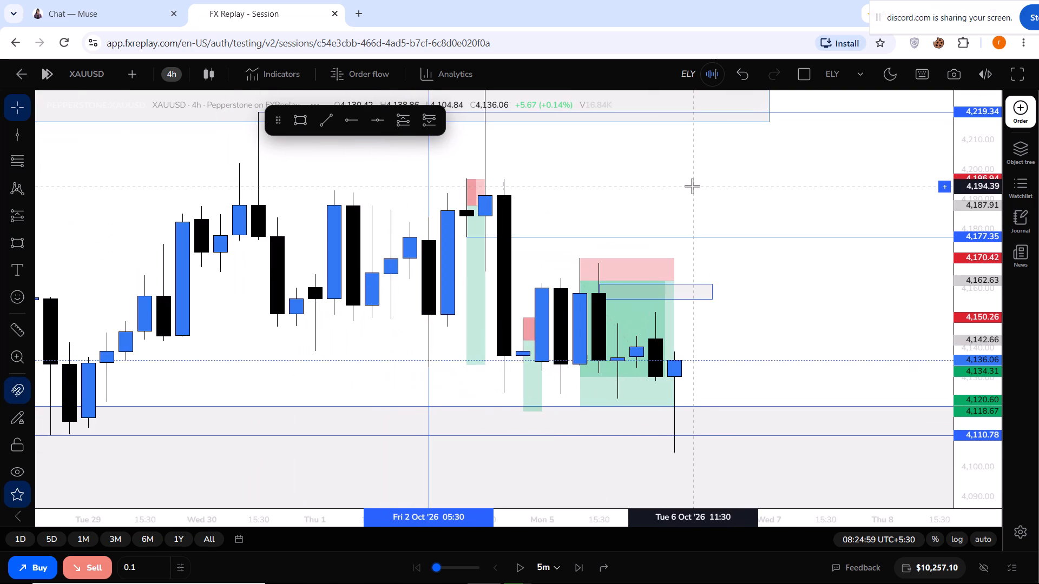
pyautogui.moveTo(692, 186); pyautogui.dragTo(673, 239)
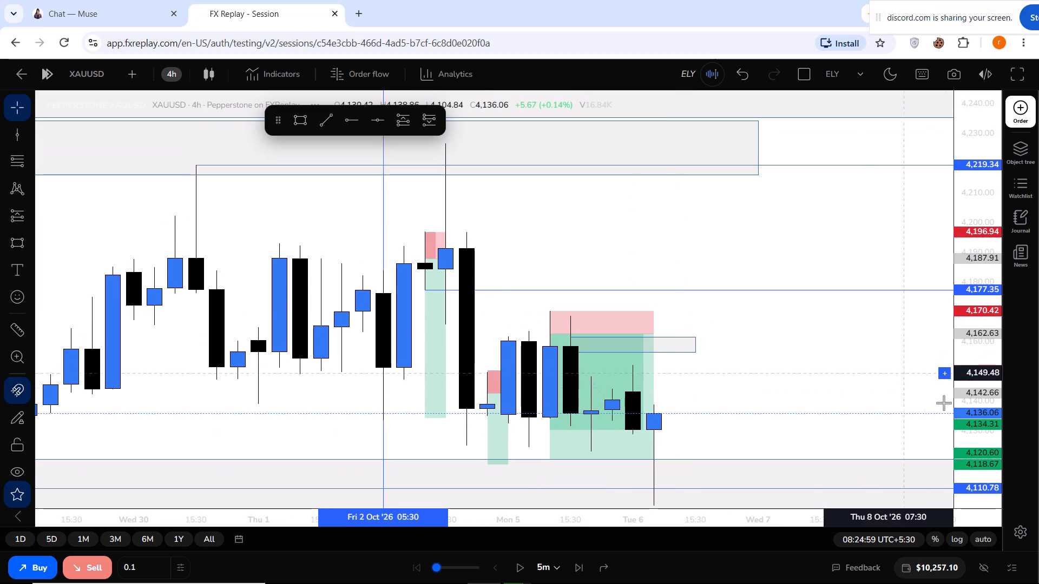
pyautogui.moveTo(962, 416); pyautogui.dragTo(946, 344)
pyautogui.moveTo(801, 399); pyautogui.dragTo(763, 295)
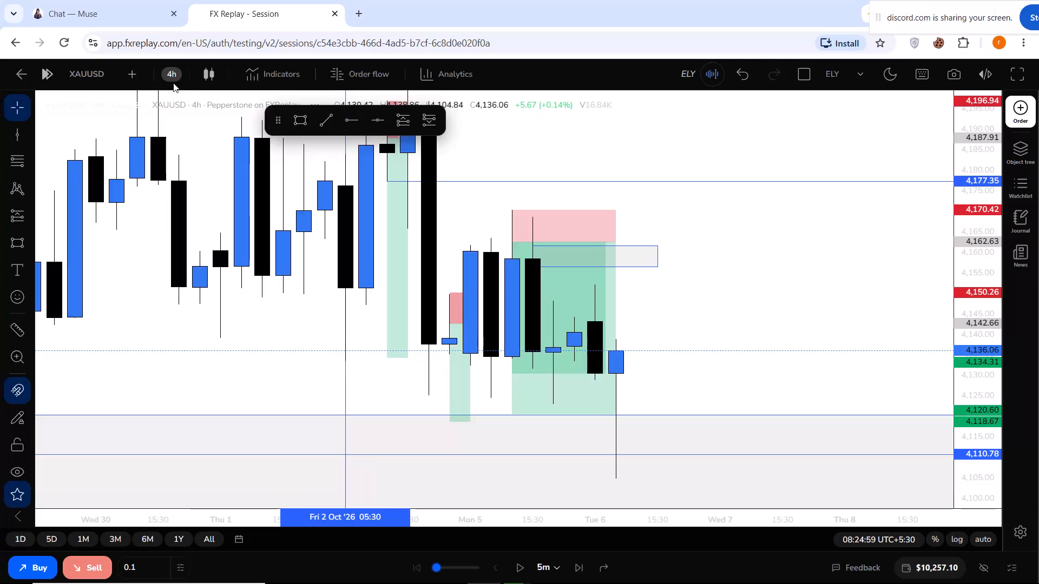
pyautogui.click(173, 83)
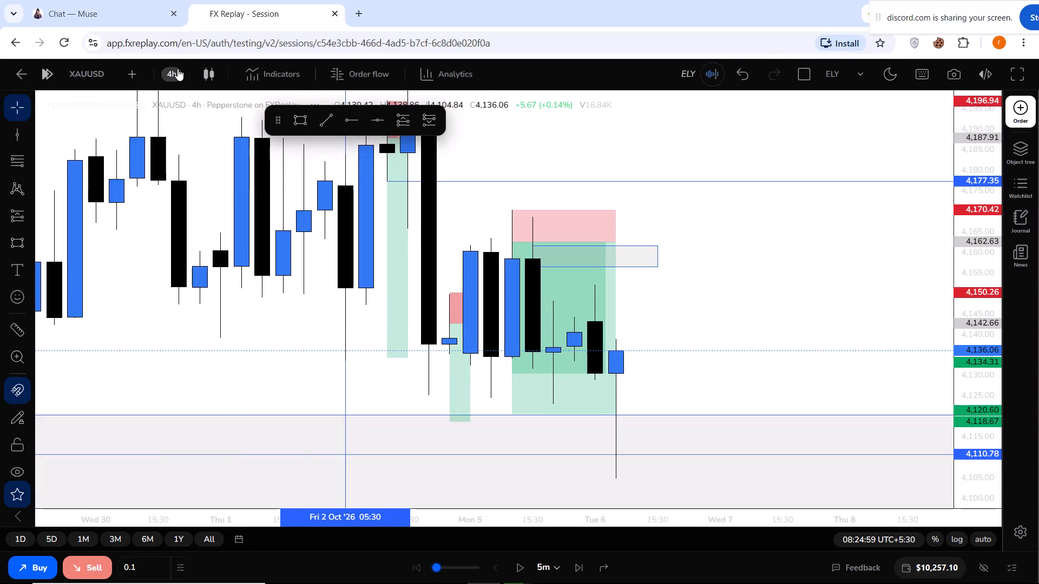
pyautogui.click(177, 69)
pyautogui.scroll(-2, 234, 339)
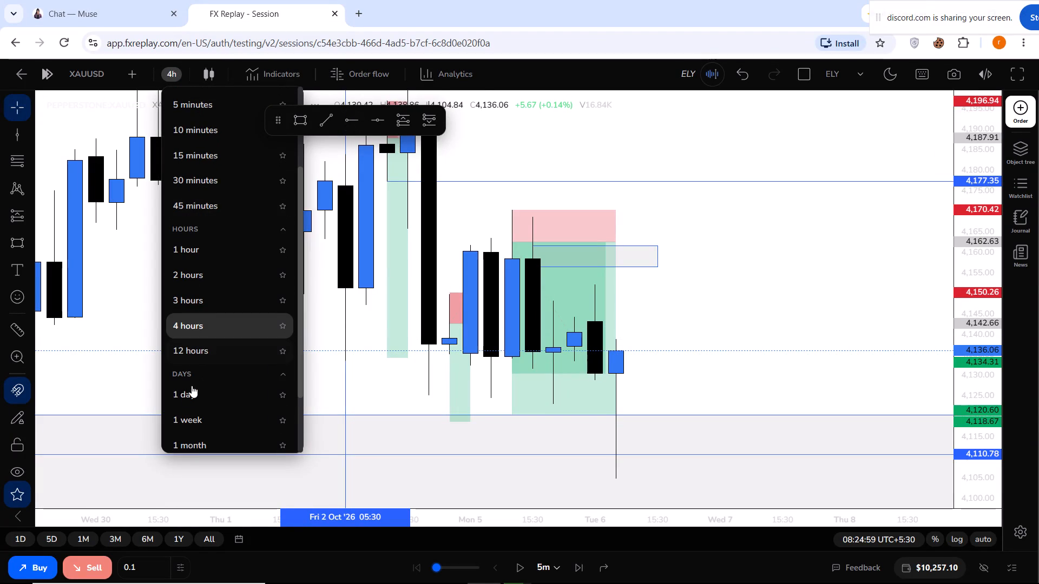
pyautogui.click(188, 394)
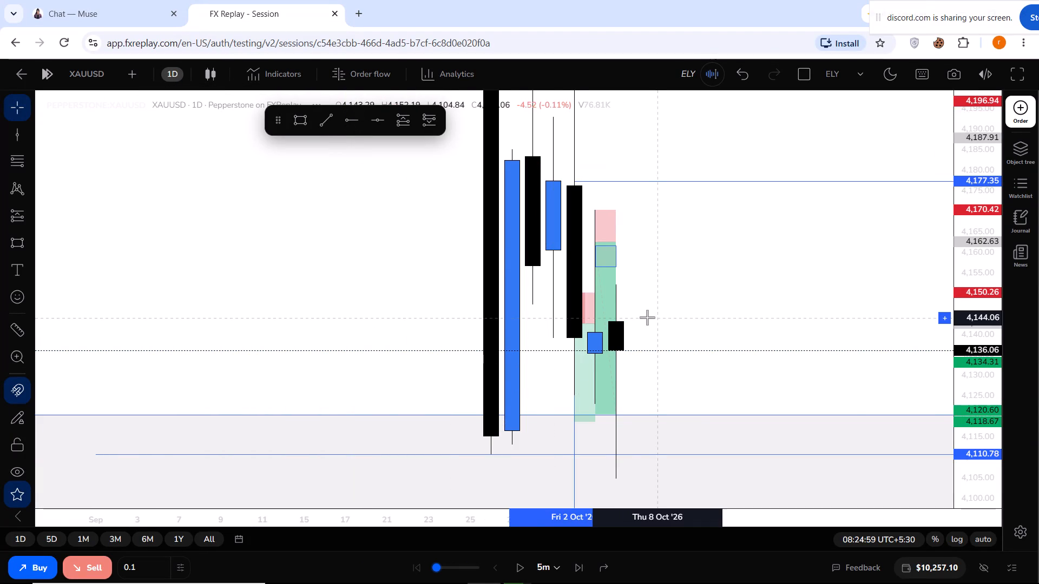
# Delete the vertical line at Fri 2 Oct from the daily chart.
pyautogui.moveTo(969, 241); pyautogui.dragTo(976, 309)
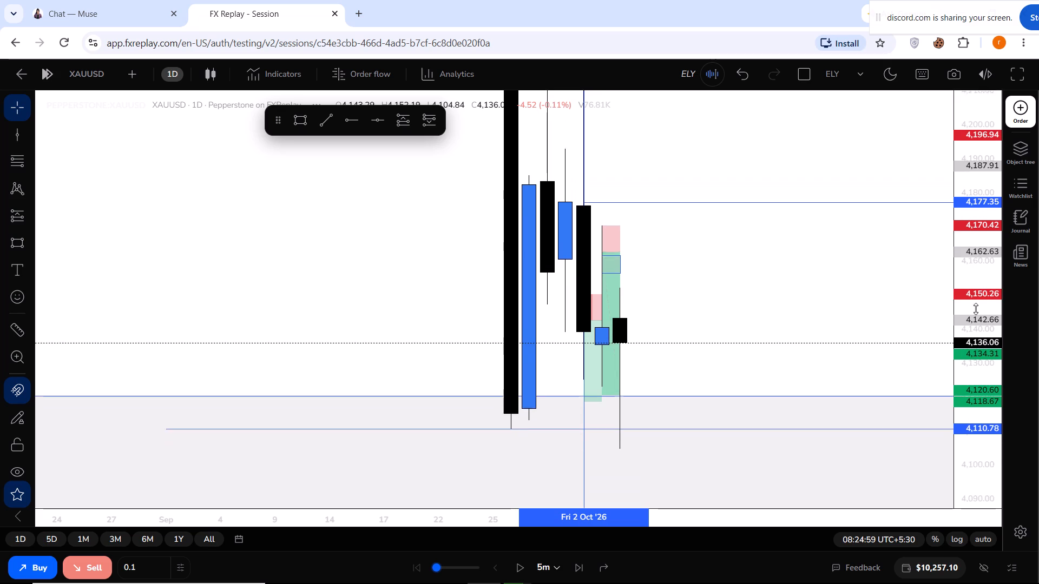
pyautogui.moveTo(976, 309); pyautogui.dragTo(981, 366)
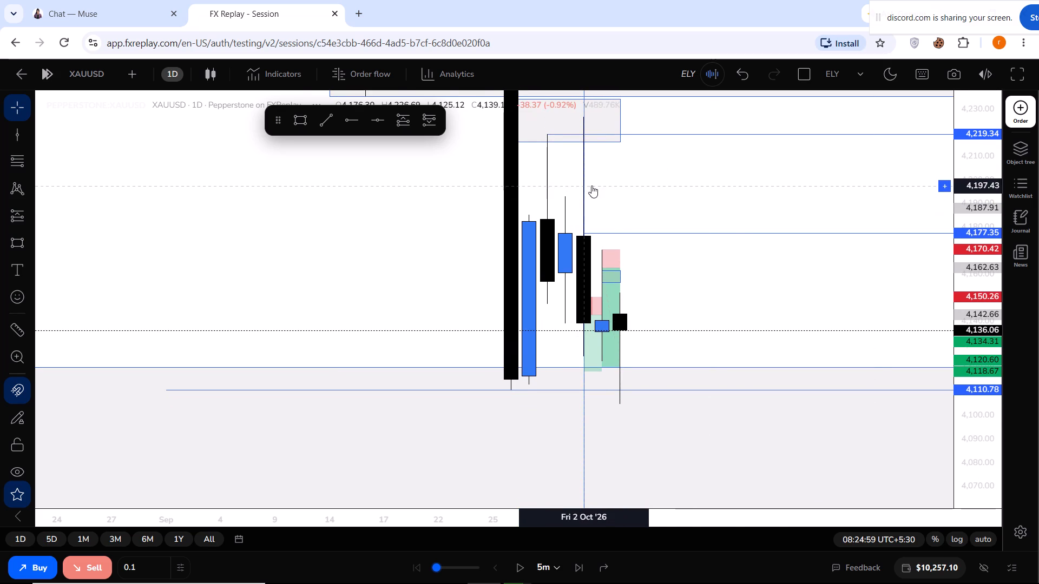
pyautogui.click(580, 424)
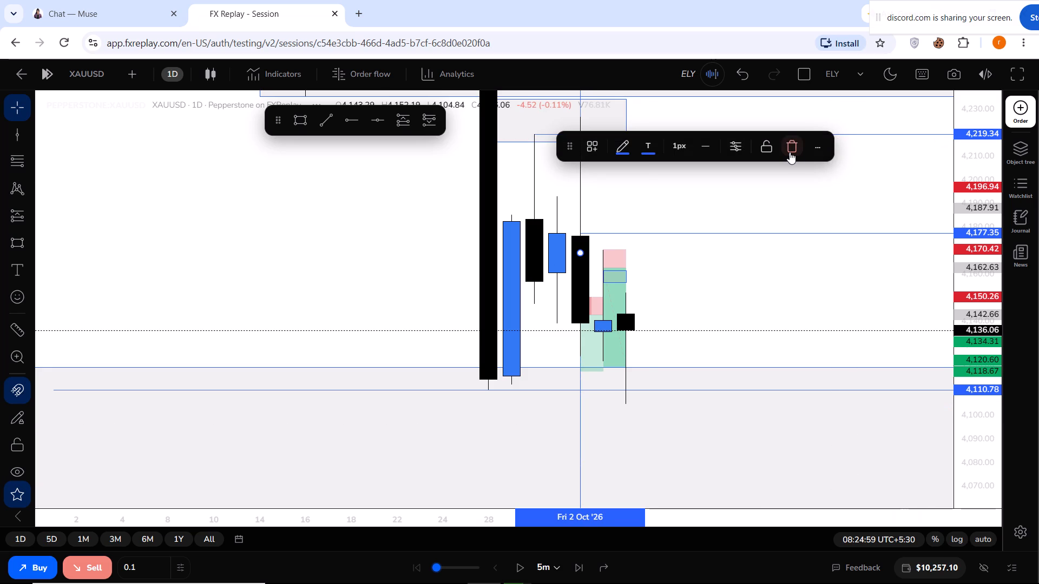
pyautogui.click(790, 152)
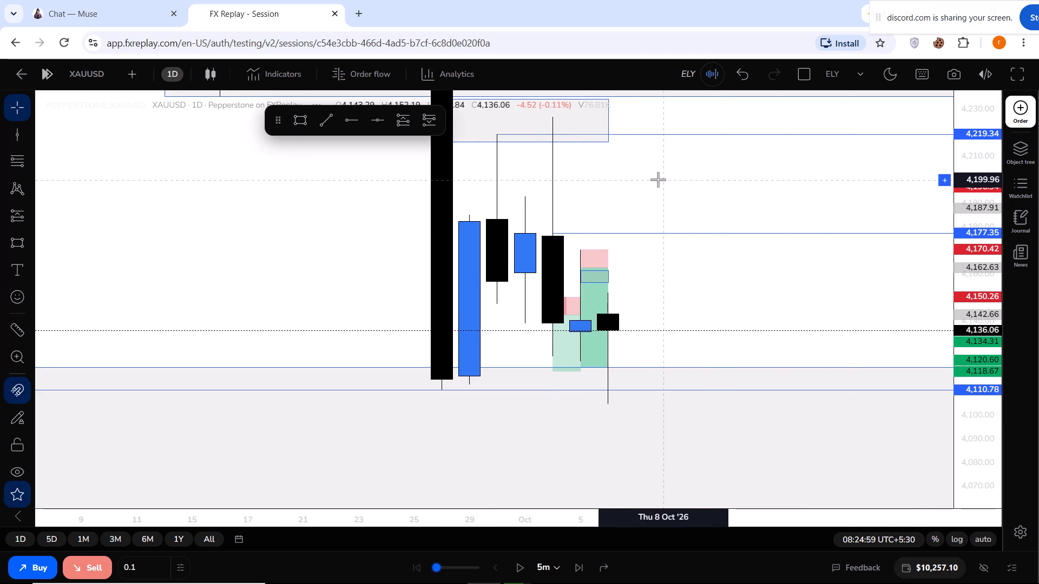
# Draw a horizontal ray at 4,170.40 from the high of the Mon 5 Oct daily candle.
pyautogui.moveTo(658, 180); pyautogui.dragTo(715, 249)
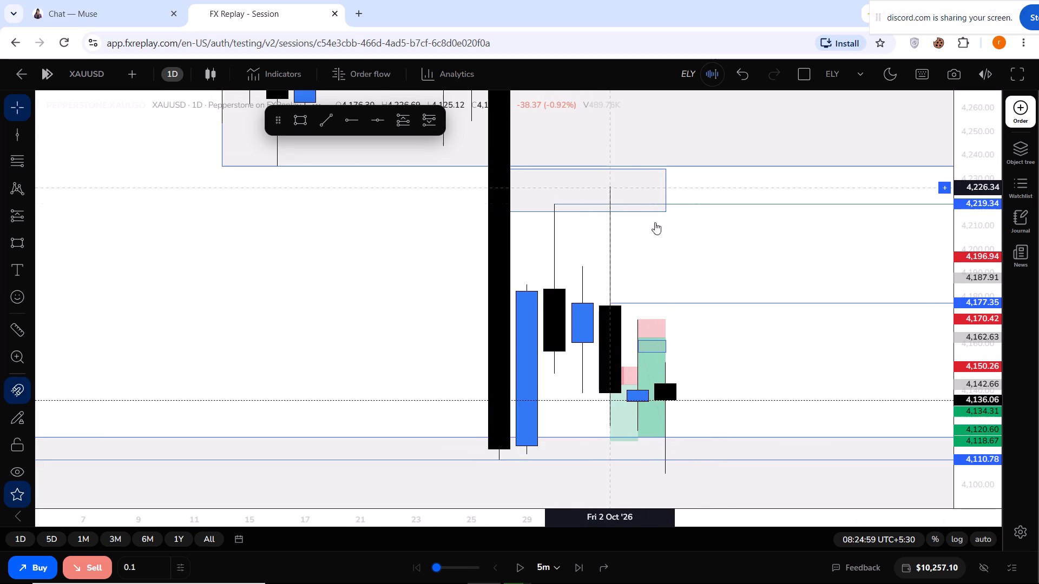
pyautogui.moveTo(677, 249); pyautogui.dragTo(675, 235)
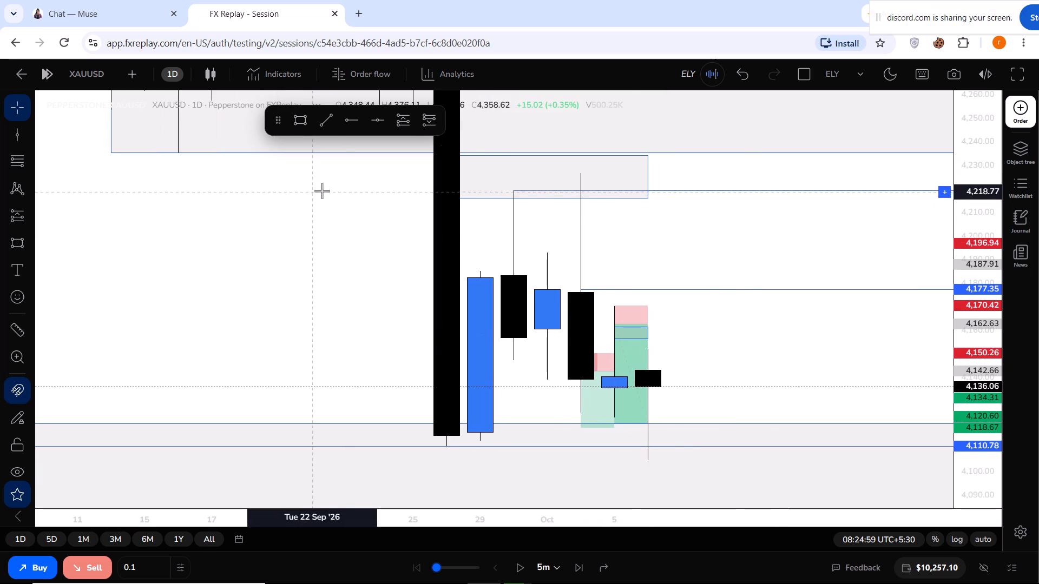
pyautogui.click(356, 117)
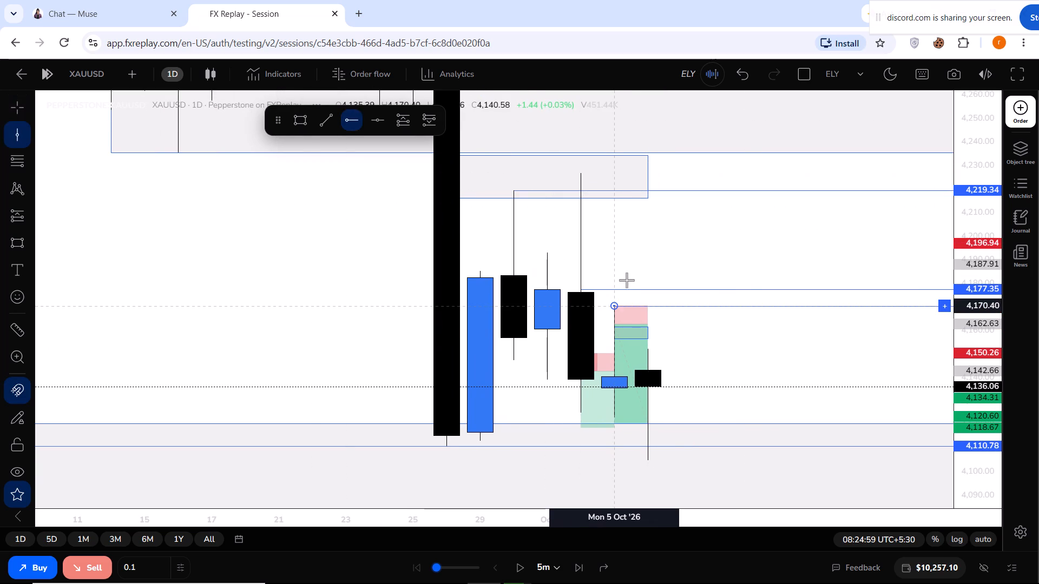
pyautogui.click(615, 304)
pyautogui.click(712, 335)
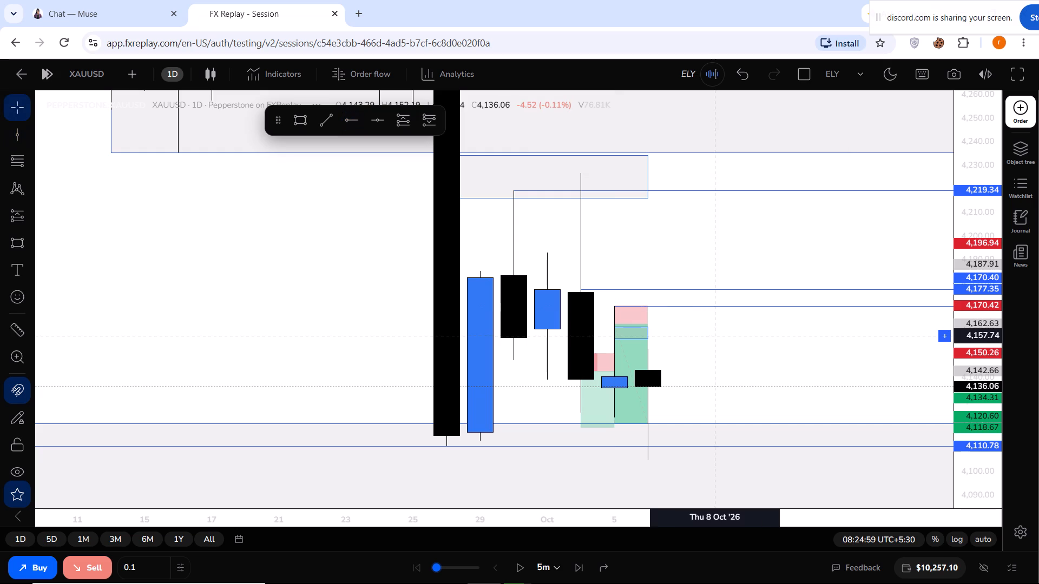
# Switch the chart to 1 hour and on to the 15-minute timeframe, and reset the chart view to the latest candles.
pyautogui.moveTo(709, 331); pyautogui.dragTo(709, 300)
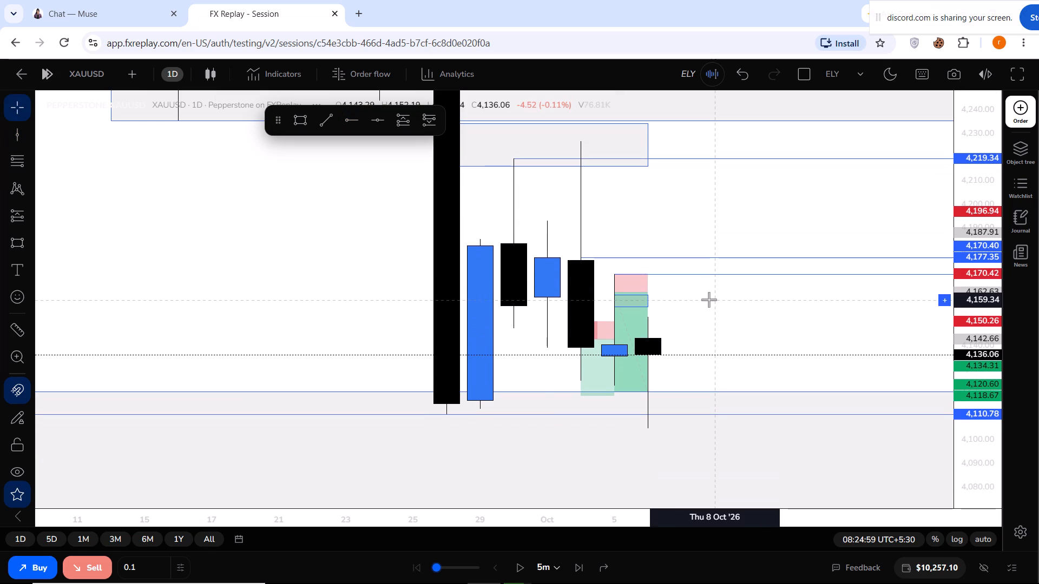
pyautogui.click(179, 72)
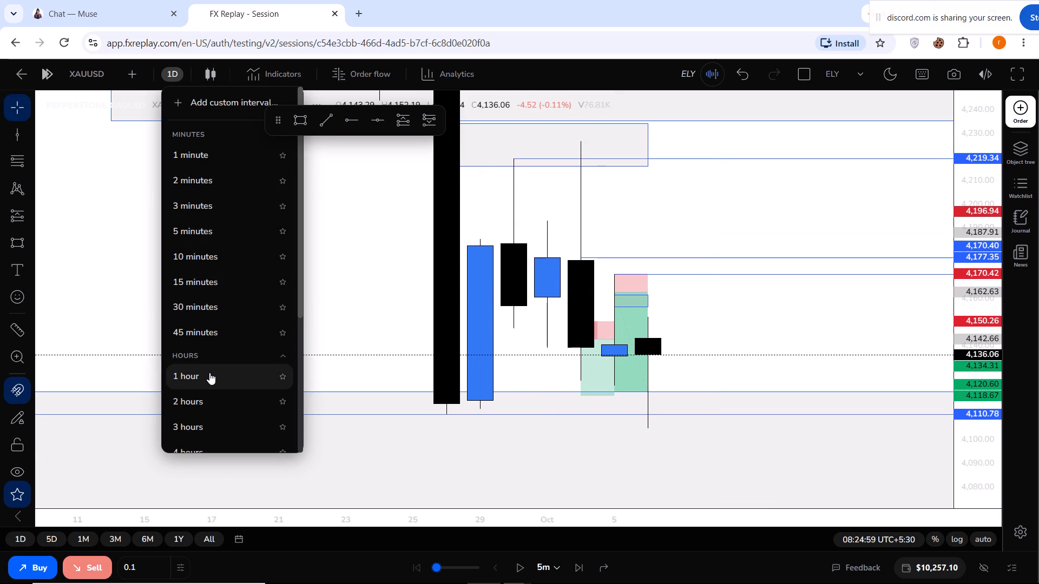
pyautogui.click(209, 373)
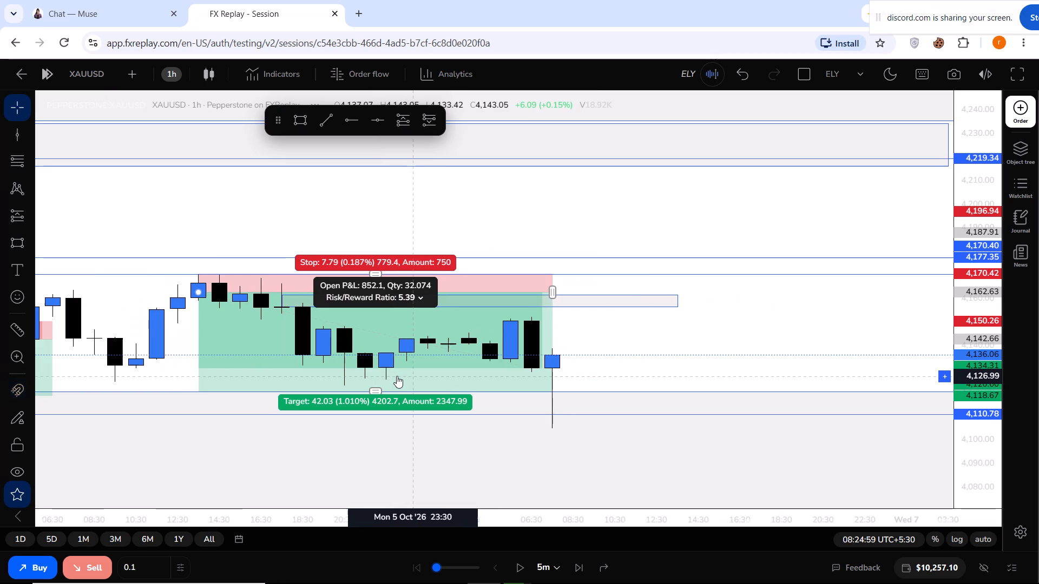
pyautogui.click(166, 72)
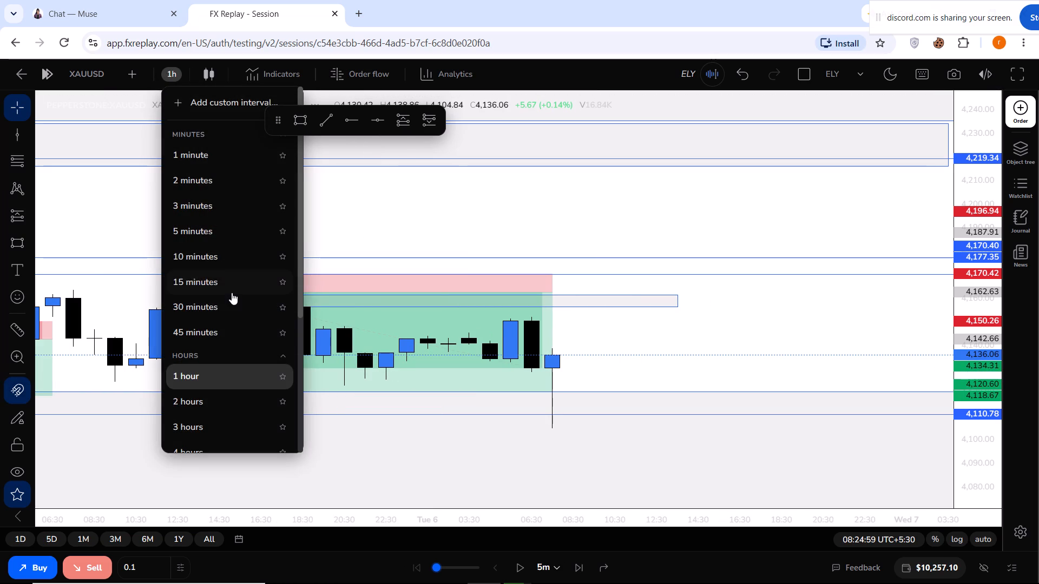
pyautogui.click(219, 281)
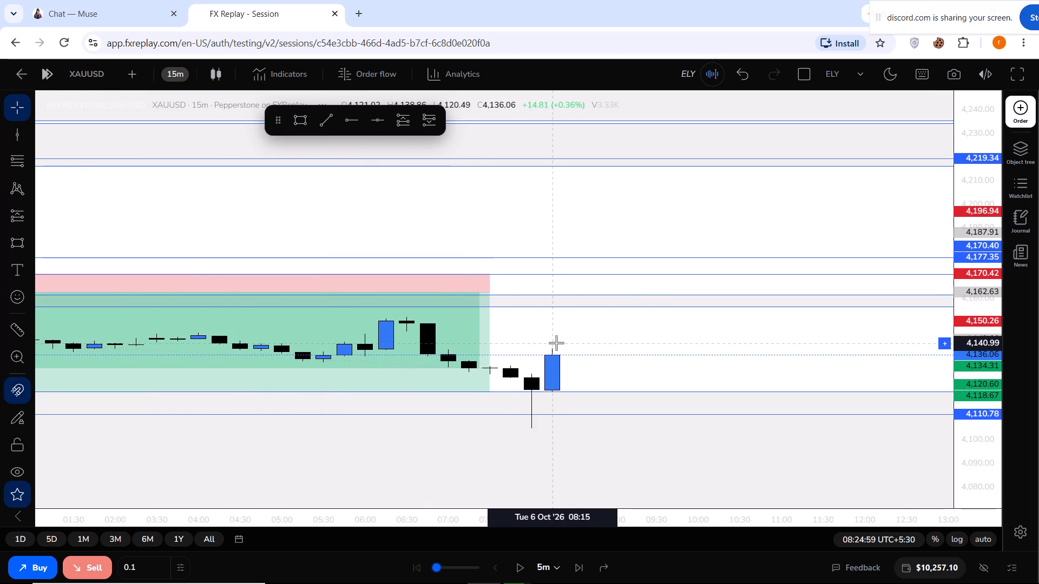
pyautogui.rightClick(495, 229)
pyautogui.click(527, 313)
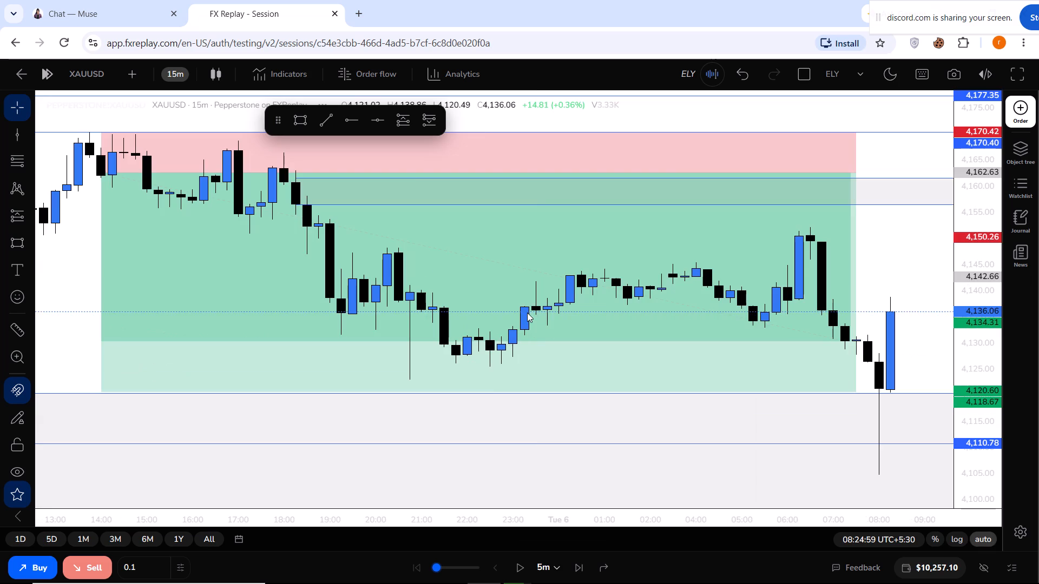
pyautogui.moveTo(955, 214); pyautogui.dragTo(896, 240)
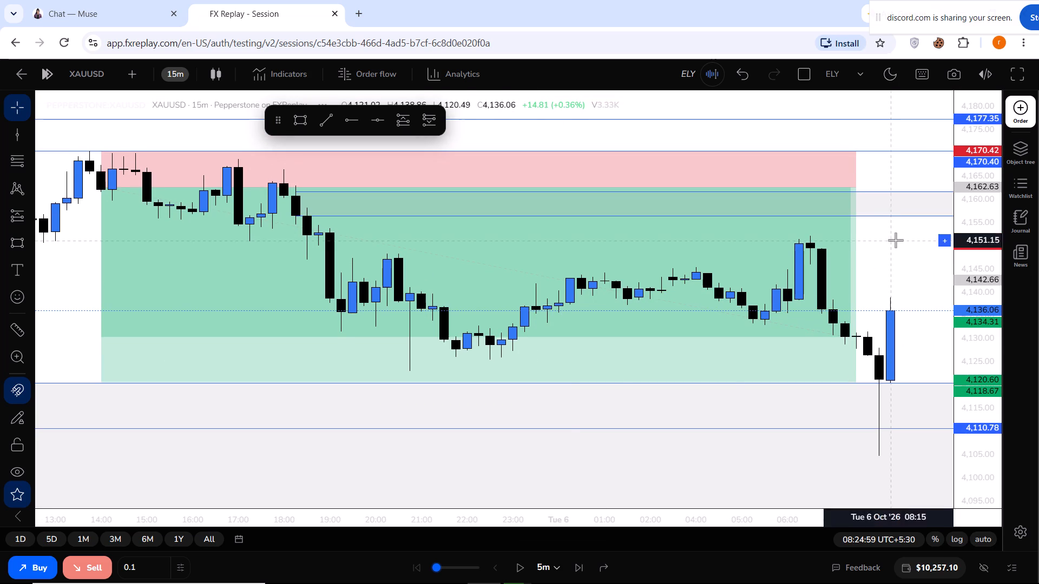
# Advance the XAUUSD replay in 5-minute increments to 08:49:59 on Tue 6 Oct.
pyautogui.moveTo(508, 525); pyautogui.dragTo(638, 507)
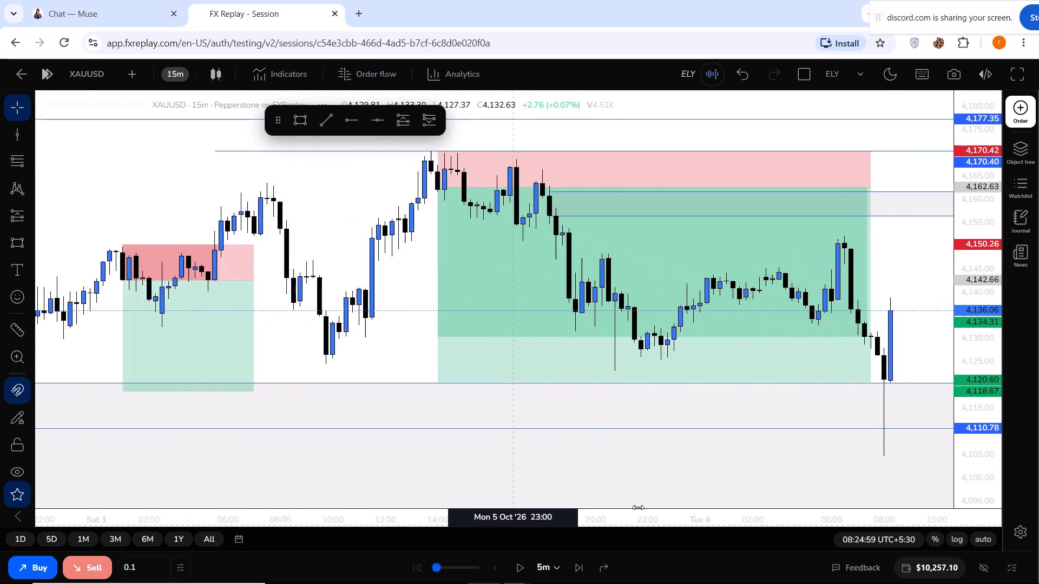
pyautogui.moveTo(638, 507); pyautogui.dragTo(683, 504)
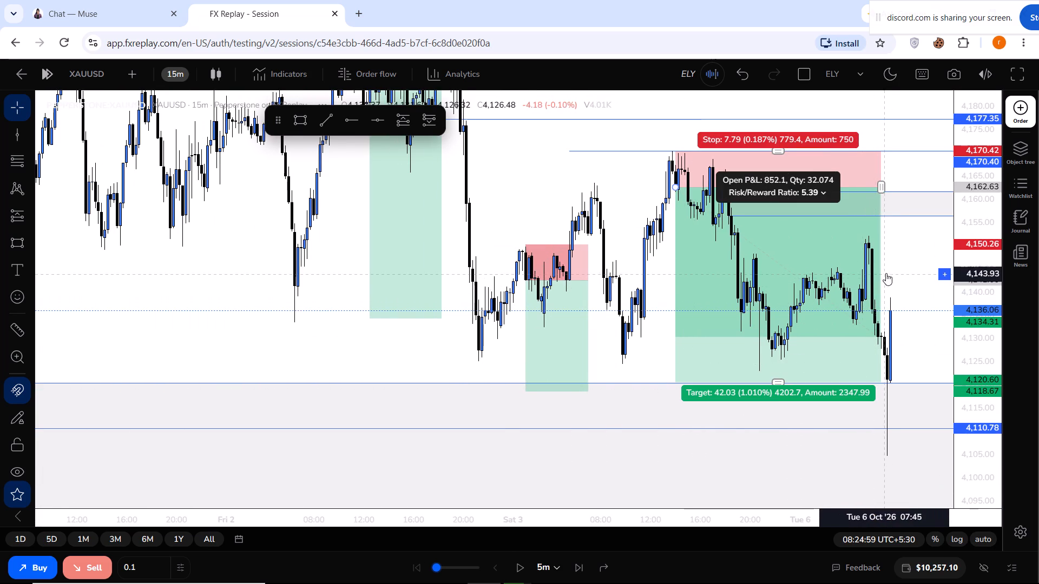
pyautogui.moveTo(896, 271); pyautogui.dragTo(787, 301)
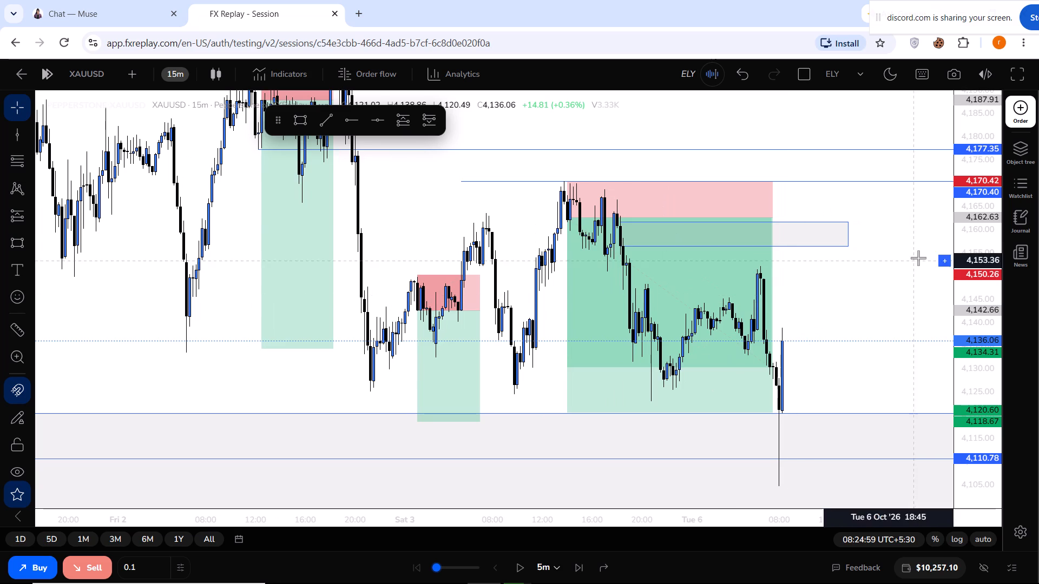
pyautogui.moveTo(979, 244); pyautogui.dragTo(979, 260)
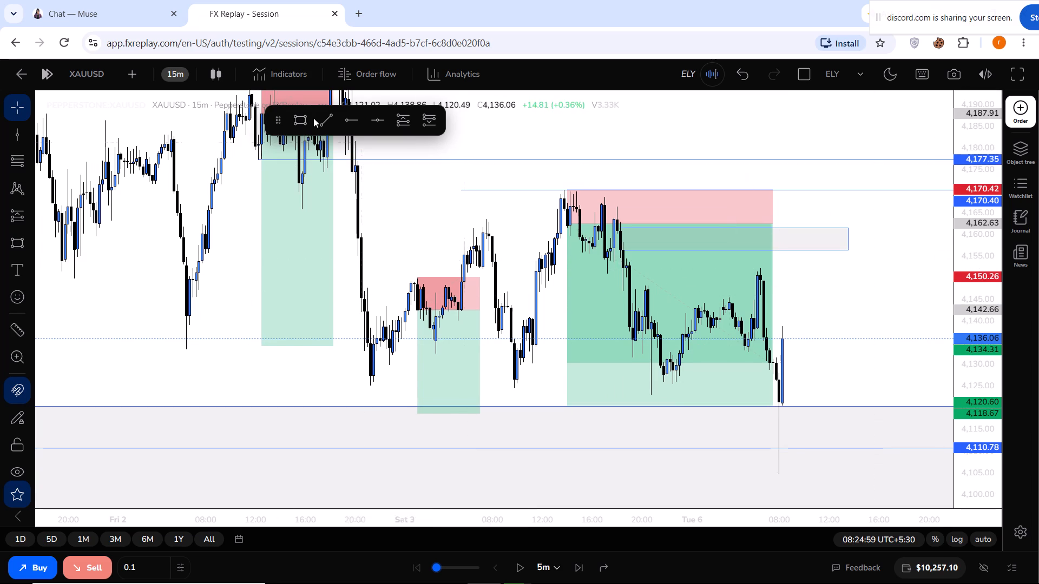
pyautogui.doubleClick(574, 563)
pyautogui.click(574, 563)
pyautogui.click(574, 563)
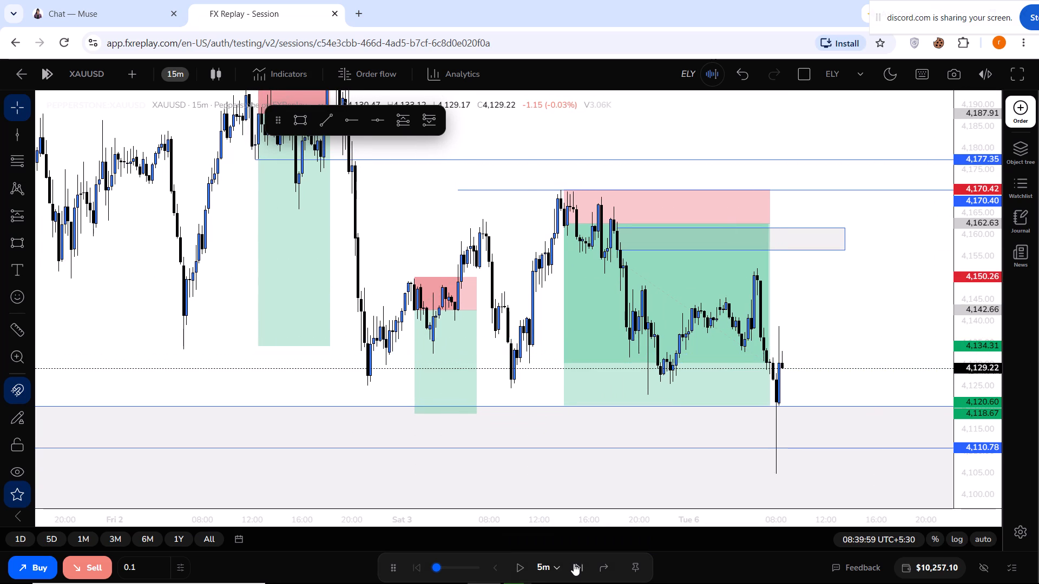
pyautogui.click(574, 563)
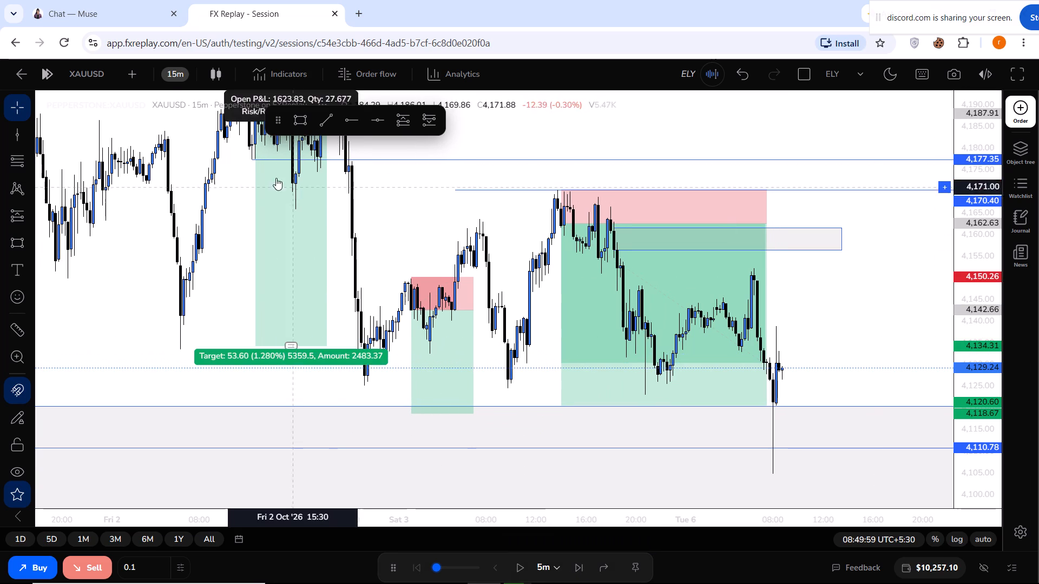
# Switch the XAUUSD chart from the 15-minute to the 5-minute timeframe.
pyautogui.click(170, 80)
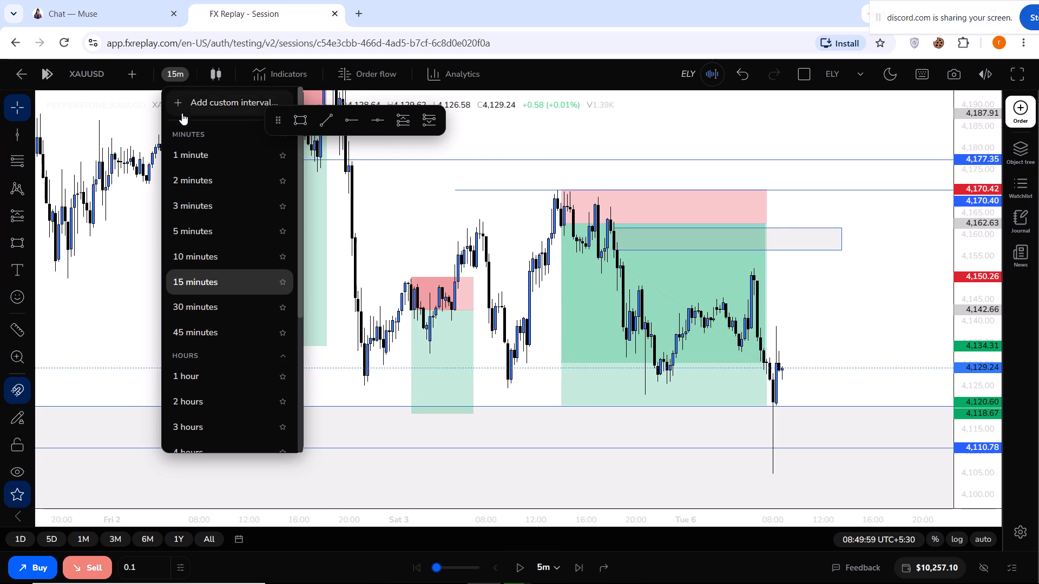
pyautogui.click(203, 227)
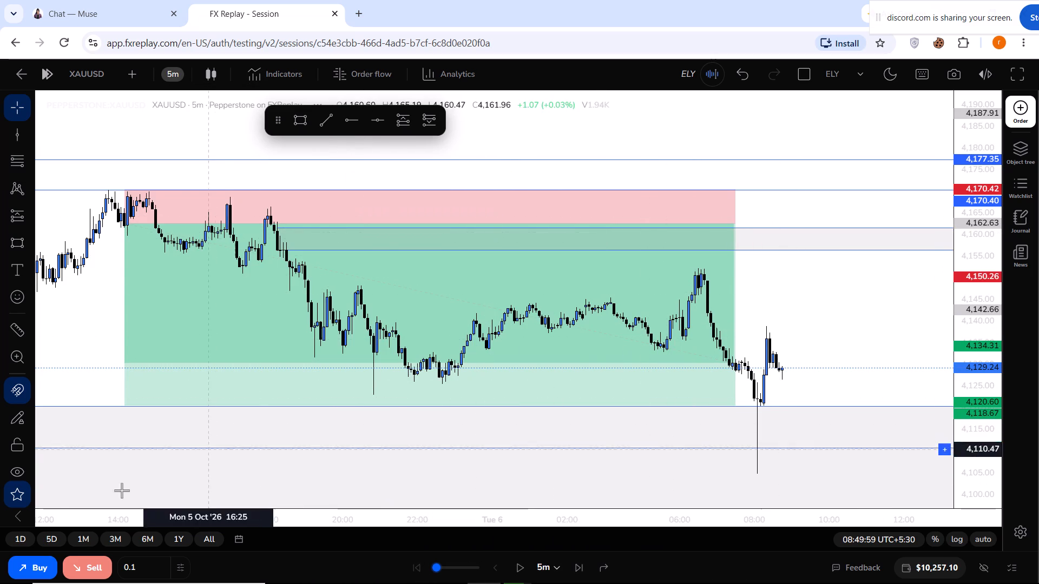
# Buy 0.1 XAUUSD at market, with the stop loss at 4,120.70 and the take profit at 4,170.50.
pyautogui.click(29, 564)
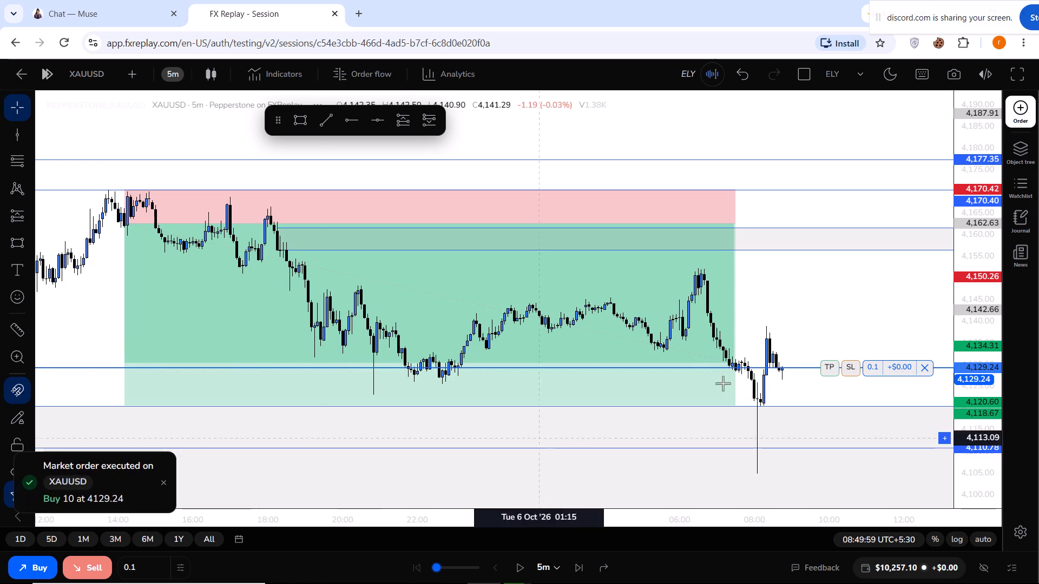
pyautogui.moveTo(855, 366); pyautogui.dragTo(828, 400)
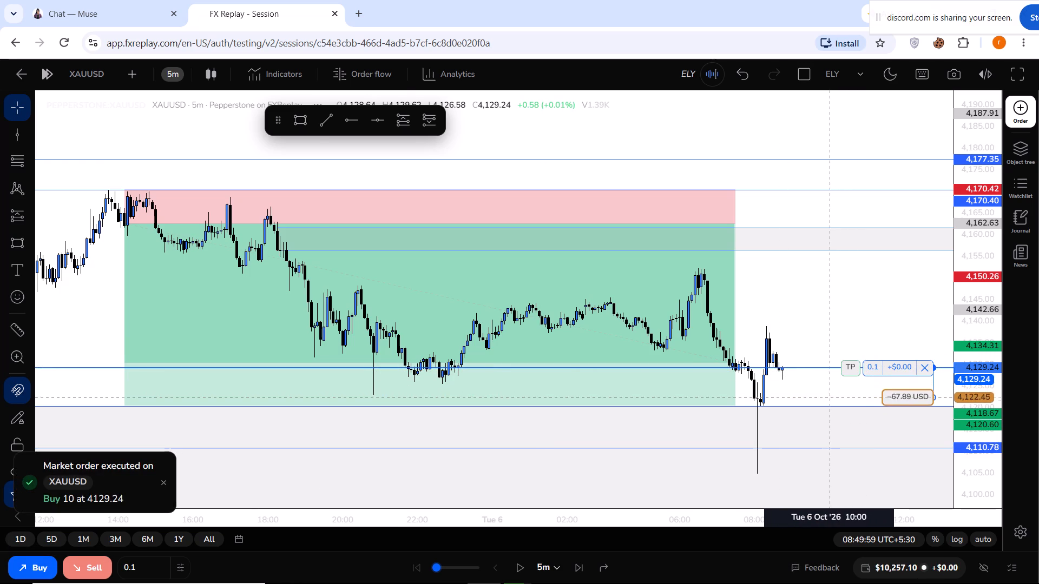
pyautogui.moveTo(828, 400); pyautogui.dragTo(823, 404)
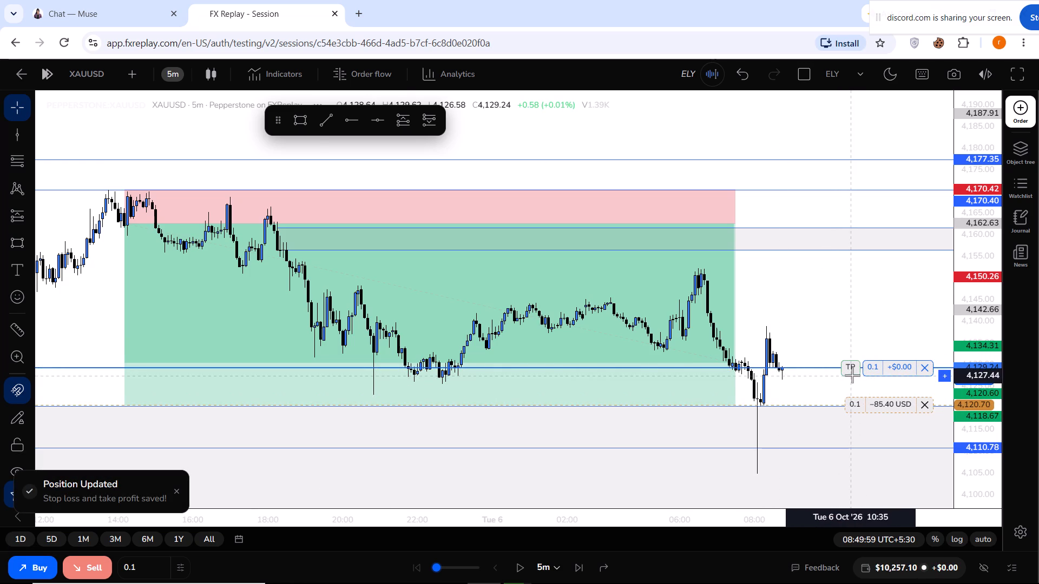
pyautogui.moveTo(852, 363); pyautogui.dragTo(849, 186)
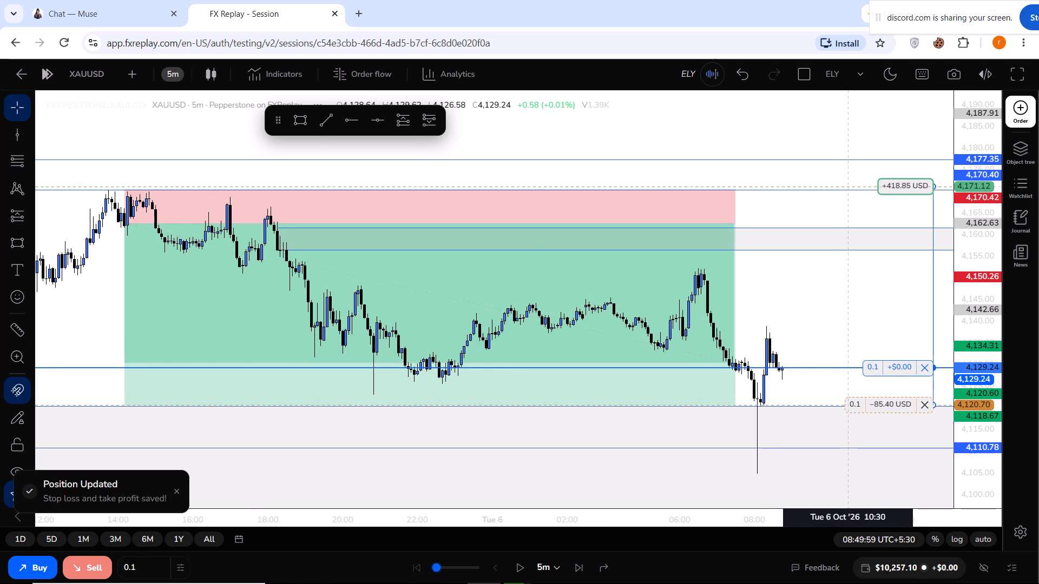
pyautogui.moveTo(849, 186); pyautogui.dragTo(847, 189)
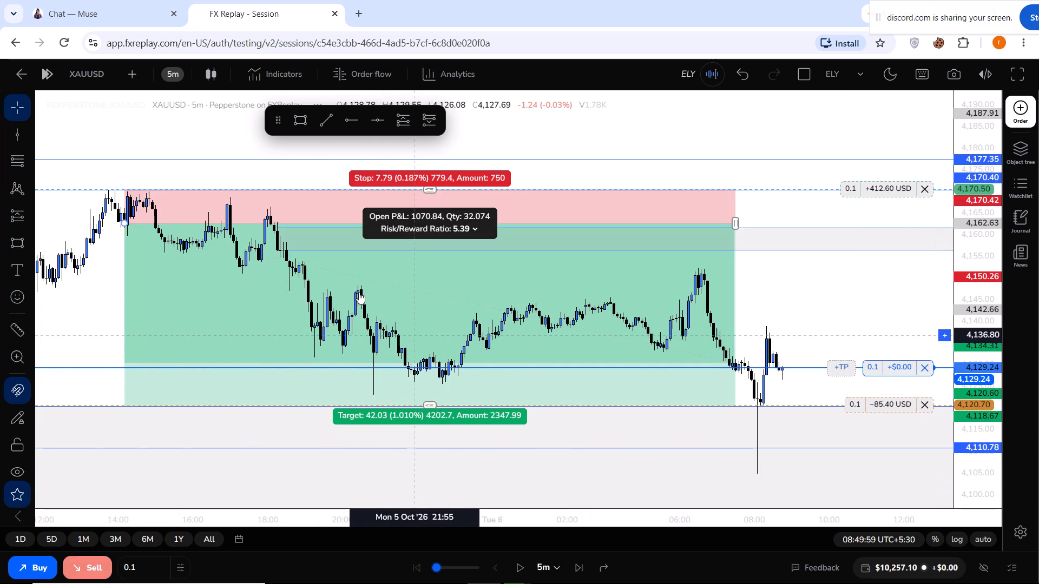
# Draw a long position from the latest candles with entry at 4,129.11, stop at 4,120.48 and target at 4,170.59.
pyautogui.click(397, 124)
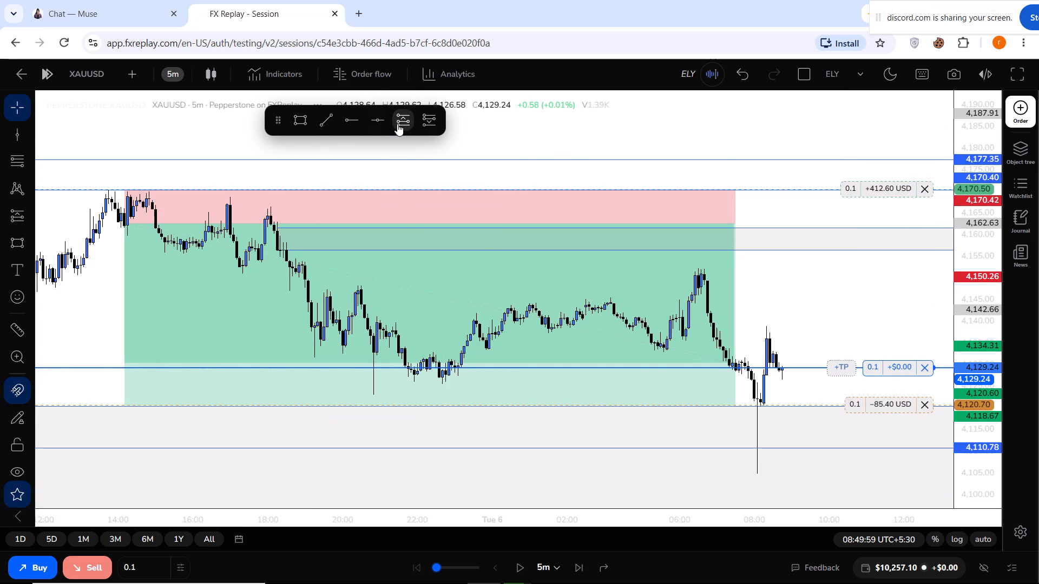
pyautogui.click(780, 367)
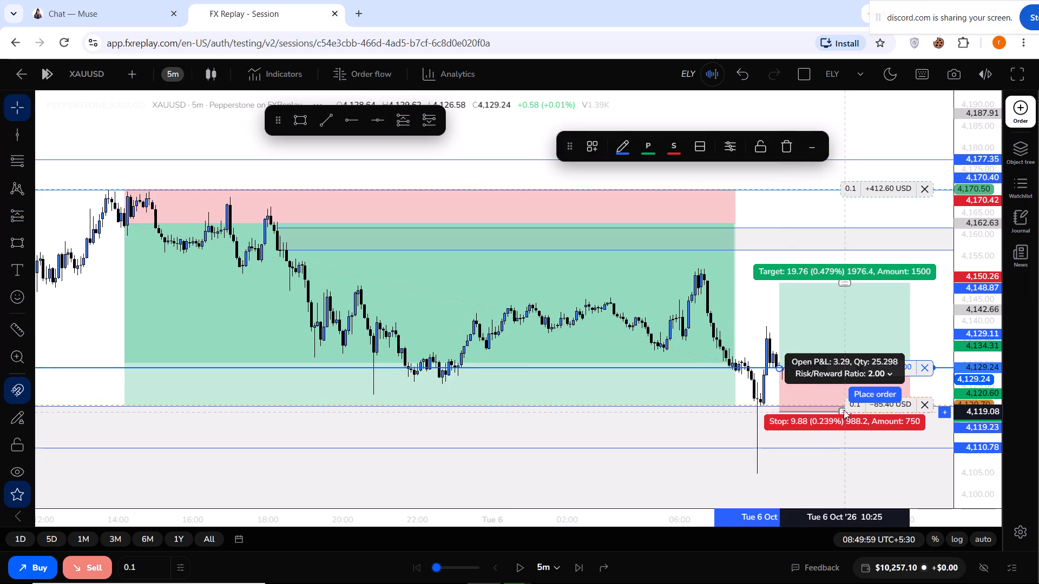
pyautogui.moveTo(844, 410); pyautogui.dragTo(843, 404)
pyautogui.click(841, 281)
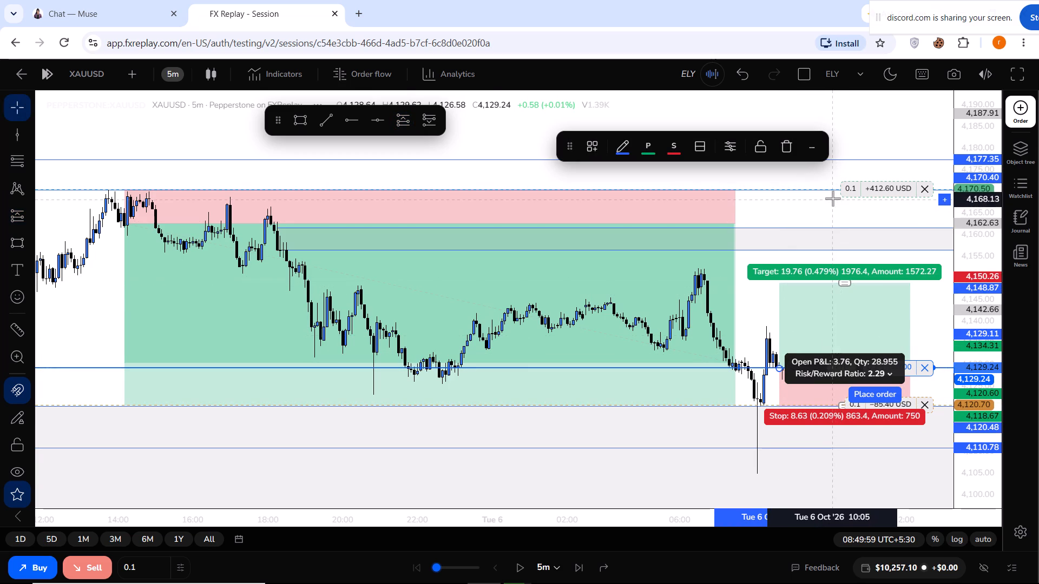
pyautogui.moveTo(847, 282); pyautogui.dragTo(851, 209)
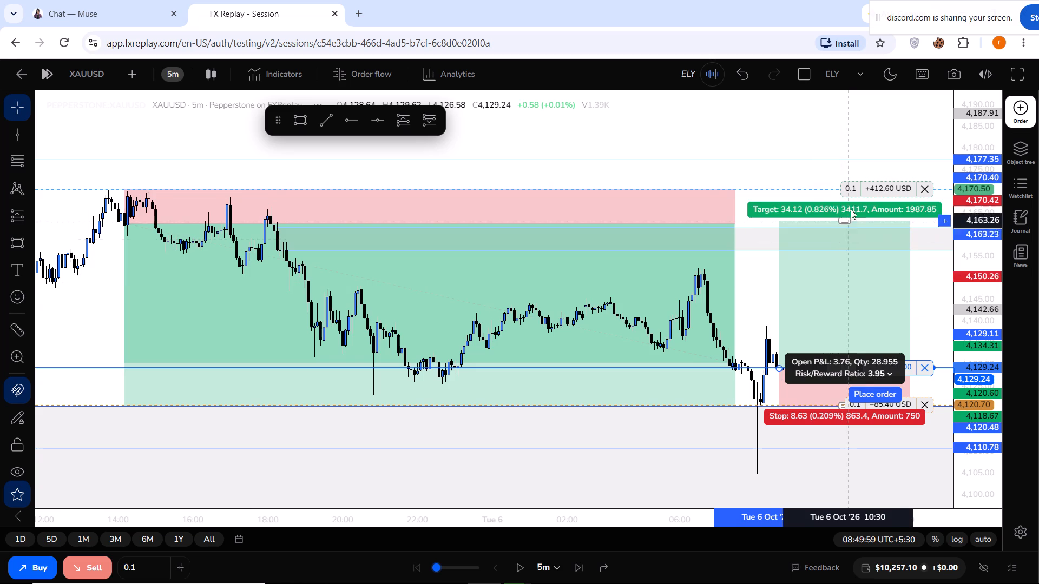
pyautogui.moveTo(851, 209); pyautogui.dragTo(852, 188)
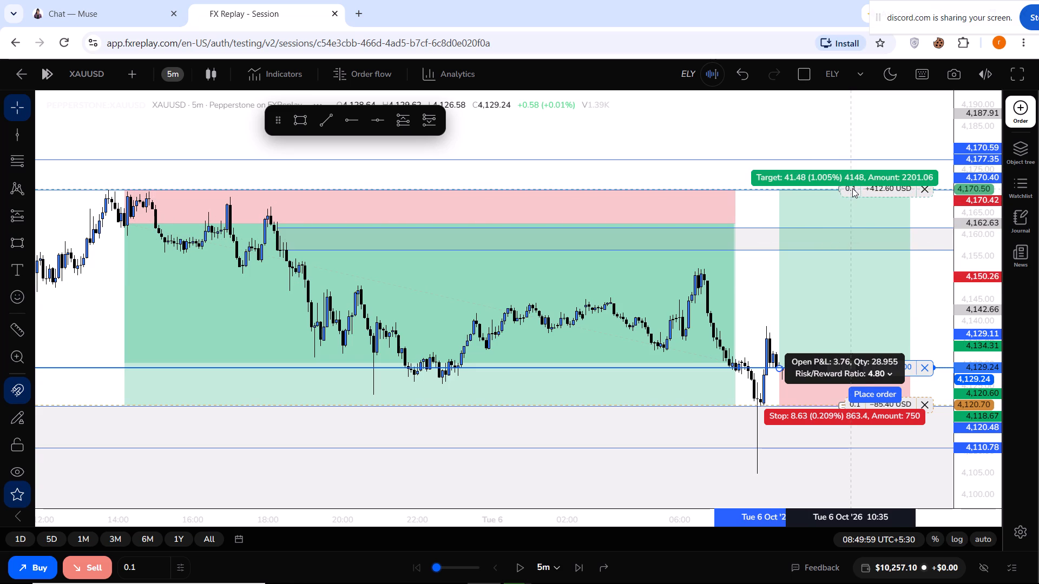
pyautogui.moveTo(852, 188); pyautogui.dragTo(852, 188)
pyautogui.click(718, 127)
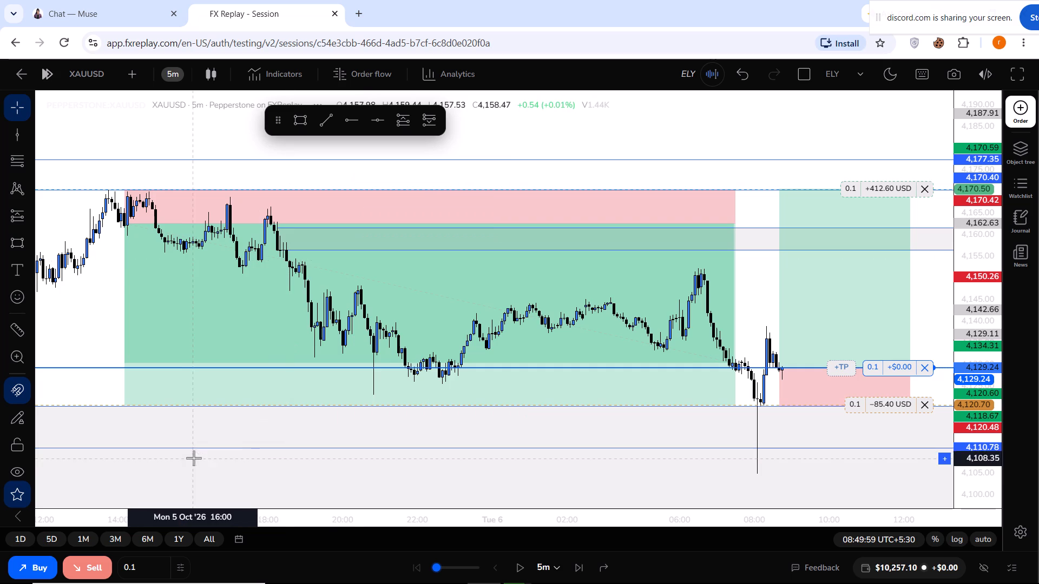
# Advance the replay in 5-minute increments to 10:14:59, running the open buy trade against its stop loss and take profit.
pyautogui.click(577, 568)
pyautogui.click(577, 568)
pyautogui.click(577, 568)
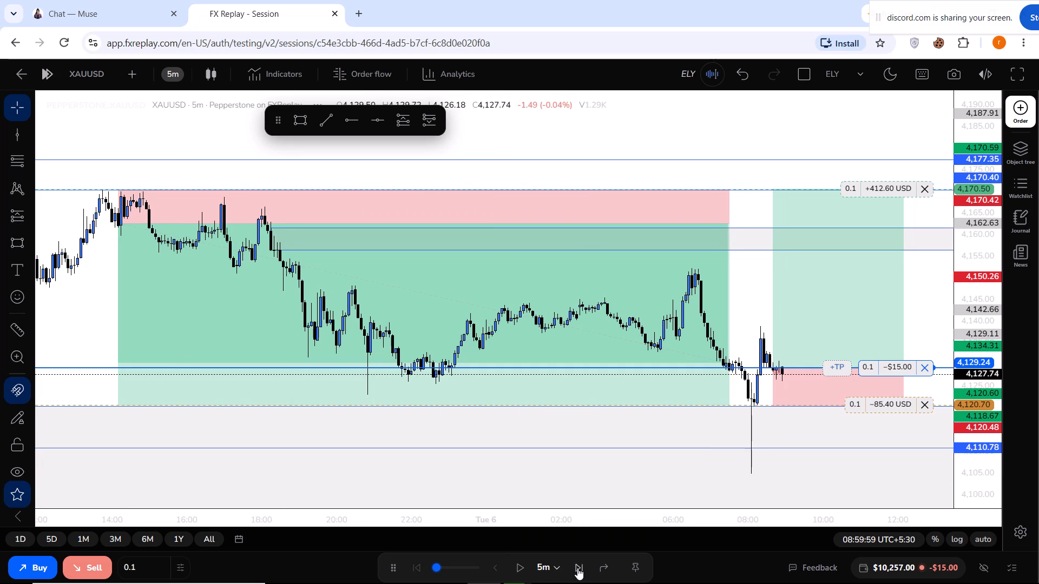
pyautogui.click(577, 568)
pyautogui.click(577, 568)
pyautogui.click(577, 568)
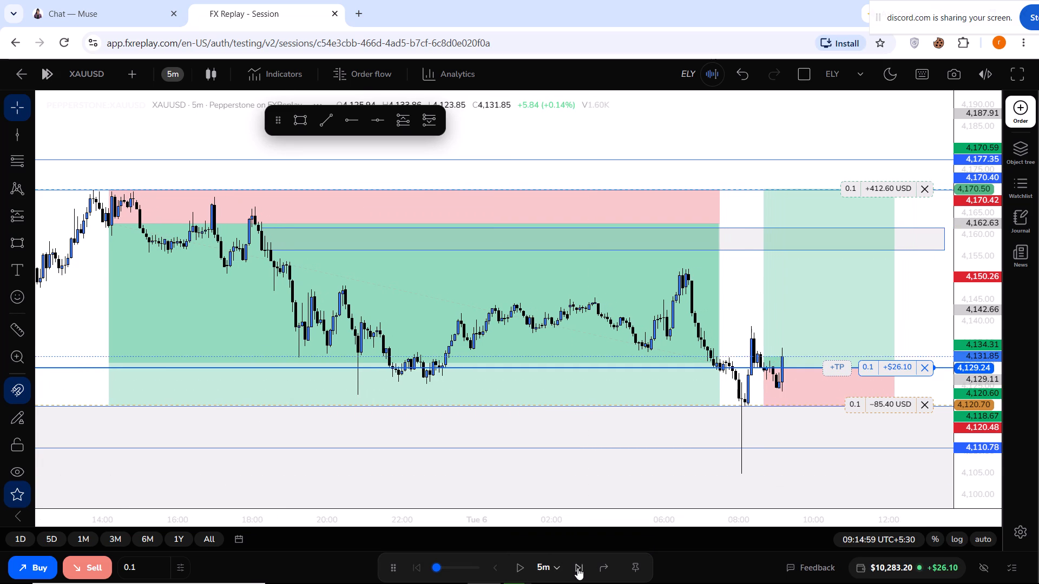
pyautogui.click(577, 568)
pyautogui.click(577, 568)
pyautogui.click(577, 568)
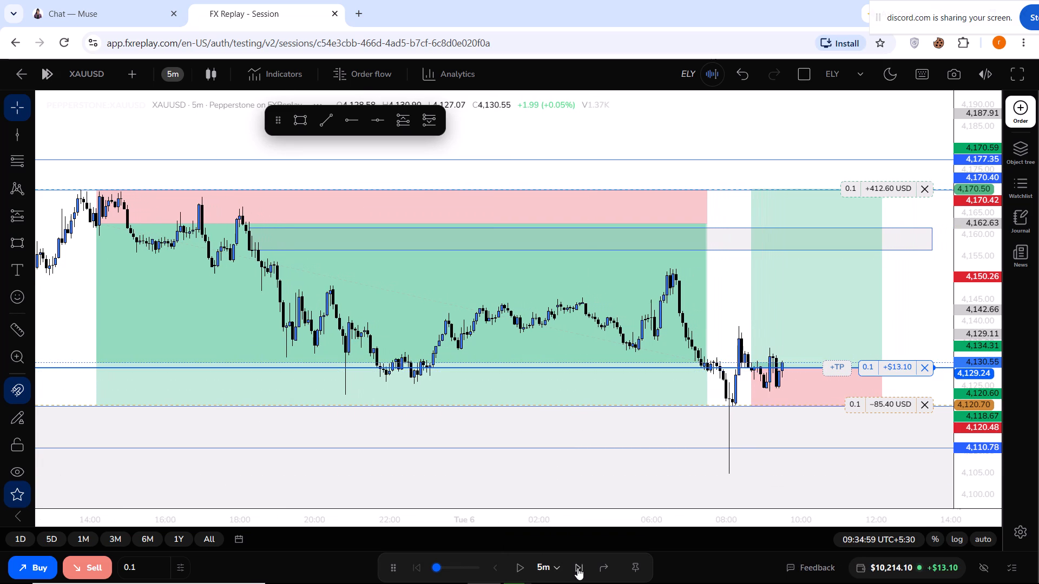
pyautogui.click(577, 568)
pyautogui.click(577, 568)
pyautogui.click(577, 568)
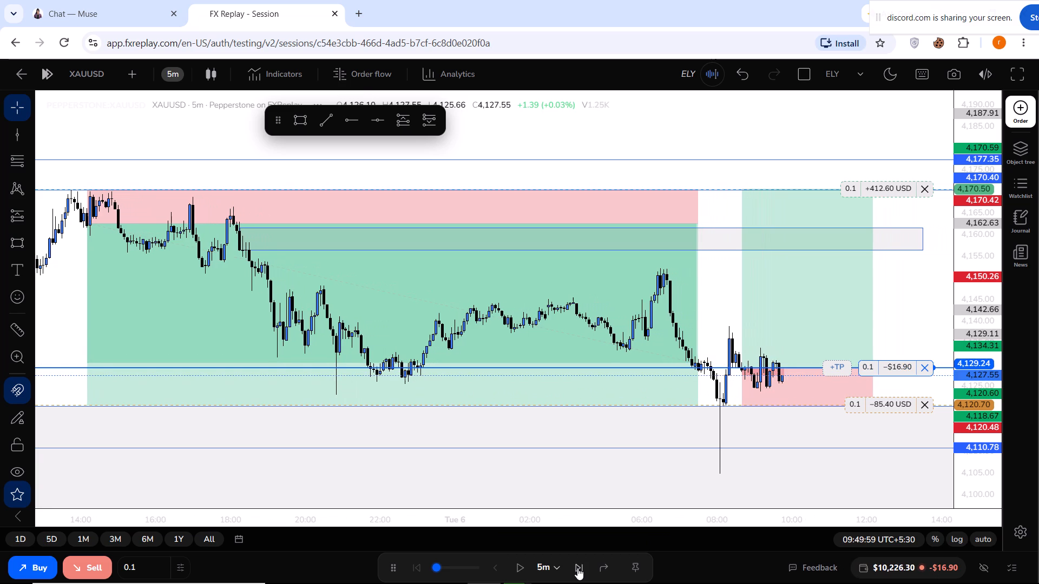
pyautogui.click(577, 568)
pyautogui.click(577, 568)
pyautogui.click(577, 568)
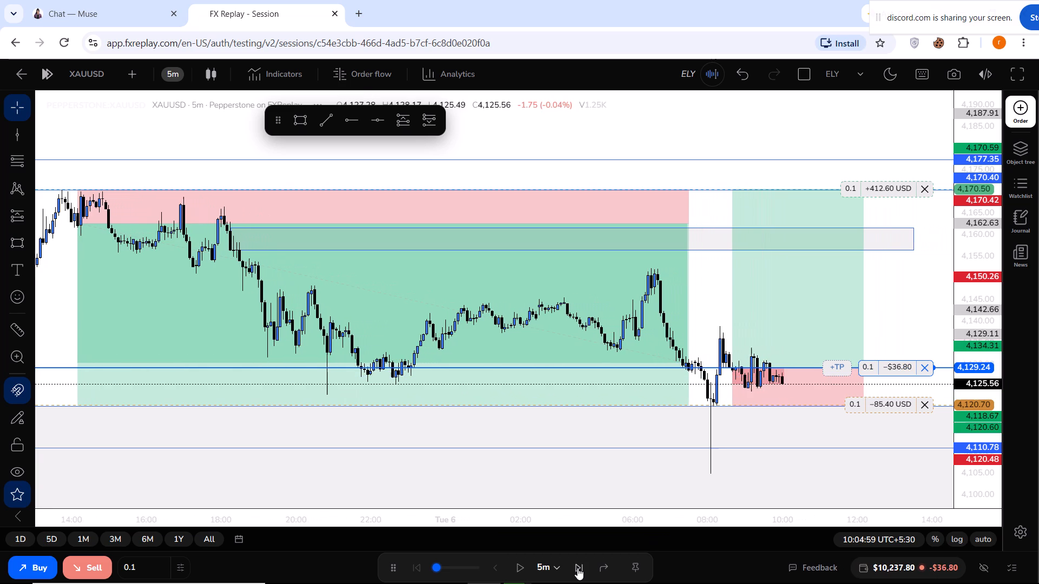
pyautogui.click(577, 568)
pyautogui.click(577, 568)
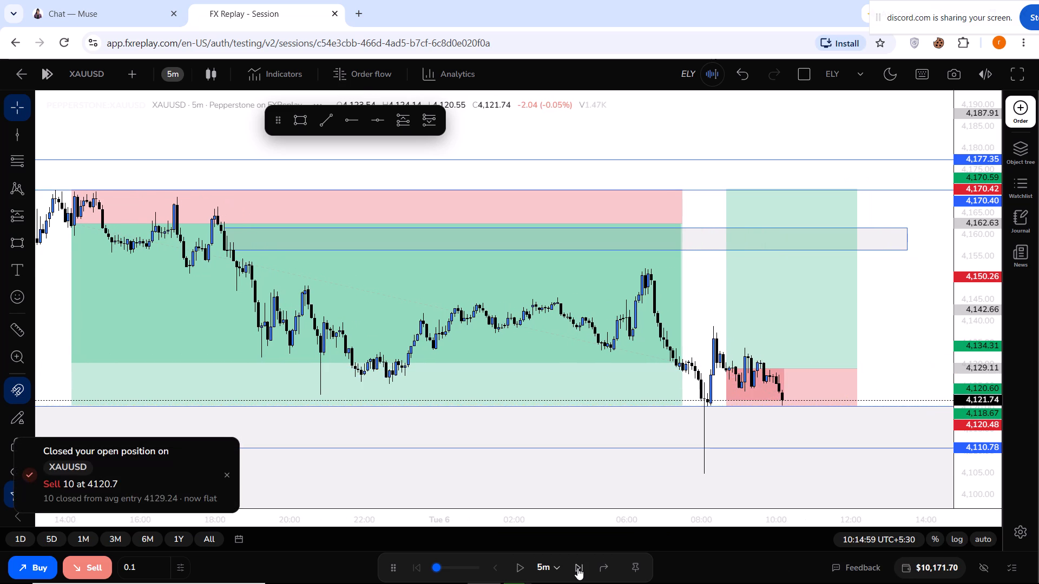
# Advance the replay in 5-minute increments from 10:14:59 to 11:54:59 to follow price around the 4,120 zone.
pyautogui.click(577, 568)
pyautogui.click(577, 568)
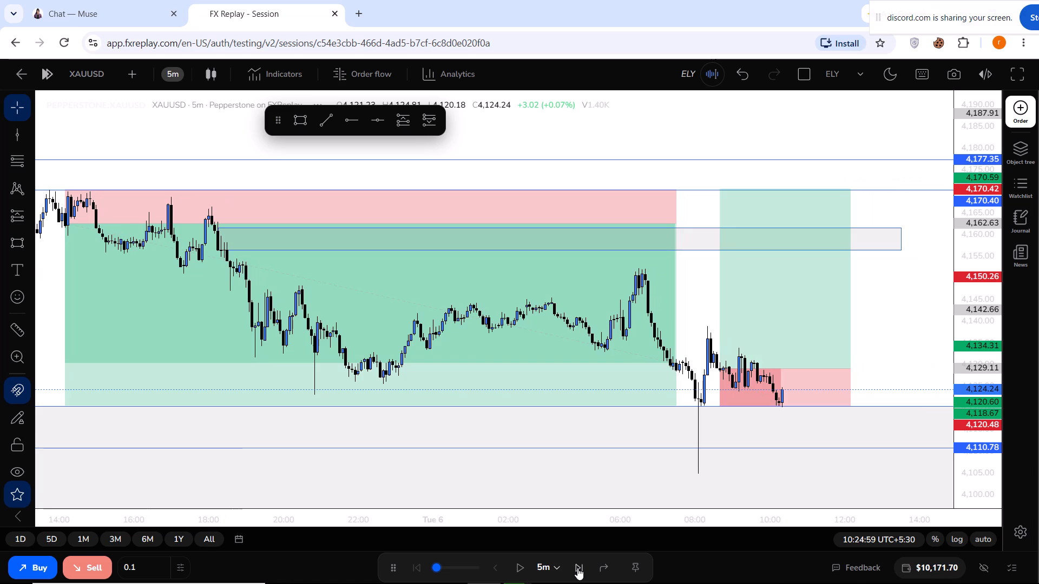
pyautogui.click(577, 568)
pyautogui.click(577, 568)
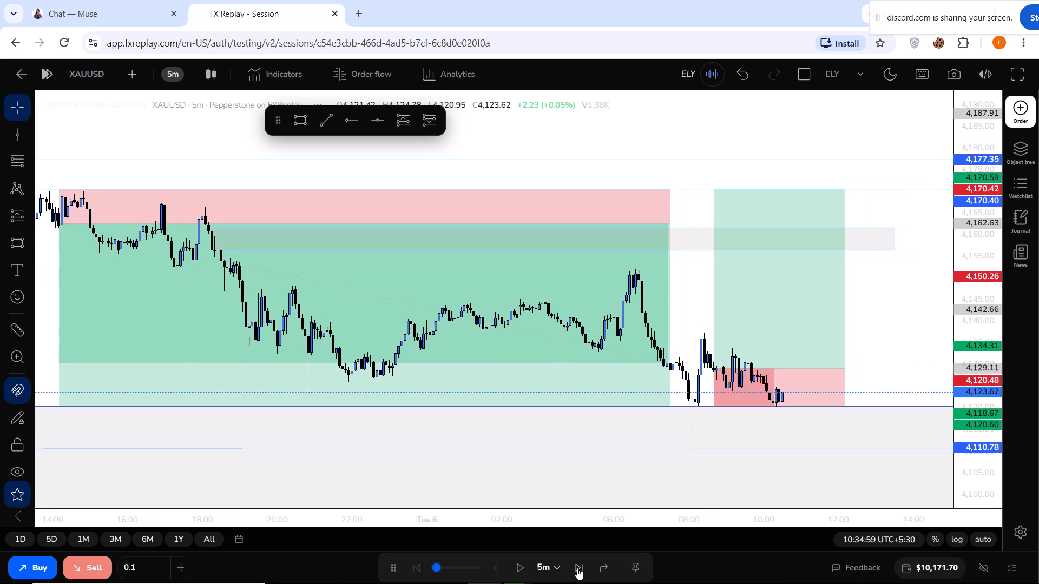
pyautogui.click(577, 568)
pyautogui.click(577, 568)
pyautogui.click(577, 568)
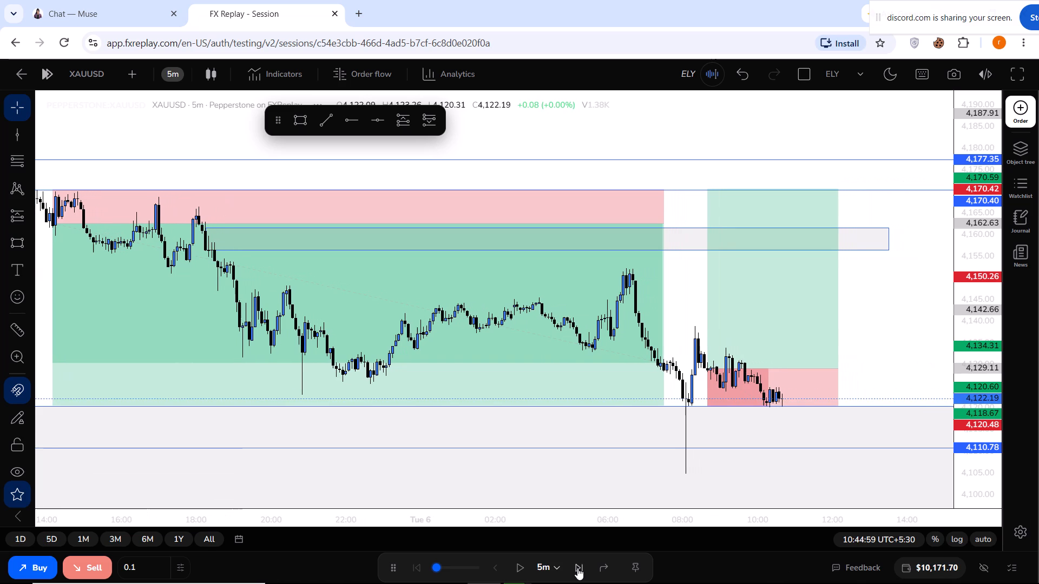
pyautogui.click(577, 568)
pyautogui.click(577, 568)
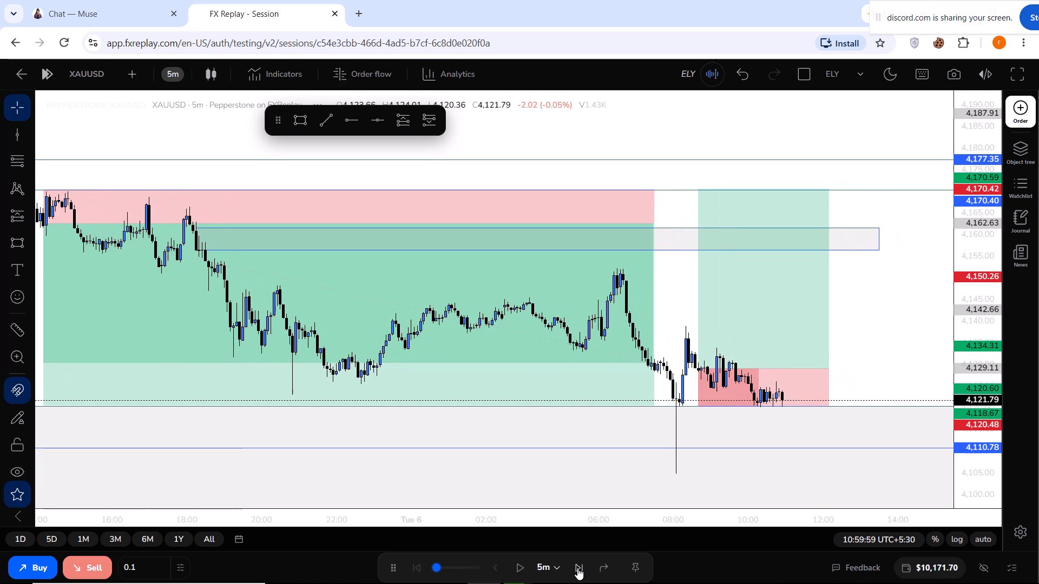
pyautogui.click(577, 568)
pyautogui.click(577, 568)
pyautogui.click(577, 568)
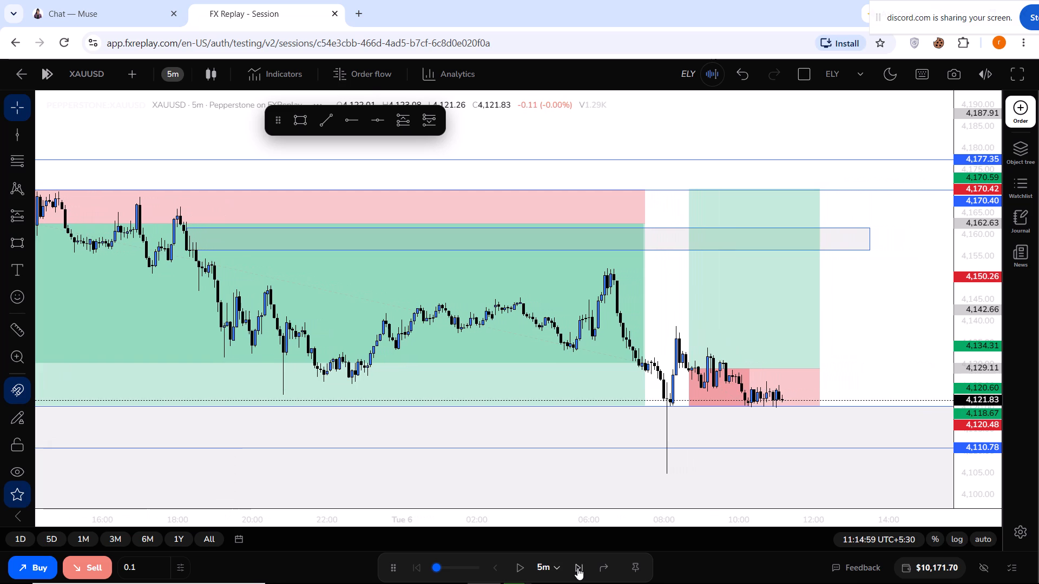
pyautogui.click(577, 568)
pyautogui.click(577, 568)
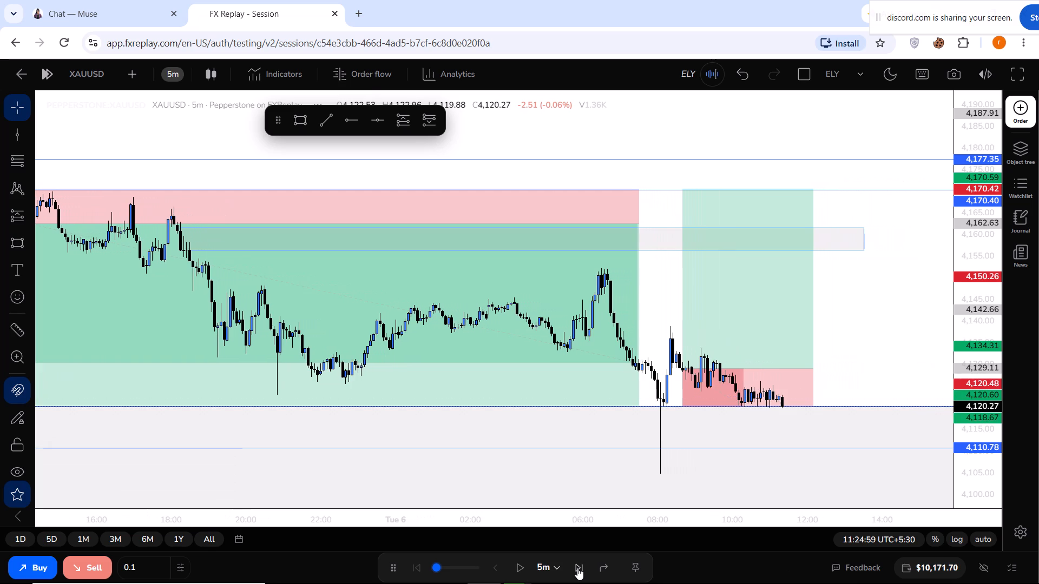
pyautogui.click(577, 568)
pyautogui.click(577, 568)
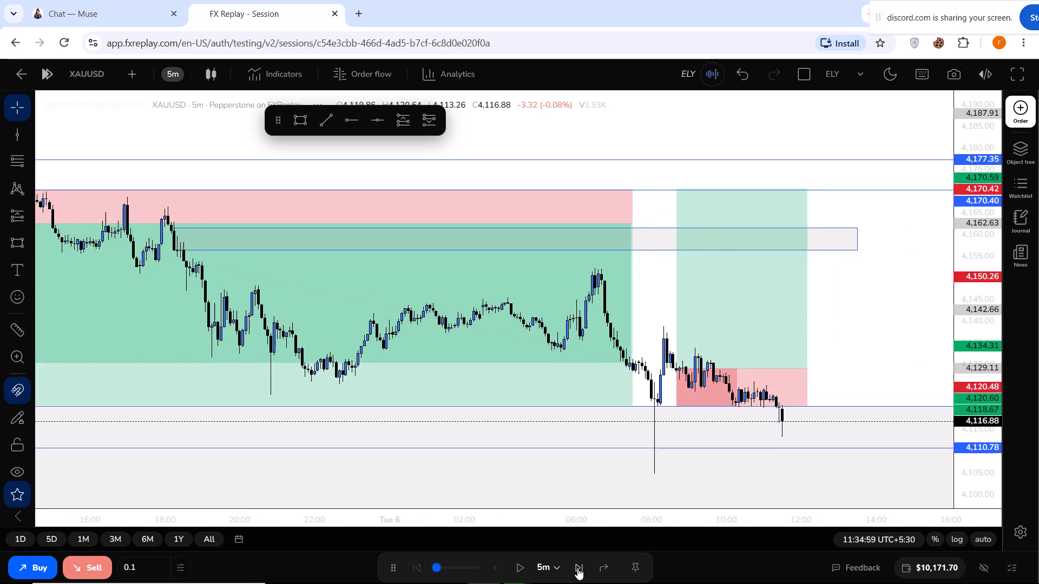
pyautogui.click(577, 568)
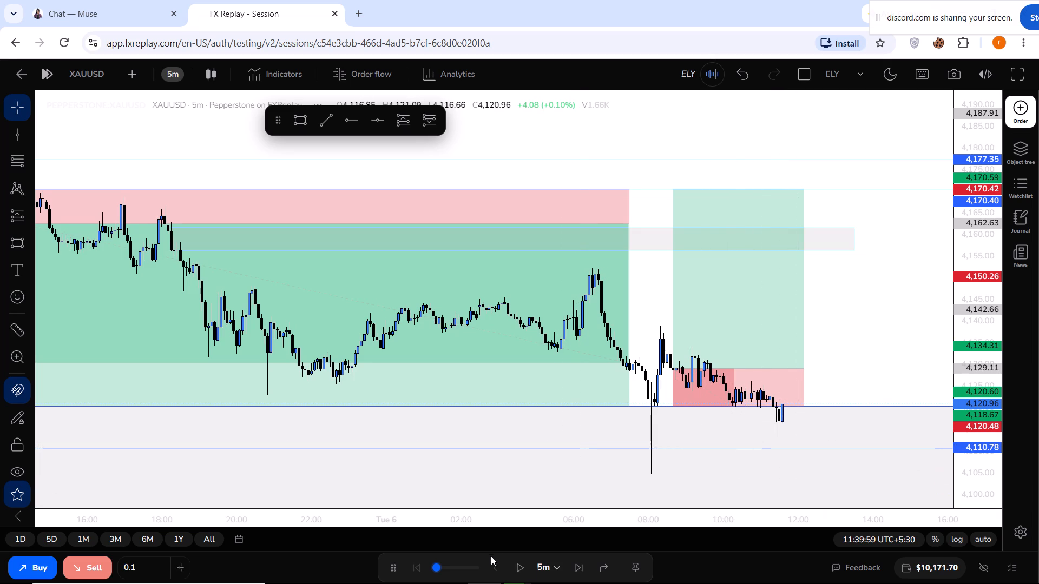
pyautogui.click(582, 567)
pyautogui.click(582, 567)
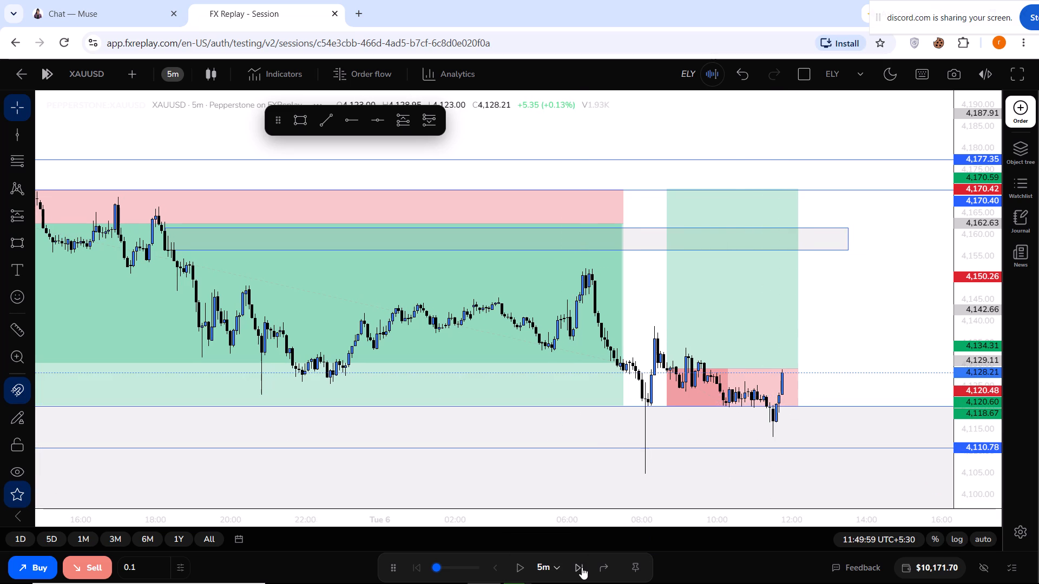
pyautogui.click(582, 567)
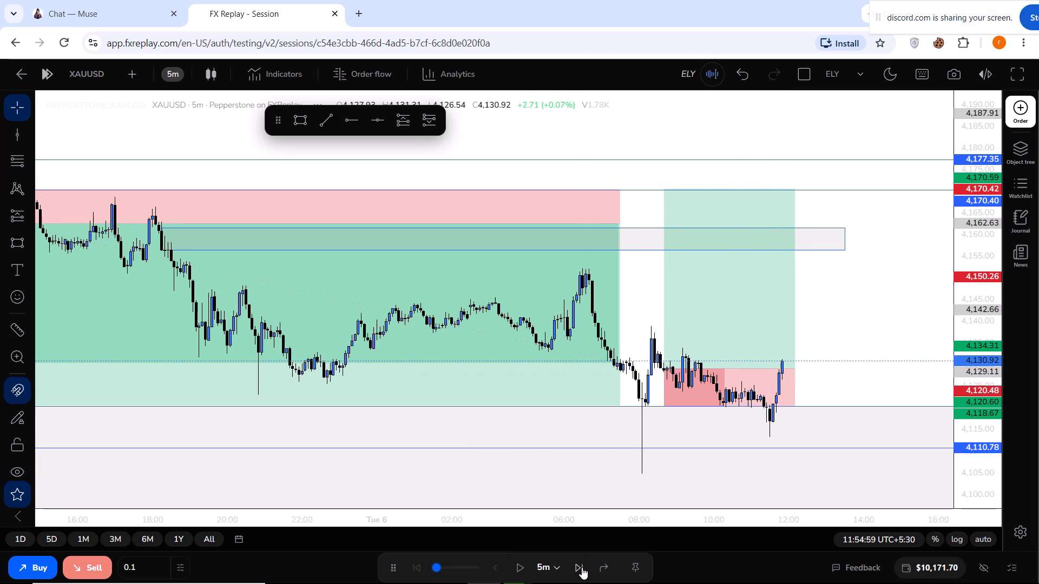
# Advance the replay in 5-minute increments from 11:54:59 to 12:54:59 to follow price above the 4,120 zone.
pyautogui.click(582, 567)
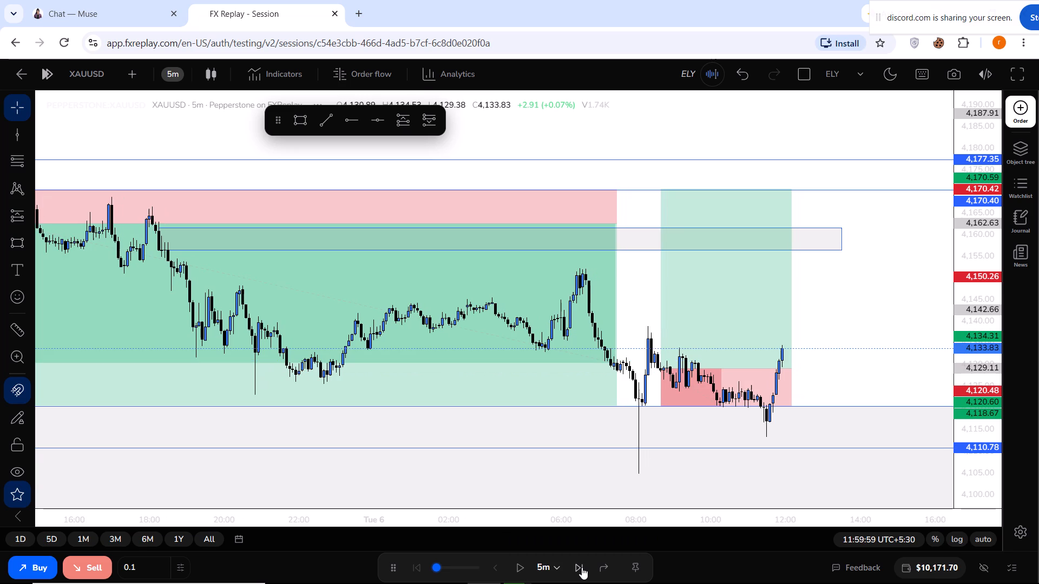
pyautogui.click(582, 567)
pyautogui.click(582, 567)
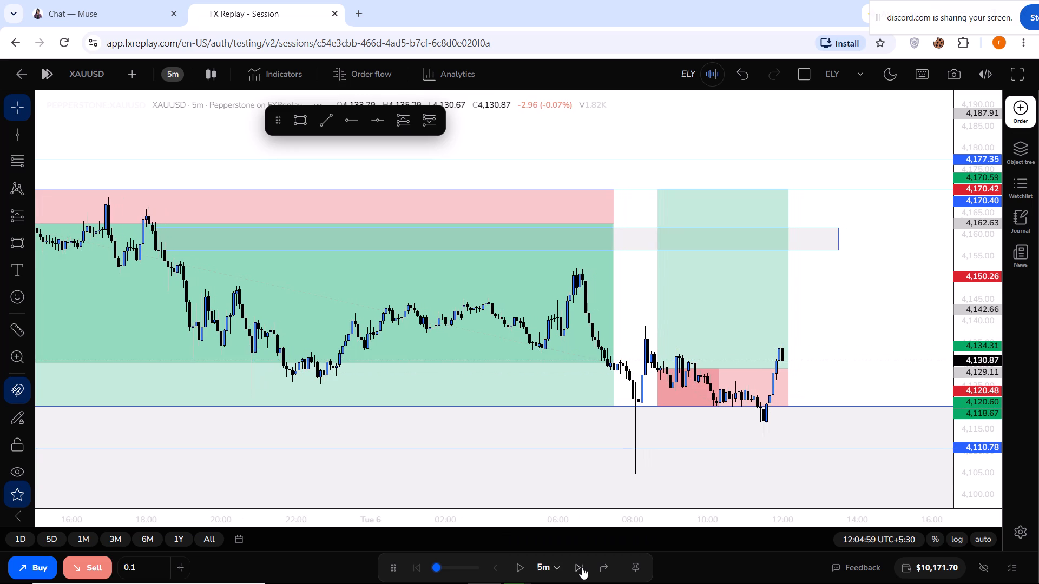
pyautogui.click(582, 567)
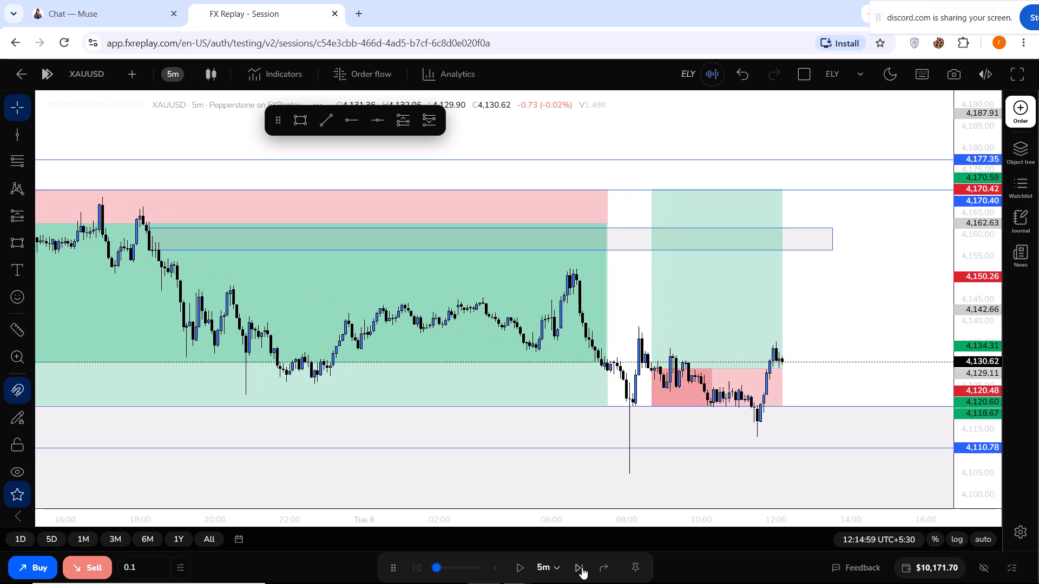
pyautogui.click(582, 567)
pyautogui.click(582, 567)
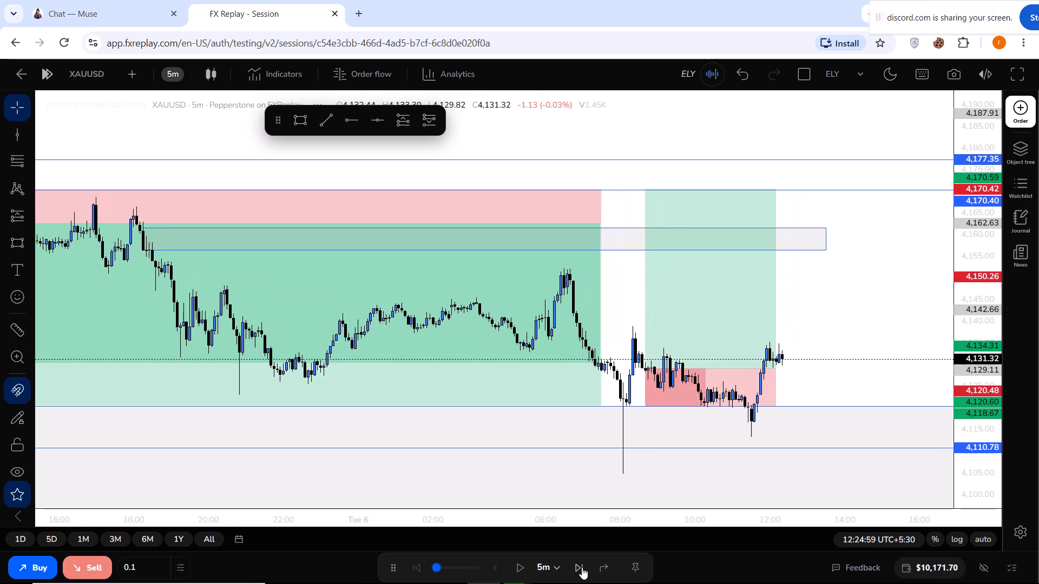
pyautogui.click(582, 567)
pyautogui.click(582, 567)
pyautogui.click(582, 567)
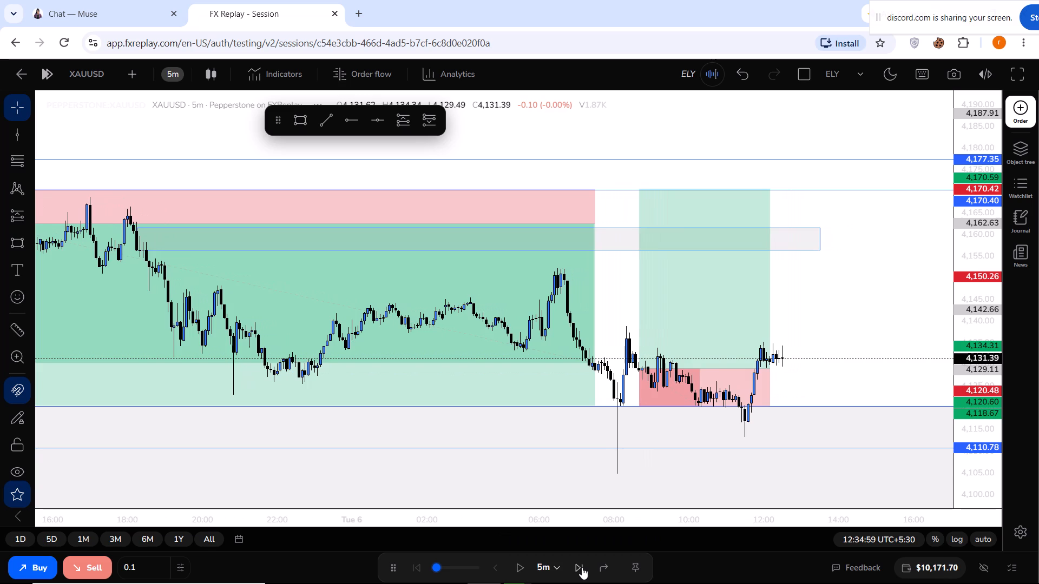
pyautogui.click(582, 567)
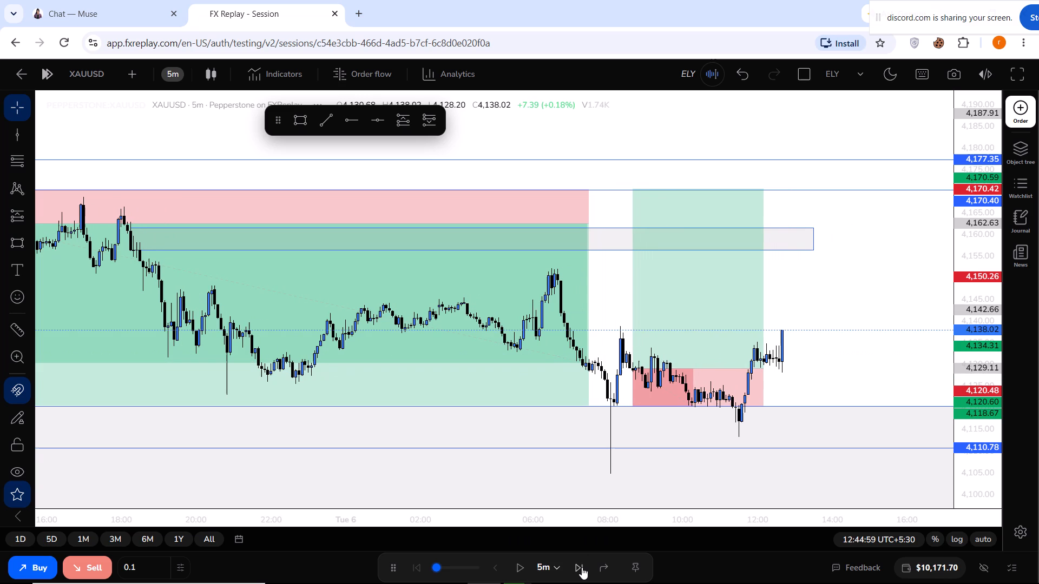
pyautogui.click(582, 567)
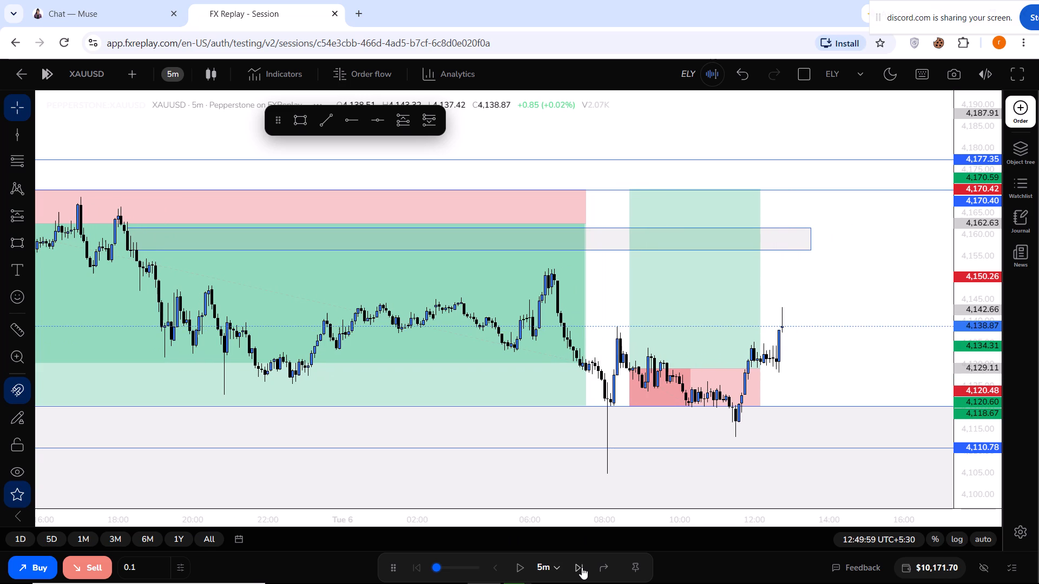
pyautogui.rightClick(582, 567)
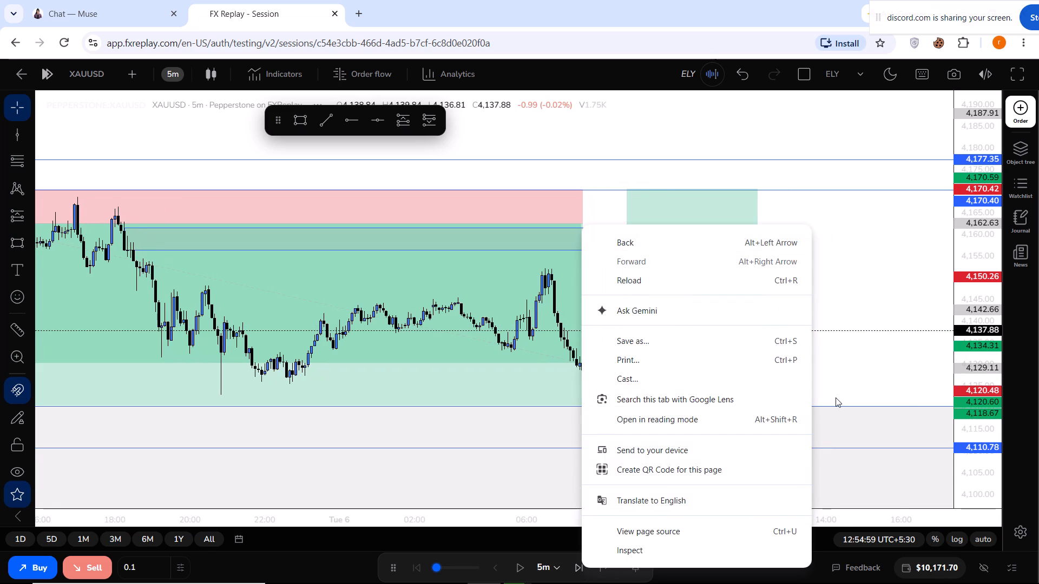
pyautogui.click(836, 397)
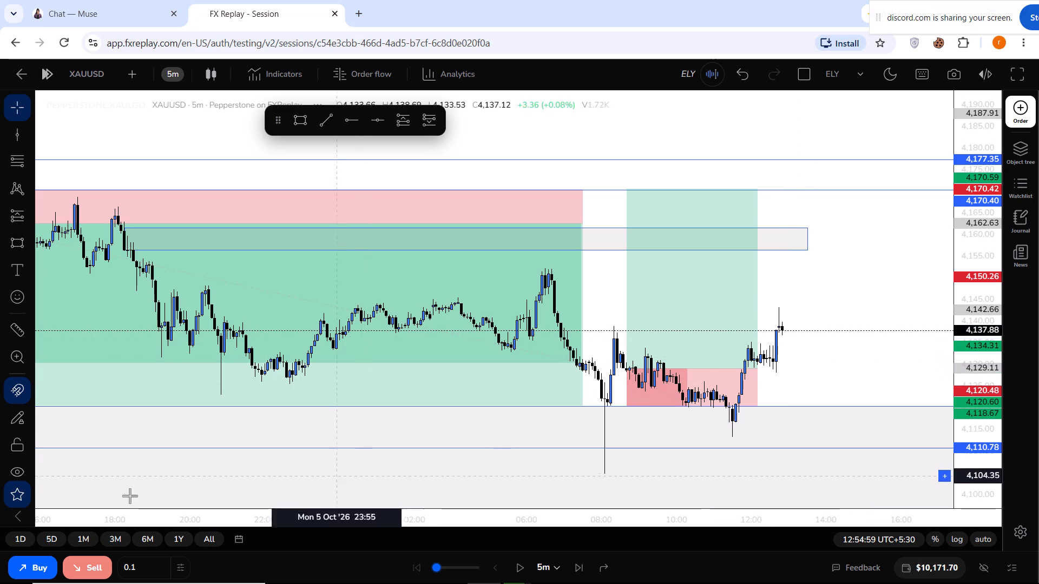
# Buy 0.1 XAUUSD at market, with the stop loss at 4,128.07 and the take profit at 4,170.88.
pyautogui.click(50, 565)
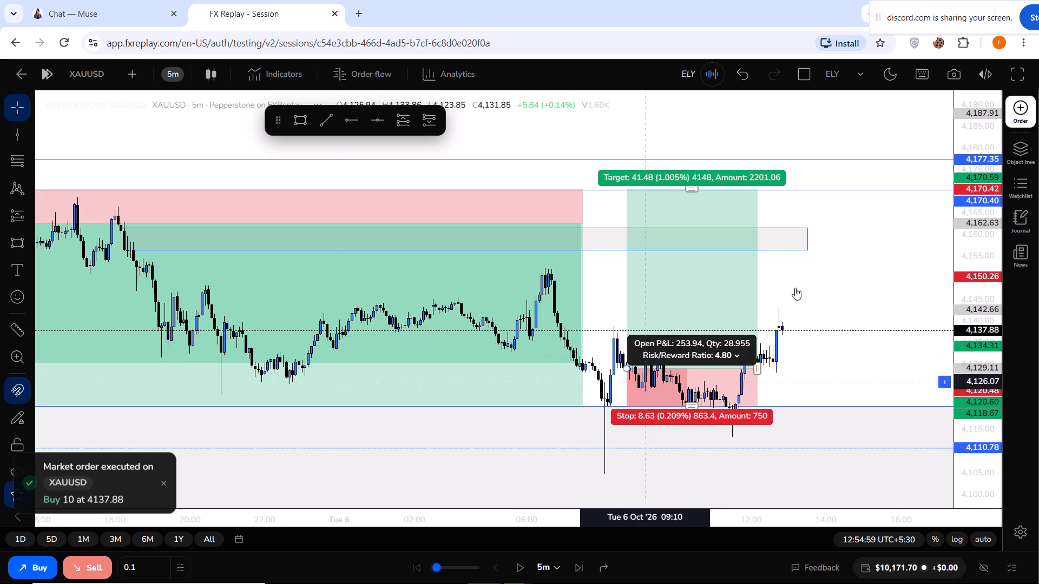
pyautogui.moveTo(852, 331); pyautogui.dragTo(824, 369)
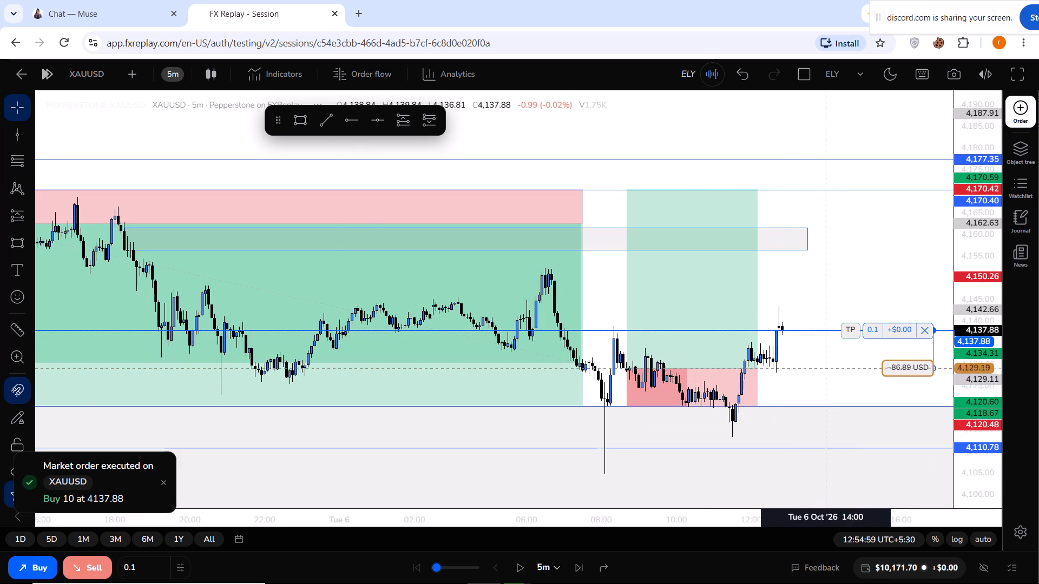
pyautogui.moveTo(824, 369); pyautogui.dragTo(819, 373)
pyautogui.moveTo(850, 327); pyautogui.dragTo(846, 187)
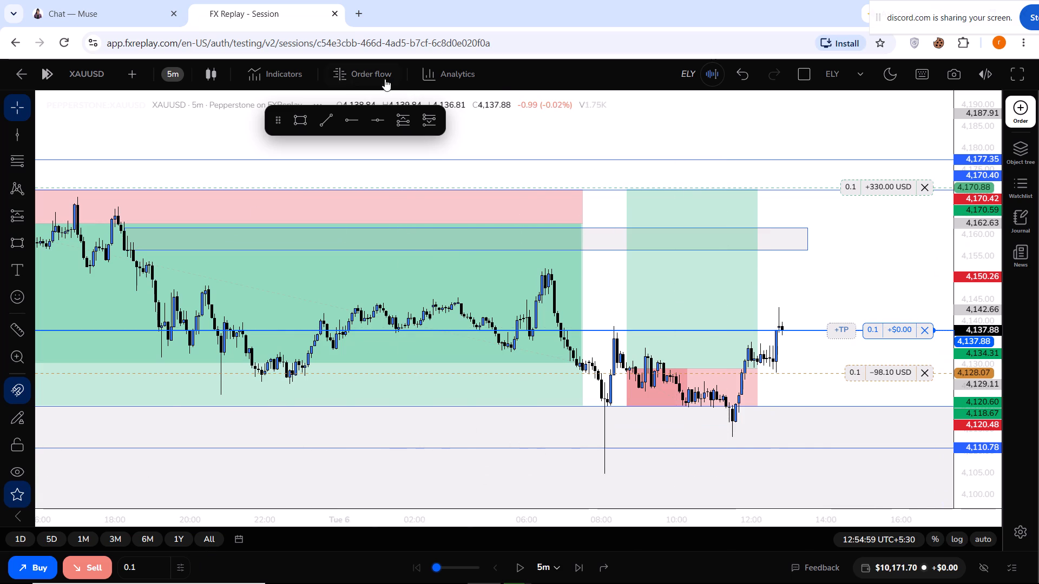
# Draw a long position just after the latest candles with entry at 4,137.80, stop at 4,127.92 and target at 4,170.30.
pyautogui.click(406, 120)
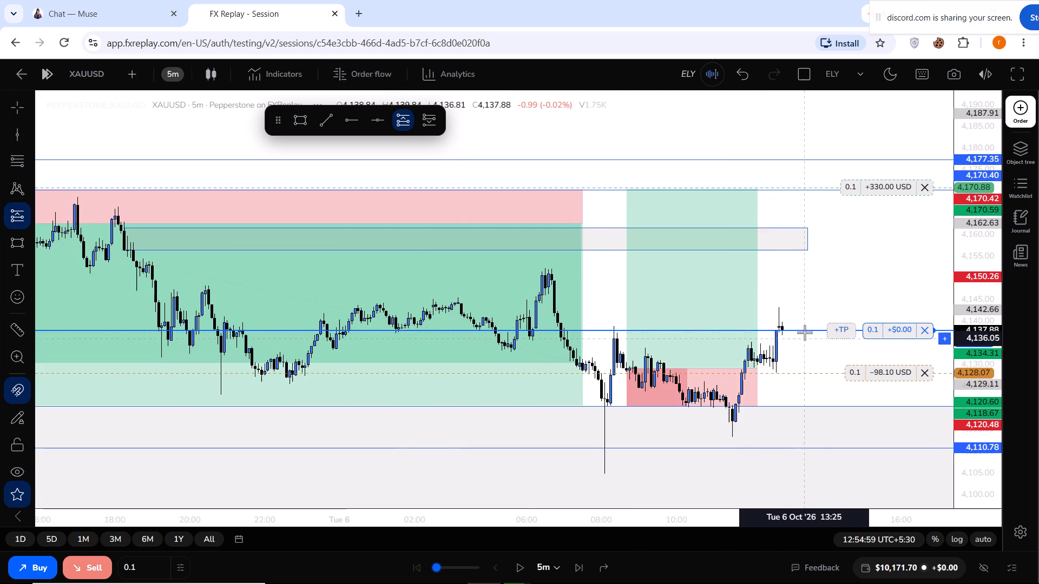
pyautogui.click(805, 330)
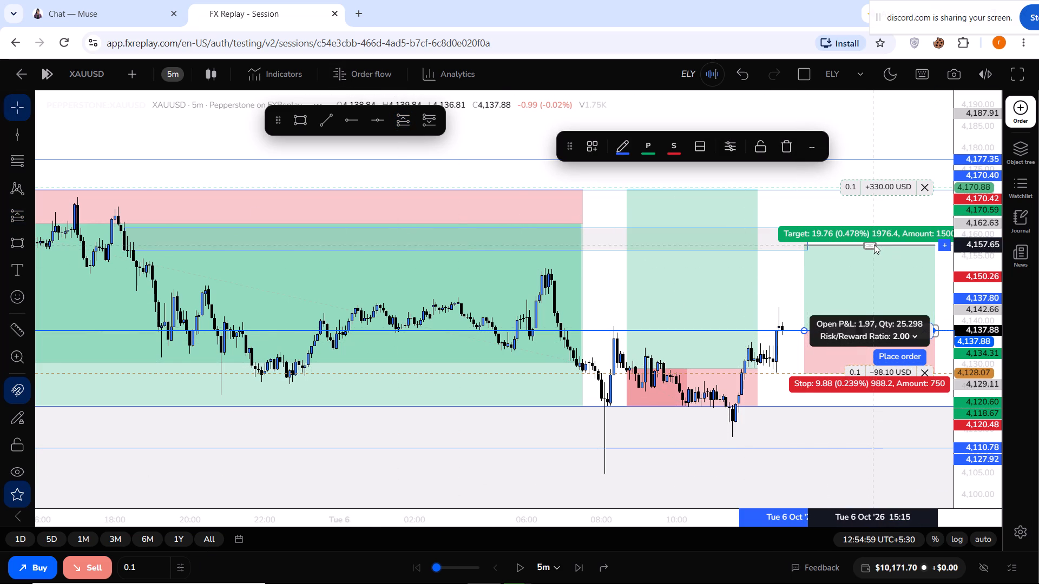
pyautogui.moveTo(874, 244); pyautogui.dragTo(870, 189)
pyautogui.click(834, 121)
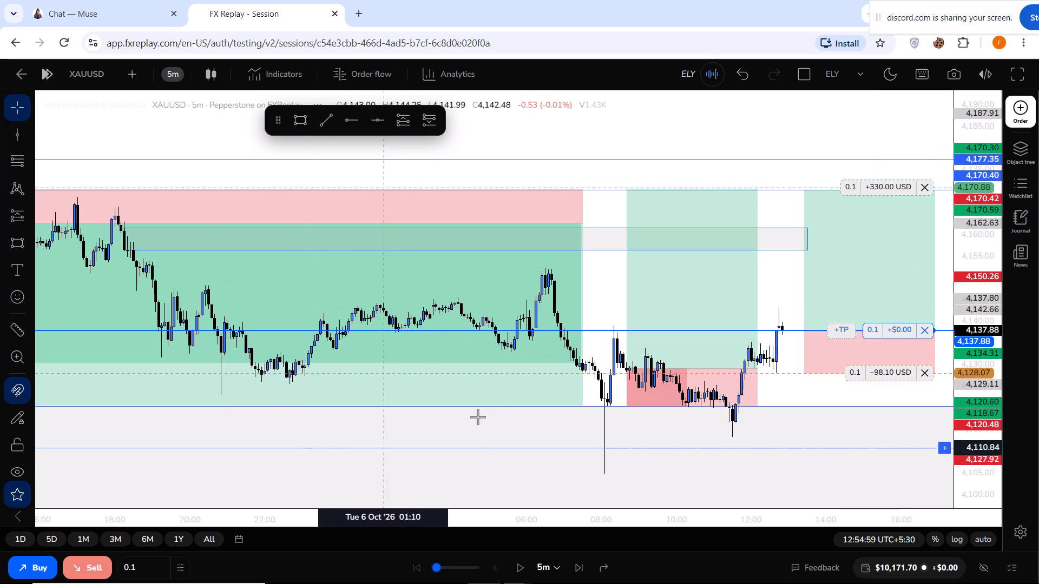
# Advance the replay in 5-minute increments to 14:39:59, running the open buy trade towards the rectangular zone near 4,160.
pyautogui.click(575, 568)
pyautogui.click(575, 568)
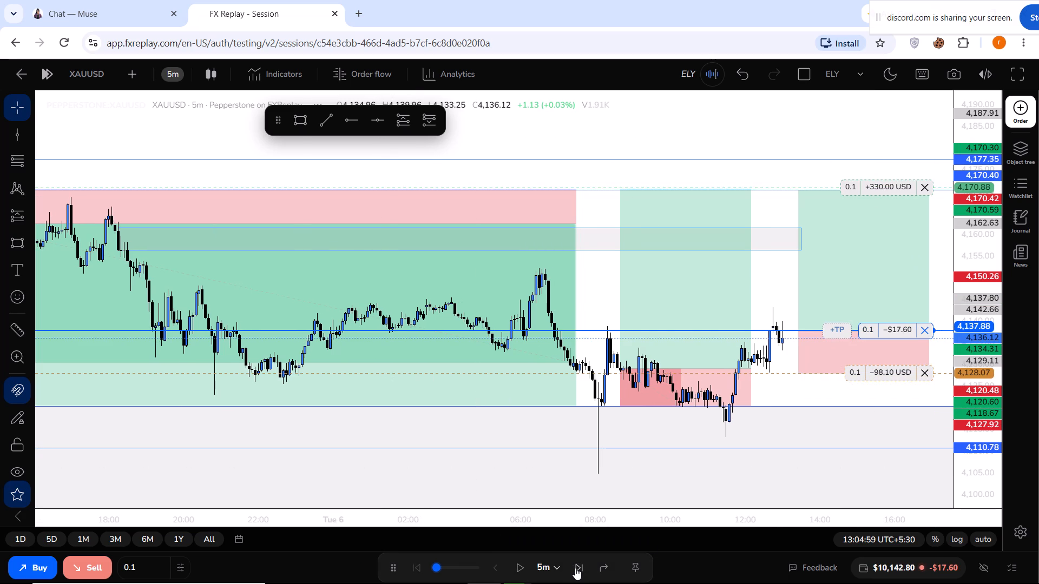
pyautogui.click(575, 568)
pyautogui.click(575, 568)
pyautogui.tripleClick(575, 568)
pyautogui.tripleClick(575, 568)
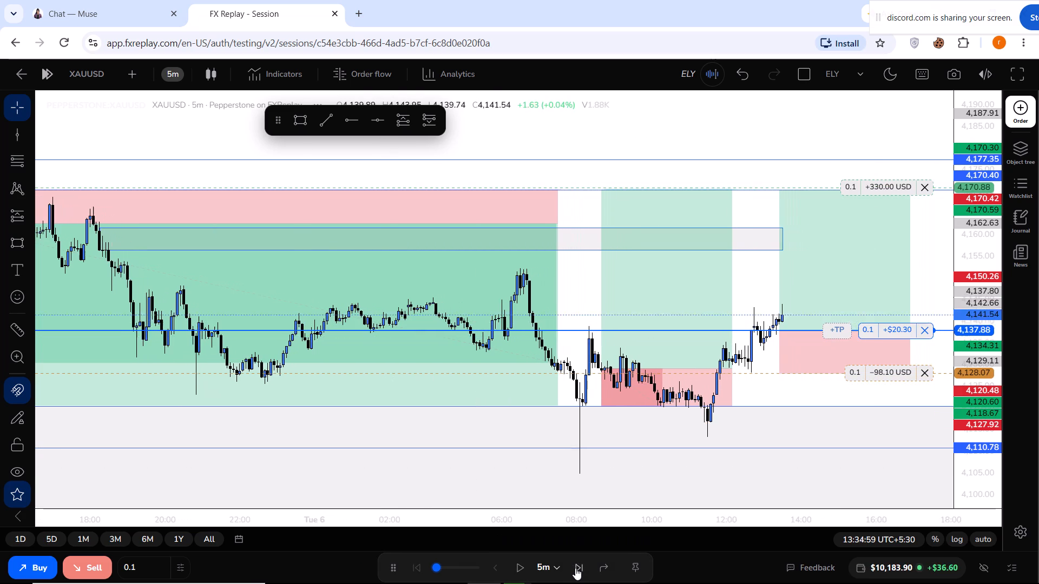
pyautogui.tripleClick(575, 568)
pyautogui.tripleClick(575, 568)
pyautogui.tripleClick(575, 568)
pyautogui.doubleClick(575, 568)
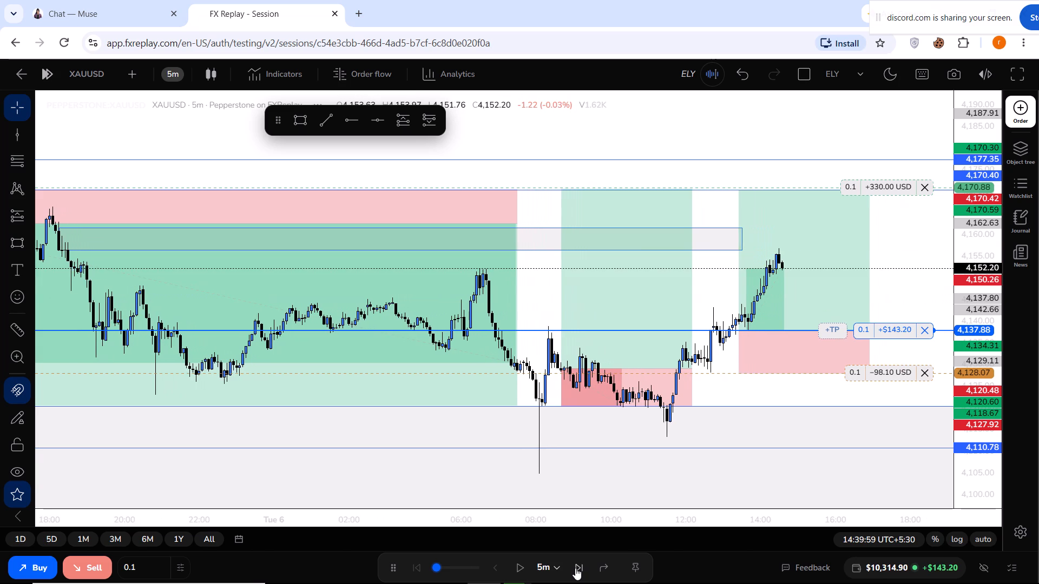
# Extend the rectangular zone near 4,160 forward in time so it reaches just past the latest candles.
pyautogui.click(741, 240)
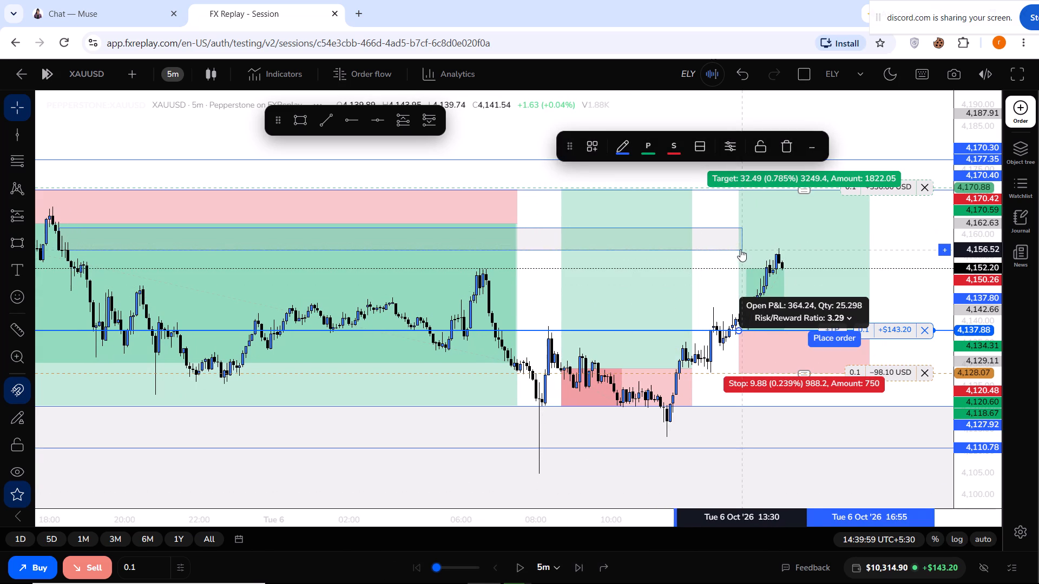
pyautogui.click(729, 250)
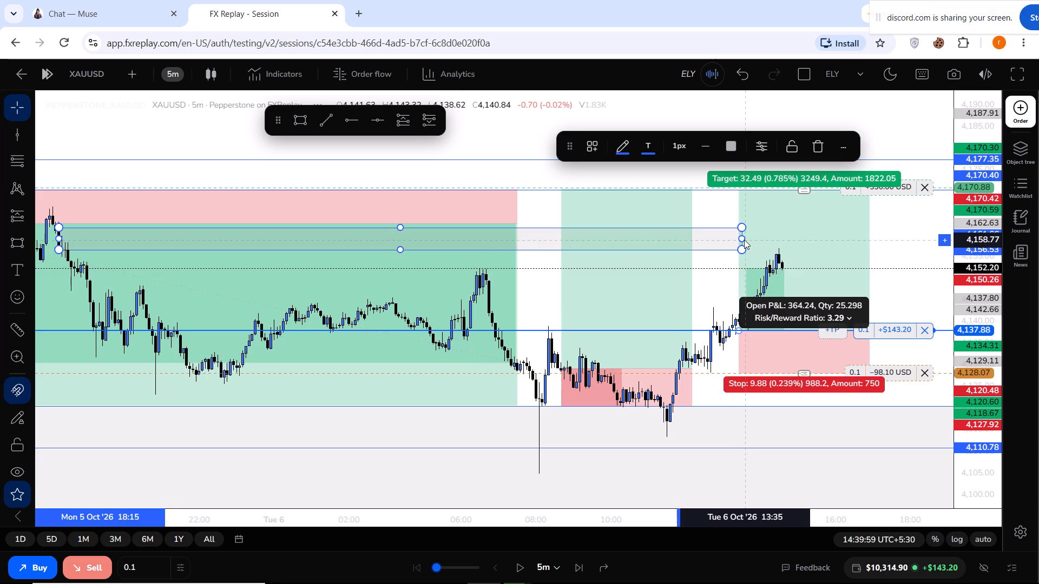
pyautogui.moveTo(741, 248); pyautogui.dragTo(790, 246)
pyautogui.click(884, 237)
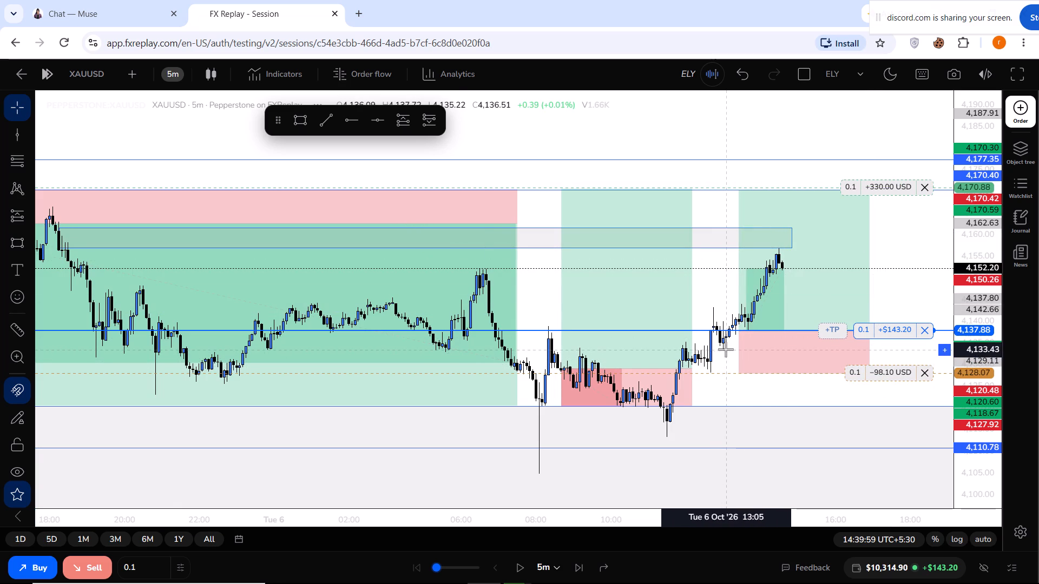
# Move the open buy trade's stop loss to 4,138.05, just above the entry price.
pyautogui.moveTo(870, 370); pyautogui.dragTo(868, 331)
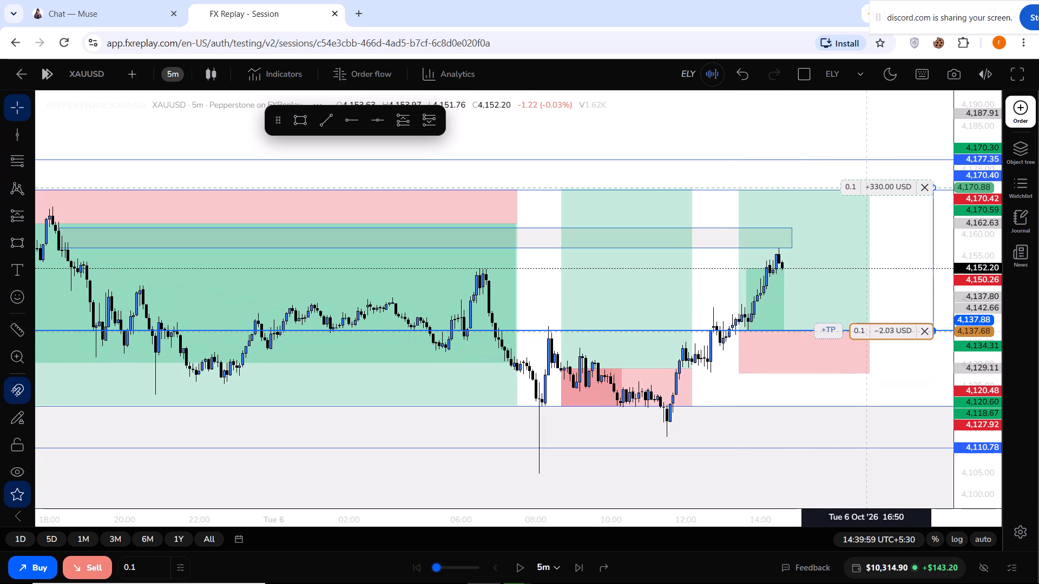
pyautogui.moveTo(868, 331); pyautogui.dragTo(868, 329)
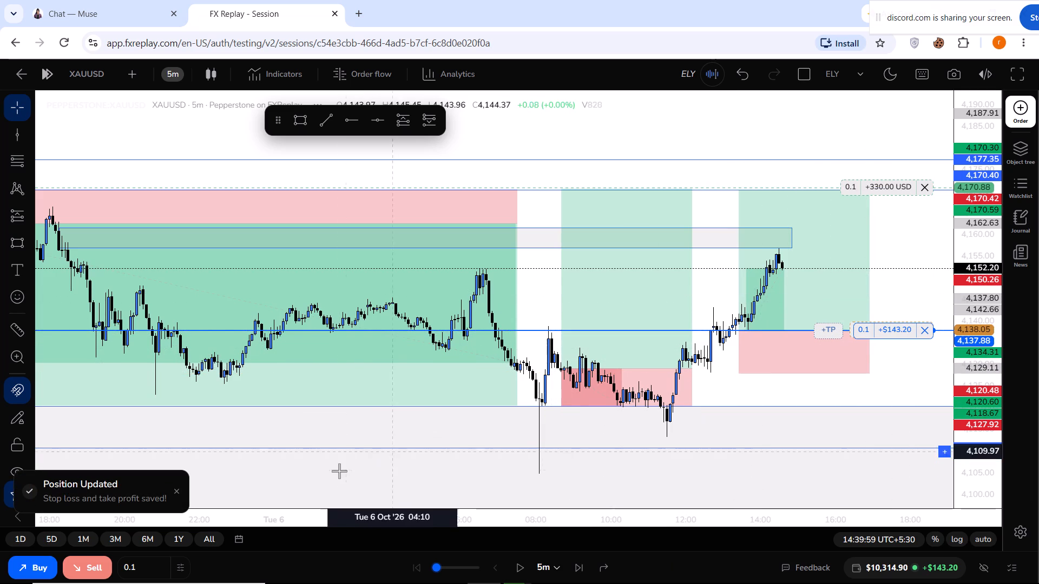
# Advance the replay in 5-minute increments to 17:24:59, running the buy trade towards its take profit at 4,170.88.
pyautogui.tripleClick(577, 566)
pyautogui.tripleClick(577, 566)
pyautogui.tripleClick(577, 566)
pyautogui.tripleClick(577, 566)
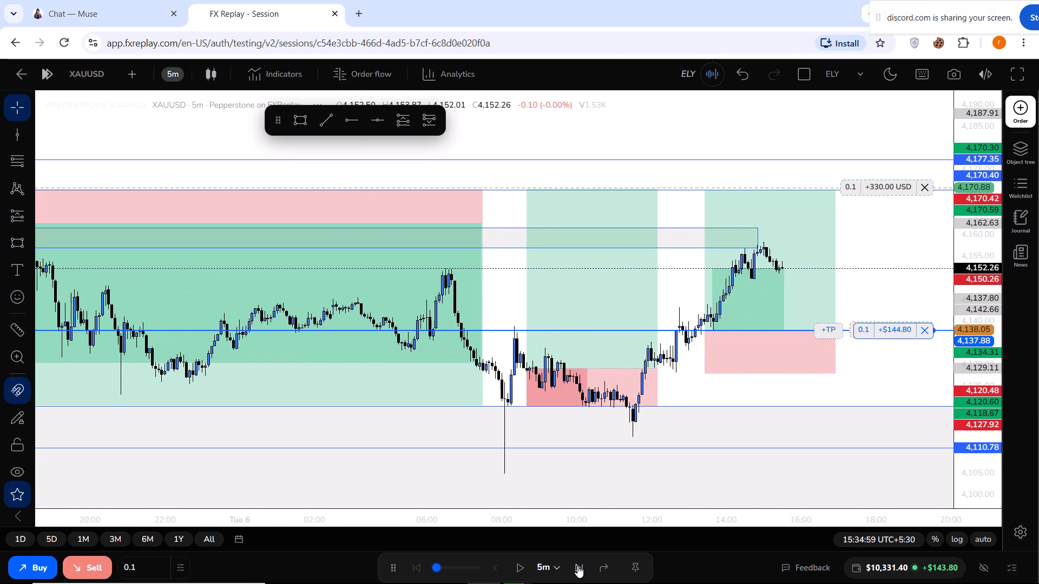
pyautogui.tripleClick(577, 566)
pyautogui.tripleClick(577, 566)
pyautogui.tripleClick(577, 566)
pyautogui.tripleClick(577, 566)
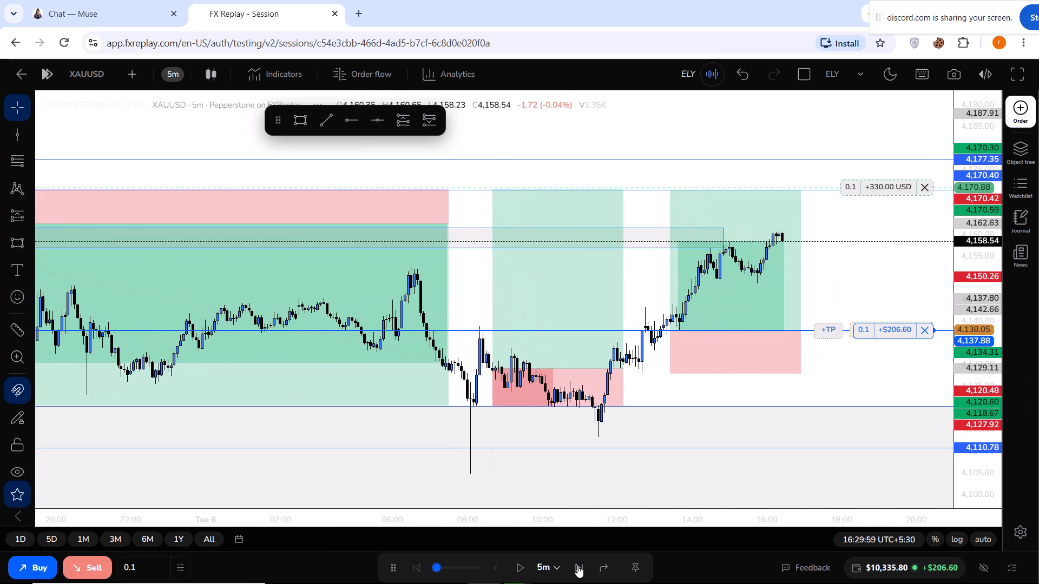
pyautogui.tripleClick(577, 566)
pyautogui.tripleClick(577, 566)
pyautogui.tripleClick(577, 566)
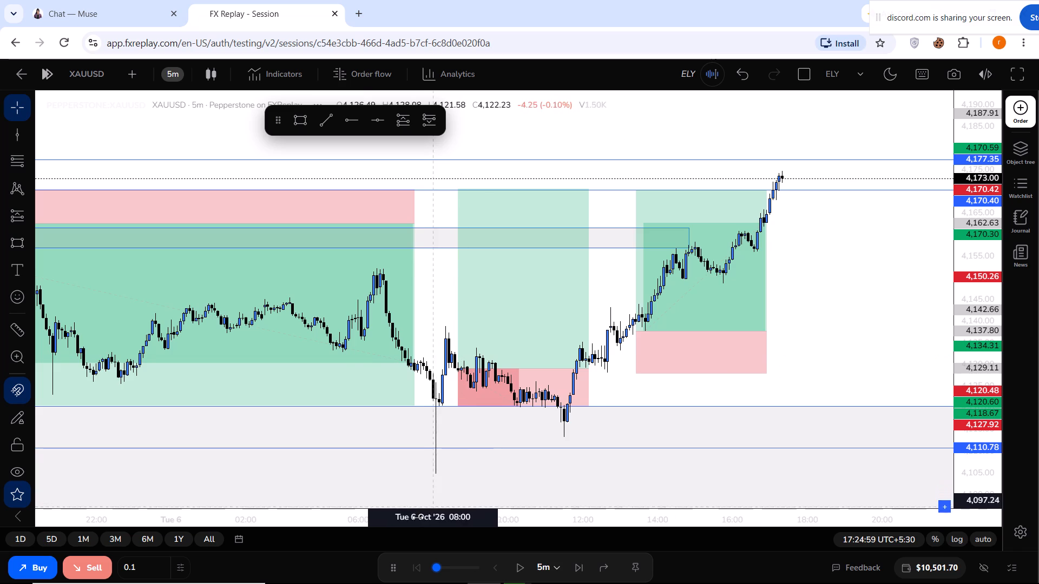
# Examine the past week's price action around the marked zones and levels between 4,110.78 and 4,219.34 for the next setup.
pyautogui.moveTo(412, 522); pyautogui.dragTo(600, 523)
pyautogui.moveTo(961, 277); pyautogui.dragTo(966, 358)
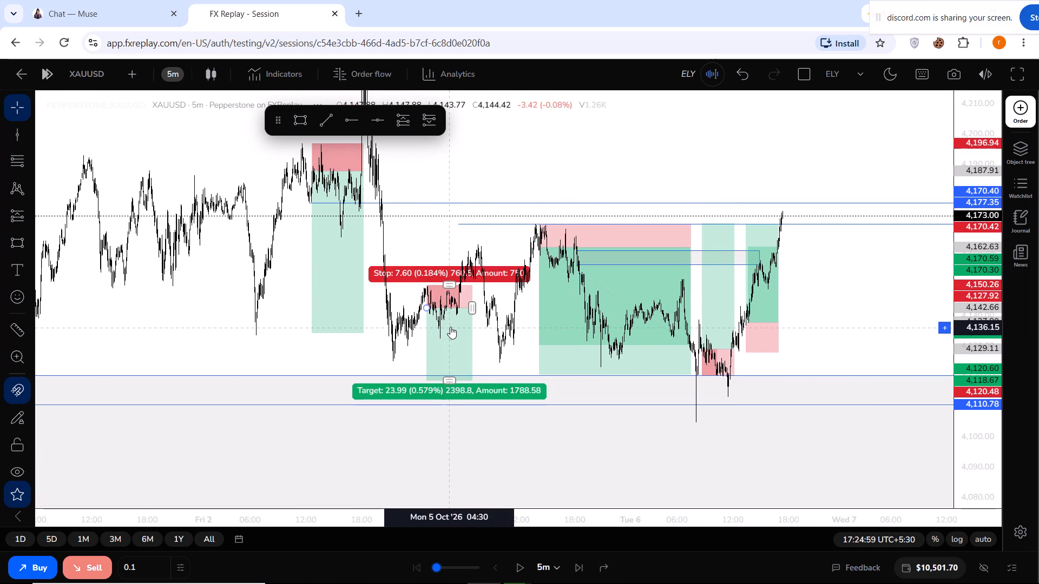
pyautogui.moveTo(854, 267); pyautogui.dragTo(856, 276)
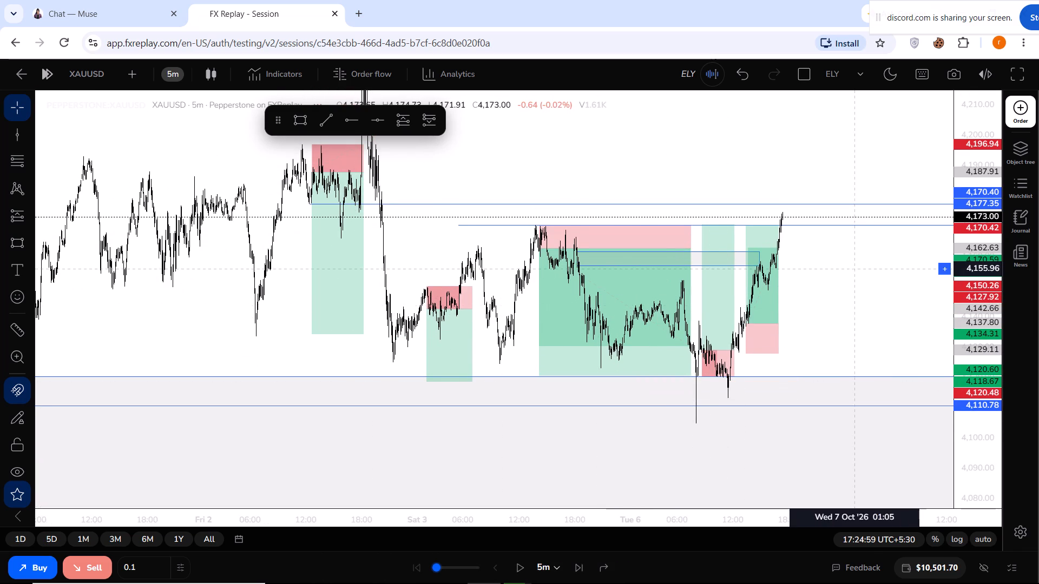
pyautogui.moveTo(856, 276); pyautogui.dragTo(850, 283)
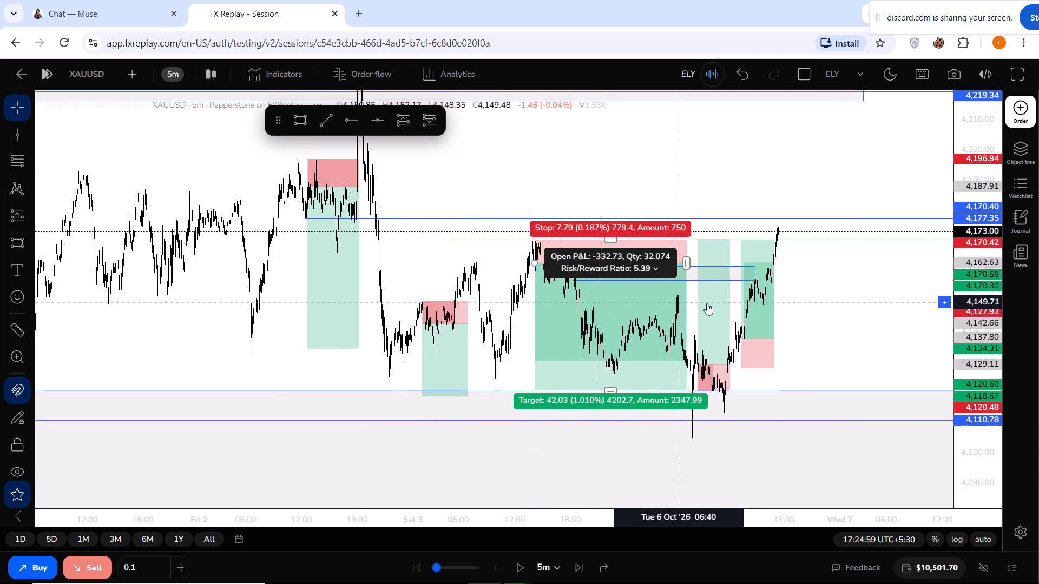
pyautogui.click(849, 342)
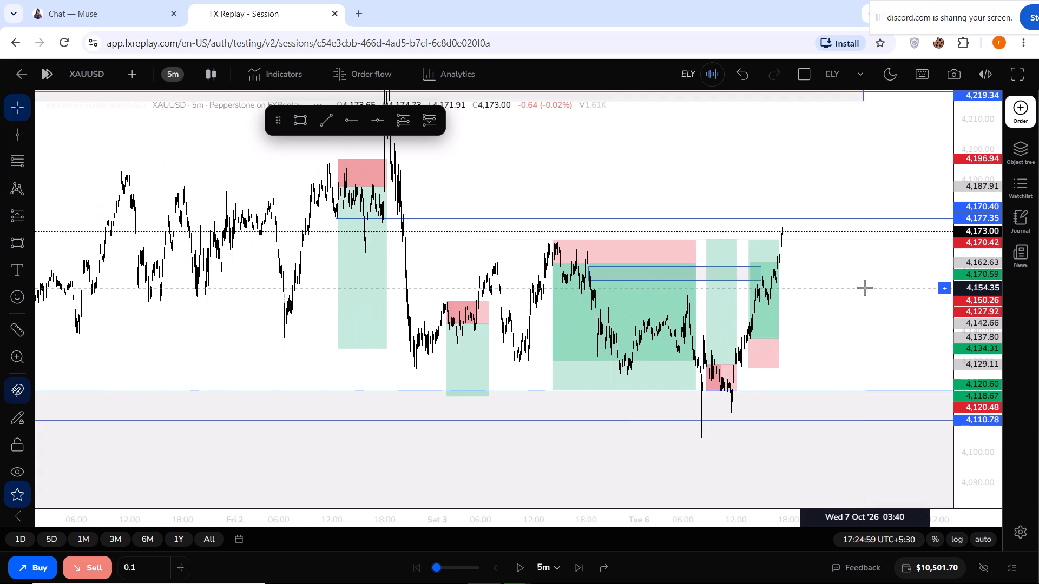
pyautogui.moveTo(999, 213); pyautogui.dragTo(996, 309)
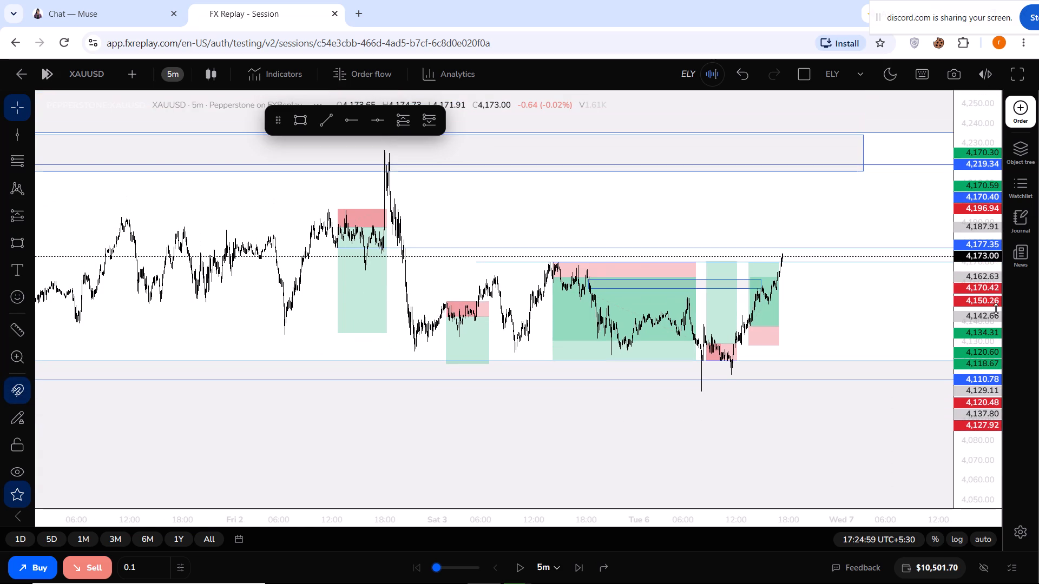
pyautogui.moveTo(517, 214); pyautogui.dragTo(791, 209)
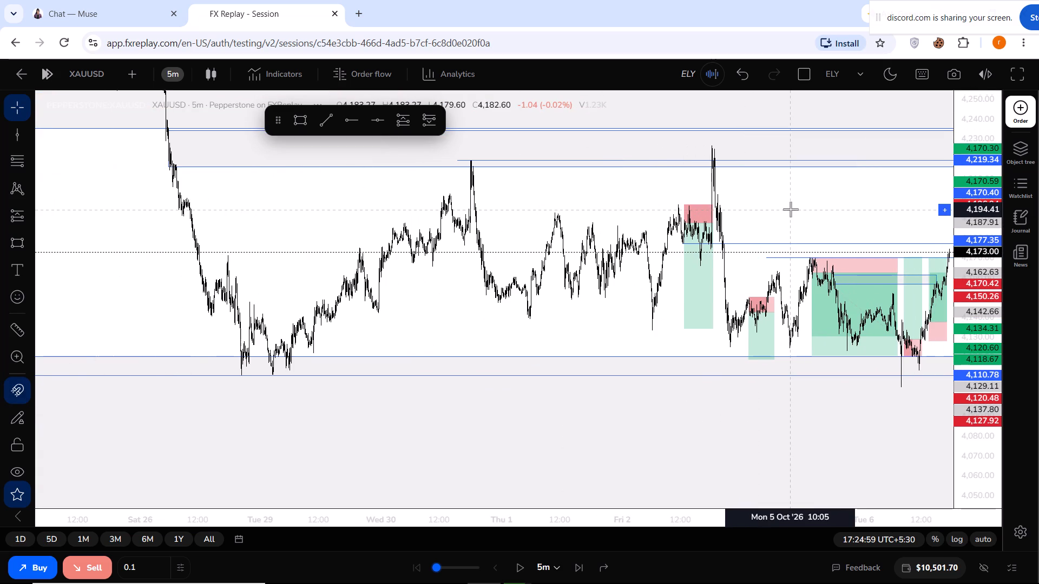
pyautogui.moveTo(791, 209); pyautogui.dragTo(729, 193)
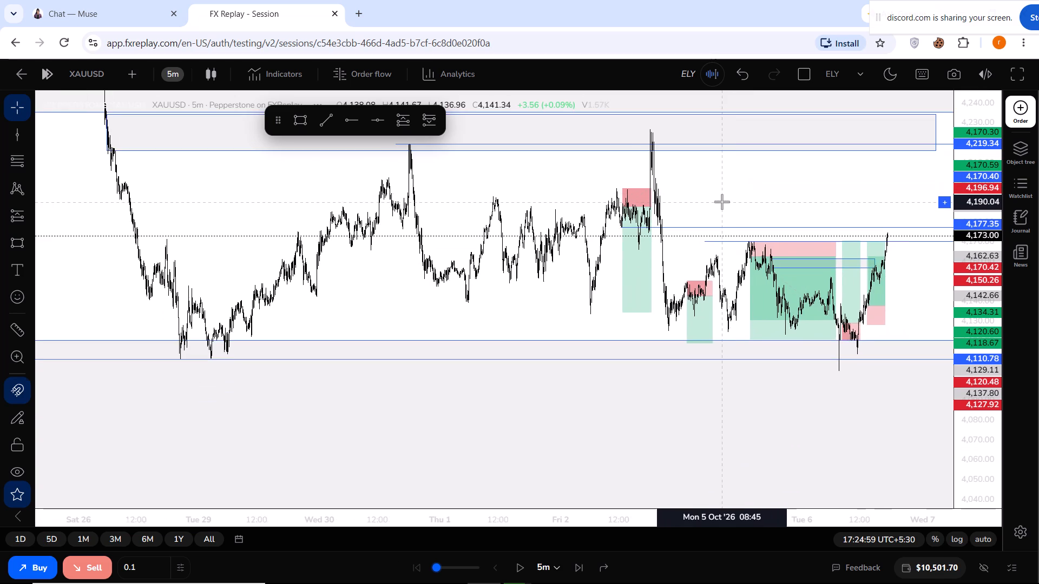
pyautogui.moveTo(776, 198); pyautogui.dragTo(608, 190)
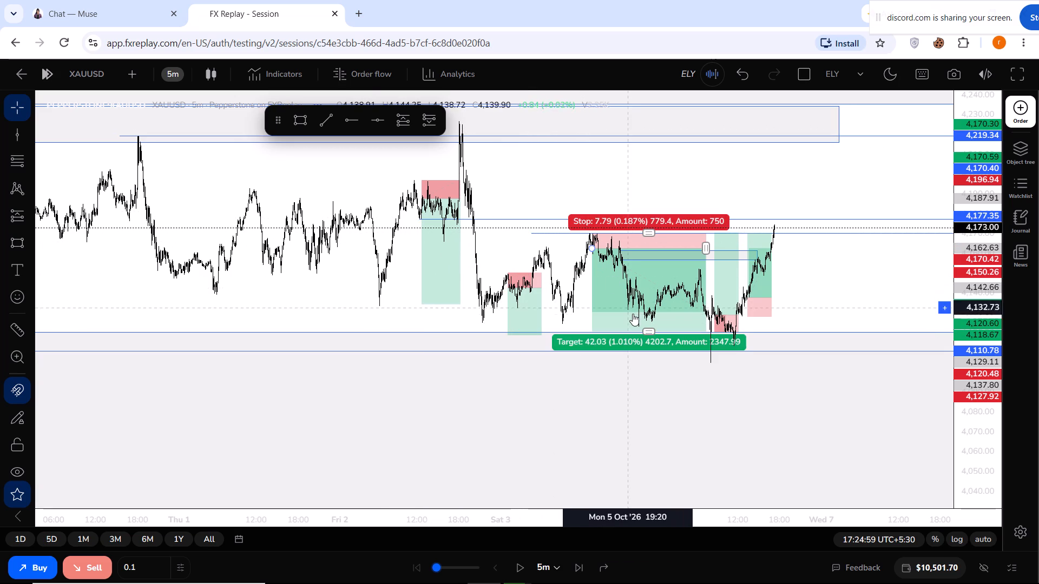
pyautogui.moveTo(845, 270); pyautogui.dragTo(813, 255)
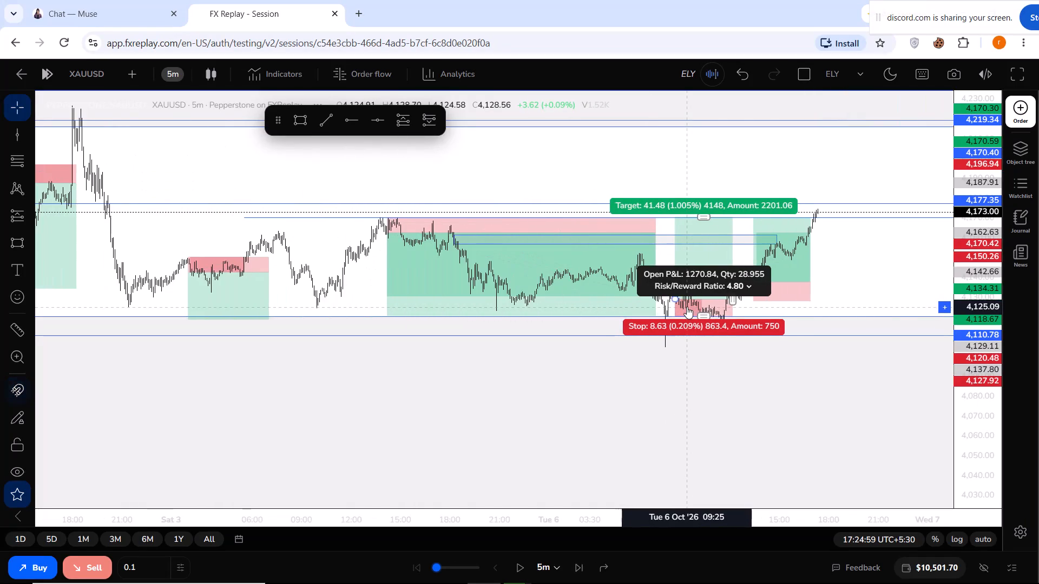
# Extend the latest long position drawing, entered at 4,137.80, forward in time so it reaches the most recent candle.
pyautogui.moveTo(971, 375); pyautogui.dragTo(975, 162)
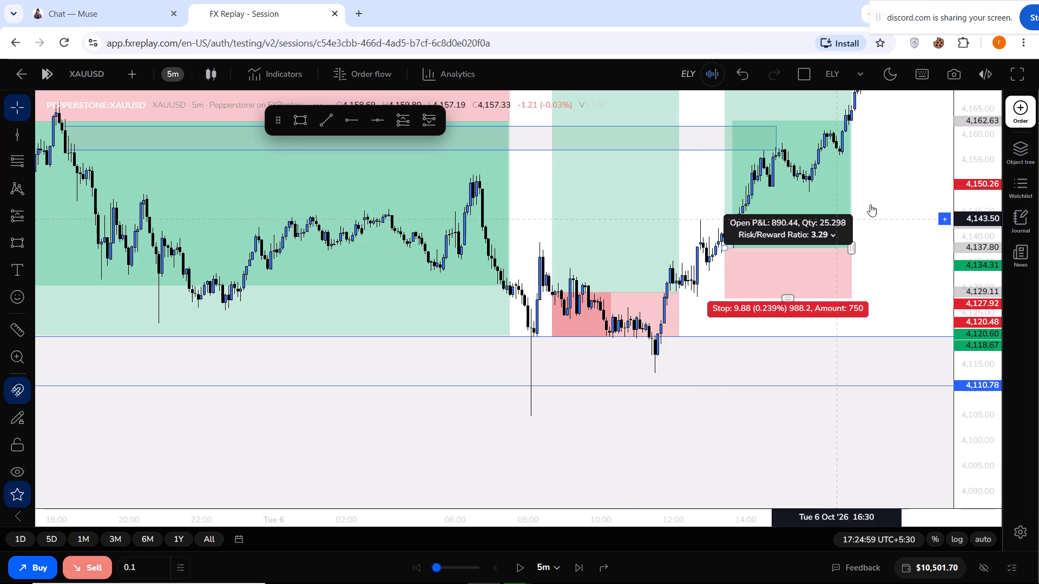
pyautogui.moveTo(891, 187); pyautogui.dragTo(865, 343)
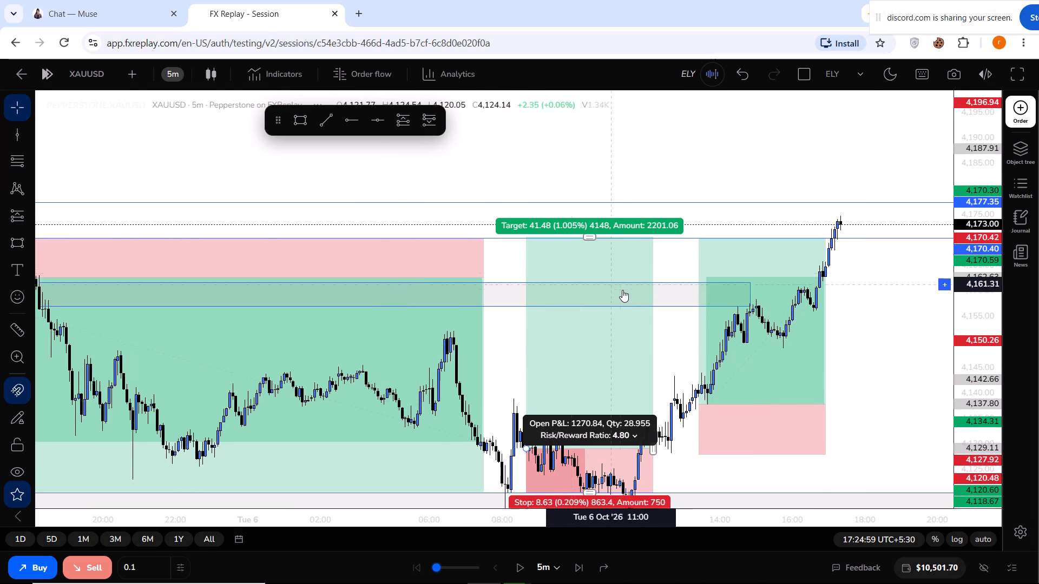
pyautogui.moveTo(823, 400); pyautogui.dragTo(836, 397)
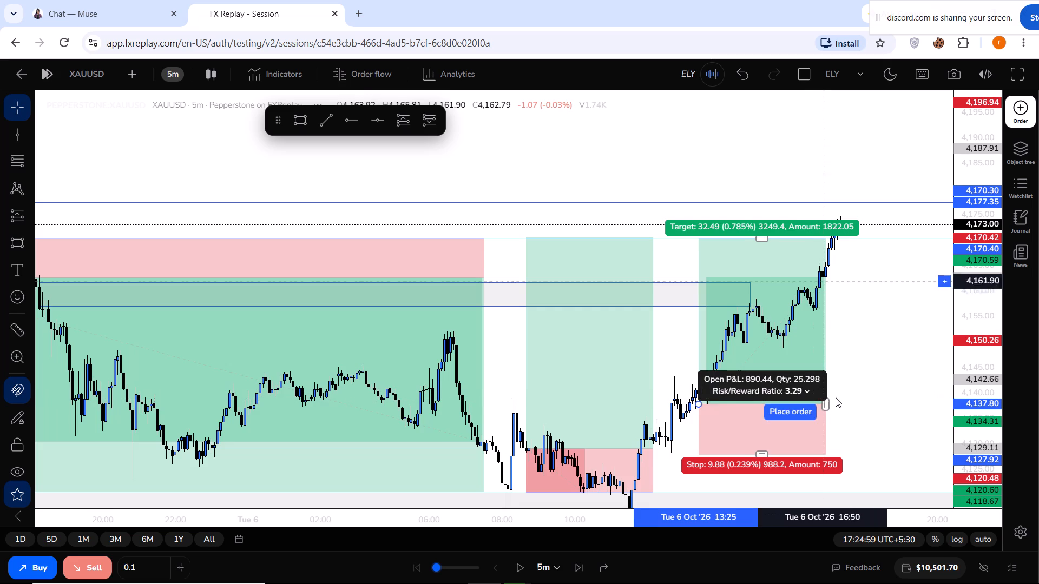
pyautogui.moveTo(836, 397); pyautogui.dragTo(838, 397)
pyautogui.click(870, 380)
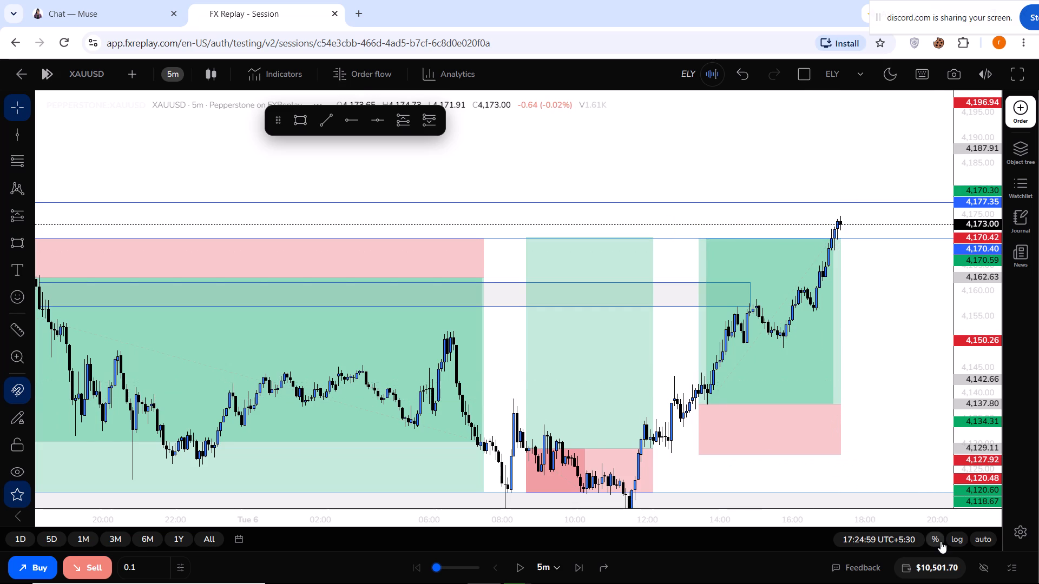
# On the 1-hour chart, draw a rectangular zone from 4,178.33 to about 4,171, running from 2 Oct 18:30 to 7 Oct 18:30.
pyautogui.click(166, 72)
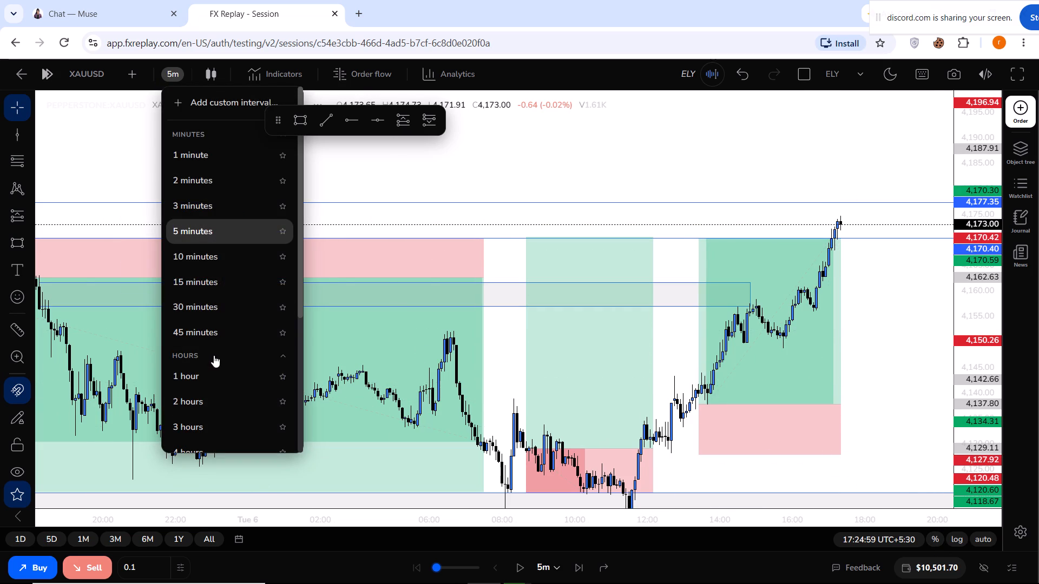
pyautogui.click(209, 367)
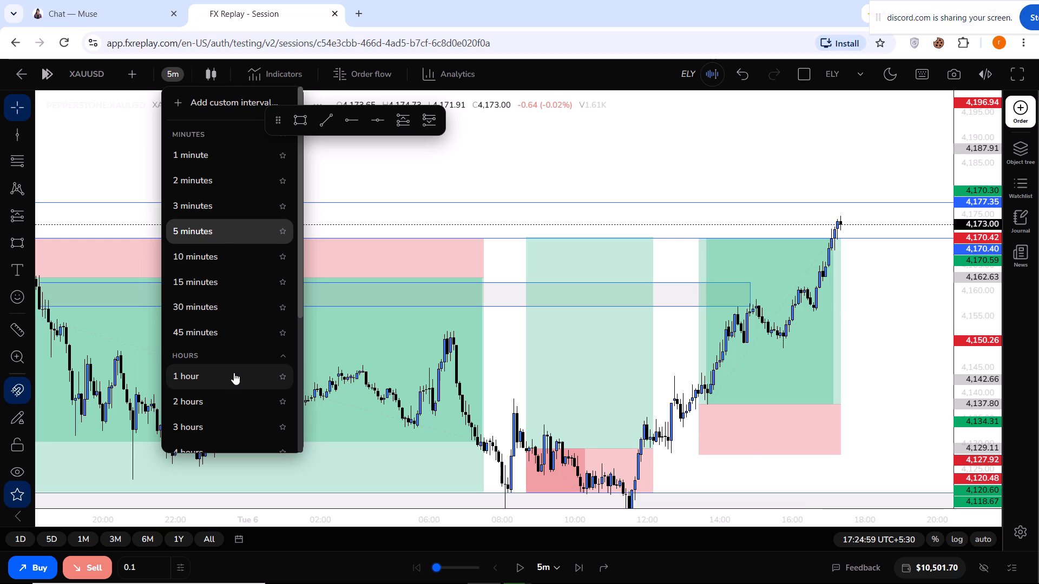
pyautogui.click(233, 373)
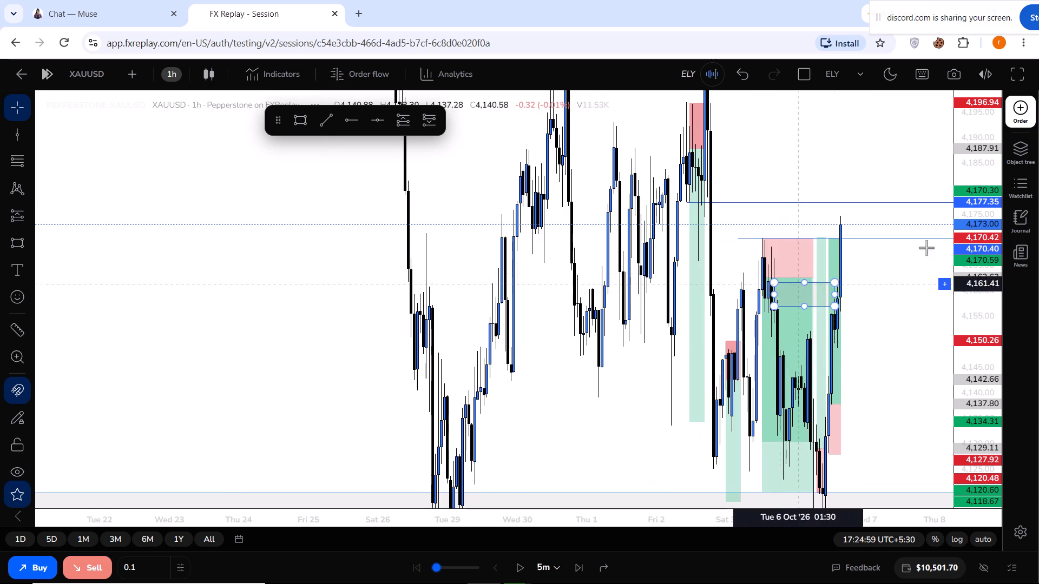
pyautogui.moveTo(970, 231); pyautogui.dragTo(970, 280)
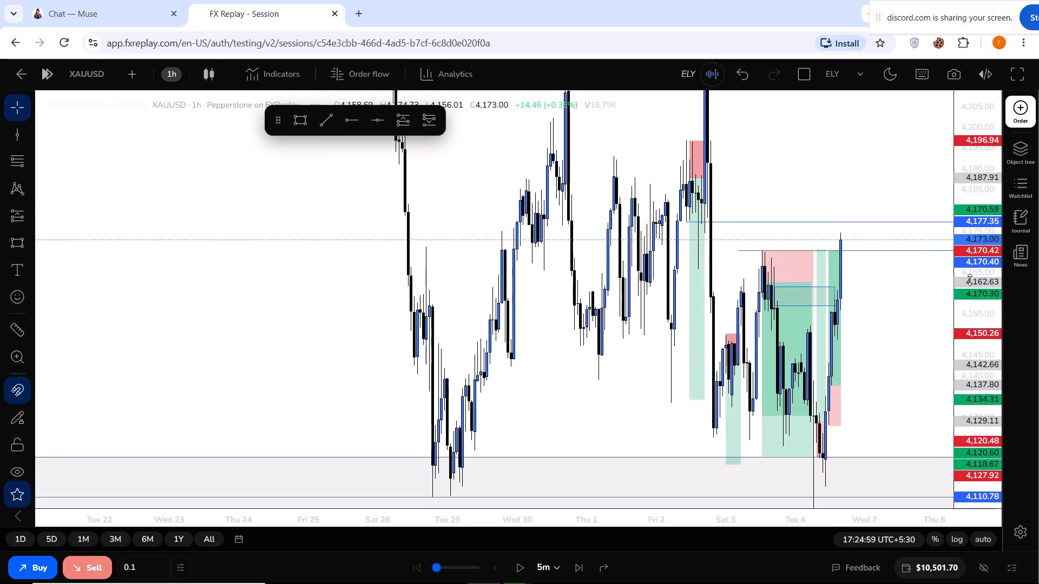
pyautogui.moveTo(912, 277); pyautogui.dragTo(845, 277)
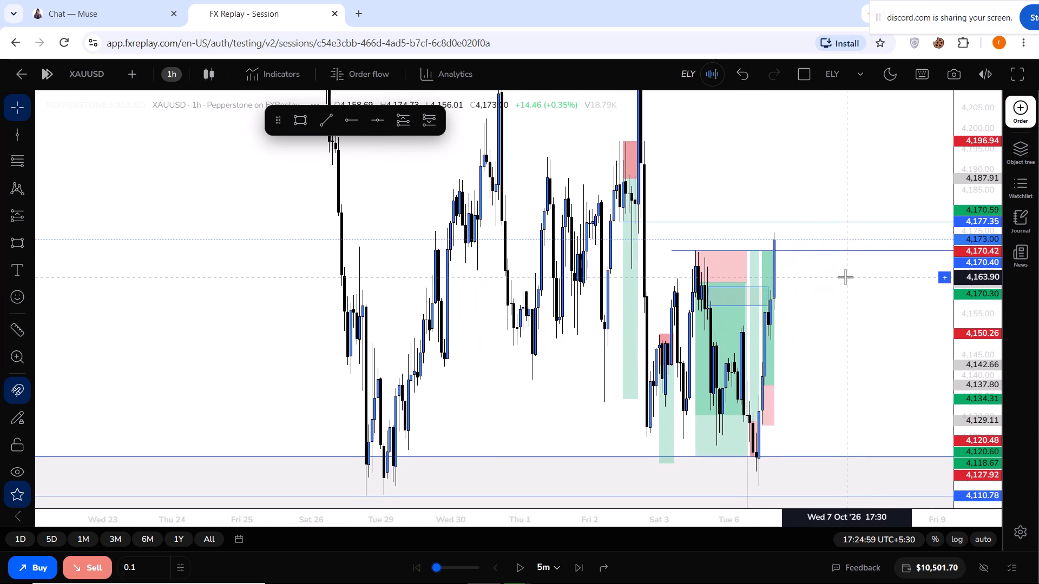
pyautogui.click(17, 249)
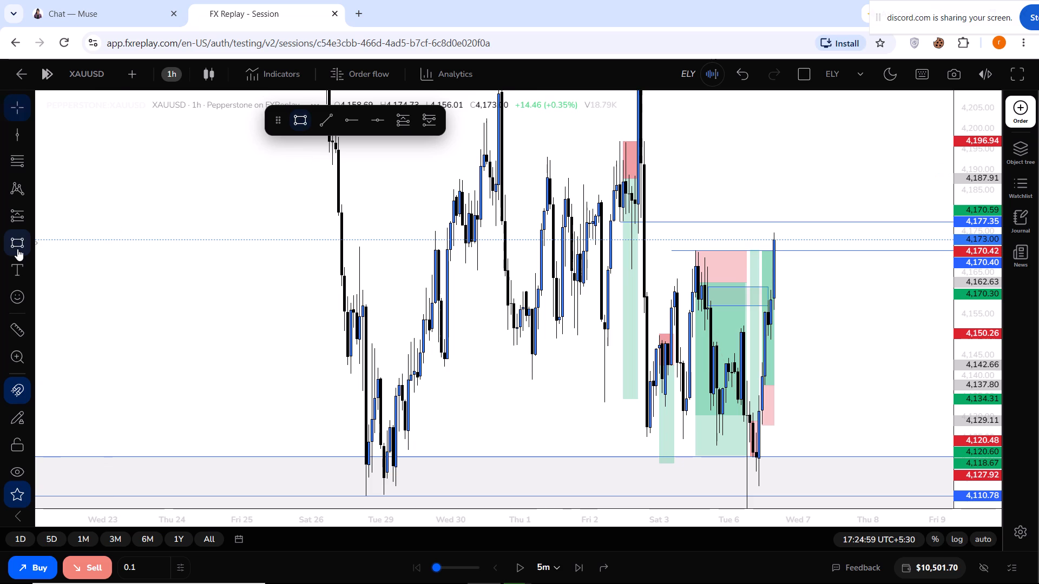
pyautogui.click(641, 245)
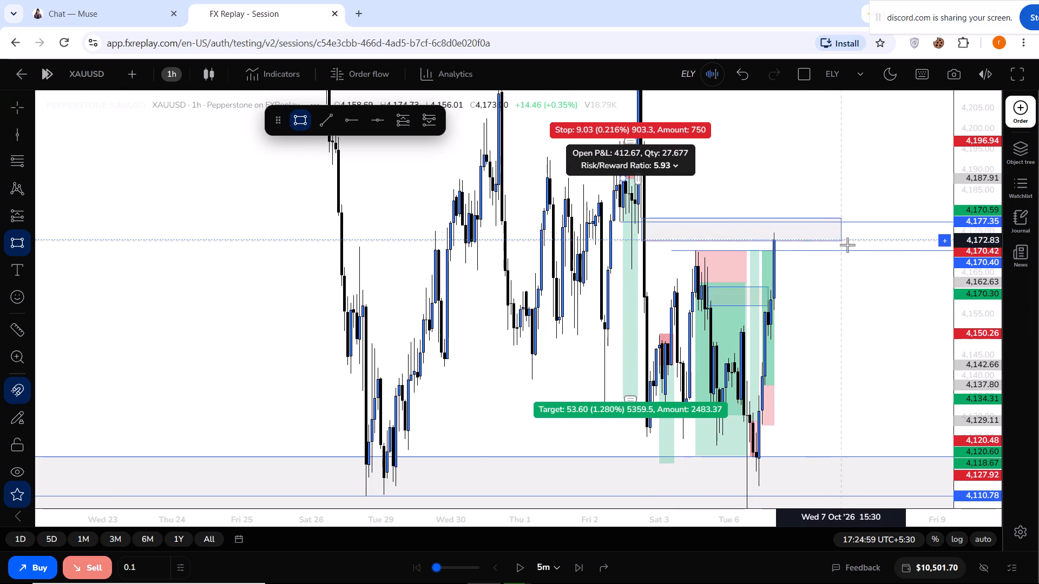
pyautogui.click(851, 247)
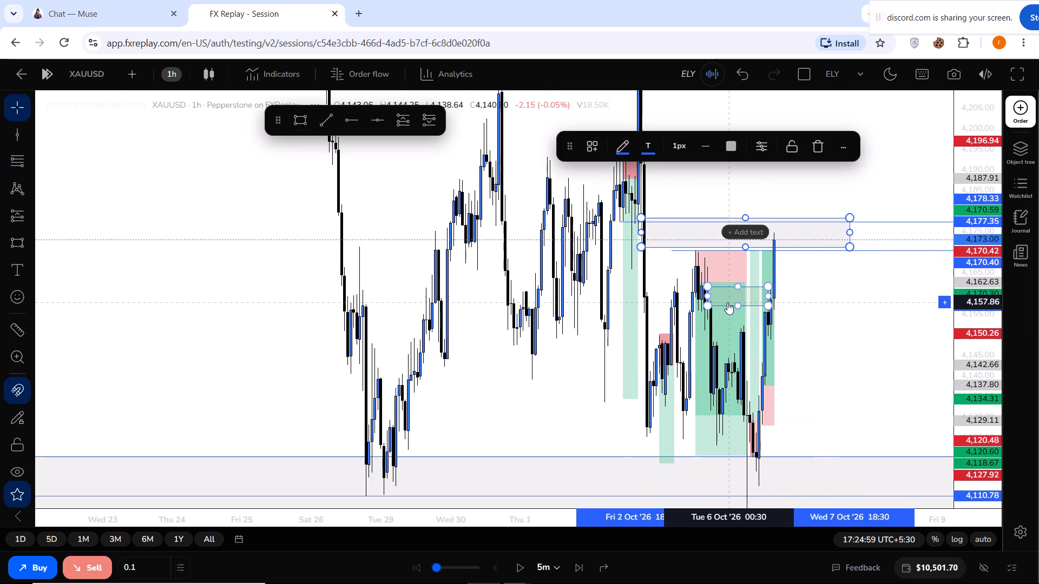
# Delete the older, smaller rectangular zone near 4,160.
pyautogui.click(727, 302)
pyautogui.click(817, 147)
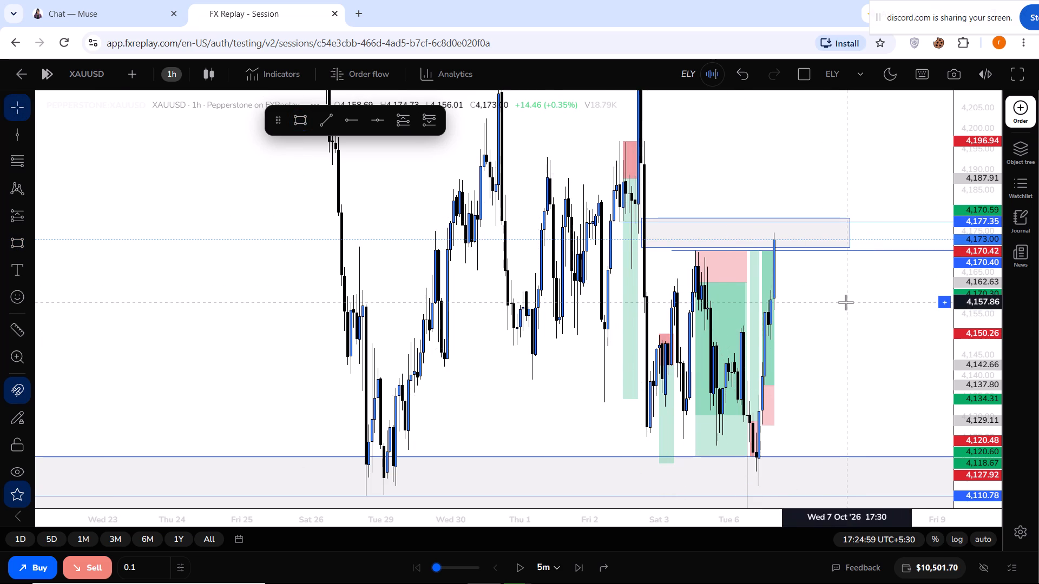
# Examine the daily chart for price structure around the marked zones and the levels from 4,110.78 to 4,219.34.
pyautogui.moveTo(846, 302); pyautogui.dragTo(835, 294)
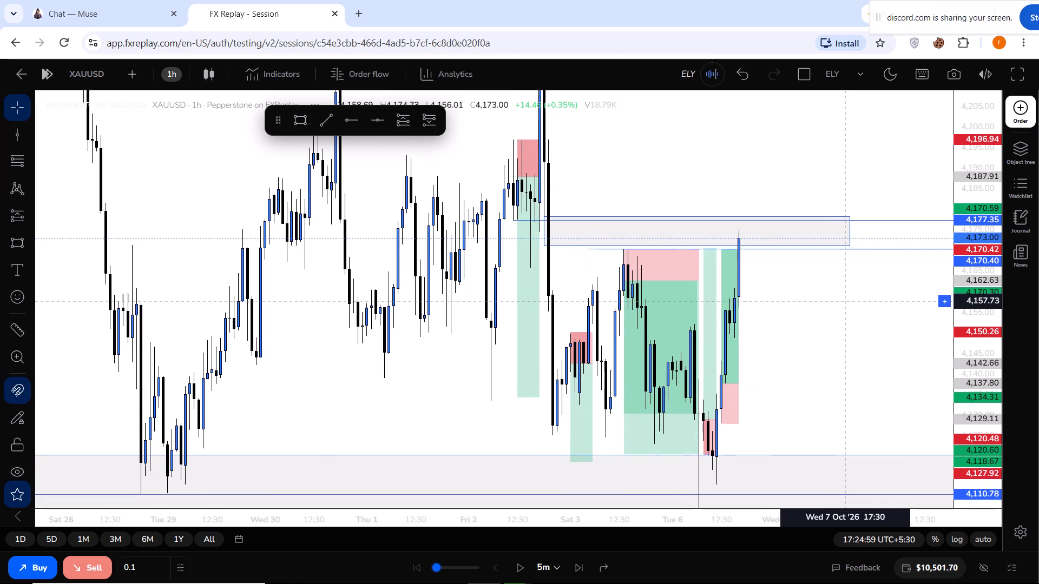
pyautogui.moveTo(835, 294); pyautogui.dragTo(817, 277)
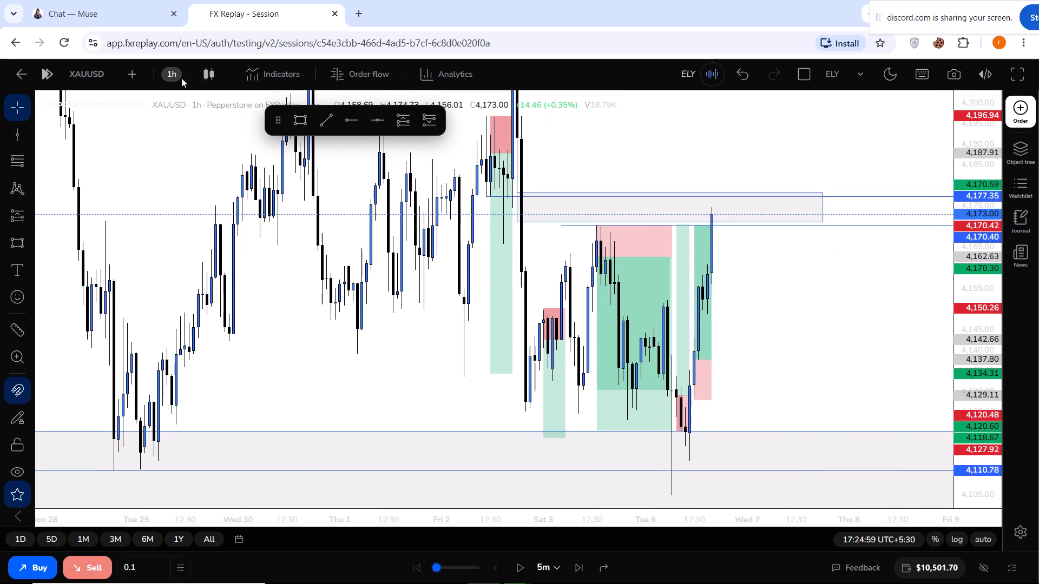
pyautogui.click(177, 77)
pyautogui.scroll(-1, 215, 348)
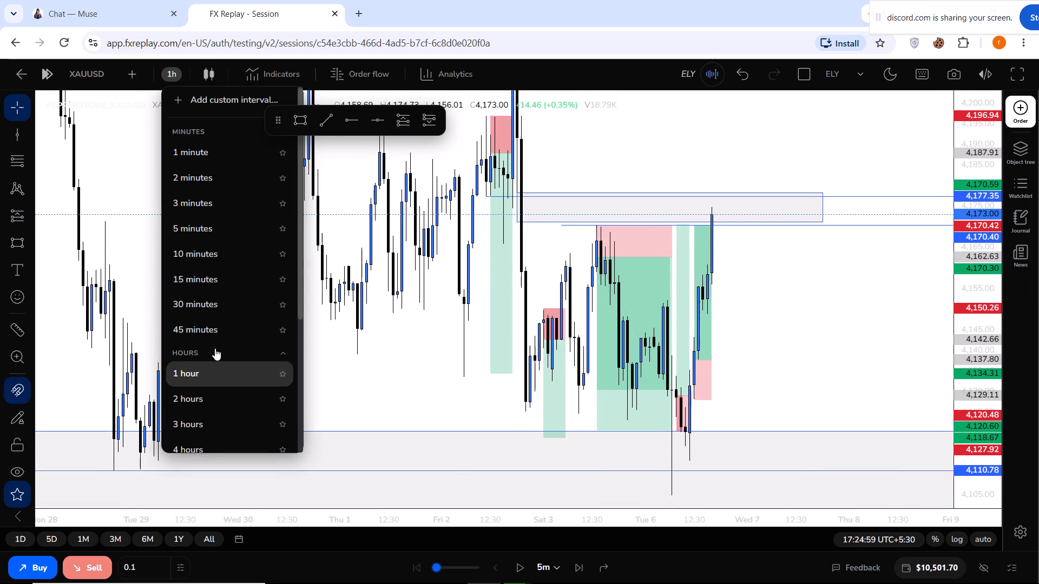
pyautogui.scroll(-3, 215, 348)
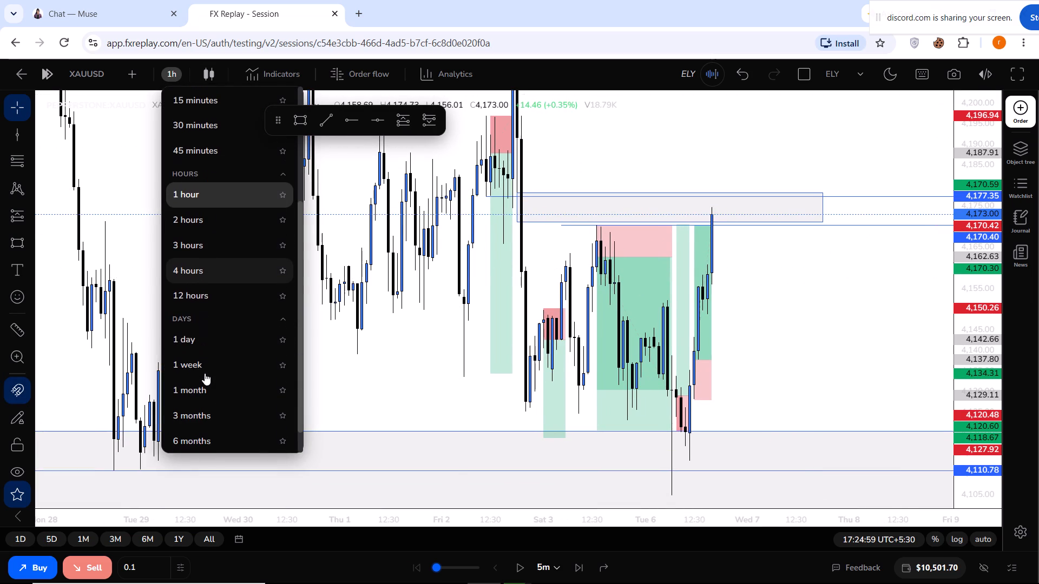
pyautogui.click(206, 336)
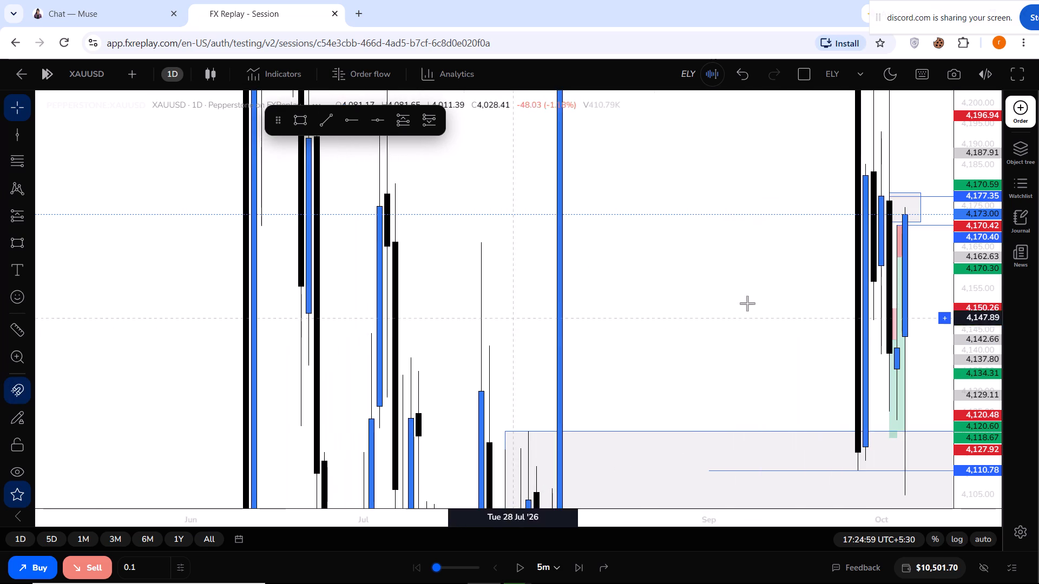
pyautogui.moveTo(761, 303); pyautogui.dragTo(558, 261)
pyautogui.moveTo(995, 209); pyautogui.dragTo(985, 346)
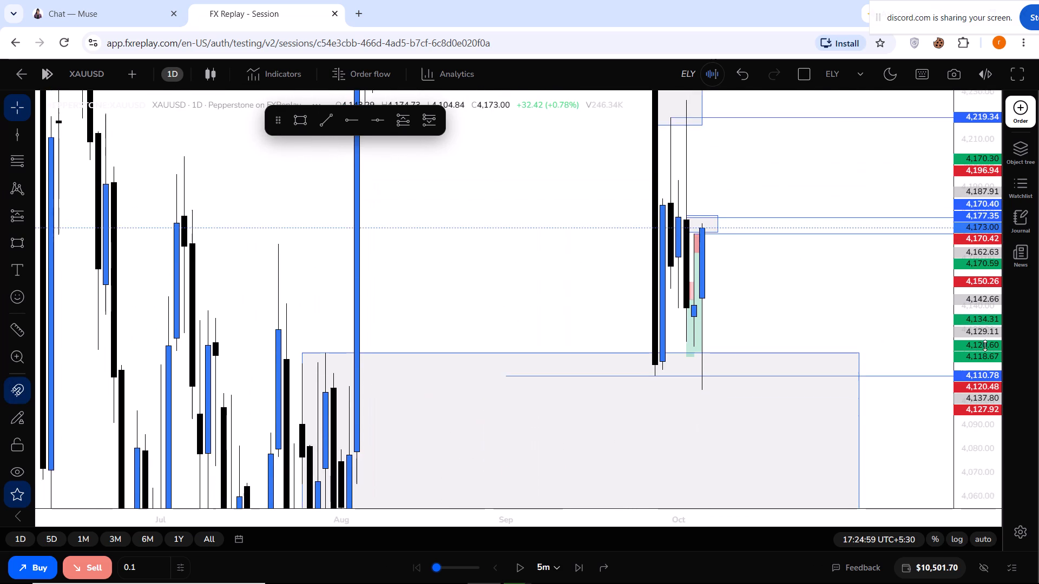
pyautogui.moveTo(985, 346); pyautogui.dragTo(987, 371)
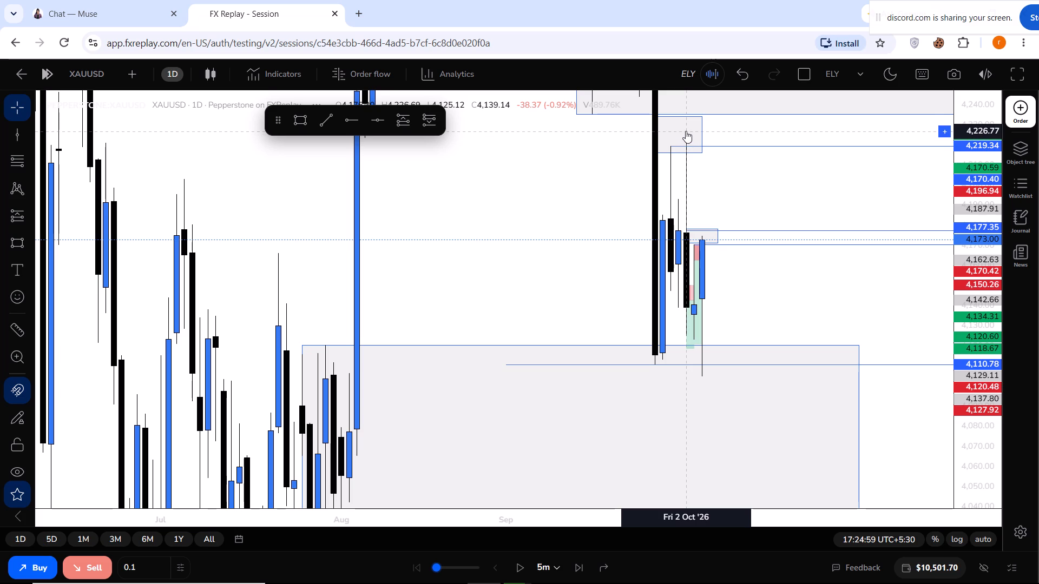
# On the 4-hour chart, draw a rectangular zone from 4,184.29 to about 4,207, running from 2 Oct 15:30 to about 12 Oct.
pyautogui.click(176, 77)
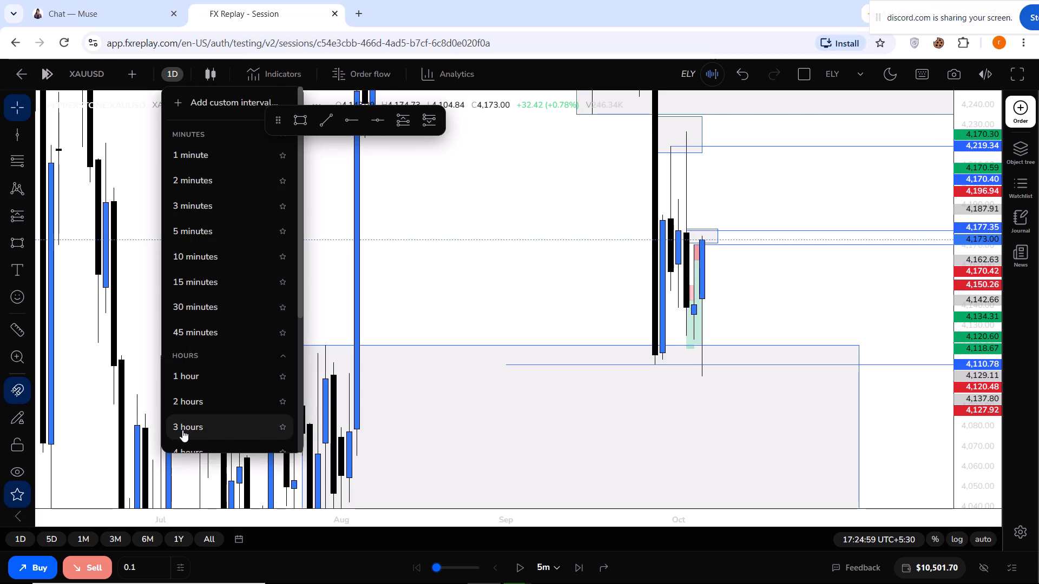
pyautogui.click(185, 446)
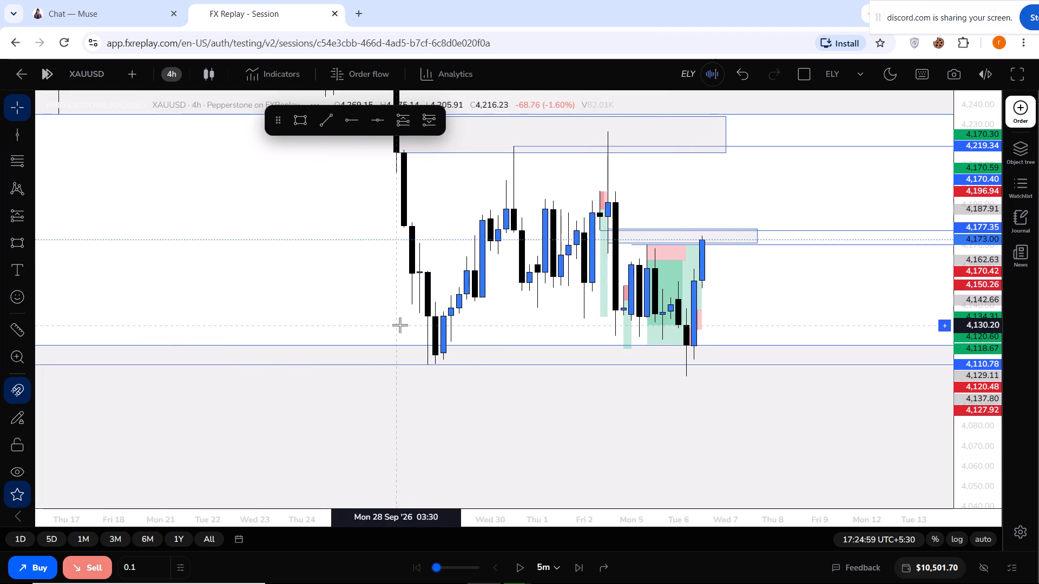
pyautogui.moveTo(652, 204); pyautogui.dragTo(606, 253)
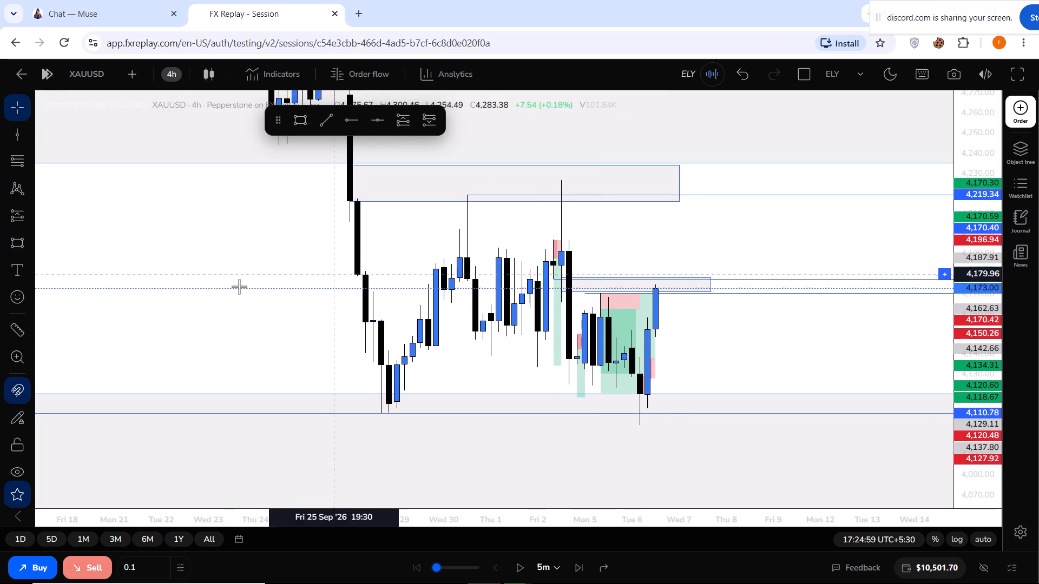
pyautogui.click(19, 240)
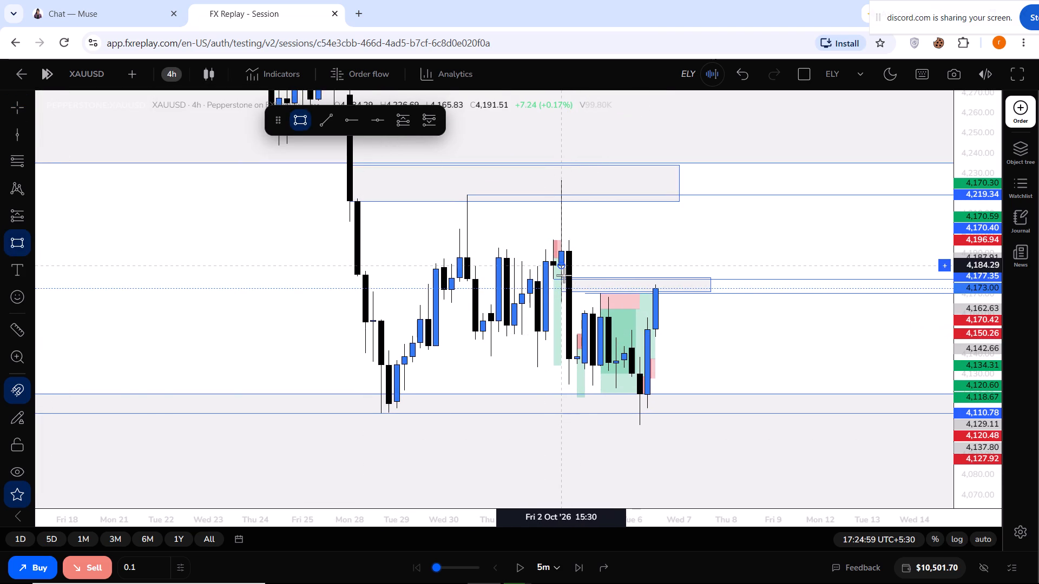
pyautogui.moveTo(564, 275); pyautogui.dragTo(801, 229)
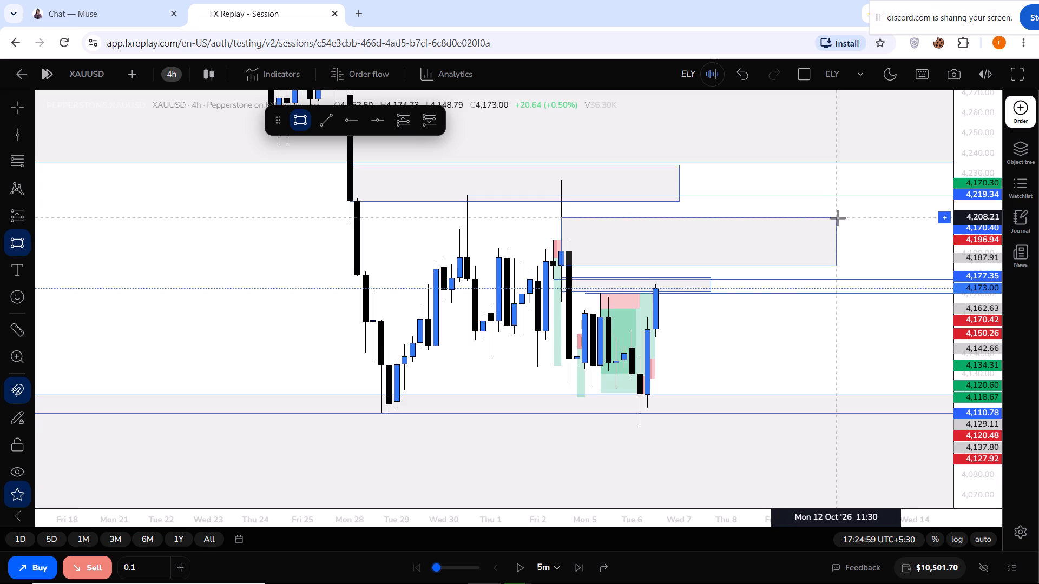
pyautogui.click(843, 219)
pyautogui.moveTo(886, 225); pyautogui.dragTo(862, 218)
# Examine price against the marked supply zones on the 1-hour chart and then on the 30-minute chart, showing candles back to about 2 Oct.
pyautogui.click(176, 74)
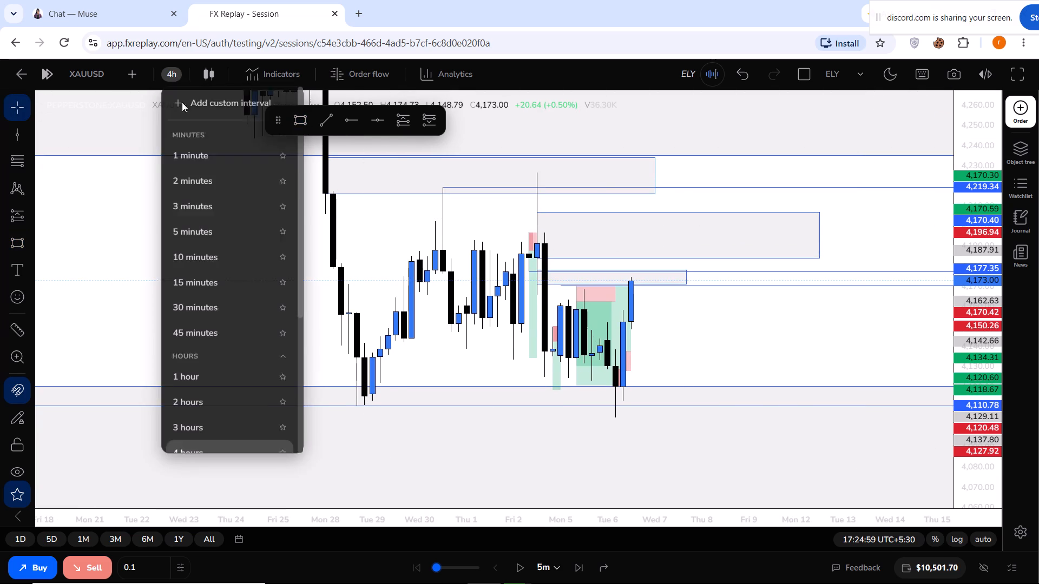
pyautogui.click(193, 381)
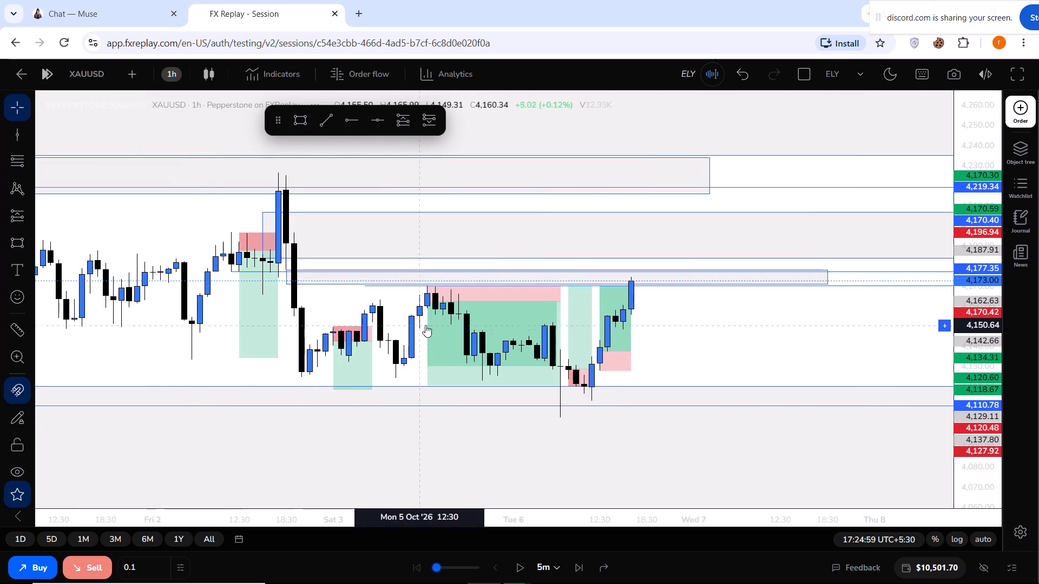
pyautogui.moveTo(958, 336); pyautogui.dragTo(955, 297)
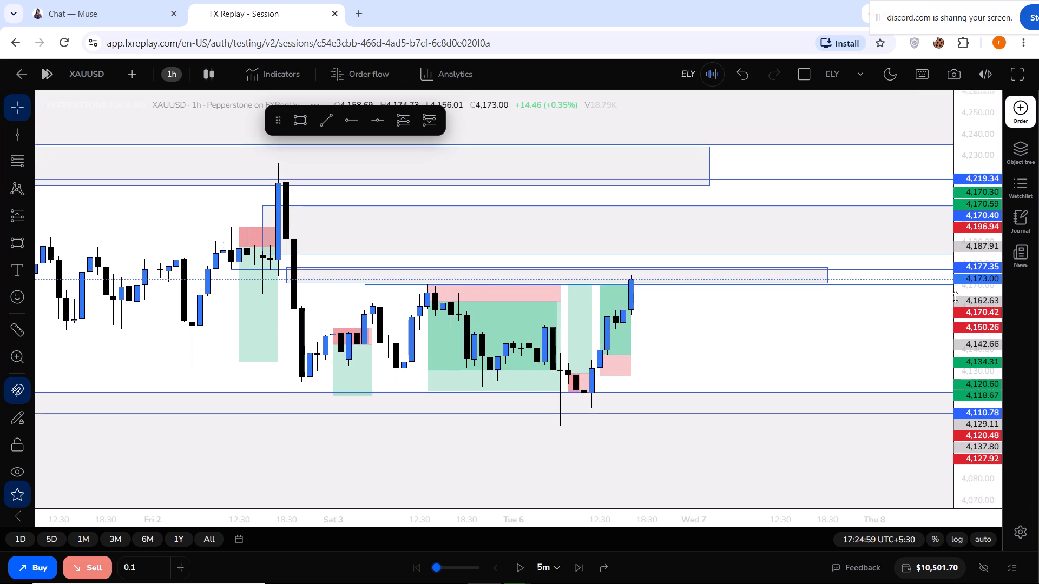
pyautogui.moveTo(955, 297); pyautogui.dragTo(950, 258)
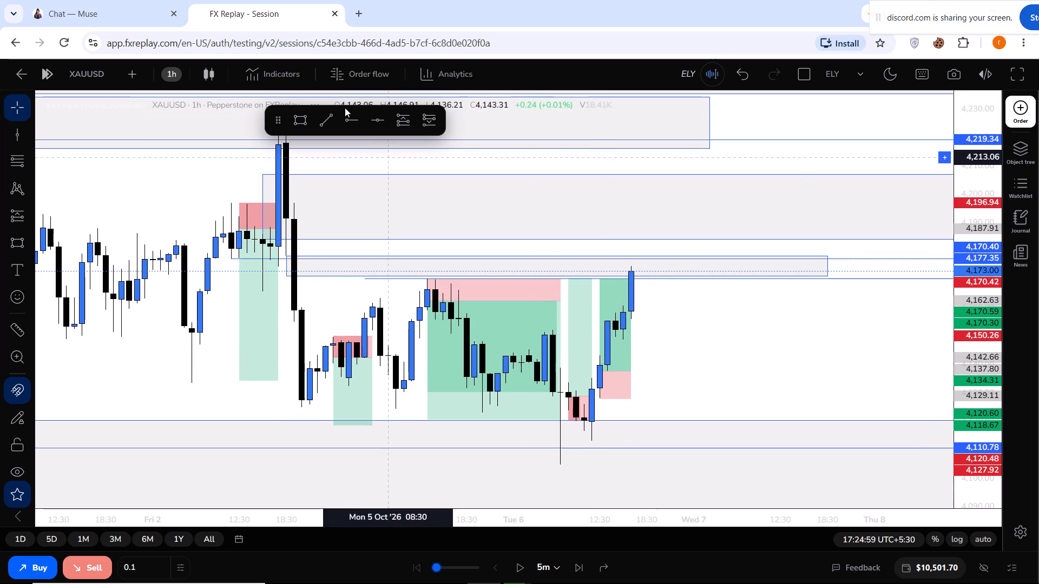
pyautogui.click(176, 76)
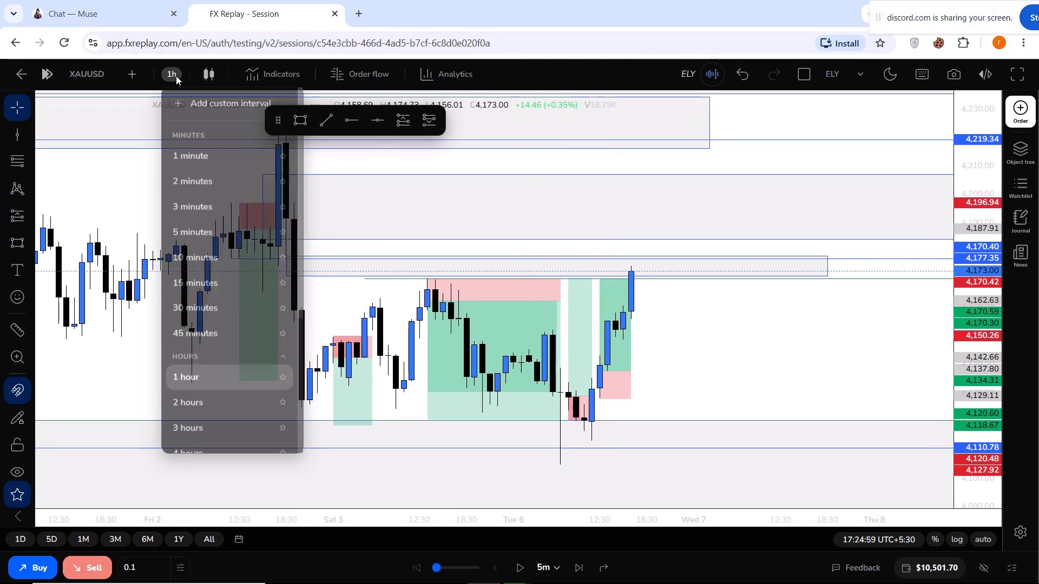
pyautogui.click(207, 304)
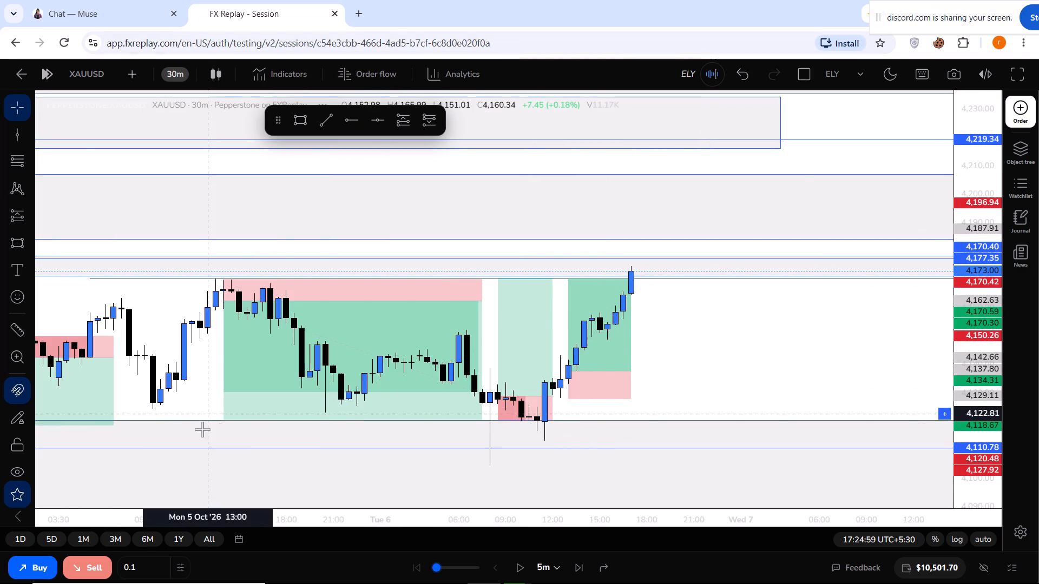
pyautogui.moveTo(179, 519); pyautogui.dragTo(274, 513)
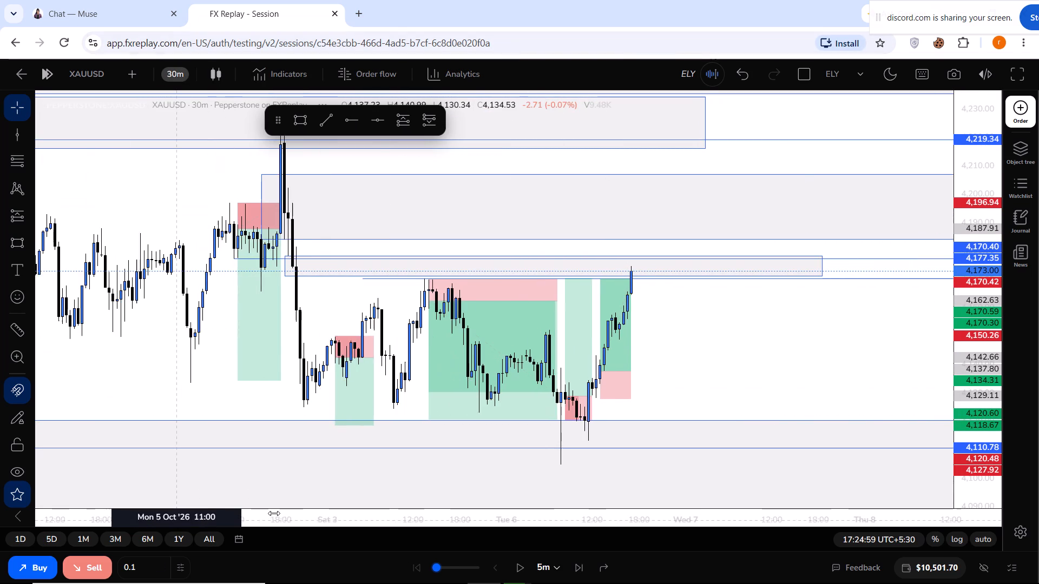
pyautogui.moveTo(274, 513); pyautogui.dragTo(267, 511)
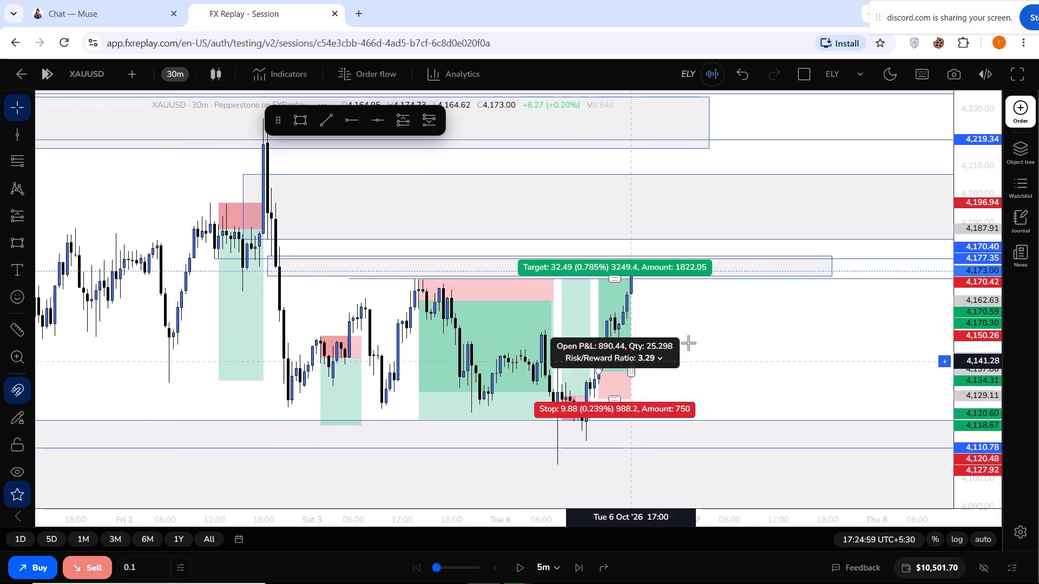
# Set the replay step interval to 15 minutes.
pyautogui.click(557, 561)
pyautogui.scroll(-1, 547, 497)
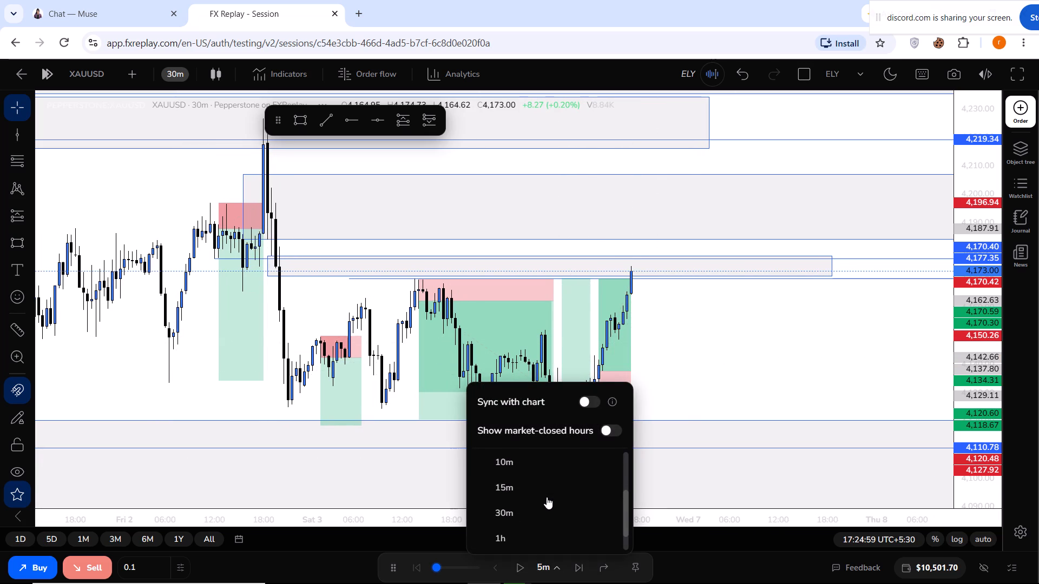
pyautogui.click(542, 489)
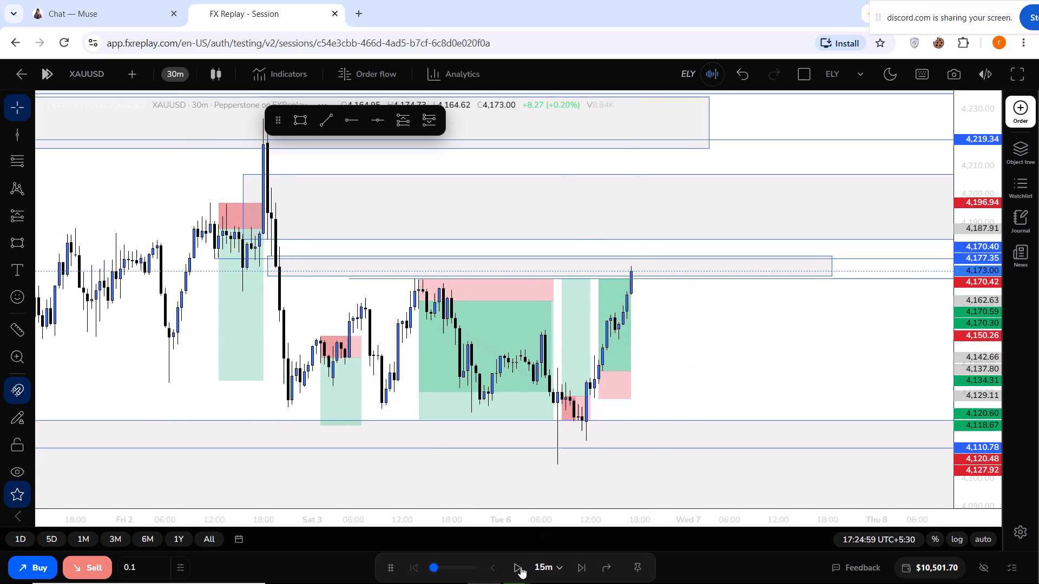
# Advance the replay in 15-minute steps on the 30-minute chart to 18:29:59 on 6 Oct.
pyautogui.click(583, 562)
pyautogui.click(583, 562)
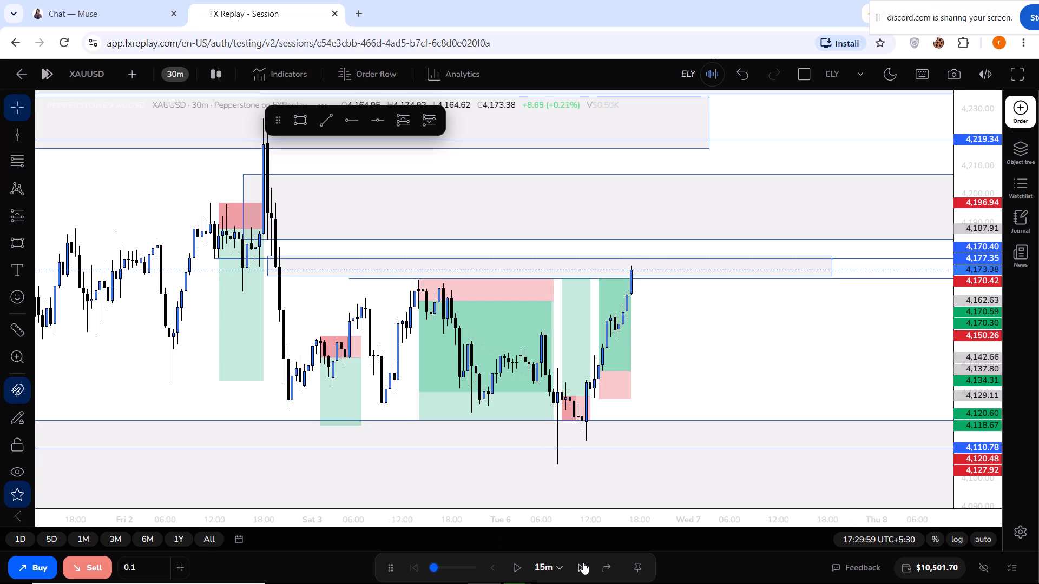
pyautogui.click(583, 562)
pyautogui.click(583, 562)
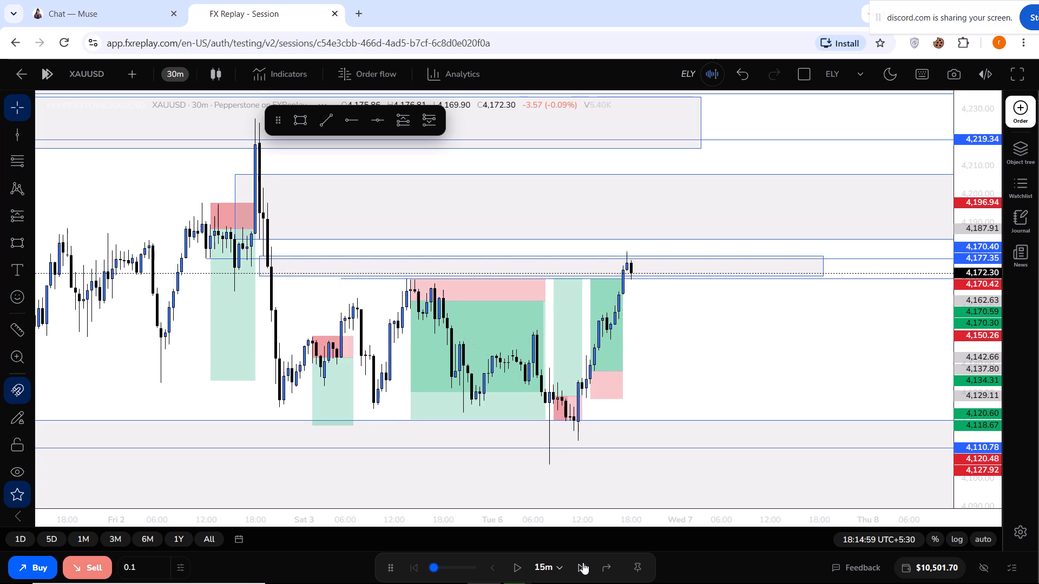
pyautogui.click(583, 562)
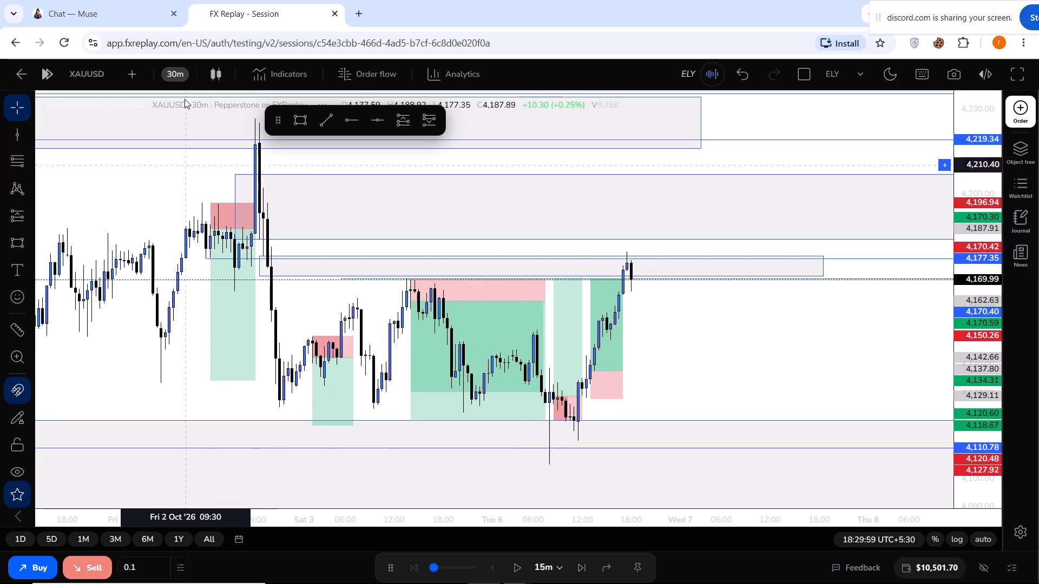
# On the 15-minute chart, draw a rectangular zone from about 4,165.8 to 4,170.5, running from about 16:45 to 21:45 on 6 Oct.
pyautogui.click(181, 76)
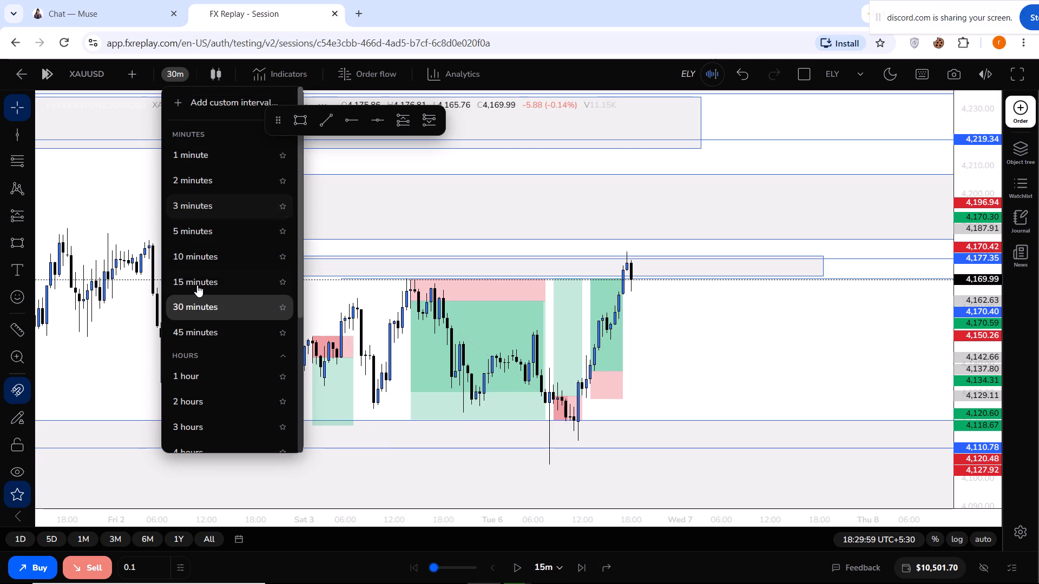
pyautogui.click(199, 282)
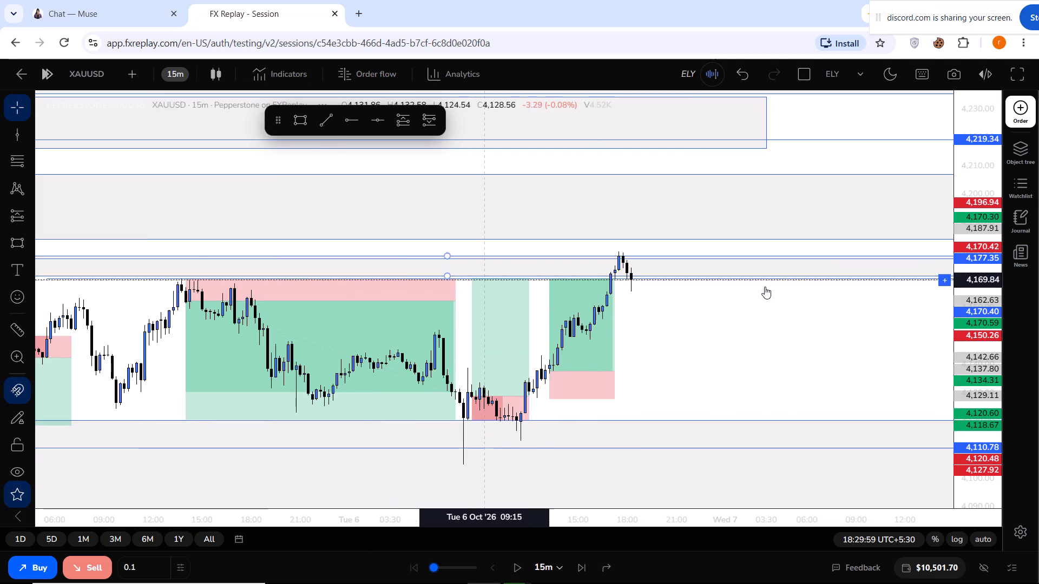
pyautogui.moveTo(985, 348); pyautogui.dragTo(975, 230)
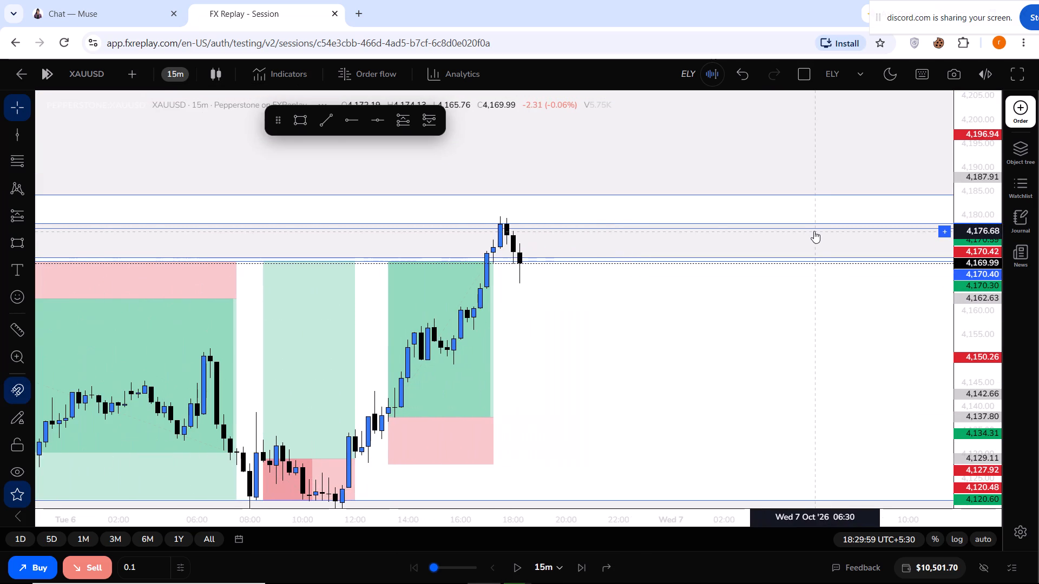
pyautogui.moveTo(977, 369); pyautogui.dragTo(974, 322)
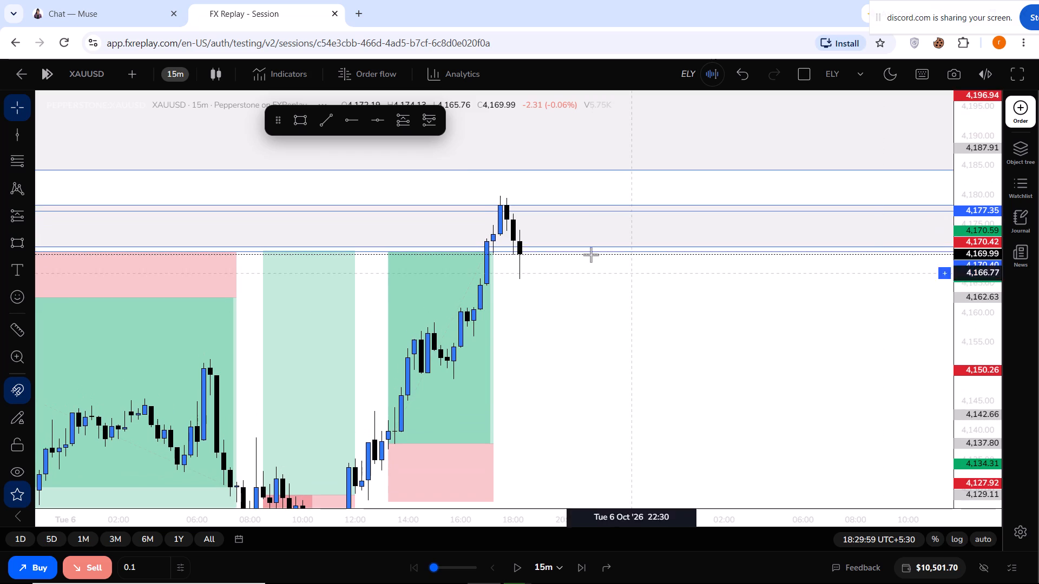
pyautogui.click(6, 246)
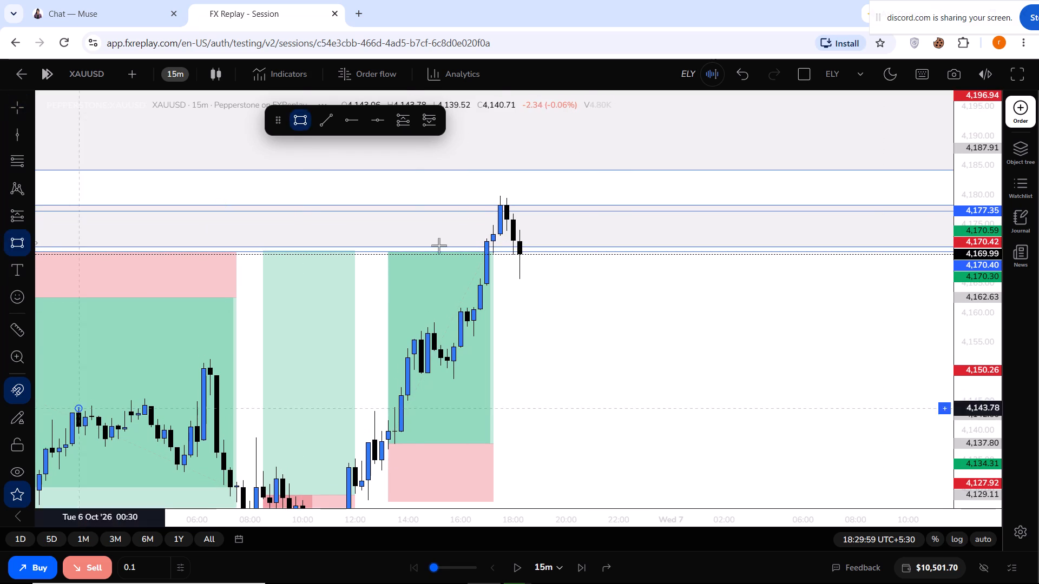
pyautogui.moveTo(482, 268); pyautogui.dragTo(609, 250)
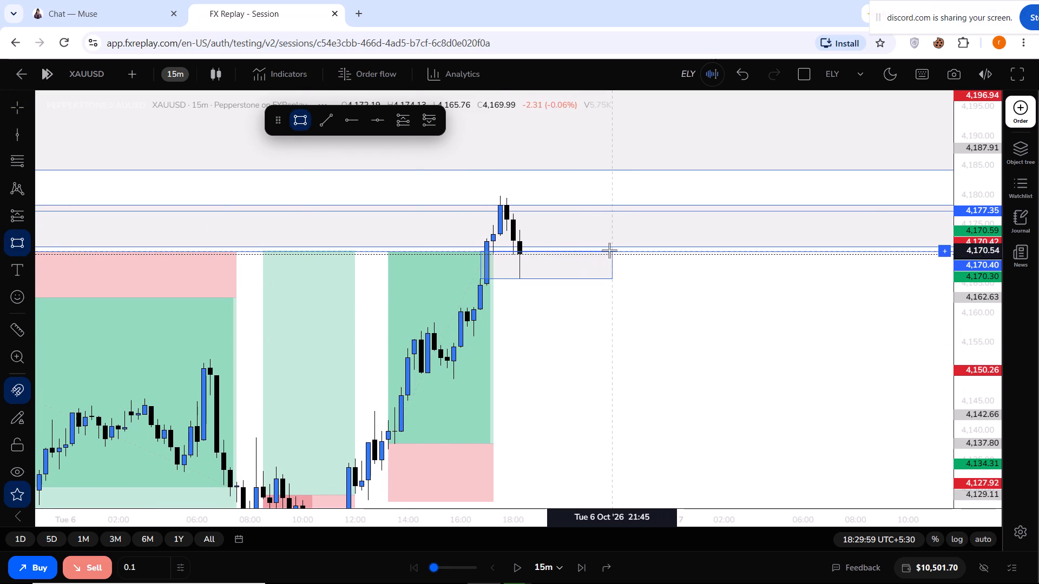
pyautogui.click(609, 250)
pyautogui.click(610, 311)
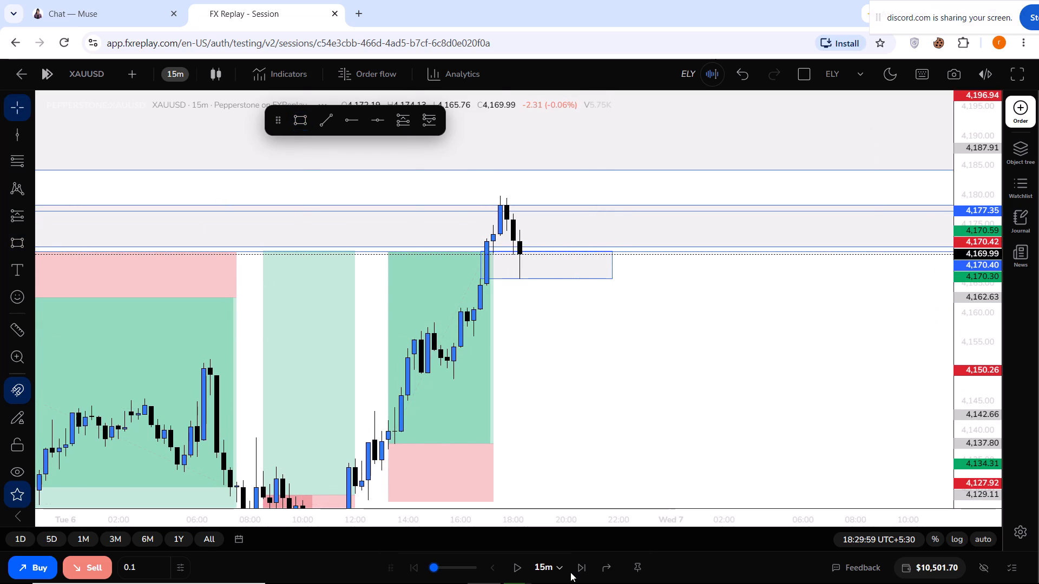
# Advance the replay in 15-minute steps on the 15-minute chart to 20:14:59 on 6 Oct.
pyautogui.click(577, 572)
pyautogui.click(577, 572)
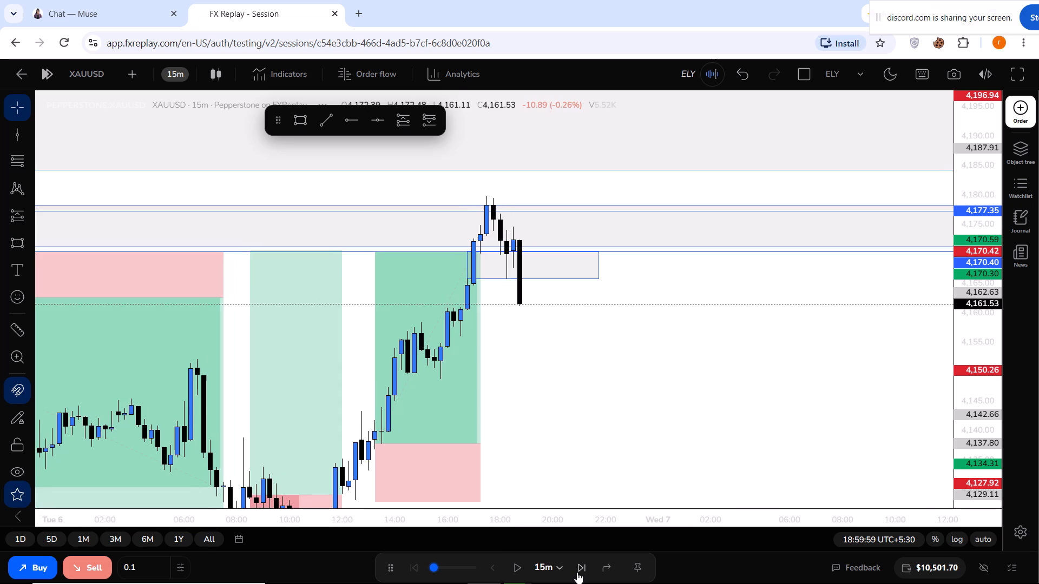
pyautogui.click(577, 572)
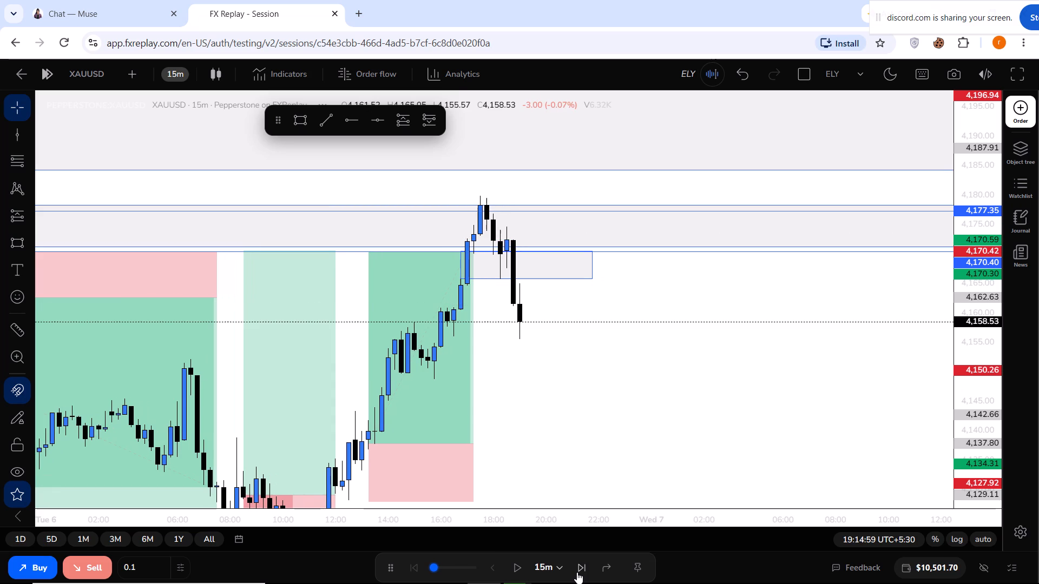
pyautogui.click(577, 572)
pyautogui.click(577, 572)
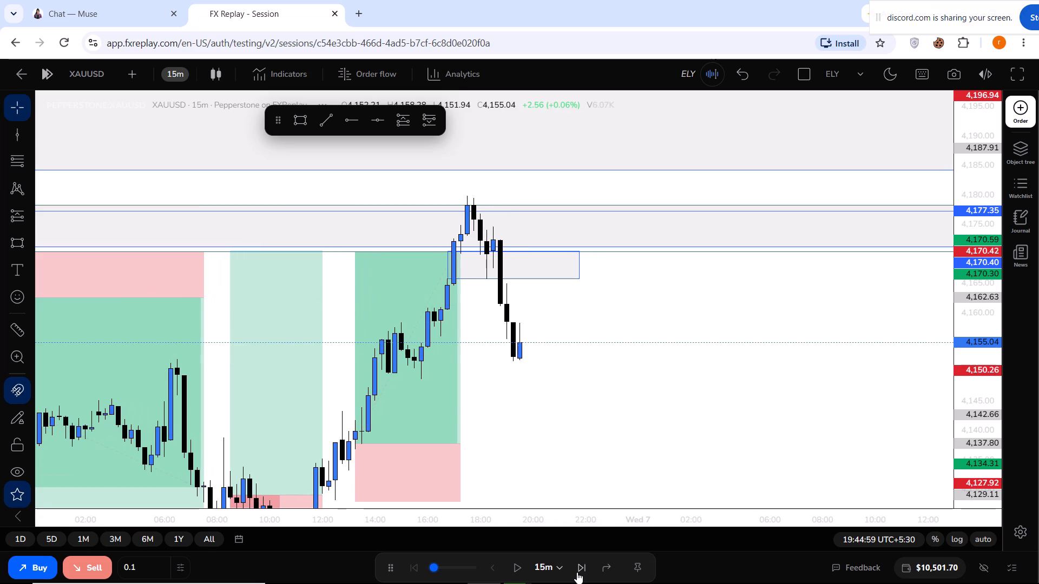
pyautogui.click(577, 572)
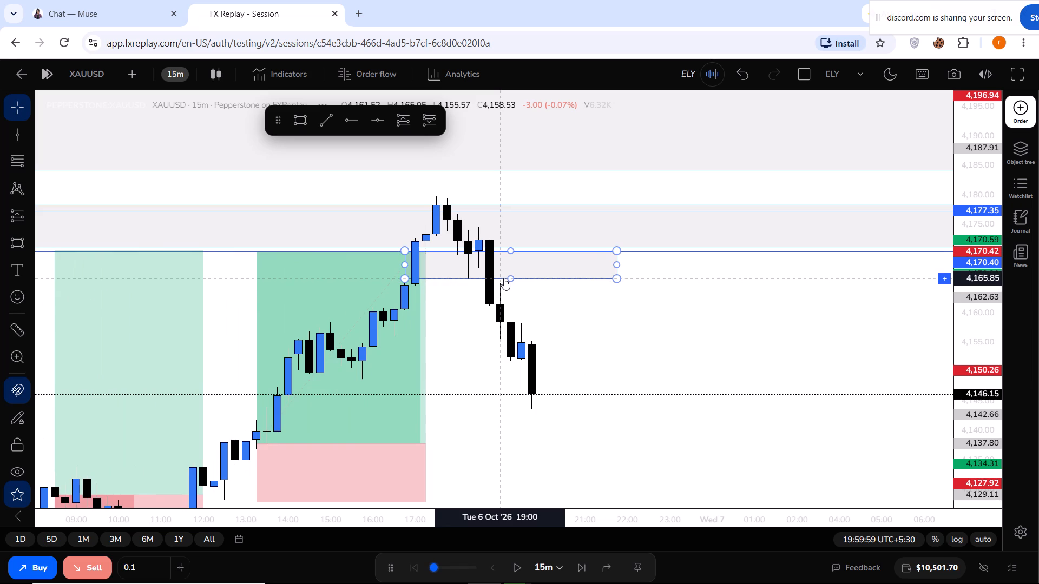
pyautogui.moveTo(524, 313); pyautogui.dragTo(536, 261)
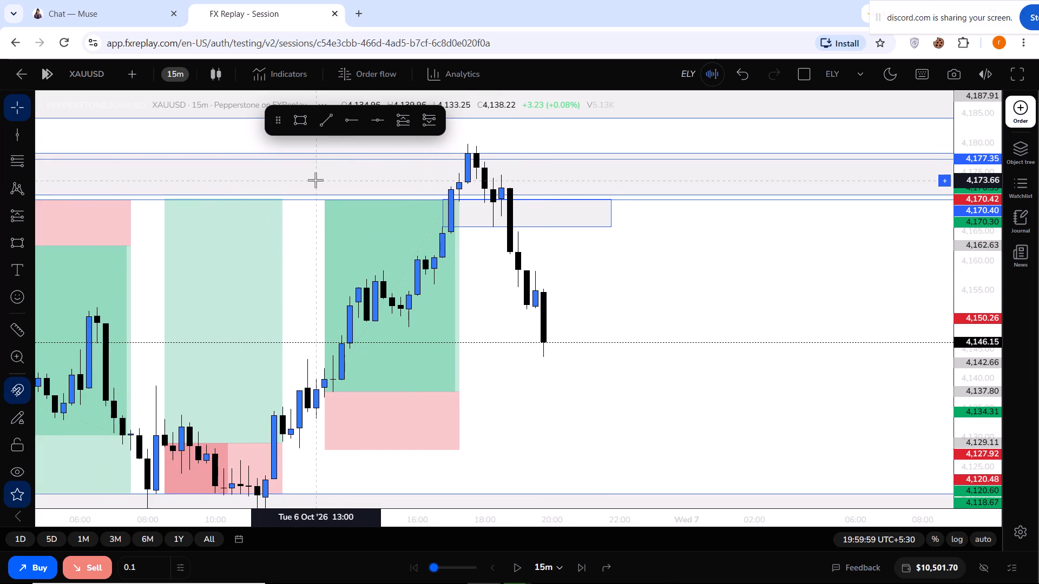
pyautogui.click(577, 565)
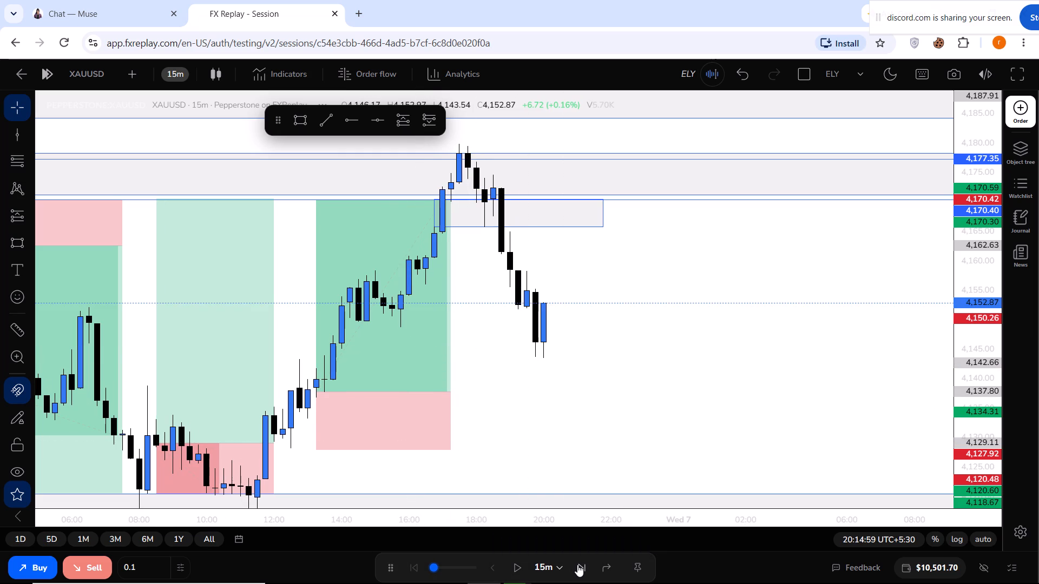
# On the 3-minute chart, set the replay step interval to 3 minutes and advance one candle to 20:17:59.
pyautogui.click(173, 77)
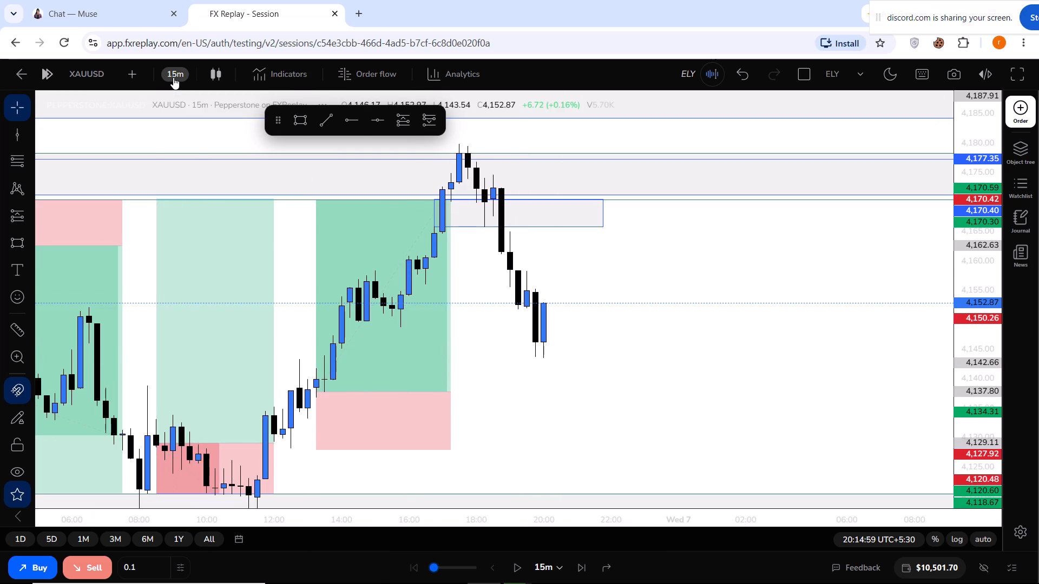
pyautogui.click(186, 203)
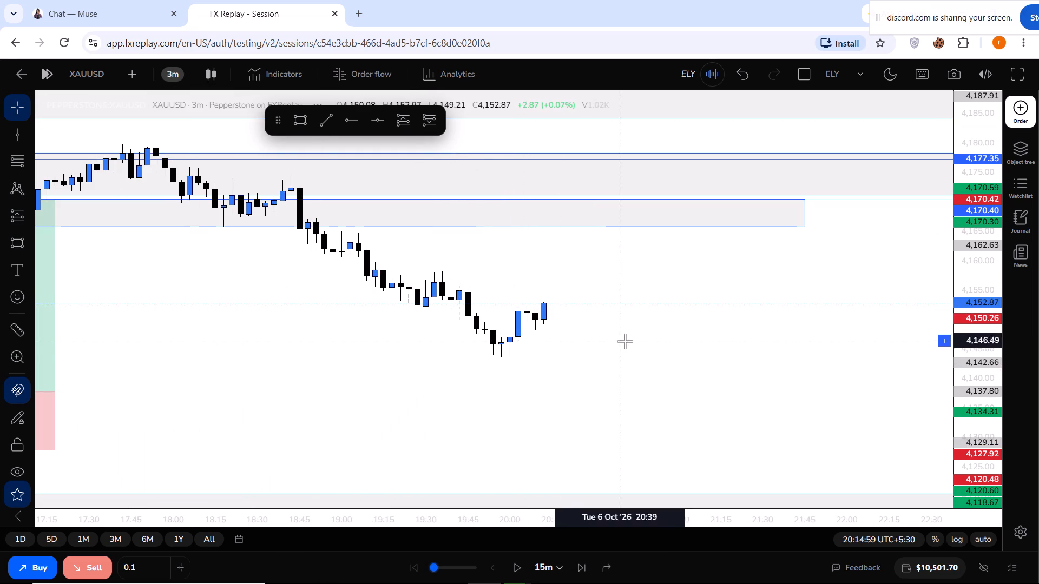
pyautogui.moveTo(969, 361); pyautogui.dragTo(955, 211)
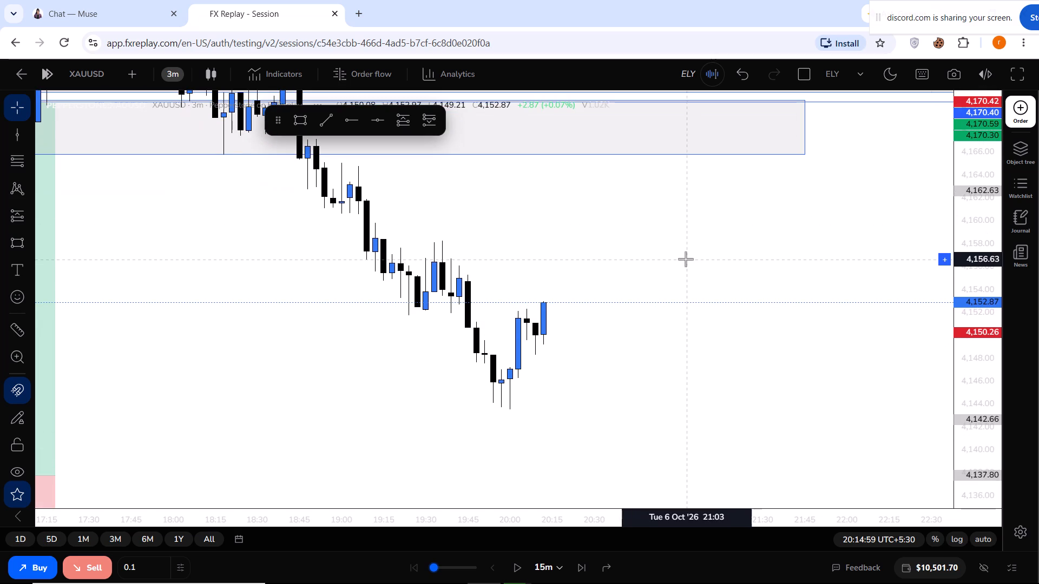
pyautogui.moveTo(686, 259); pyautogui.dragTo(694, 300)
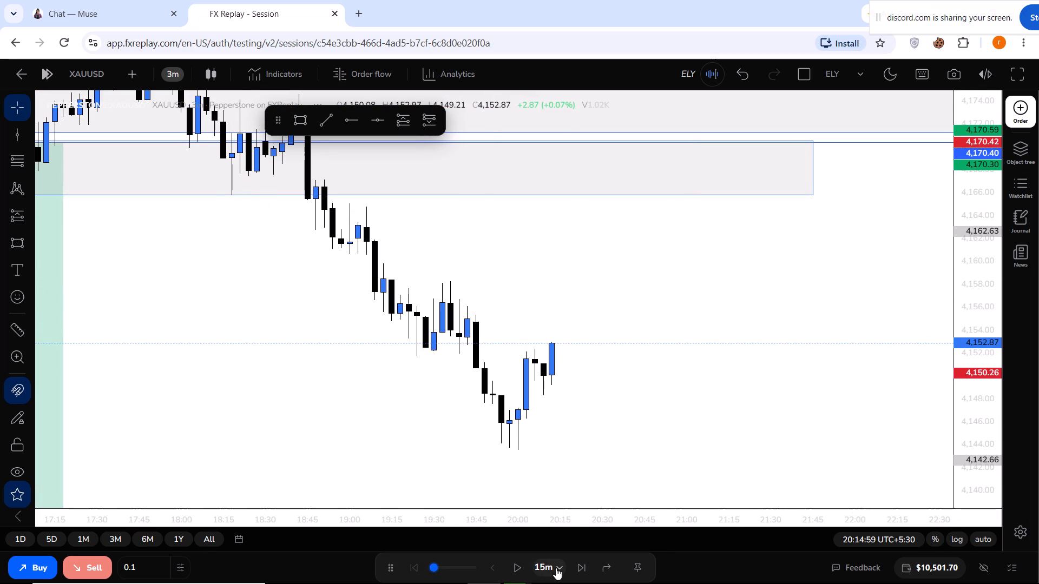
pyautogui.click(556, 568)
pyautogui.click(540, 494)
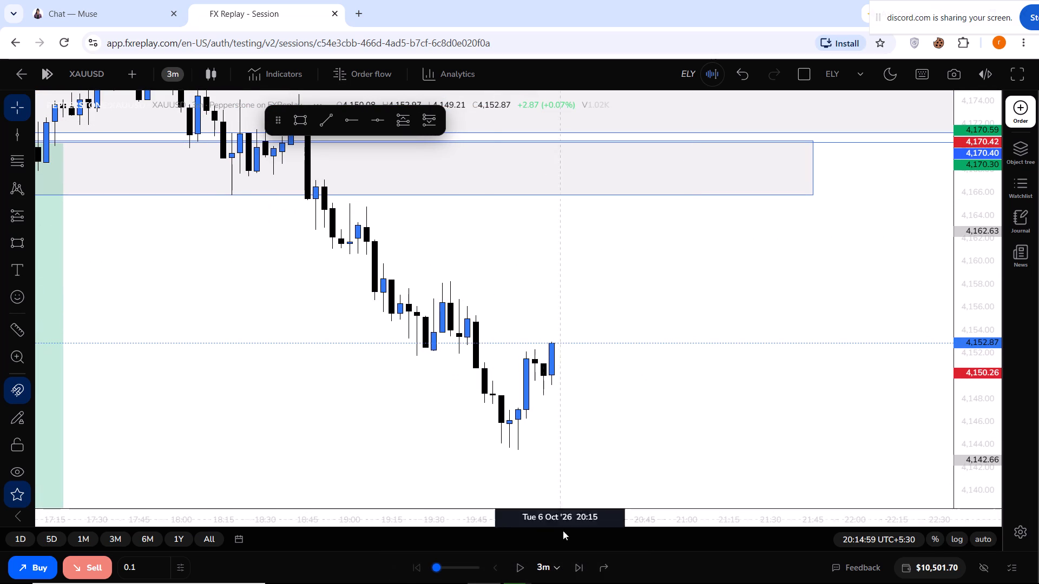
pyautogui.click(577, 562)
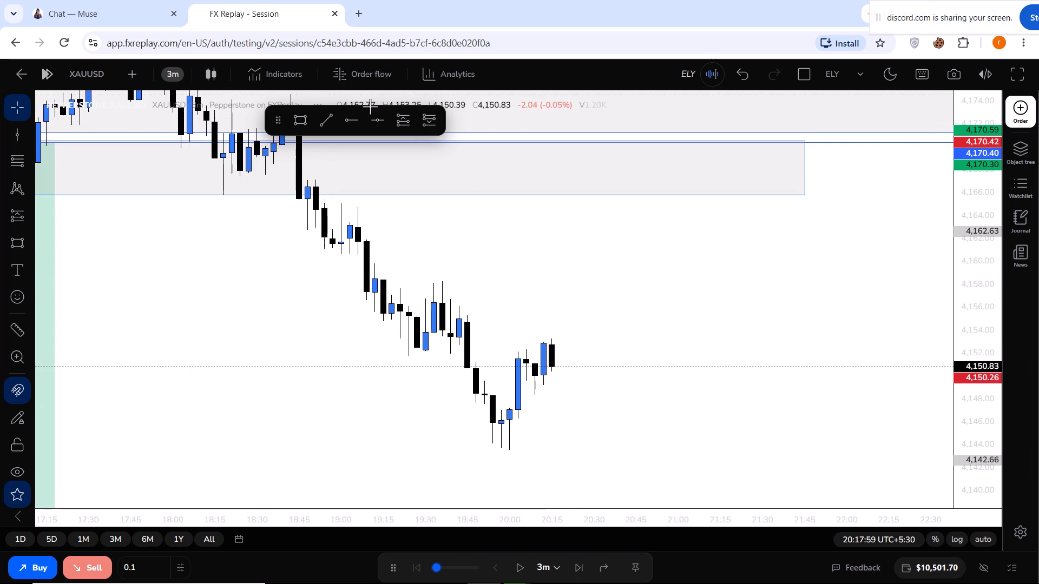
# Mark a short position at the latest candle with entry 4,150.83, stop 4,156.22 and target 4,143.35.
pyautogui.click(426, 114)
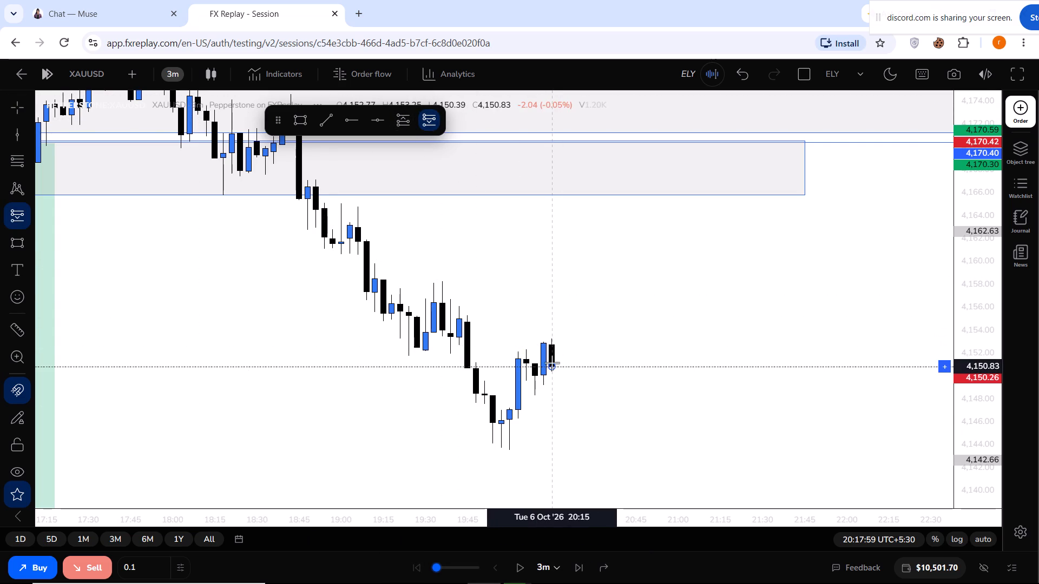
pyautogui.click(552, 363)
pyautogui.moveTo(591, 318); pyautogui.dragTo(591, 317)
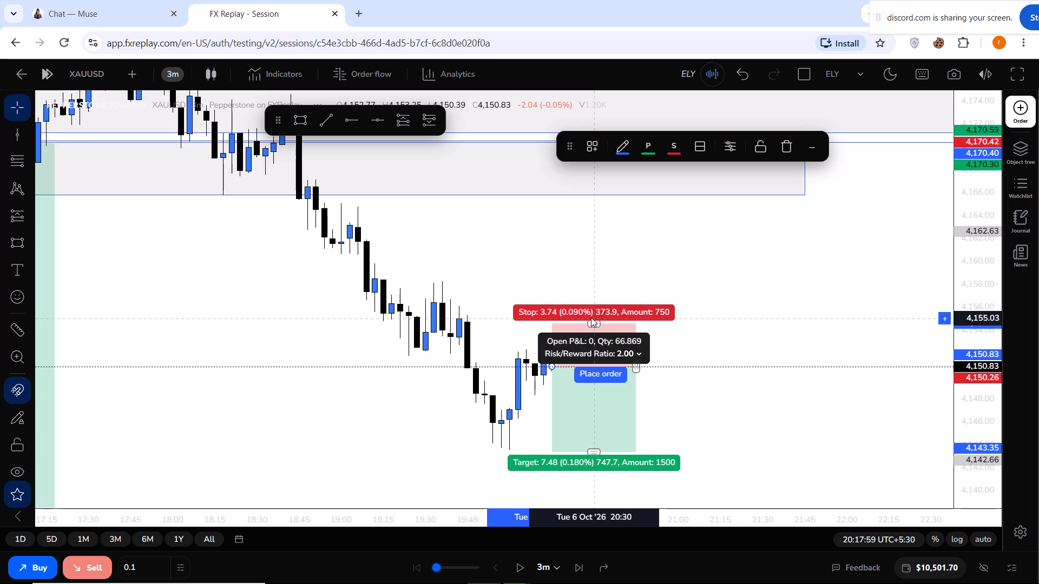
pyautogui.moveTo(591, 317); pyautogui.dragTo(595, 305)
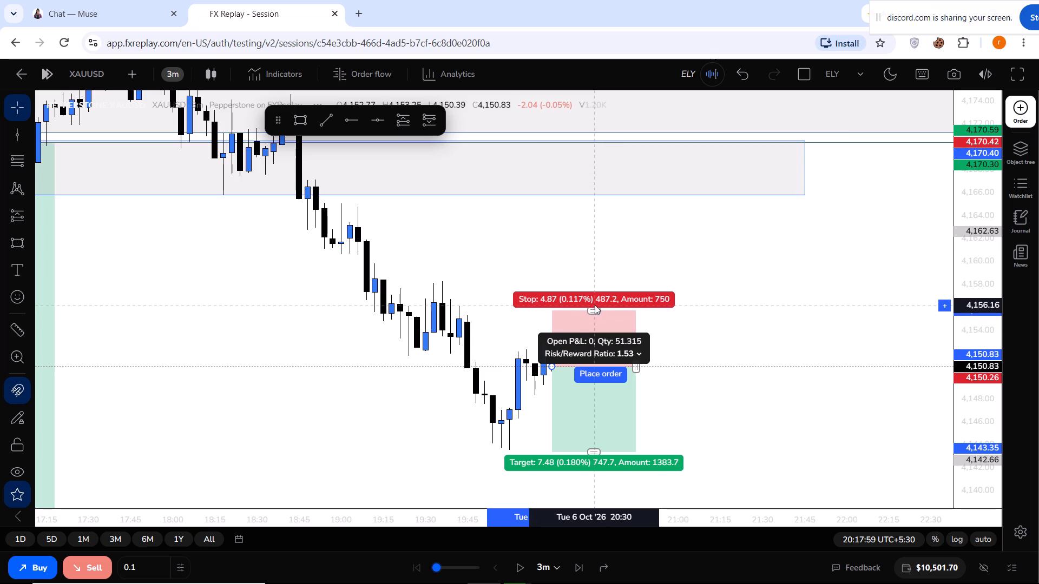
pyautogui.moveTo(595, 305); pyautogui.dragTo(596, 302)
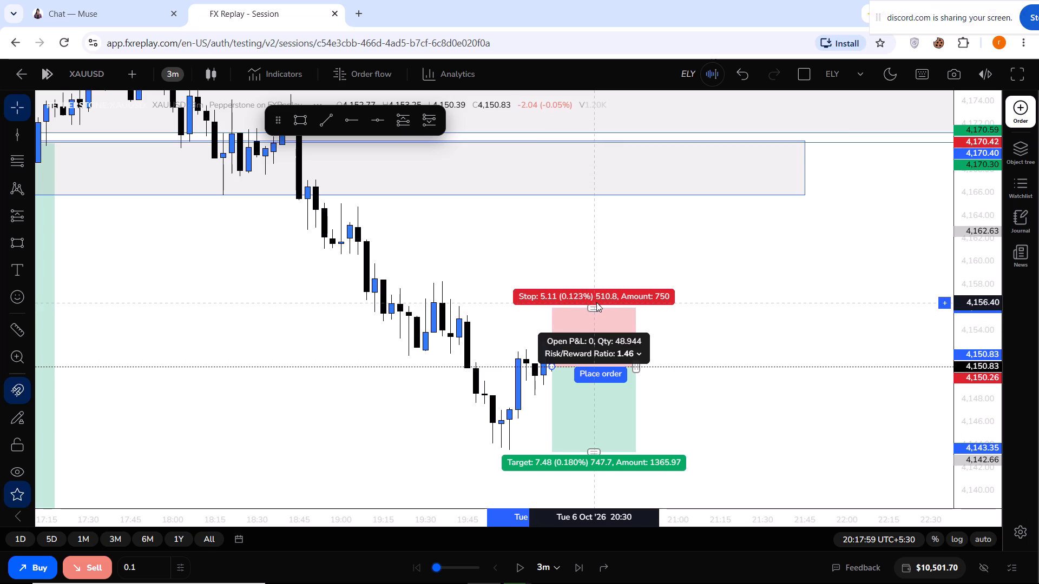
pyautogui.moveTo(596, 302); pyautogui.dragTo(597, 299)
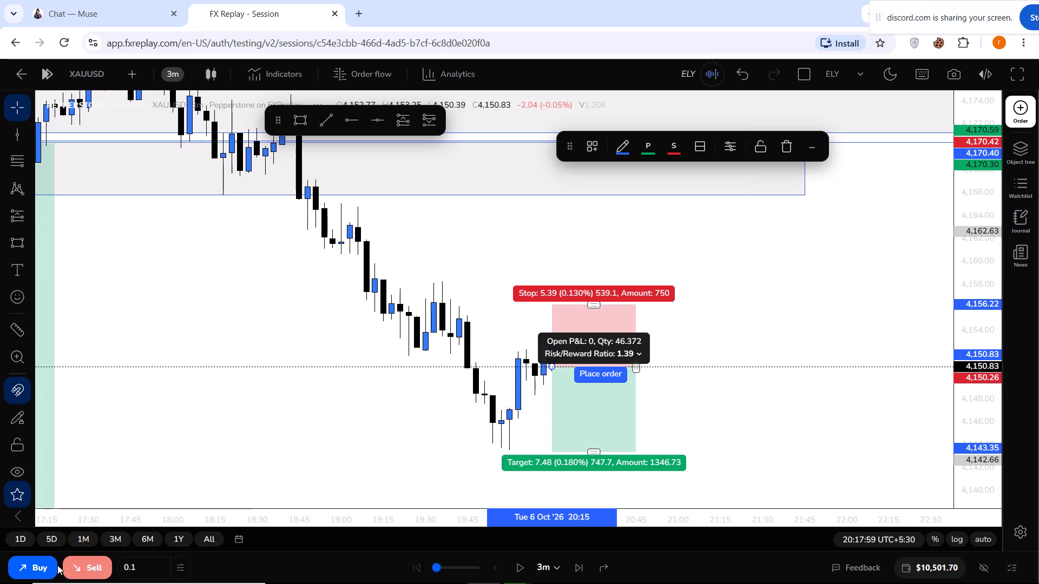
# Sell 0.1 lot of XAUUSD at market and set the position's stop loss to 4,156.26.
pyautogui.click(75, 565)
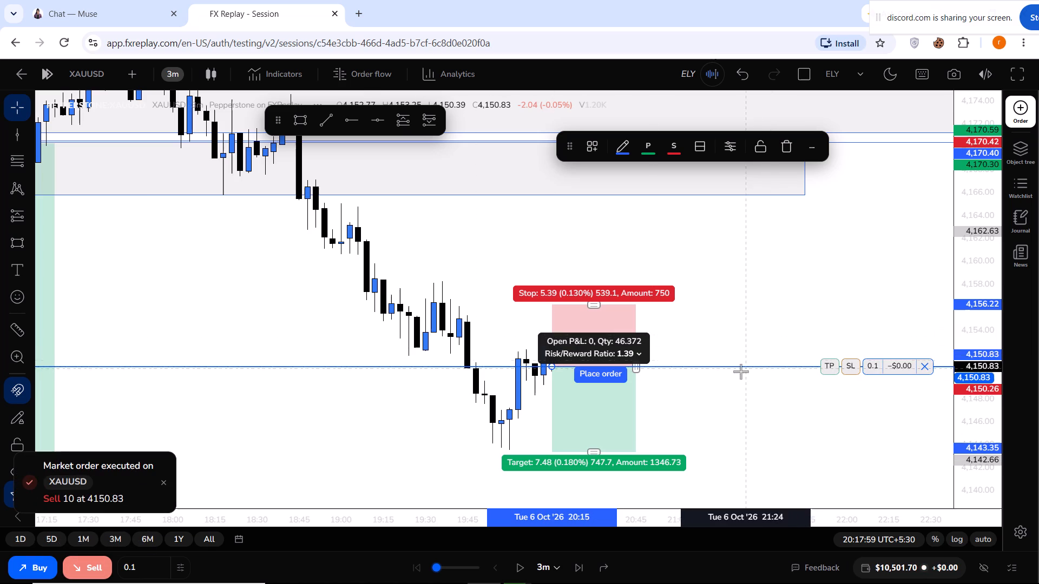
pyautogui.moveTo(849, 364); pyautogui.dragTo(849, 318)
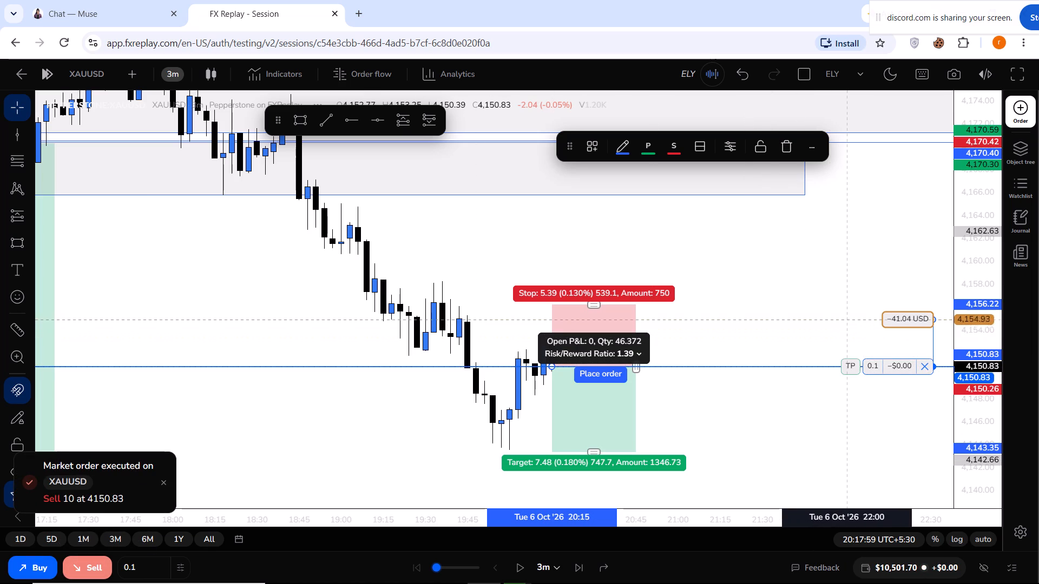
pyautogui.moveTo(849, 318); pyautogui.dragTo(849, 304)
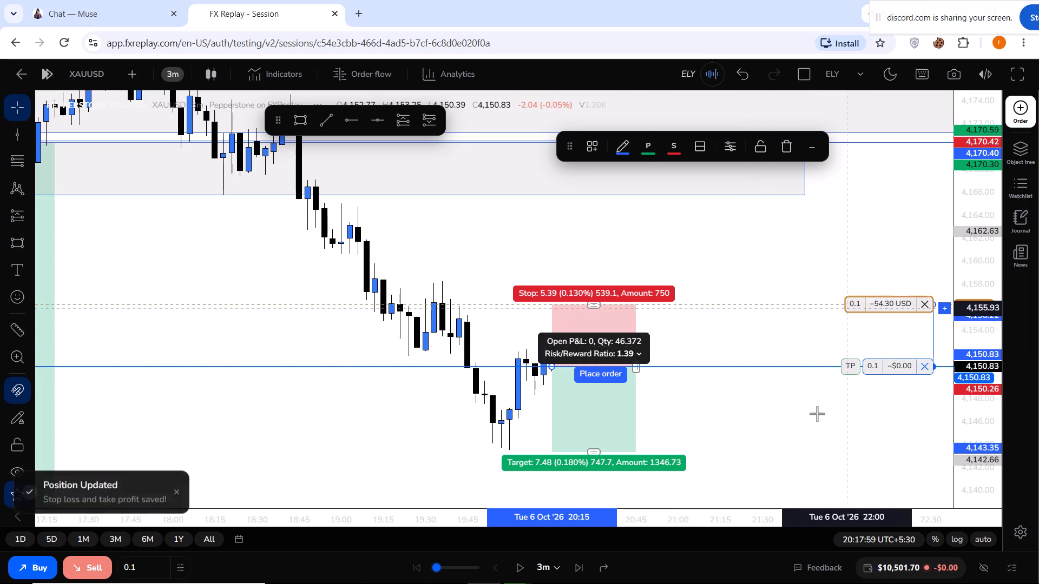
# Switch the XAUUSD chart to the 1-hour timeframe.
pyautogui.moveTo(813, 430); pyautogui.dragTo(812, 307)
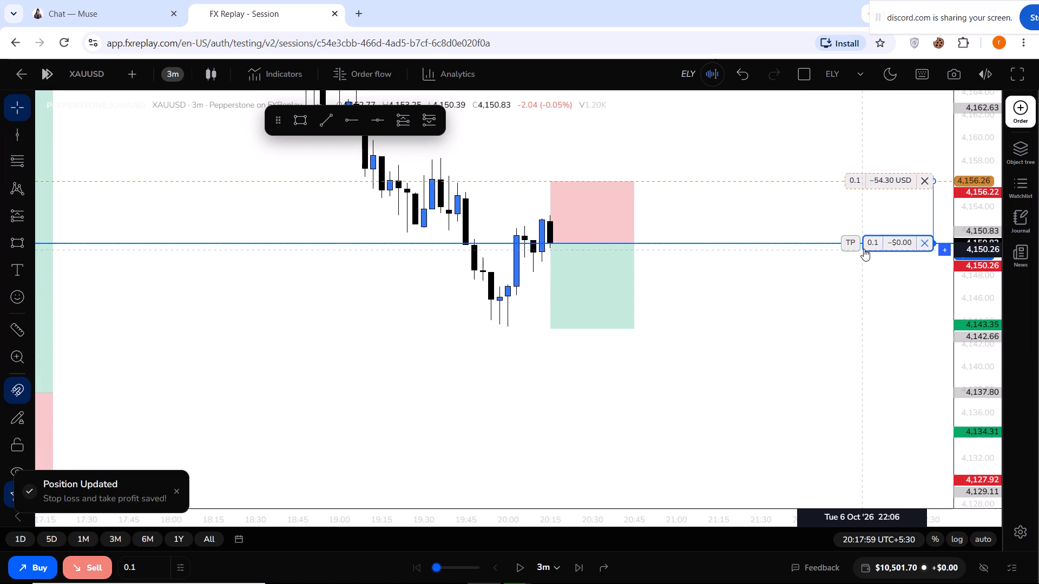
pyautogui.click(172, 67)
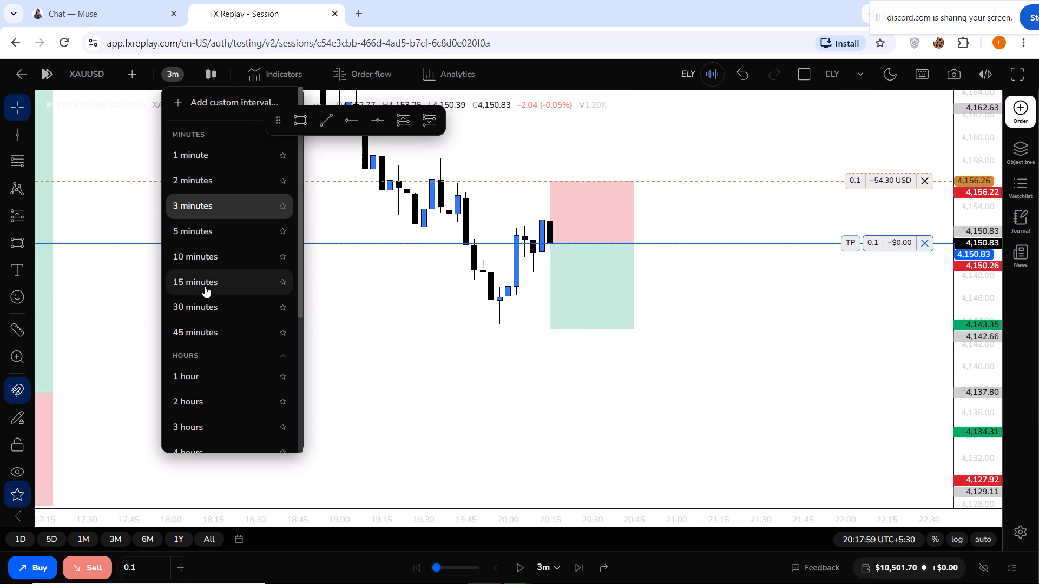
pyautogui.click(200, 367)
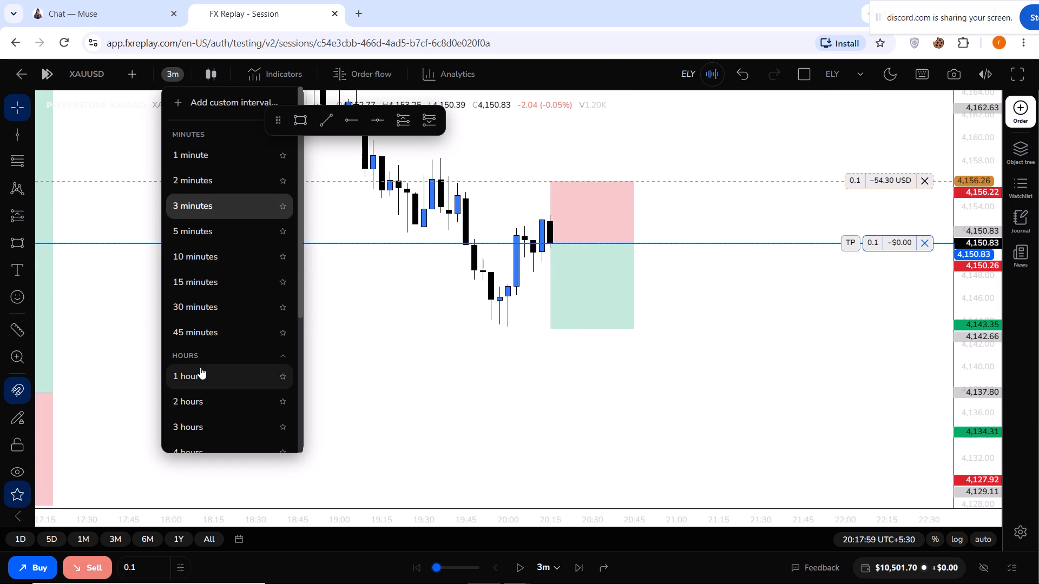
pyautogui.click(200, 379)
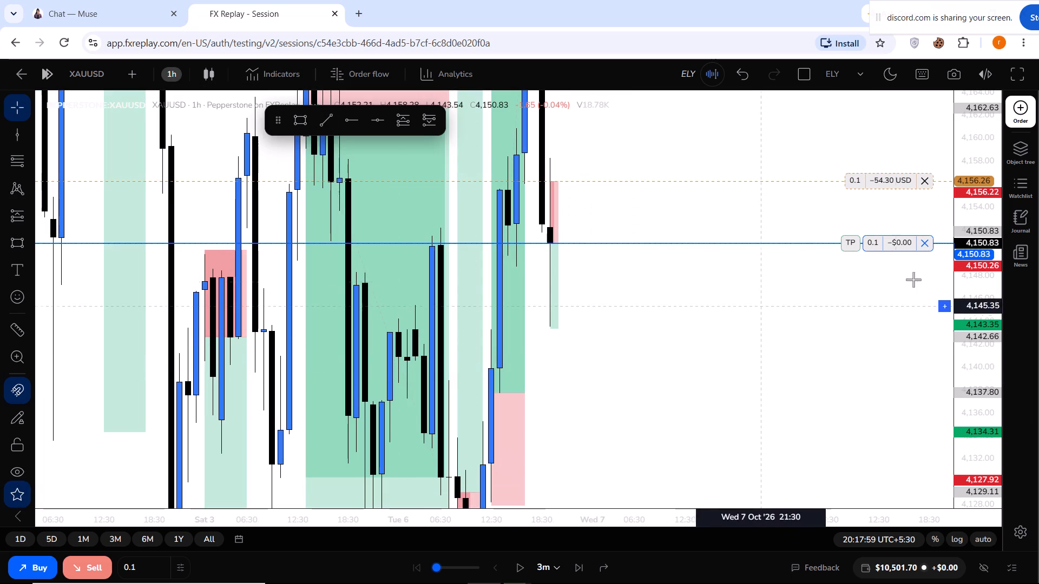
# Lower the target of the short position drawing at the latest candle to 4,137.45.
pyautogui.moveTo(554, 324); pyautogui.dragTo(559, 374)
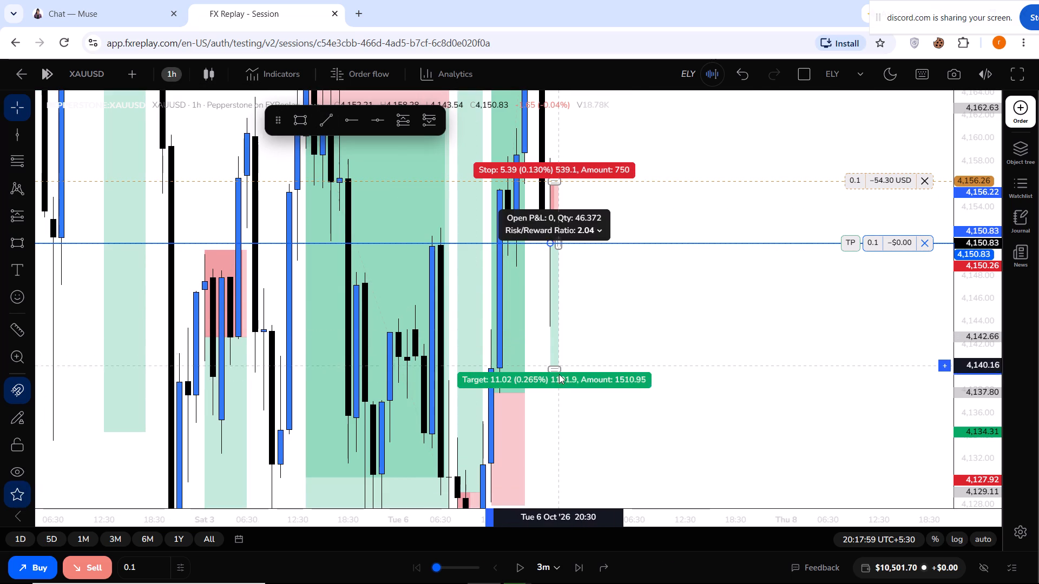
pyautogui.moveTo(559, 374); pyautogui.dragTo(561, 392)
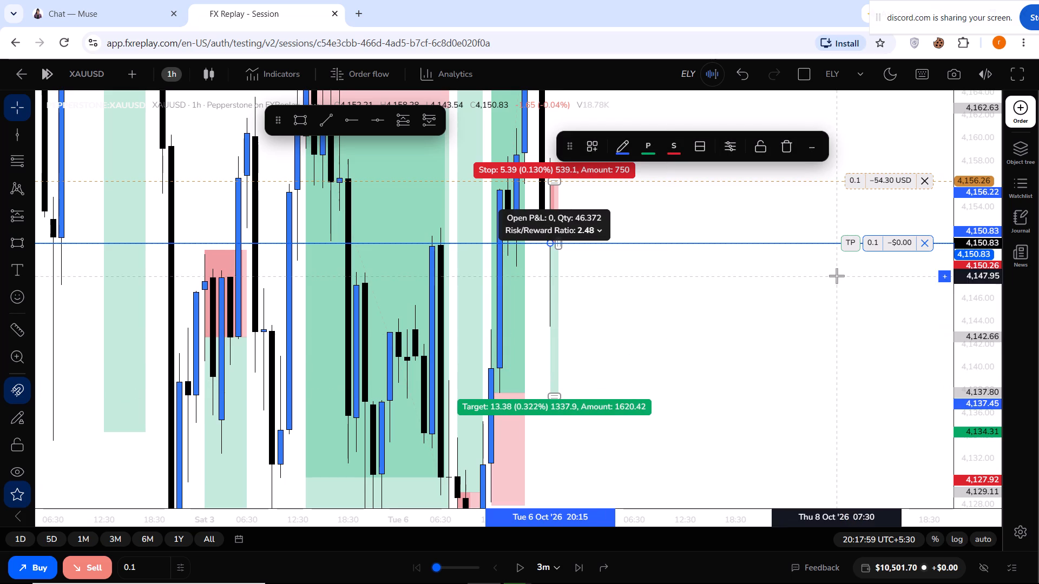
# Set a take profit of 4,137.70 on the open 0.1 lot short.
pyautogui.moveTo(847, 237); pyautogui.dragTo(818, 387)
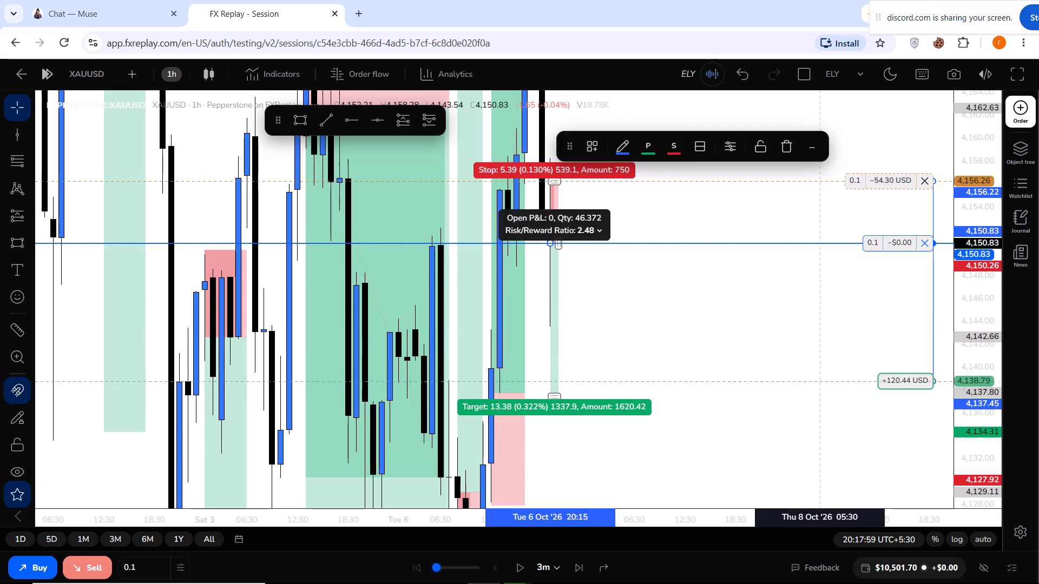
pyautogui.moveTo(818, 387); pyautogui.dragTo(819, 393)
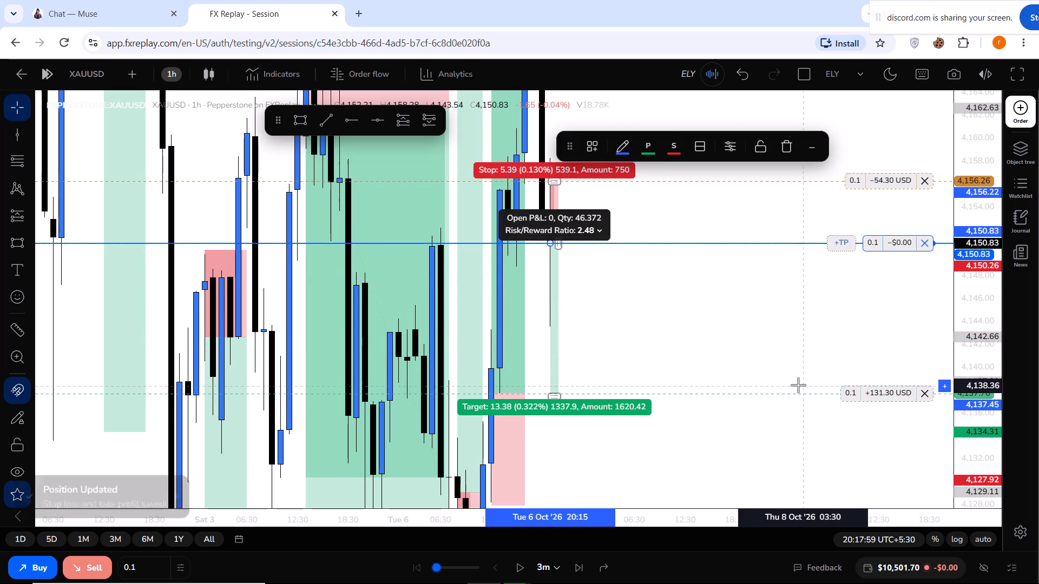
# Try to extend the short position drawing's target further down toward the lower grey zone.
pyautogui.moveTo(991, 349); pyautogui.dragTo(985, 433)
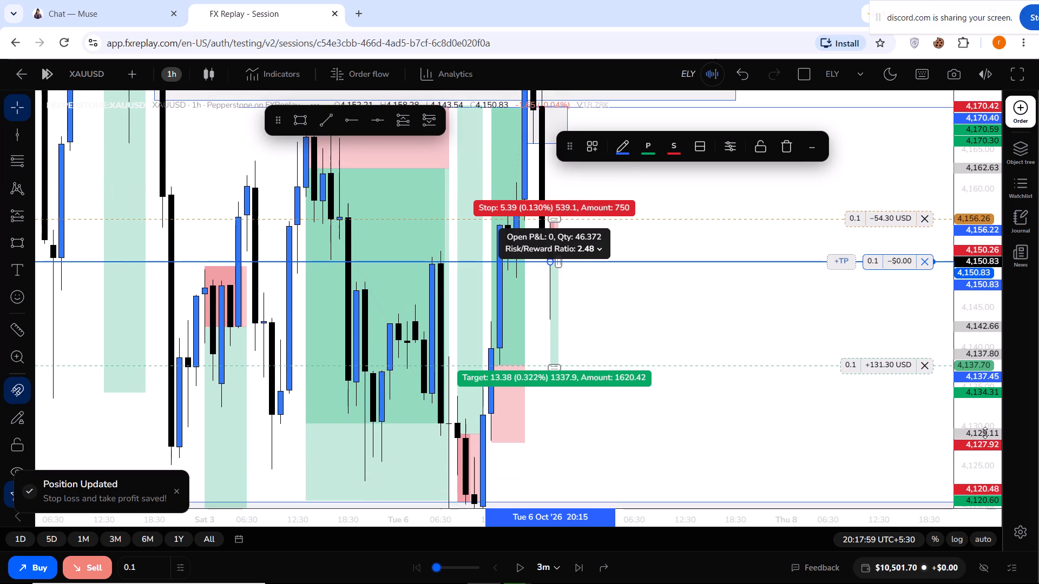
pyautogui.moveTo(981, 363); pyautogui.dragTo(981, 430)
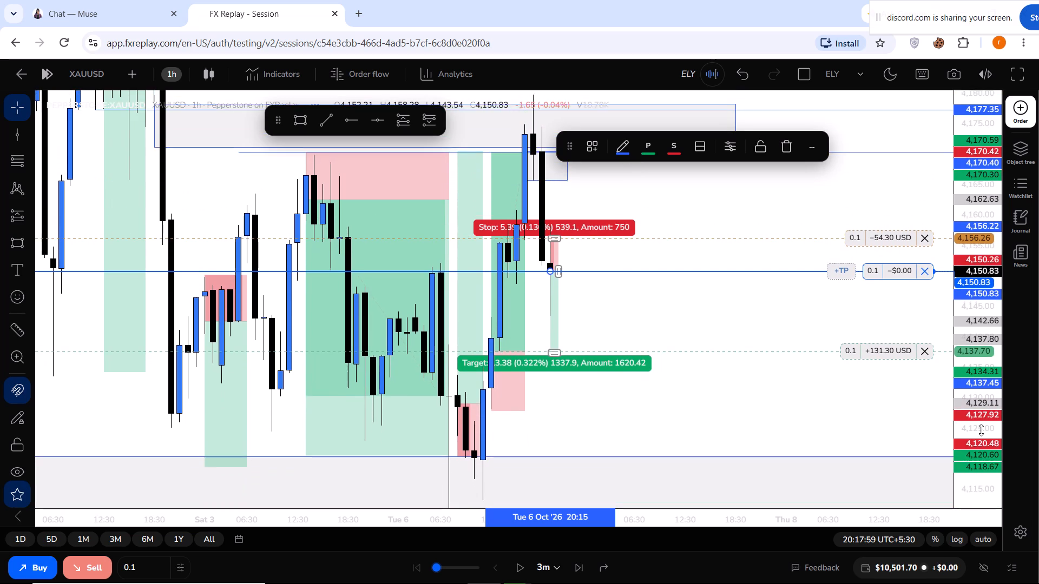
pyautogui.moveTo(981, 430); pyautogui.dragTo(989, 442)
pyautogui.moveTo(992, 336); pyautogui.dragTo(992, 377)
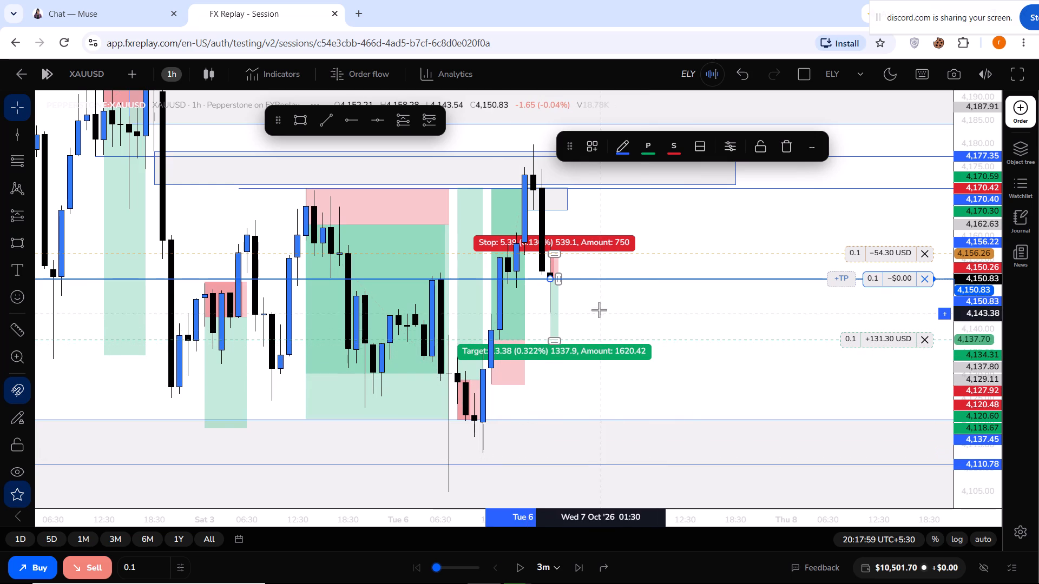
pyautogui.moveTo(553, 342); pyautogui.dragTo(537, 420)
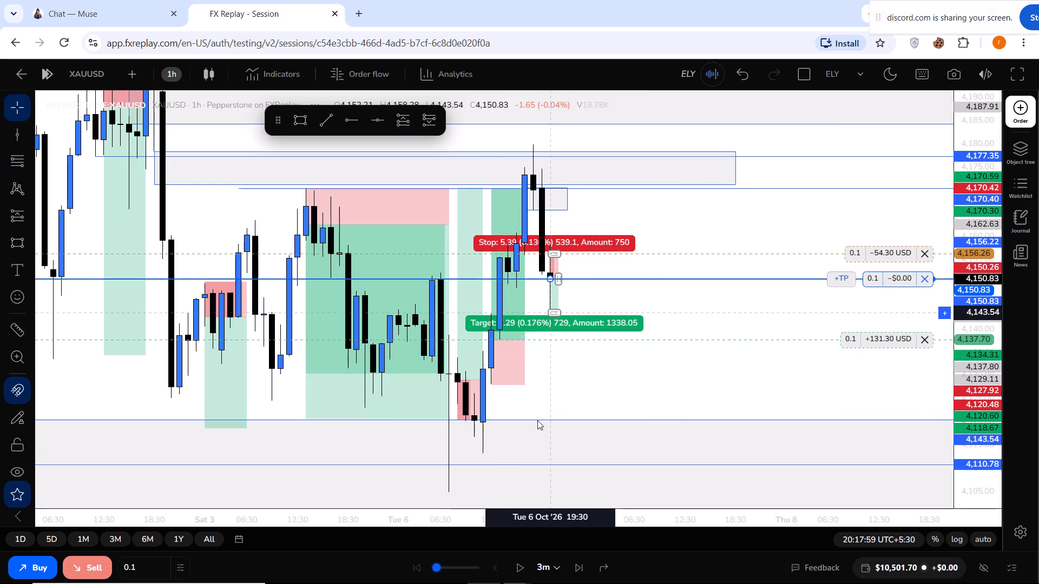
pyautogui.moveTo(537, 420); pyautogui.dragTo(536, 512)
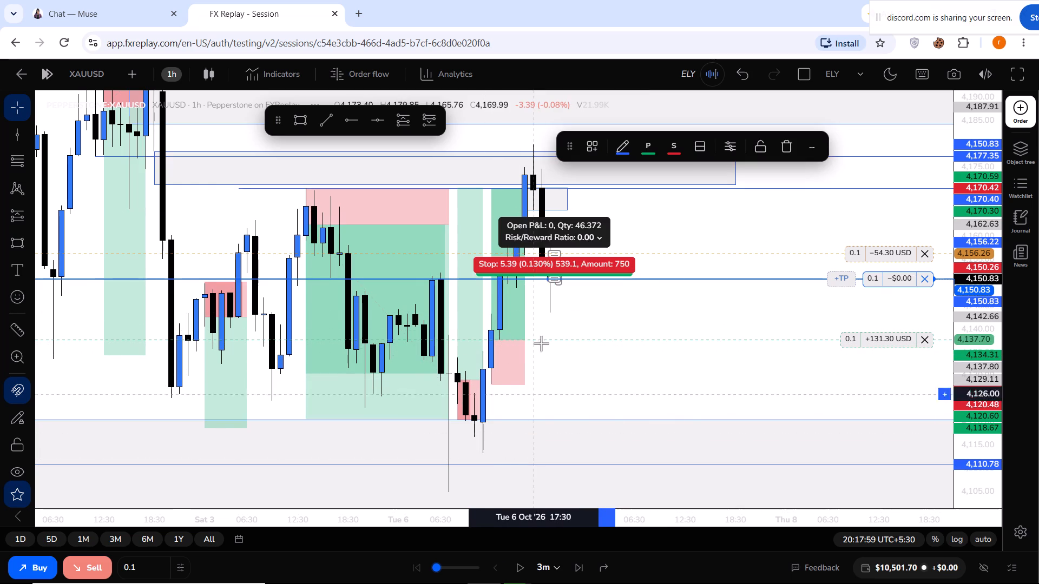
# Turn off magnet snapping and delete the short position drawing at the latest candle.
pyautogui.click(25, 393)
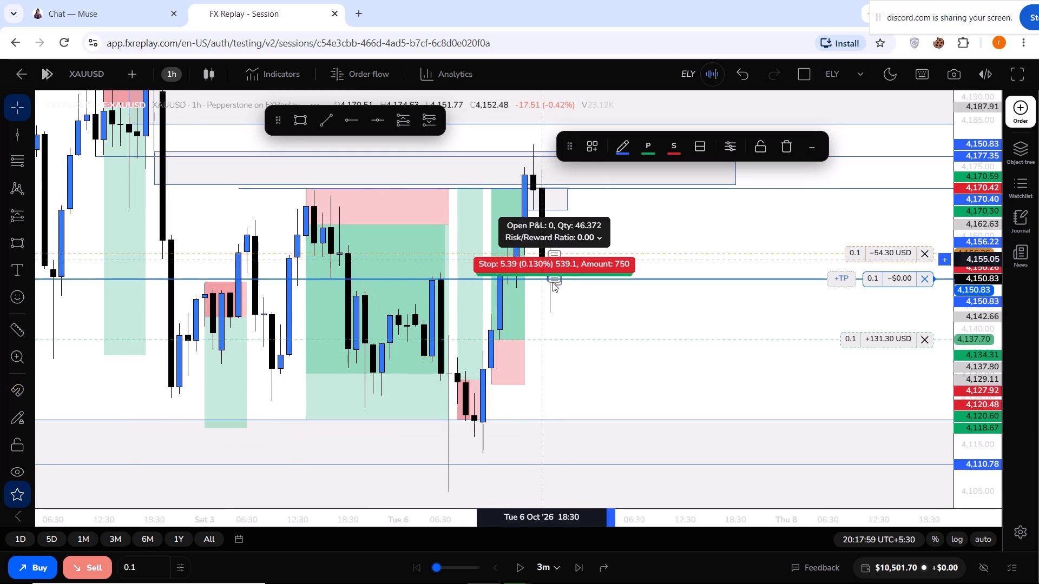
pyautogui.moveTo(553, 282); pyautogui.dragTo(554, 347)
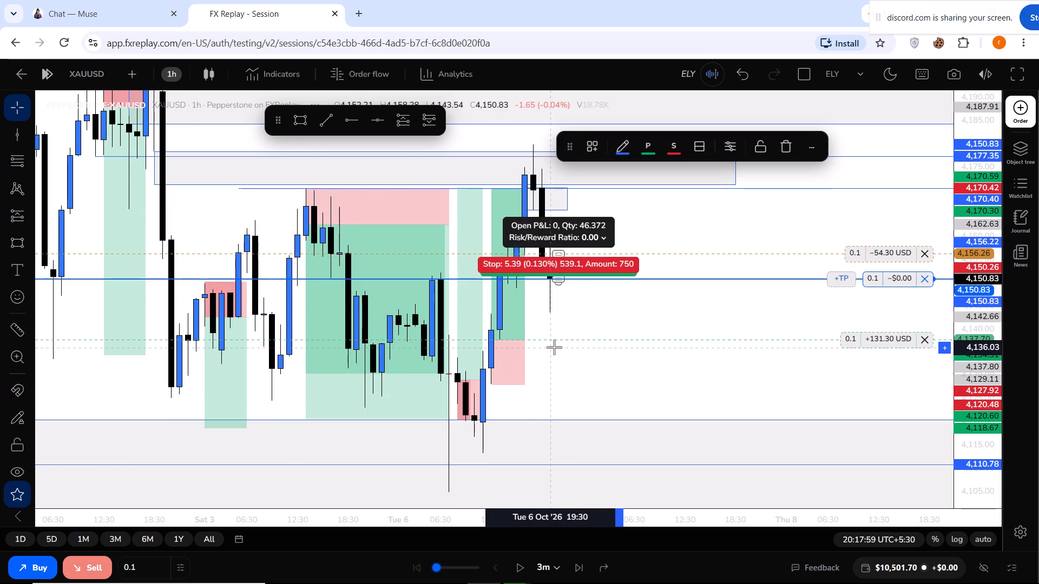
pyautogui.click(785, 145)
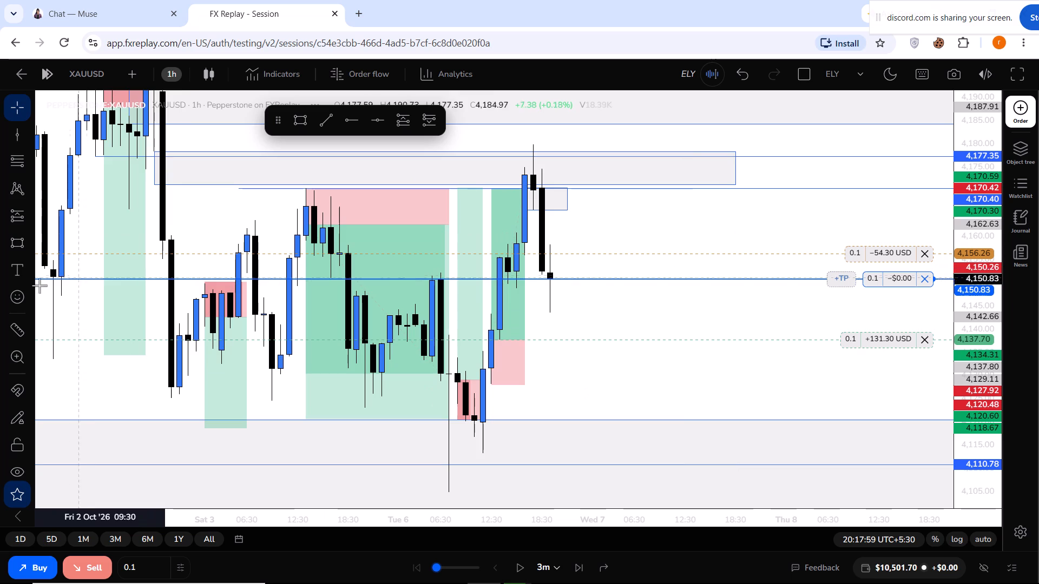
# Mark a new short position at the latest 1-hour candle with entry 4,151.09, stop 4,156.12 and target 4,104.60.
pyautogui.click(430, 120)
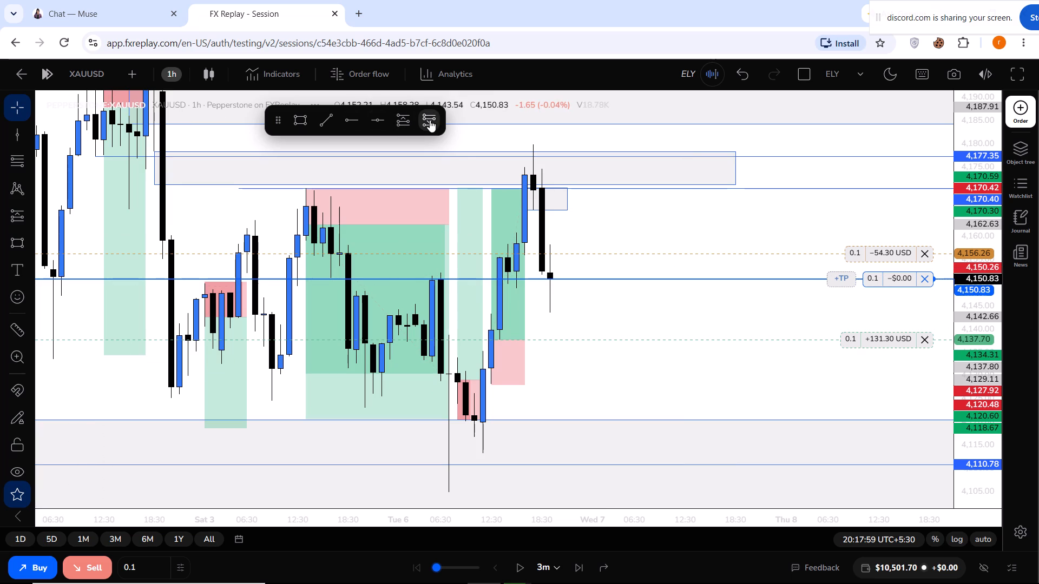
pyautogui.click(550, 277)
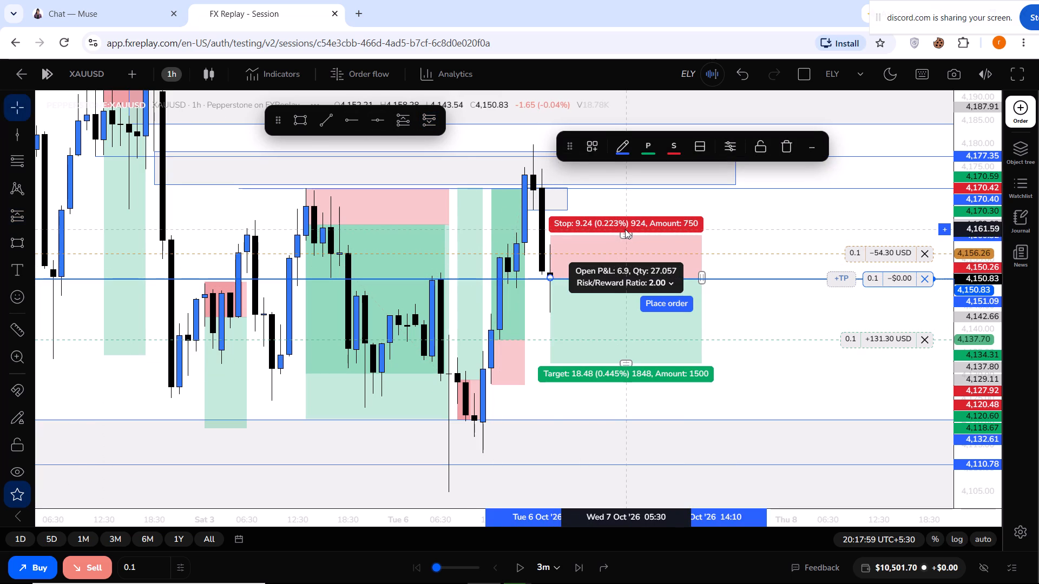
pyautogui.moveTo(625, 233); pyautogui.dragTo(625, 248)
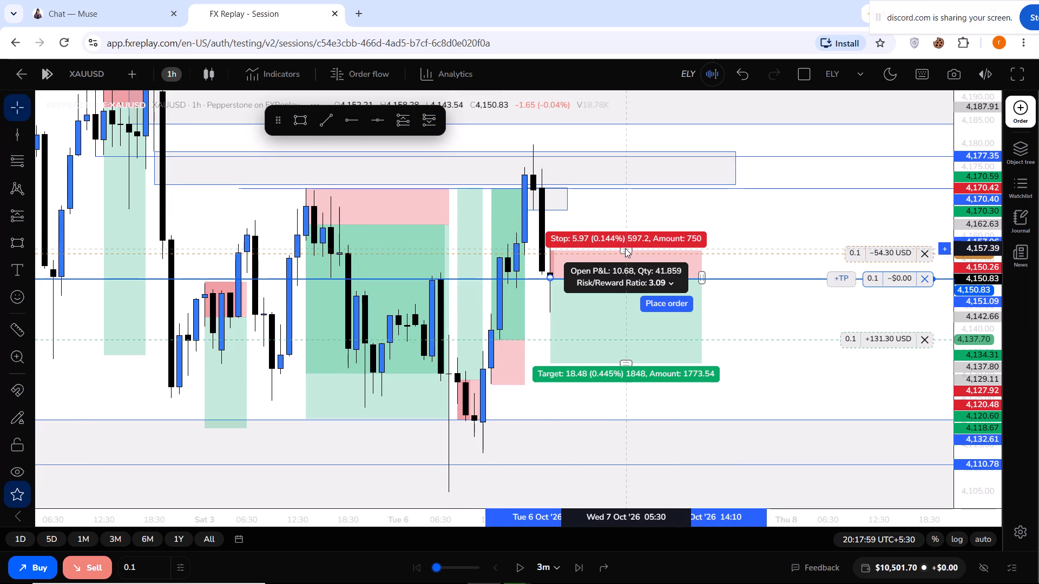
pyautogui.moveTo(625, 248); pyautogui.dragTo(625, 251)
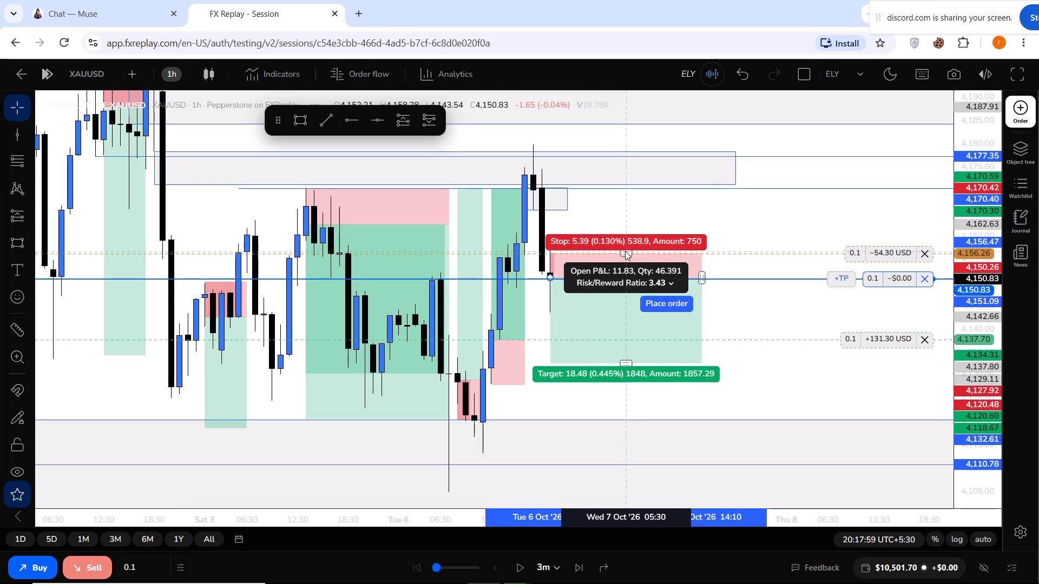
pyautogui.moveTo(625, 251); pyautogui.dragTo(625, 253)
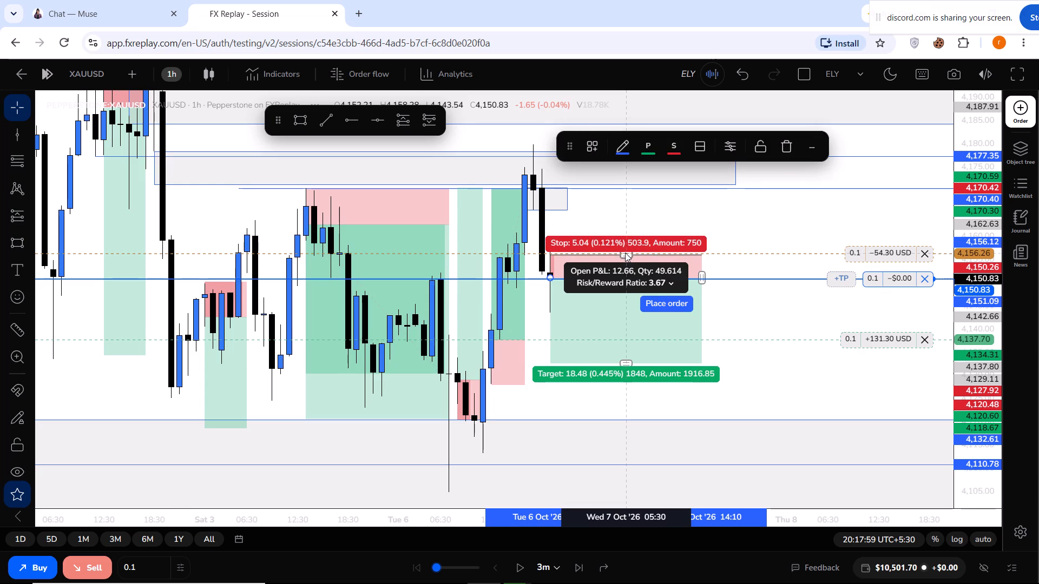
pyautogui.moveTo(627, 361); pyautogui.dragTo(624, 370)
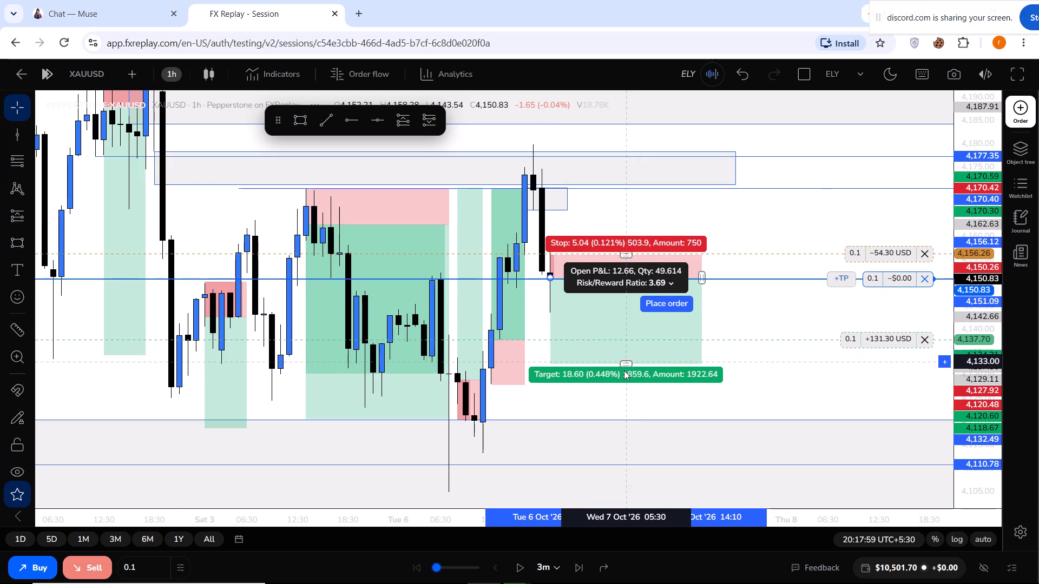
pyautogui.moveTo(624, 370); pyautogui.dragTo(605, 480)
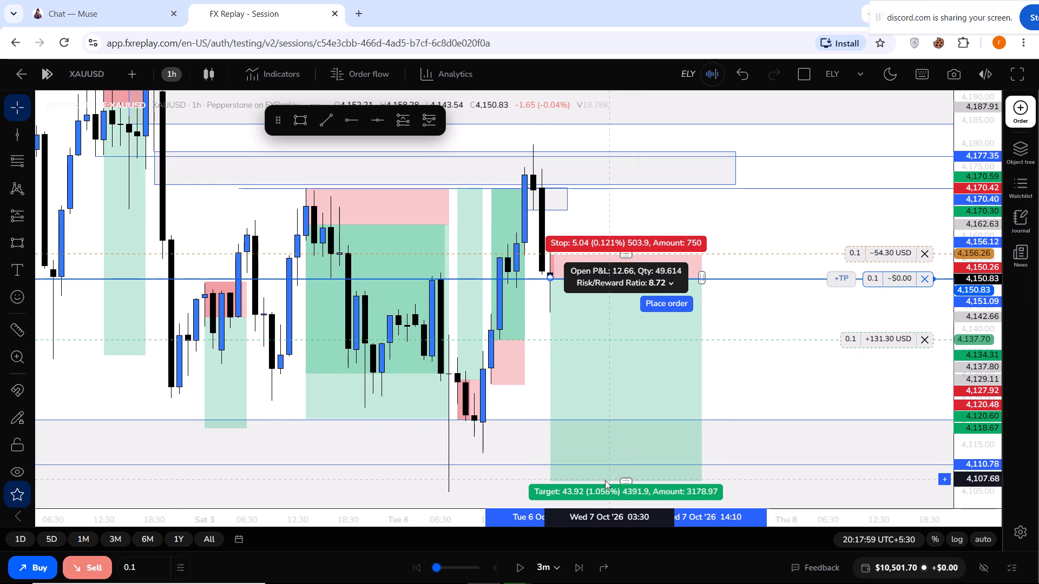
pyautogui.moveTo(605, 480); pyautogui.dragTo(599, 492)
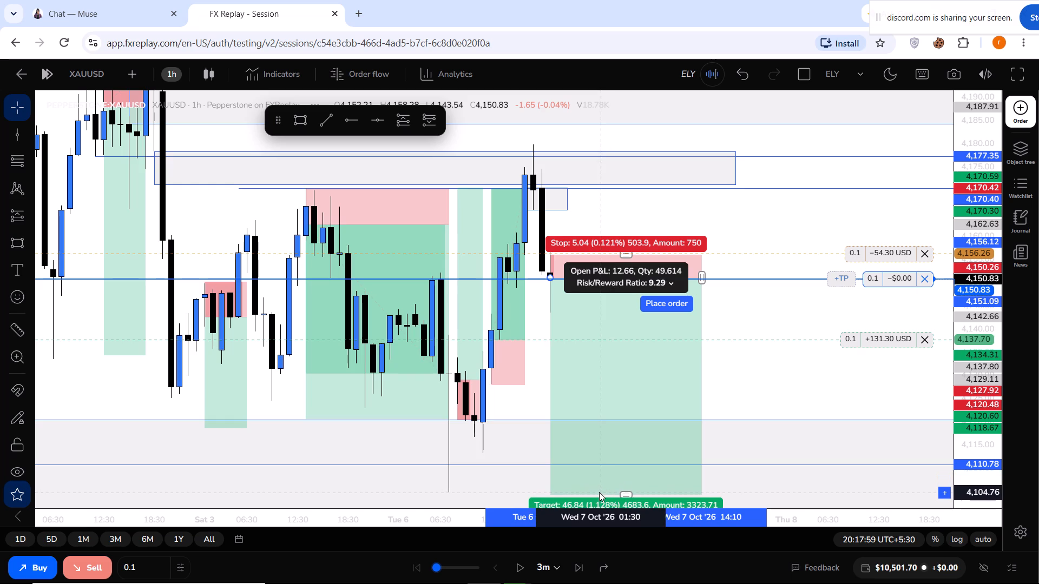
pyautogui.moveTo(599, 492); pyautogui.dragTo(599, 490)
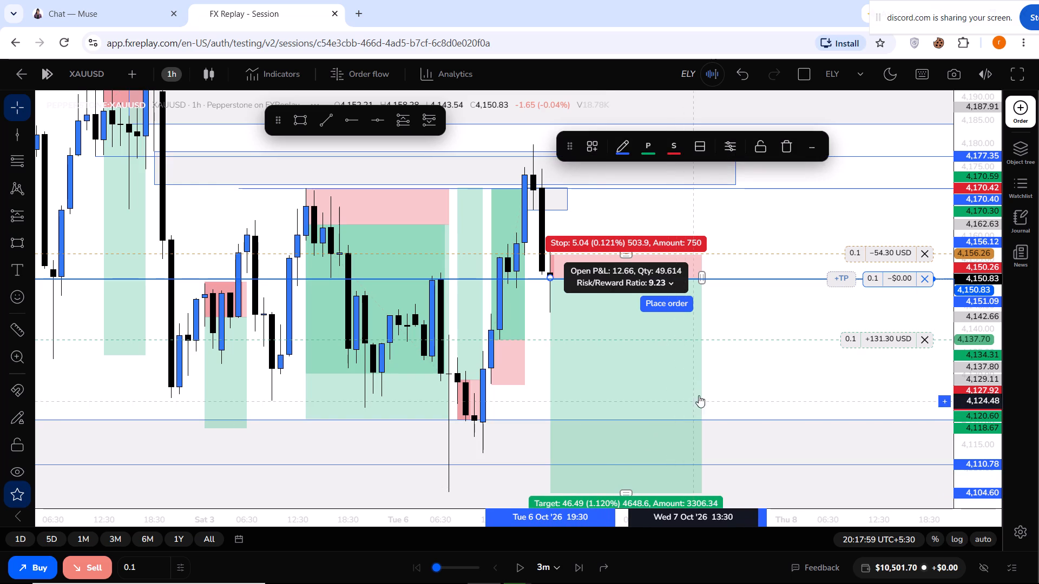
pyautogui.click(766, 366)
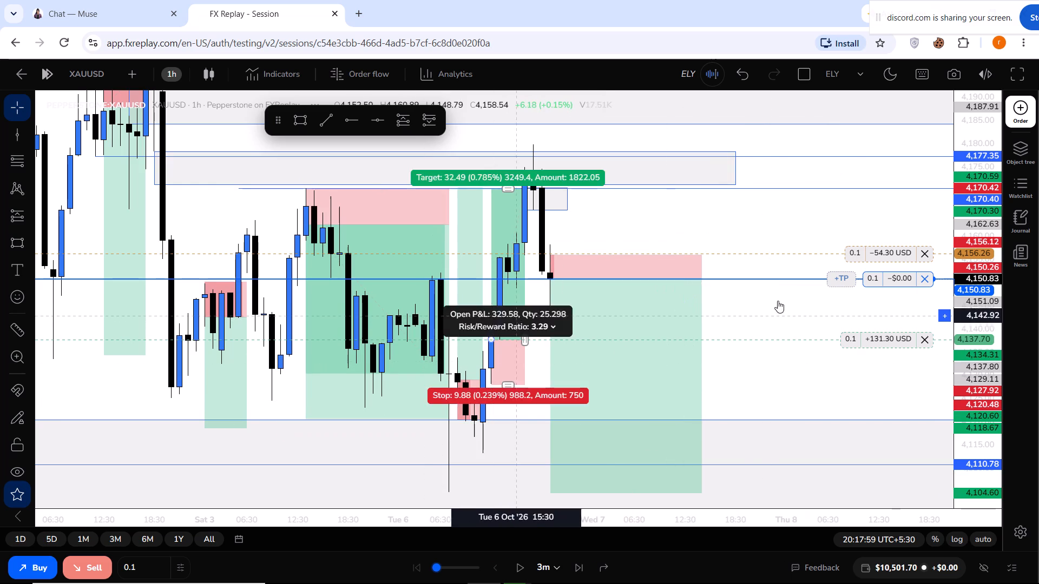
# Set the open short's take profit to 4,104.76, near the new drawing's target.
pyautogui.moveTo(884, 344); pyautogui.dragTo(790, 466)
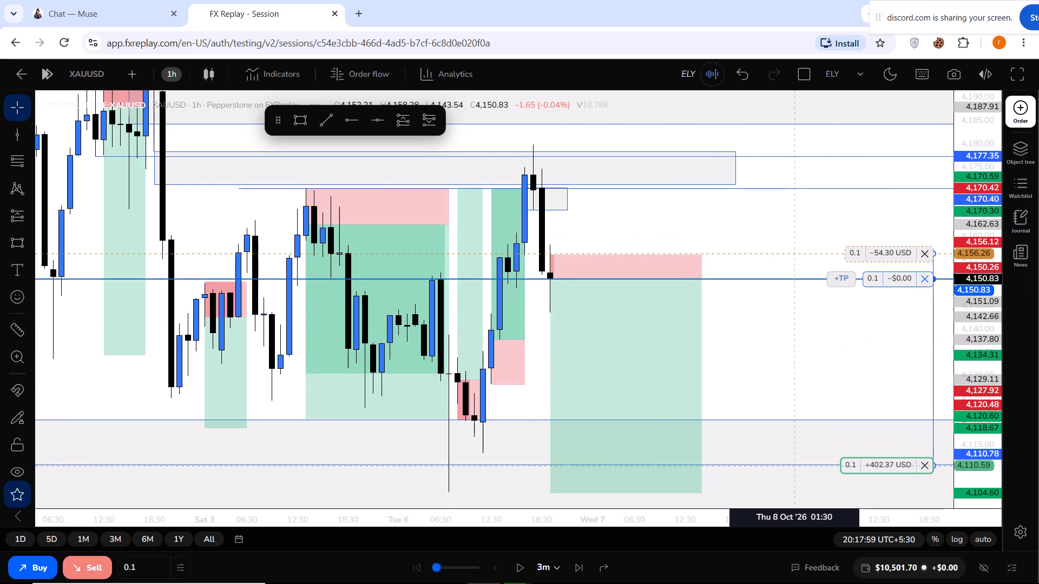
pyautogui.moveTo(790, 466); pyautogui.dragTo(787, 489)
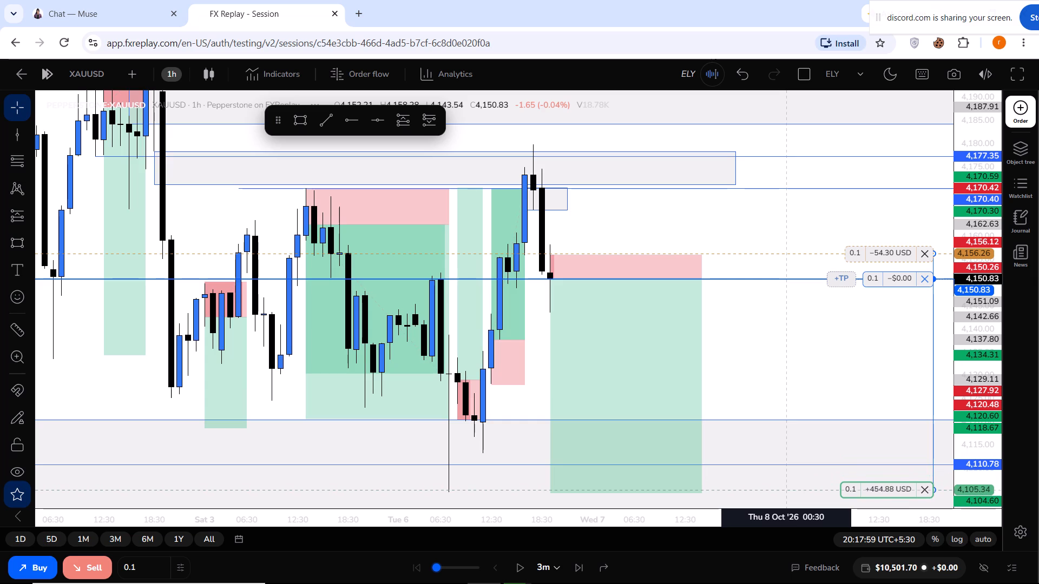
pyautogui.moveTo(787, 489); pyautogui.dragTo(787, 490)
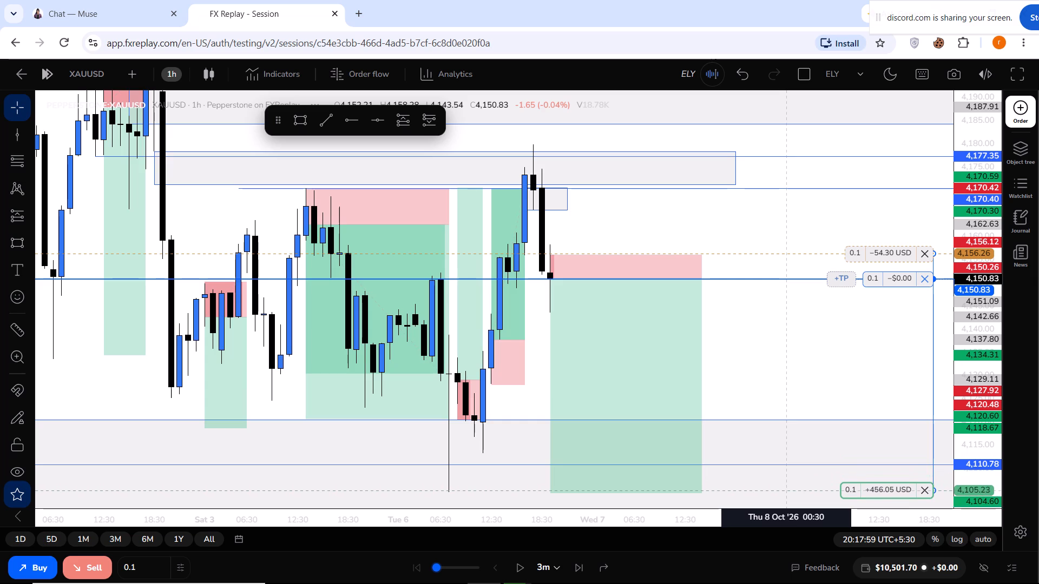
pyautogui.moveTo(787, 490); pyautogui.dragTo(785, 492)
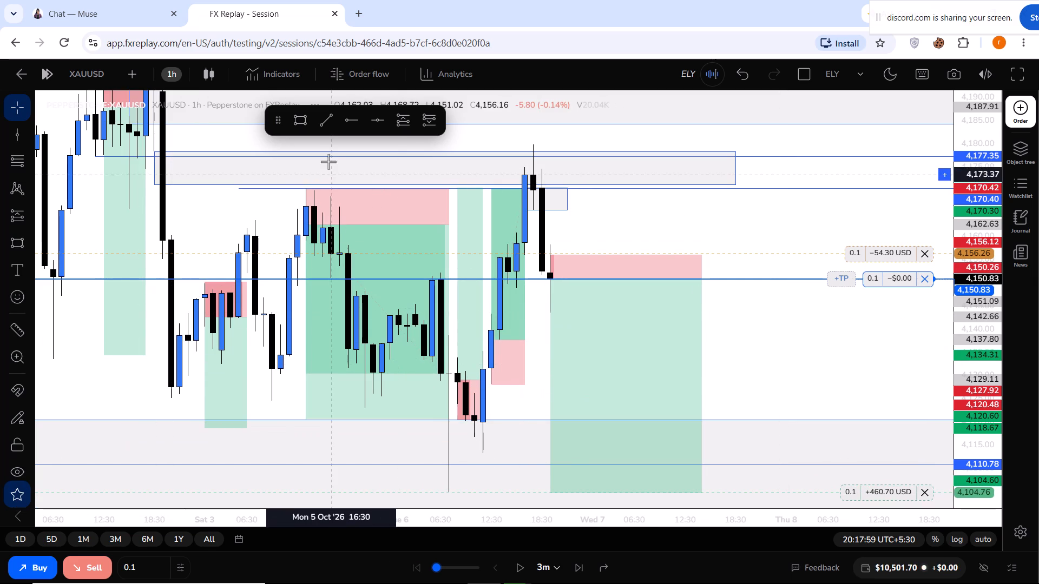
# Draw a horizontal ray at 4,137.90 starting from the 13:30 candle on 6 Oct.
pyautogui.click(348, 124)
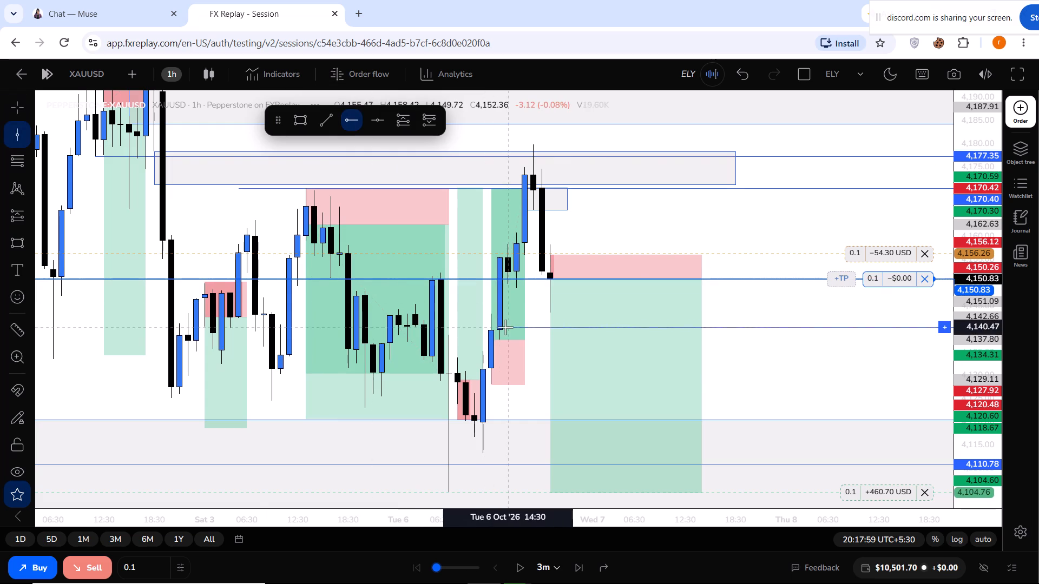
pyautogui.click(499, 339)
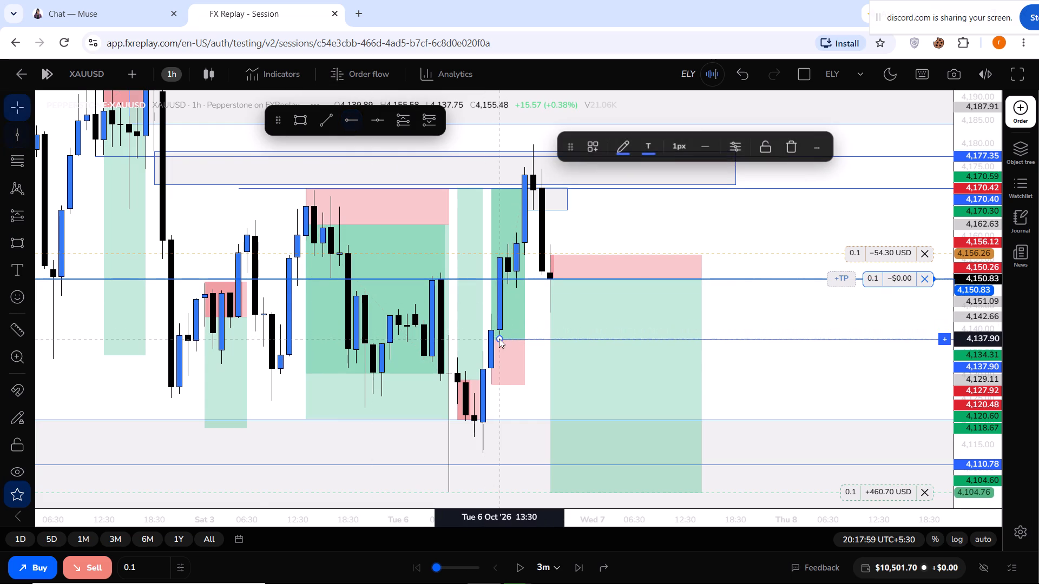
# Examine the open short and the surrounding zones on the 1-hour and 15-minute charts.
pyautogui.moveTo(744, 360); pyautogui.dragTo(691, 340)
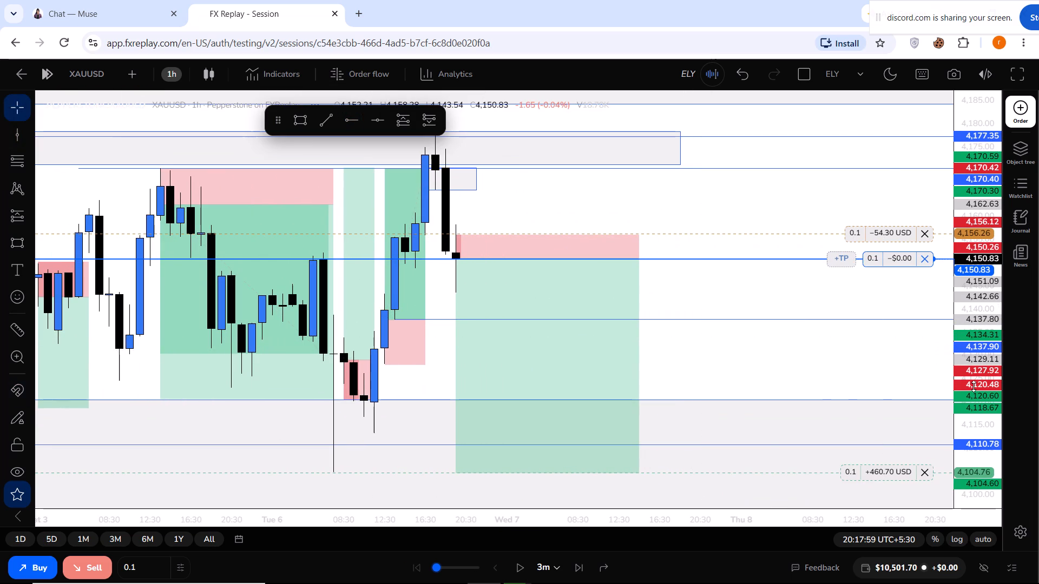
pyautogui.moveTo(983, 394); pyautogui.dragTo(979, 343)
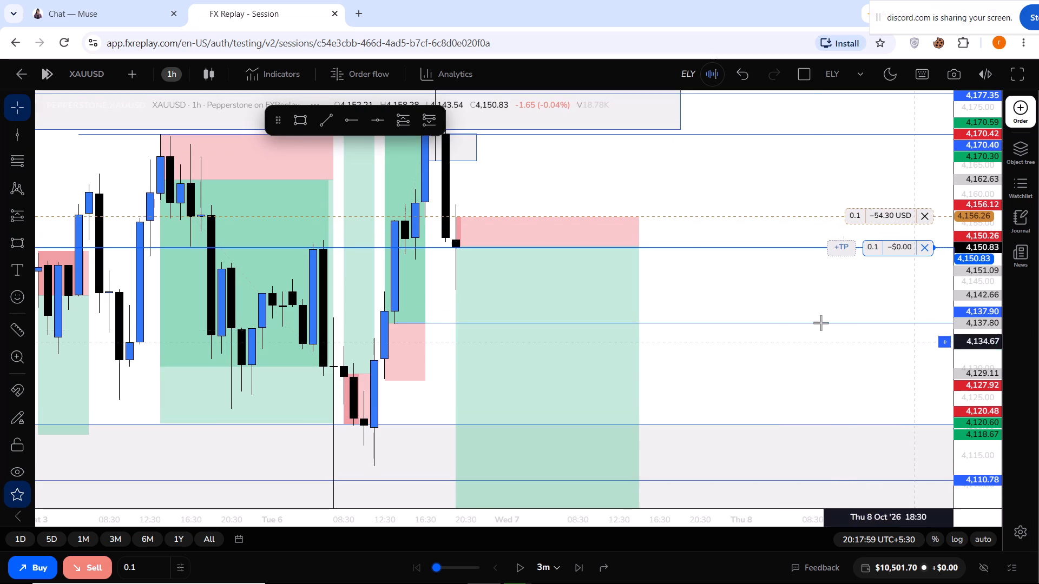
pyautogui.click(165, 74)
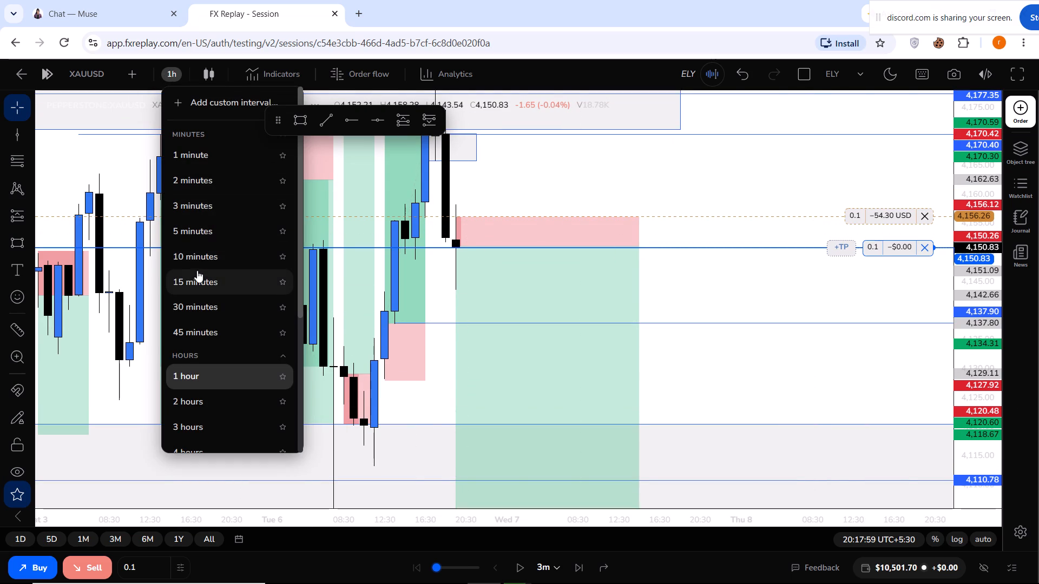
pyautogui.click(199, 277)
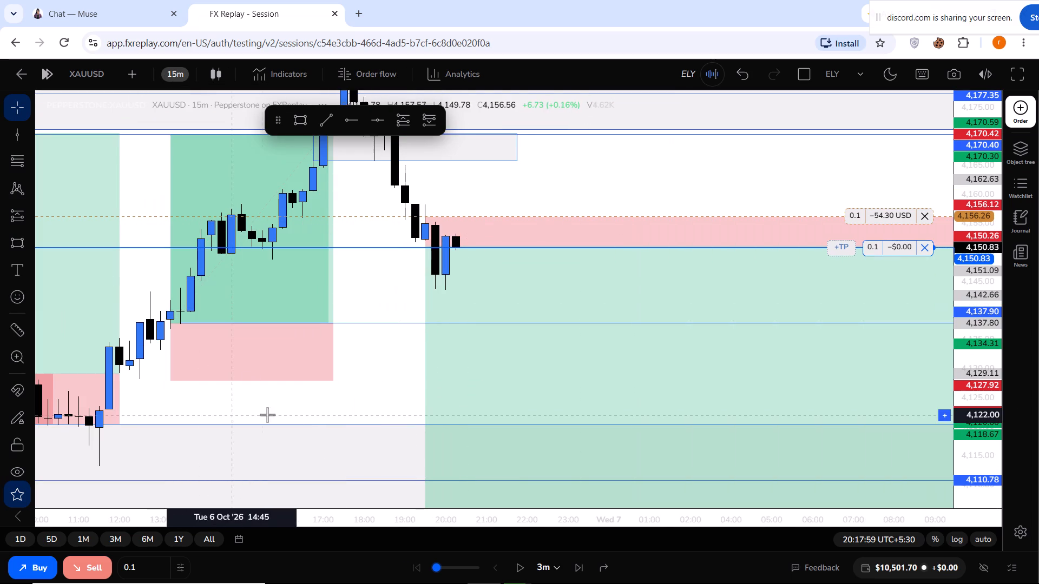
pyautogui.moveTo(358, 385); pyautogui.dragTo(245, 331)
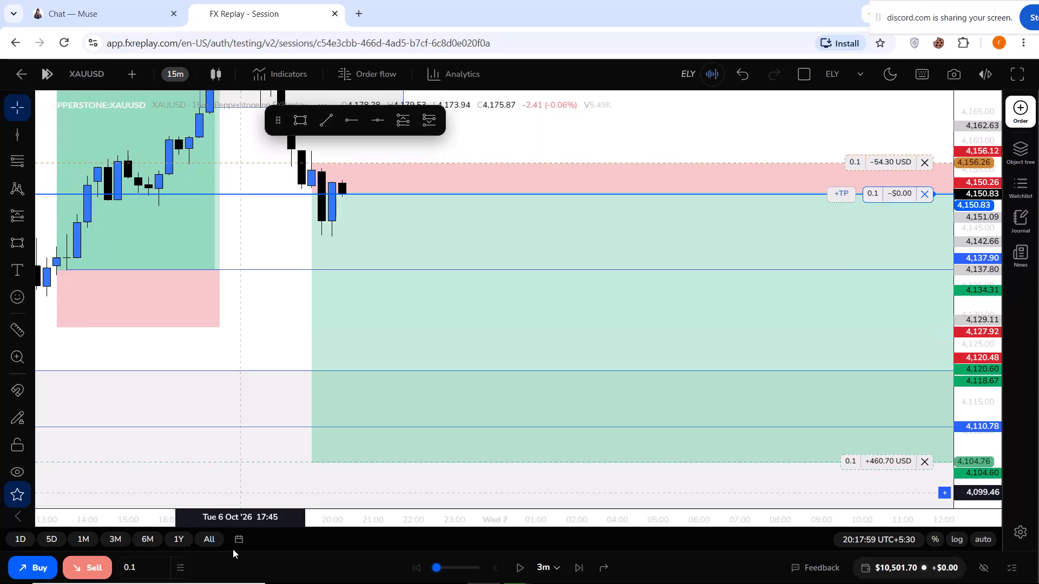
pyautogui.moveTo(240, 517); pyautogui.dragTo(366, 509)
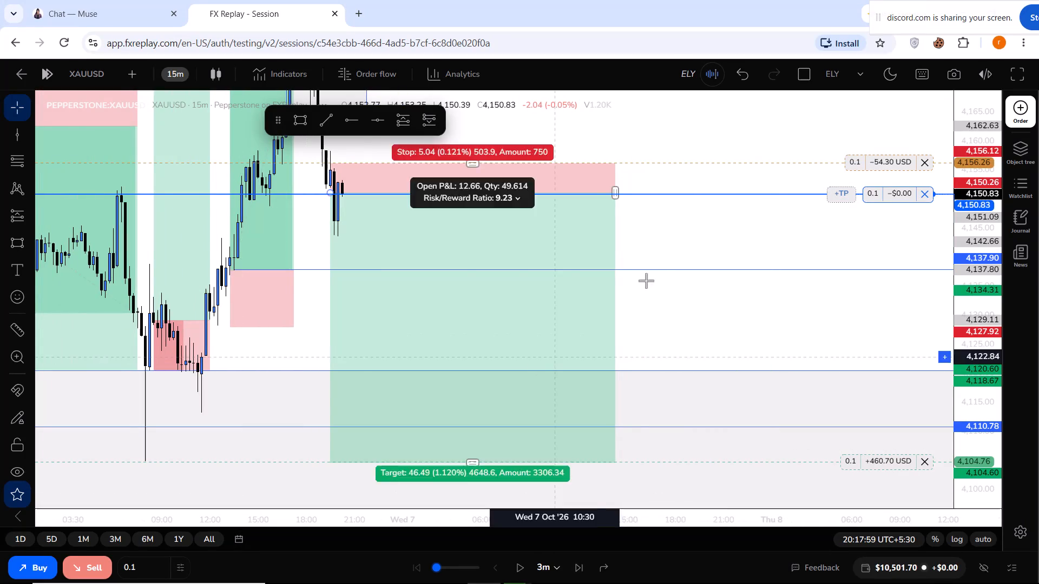
pyautogui.moveTo(661, 245); pyautogui.dragTo(729, 313)
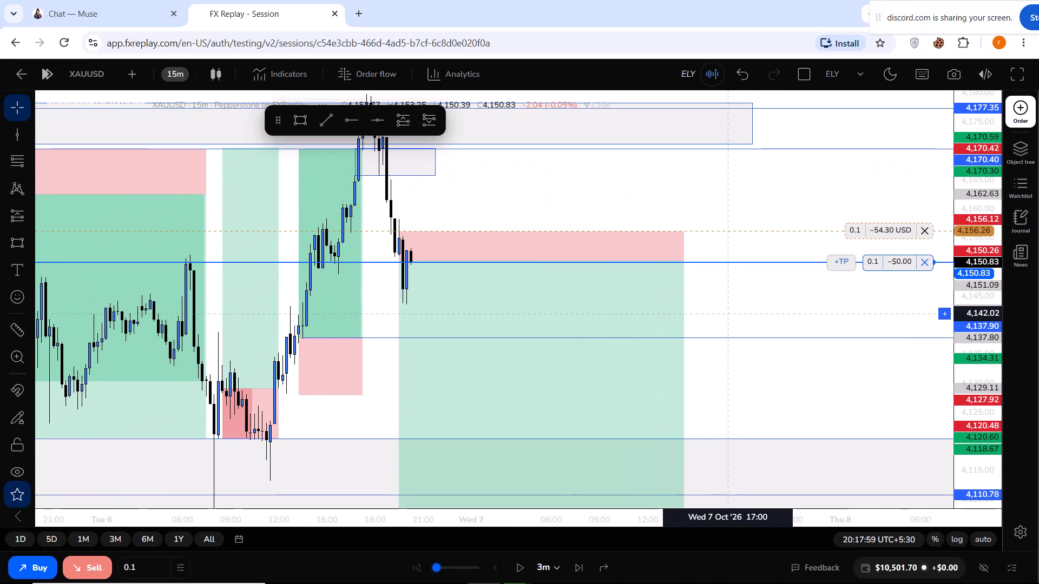
pyautogui.moveTo(729, 313); pyautogui.dragTo(735, 332)
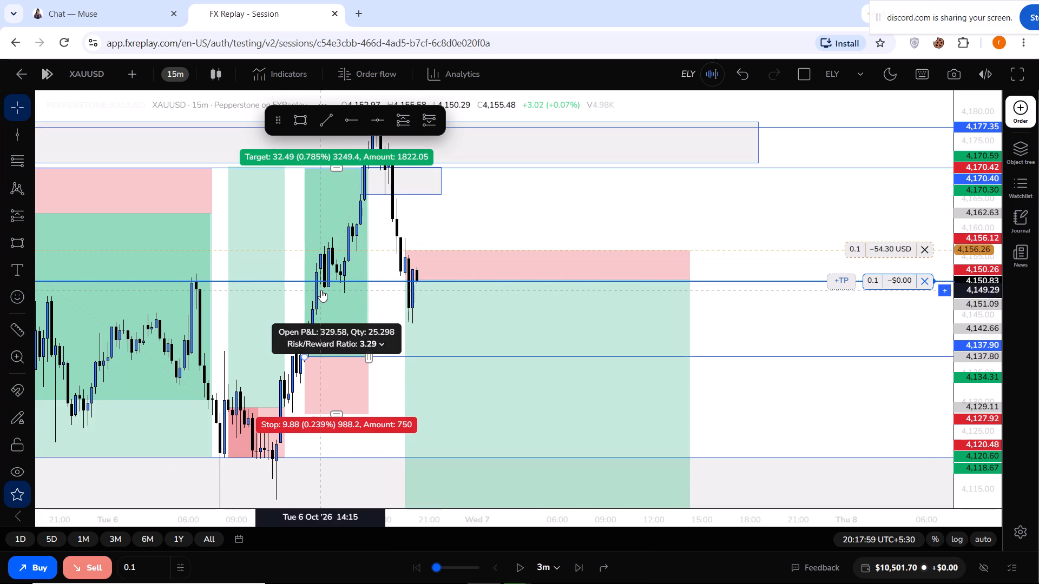
# Switch the chart to 3 minutes and advance the replay by six 3-minute candles to 20:35:59.
pyautogui.click(174, 82)
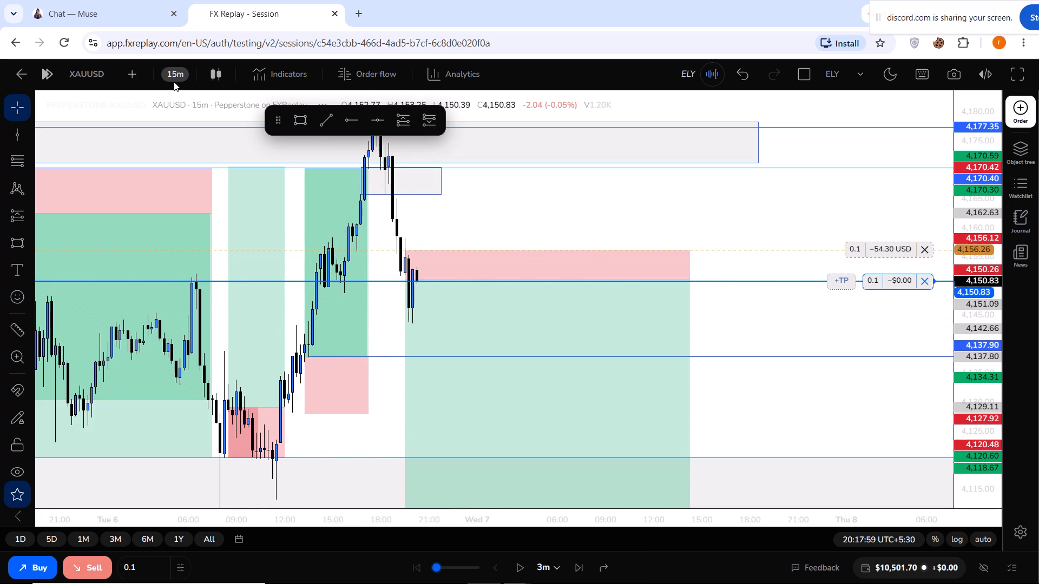
pyautogui.click(173, 75)
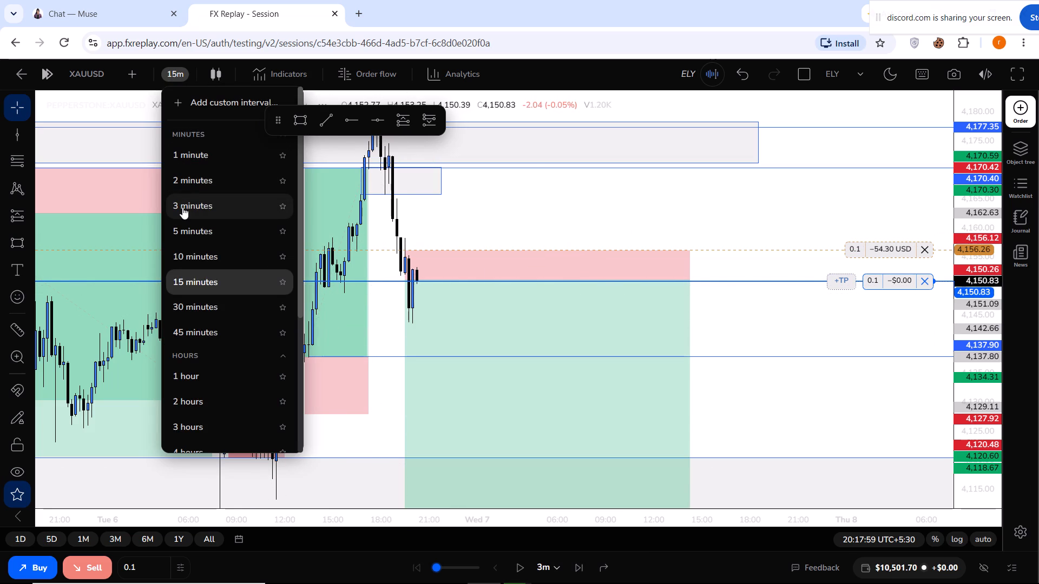
pyautogui.click(182, 207)
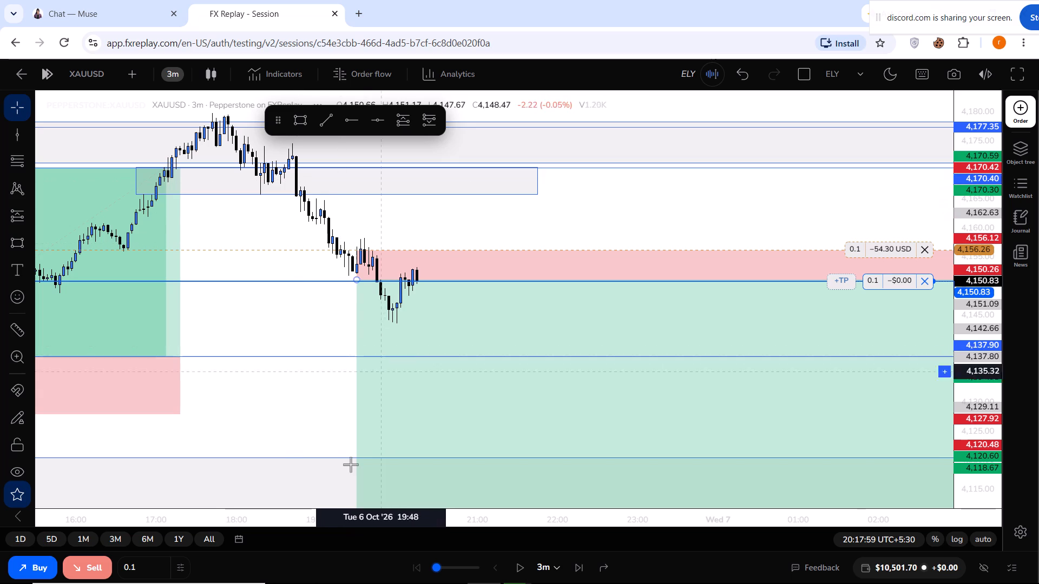
pyautogui.moveTo(254, 520); pyautogui.dragTo(302, 512)
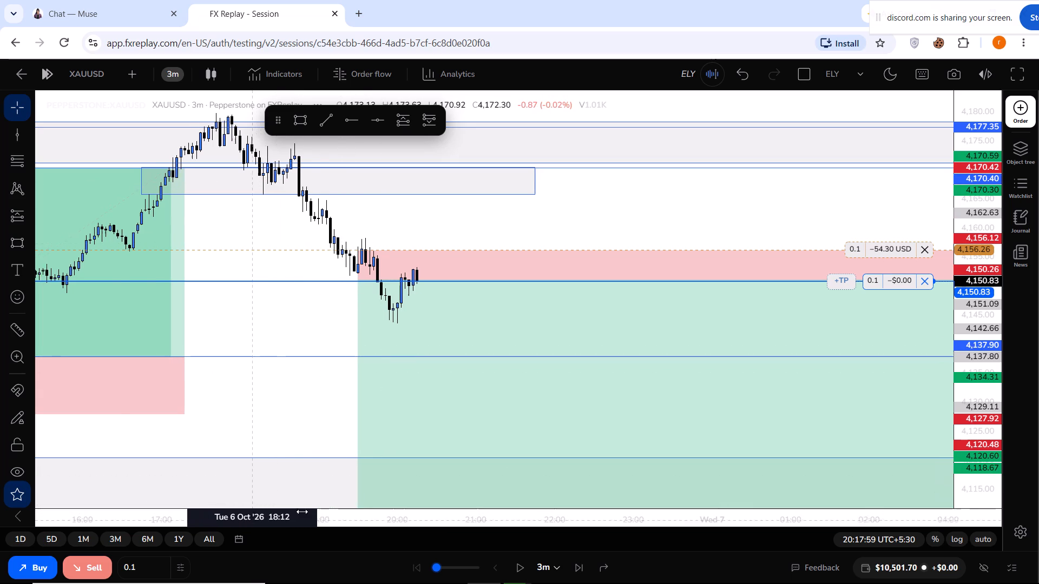
pyautogui.moveTo(302, 512); pyautogui.dragTo(346, 514)
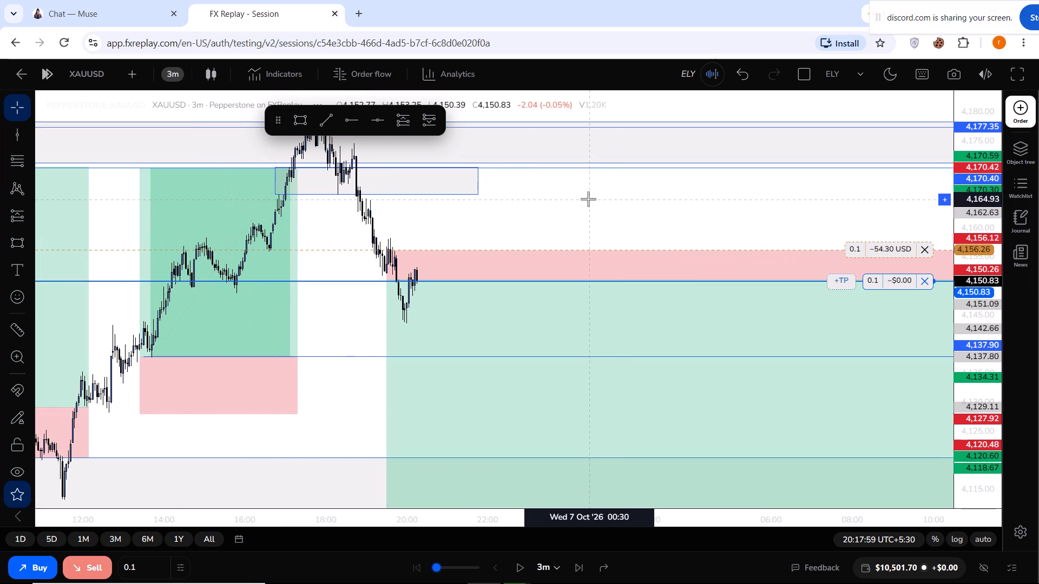
pyautogui.moveTo(588, 199); pyautogui.dragTo(574, 187)
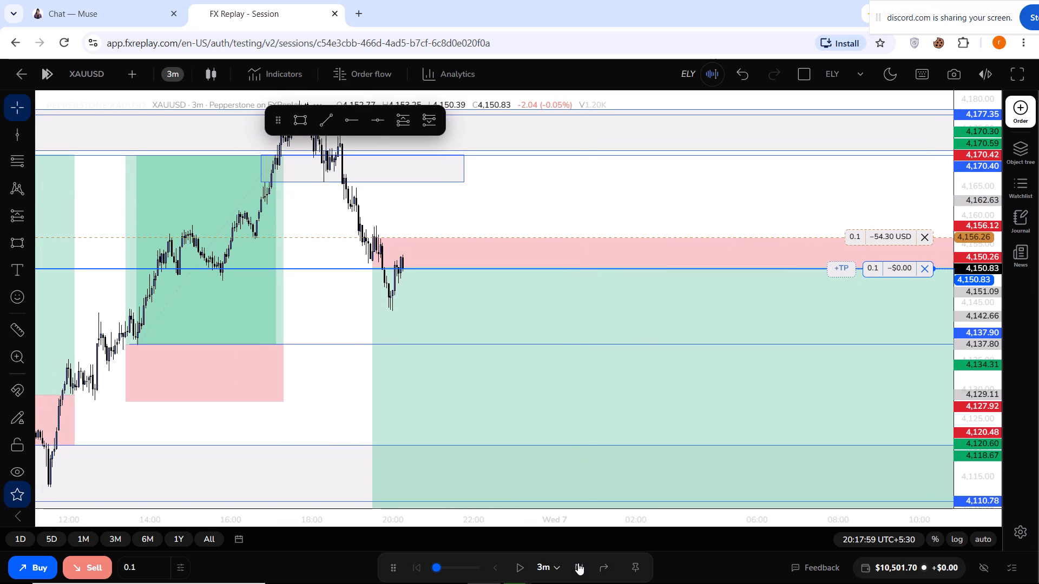
pyautogui.click(578, 563)
pyautogui.click(578, 563)
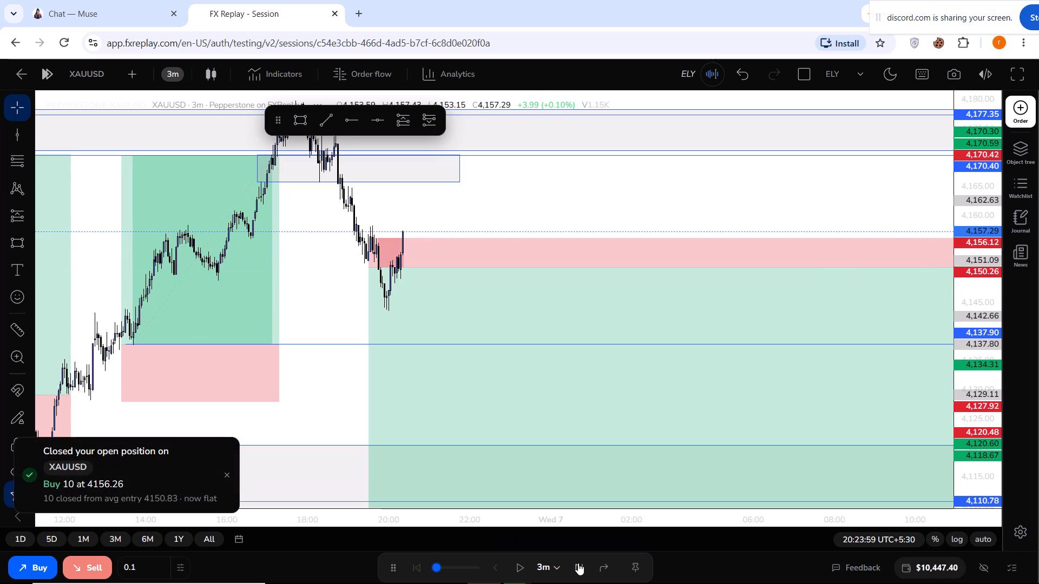
pyautogui.click(578, 563)
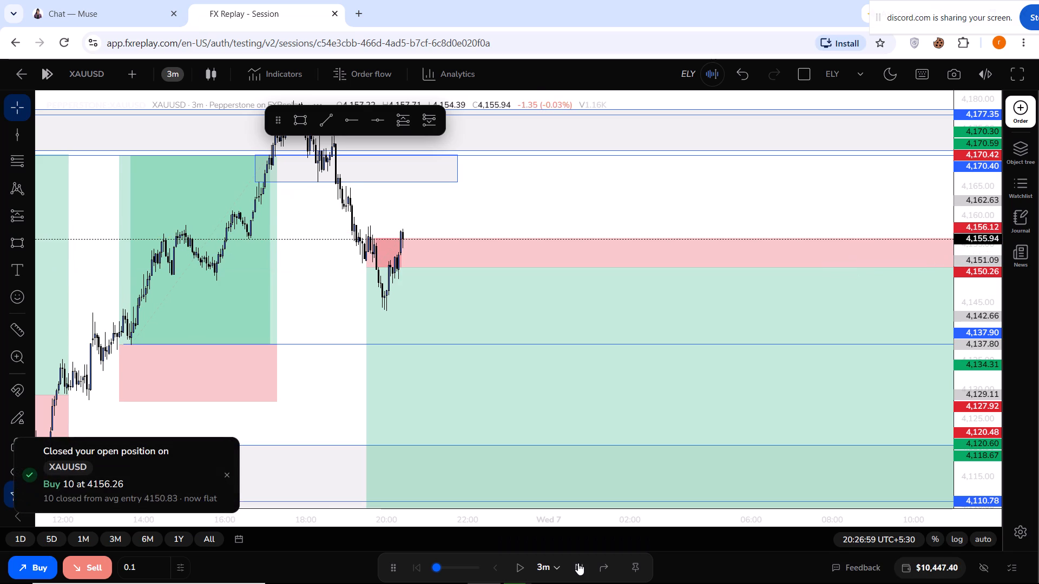
pyautogui.click(578, 563)
pyautogui.click(578, 563)
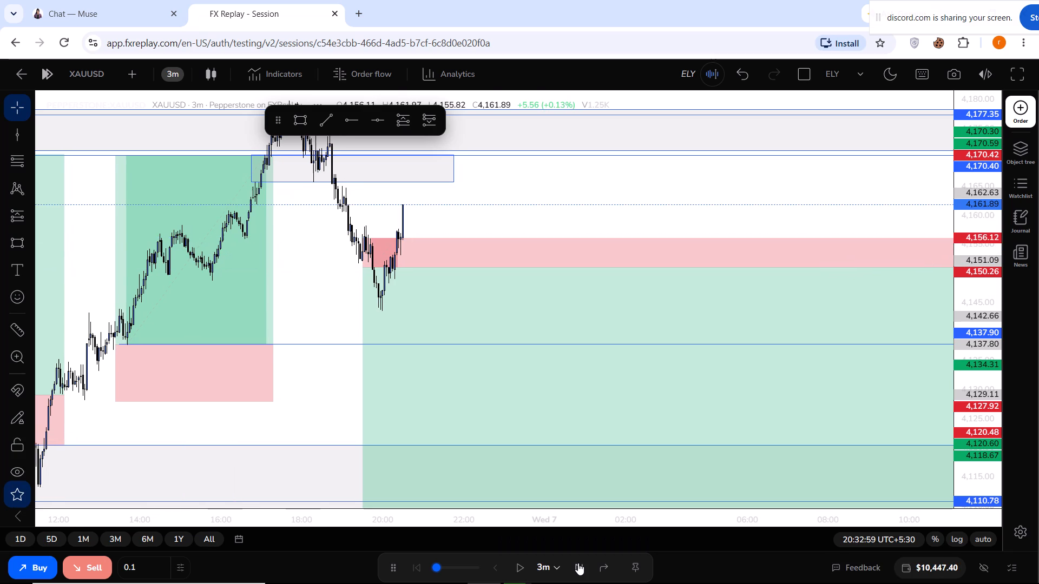
pyautogui.click(578, 563)
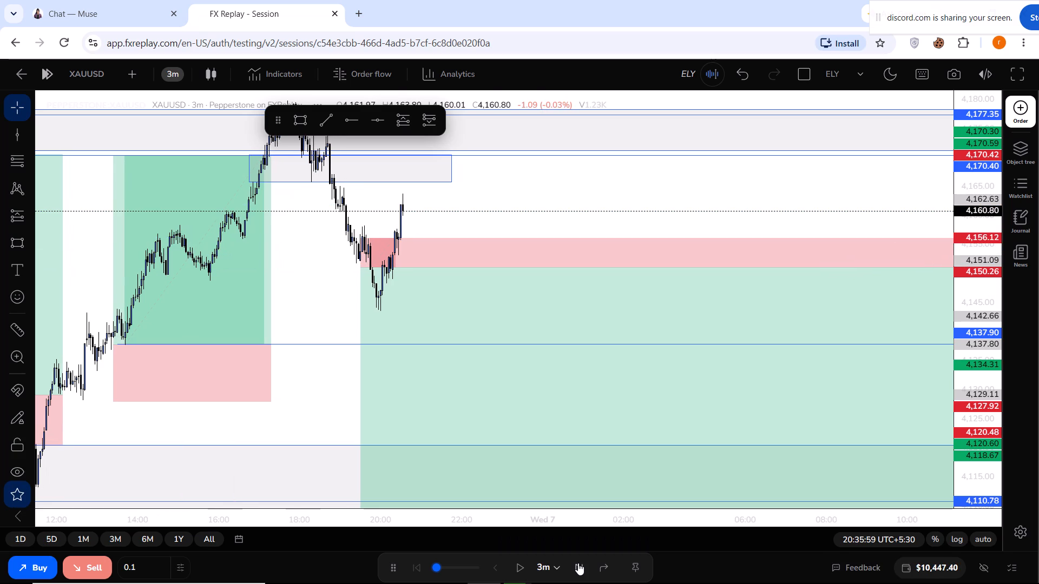
# Check price on the 5-minute chart, ending on the 15-minute timeframe.
pyautogui.click(164, 71)
pyautogui.click(185, 236)
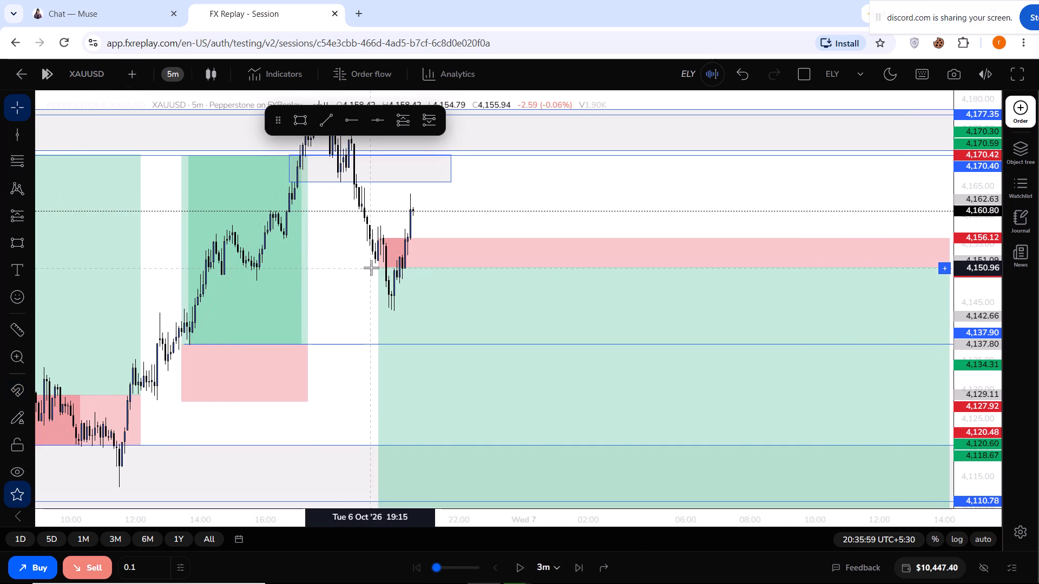
pyautogui.click(179, 84)
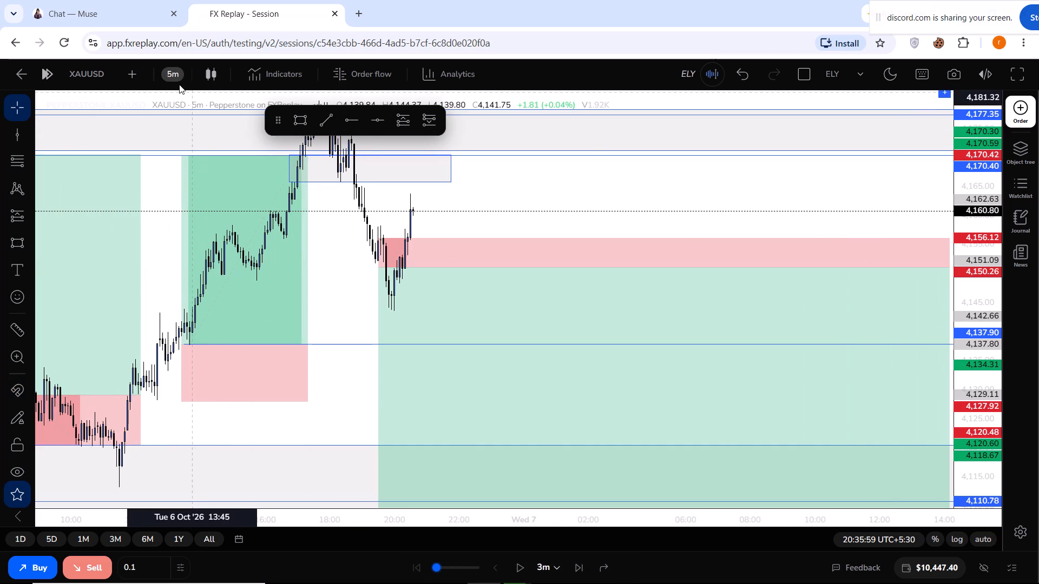
pyautogui.click(179, 72)
pyautogui.click(201, 279)
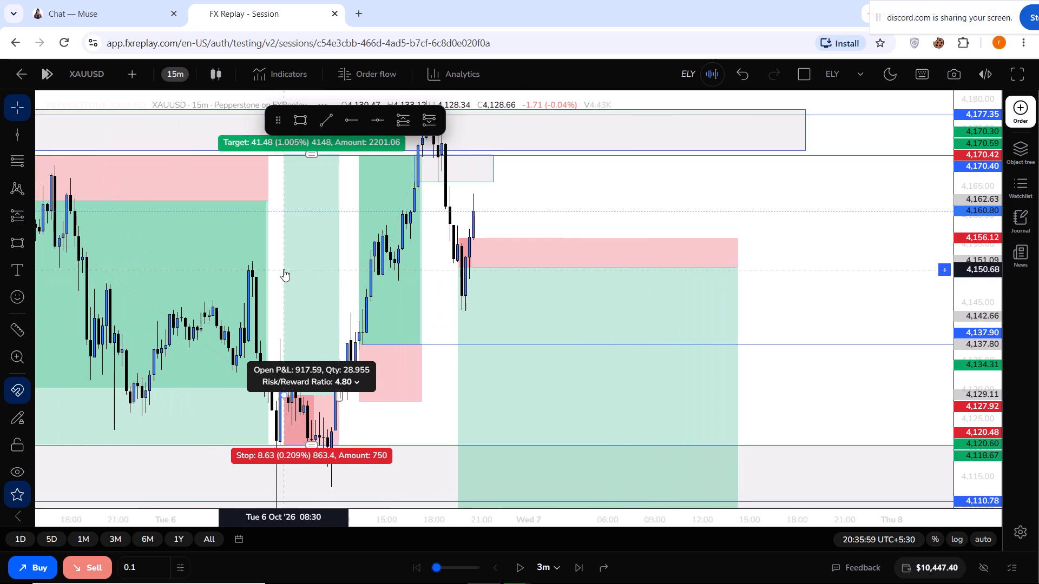
# Move the short position drawing to the 20:30 candle with entry 4,160.68, stop 4,165.72 and target 4,114.19.
pyautogui.moveTo(501, 199); pyautogui.dragTo(481, 192)
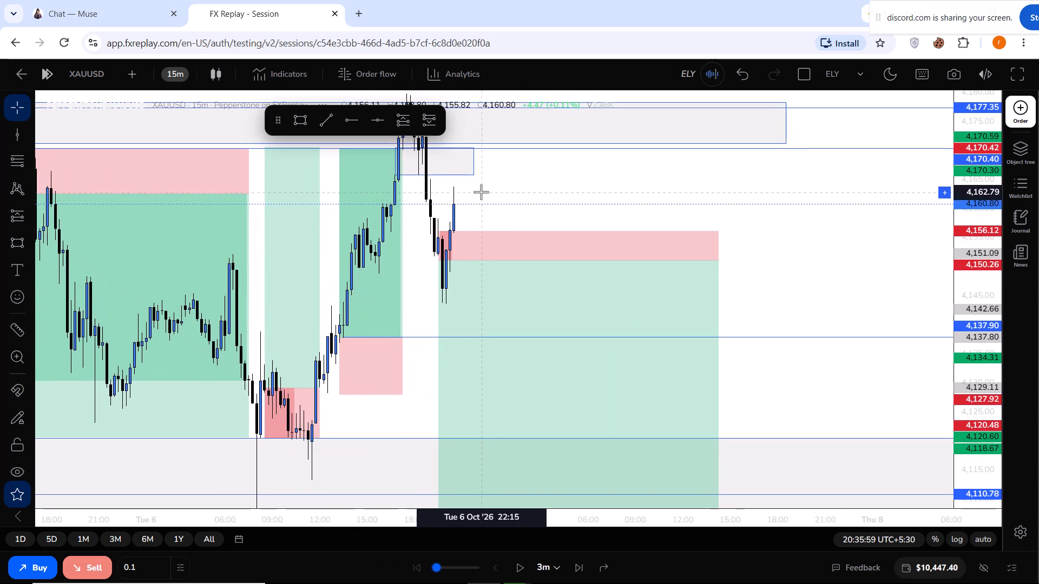
pyautogui.moveTo(480, 256); pyautogui.dragTo(497, 206)
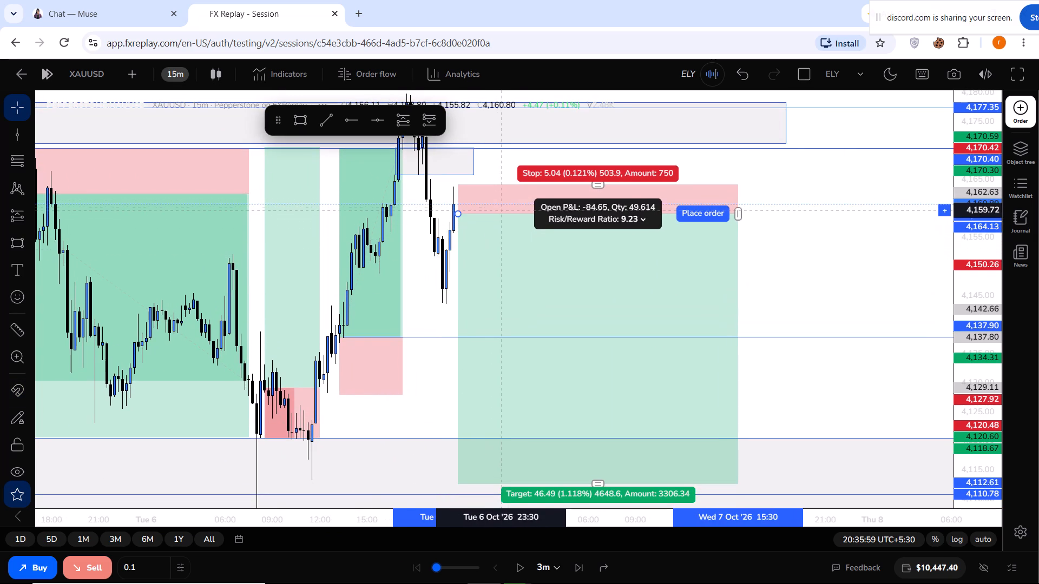
pyautogui.moveTo(497, 206); pyautogui.dragTo(497, 200)
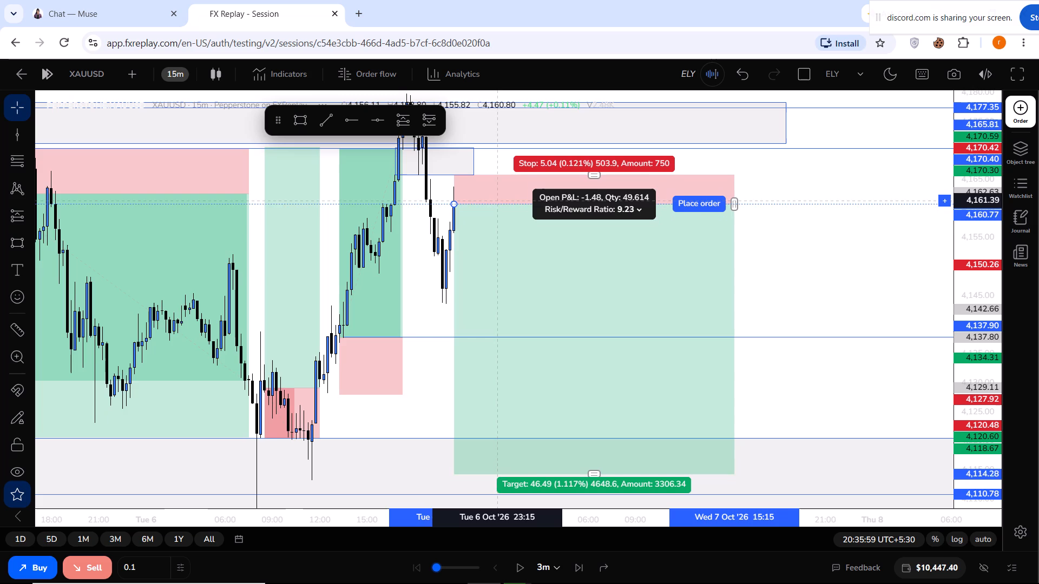
pyautogui.moveTo(497, 200); pyautogui.dragTo(497, 201)
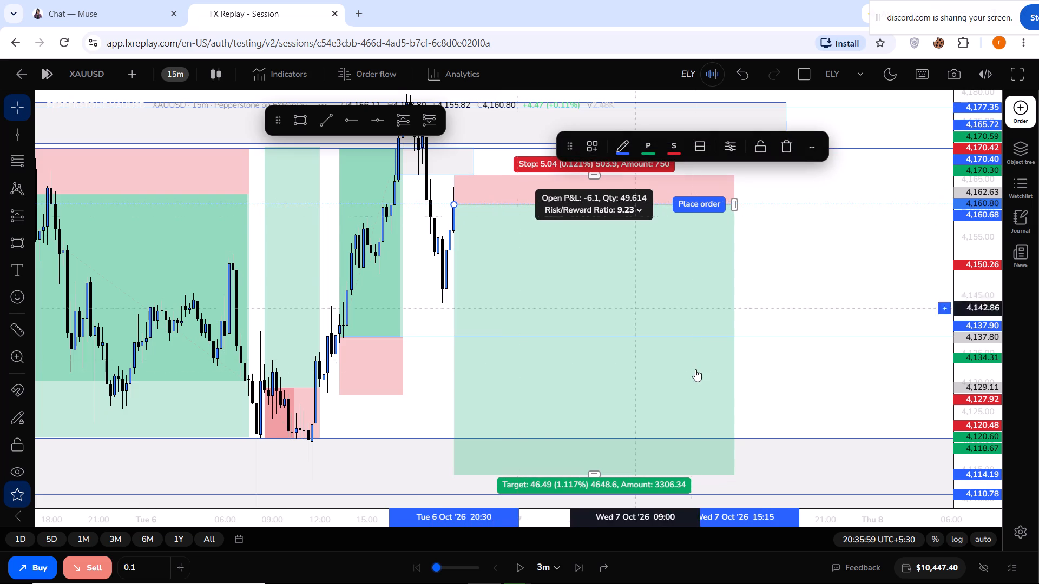
# Open a 0.1 XAUUSD short at the market price.
pyautogui.click(88, 559)
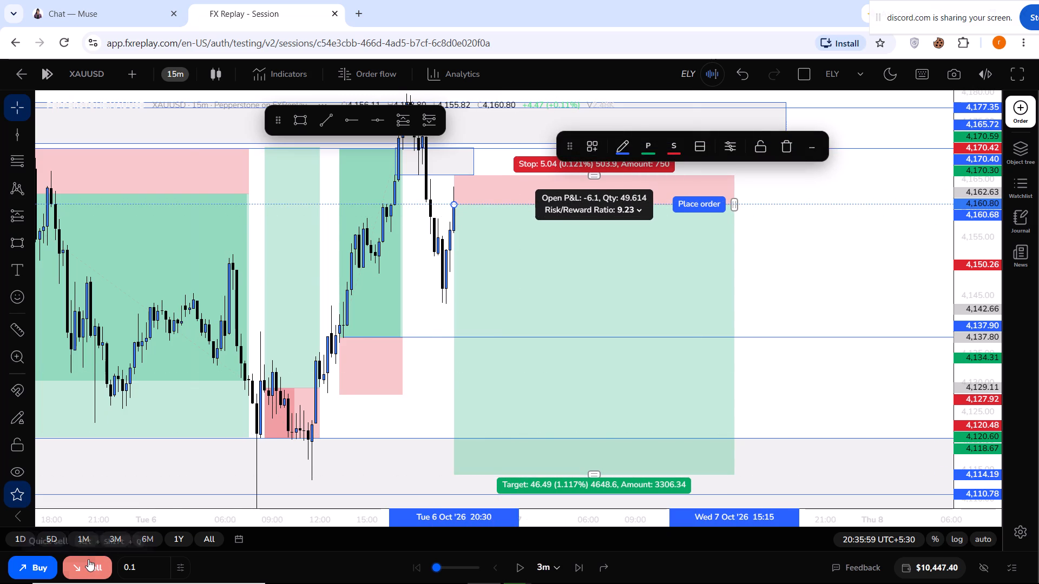
# Set the open short's stop loss to 4,174.62, inside the upper zone, and its take profit to 4,105.05.
pyautogui.moveTo(759, 279); pyautogui.dragTo(765, 347)
pyautogui.moveTo(854, 274); pyautogui.dragTo(858, 187)
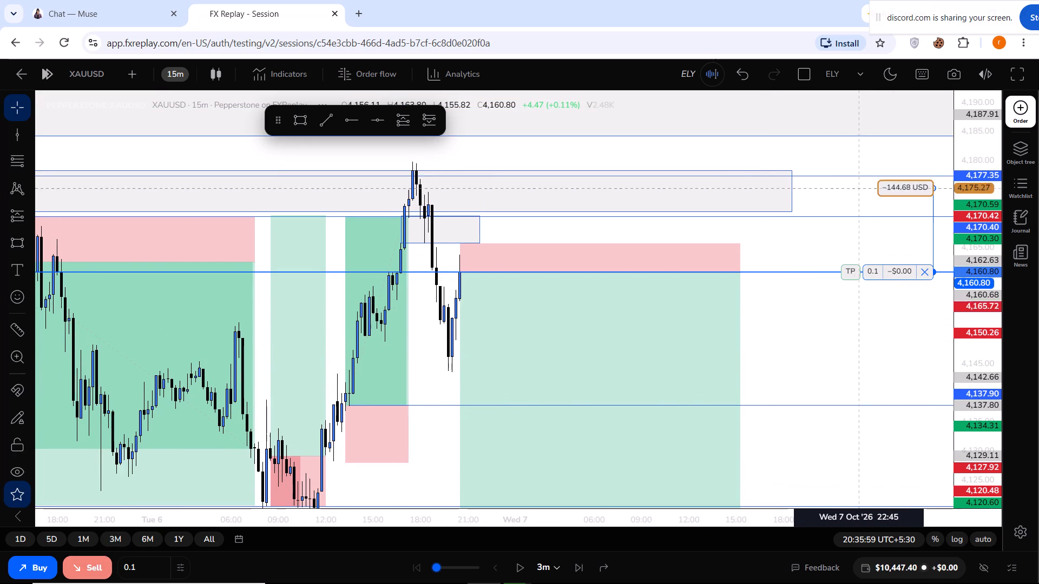
pyautogui.moveTo(858, 187); pyautogui.dragTo(857, 191)
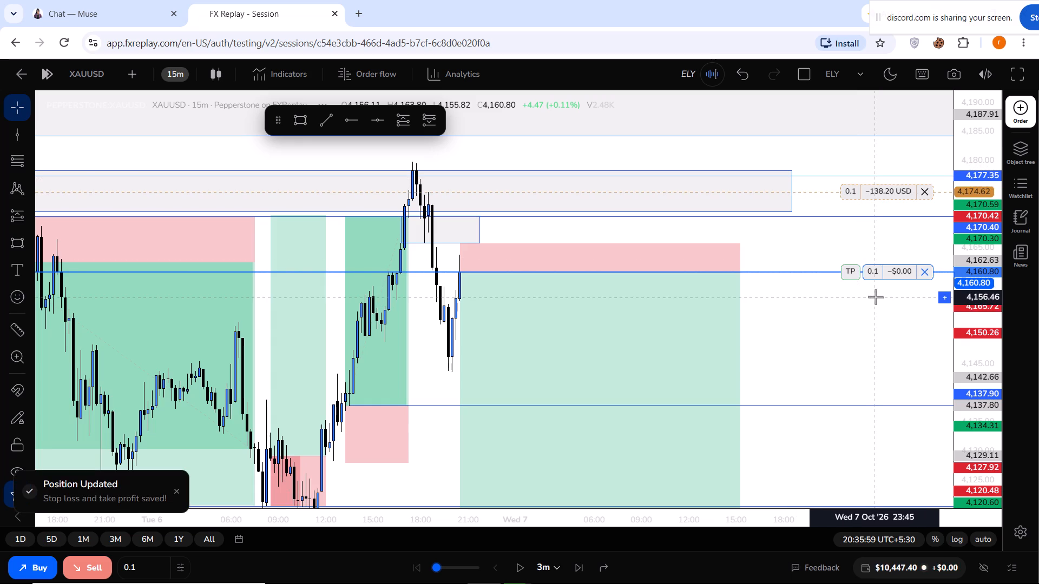
pyautogui.moveTo(870, 313); pyautogui.dragTo(821, 188)
pyautogui.moveTo(855, 148); pyautogui.dragTo(692, 469)
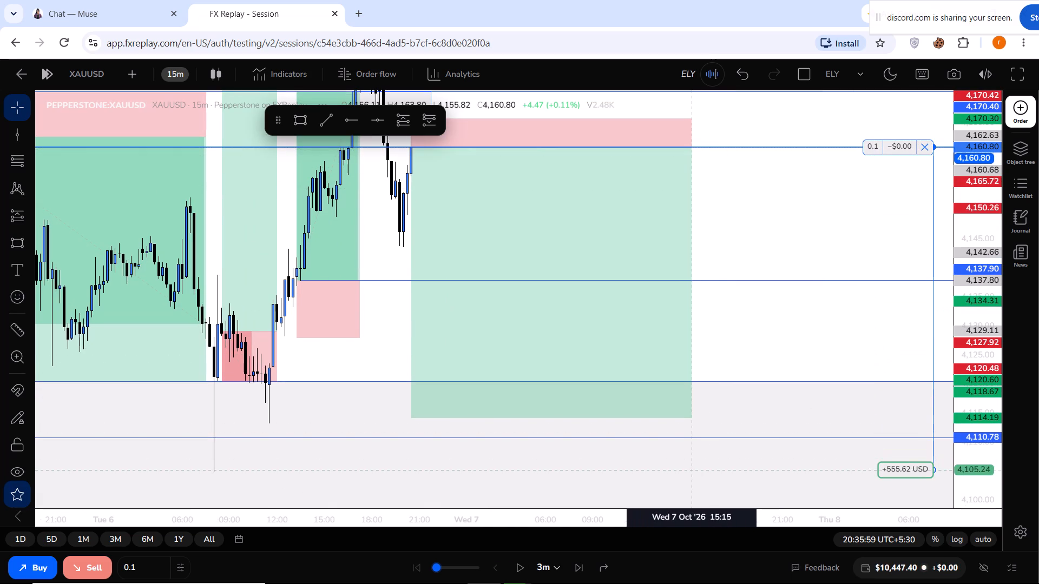
pyautogui.moveTo(692, 469); pyautogui.dragTo(691, 470)
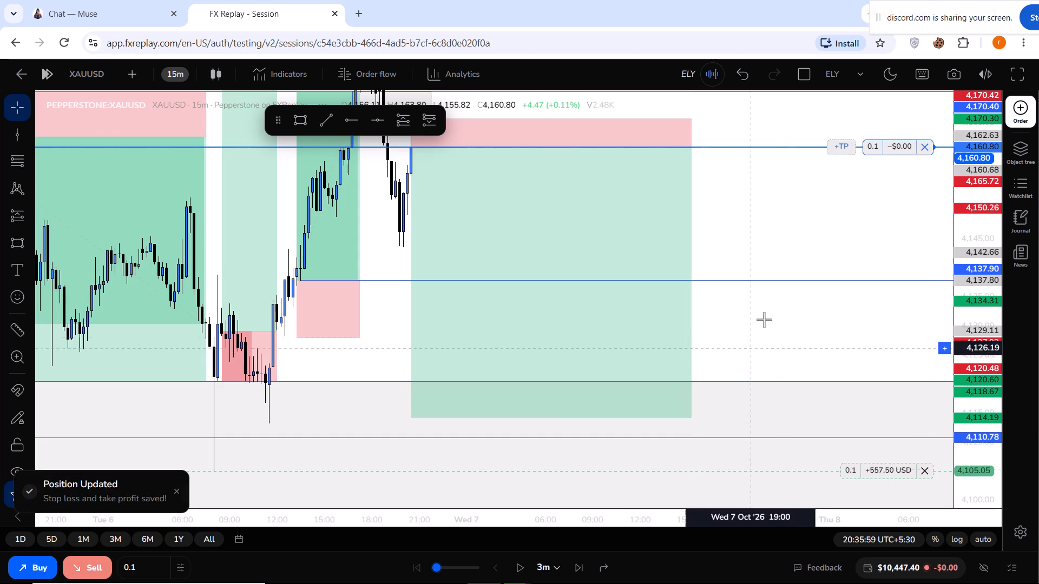
# Raise the short position drawing's stop to 4,174.56, in line with the trade's stop loss.
pyautogui.moveTo(779, 252); pyautogui.dragTo(787, 340)
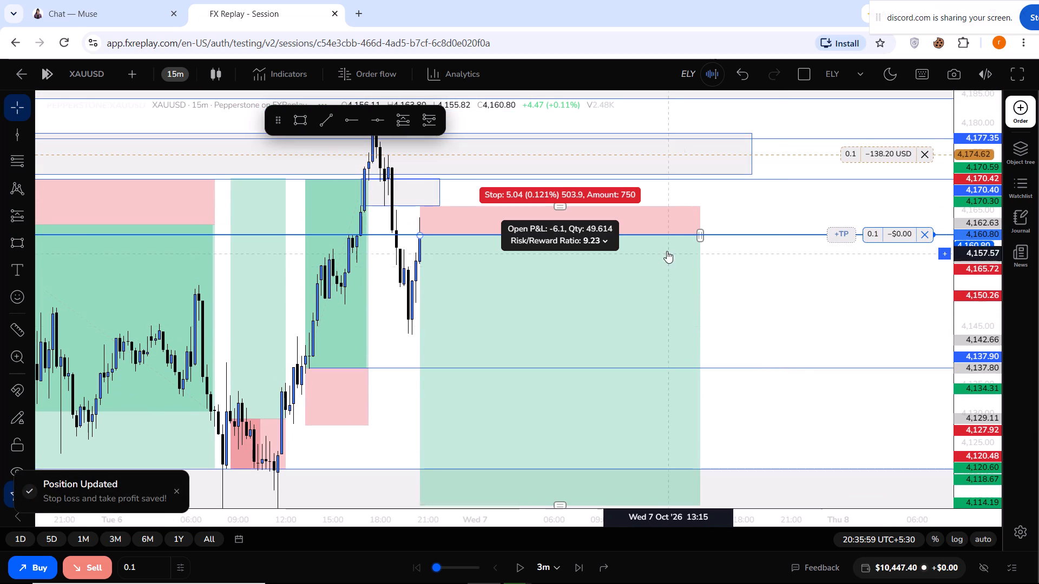
pyautogui.moveTo(560, 206); pyautogui.dragTo(569, 163)
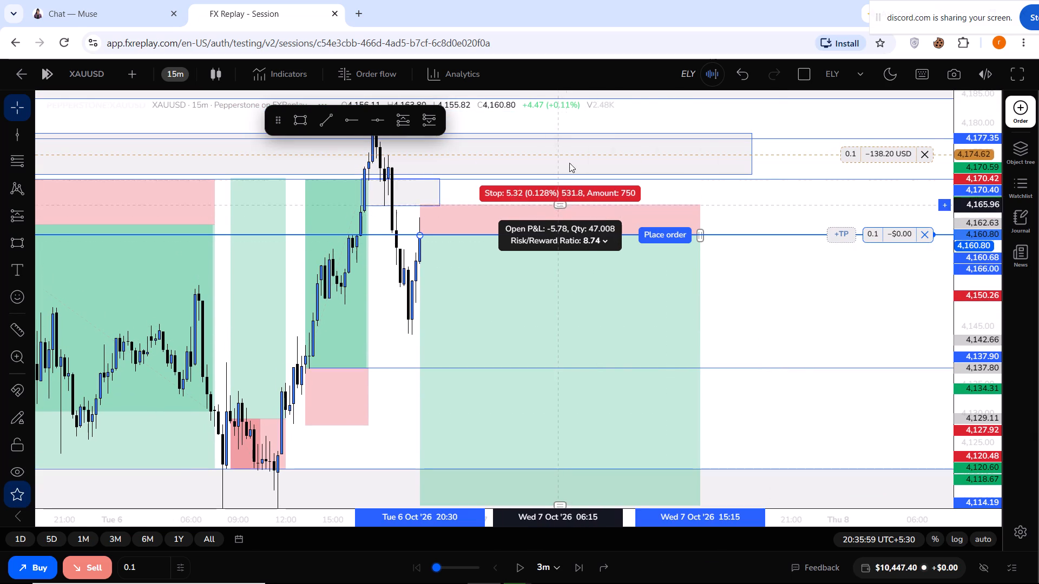
pyautogui.moveTo(569, 163); pyautogui.dragTo(571, 155)
pyautogui.click(744, 269)
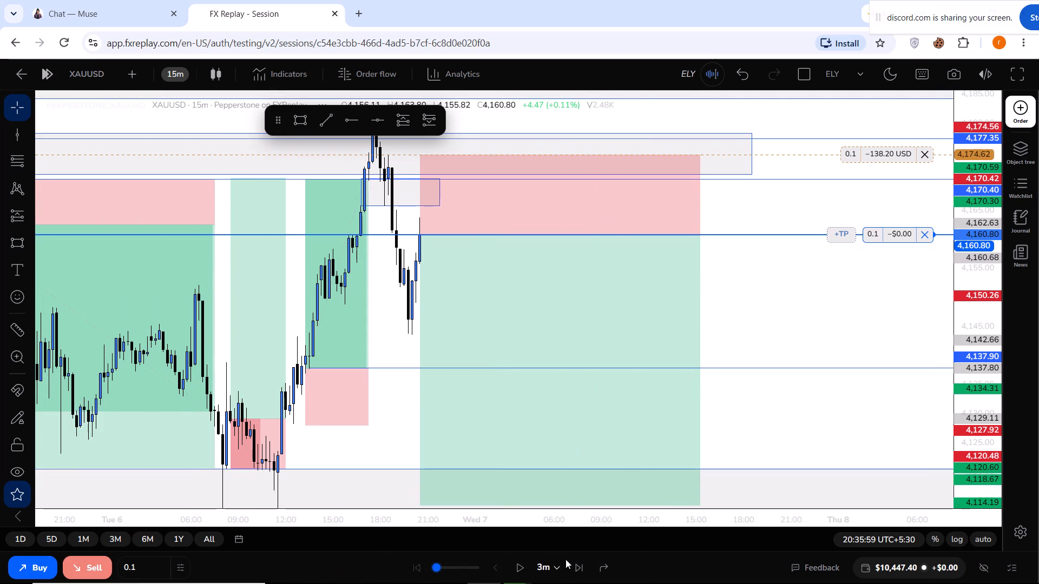
# Set the replay step to 15 minutes and advance the replay two candles to 20:59:59.
pyautogui.click(553, 569)
pyautogui.scroll(-1, 543, 513)
pyautogui.click(538, 508)
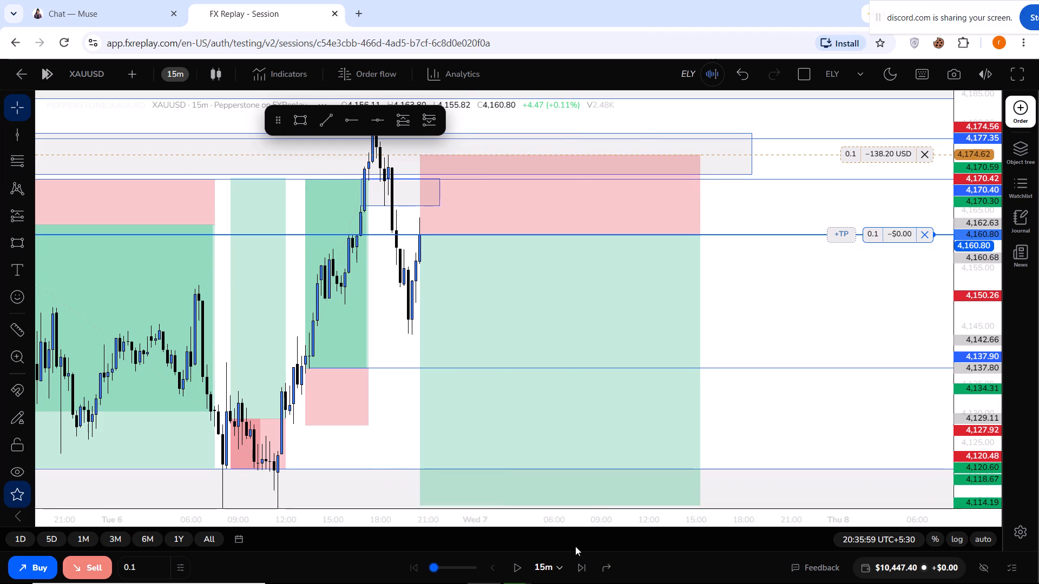
pyautogui.click(578, 567)
pyautogui.click(578, 567)
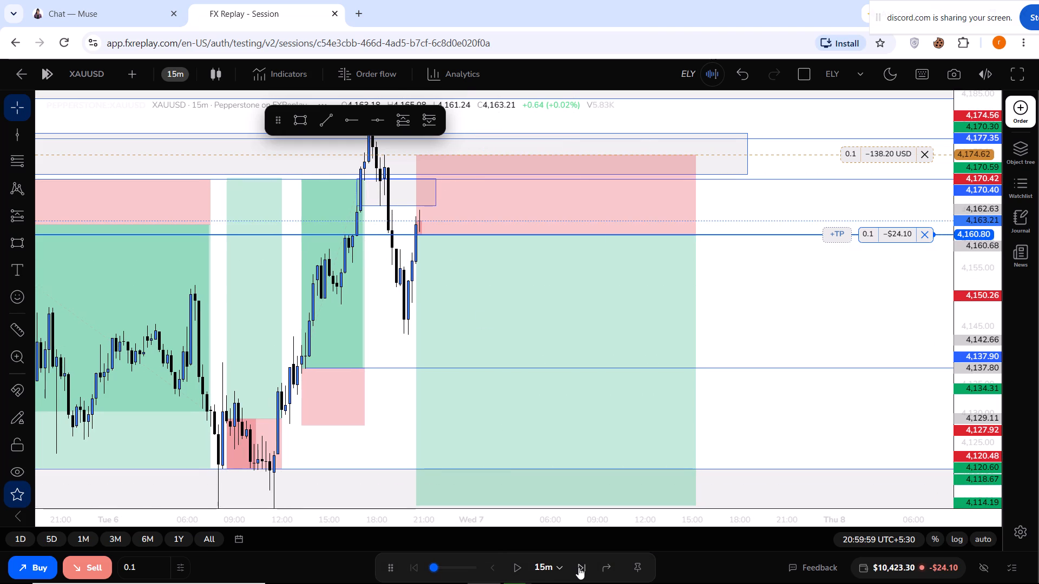
# Advance the replay fourteen 15-minute candles to 00:29:59 to play out the open short.
pyautogui.click(578, 567)
pyautogui.click(578, 567)
pyautogui.click(578, 567)
pyautogui.click(578, 567)
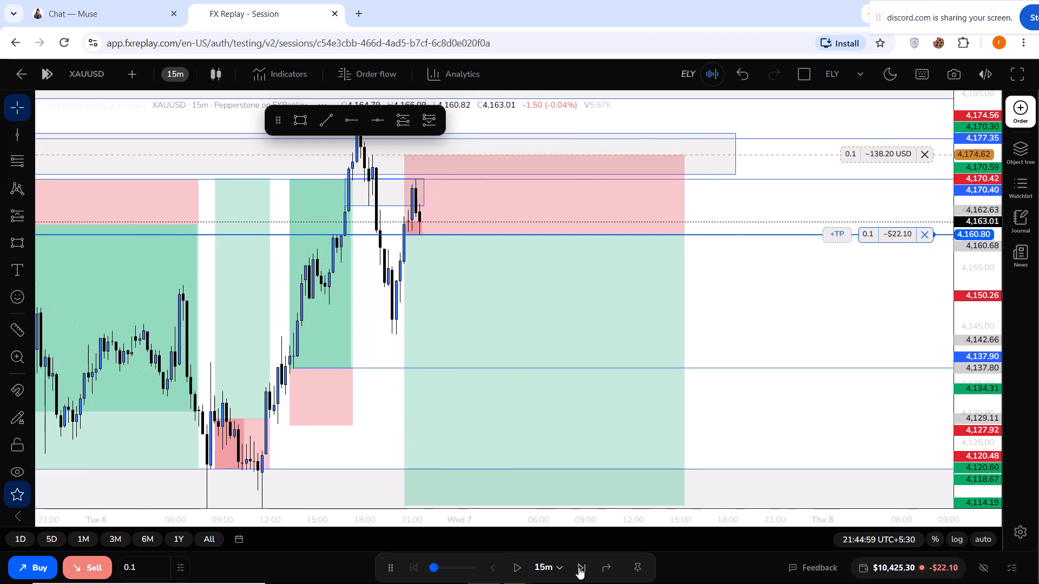
pyautogui.click(578, 567)
pyautogui.click(578, 567)
pyautogui.click(578, 567)
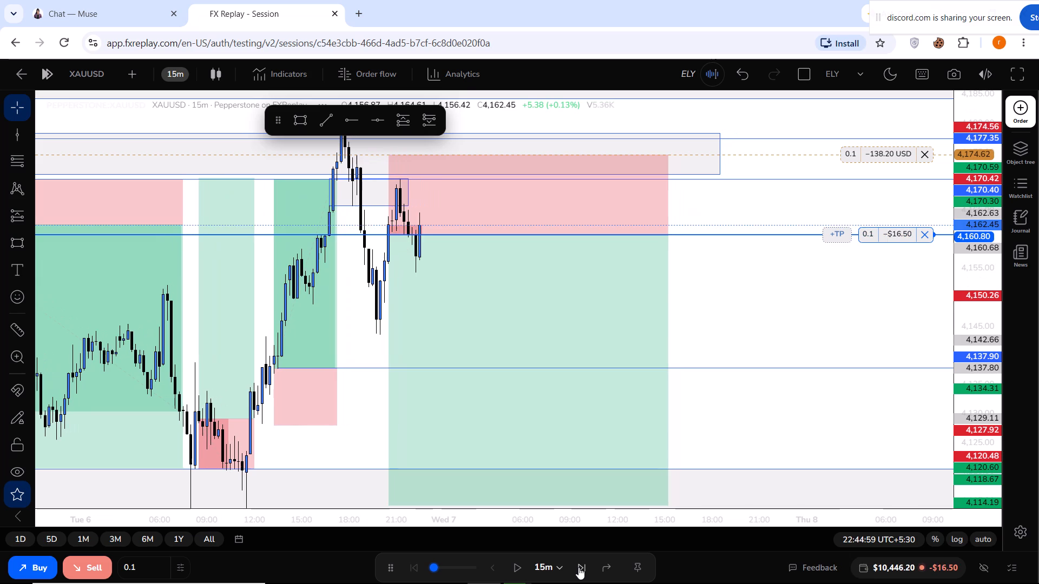
pyautogui.click(578, 567)
pyautogui.click(578, 567)
pyautogui.click(578, 567)
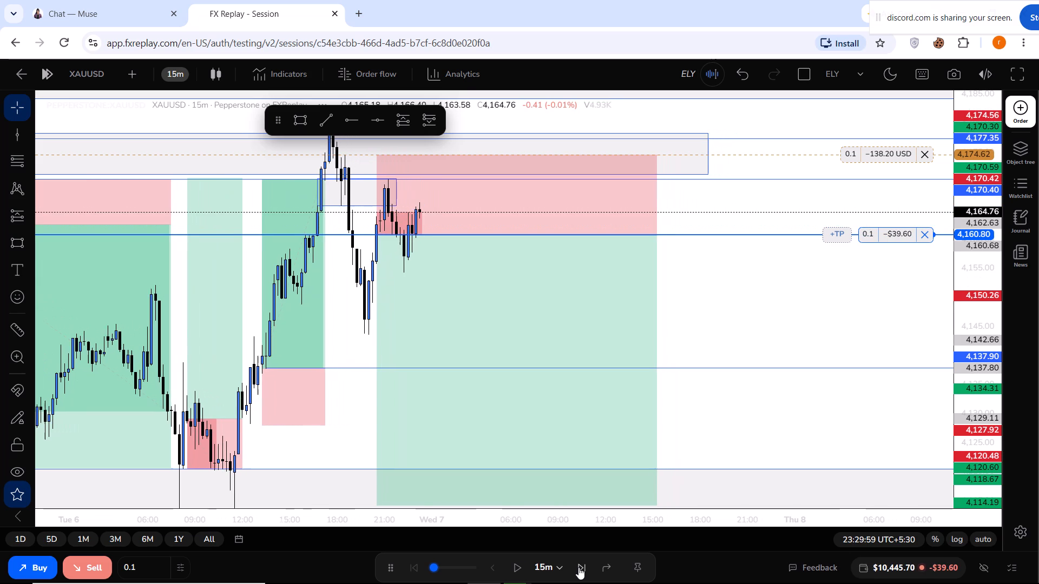
pyautogui.click(578, 567)
pyautogui.click(578, 567)
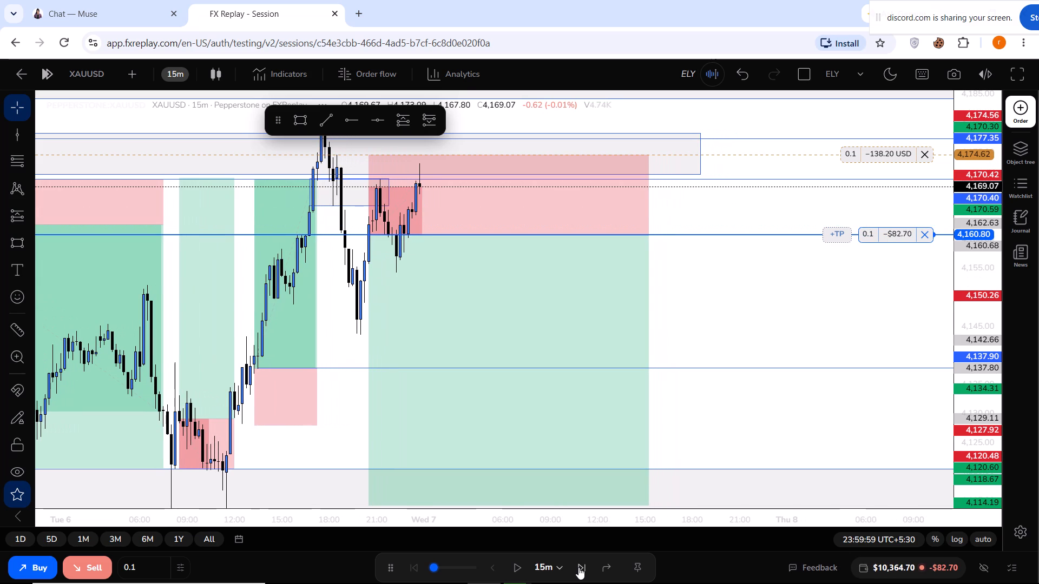
pyautogui.click(578, 567)
pyautogui.click(578, 567)
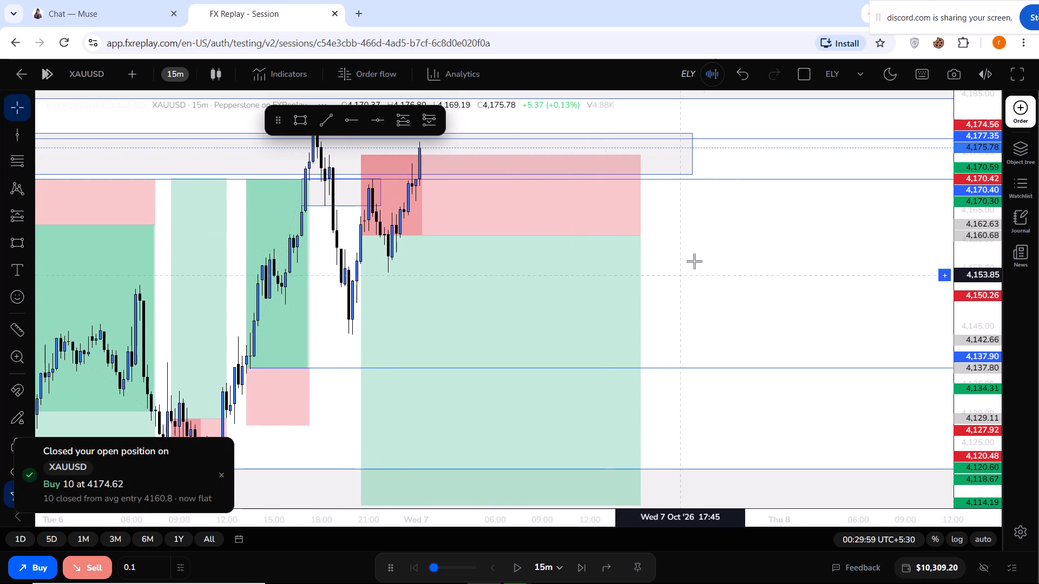
# Switch the chart to the 30-minute timeframe and advance the replay one 15-minute candle to 00:44:59.
pyautogui.moveTo(726, 233); pyautogui.dragTo(784, 348)
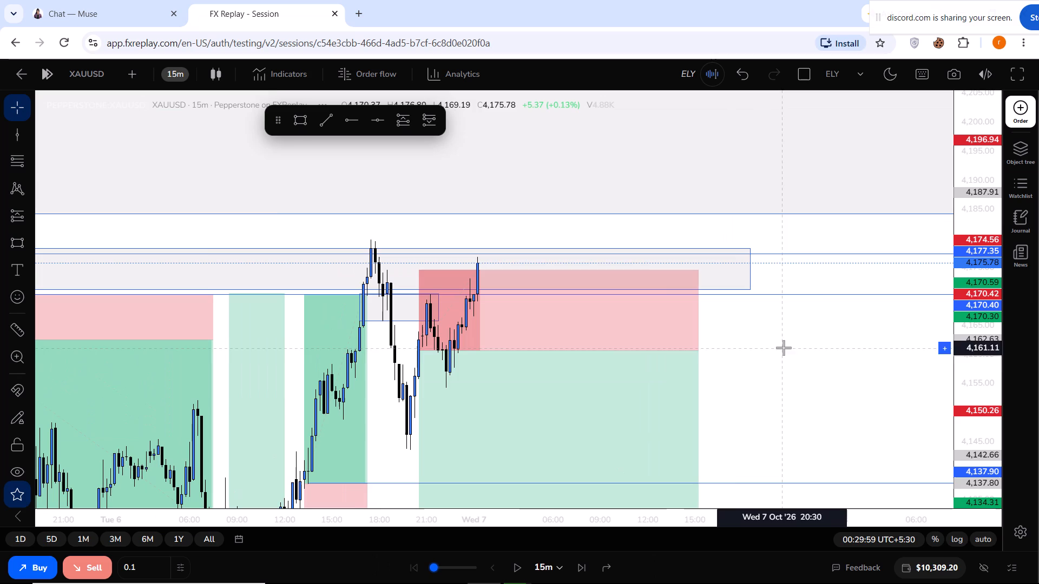
pyautogui.click(174, 72)
pyautogui.click(190, 310)
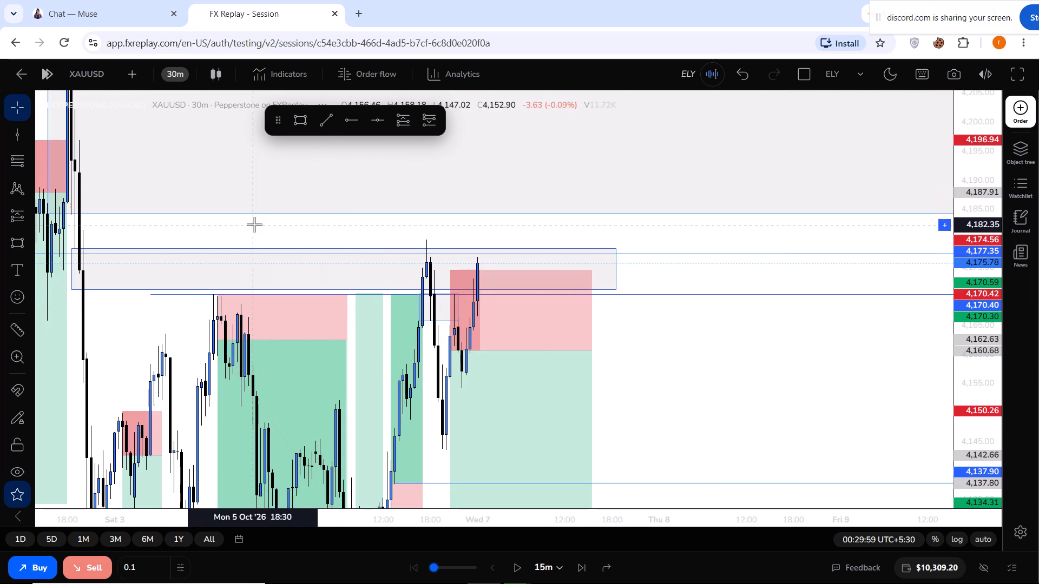
pyautogui.moveTo(295, 224); pyautogui.dragTo(313, 229)
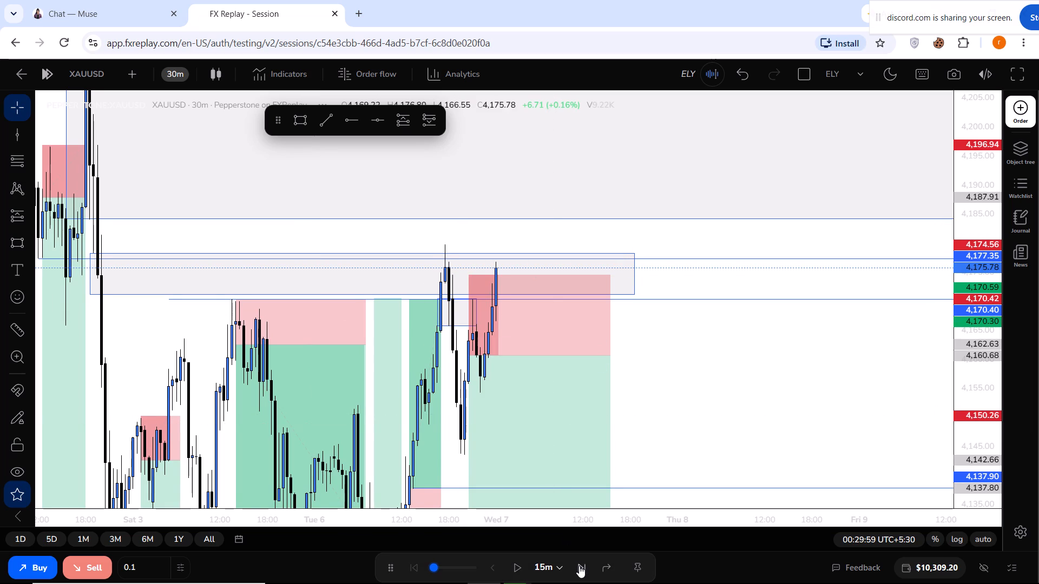
pyautogui.click(579, 566)
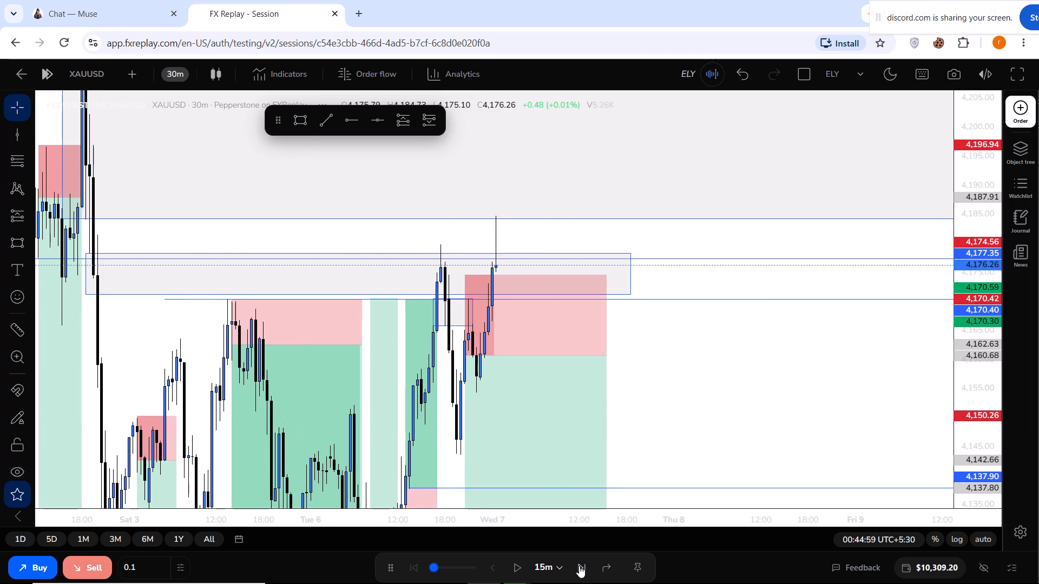
# On the 3-minute timeframe, shorten the stopped-out short position drawing so it ends at 00:39 on Wed 7 Oct.
pyautogui.click(185, 79)
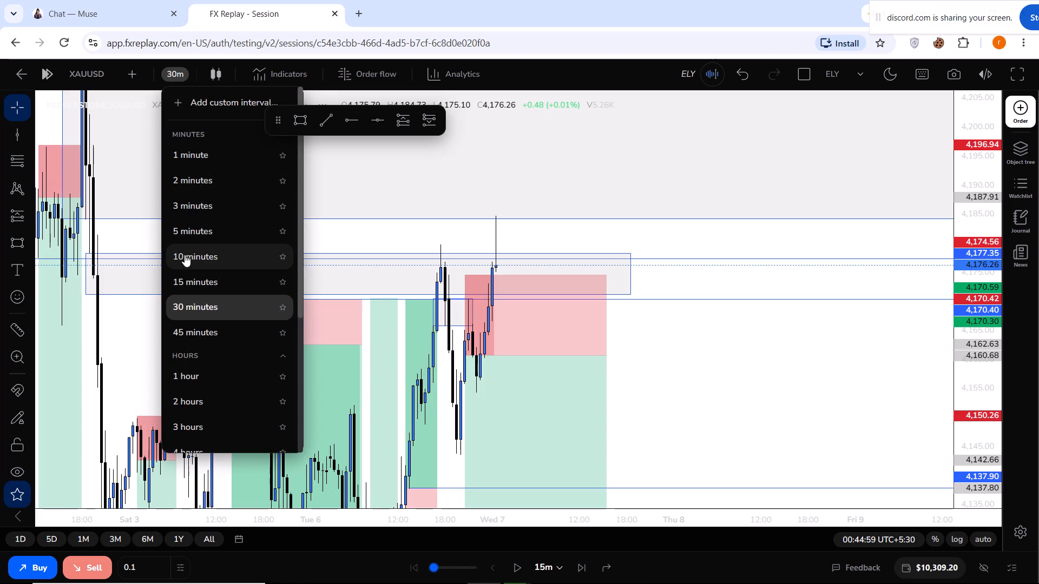
pyautogui.click(194, 279)
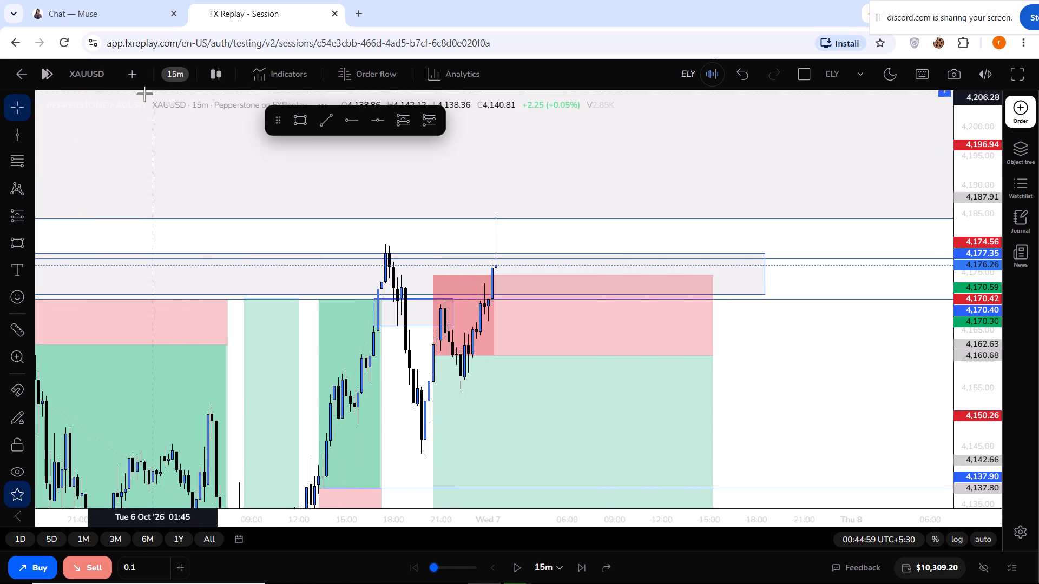
pyautogui.click(169, 76)
pyautogui.click(175, 208)
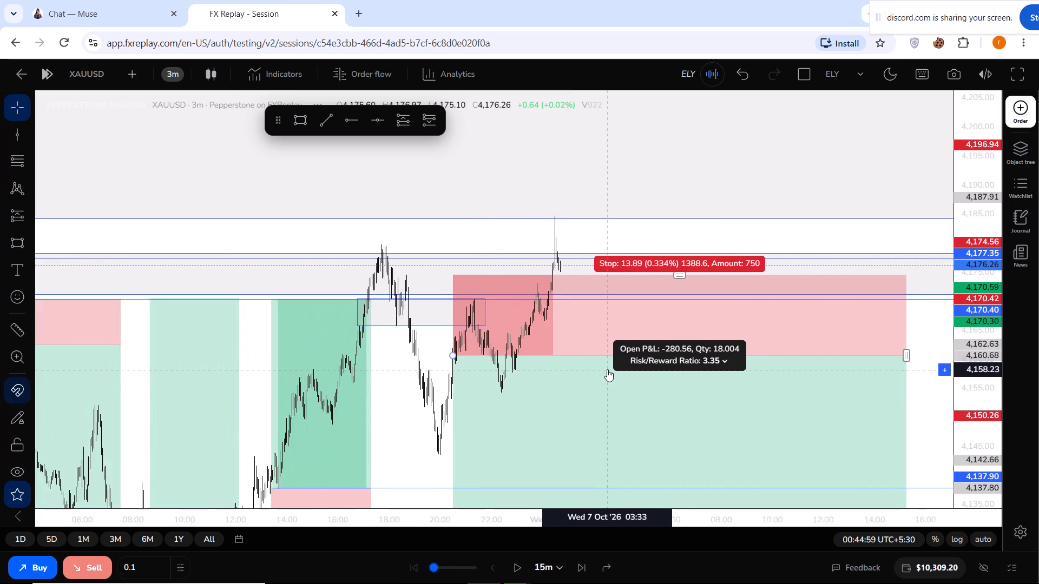
pyautogui.moveTo(882, 356); pyautogui.dragTo(655, 350)
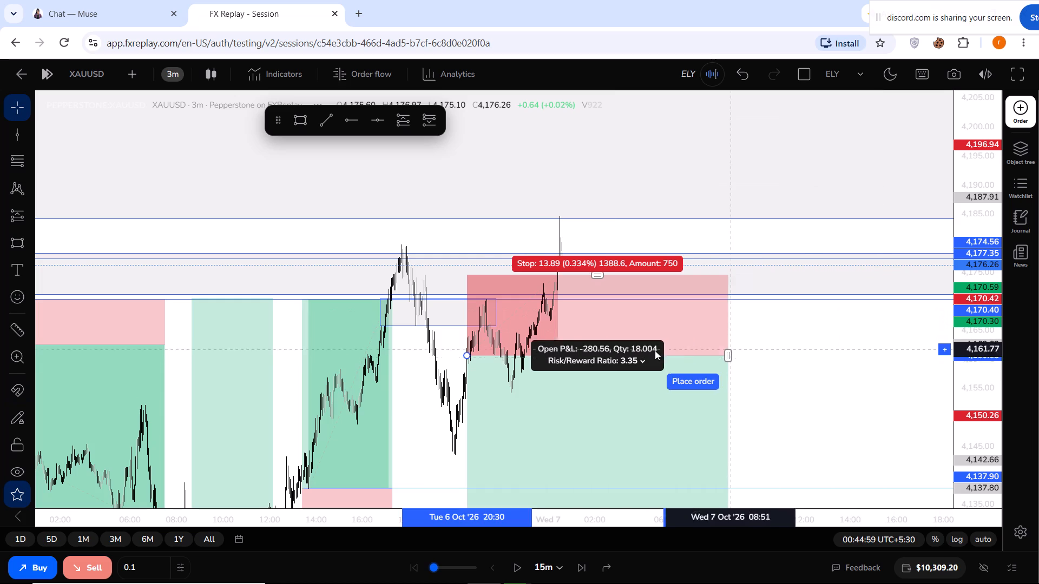
pyautogui.moveTo(655, 350); pyautogui.dragTo(574, 355)
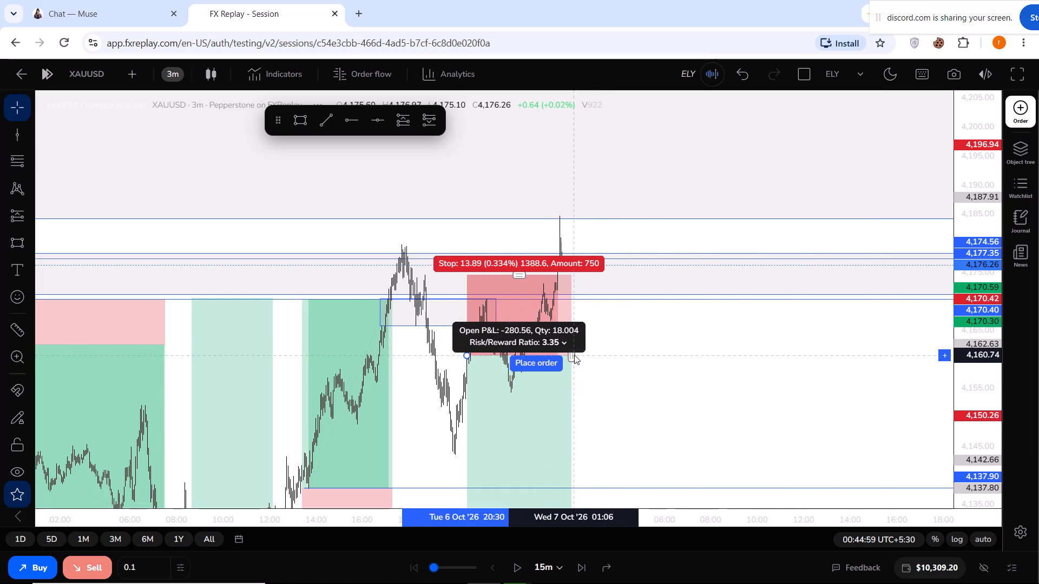
pyautogui.moveTo(574, 355); pyautogui.dragTo(566, 355)
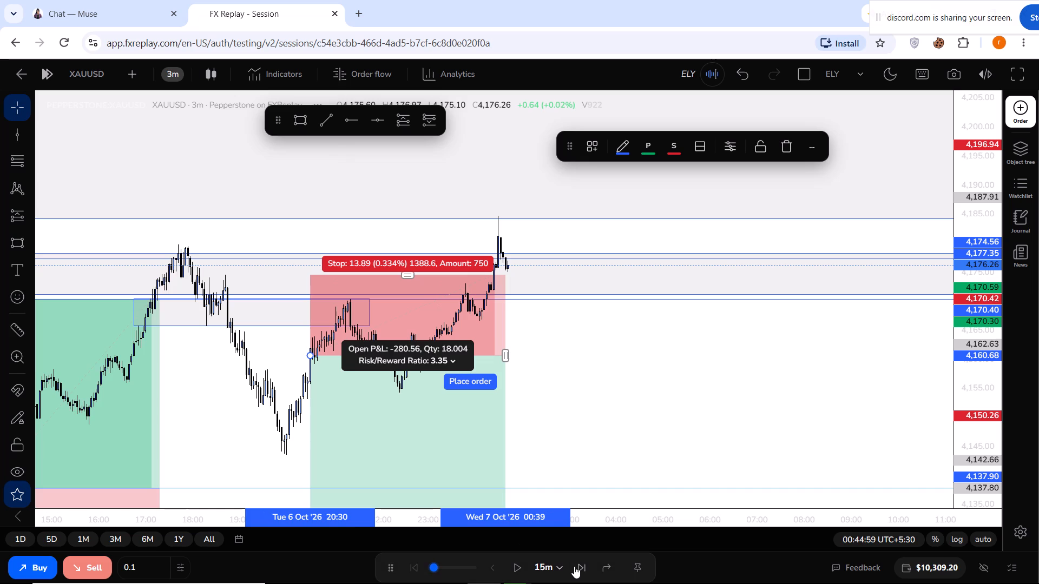
# Set the replay step to 3 minutes and advance the replay two candles to 00:50:59.
pyautogui.click(550, 574)
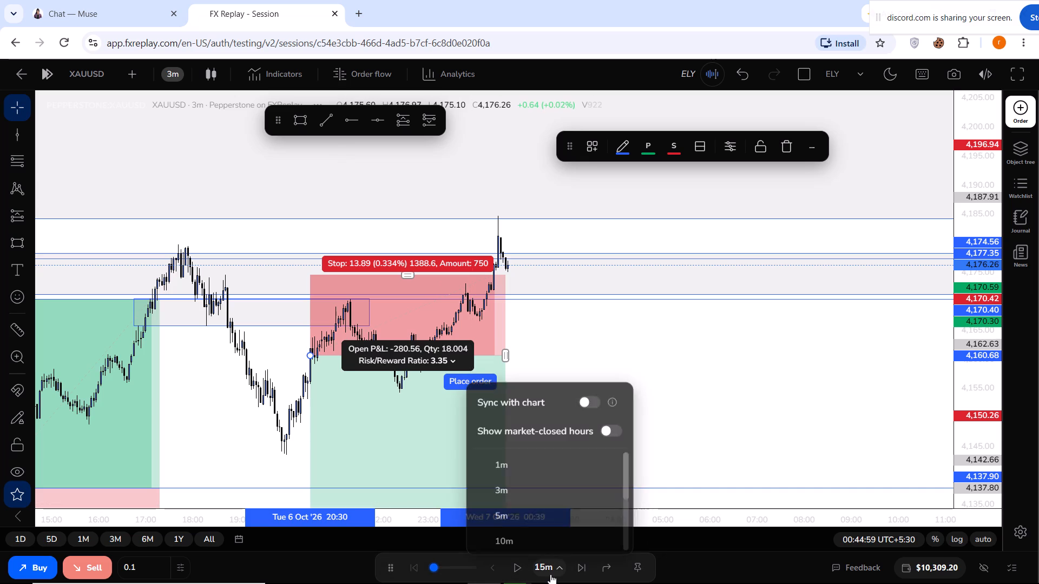
pyautogui.click(537, 495)
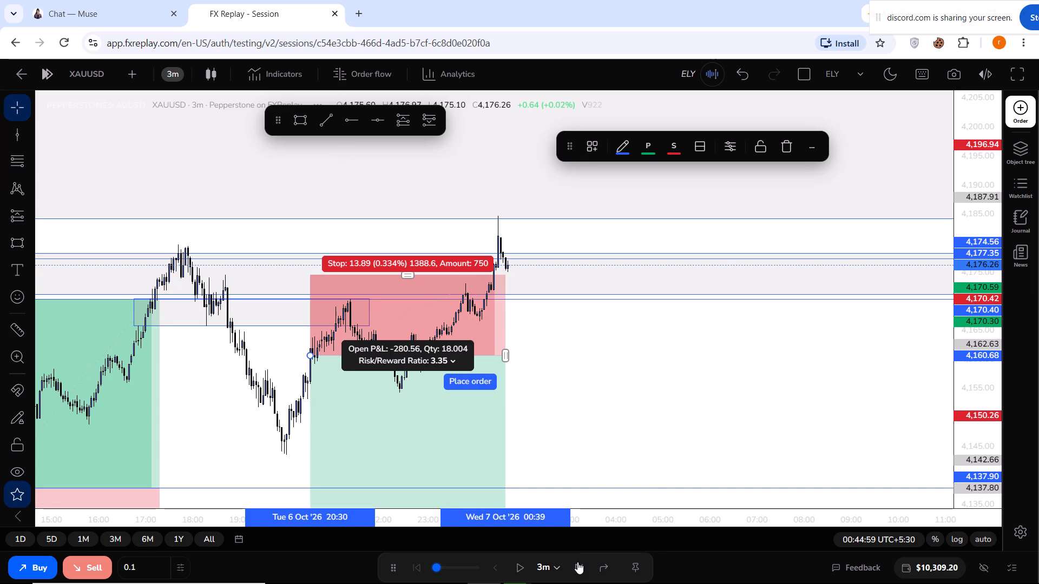
pyautogui.click(577, 562)
pyautogui.click(577, 562)
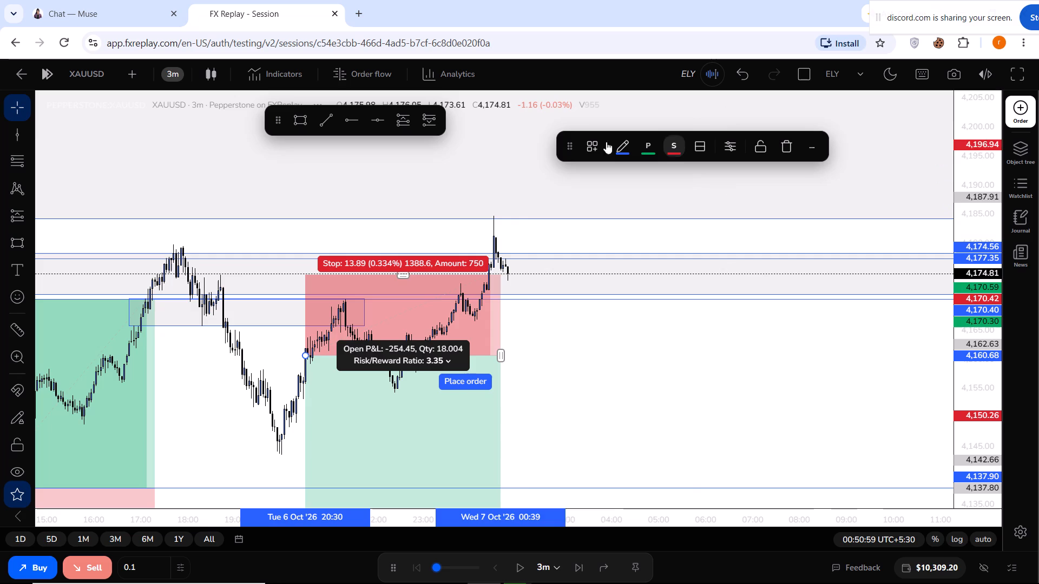
# Draw a short position after the latest candle with entry 4,174.80, stop 4,185.06 above the recent high, and target 4,160.06.
pyautogui.click(432, 122)
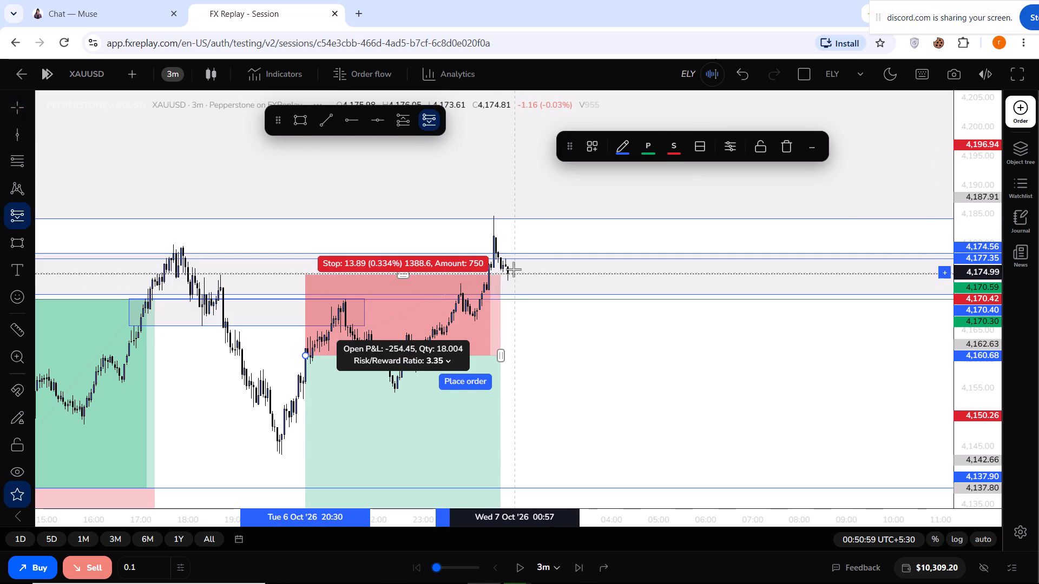
pyautogui.click(512, 273)
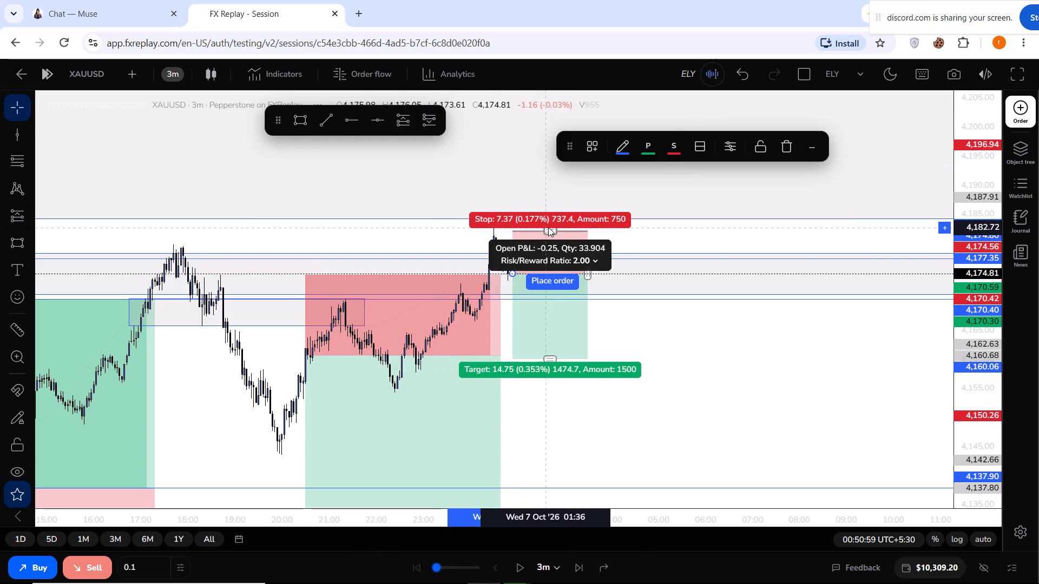
pyautogui.moveTo(548, 227); pyautogui.dragTo(549, 210)
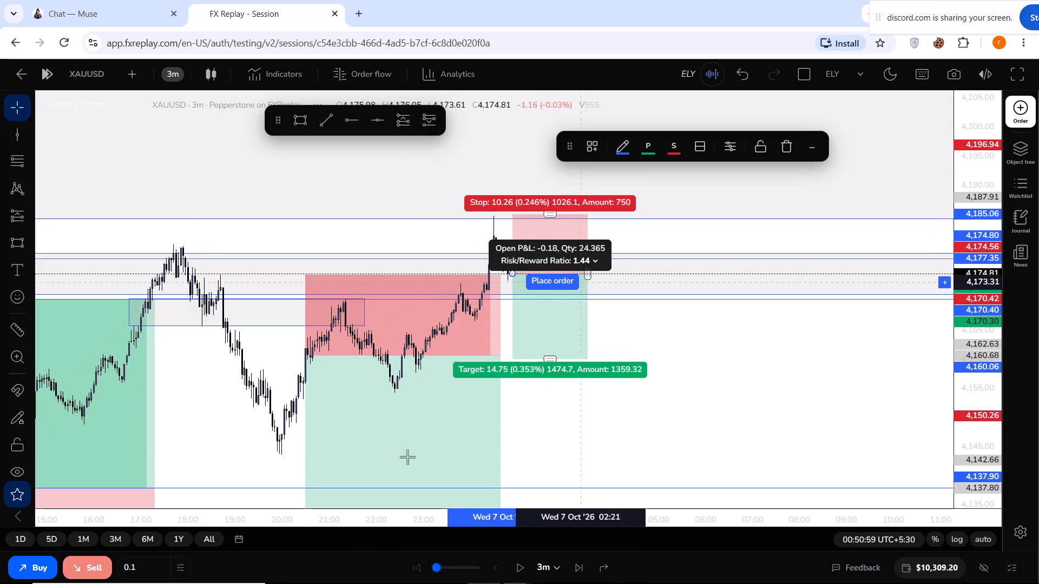
# Open two 0.1 XAUUSD shorts at the market price of 4,174.81.
pyautogui.doubleClick(100, 575)
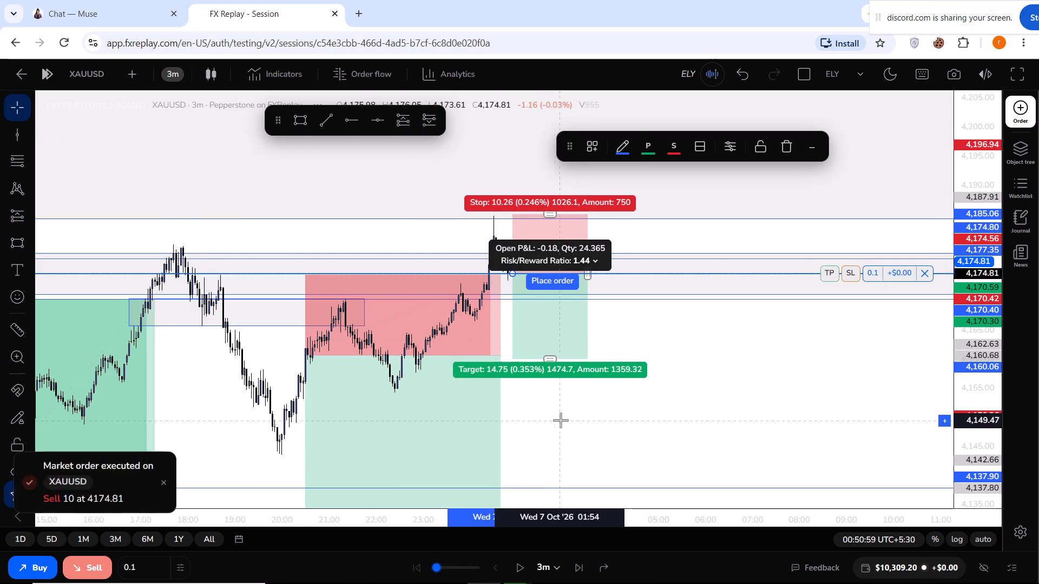
# Set the stop loss of one of the open shorts to 4,184.58, near the recent high.
pyautogui.moveTo(848, 277); pyautogui.dragTo(849, 261)
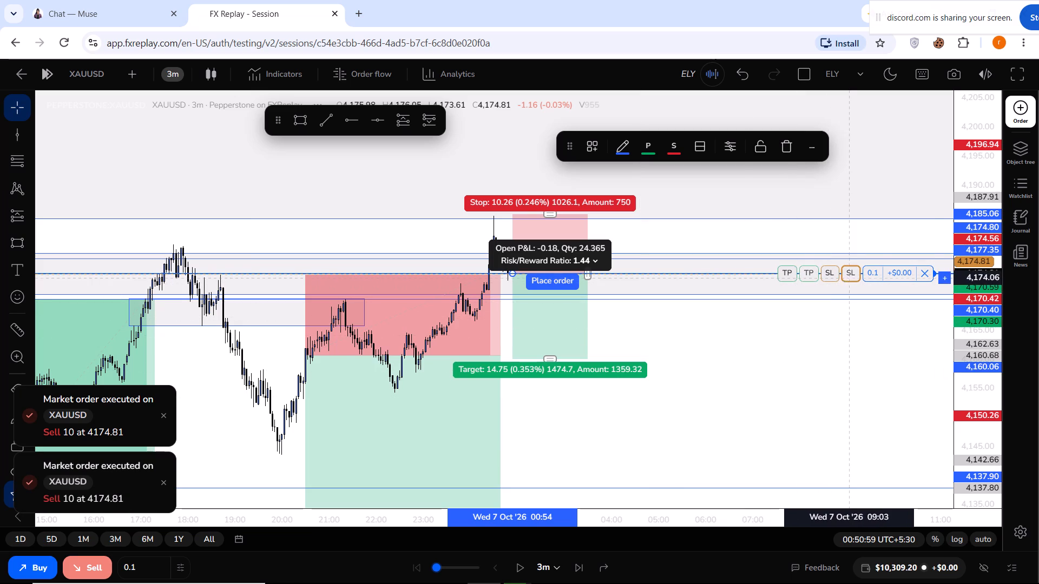
pyautogui.moveTo(849, 261); pyautogui.dragTo(853, 218)
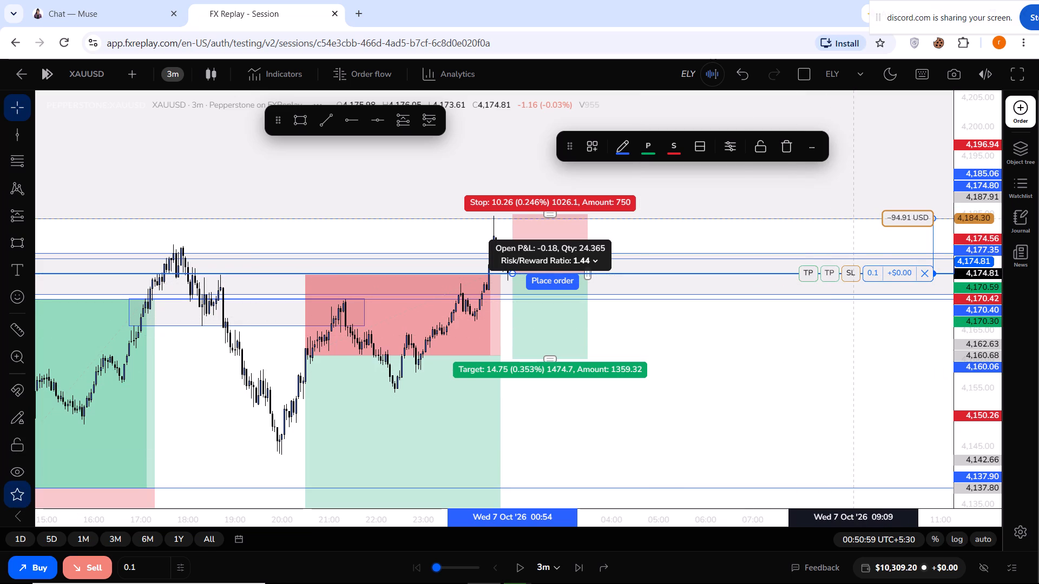
pyautogui.moveTo(853, 218); pyautogui.dragTo(853, 216)
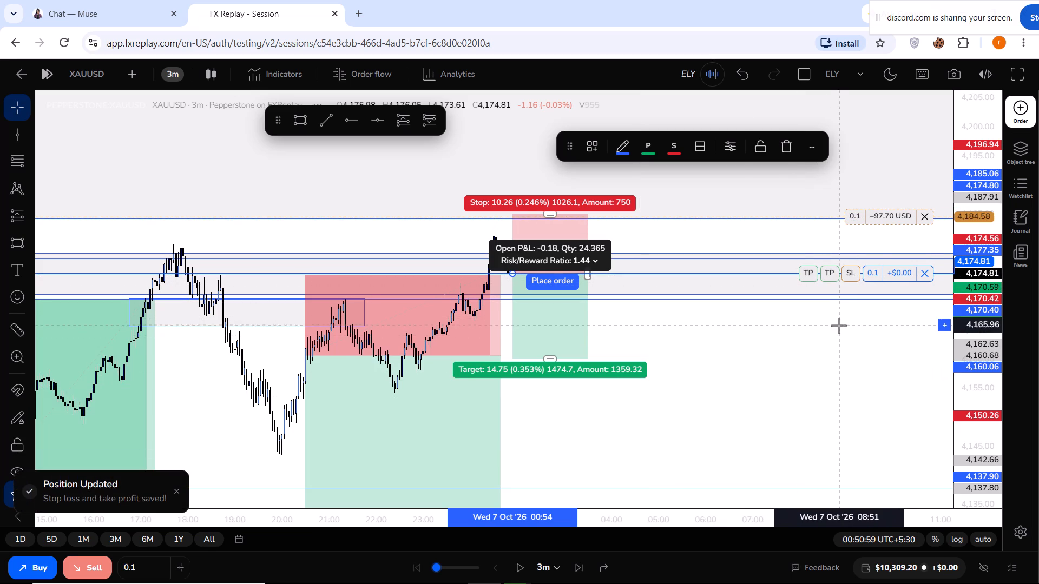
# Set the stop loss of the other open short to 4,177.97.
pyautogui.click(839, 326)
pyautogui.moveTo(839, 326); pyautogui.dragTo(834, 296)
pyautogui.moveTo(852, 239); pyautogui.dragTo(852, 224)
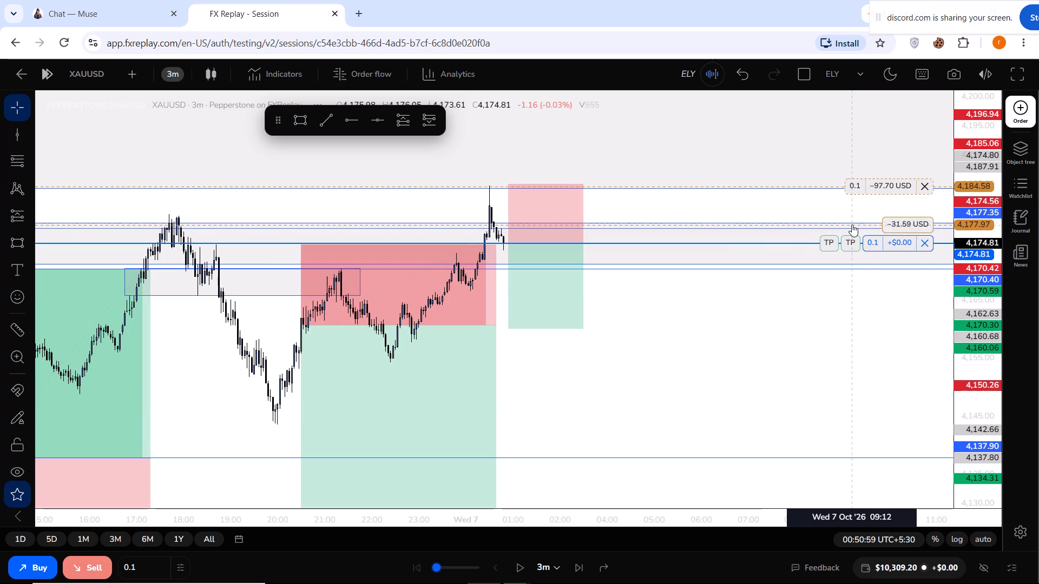
# Close 100% of the duplicate 0.1 short, the one with its stop loss at 4,177.97.
pyautogui.click(924, 241)
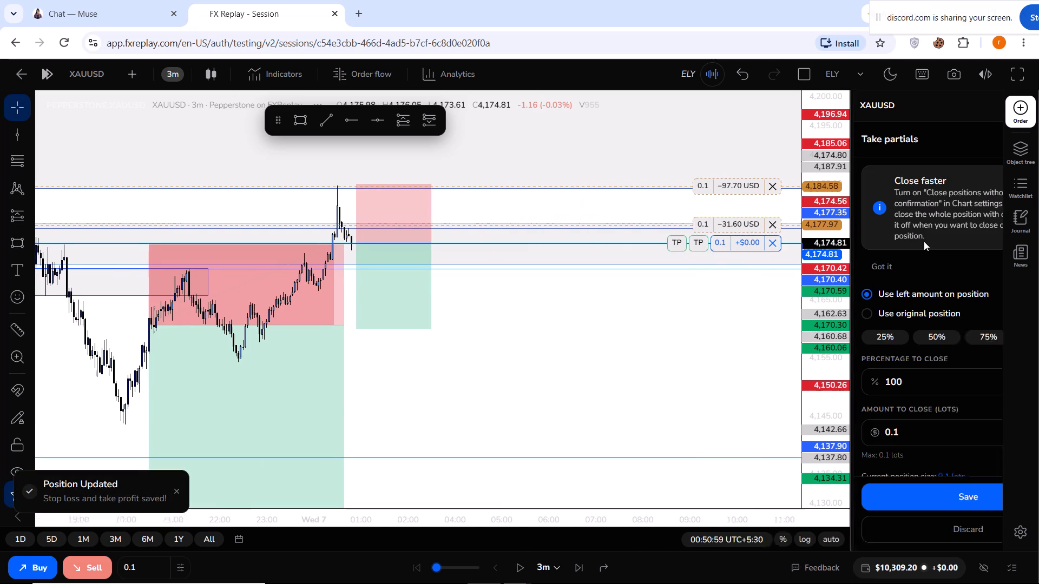
pyautogui.click(841, 490)
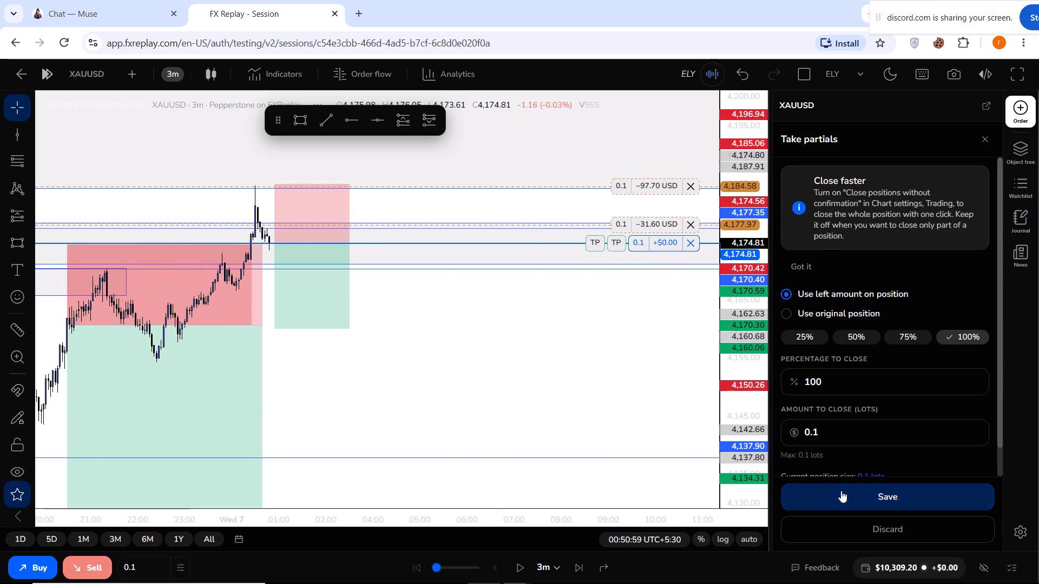
# Advance the XAUUSD replay in 3-minute steps to 06:11:59 with the 0.1 short open.
pyautogui.moveTo(787, 323); pyautogui.dragTo(811, 273)
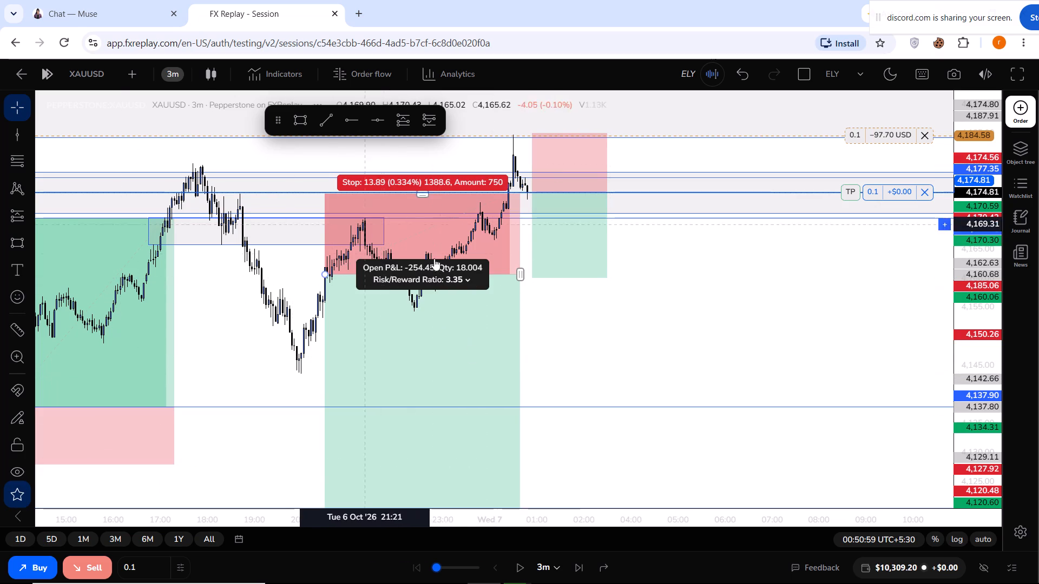
pyautogui.tripleClick(575, 566)
pyautogui.tripleClick(575, 566)
pyautogui.tripleClick(575, 566)
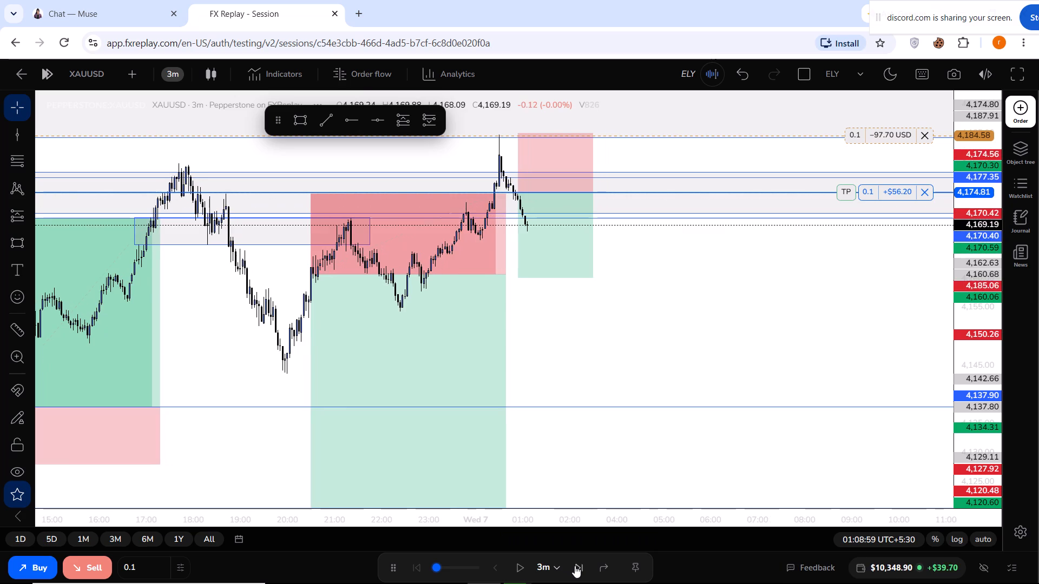
pyautogui.tripleClick(575, 566)
pyautogui.tripleClick(575, 566)
pyautogui.tripleClick(575, 566)
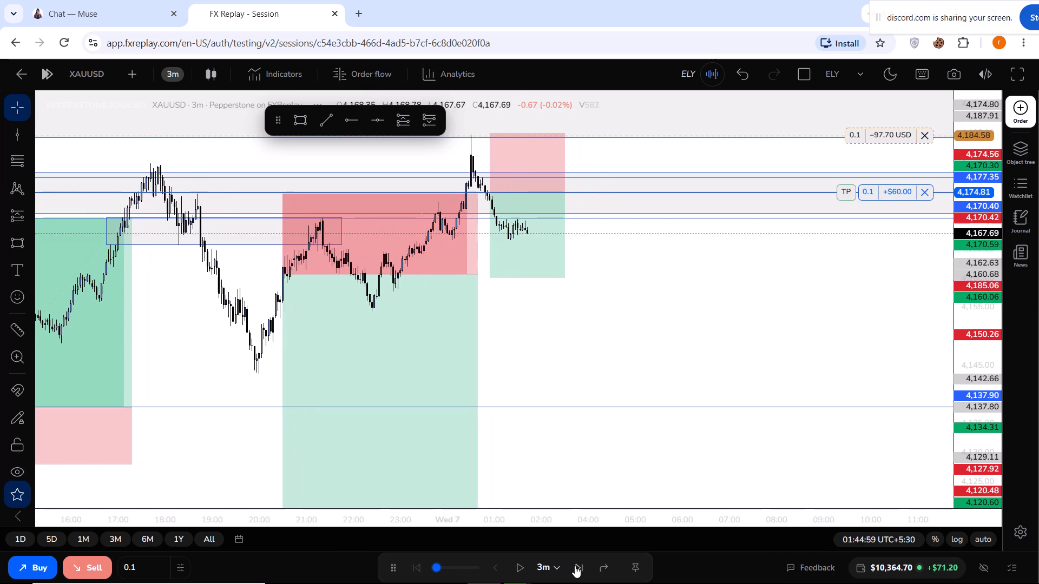
pyautogui.tripleClick(575, 566)
pyautogui.tripleClick(575, 566)
pyautogui.tripleClick(575, 566)
pyautogui.tripleClick(575, 566)
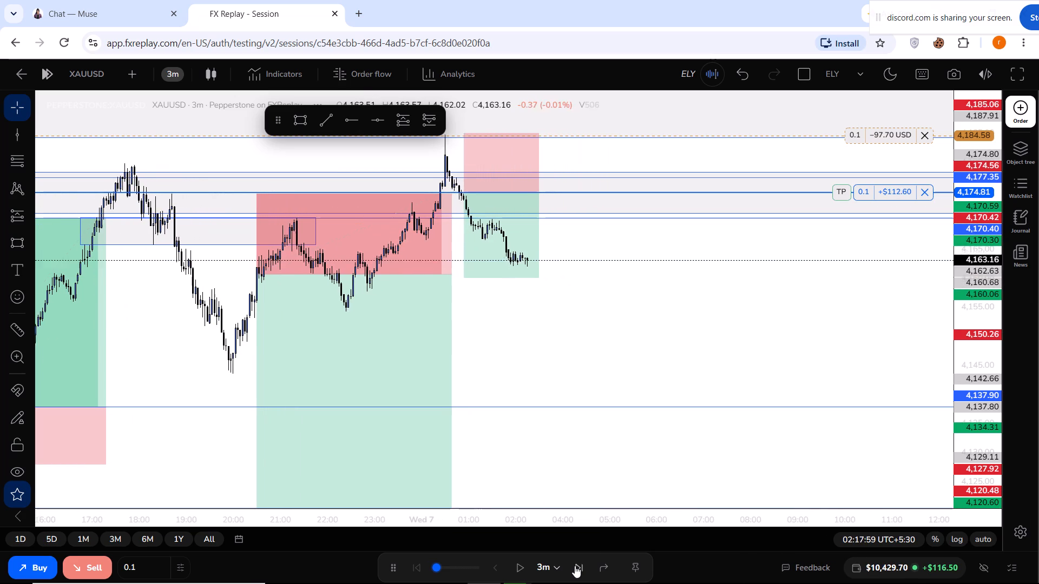
pyautogui.tripleClick(575, 566)
pyautogui.tripleClick(575, 566)
pyautogui.tripleClick(575, 566)
pyautogui.tripleClick(575, 566)
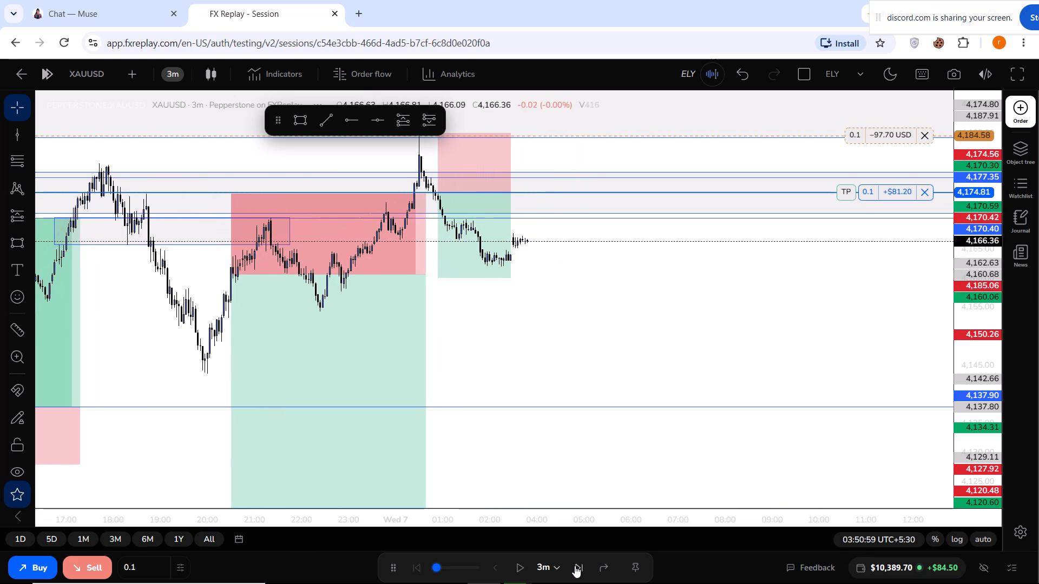
pyautogui.tripleClick(575, 566)
pyautogui.tripleClick(575, 566)
pyautogui.tripleClick(575, 566)
pyautogui.tripleClick(575, 566)
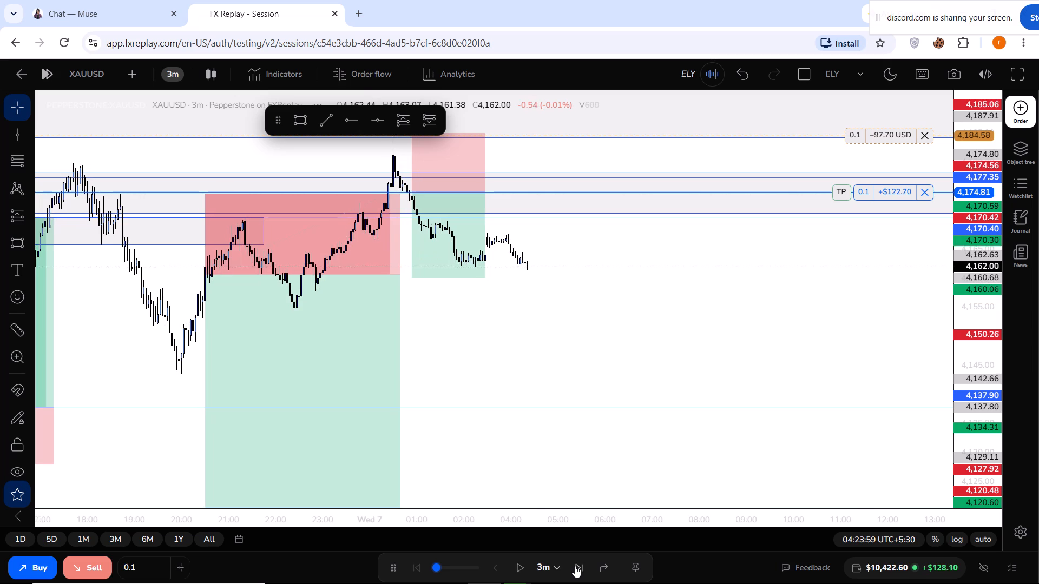
pyautogui.tripleClick(575, 566)
pyautogui.tripleClick(575, 566)
pyautogui.tripleClick(575, 566)
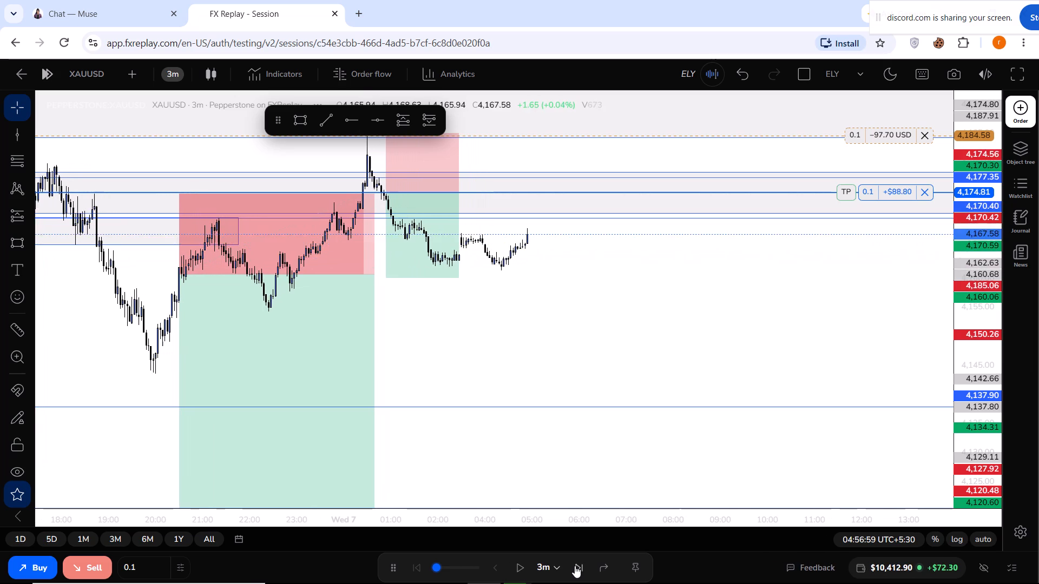
pyautogui.tripleClick(575, 566)
pyautogui.tripleClick(575, 566)
pyautogui.tripleClick(575, 566)
pyautogui.tripleClick(575, 566)
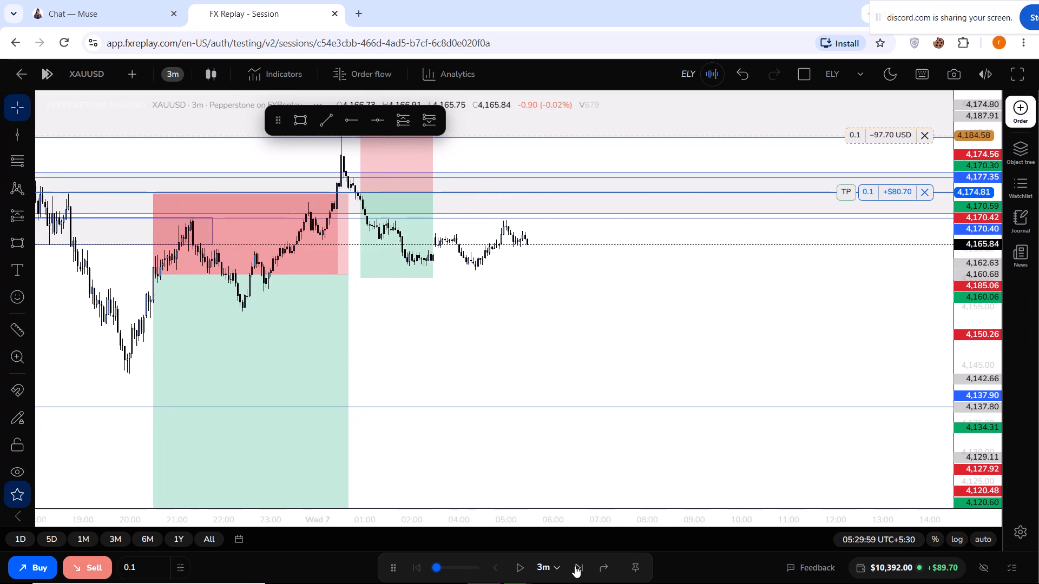
pyautogui.tripleClick(575, 566)
pyautogui.tripleClick(575, 566)
pyautogui.tripleClick(575, 566)
pyautogui.tripleClick(575, 566)
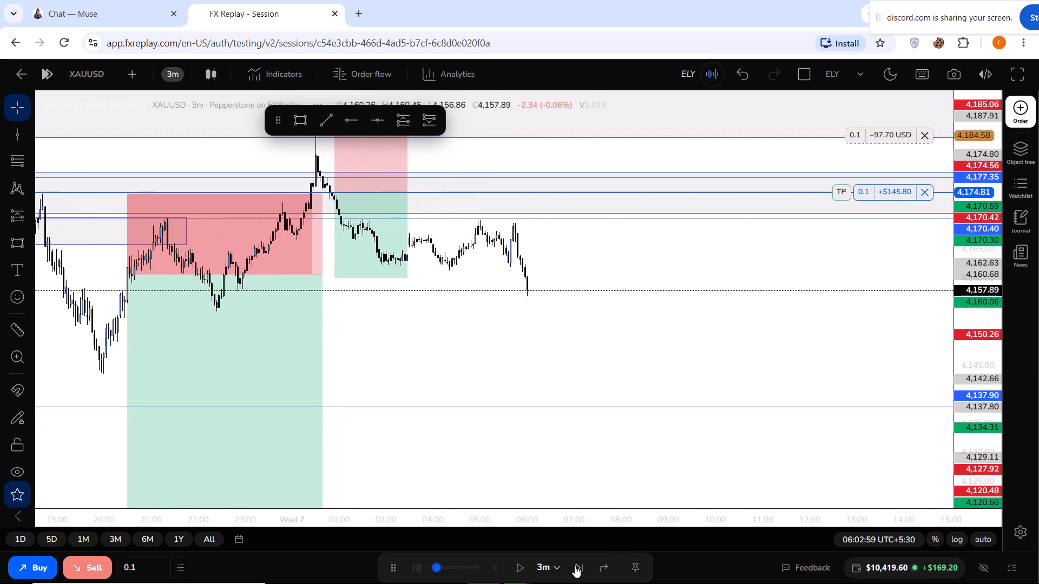
# View the price action on the 15-minute timeframe.
pyautogui.click(166, 76)
pyautogui.click(213, 276)
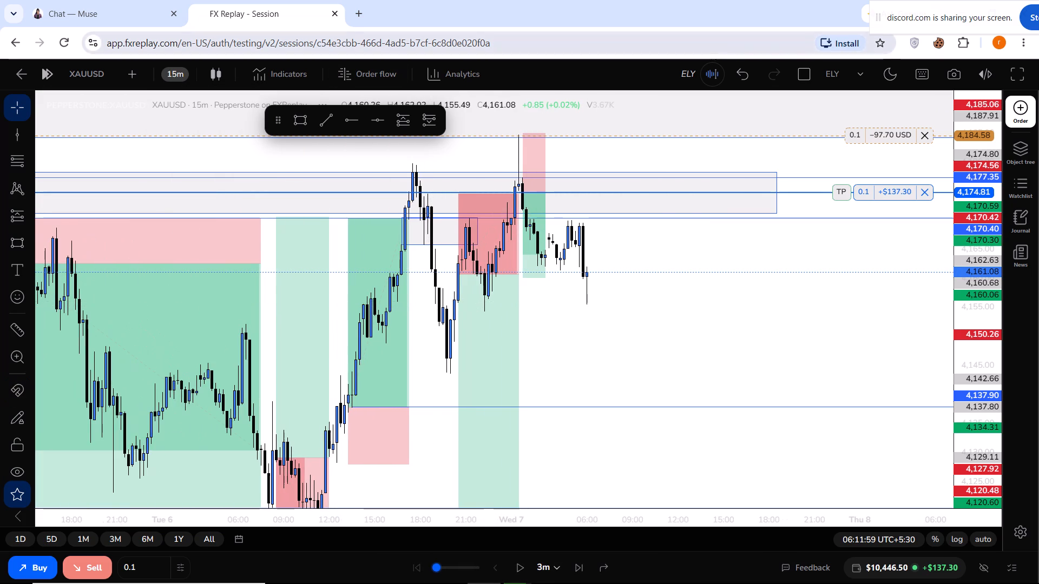
# Set the chart timeframe to 5 minutes.
pyautogui.click(177, 74)
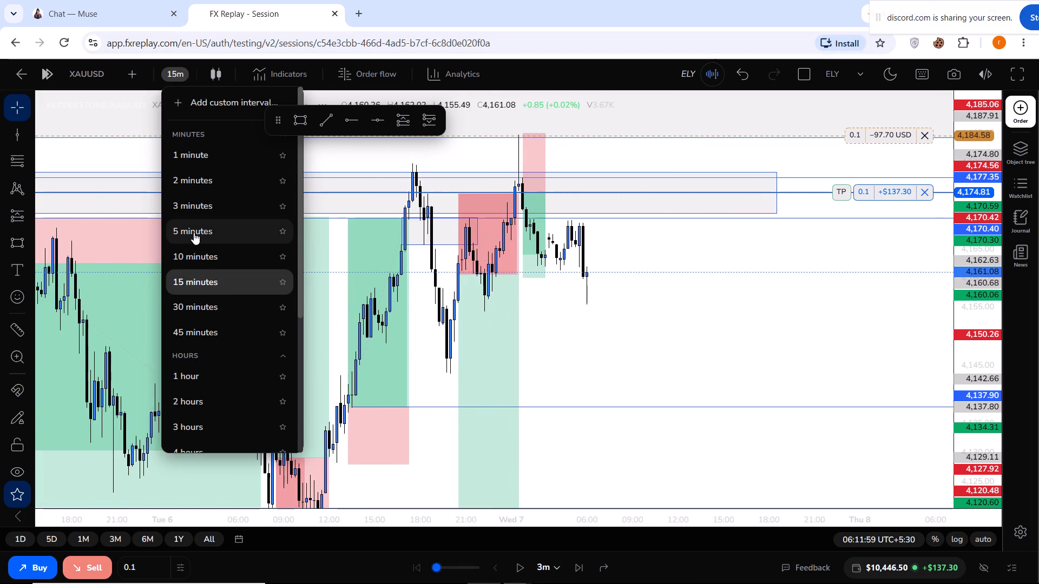
pyautogui.click(194, 233)
pyautogui.click(447, 280)
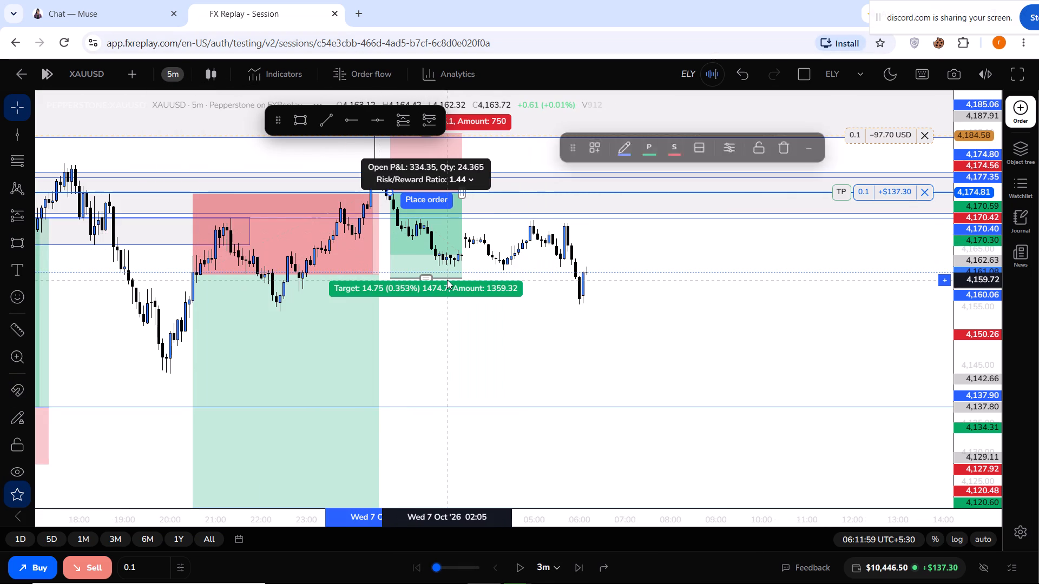
pyautogui.moveTo(475, 337); pyautogui.dragTo(468, 280)
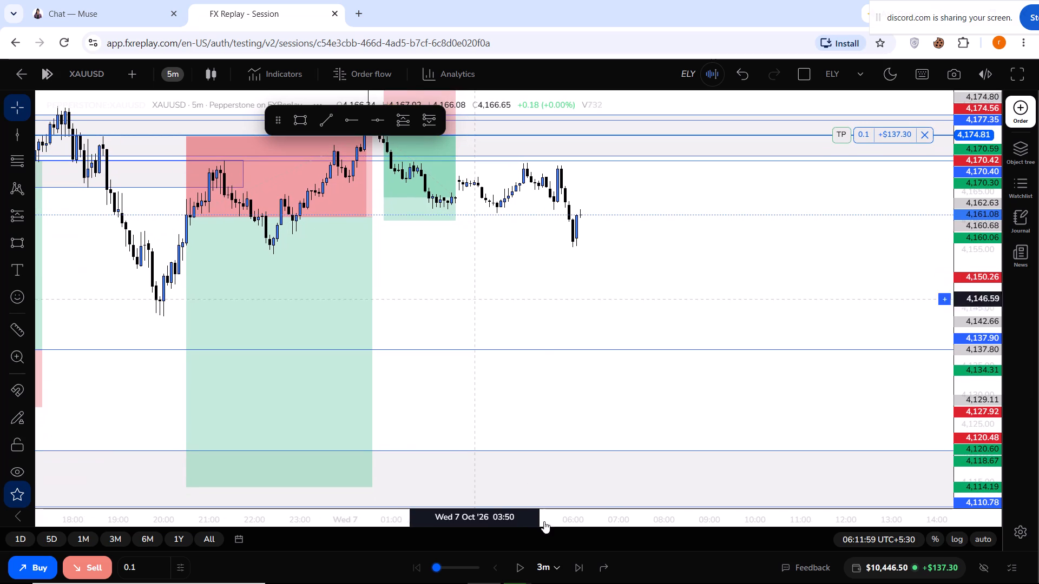
# Set the replay step to 5m and advance the replay to 14:54:59, down to the upper edge of the lower zone.
pyautogui.click(550, 569)
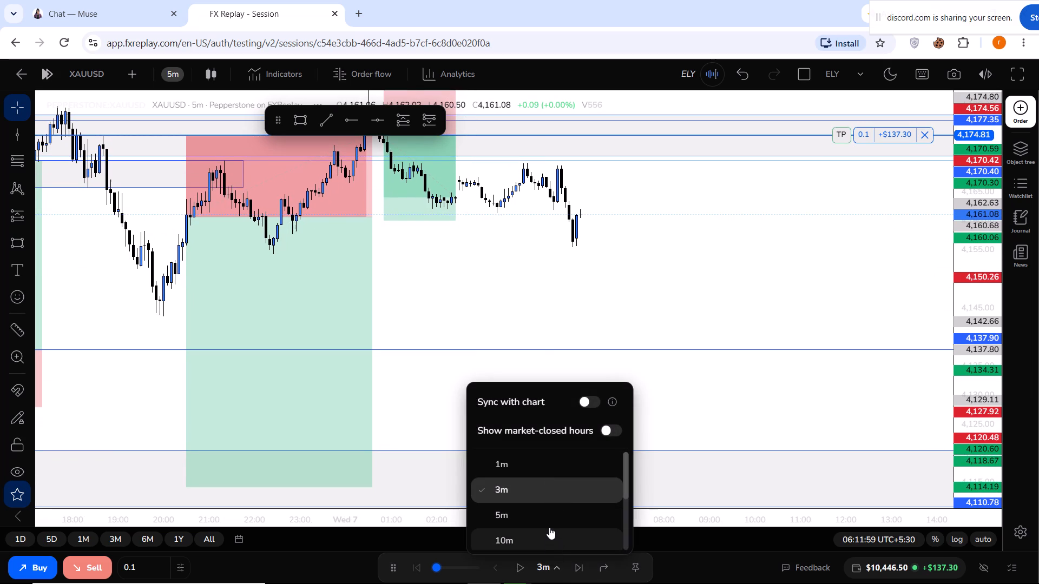
pyautogui.click(549, 527)
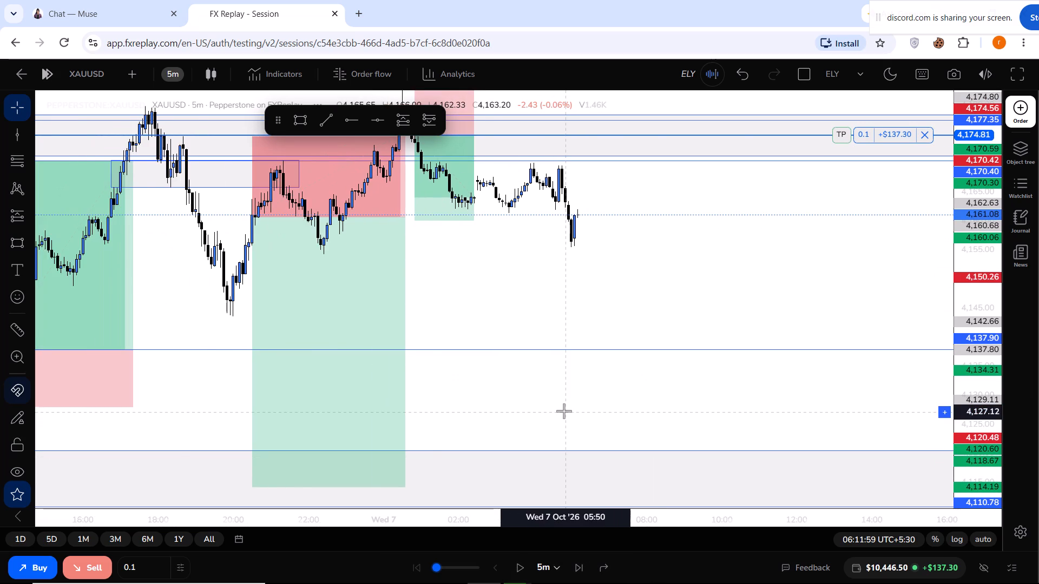
pyautogui.click(527, 298)
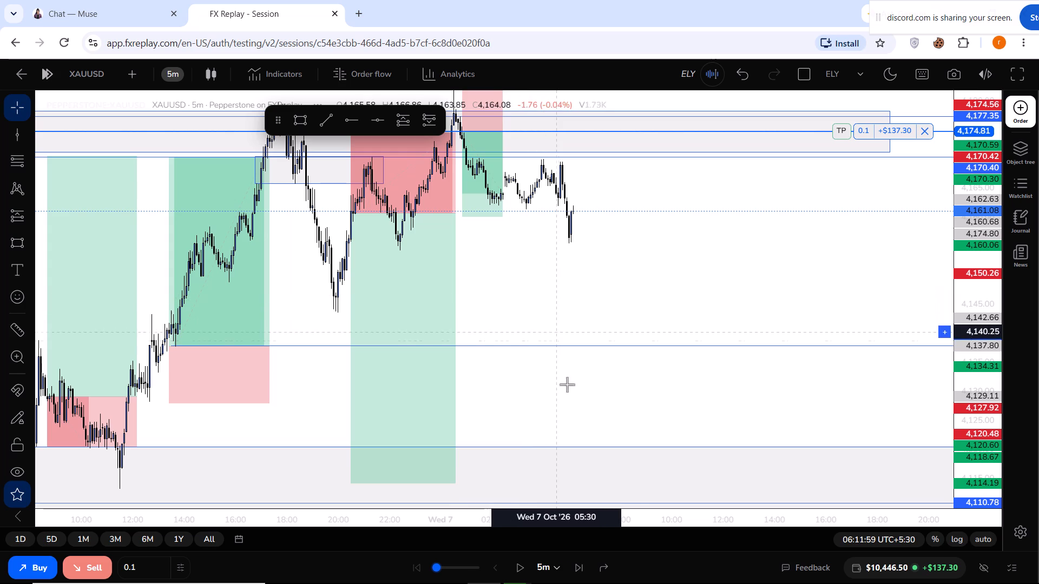
pyautogui.tripleClick(582, 566)
pyautogui.tripleClick(582, 566)
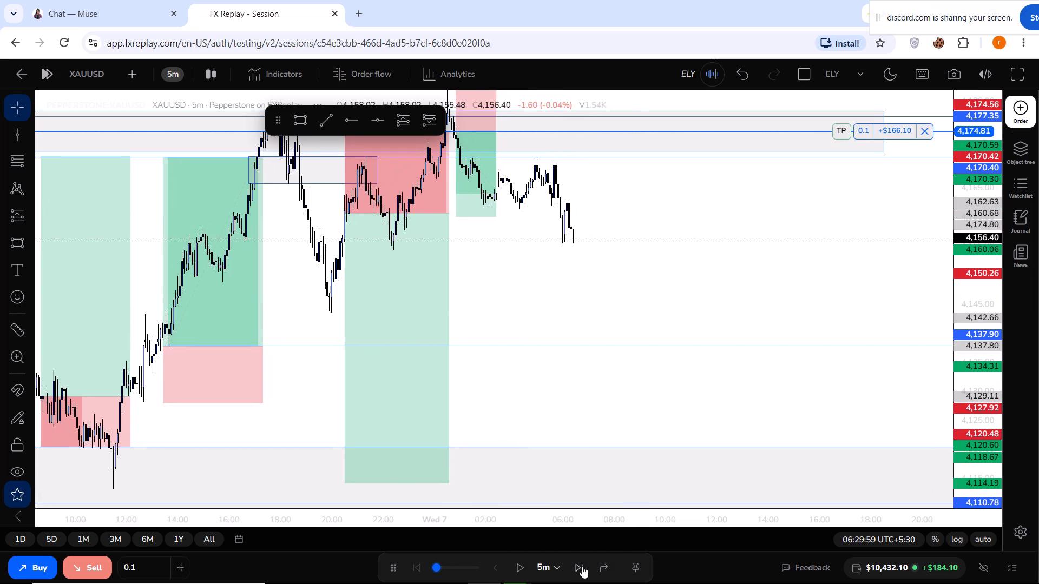
pyautogui.tripleClick(582, 566)
pyautogui.tripleClick(582, 566)
pyautogui.tripleClick(582, 566)
pyautogui.tripleClick(582, 566)
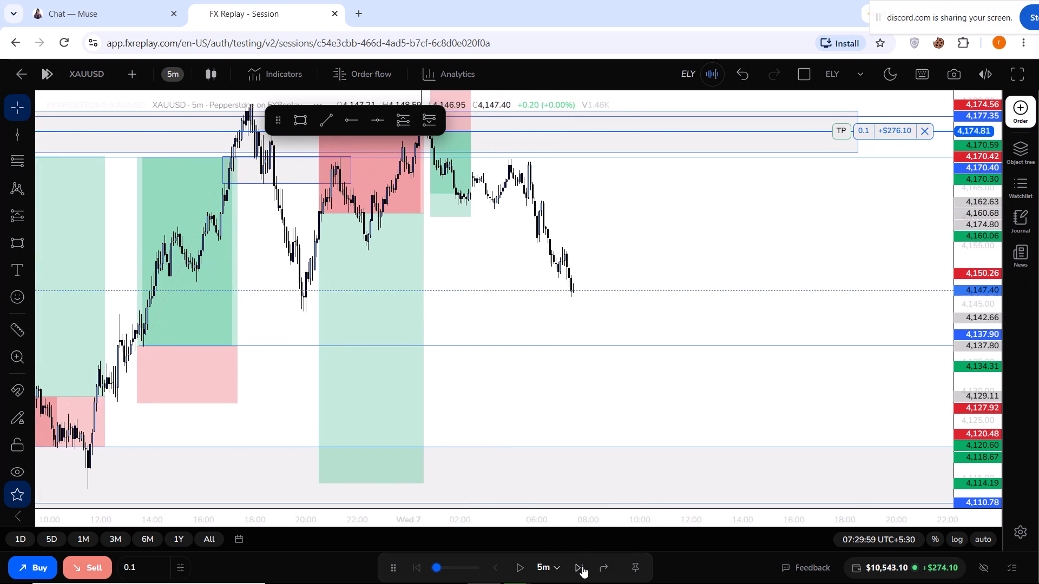
pyautogui.tripleClick(582, 566)
pyautogui.tripleClick(582, 566)
pyautogui.tripleClick(582, 566)
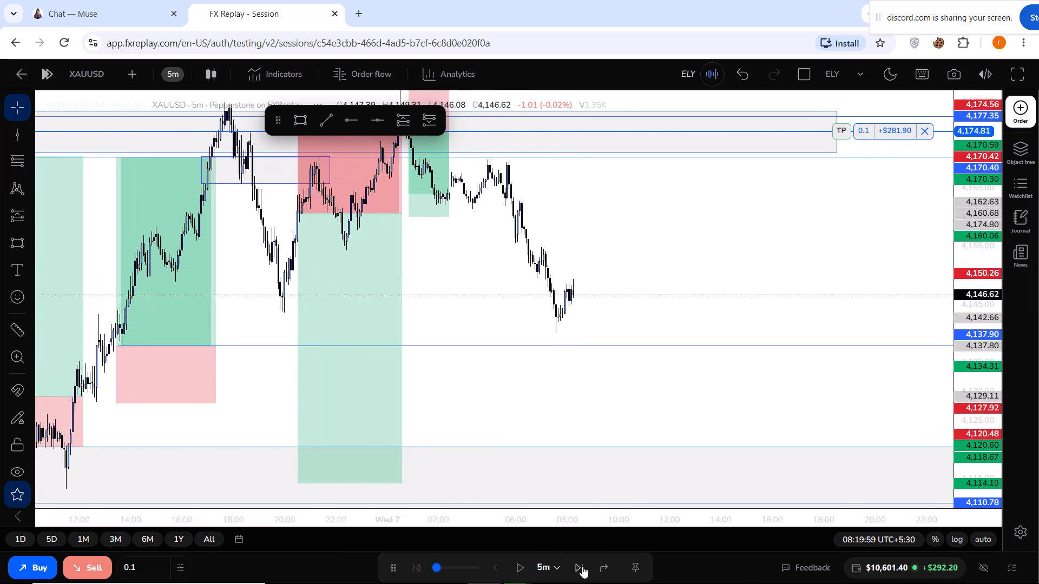
pyautogui.tripleClick(582, 566)
pyautogui.tripleClick(582, 566)
pyautogui.tripleClick(582, 566)
pyautogui.tripleClick(582, 566)
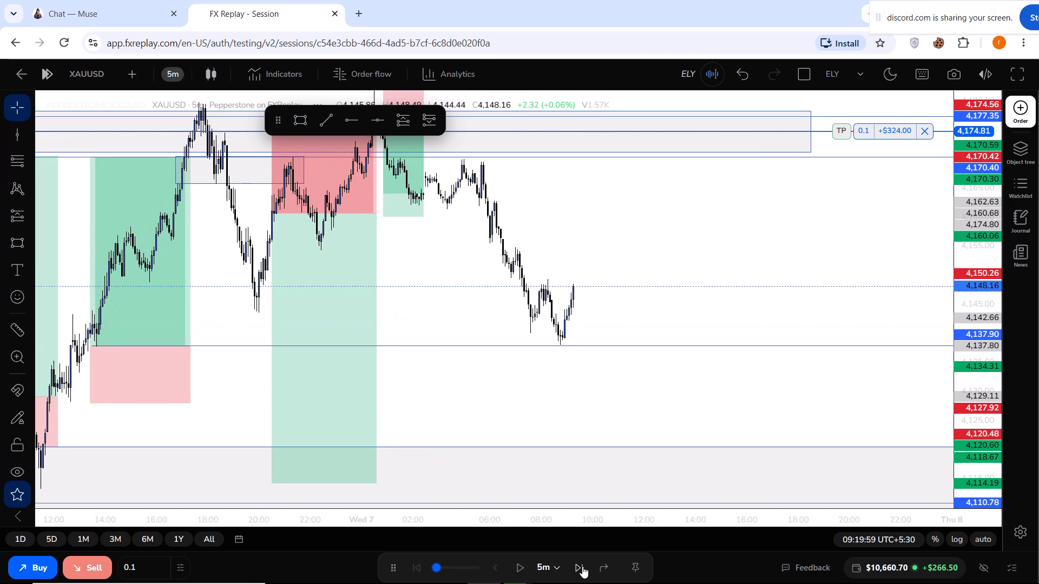
pyautogui.tripleClick(582, 566)
pyautogui.tripleClick(582, 566)
pyautogui.tripleClick(582, 566)
pyautogui.tripleClick(582, 566)
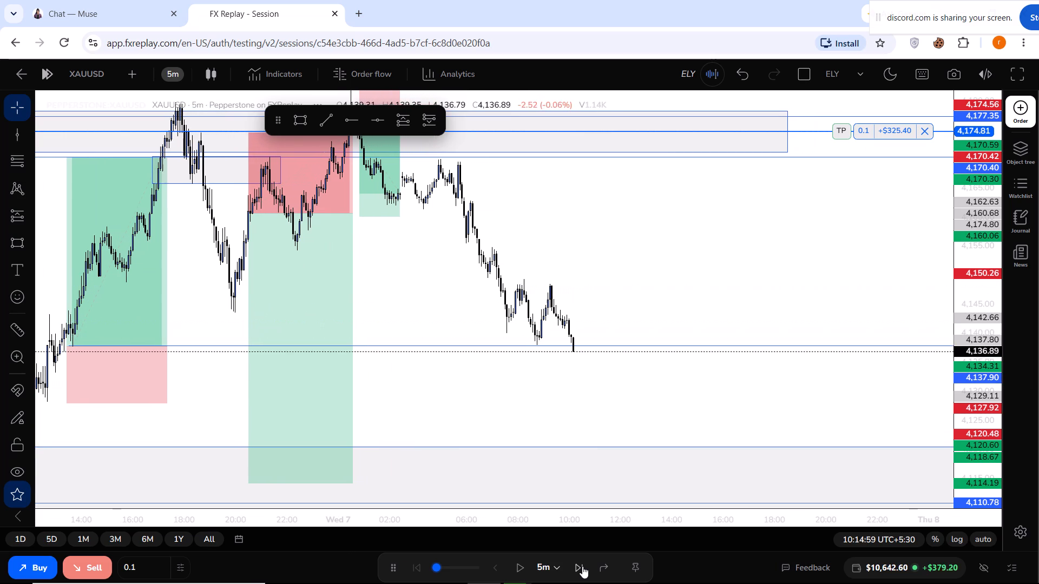
pyautogui.tripleClick(582, 566)
pyautogui.tripleClick(582, 566)
pyautogui.tripleClick(582, 566)
pyautogui.tripleClick(582, 566)
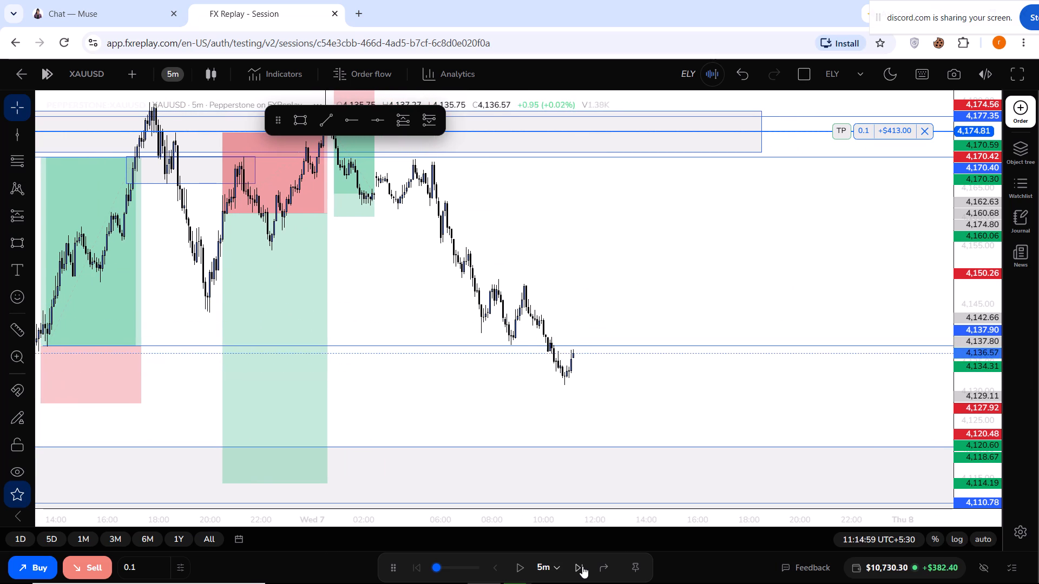
pyautogui.tripleClick(582, 566)
pyautogui.tripleClick(582, 566)
pyautogui.tripleClick(582, 566)
pyautogui.tripleClick(582, 566)
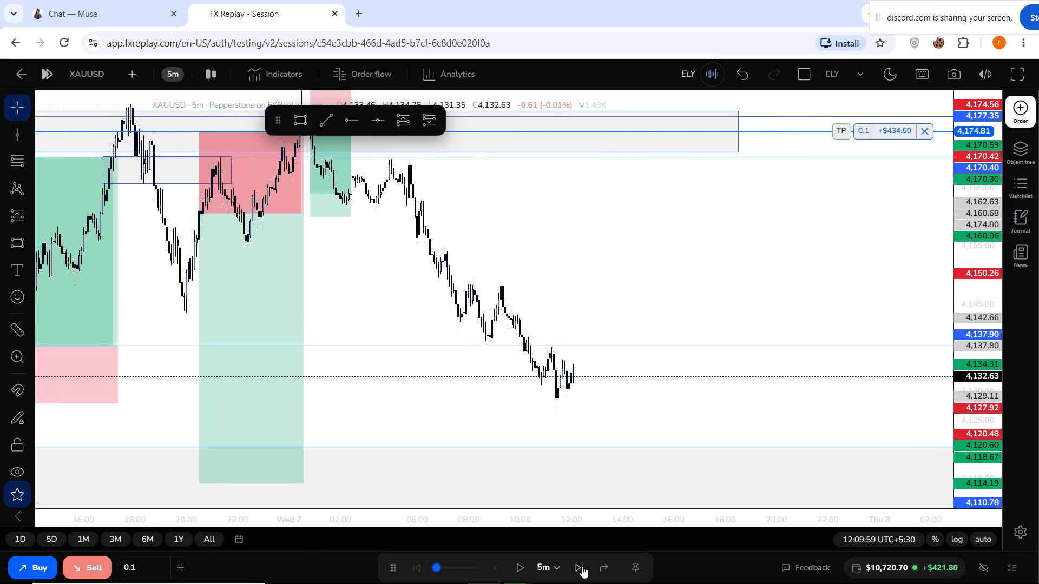
pyautogui.tripleClick(582, 566)
pyautogui.tripleClick(582, 566)
pyautogui.tripleClick(582, 566)
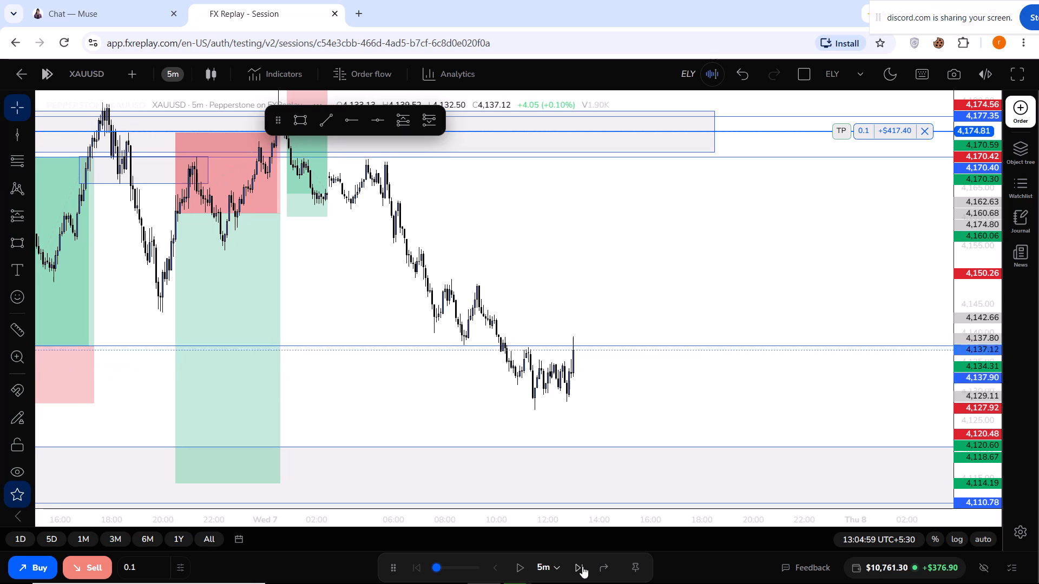
pyautogui.tripleClick(582, 566)
pyautogui.tripleClick(582, 566)
pyautogui.tripleClick(582, 566)
pyautogui.tripleClick(582, 566)
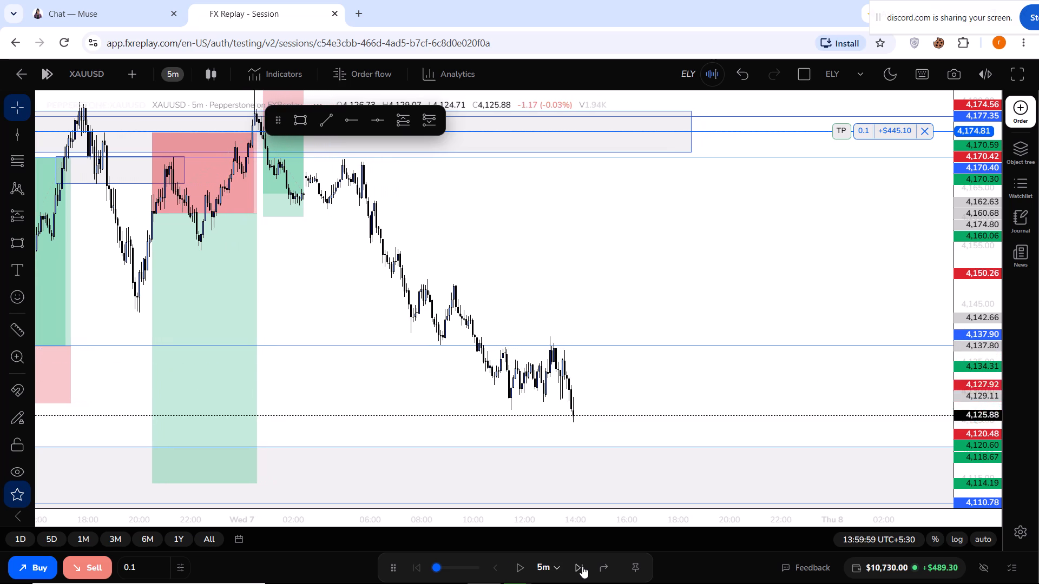
pyautogui.tripleClick(582, 566)
pyautogui.tripleClick(582, 566)
pyautogui.tripleClick(582, 566)
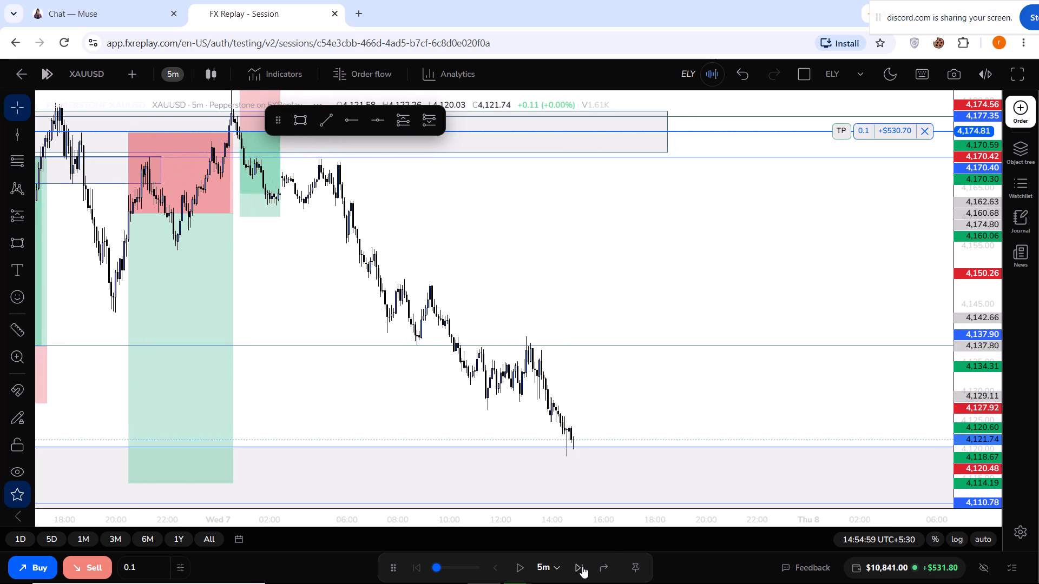
# Set the chart timeframe to 15 minutes and examine the lower zone around 4,110.78.
pyautogui.click(171, 74)
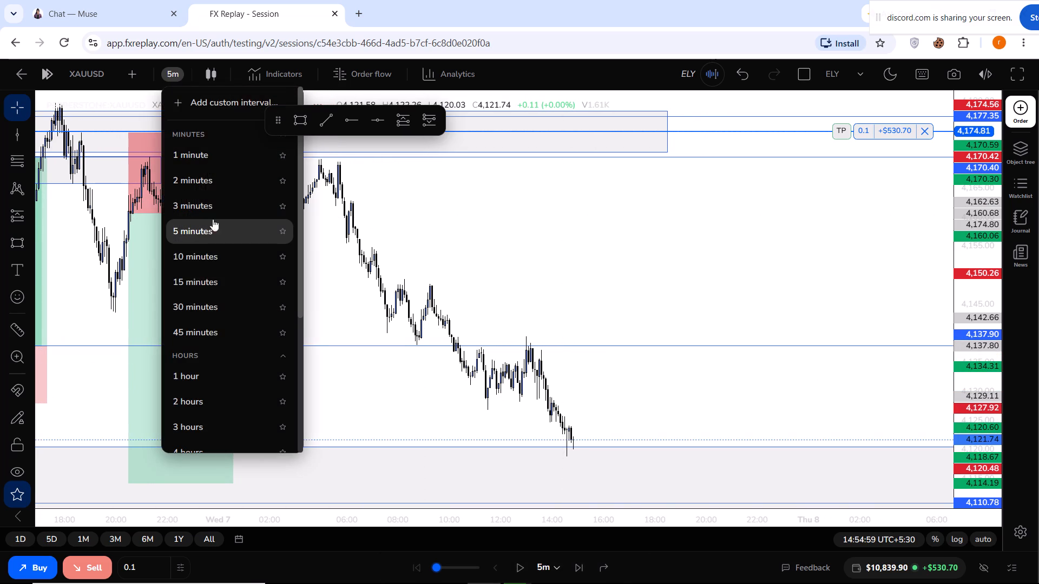
pyautogui.click(212, 277)
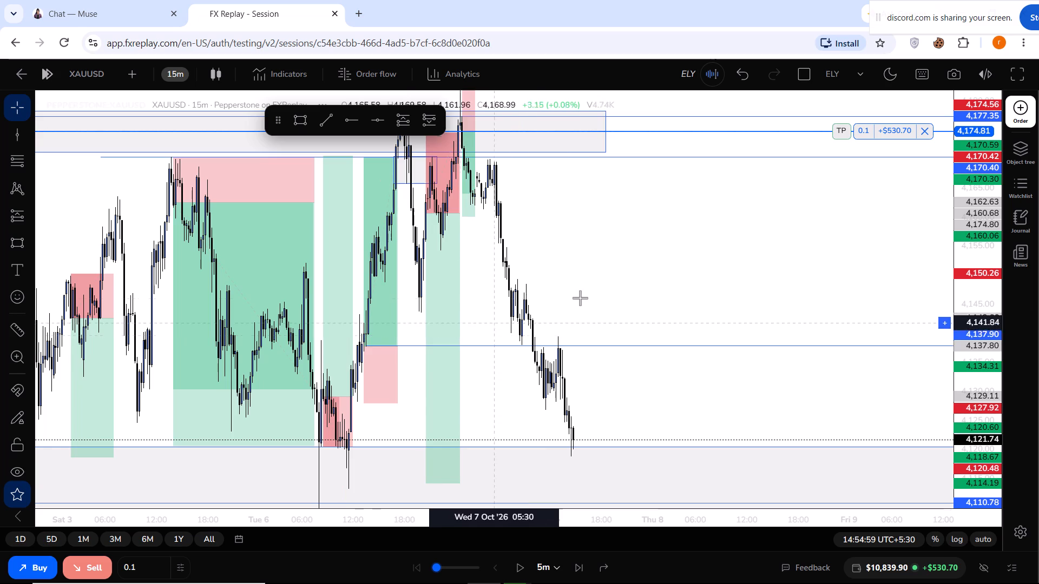
pyautogui.moveTo(580, 298); pyautogui.dragTo(583, 187)
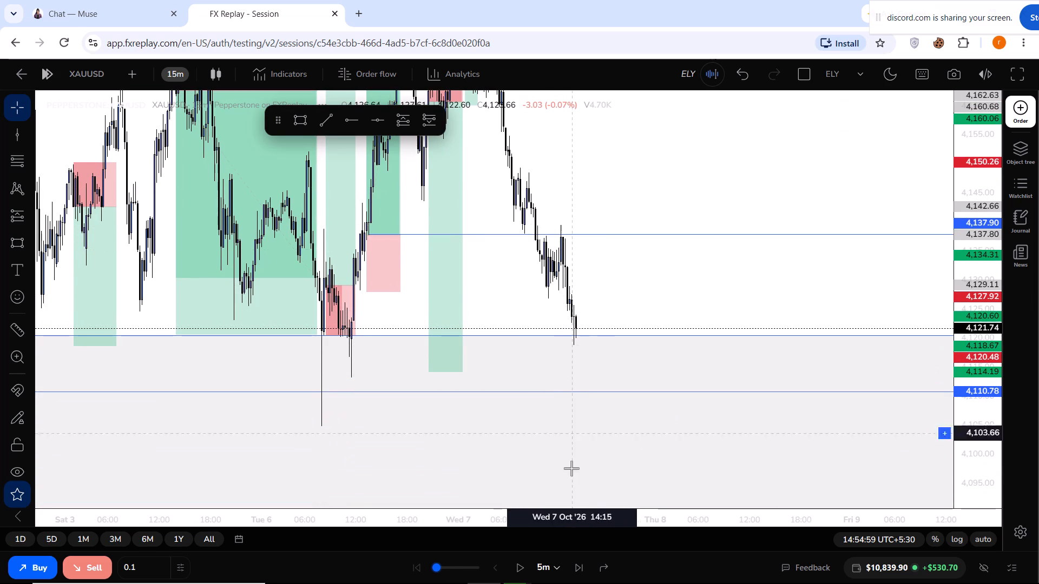
# Advance the replay in 5-minute steps to 18:09:59 and bring the whole drop and the short's entry into view.
pyautogui.tripleClick(582, 570)
pyautogui.tripleClick(582, 570)
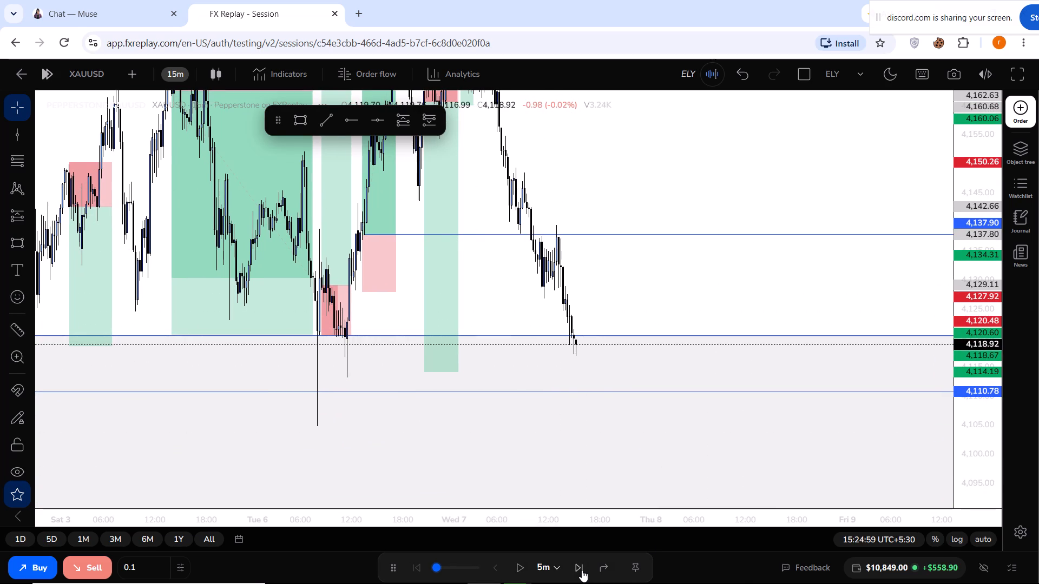
pyautogui.tripleClick(582, 570)
pyautogui.tripleClick(582, 570)
pyautogui.tripleClick(582, 570)
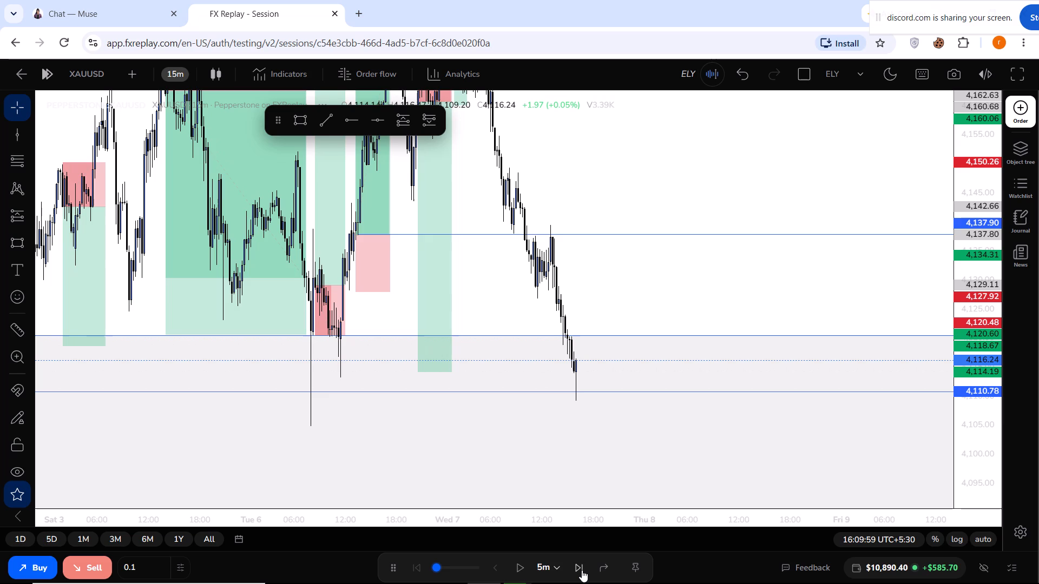
pyautogui.tripleClick(582, 570)
pyautogui.tripleClick(582, 570)
pyautogui.tripleClick(582, 570)
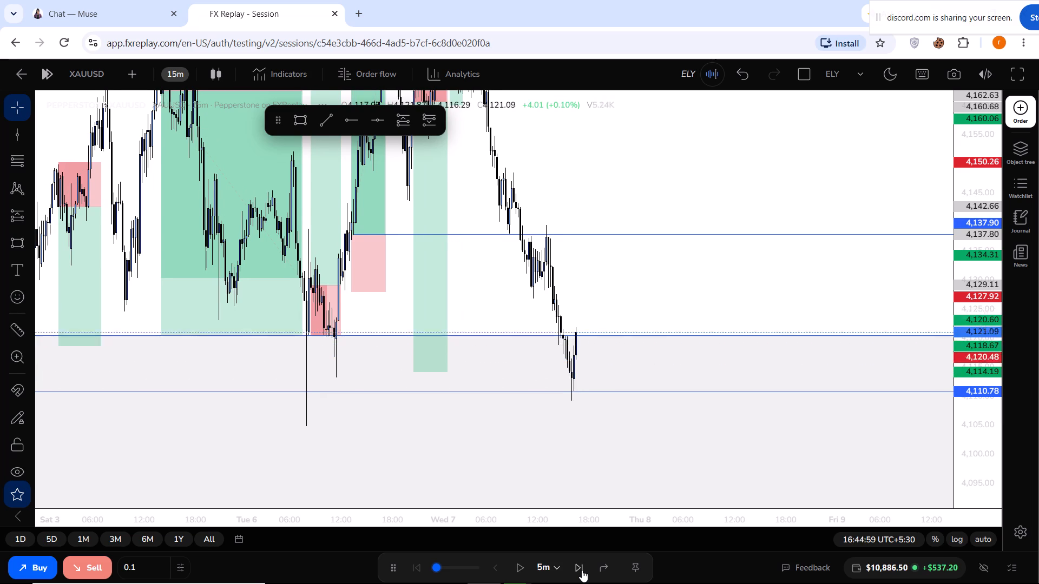
pyautogui.tripleClick(582, 570)
pyautogui.tripleClick(582, 570)
pyautogui.tripleClick(582, 570)
pyautogui.tripleClick(582, 570)
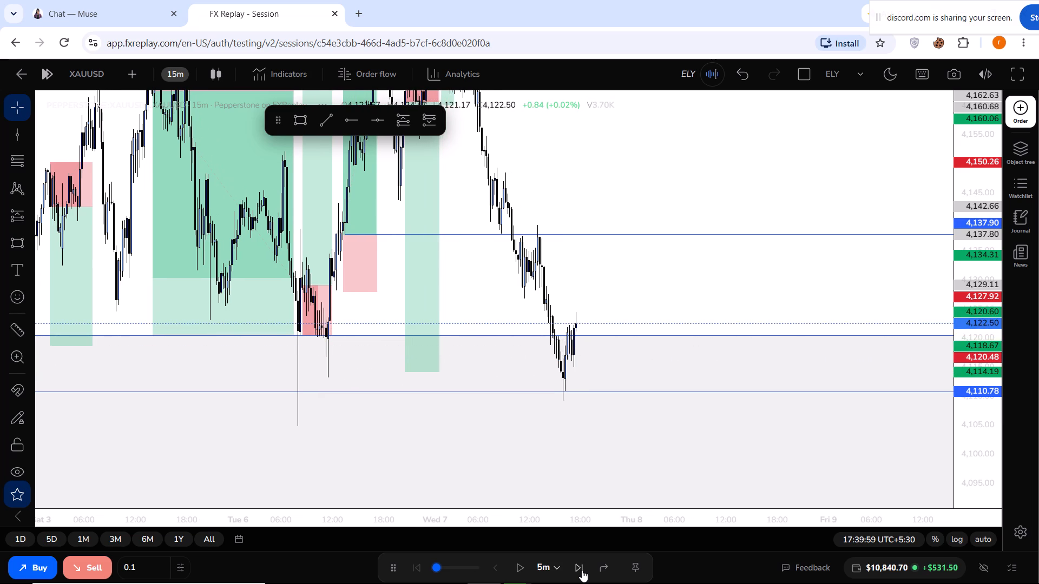
pyautogui.tripleClick(582, 570)
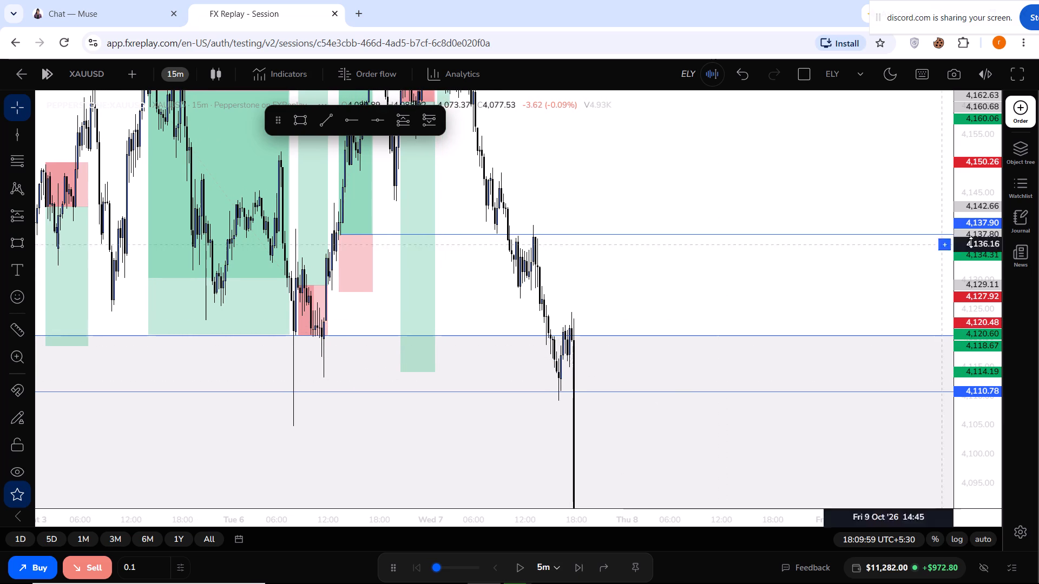
pyautogui.moveTo(971, 242); pyautogui.dragTo(981, 366)
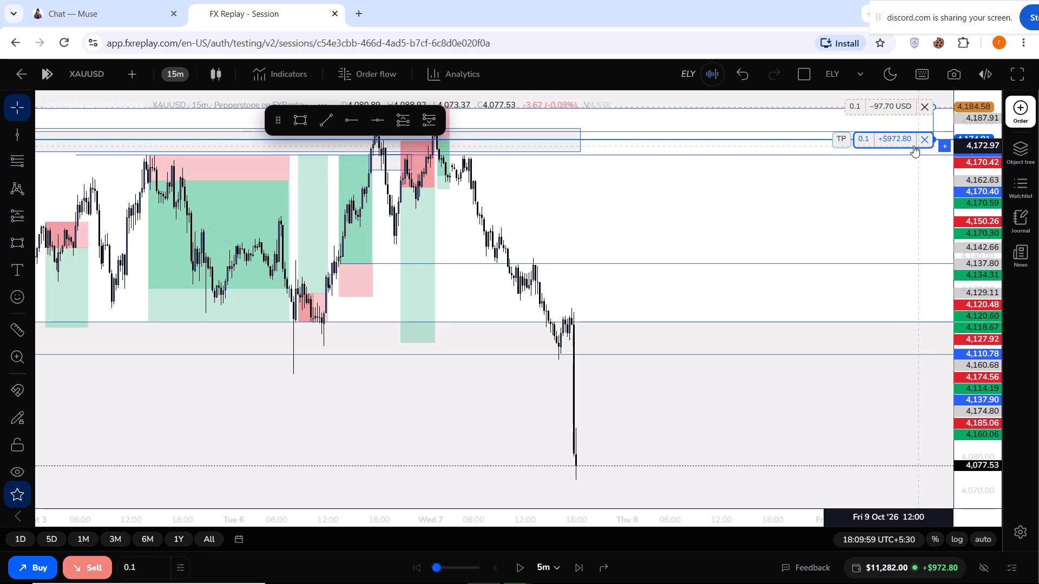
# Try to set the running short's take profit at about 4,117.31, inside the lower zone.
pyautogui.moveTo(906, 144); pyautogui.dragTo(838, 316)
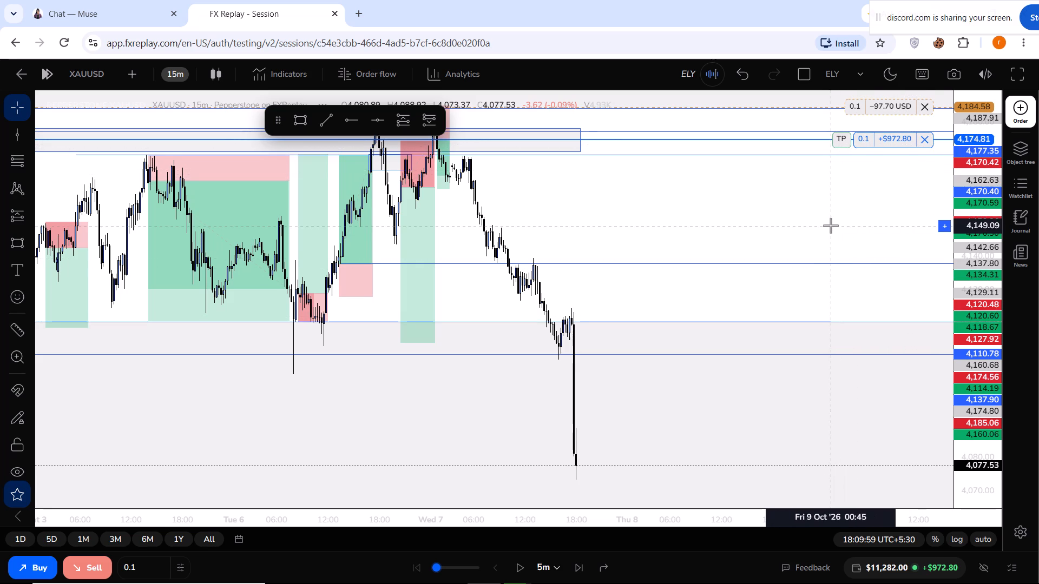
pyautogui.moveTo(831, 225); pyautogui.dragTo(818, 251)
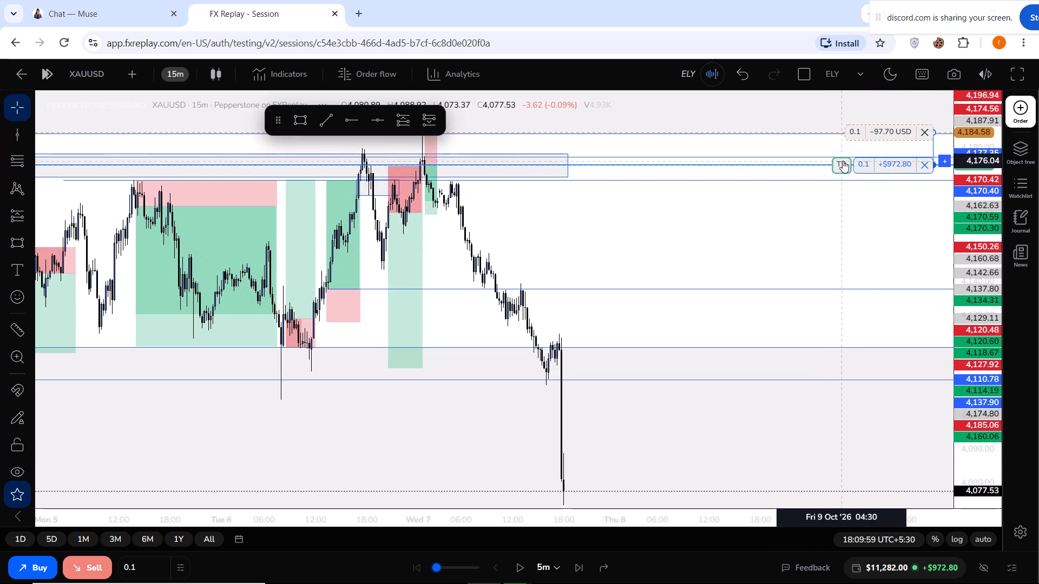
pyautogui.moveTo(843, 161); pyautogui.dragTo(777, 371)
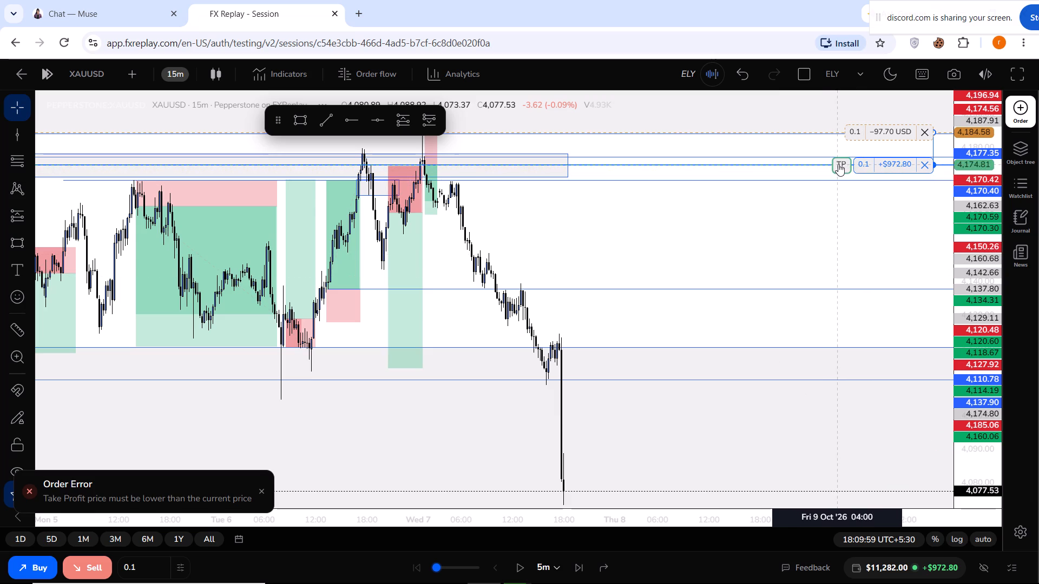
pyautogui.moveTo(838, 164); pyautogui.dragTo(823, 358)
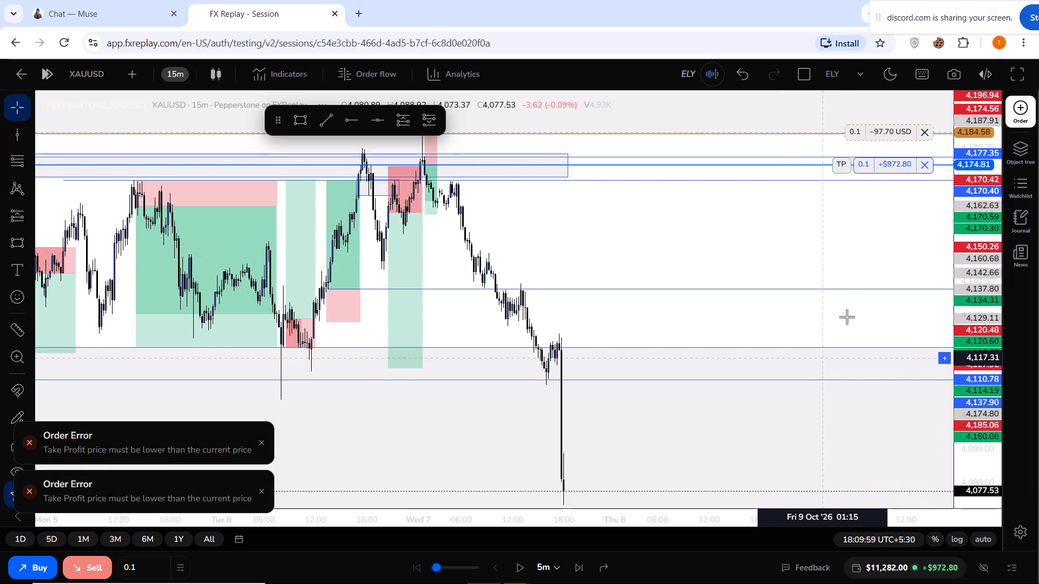
# Close 100% (0.1 lots) of the running XAUUSD short position.
pyautogui.click(925, 161)
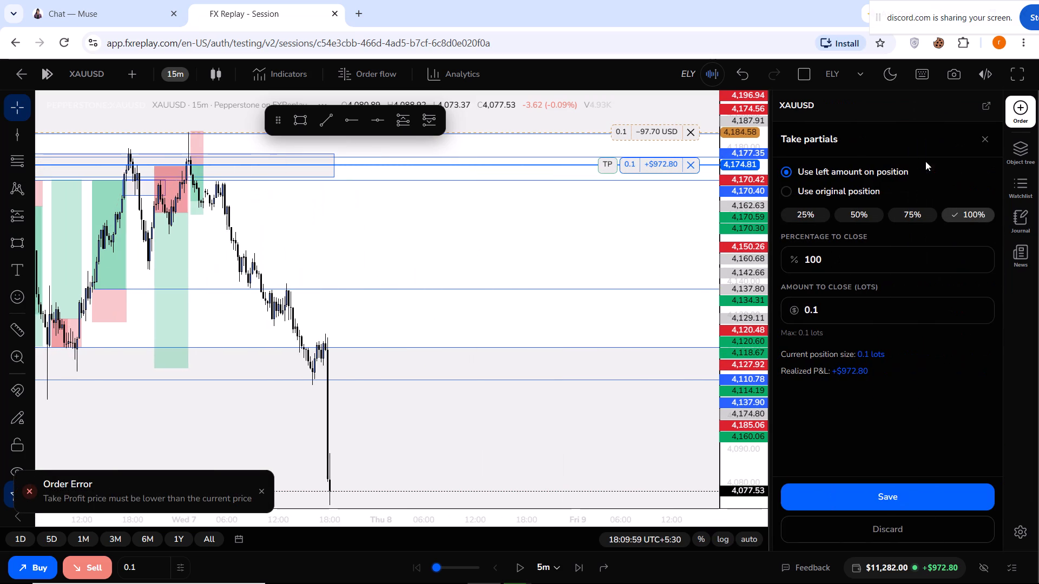
pyautogui.click(864, 494)
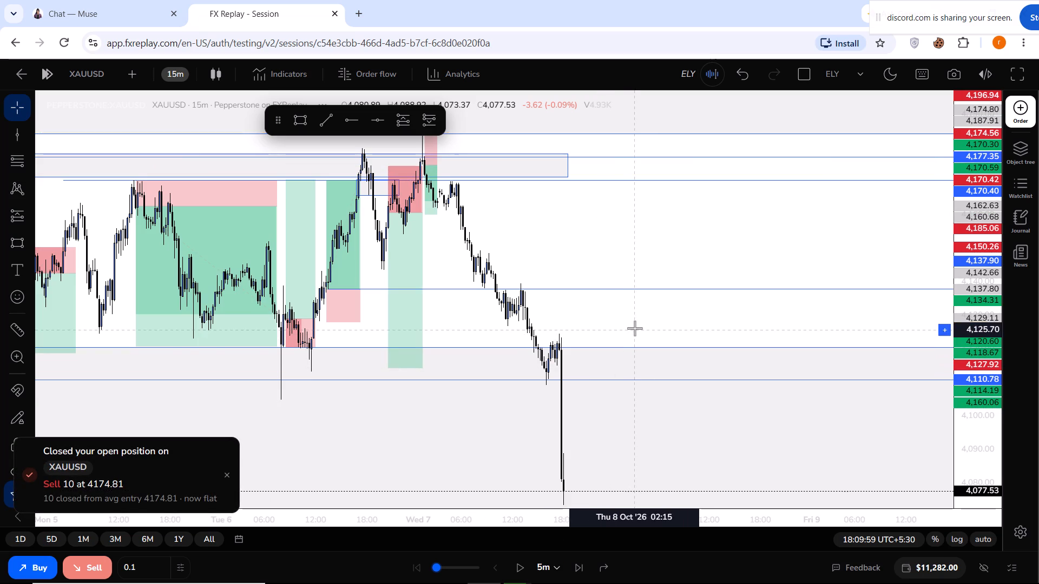
# Stretch the latest short-position drawing down to a target of 4,104.23 and forward in time past the sharp drop.
pyautogui.moveTo(638, 324); pyautogui.dragTo(718, 213)
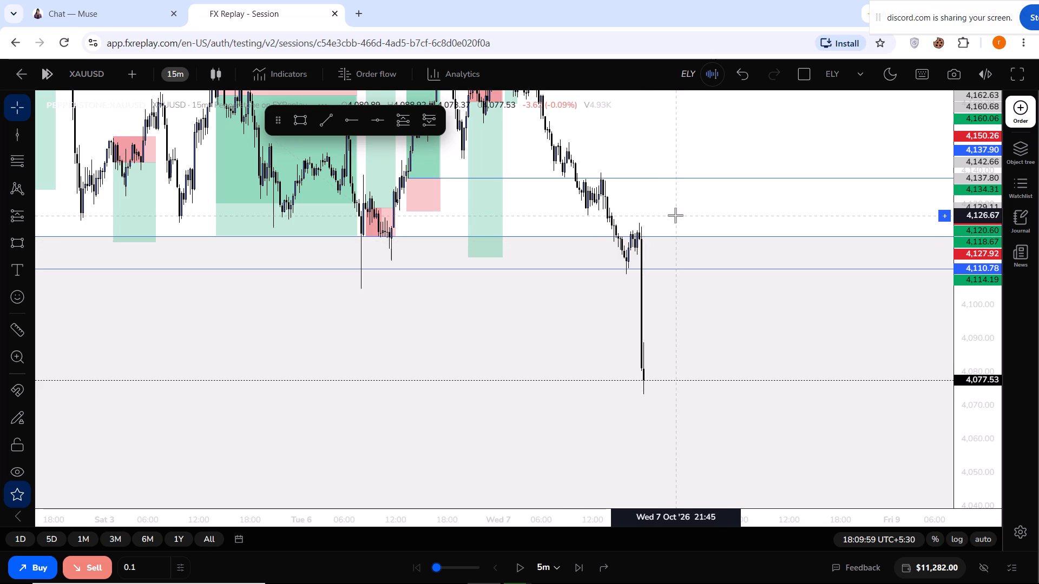
pyautogui.moveTo(675, 215); pyautogui.dragTo(678, 224)
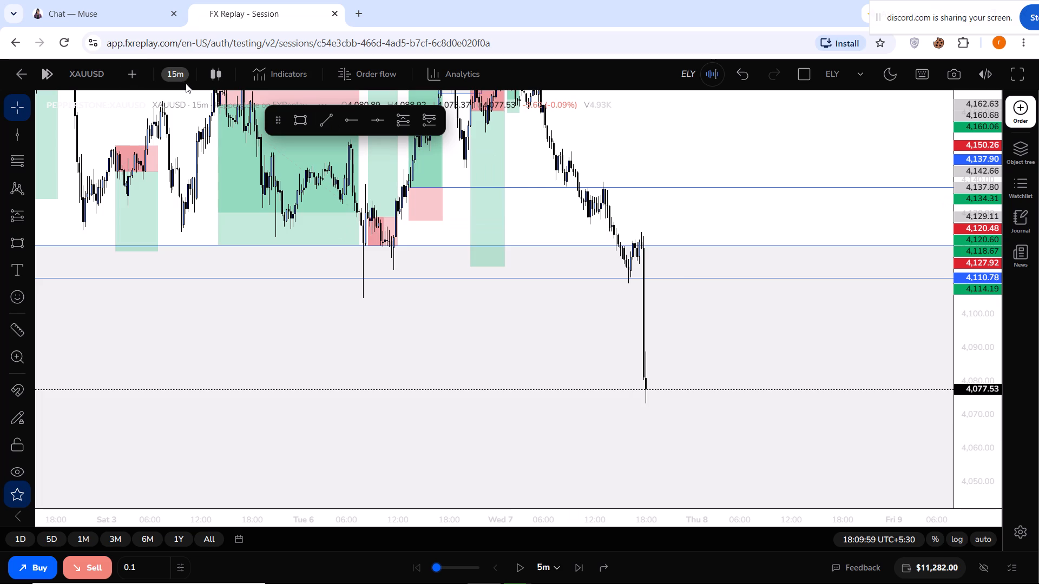
pyautogui.moveTo(629, 147); pyautogui.dragTo(636, 281)
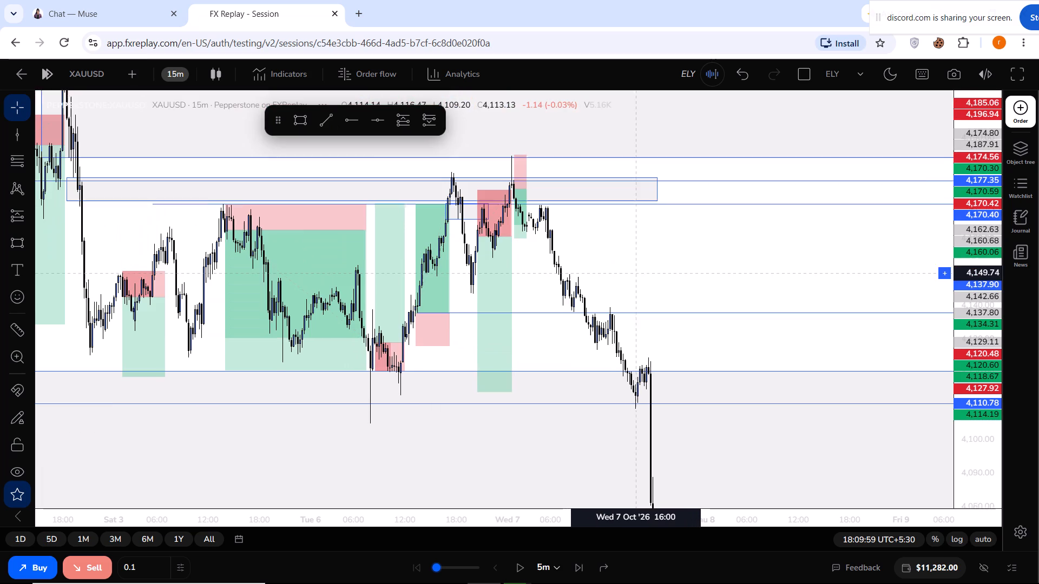
pyautogui.moveTo(636, 281); pyautogui.dragTo(636, 284)
pyautogui.moveTo(521, 248); pyautogui.dragTo(558, 446)
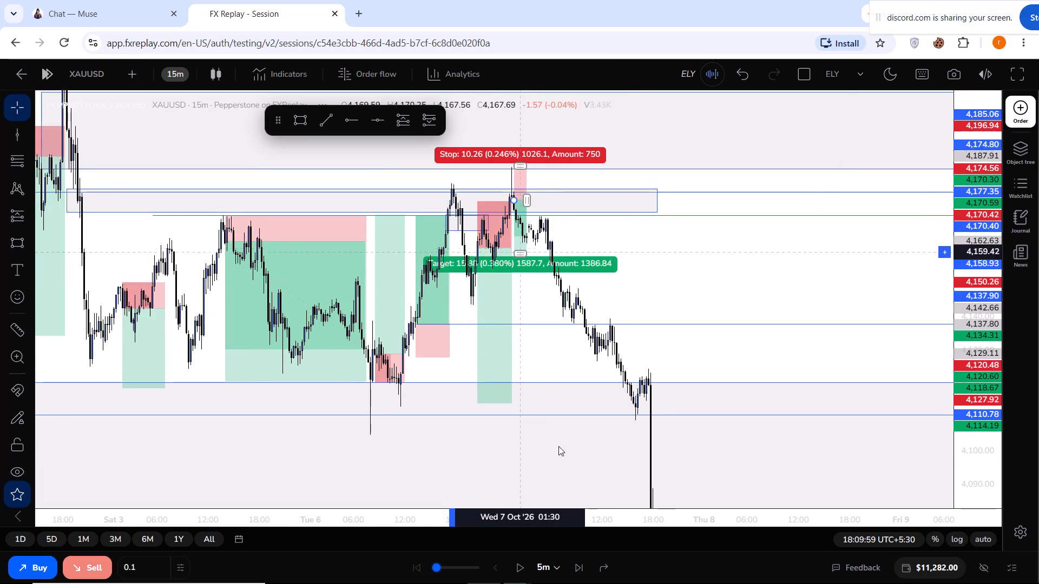
pyautogui.moveTo(558, 446); pyautogui.dragTo(570, 422)
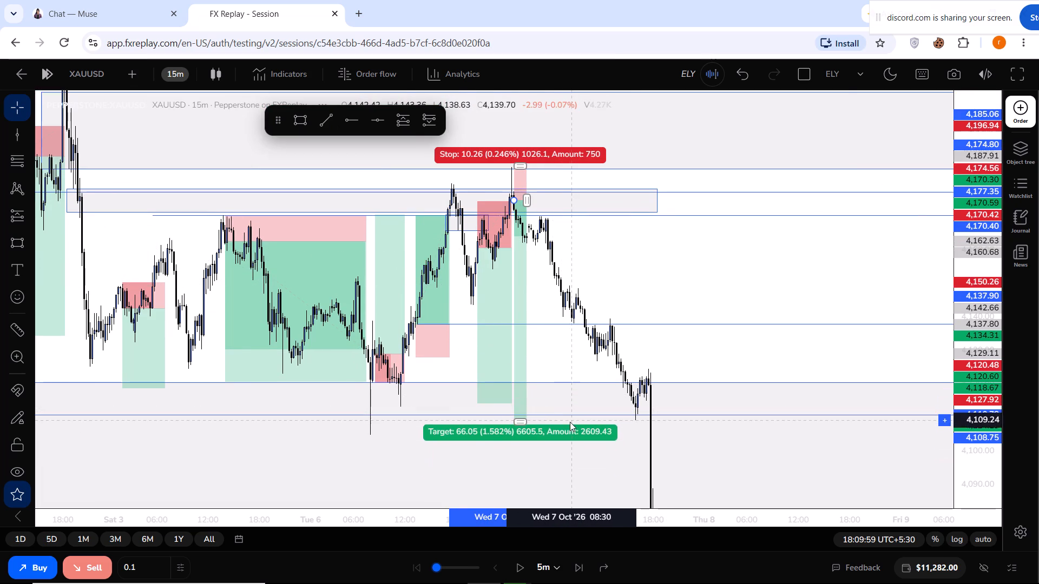
pyautogui.moveTo(570, 422); pyautogui.dragTo(569, 435)
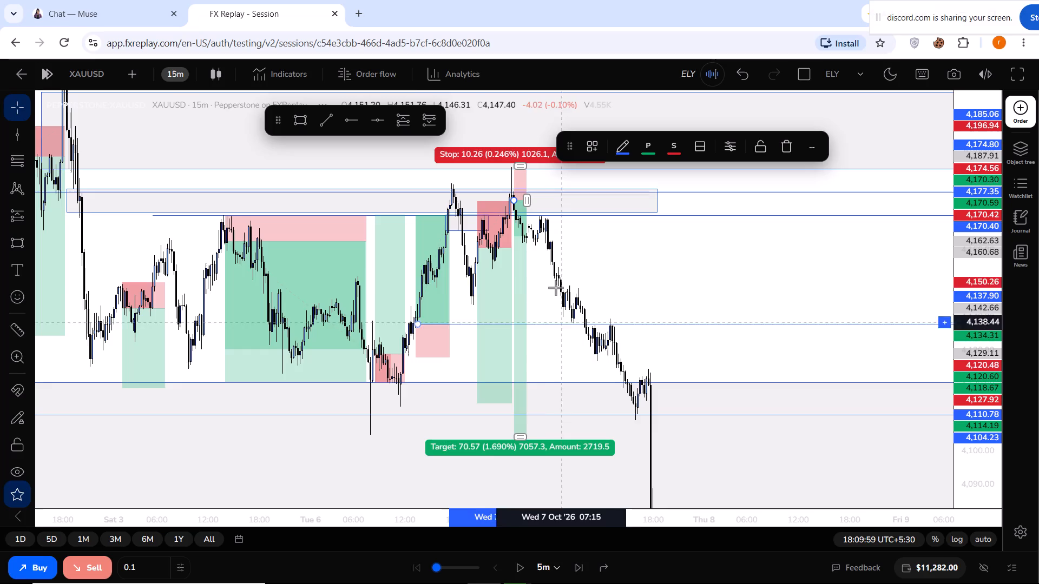
pyautogui.moveTo(528, 201); pyautogui.dragTo(609, 202)
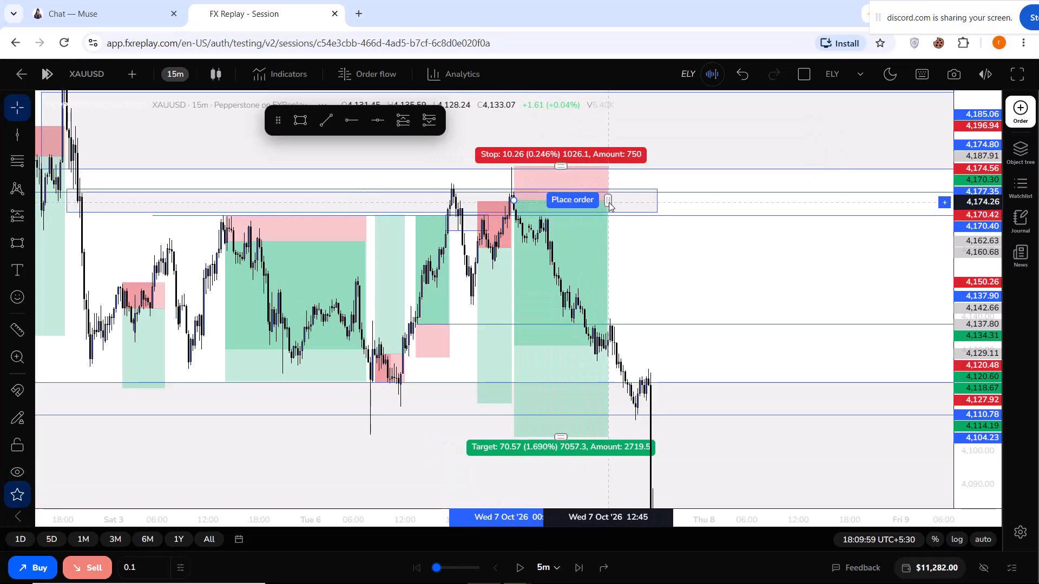
pyautogui.moveTo(609, 202); pyautogui.dragTo(665, 197)
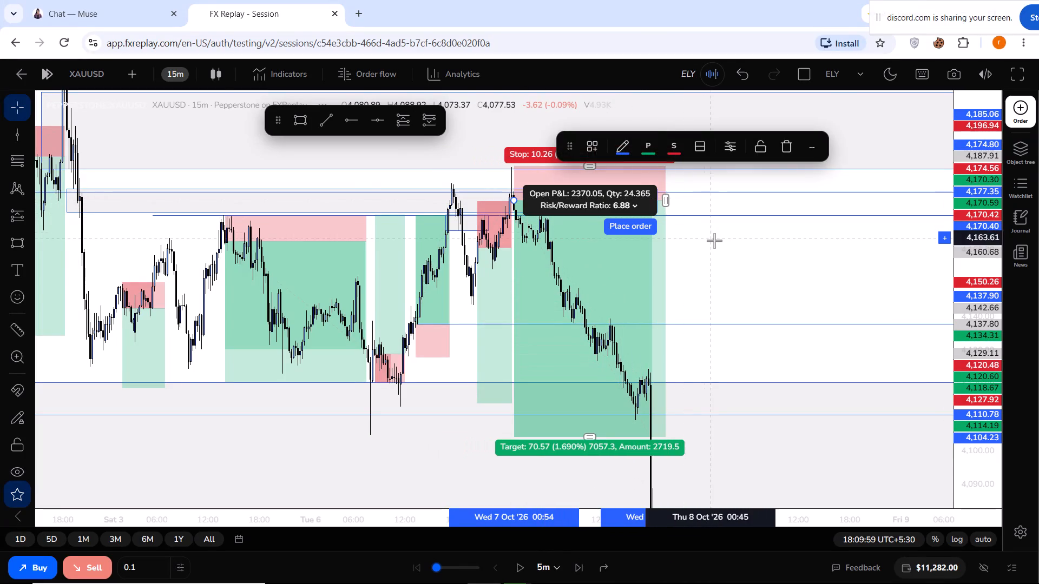
# Switch the chart timeframe to 1 hour and then to 4 hours.
pyautogui.moveTo(714, 241); pyautogui.dragTo(761, 212)
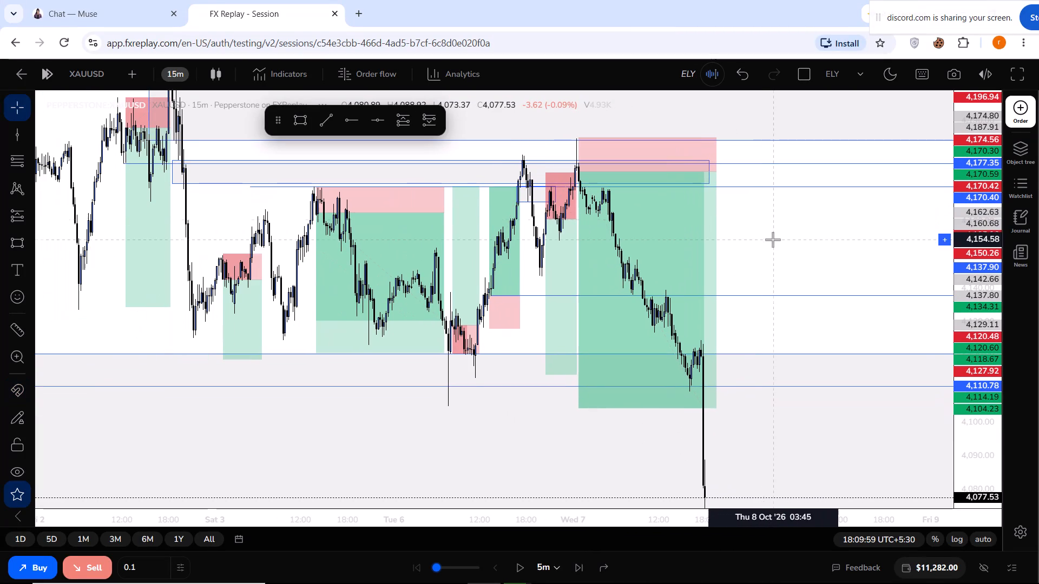
pyautogui.moveTo(773, 240); pyautogui.dragTo(760, 156)
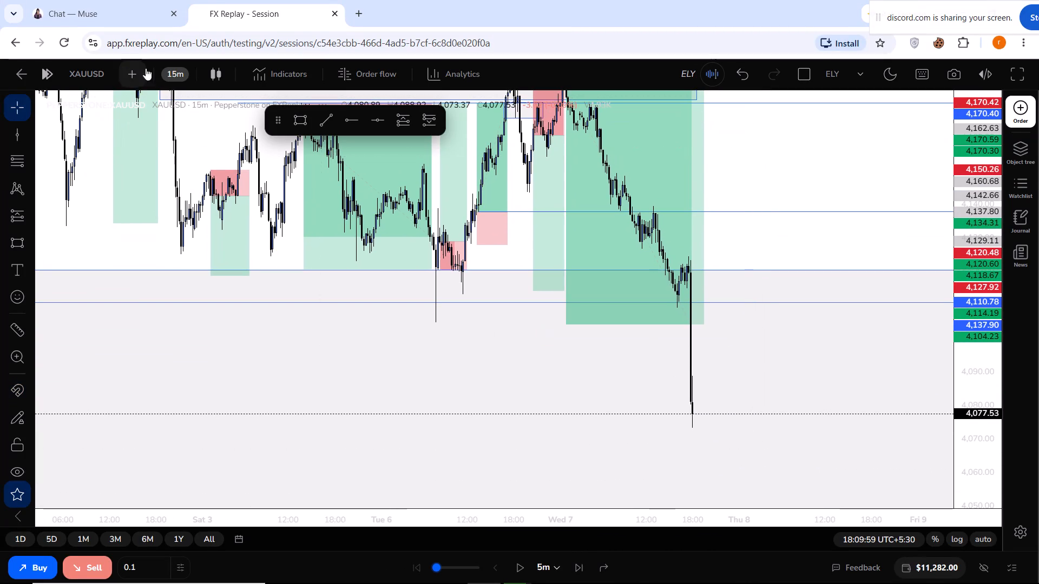
pyautogui.click(179, 74)
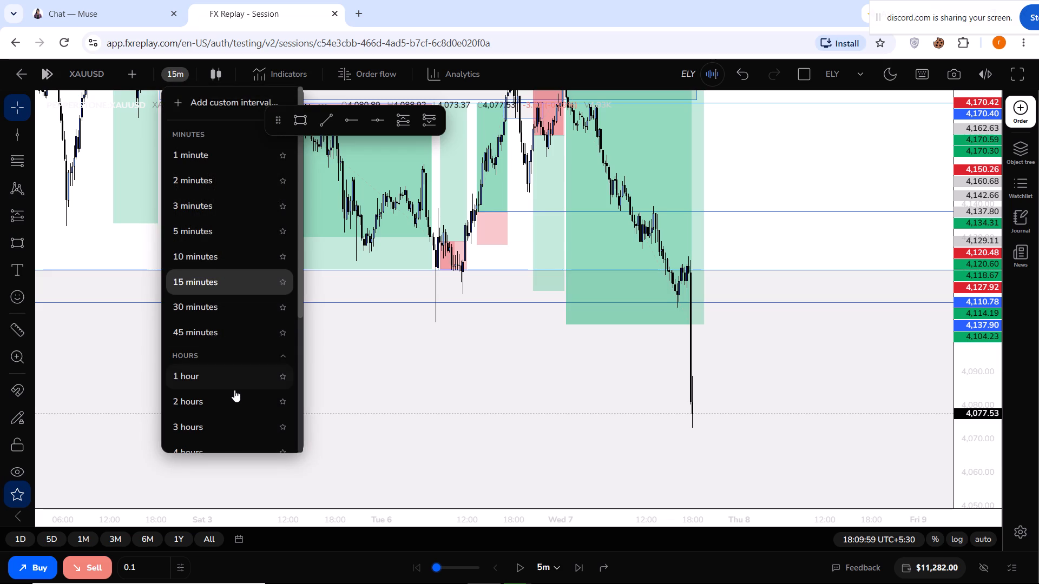
pyautogui.doubleClick(234, 382)
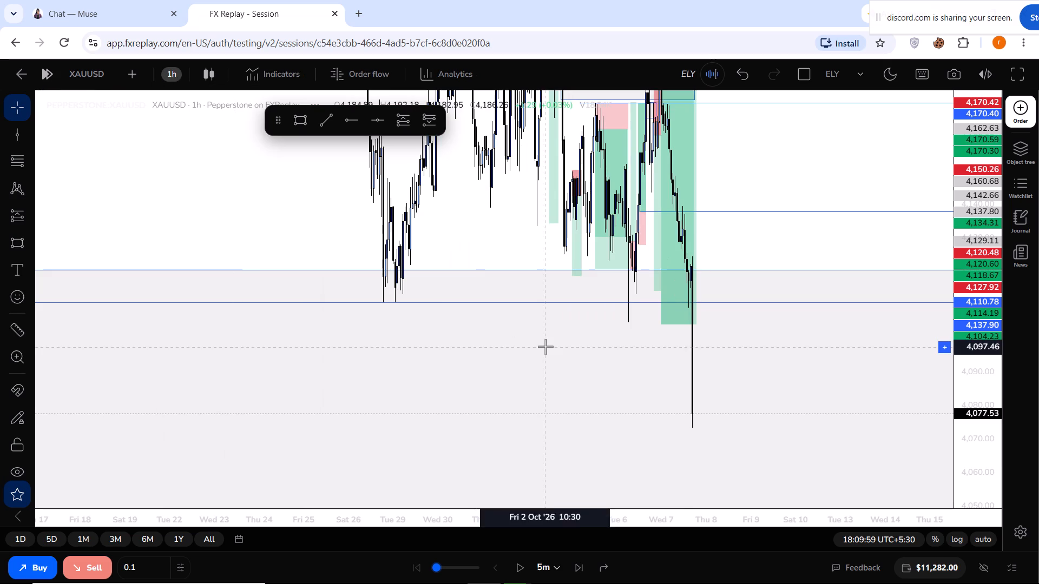
pyautogui.click(177, 74)
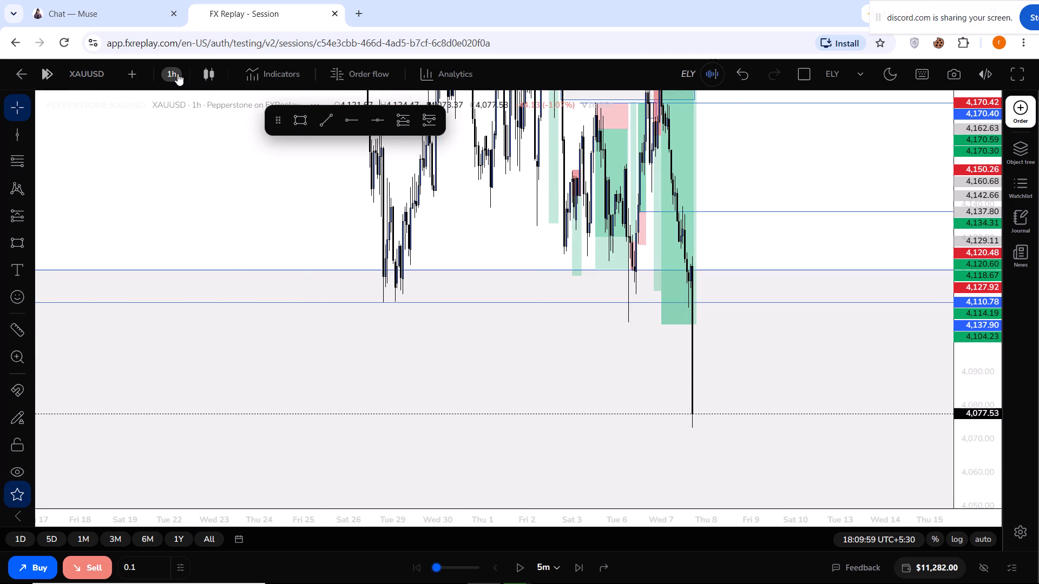
pyautogui.scroll(-1, 210, 367)
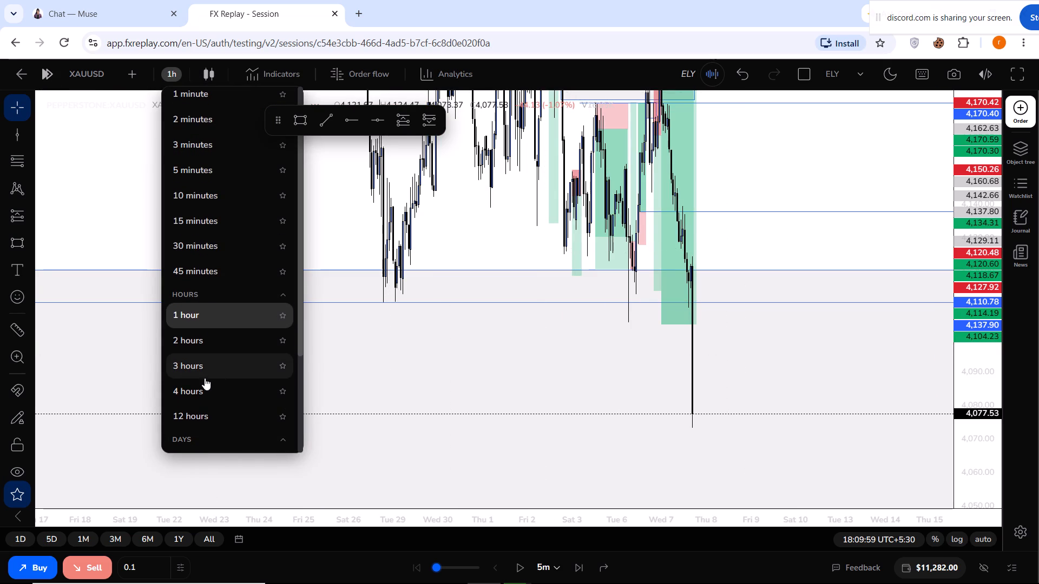
pyautogui.click(198, 384)
pyautogui.click(228, 390)
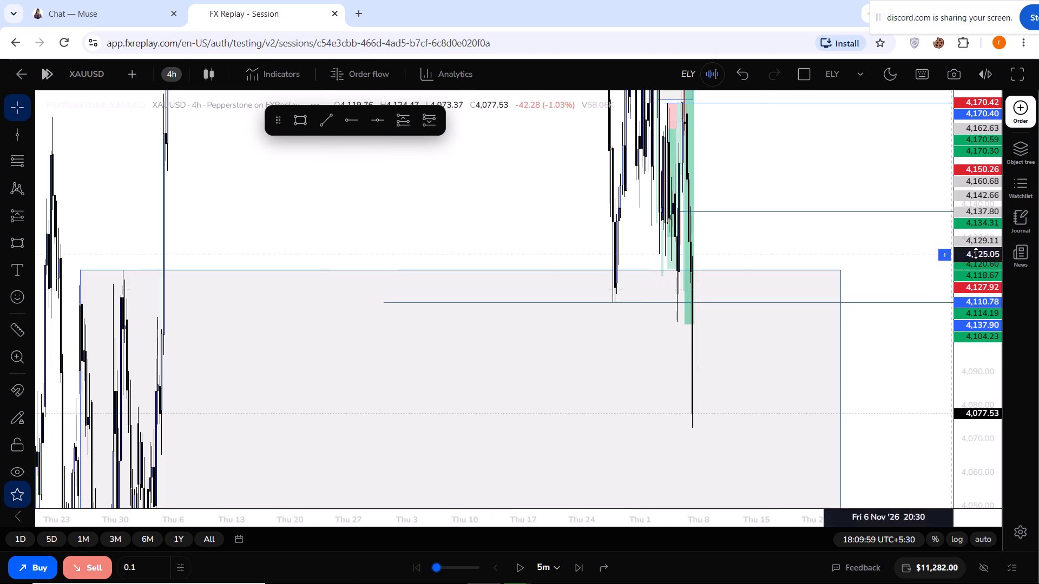
# Draw a rectangle zone from the recent swing low up to about 4,136.62, extending forward to about 15 Oct.
pyautogui.moveTo(977, 253); pyautogui.dragTo(987, 422)
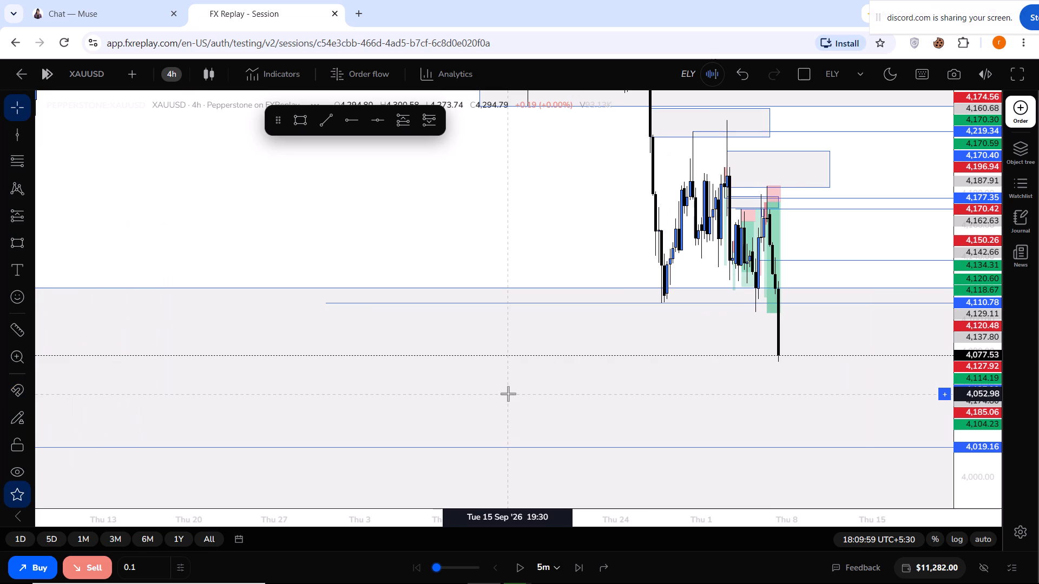
pyautogui.moveTo(824, 278); pyautogui.dragTo(563, 225)
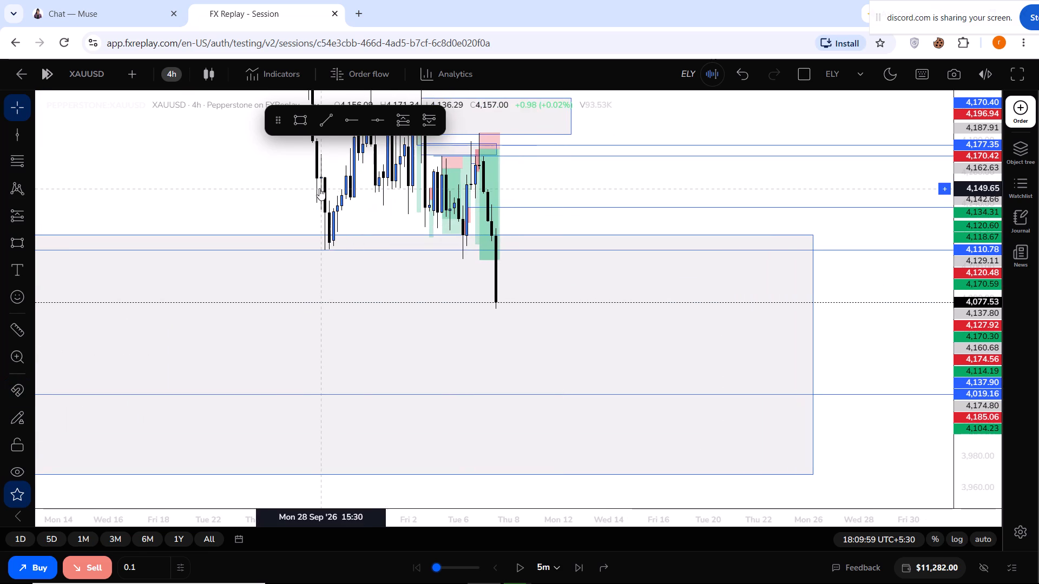
pyautogui.click(306, 126)
pyautogui.moveTo(465, 256); pyautogui.dragTo(645, 209)
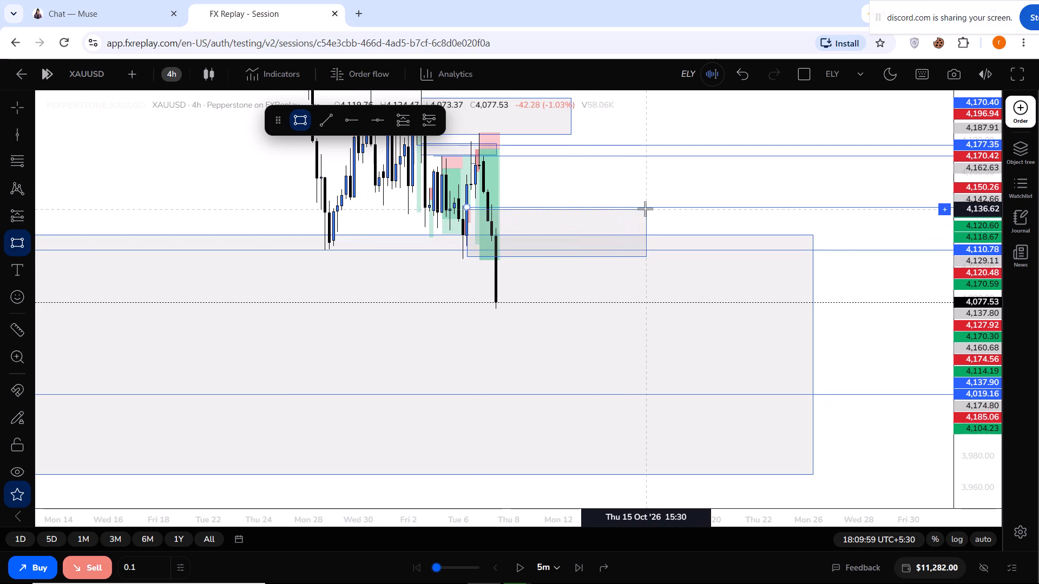
pyautogui.click(645, 209)
pyautogui.click(736, 220)
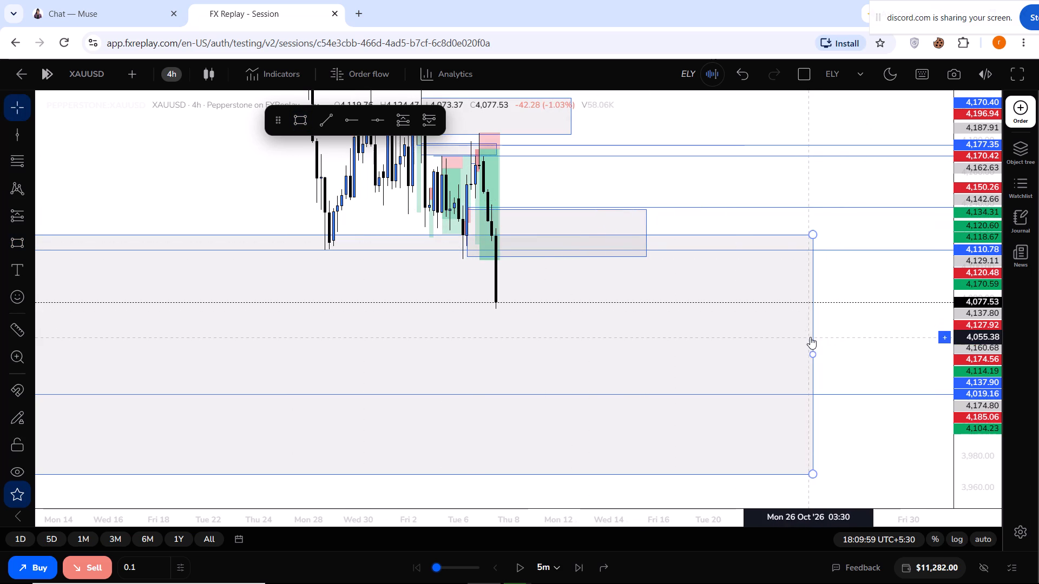
# Delete the large lower zone rectangle spanning 4,120.48 to 3,968.65.
pyautogui.click(813, 337)
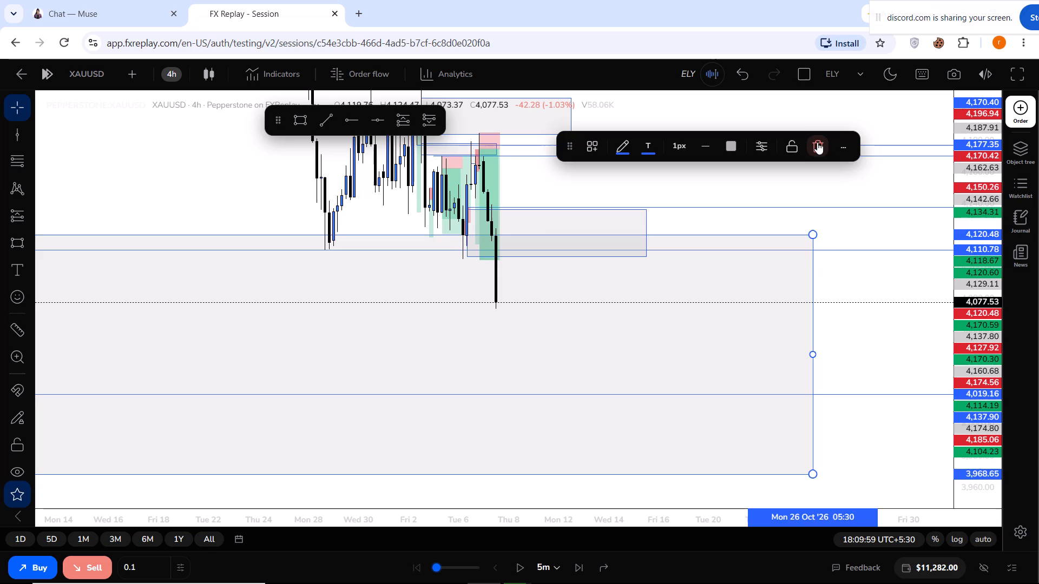
pyautogui.click(817, 142)
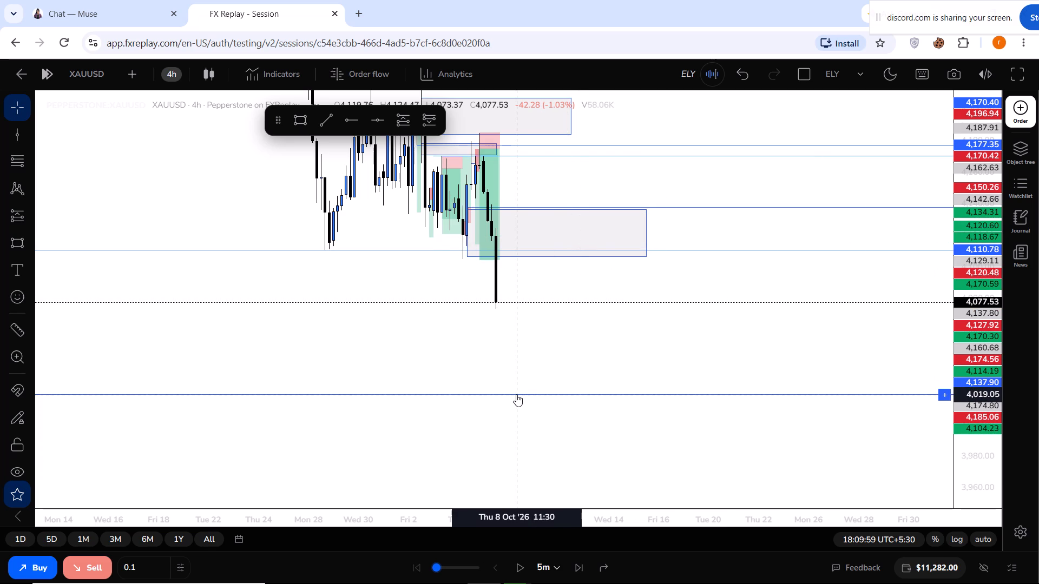
# Set the chart timeframe to 15 minutes.
pyautogui.click(169, 69)
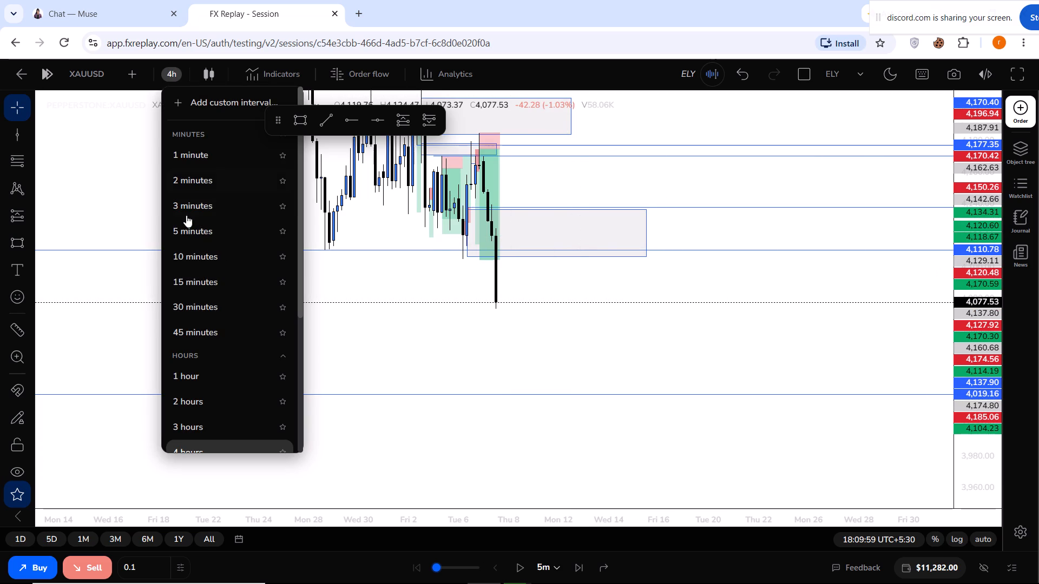
pyautogui.click(204, 287)
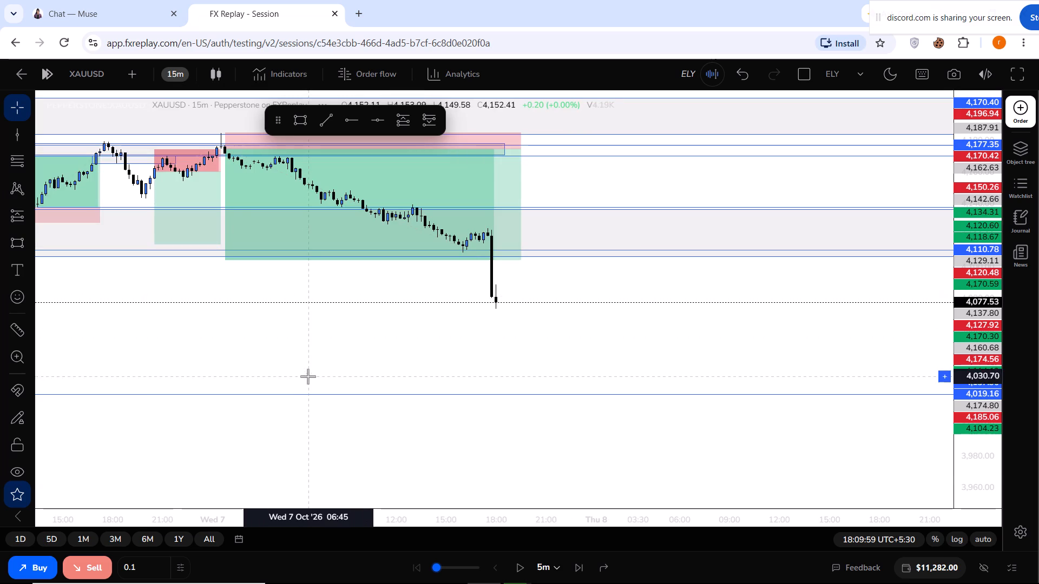
# Set the replay step to 15m and advance the replay to 19:44:59.
pyautogui.moveTo(290, 517); pyautogui.dragTo(417, 509)
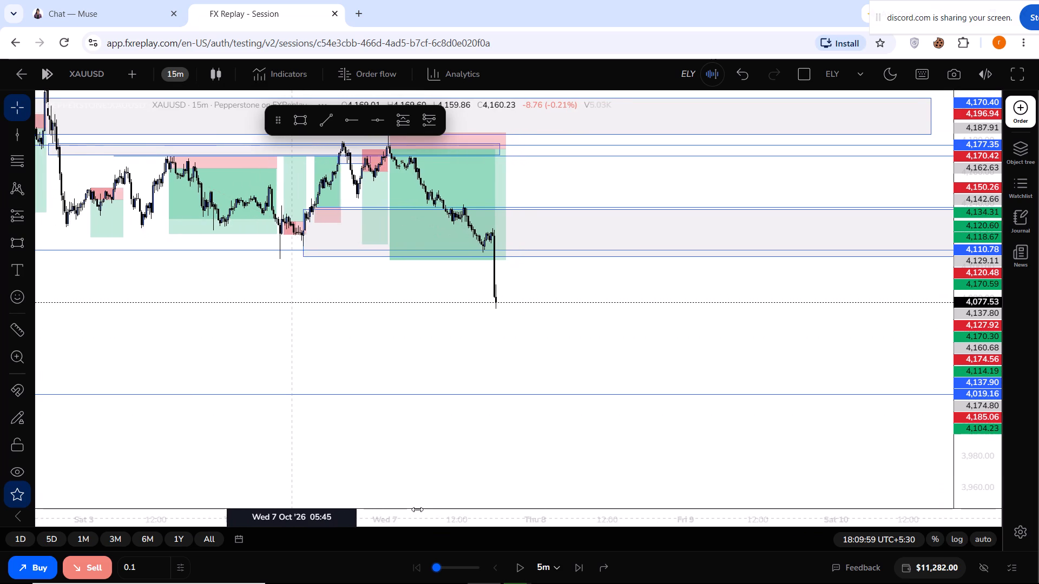
pyautogui.moveTo(417, 509); pyautogui.dragTo(415, 509)
pyautogui.click(545, 563)
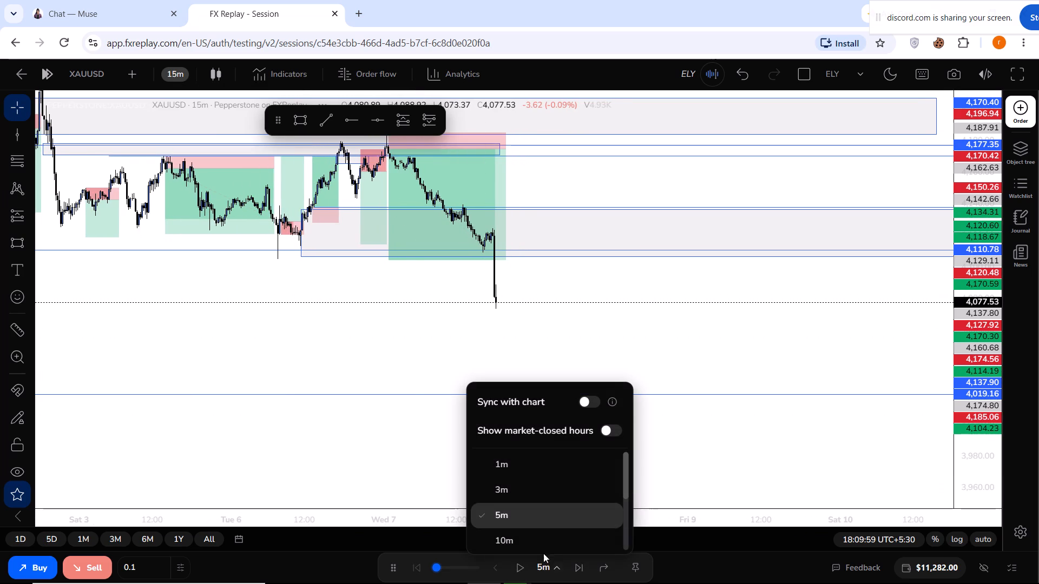
pyautogui.scroll(-1, 543, 536)
pyautogui.click(542, 518)
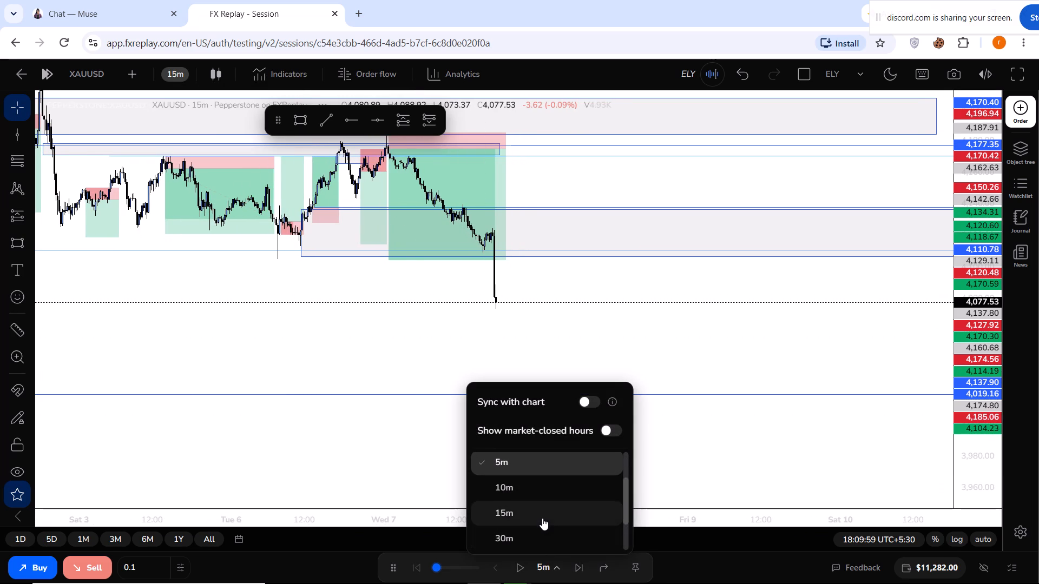
pyautogui.click(578, 574)
pyautogui.click(578, 574)
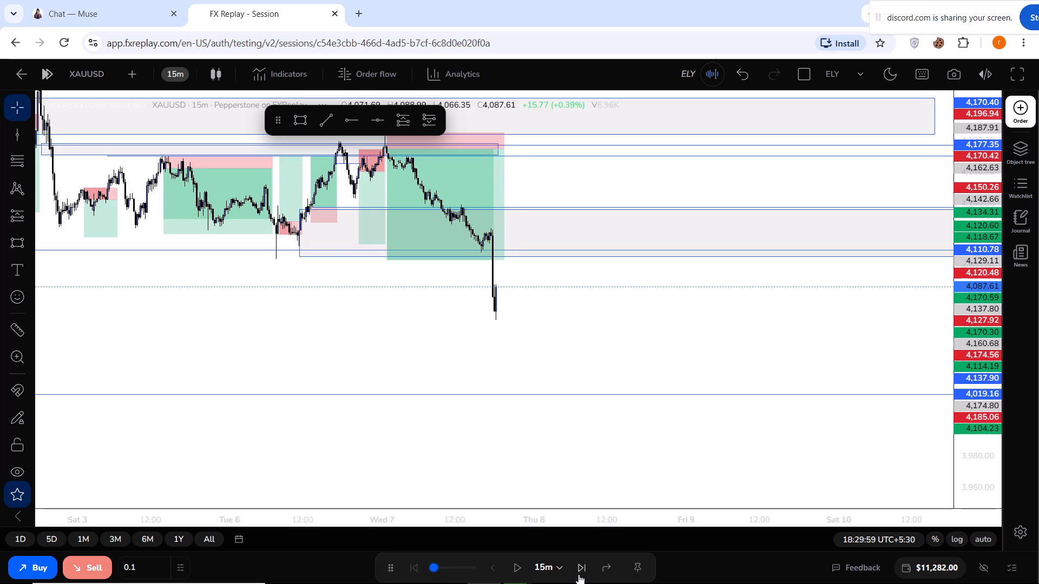
pyautogui.click(578, 574)
pyautogui.click(578, 574)
pyautogui.click(578, 574)
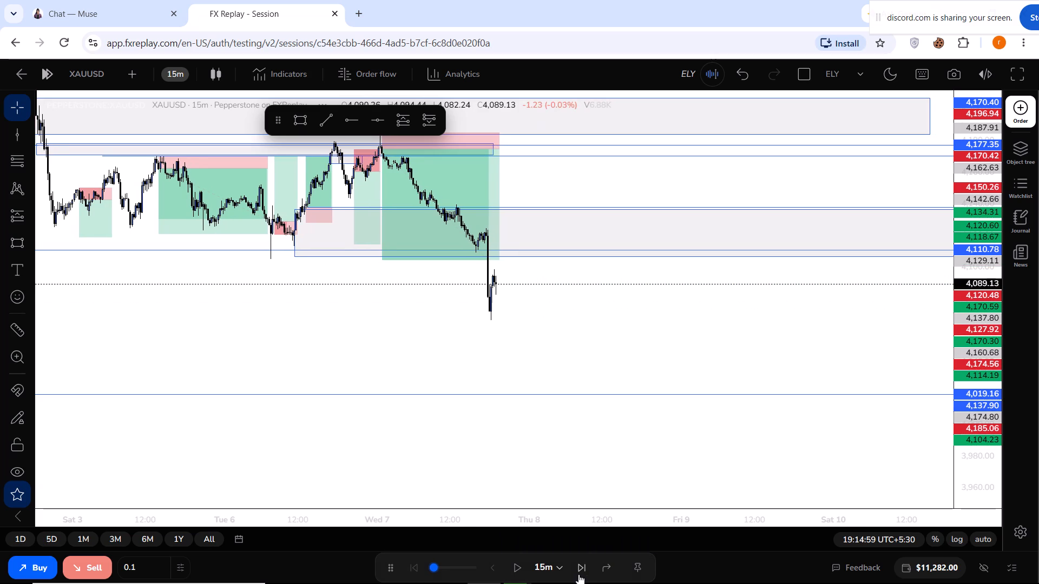
pyautogui.click(578, 574)
pyautogui.click(578, 574)
pyautogui.click(578, 574)
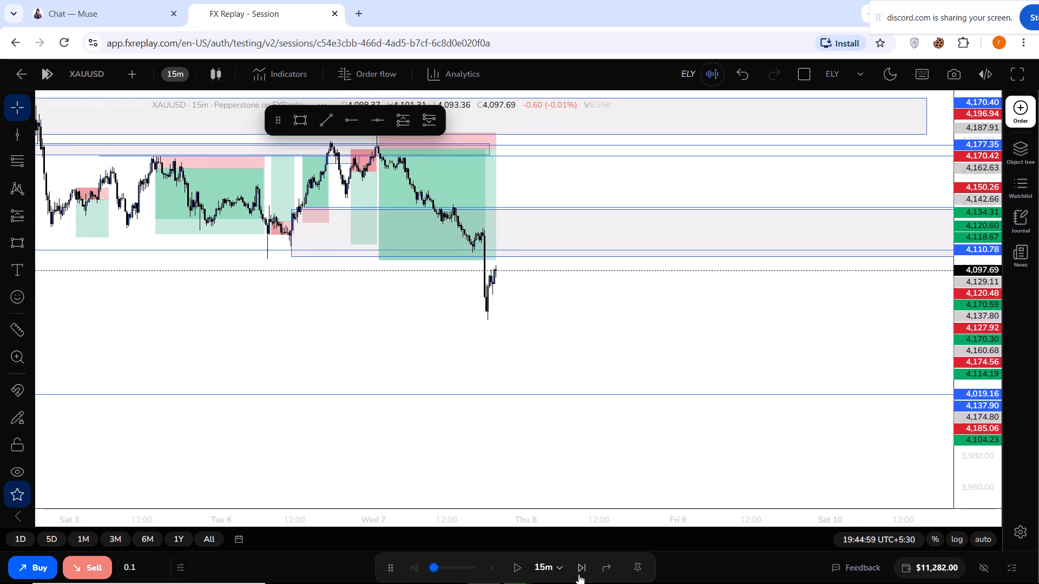
# Advance the replay in 15m steps to 20:14:59.
pyautogui.click(578, 574)
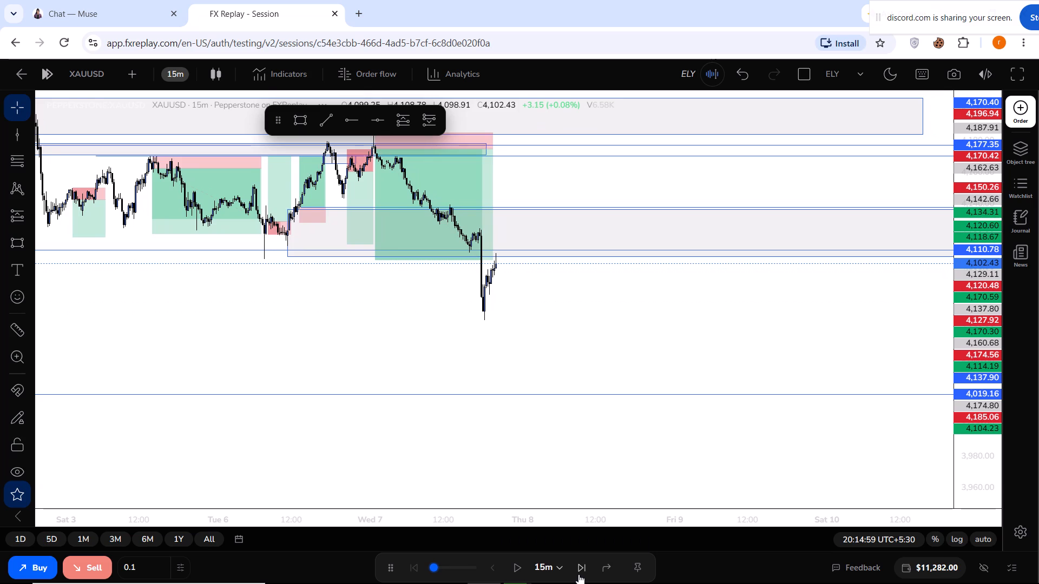
# Set the chart timeframe to 5 minutes and frame the latest candles beneath the zone.
pyautogui.click(177, 74)
pyautogui.click(194, 235)
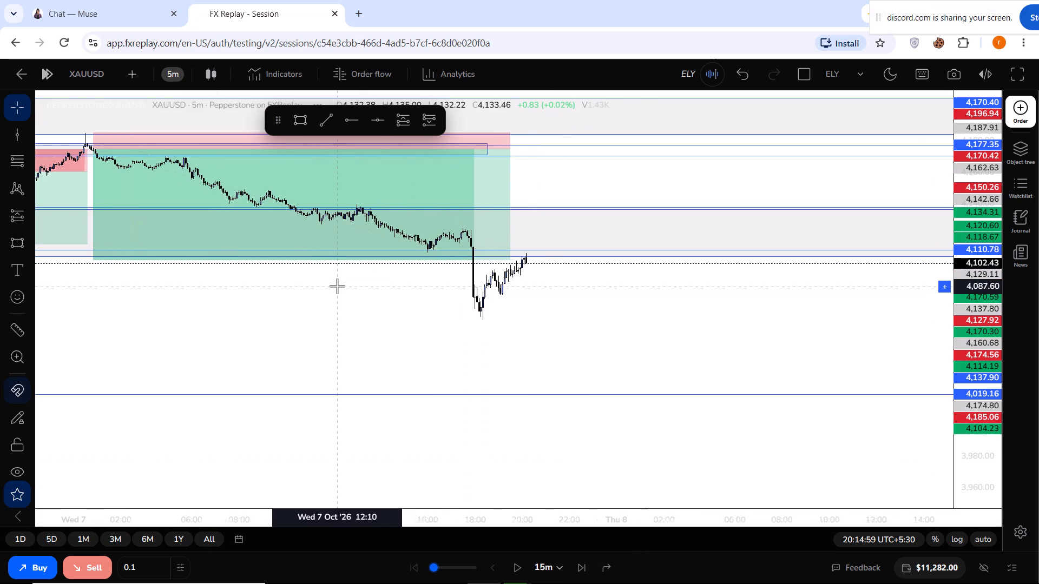
pyautogui.moveTo(996, 386); pyautogui.dragTo(969, 235)
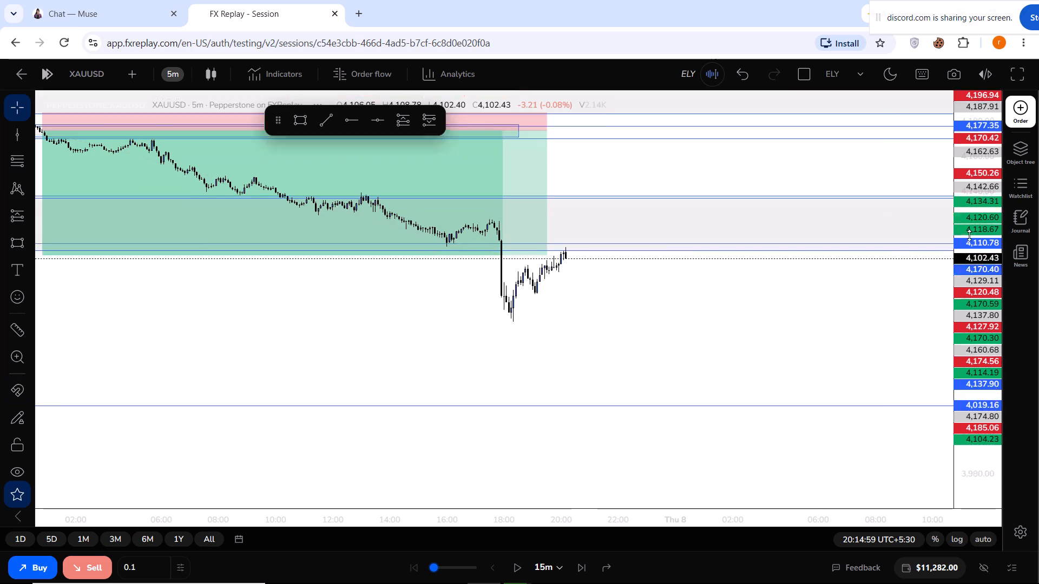
pyautogui.moveTo(969, 235); pyautogui.dragTo(968, 223)
pyautogui.moveTo(575, 256); pyautogui.dragTo(574, 314)
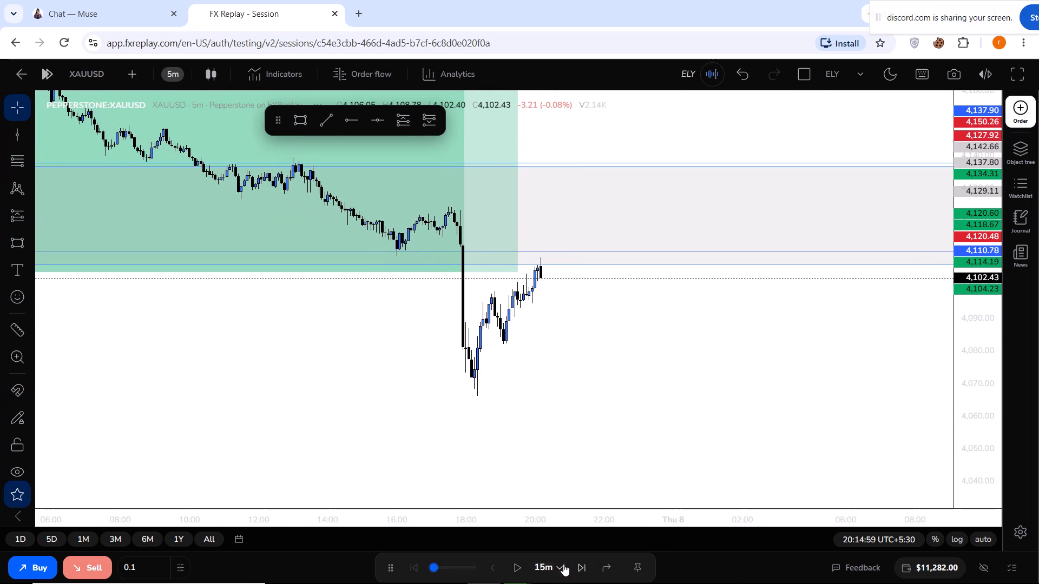
# Set the replay step to 5m and advance the replay to 20:34:59.
pyautogui.click(561, 563)
pyautogui.click(558, 508)
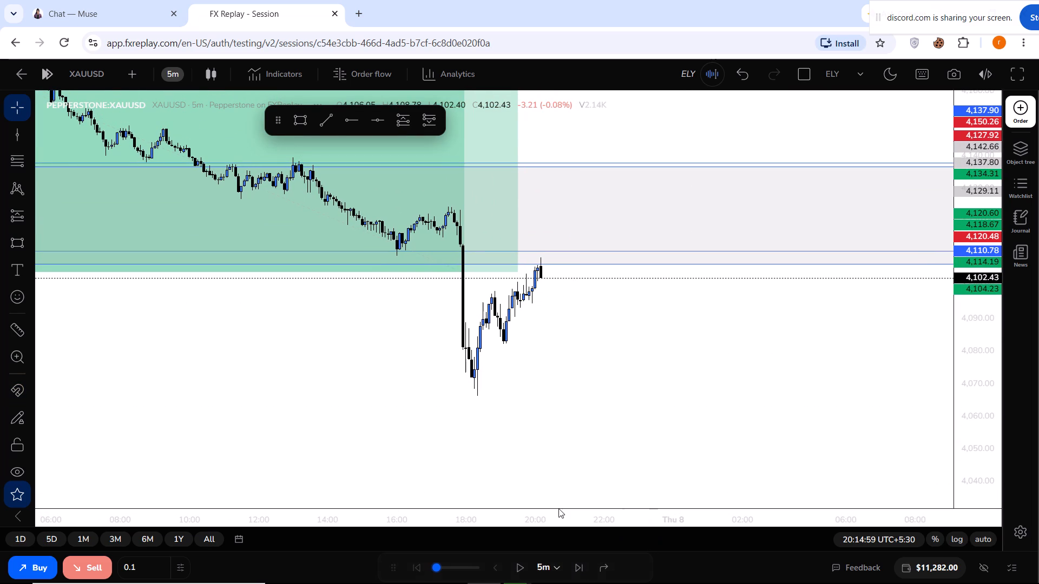
pyautogui.click(583, 571)
pyautogui.click(583, 571)
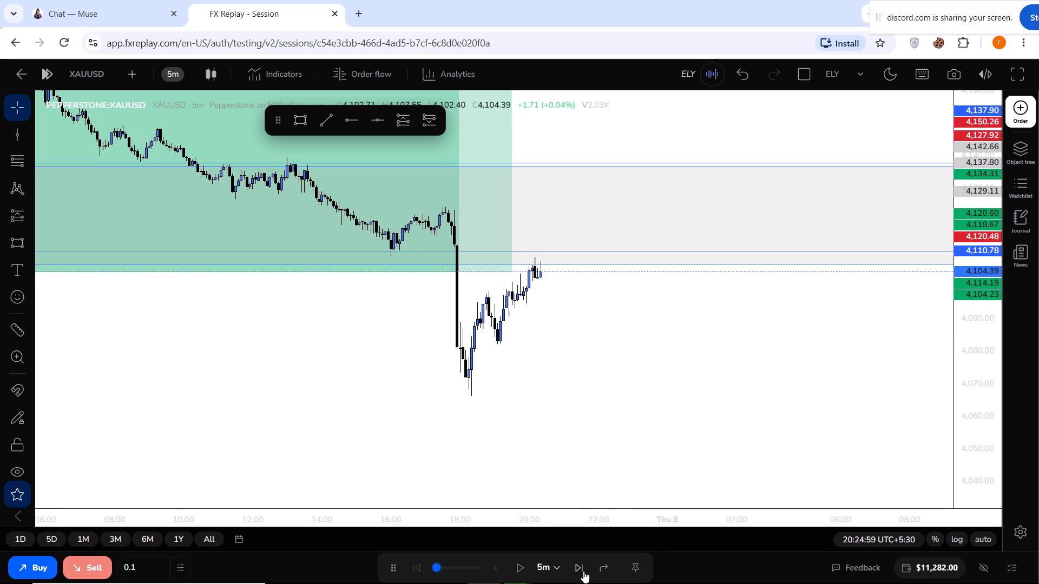
pyautogui.click(583, 571)
pyautogui.click(583, 571)
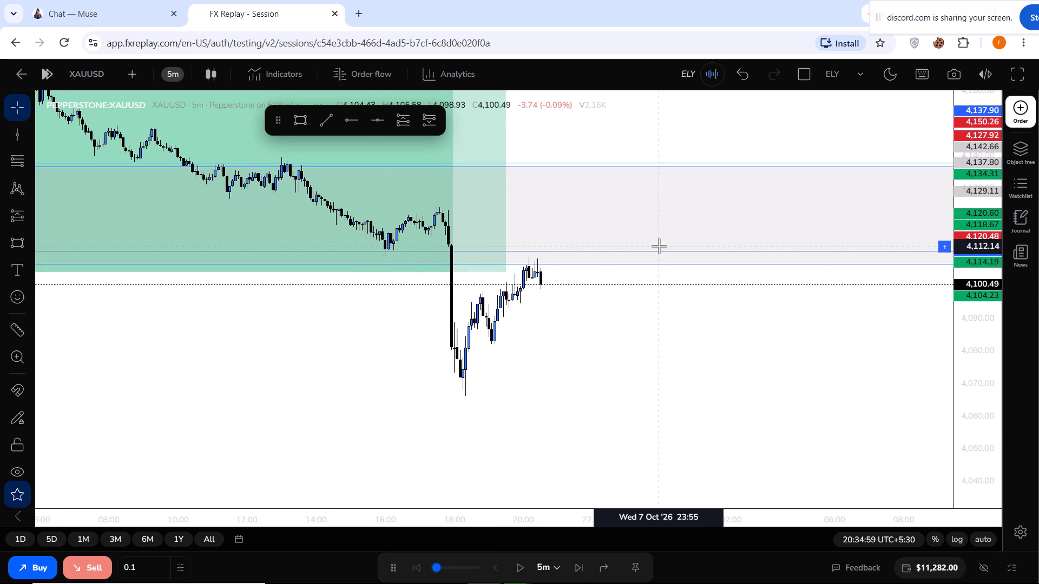
# Sell 0.1 XAUUSD at market and set the position's stop loss at 4,124.76.
pyautogui.click(93, 565)
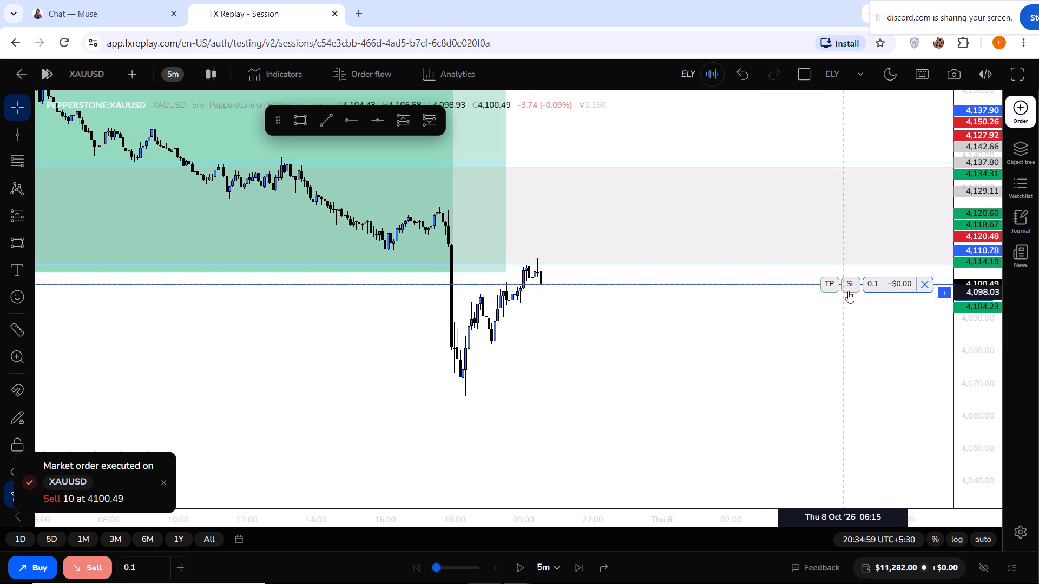
pyautogui.moveTo(850, 289); pyautogui.dragTo(849, 205)
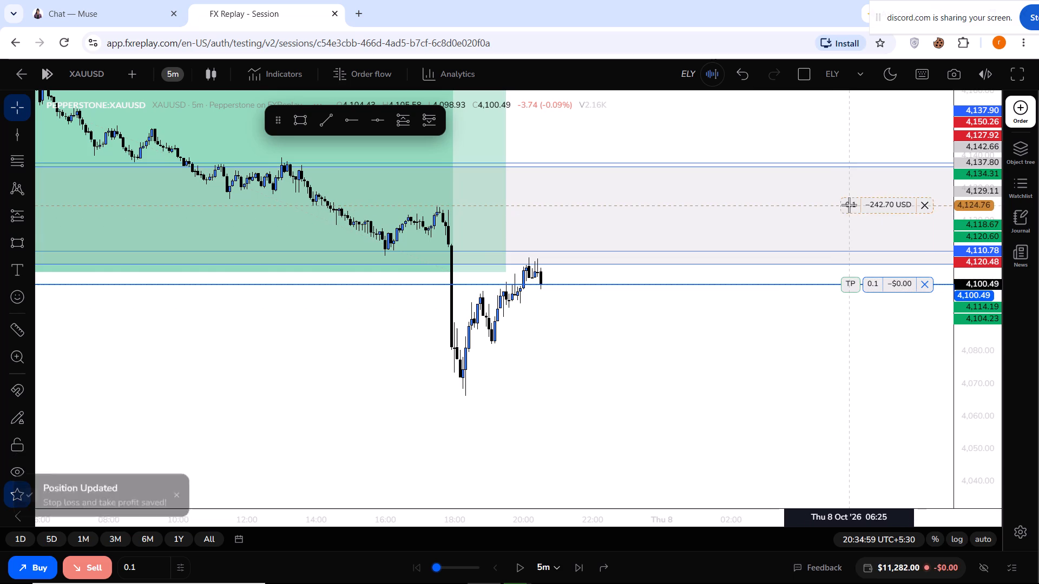
# Set the short's take profit at 4,019.32, next to the lower blue horizontal line.
pyautogui.moveTo(838, 317); pyautogui.dragTo(854, 229)
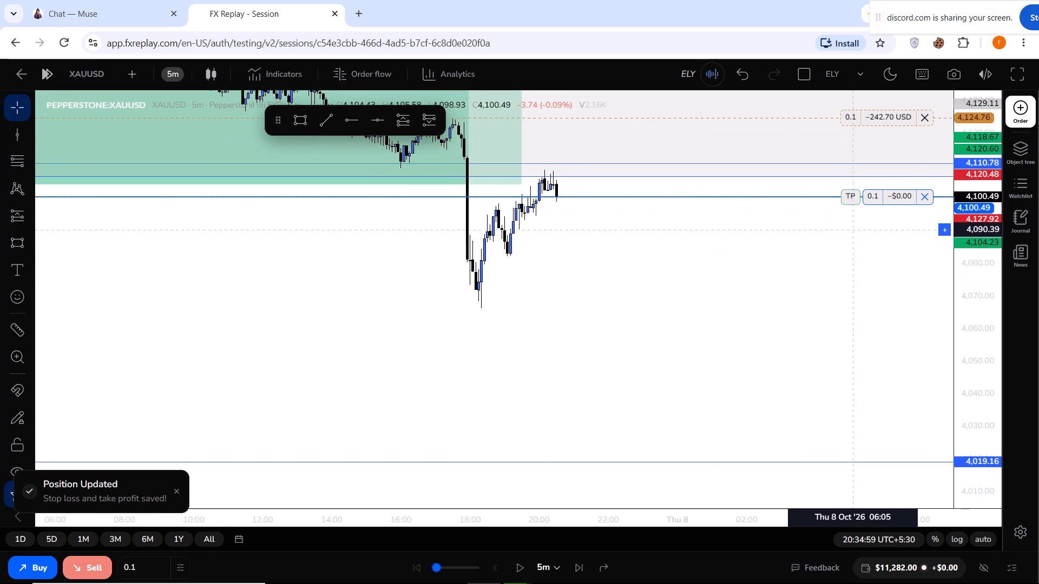
pyautogui.moveTo(854, 229); pyautogui.dragTo(850, 217)
pyautogui.moveTo(851, 178); pyautogui.dragTo(744, 394)
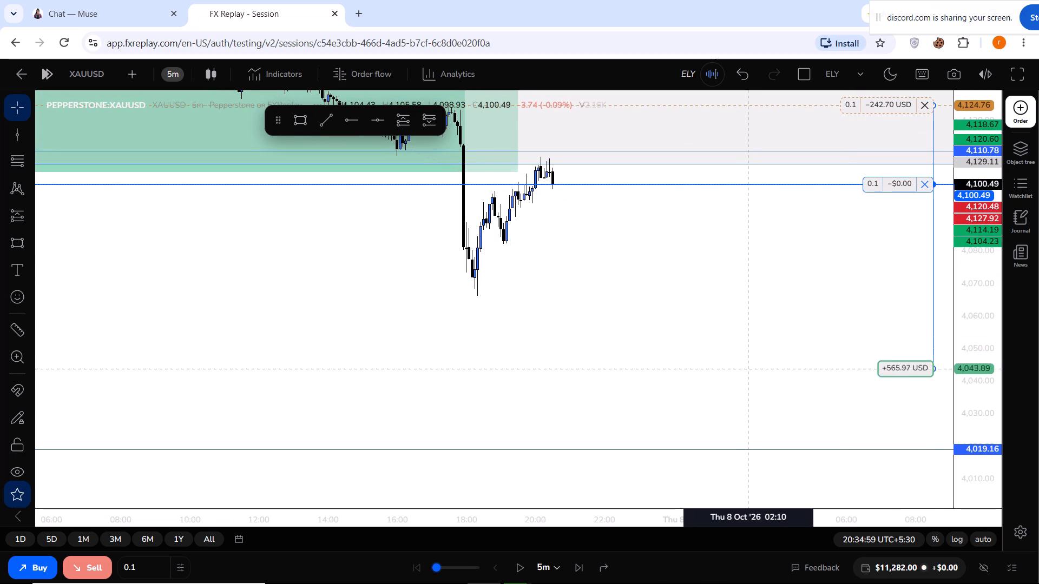
pyautogui.moveTo(744, 394); pyautogui.dragTo(727, 450)
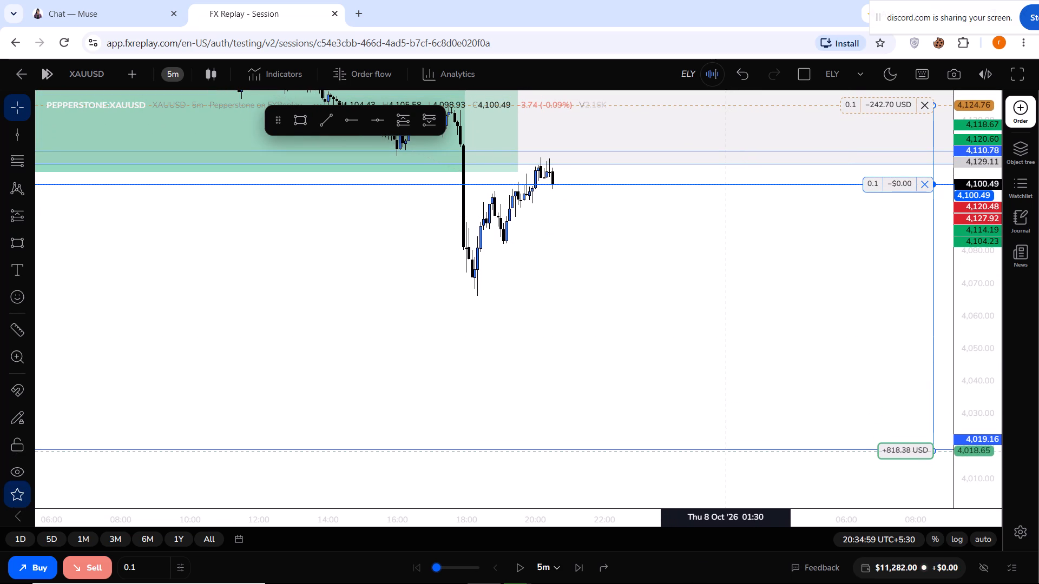
pyautogui.moveTo(727, 450); pyautogui.dragTo(727, 448)
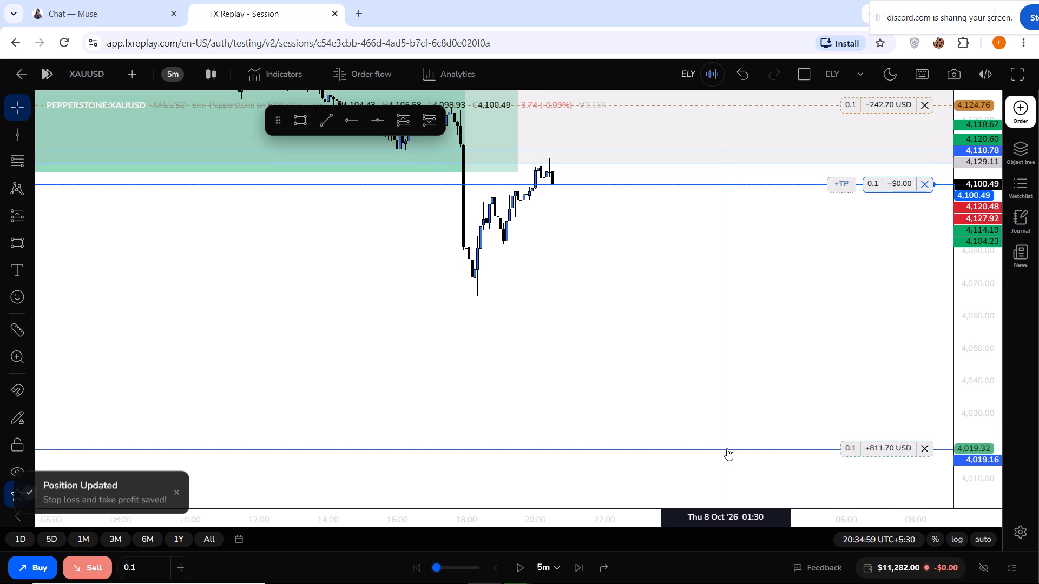
# Set the chart timeframe to 15 minutes, keeping the short's stop loss and take profit in view.
pyautogui.moveTo(681, 256); pyautogui.dragTo(717, 342)
pyautogui.click(181, 77)
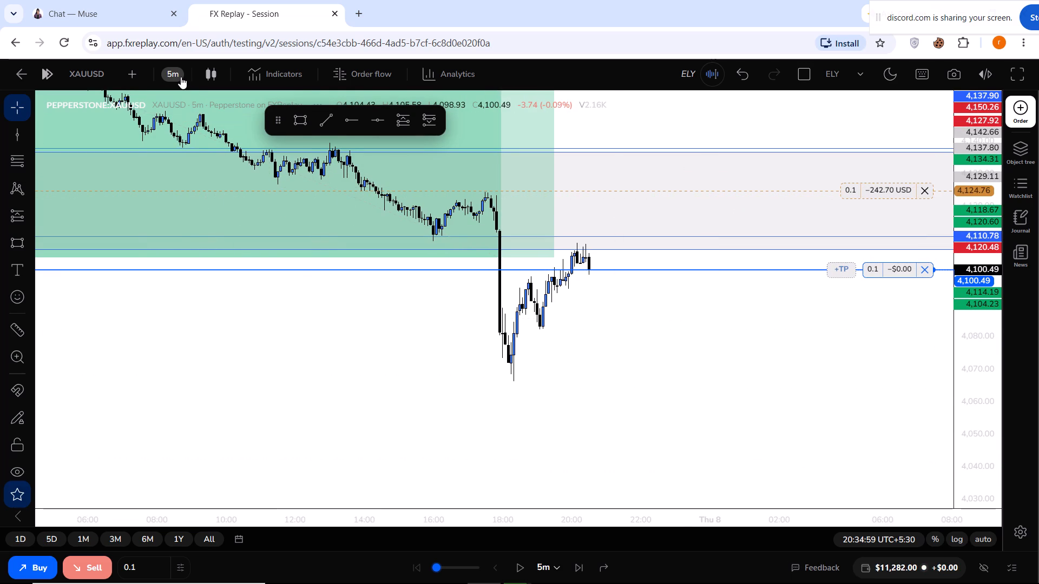
pyautogui.click(203, 283)
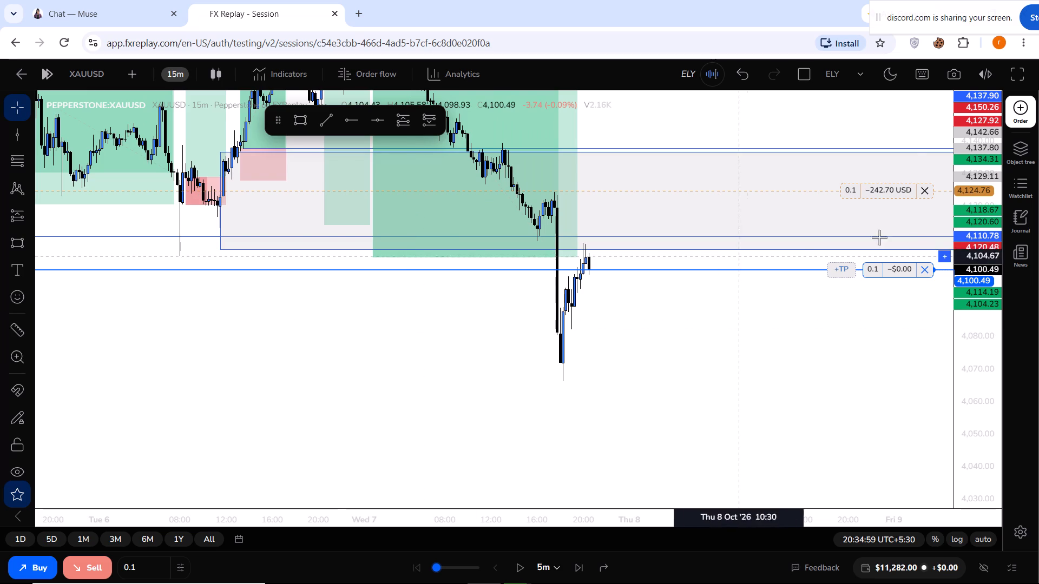
pyautogui.moveTo(967, 232); pyautogui.dragTo(974, 294)
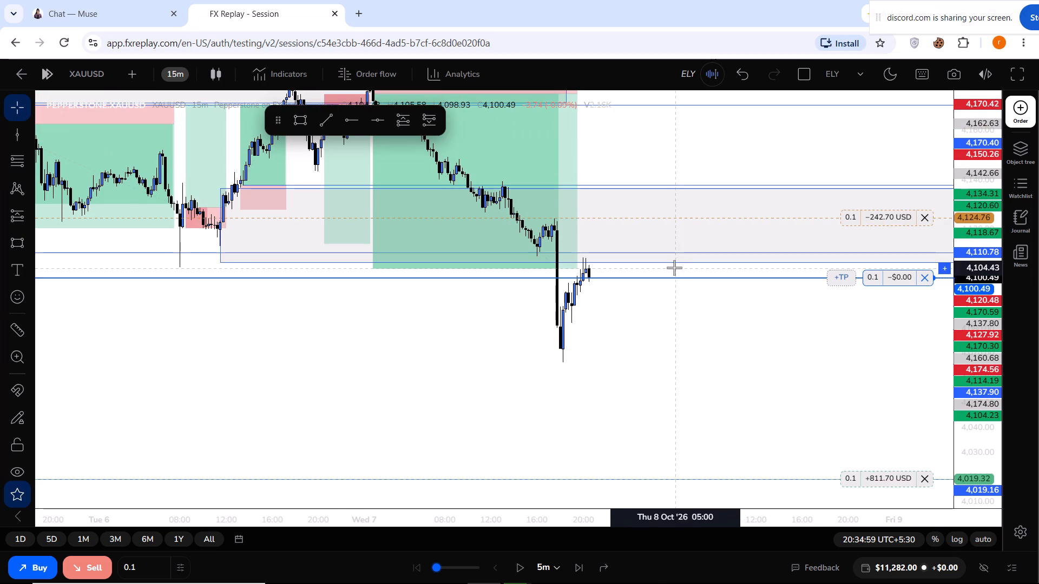
pyautogui.moveTo(521, 371); pyautogui.dragTo(504, 301)
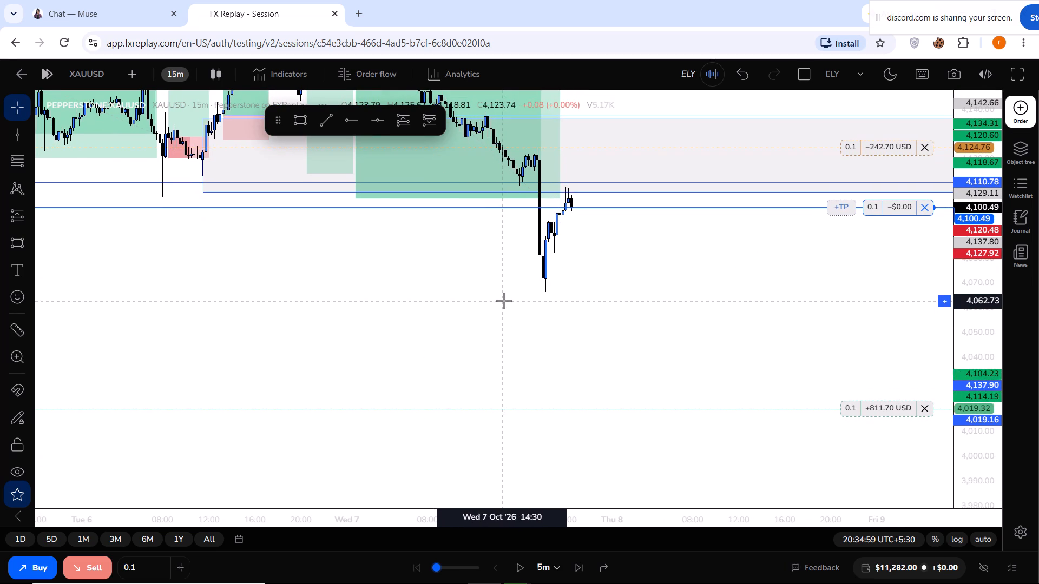
# Set the replay step to 15m and advance the replay to 23:14:59.
pyautogui.click(545, 567)
pyautogui.scroll(-1, 535, 512)
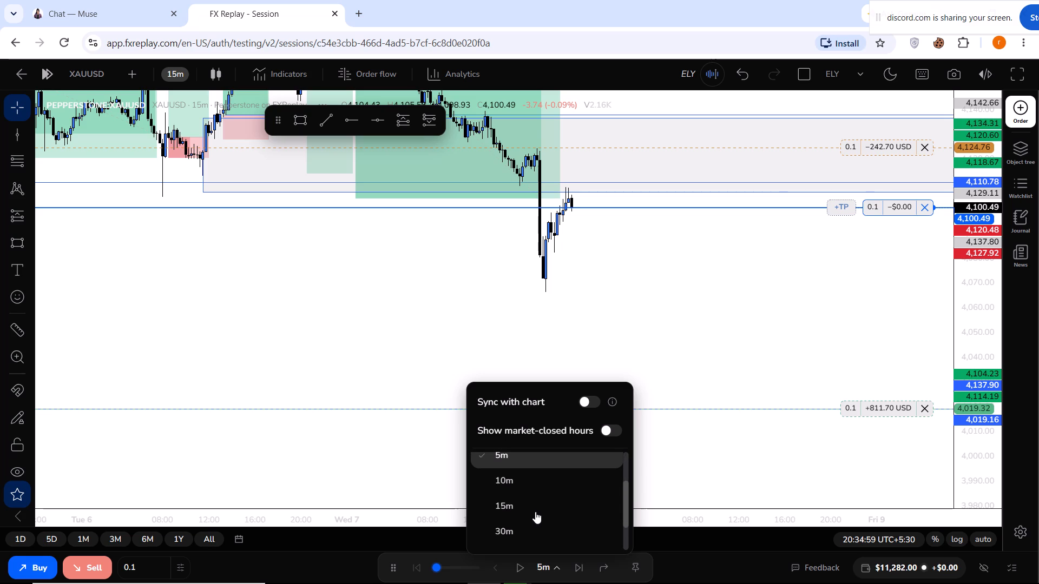
pyautogui.click(535, 506)
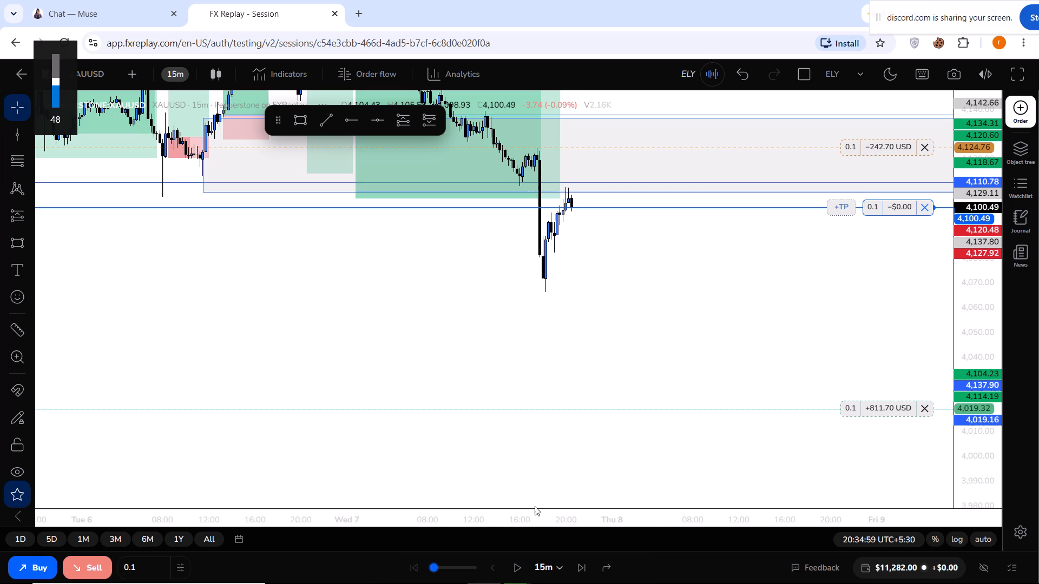
pyautogui.click(584, 568)
pyautogui.click(584, 568)
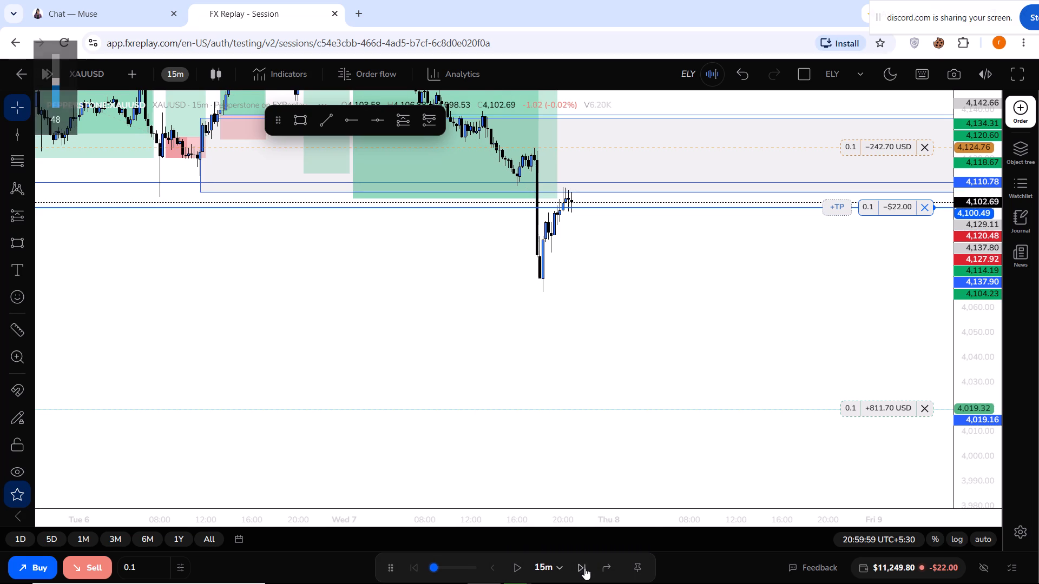
pyautogui.tripleClick(584, 568)
pyautogui.tripleClick(584, 568)
pyautogui.tripleClick(584, 568)
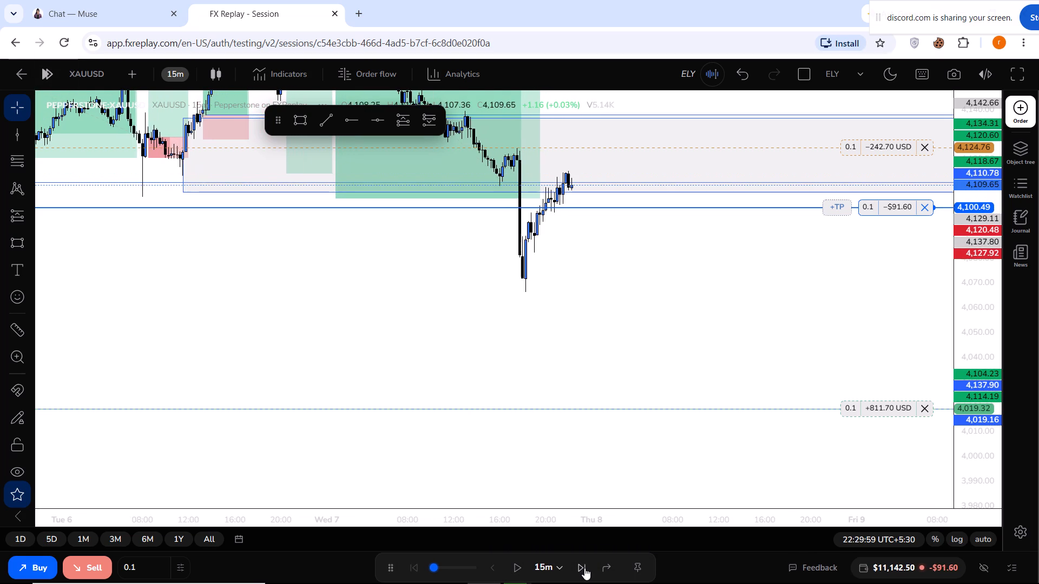
# Set the chart timeframe to 5 minutes and enlarge the price scale around the latest candles.
pyautogui.moveTo(489, 340); pyautogui.dragTo(489, 389)
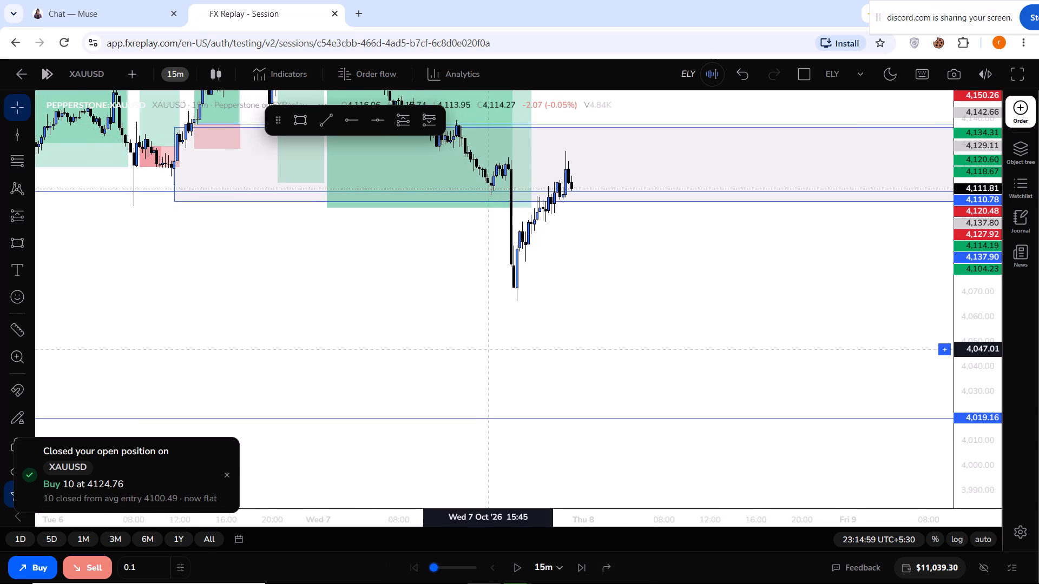
pyautogui.moveTo(489, 389); pyautogui.dragTo(490, 399)
pyautogui.moveTo(471, 322); pyautogui.dragTo(473, 345)
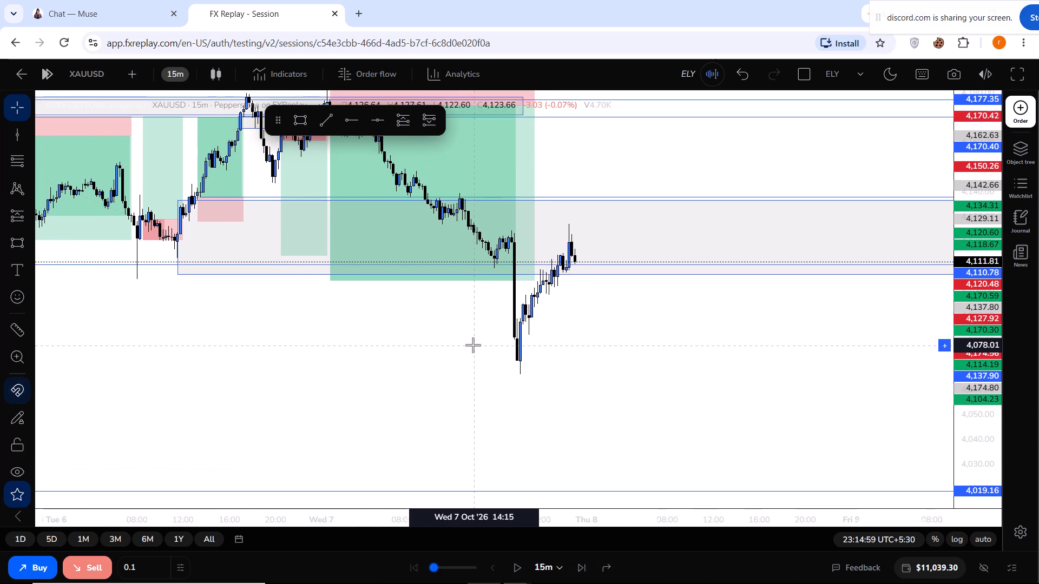
pyautogui.click(177, 67)
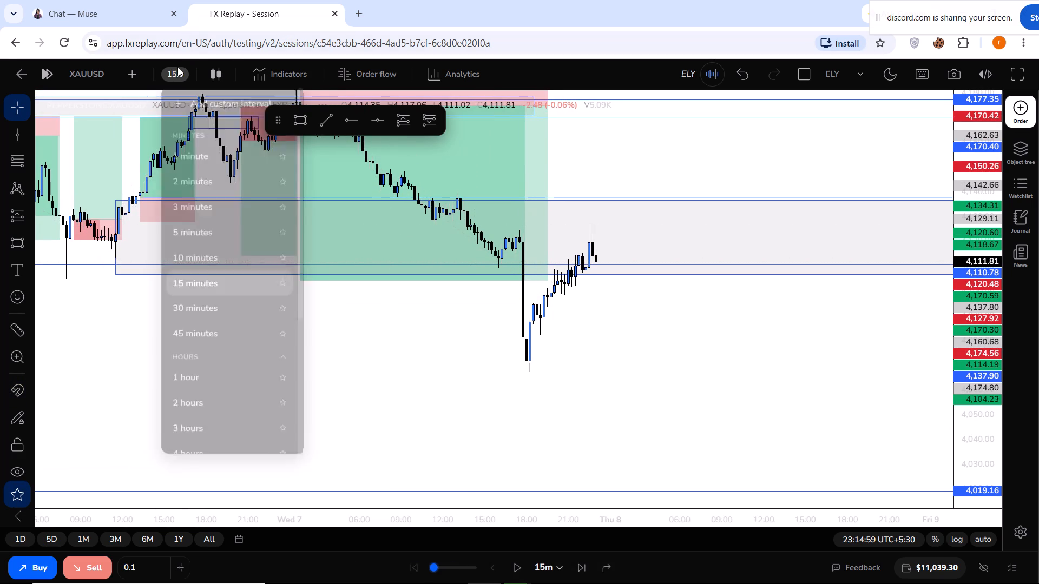
pyautogui.click(187, 228)
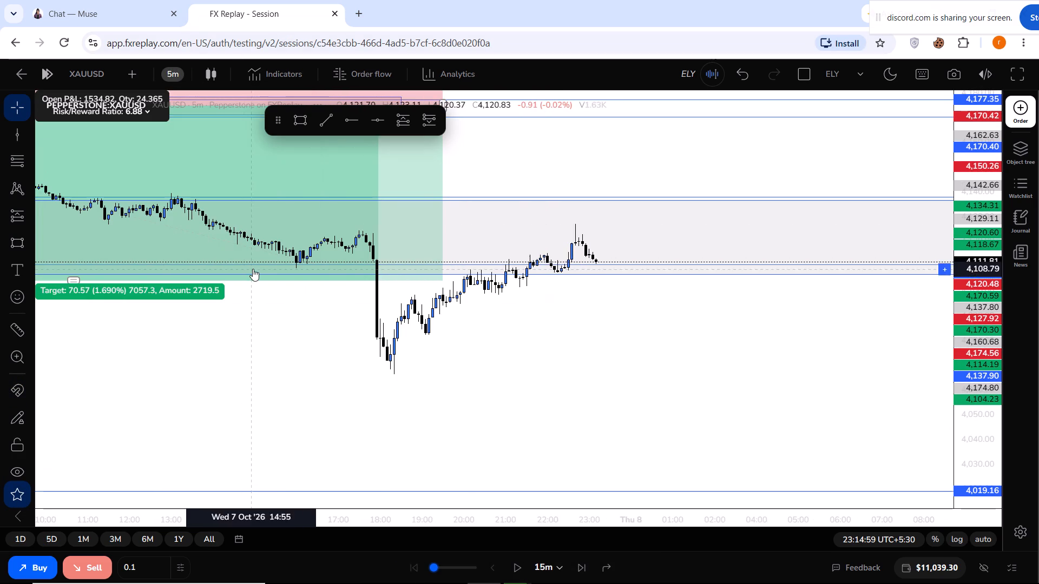
pyautogui.moveTo(975, 404); pyautogui.dragTo(955, 293)
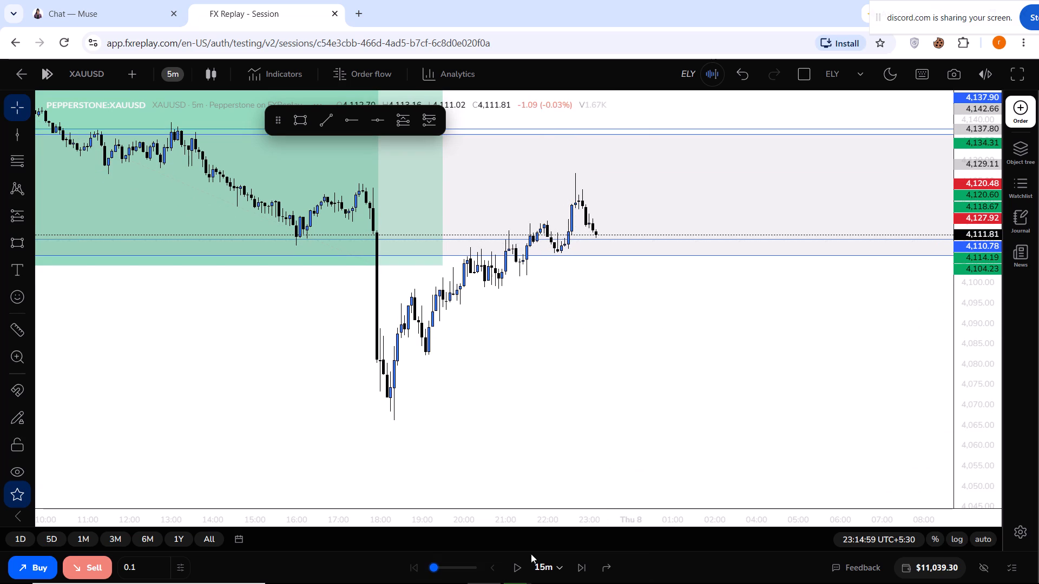
# Advance the replay in 15m steps to 00:44:59 on 8 Oct.
pyautogui.click(583, 574)
pyautogui.click(583, 574)
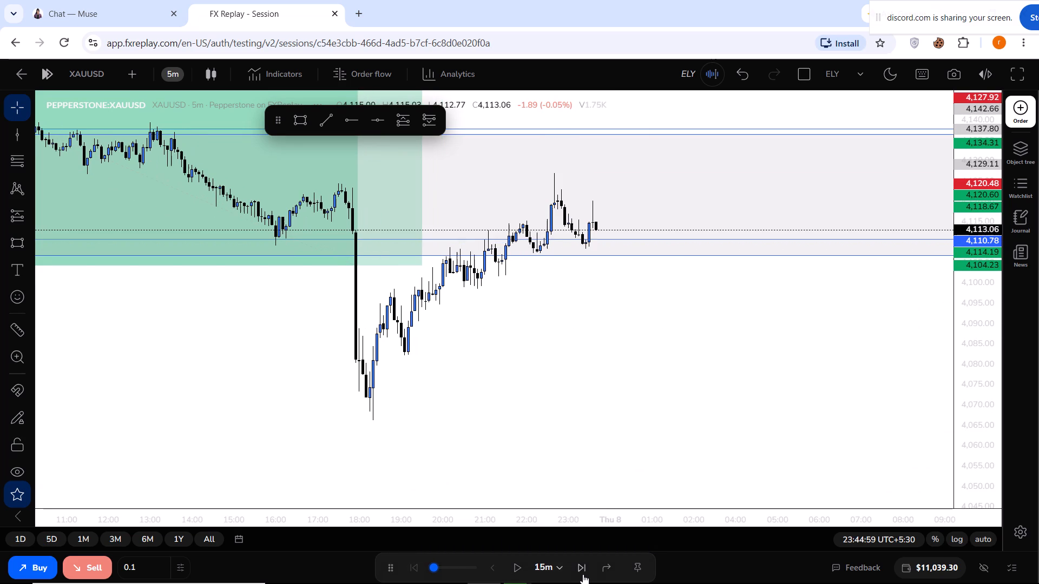
pyautogui.click(583, 574)
pyautogui.click(583, 574)
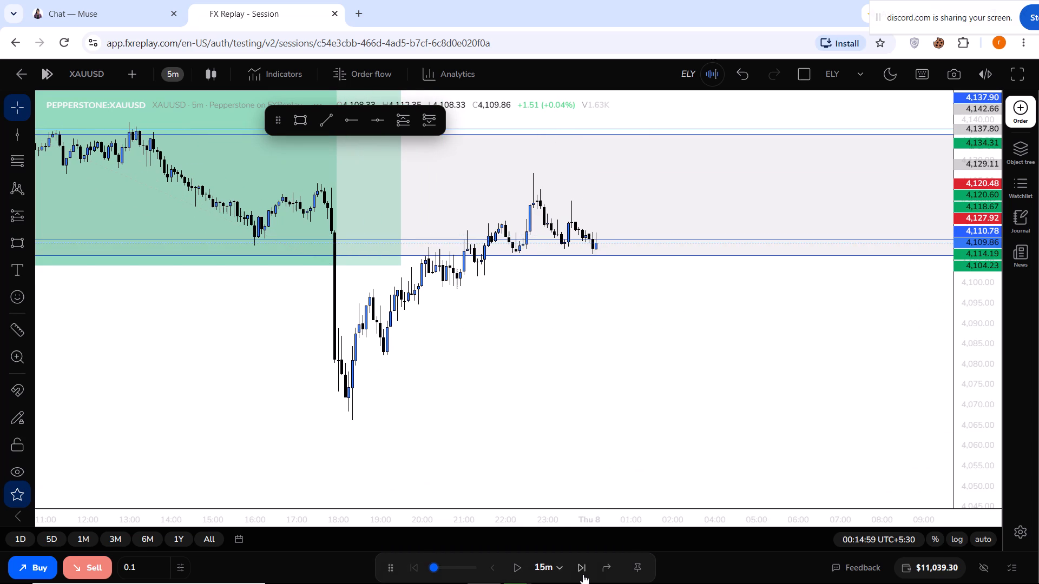
pyautogui.click(583, 574)
pyautogui.click(583, 574)
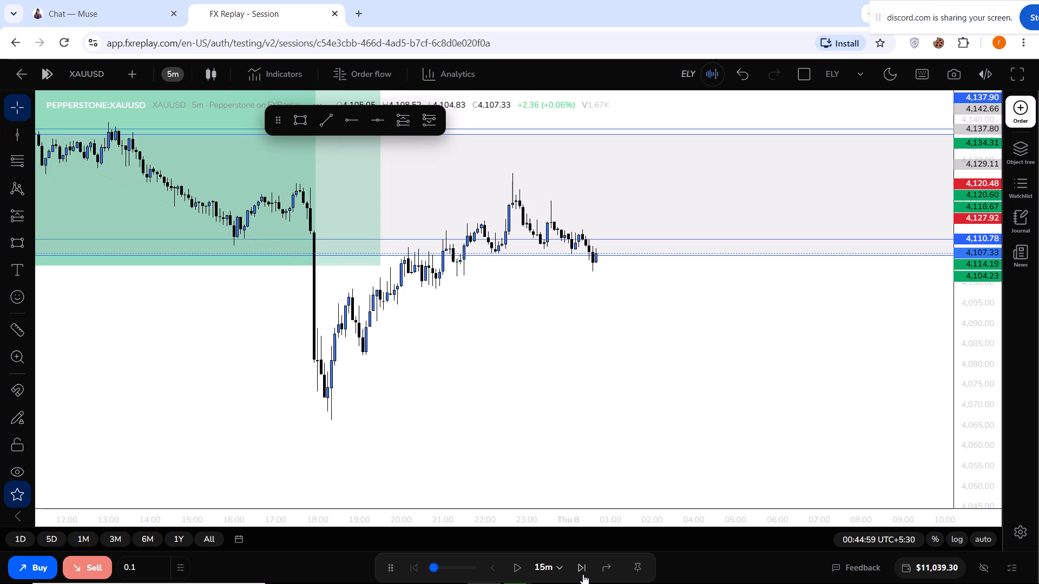
# Sell 0.1 XAUUSD at market and set the new position's stop loss at 4,127.30, above the recent swing high.
pyautogui.click(96, 561)
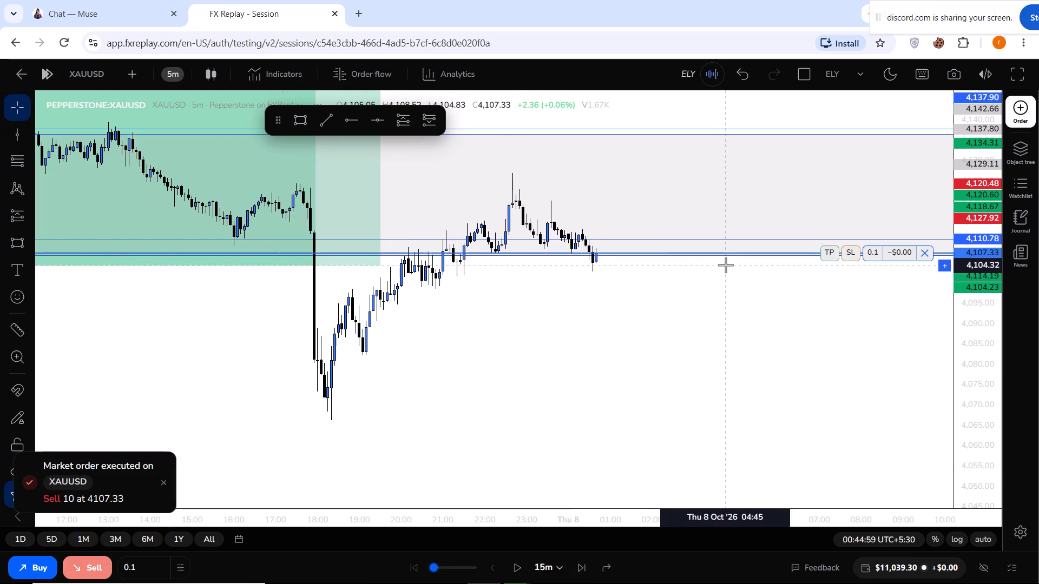
pyautogui.moveTo(850, 247); pyautogui.dragTo(847, 167)
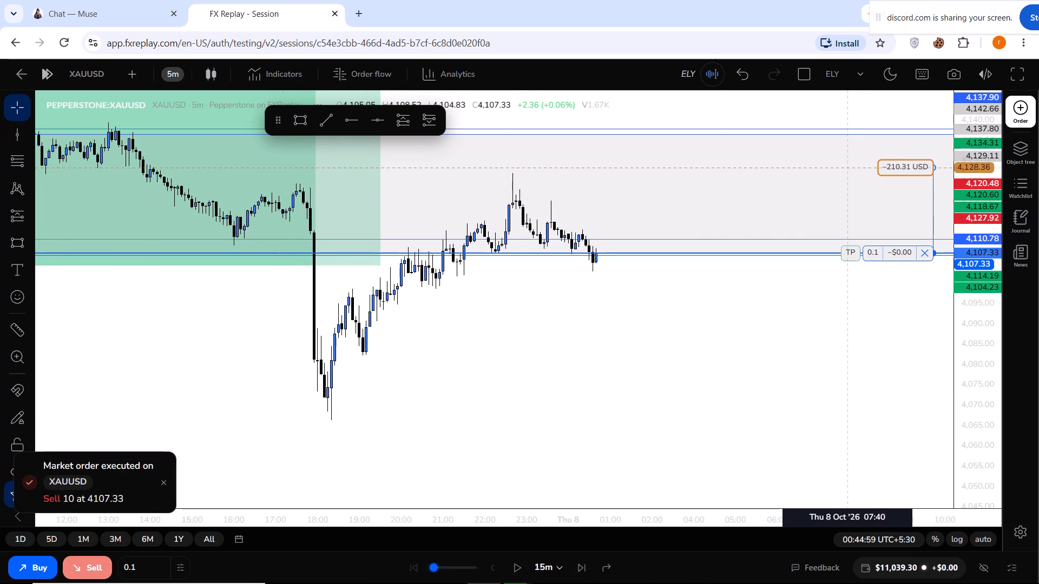
pyautogui.moveTo(847, 167); pyautogui.dragTo(847, 171)
# Set the new short's take profit on the blue horizontal line at 4,019.16.
pyautogui.moveTo(825, 293); pyautogui.dragTo(806, 216)
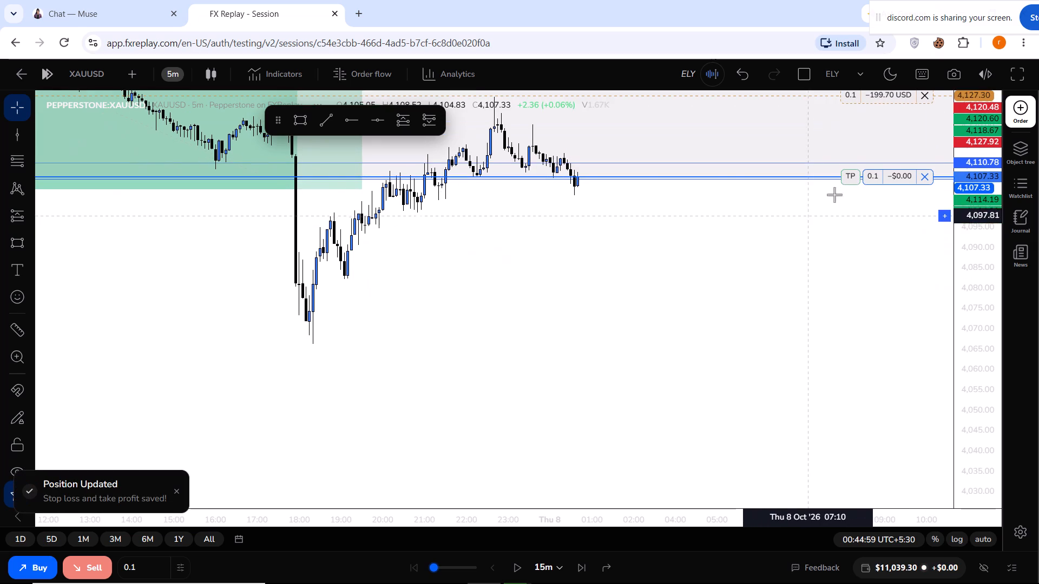
pyautogui.moveTo(857, 181); pyautogui.dragTo(792, 496)
pyautogui.moveTo(792, 465); pyautogui.dragTo(762, 339)
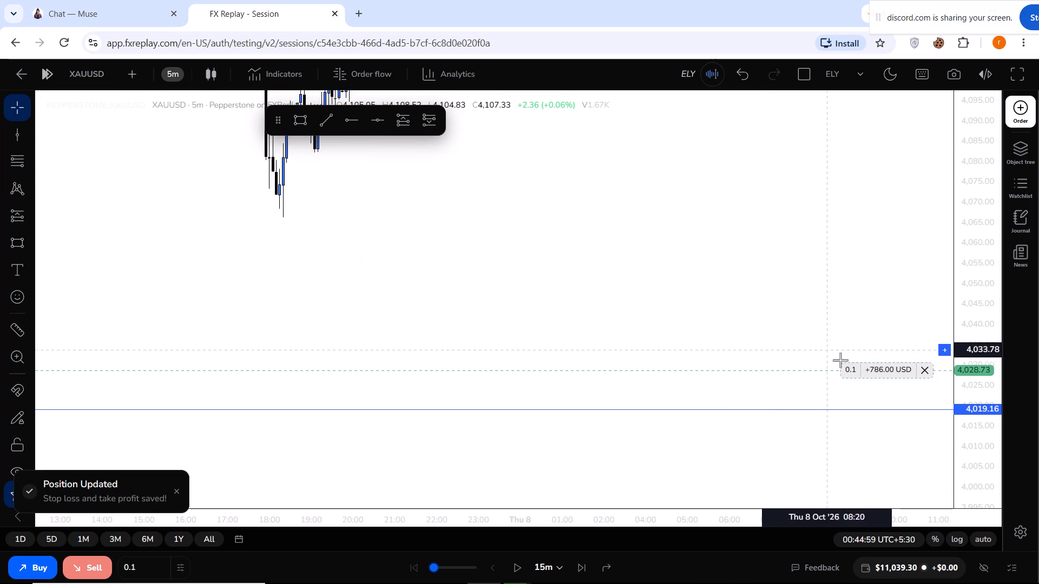
pyautogui.moveTo(852, 368); pyautogui.dragTo(810, 408)
pyautogui.moveTo(718, 315); pyautogui.dragTo(733, 482)
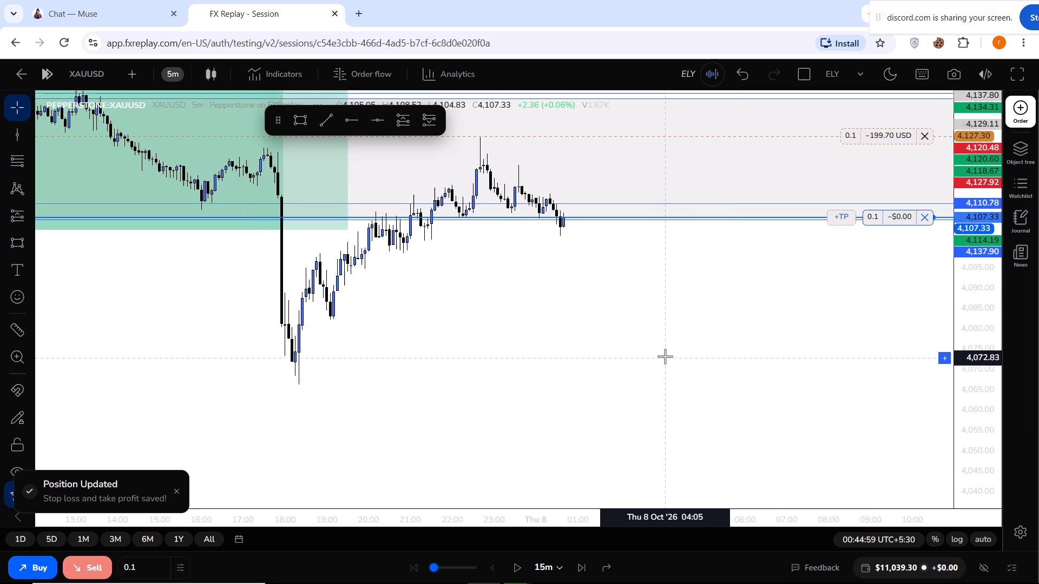
pyautogui.moveTo(665, 356); pyautogui.dragTo(662, 387)
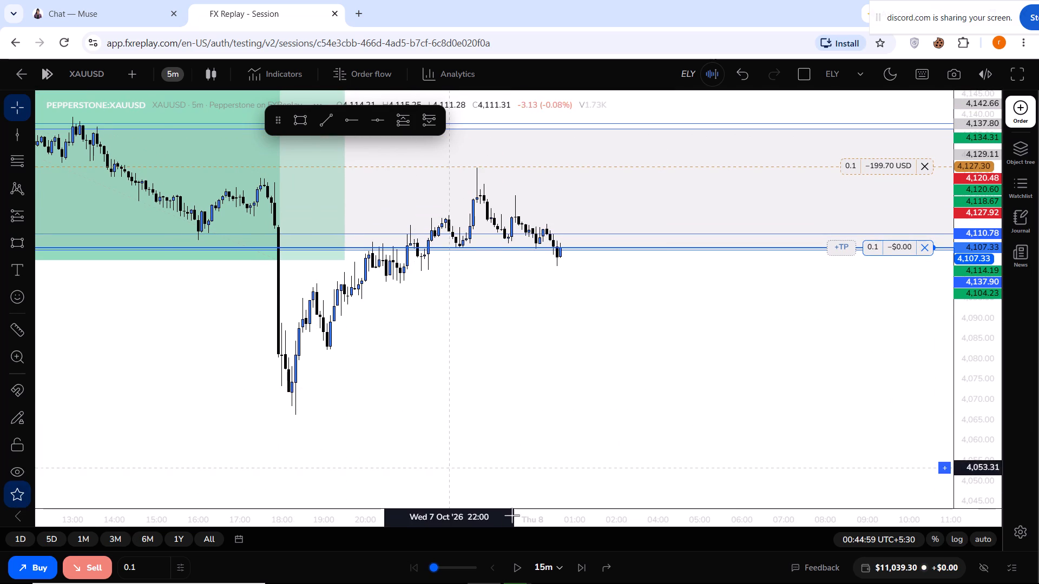
# Advance the replay in 15m steps to 07:14:59 on 8 Oct.
pyautogui.doubleClick(580, 565)
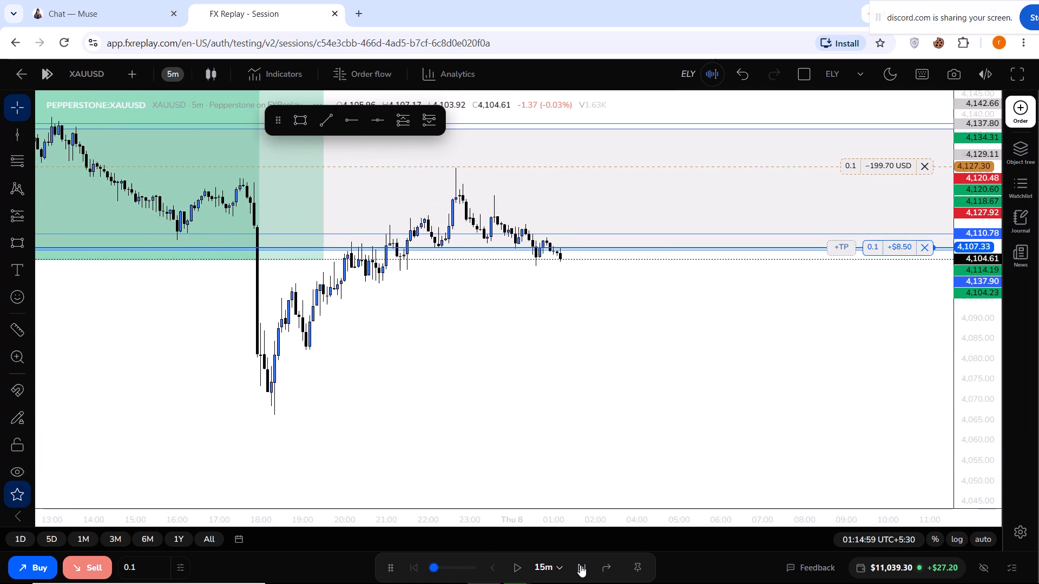
pyautogui.tripleClick(580, 565)
pyautogui.tripleClick(580, 565)
pyautogui.tripleClick(580, 565)
pyautogui.tripleClick(580, 565)
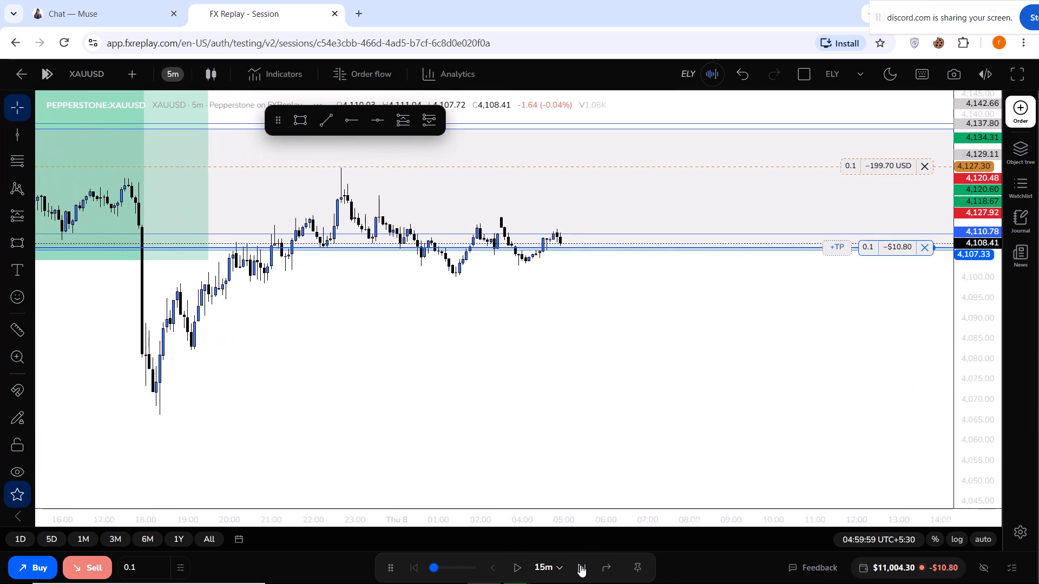
pyautogui.tripleClick(580, 565)
pyautogui.tripleClick(580, 565)
pyautogui.doubleClick(580, 565)
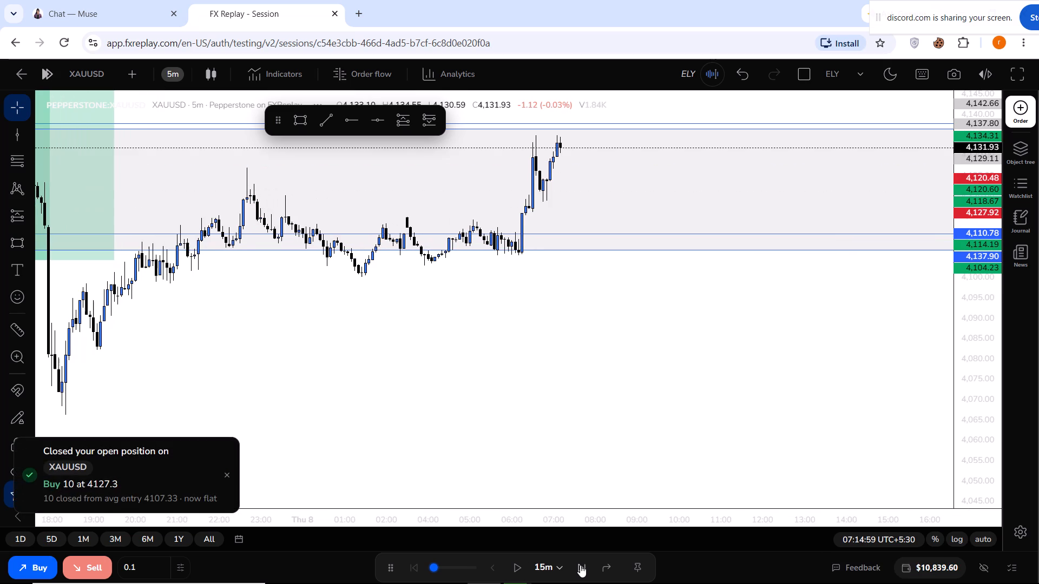
# On the 4-hour chart, move the grey zone above the latest candles and shrink it to span about 4,139.08 to 4,147.38.
pyautogui.click(175, 75)
pyautogui.click(201, 287)
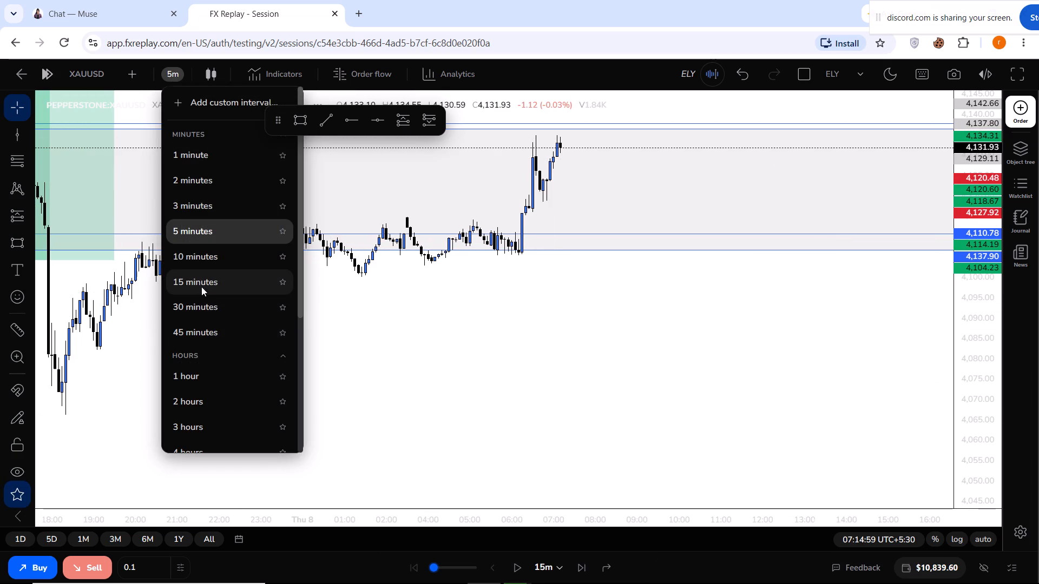
pyautogui.moveTo(576, 318); pyautogui.dragTo(624, 464)
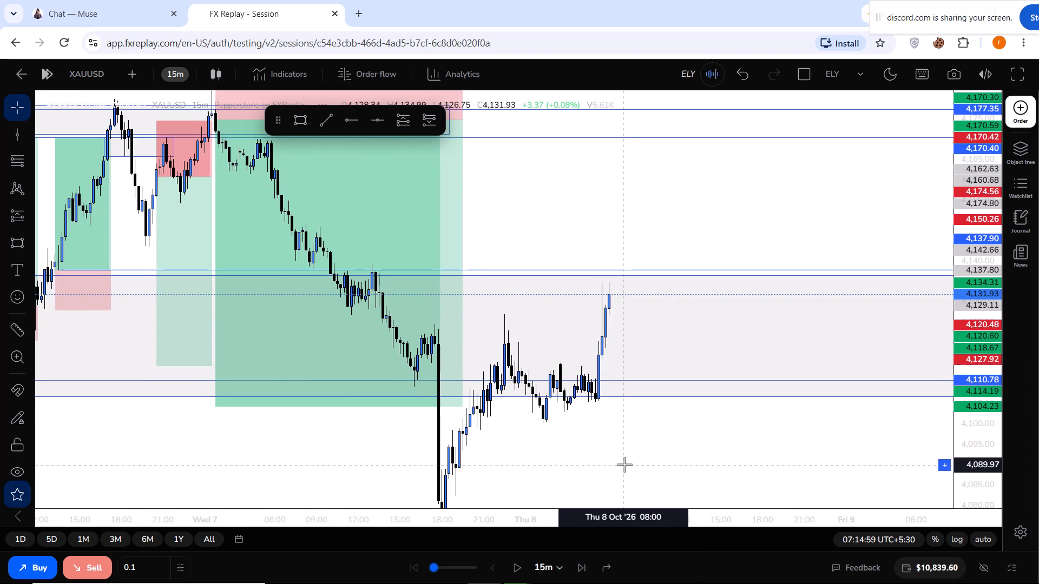
pyautogui.click(182, 71)
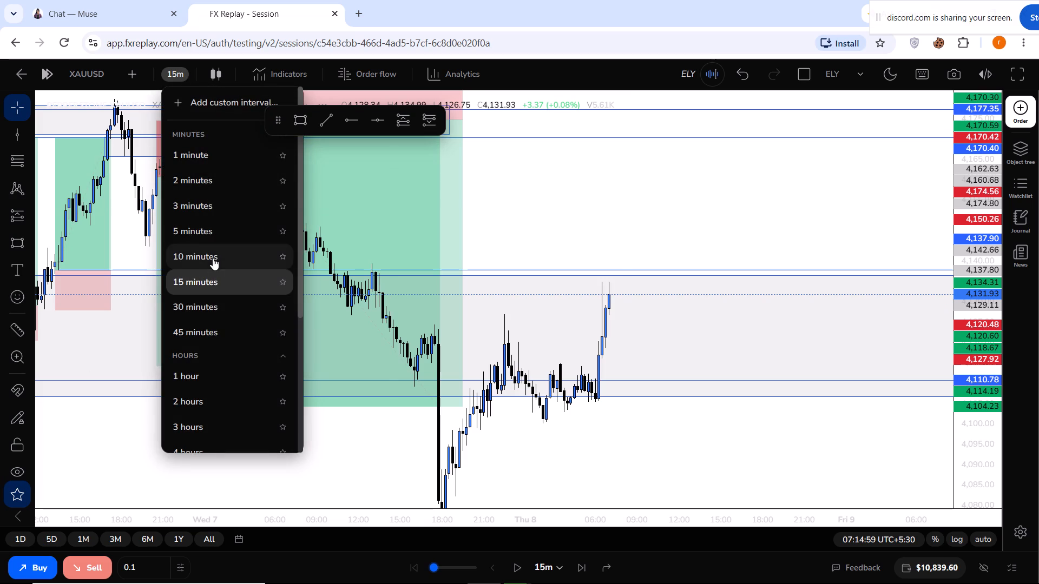
pyautogui.scroll(-1, 202, 359)
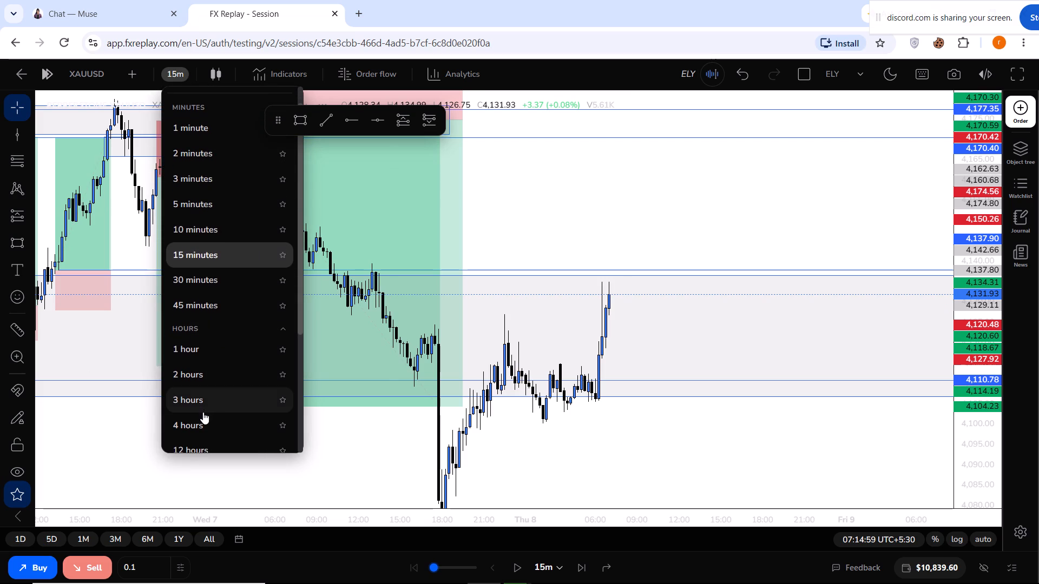
pyautogui.click(202, 424)
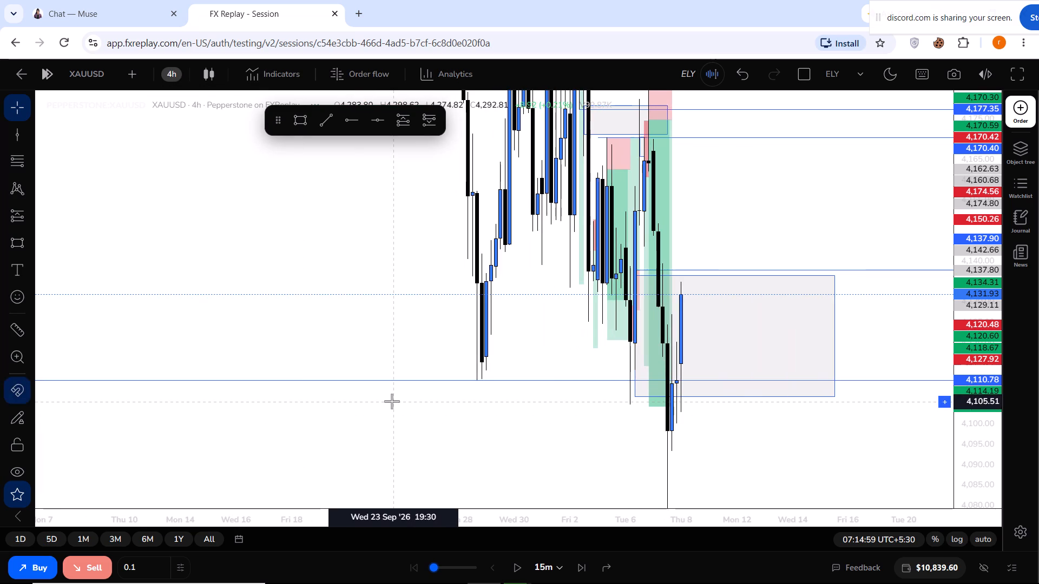
pyautogui.moveTo(452, 433); pyautogui.dragTo(303, 387)
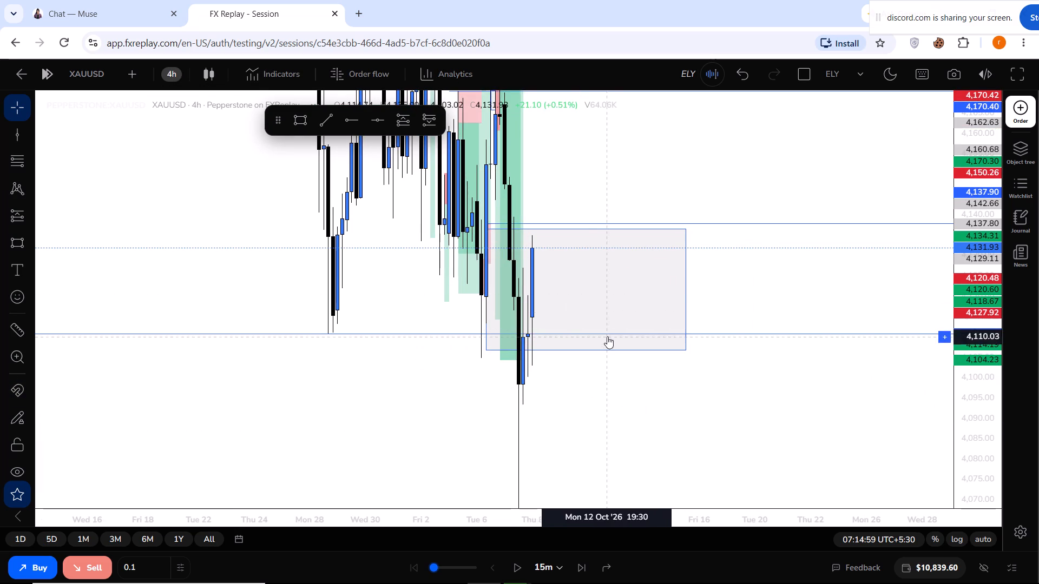
pyautogui.moveTo(610, 351); pyautogui.dragTo(626, 217)
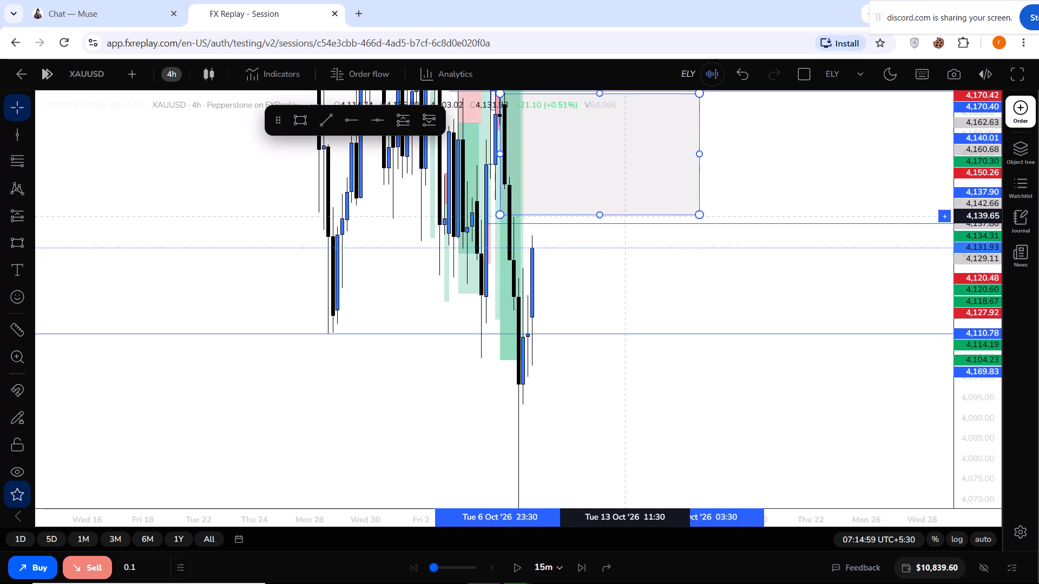
pyautogui.moveTo(626, 217); pyautogui.dragTo(626, 220)
pyautogui.moveTo(751, 182); pyautogui.dragTo(760, 238)
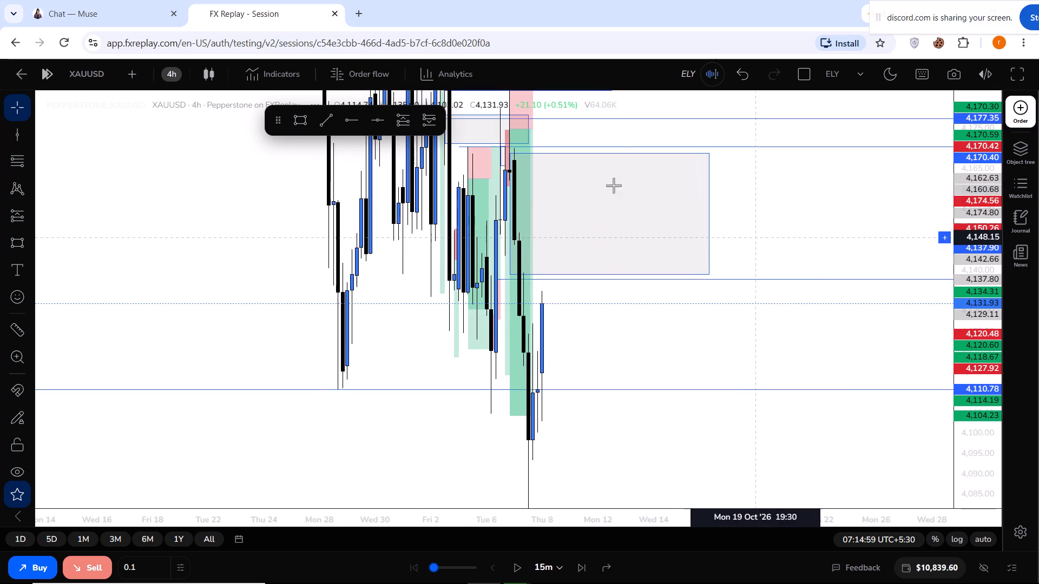
pyautogui.moveTo(607, 151); pyautogui.dragTo(614, 238)
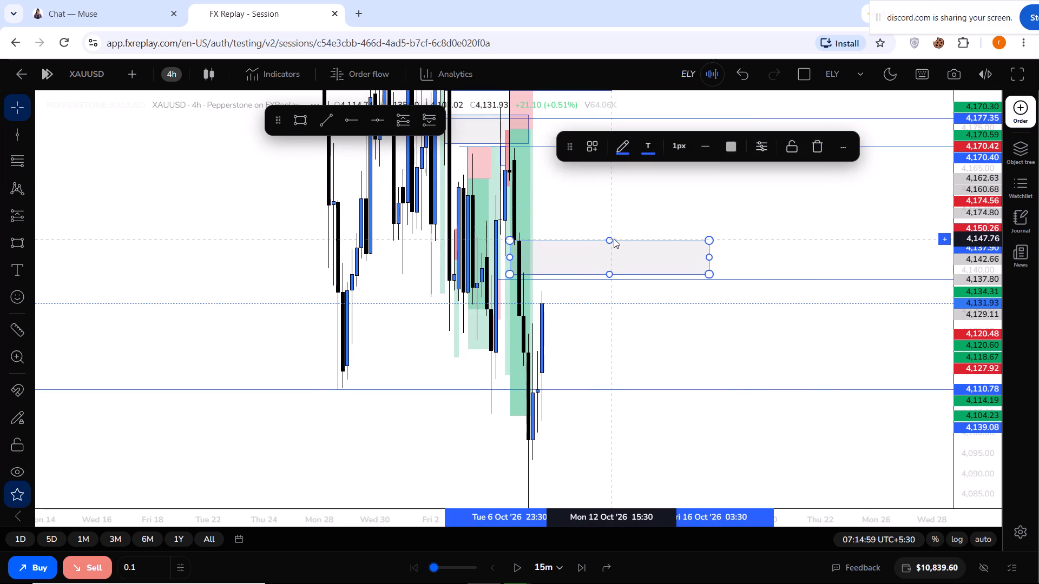
# Set the chart timeframe to 1 hour and advance the replay in 15m steps to 07:59:59.
pyautogui.click(170, 71)
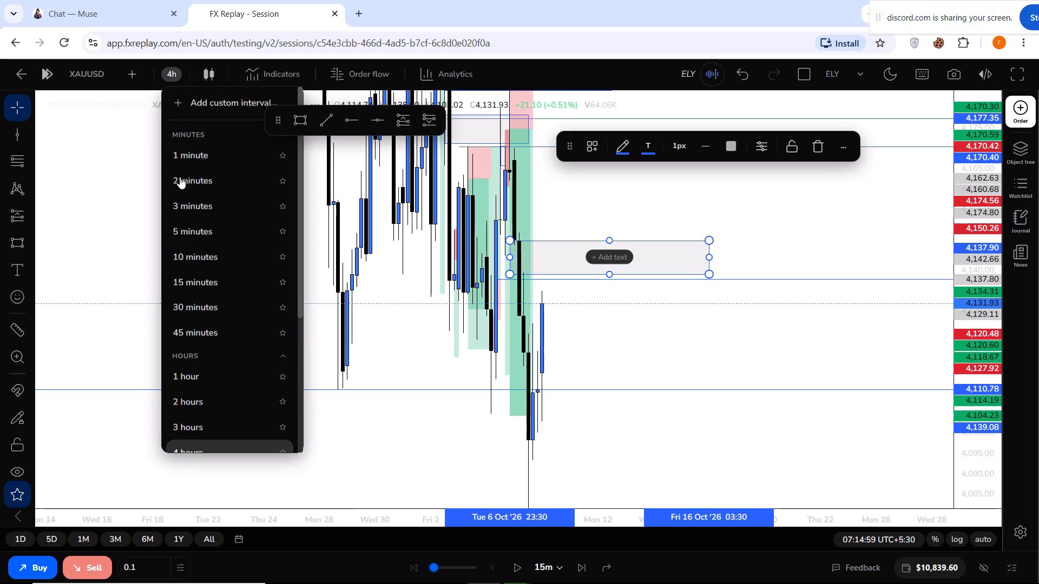
pyautogui.click(208, 371)
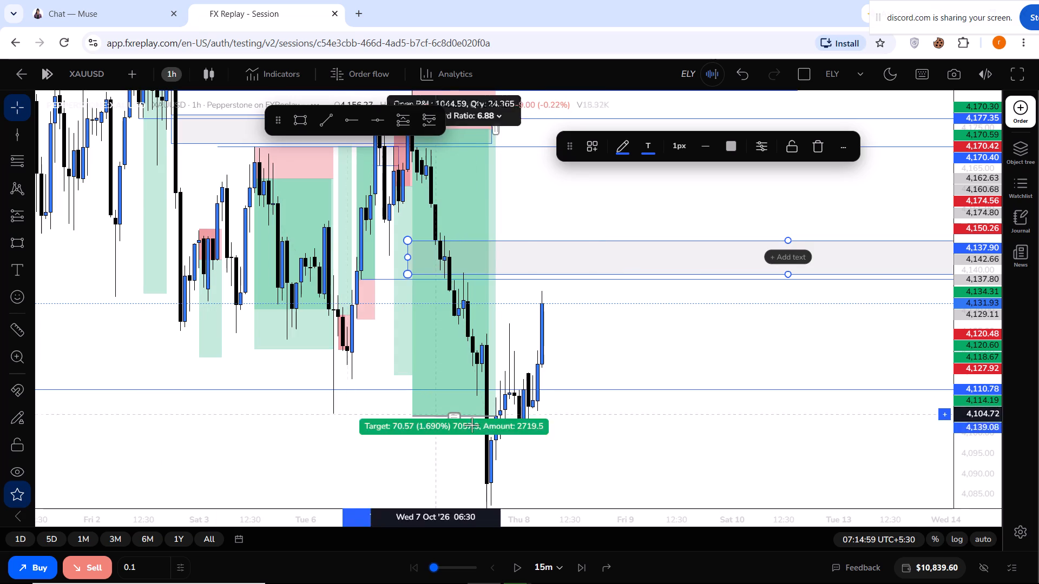
pyautogui.doubleClick(581, 559)
pyautogui.click(581, 559)
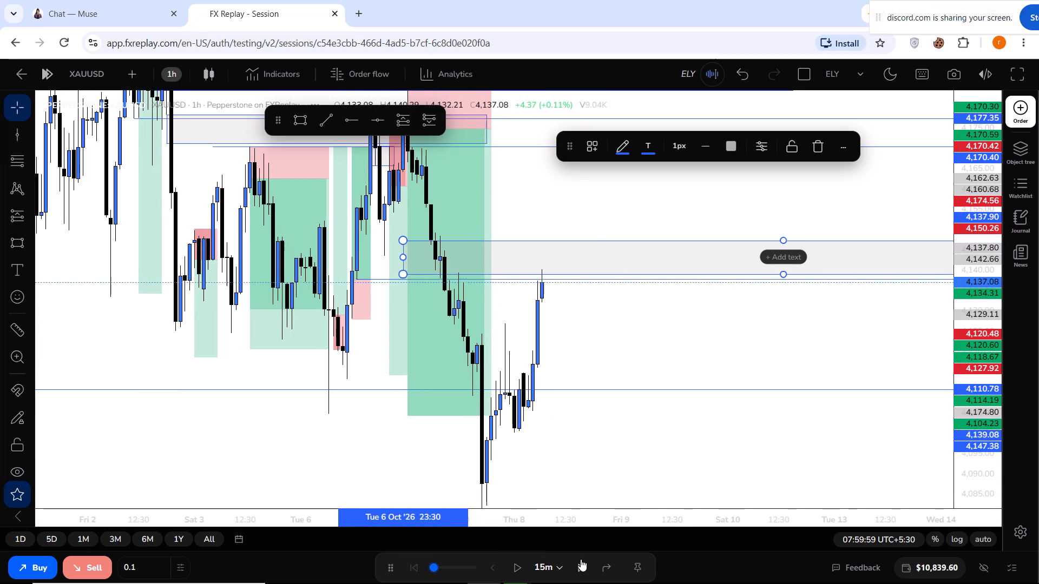
# Set the chart timeframe to 5 minutes and advance the replay in 15m steps to 08:29:59.
pyautogui.click(172, 78)
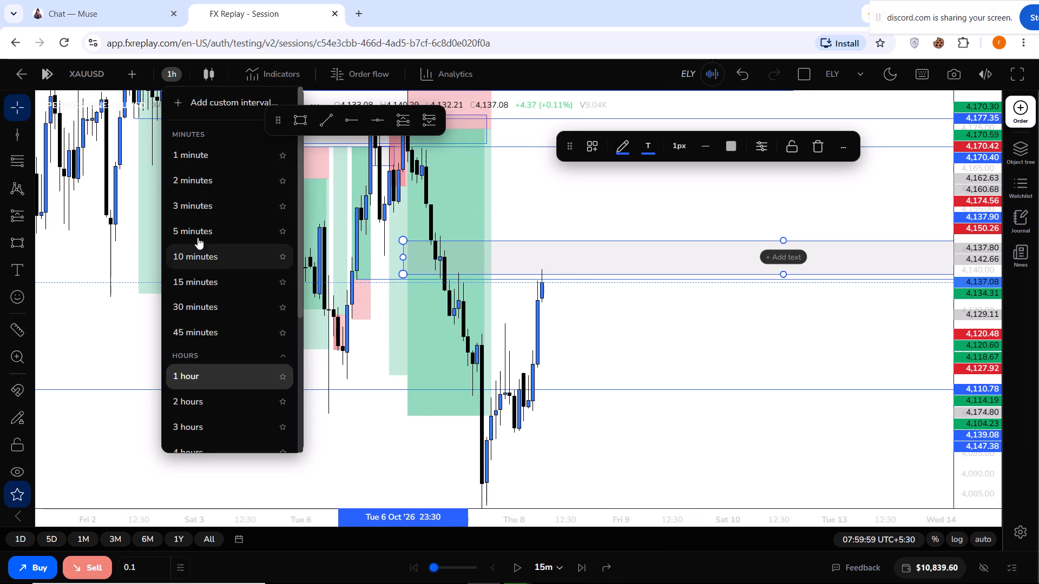
pyautogui.click(199, 233)
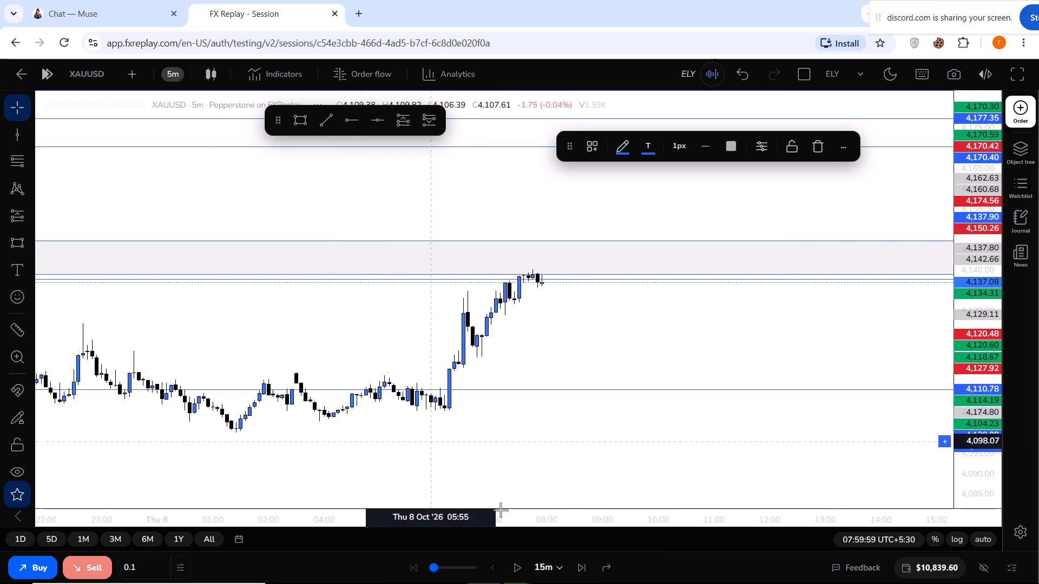
pyautogui.click(577, 568)
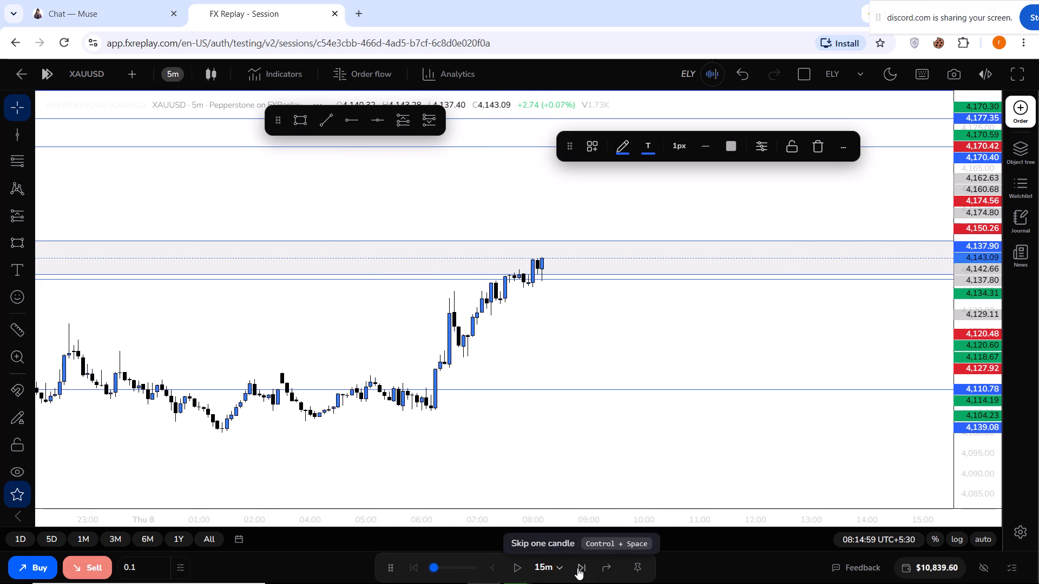
pyautogui.click(577, 568)
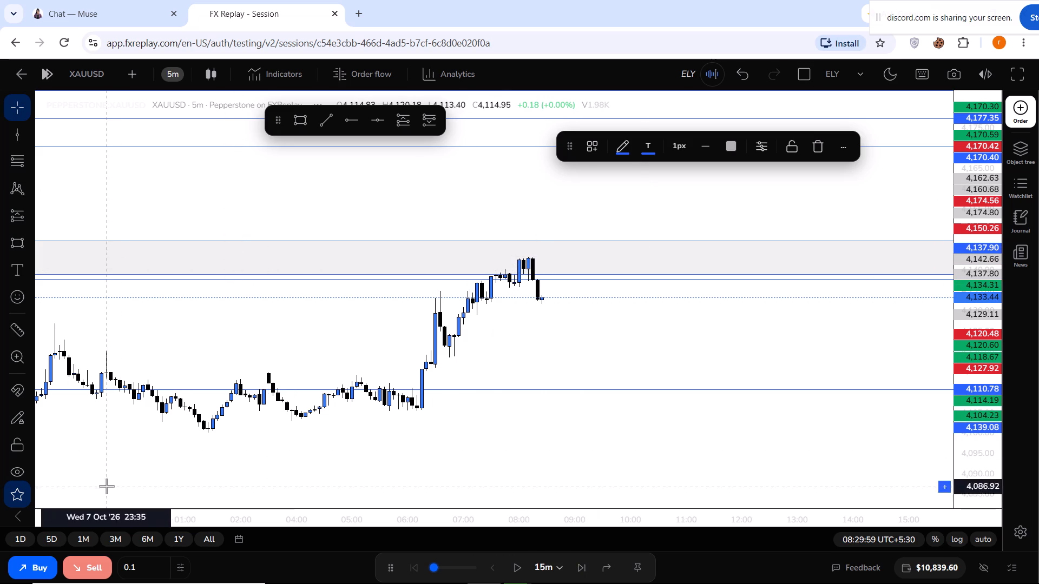
# Sell 0.1 XAUUSD at market and set the position's stop loss at 4,147.49, just above the grey zone's top edge.
pyautogui.click(93, 565)
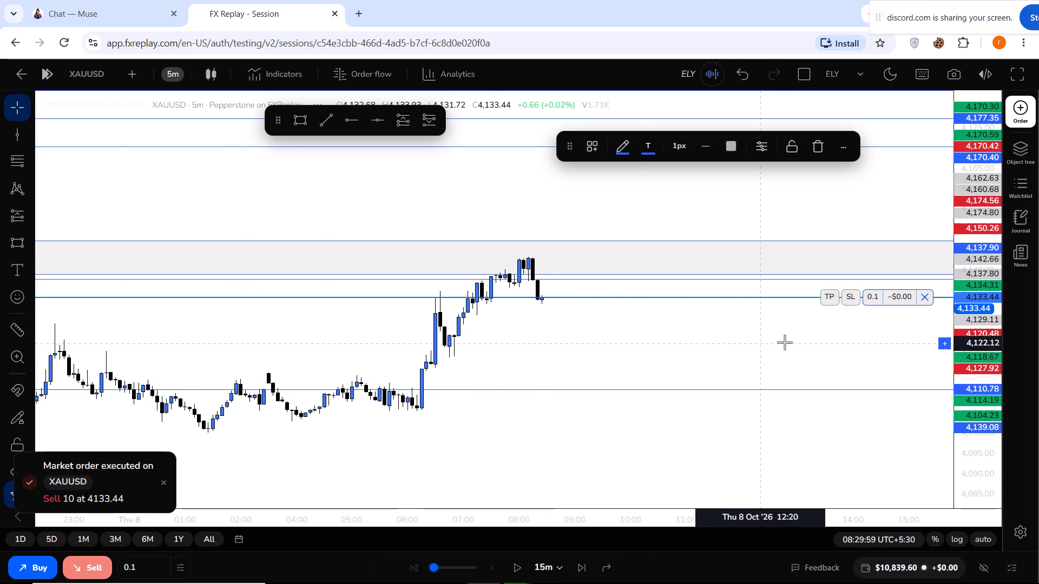
pyautogui.moveTo(853, 300); pyautogui.dragTo(856, 247)
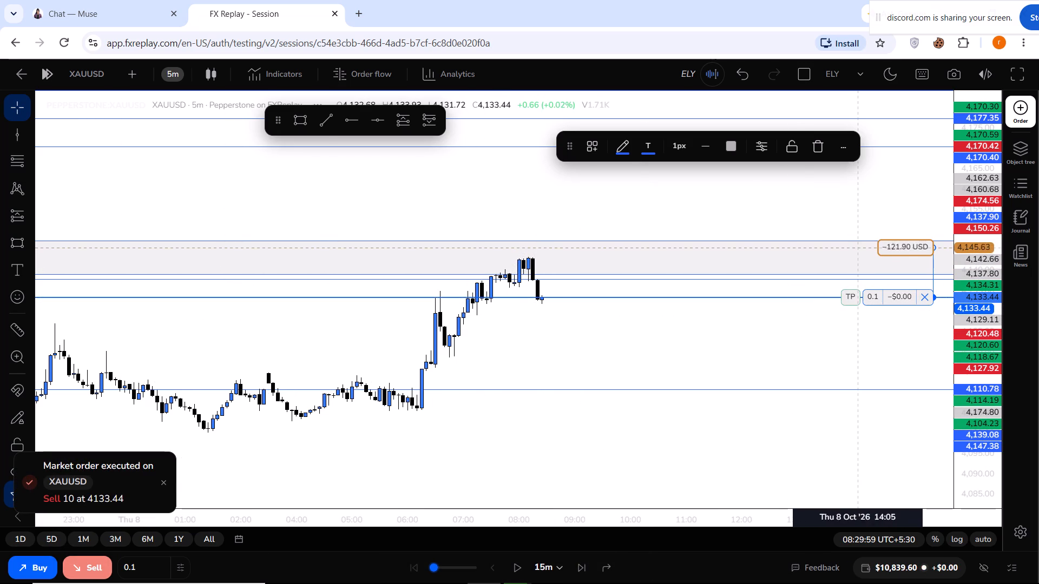
pyautogui.moveTo(856, 247); pyautogui.dragTo(856, 241)
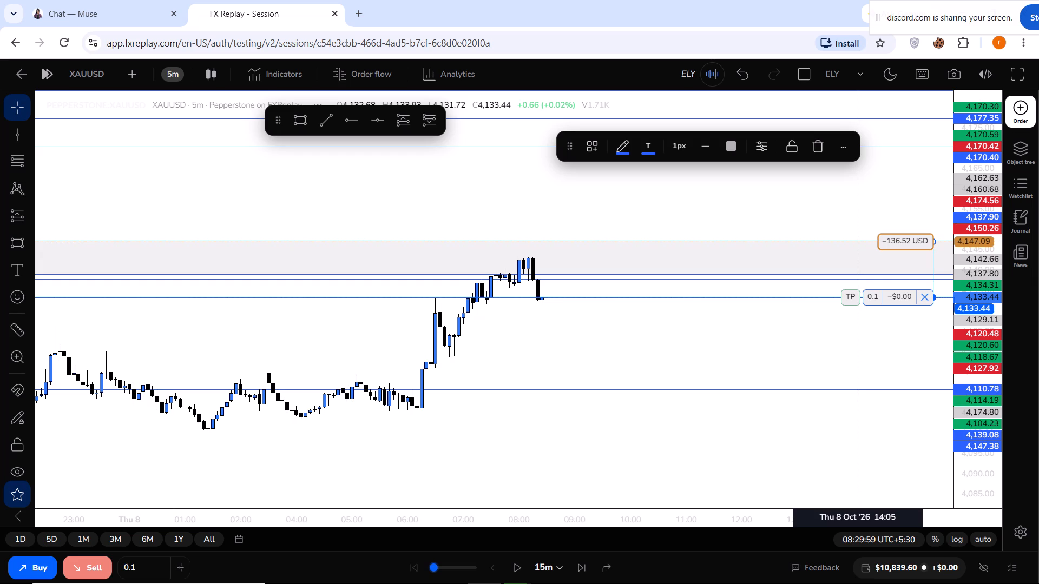
pyautogui.moveTo(856, 241); pyautogui.dragTo(856, 240)
# Set the new short's take profit at 4,019.03, on the blue horizontal line at 4,019.16.
pyautogui.moveTo(848, 294); pyautogui.dragTo(828, 433)
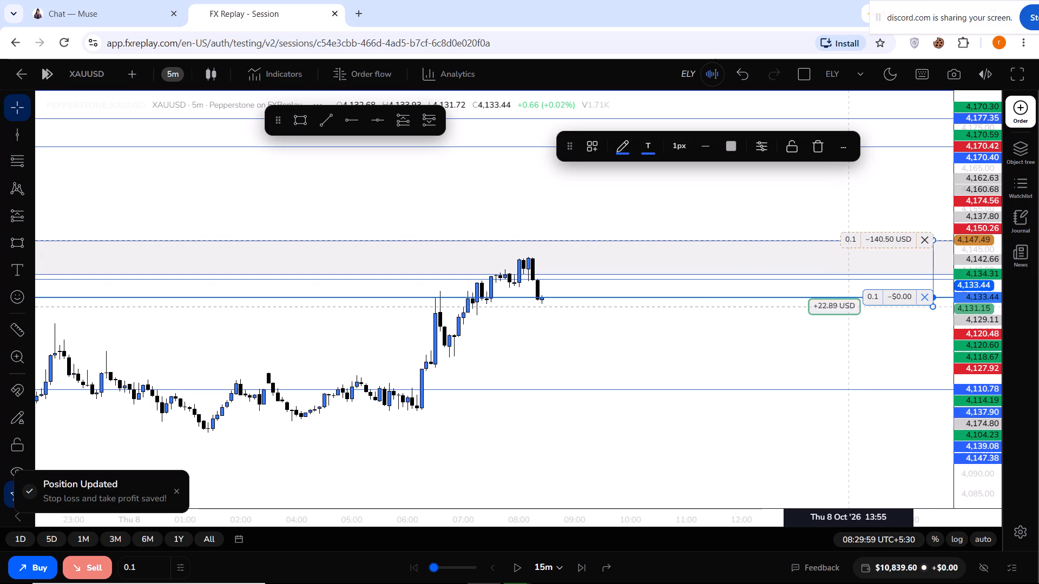
pyautogui.moveTo(828, 433); pyautogui.dragTo(826, 508)
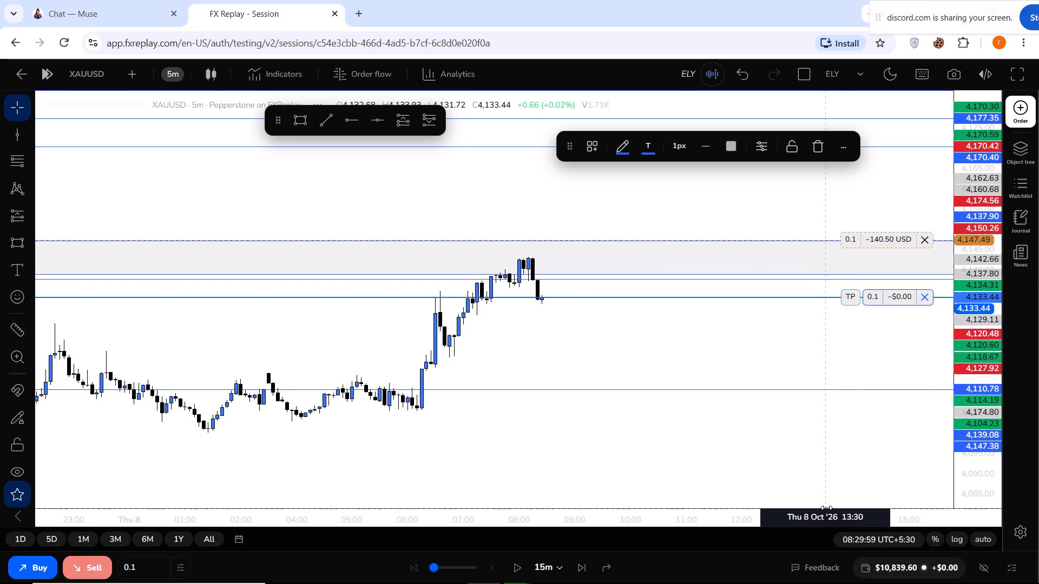
pyautogui.moveTo(820, 483); pyautogui.dragTo(794, 283)
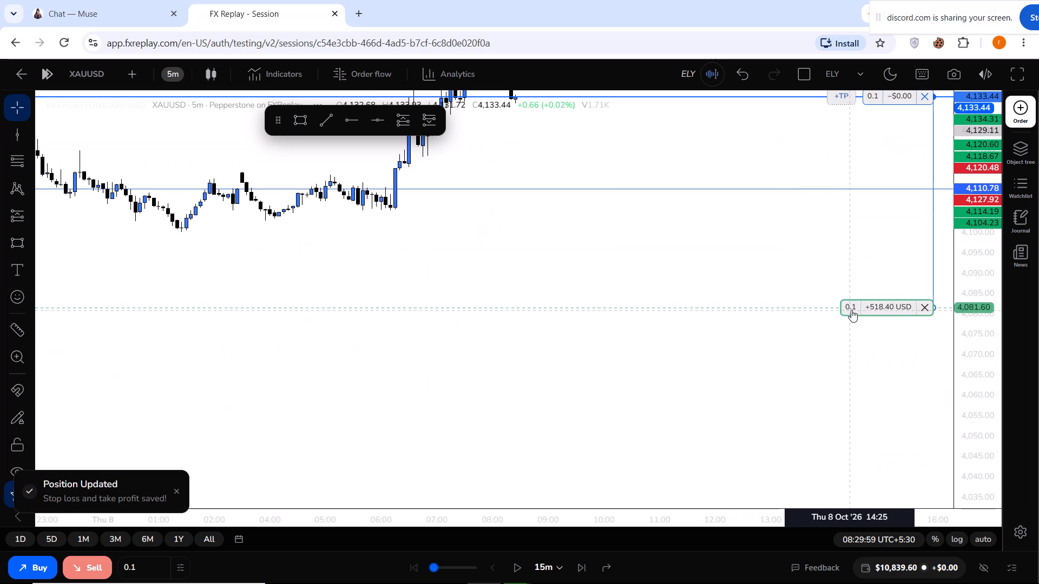
pyautogui.moveTo(851, 310); pyautogui.dragTo(812, 403)
pyautogui.moveTo(786, 333); pyautogui.dragTo(720, 185)
pyautogui.moveTo(856, 253); pyautogui.dragTo(766, 405)
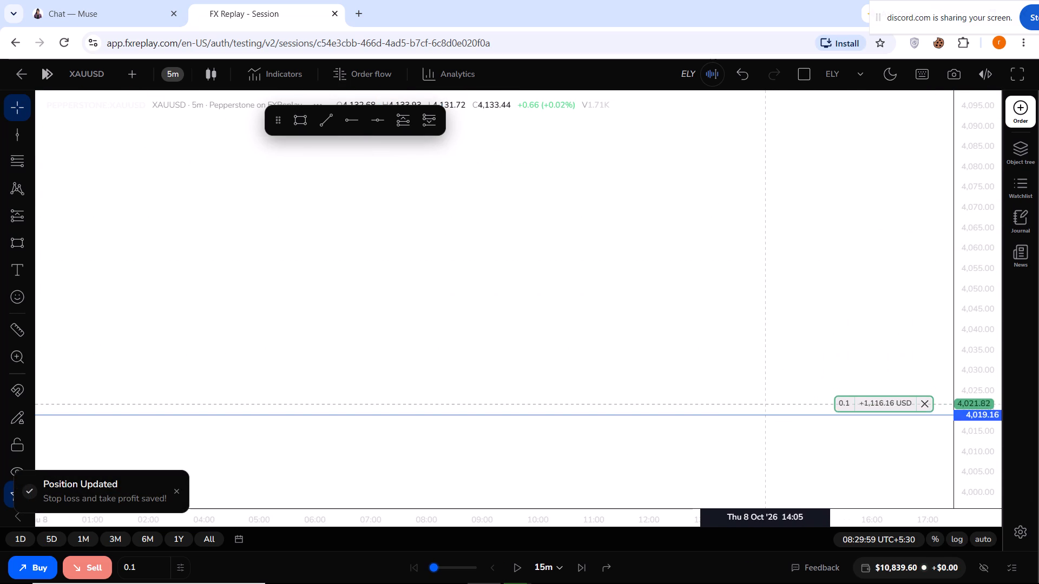
pyautogui.moveTo(766, 405); pyautogui.dragTo(764, 415)
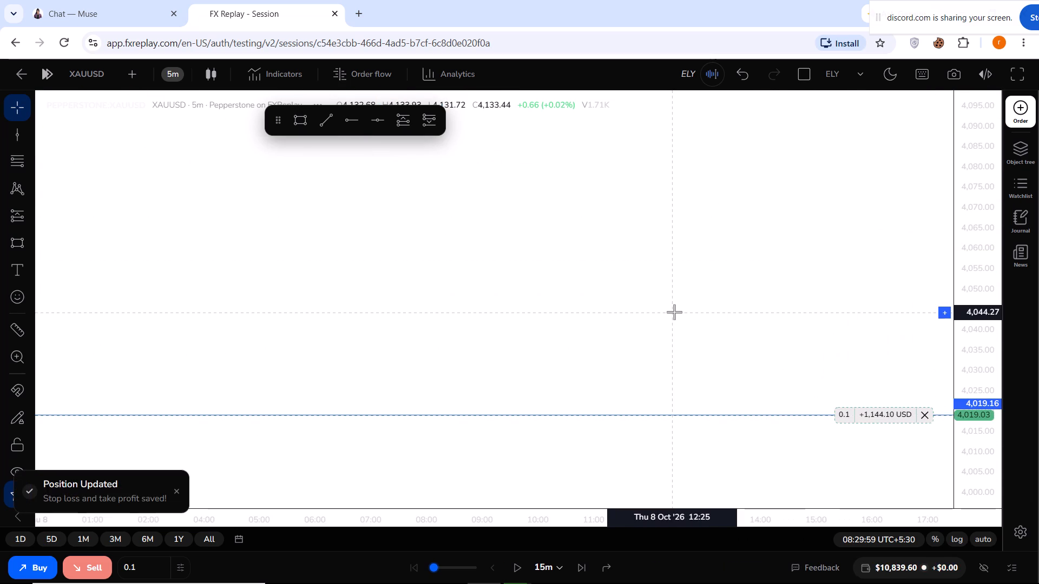
# Return to the latest candles and advance the replay in 15m steps to 18:44:59 on 8 Oct.
pyautogui.moveTo(674, 312); pyautogui.dragTo(820, 448)
pyautogui.moveTo(669, 287); pyautogui.dragTo(628, 406)
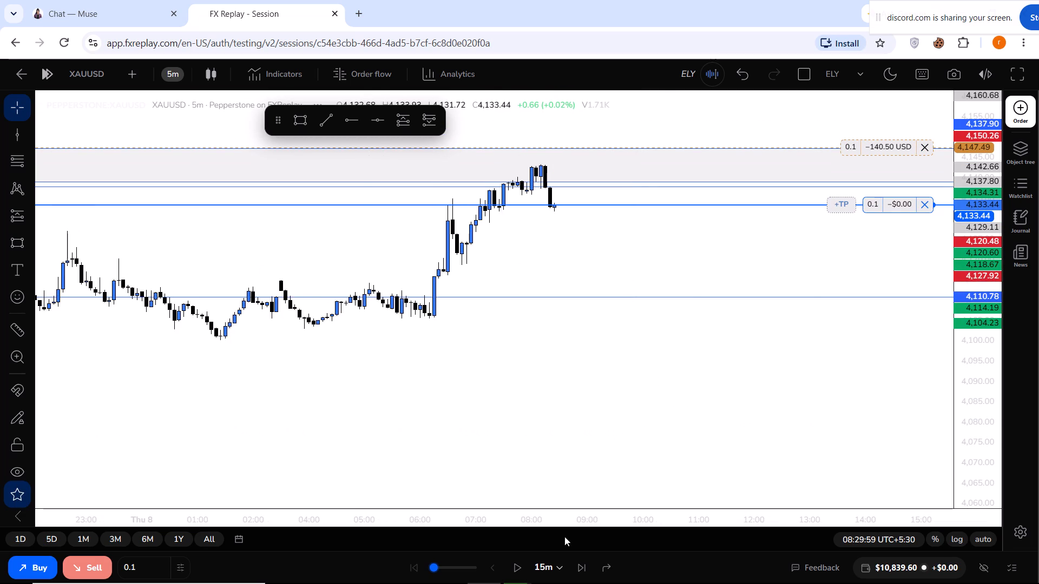
pyautogui.click(584, 565)
pyautogui.click(584, 565)
pyautogui.click(584, 565)
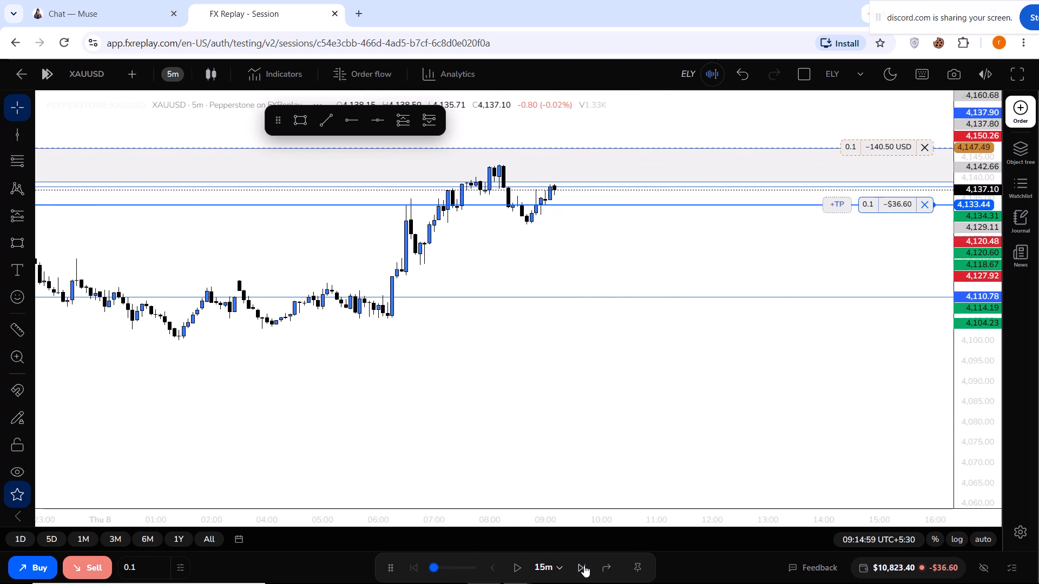
pyautogui.click(584, 565)
pyautogui.click(584, 565)
pyautogui.click(584, 565)
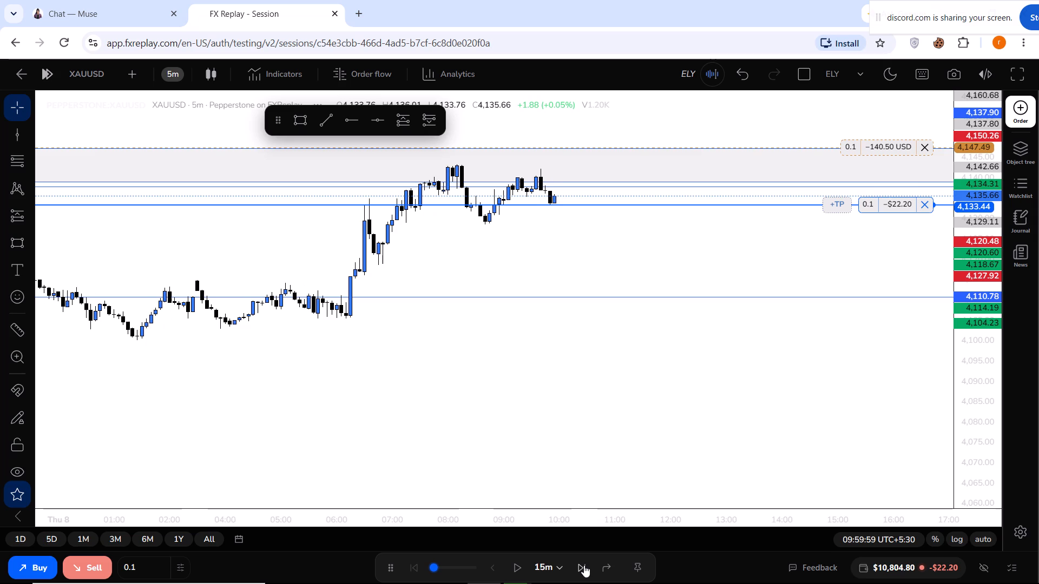
pyautogui.click(584, 565)
pyautogui.click(584, 565)
pyautogui.click(584, 565)
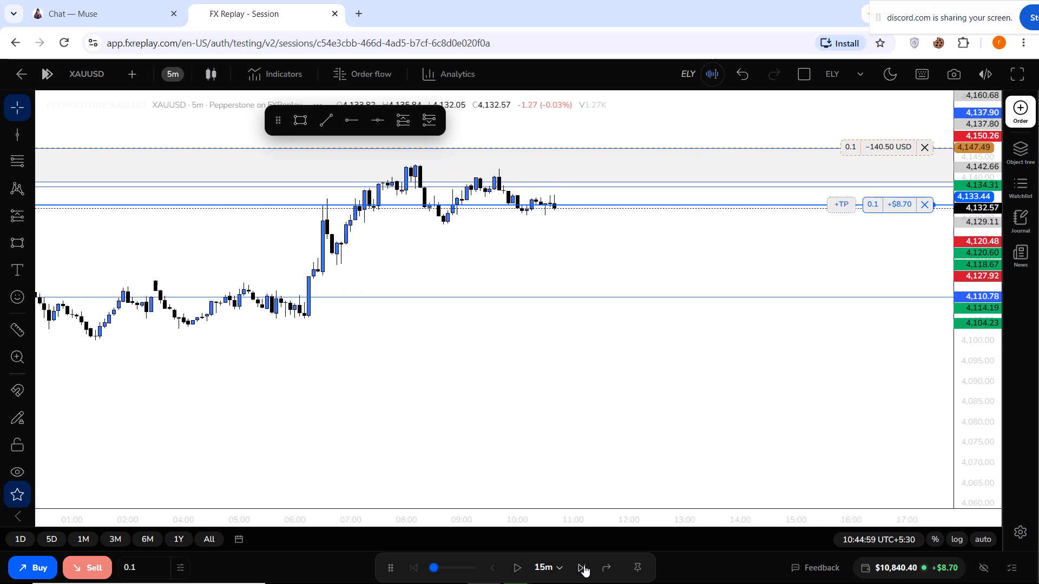
pyautogui.click(584, 565)
pyautogui.click(584, 565)
pyautogui.click(584, 565)
pyautogui.tripleClick(584, 565)
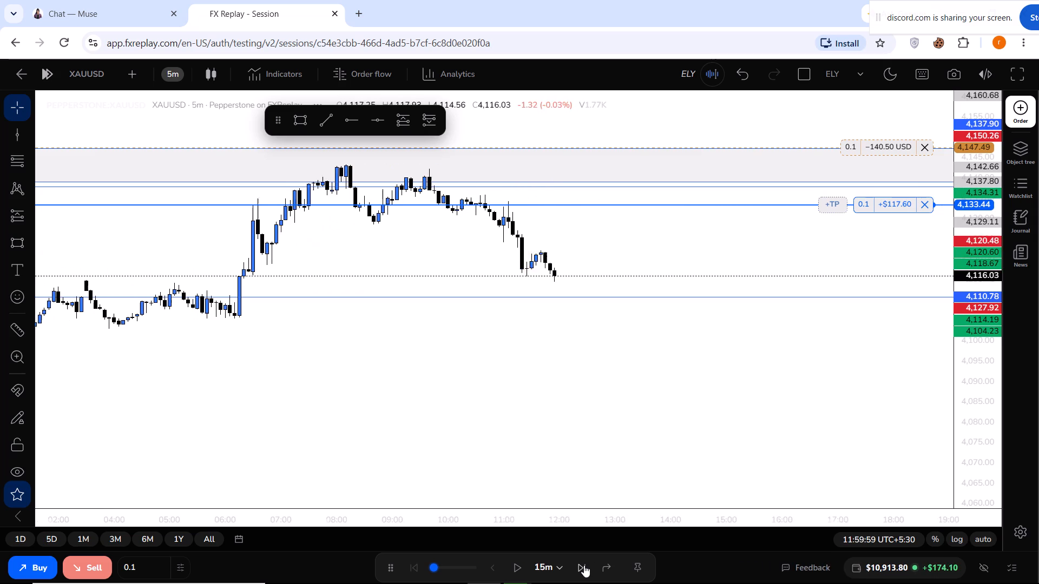
pyautogui.tripleClick(584, 565)
pyautogui.tripleClick(584, 565)
pyautogui.tripleClick(584, 565)
pyautogui.tripleClick(584, 565)
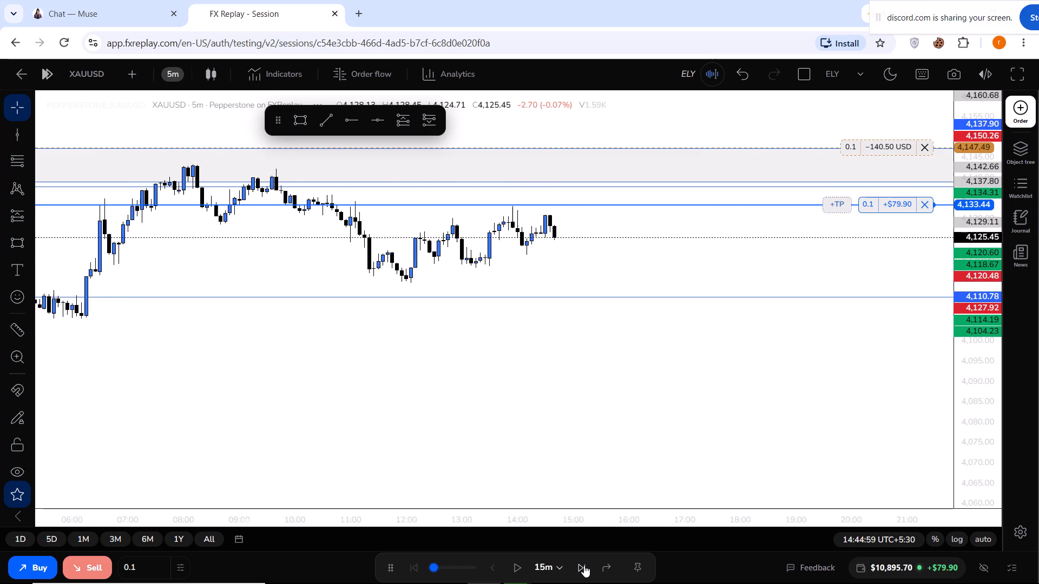
pyautogui.tripleClick(584, 565)
pyautogui.tripleClick(584, 565)
pyautogui.tripleClick(584, 565)
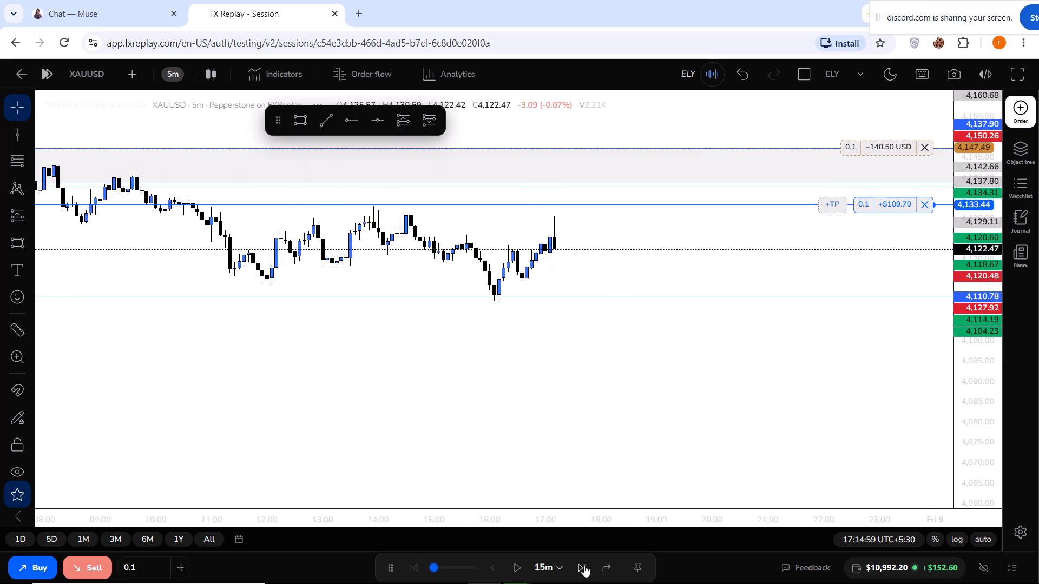
pyautogui.tripleClick(584, 565)
pyautogui.doubleClick(584, 565)
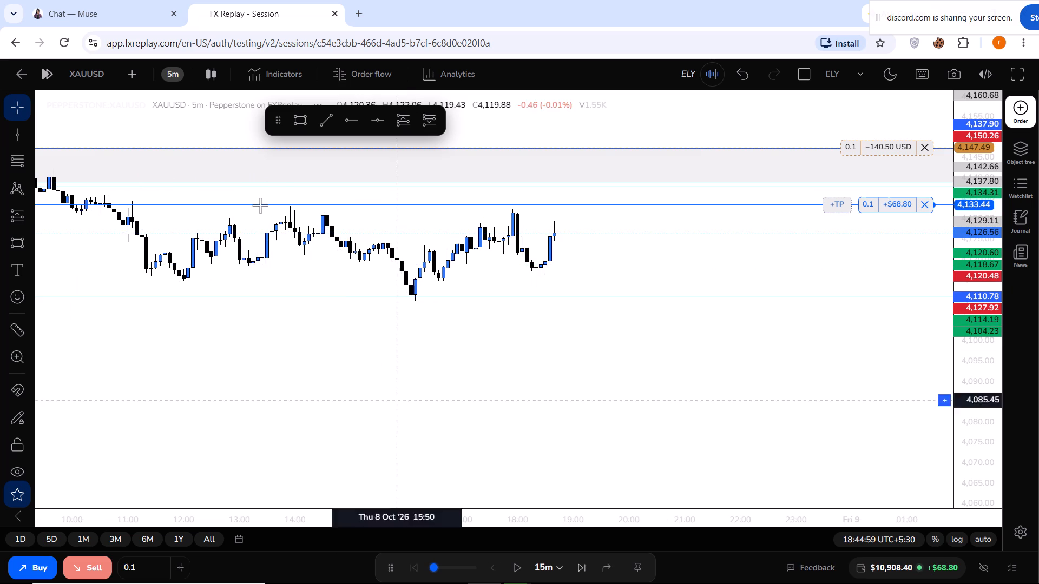
# Switch the XAUUSD chart timeframe to 15 minutes and compress the price scale to show a wider price range.
pyautogui.click(176, 71)
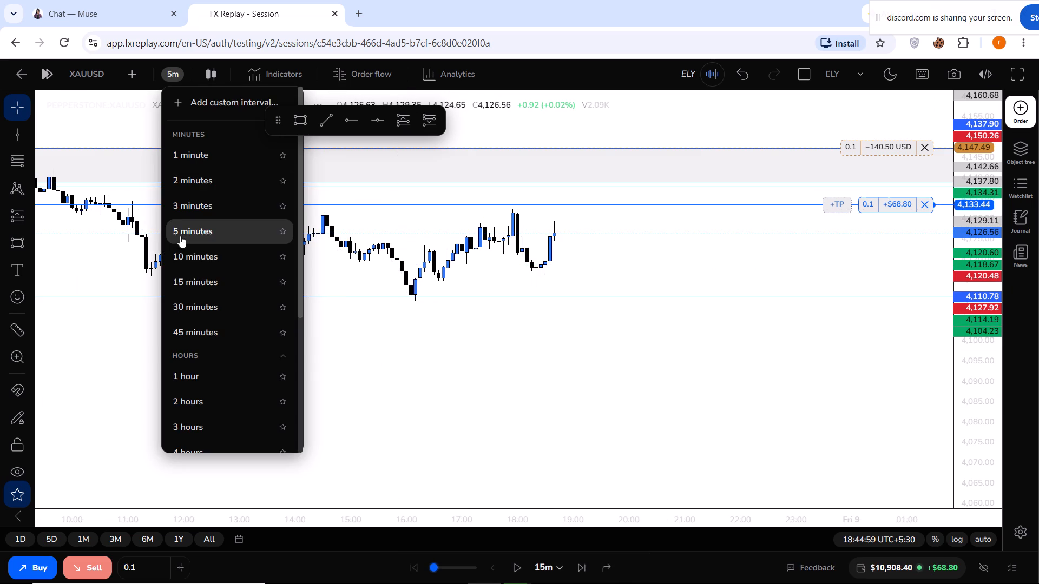
pyautogui.click(189, 276)
pyautogui.moveTo(391, 333); pyautogui.dragTo(384, 328)
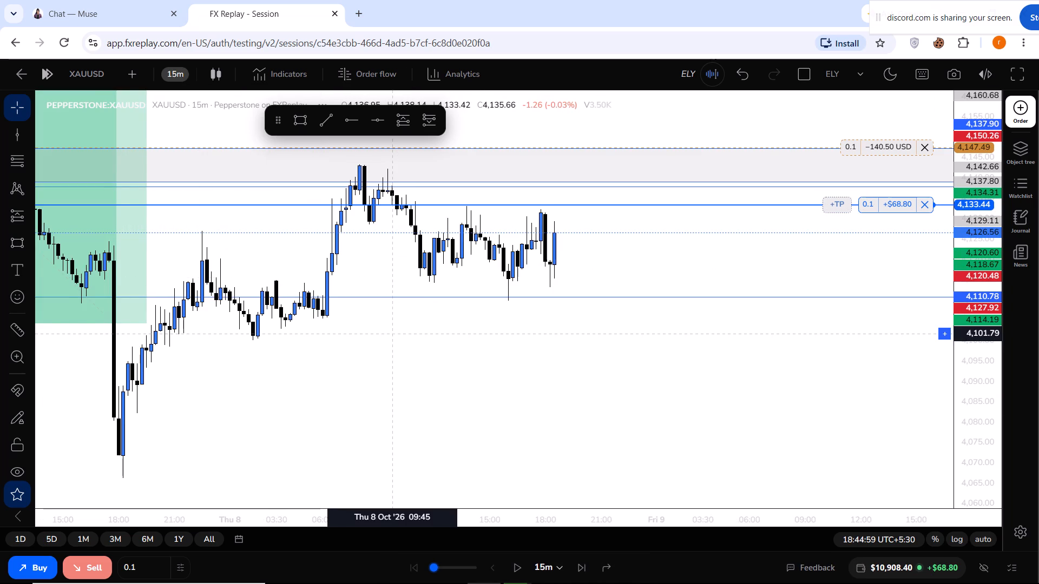
pyautogui.moveTo(384, 328); pyautogui.dragTo(378, 312)
pyautogui.moveTo(1008, 229); pyautogui.dragTo(1008, 271)
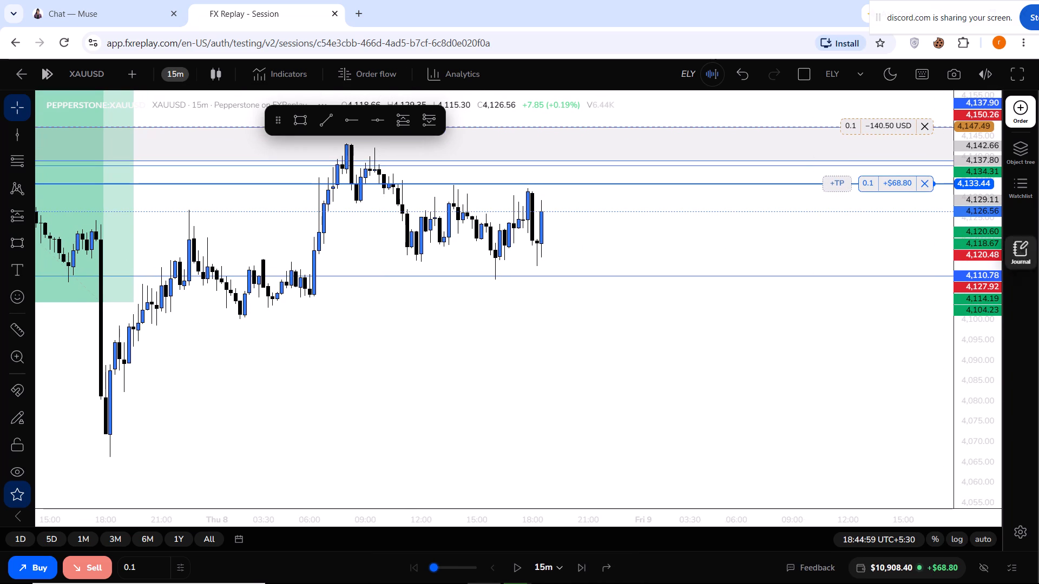
pyautogui.moveTo(1008, 271); pyautogui.dragTo(1008, 277)
pyautogui.moveTo(976, 233); pyautogui.dragTo(972, 269)
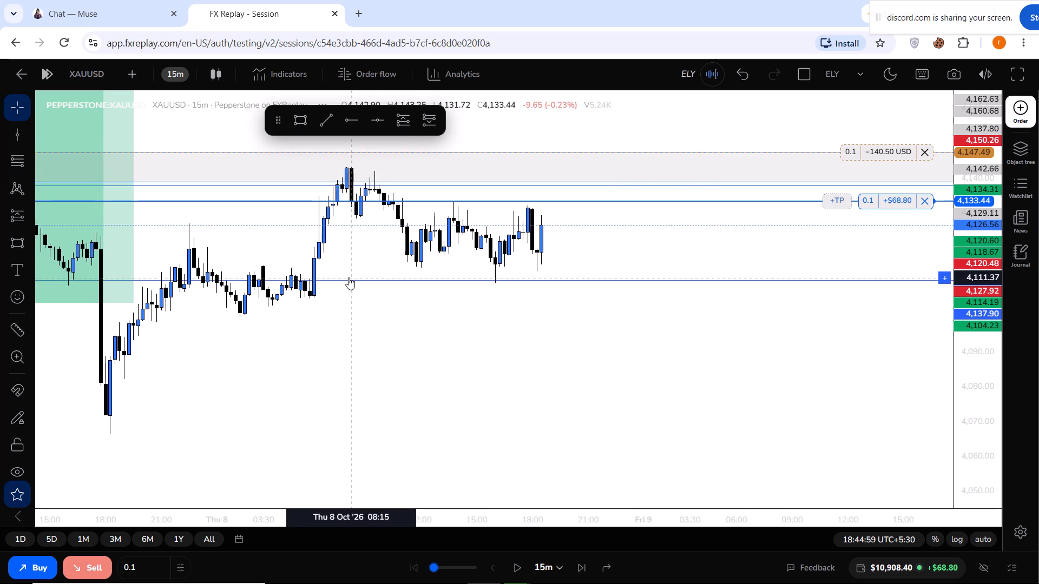
# Advance the replay in 15m steps to 20:14:59 on 8 Oct.
pyautogui.moveTo(393, 340); pyautogui.dragTo(393, 321)
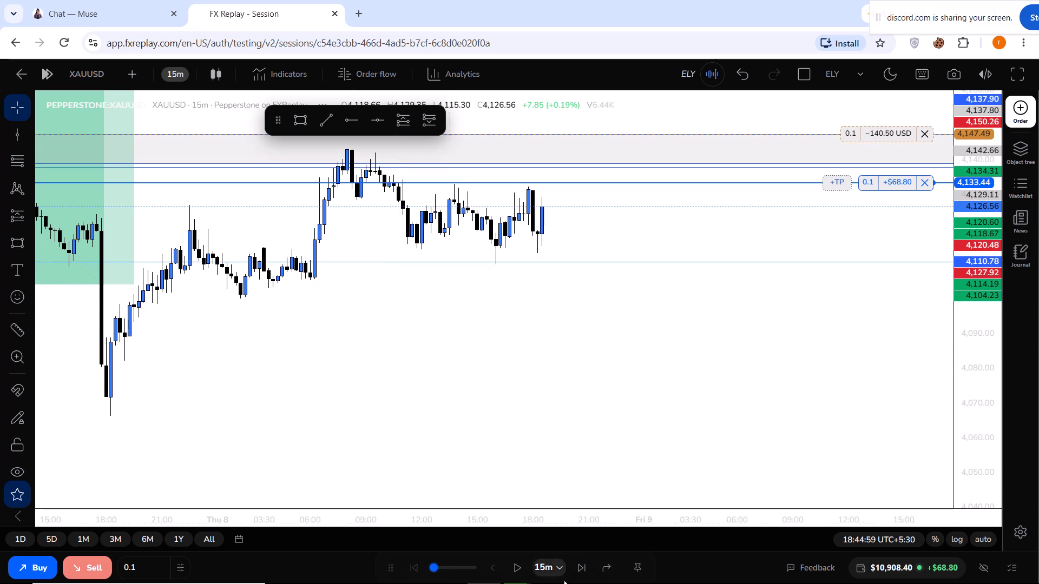
pyautogui.click(581, 568)
pyautogui.click(581, 568)
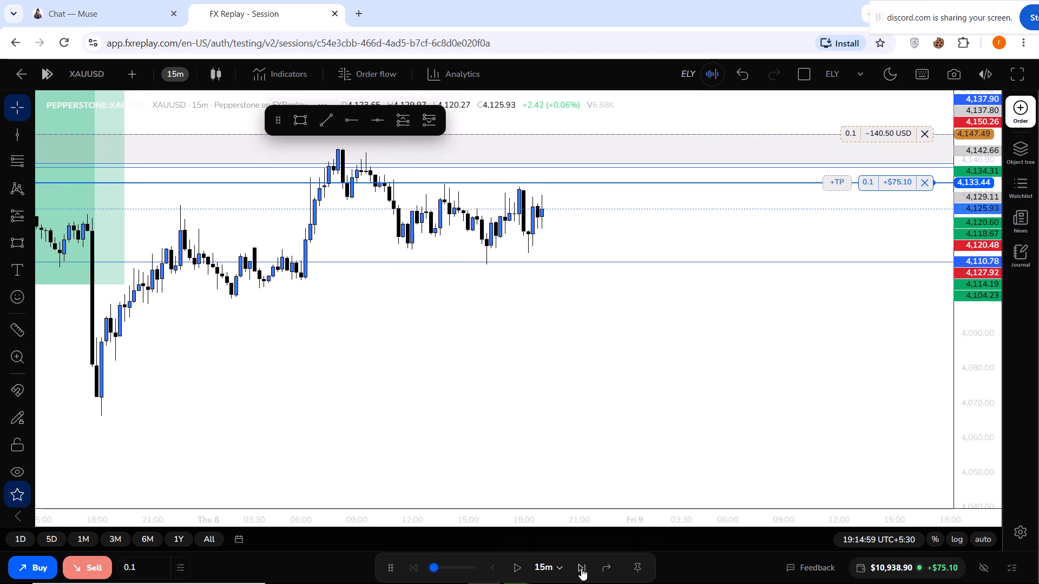
pyautogui.click(581, 568)
pyautogui.click(581, 568)
pyautogui.click(581, 568)
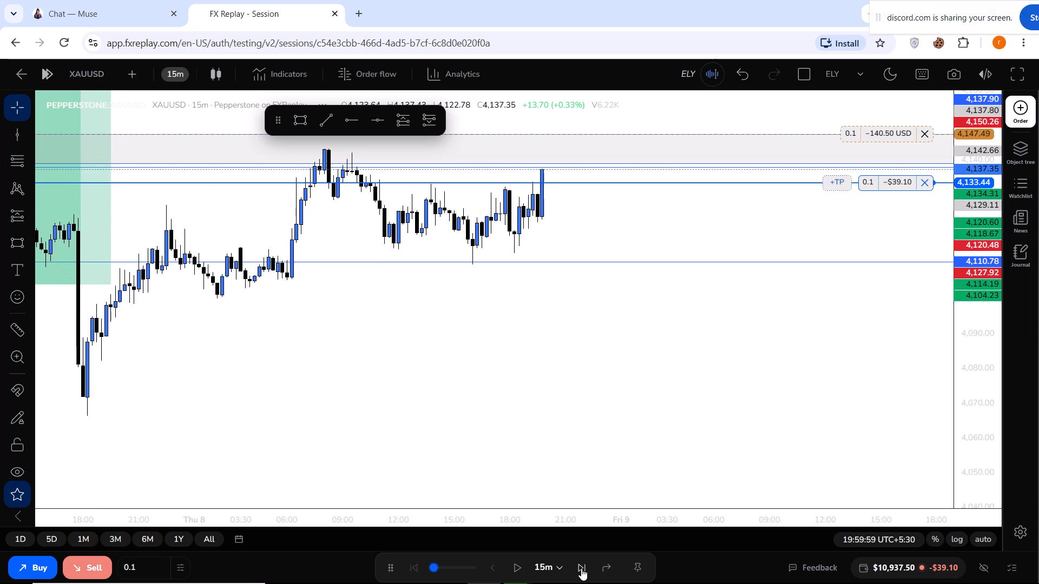
pyautogui.moveTo(468, 417); pyautogui.dragTo(514, 461)
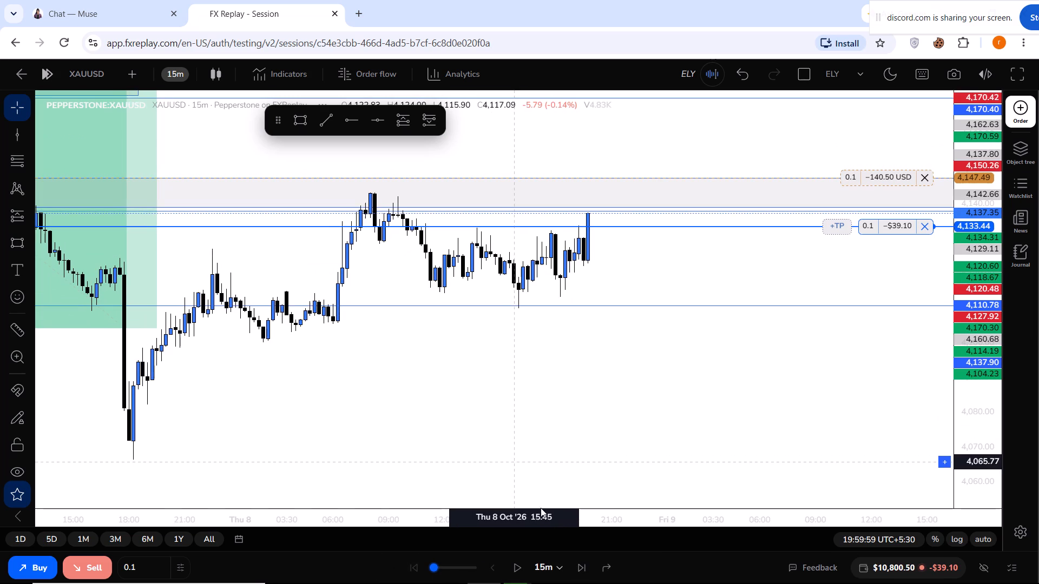
pyautogui.click(578, 565)
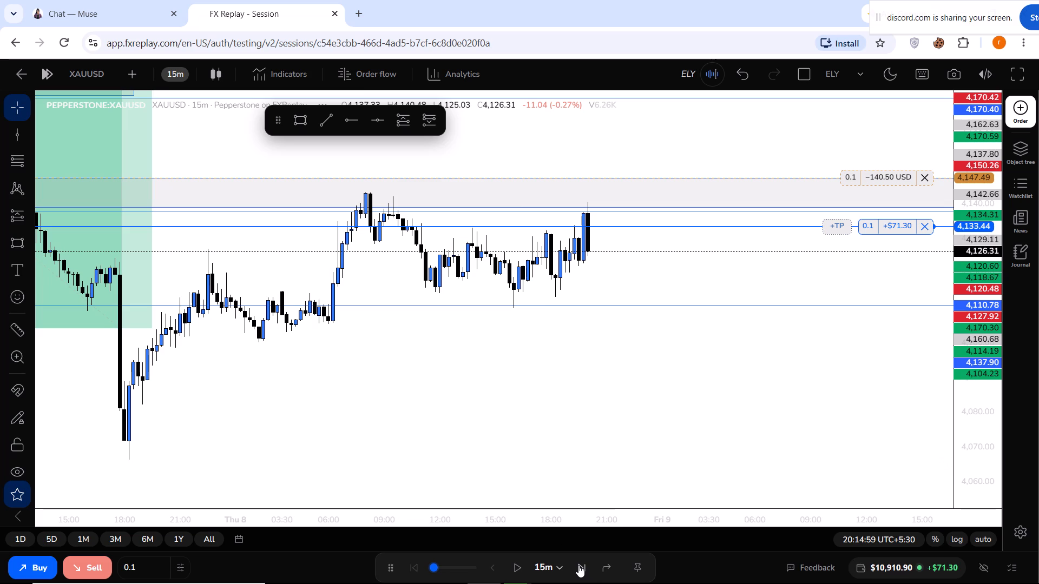
# Move the short position's stop loss to 4,133.16, just below its entry line at 4,133.44.
pyautogui.moveTo(873, 182); pyautogui.dragTo(819, 215)
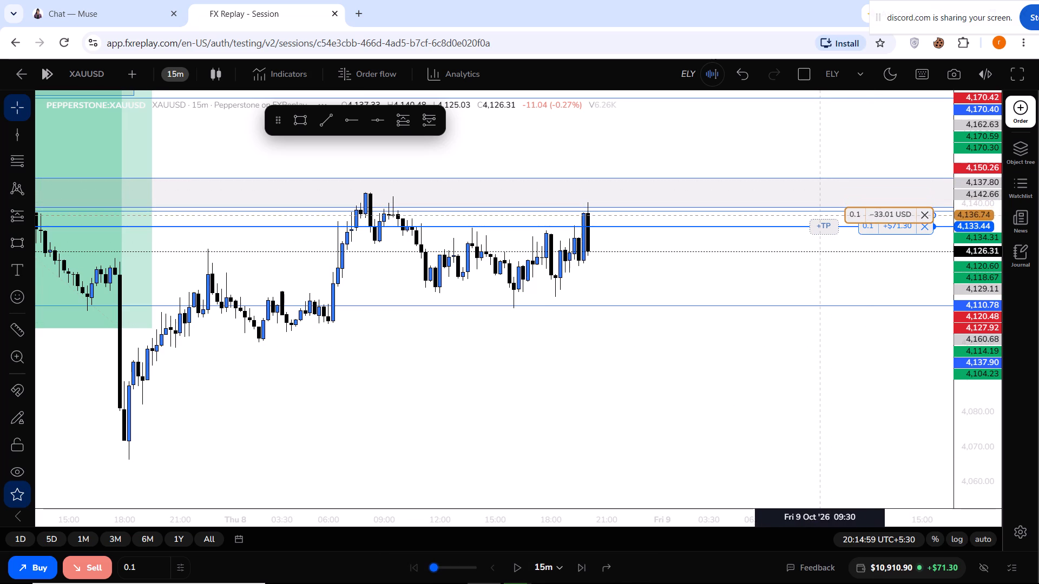
pyautogui.moveTo(819, 215); pyautogui.dragTo(831, 197)
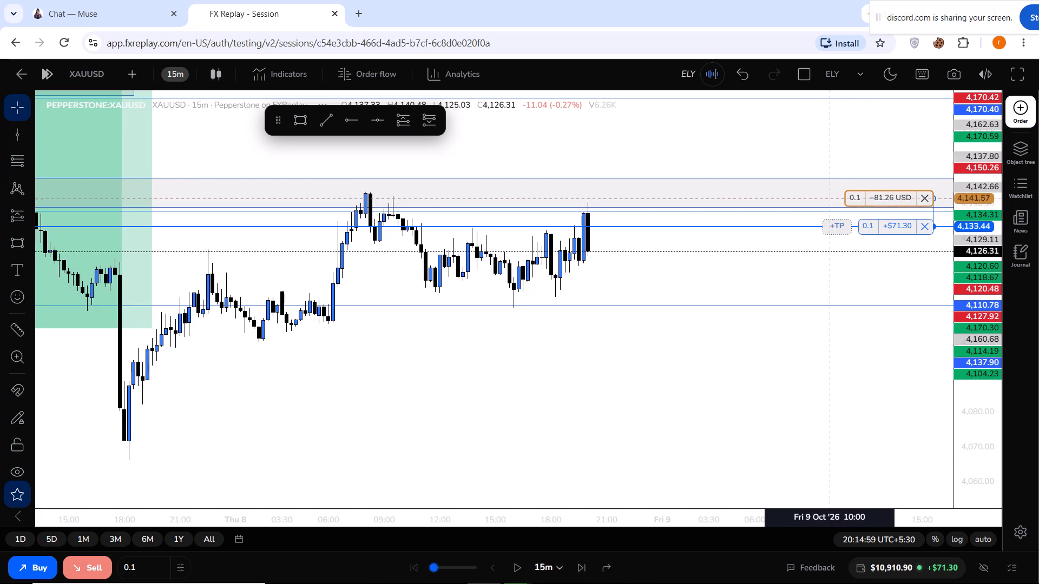
pyautogui.moveTo(831, 197); pyautogui.dragTo(832, 201)
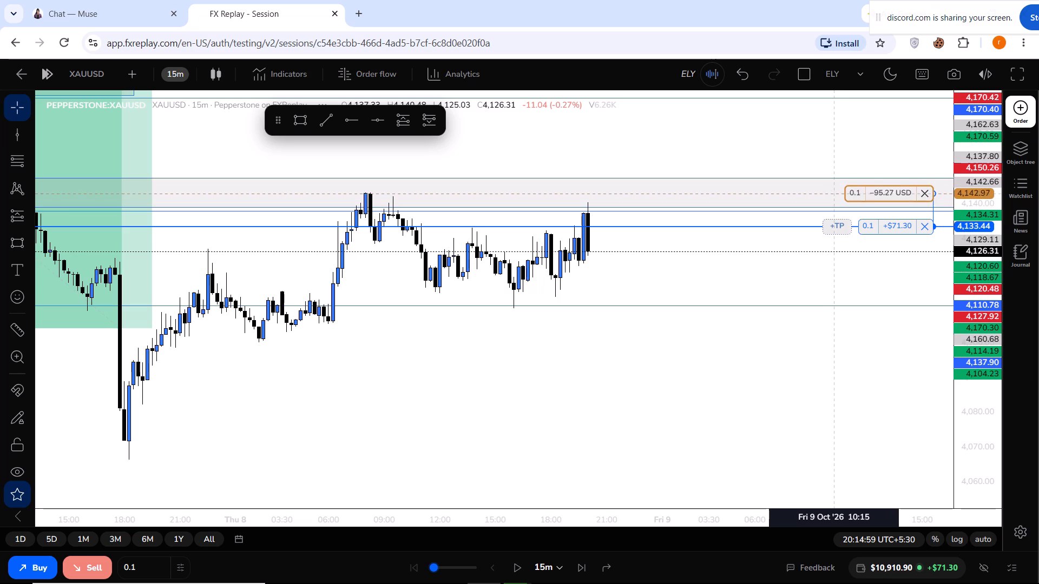
pyautogui.moveTo(832, 201); pyautogui.dragTo(827, 228)
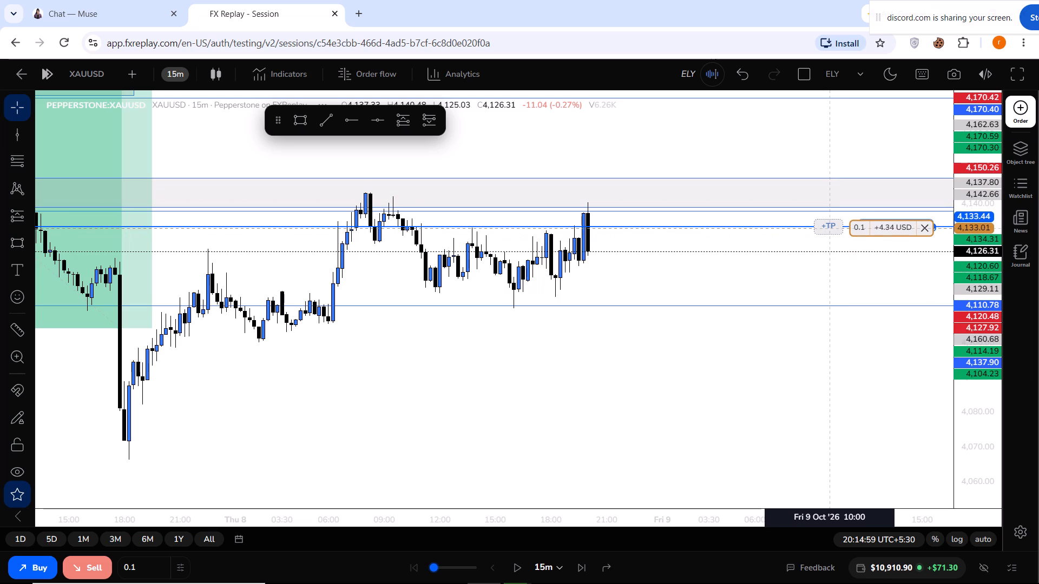
pyautogui.moveTo(827, 228); pyautogui.dragTo(827, 227)
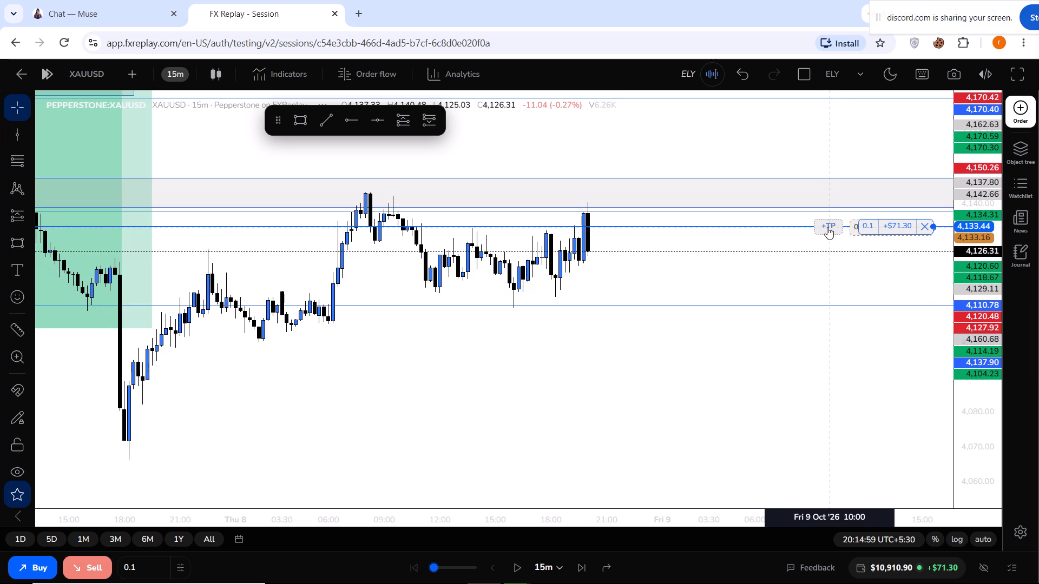
# Advance the replay in 15m steps to 22:29:59 on 8 Oct.
pyautogui.click(578, 572)
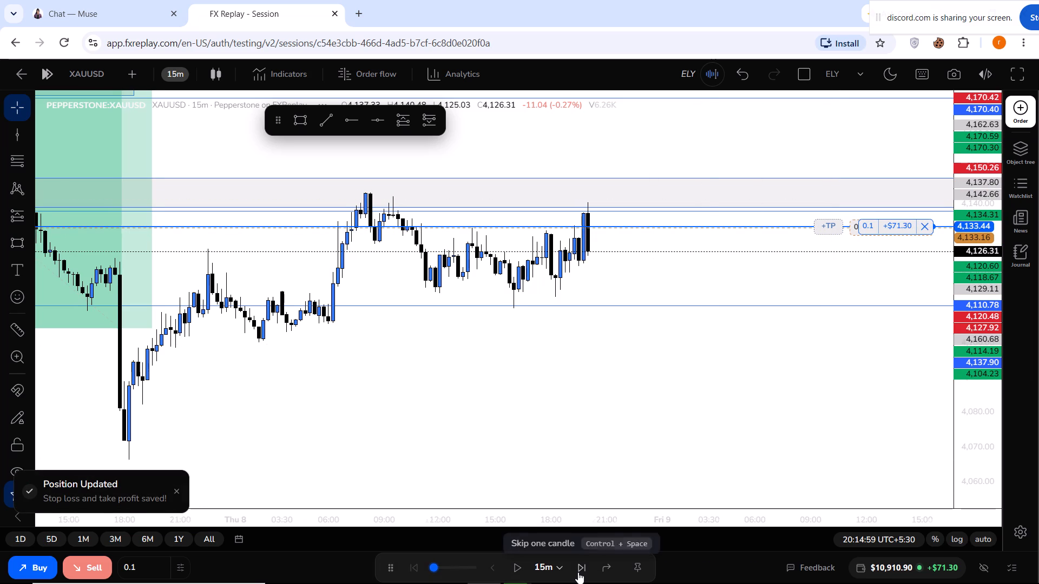
pyautogui.click(578, 572)
pyautogui.click(578, 572)
pyautogui.click(578, 572)
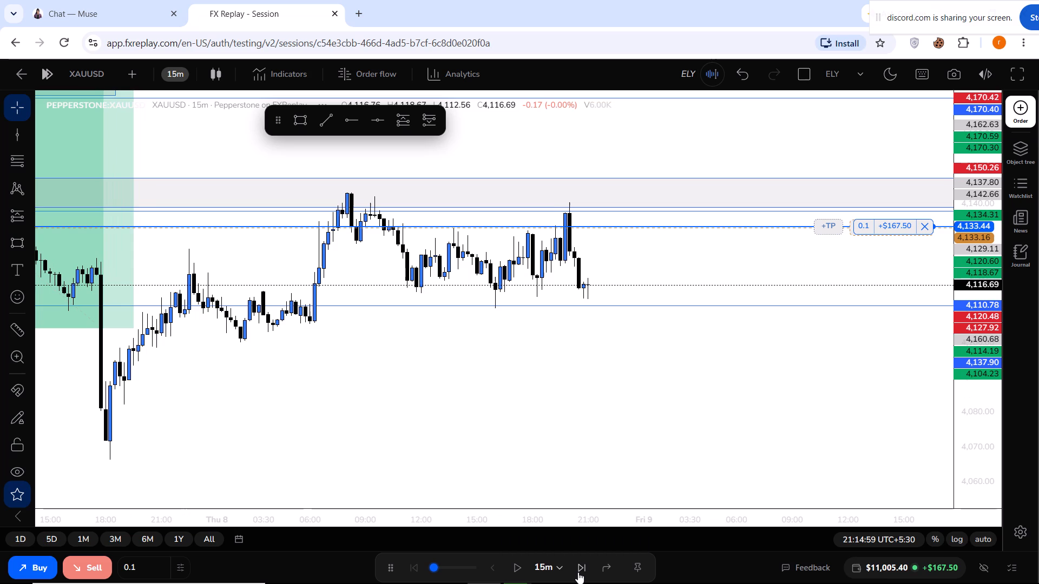
pyautogui.click(578, 572)
pyautogui.click(578, 572)
pyautogui.click(578, 572)
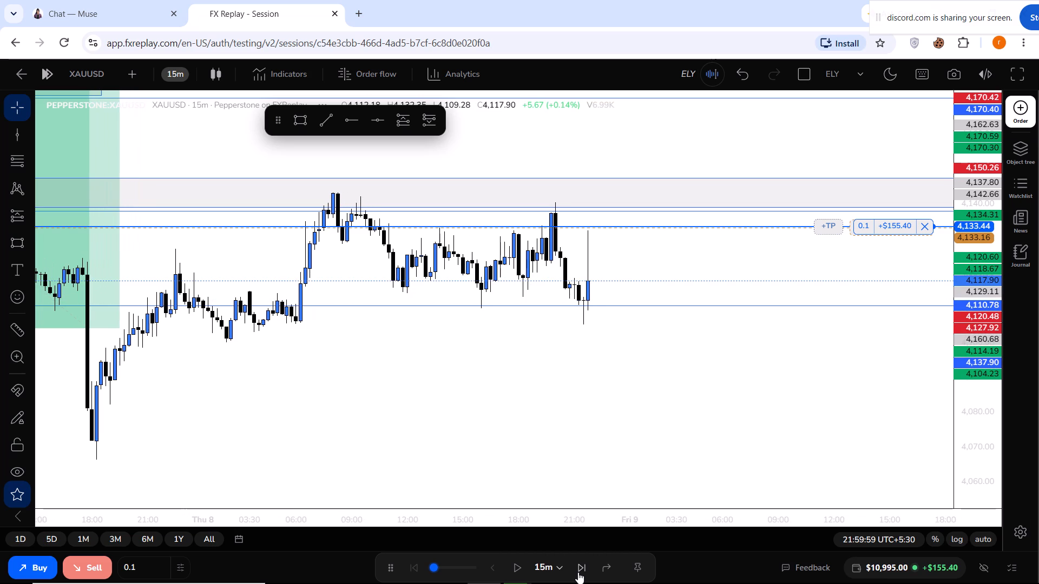
pyautogui.click(578, 572)
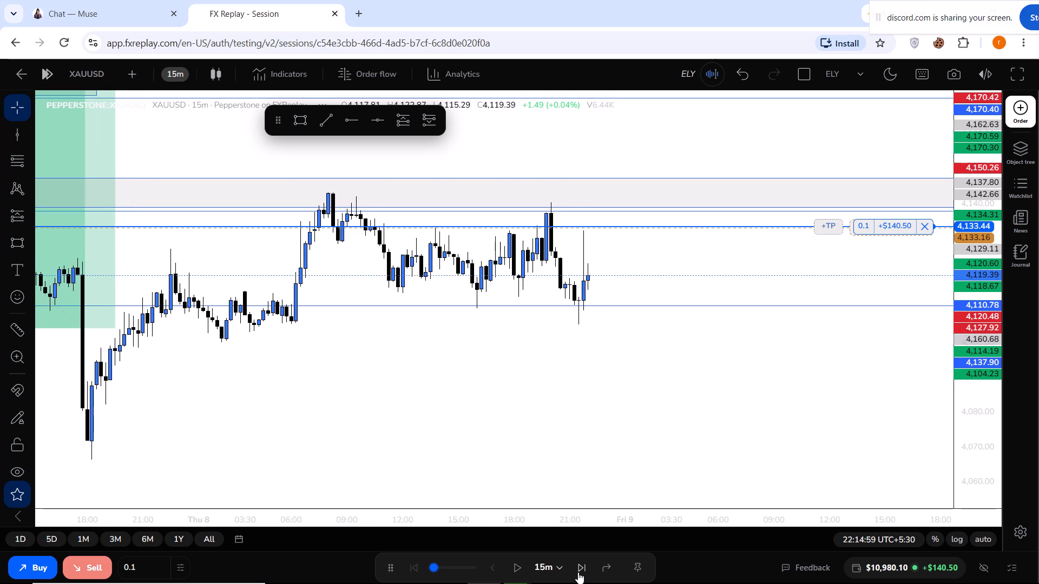
pyautogui.click(578, 572)
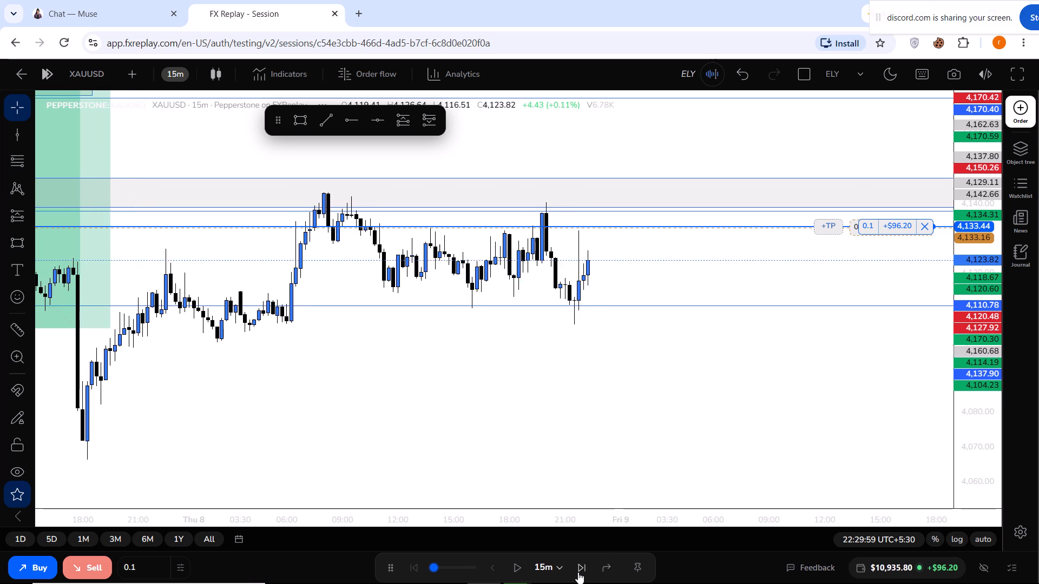
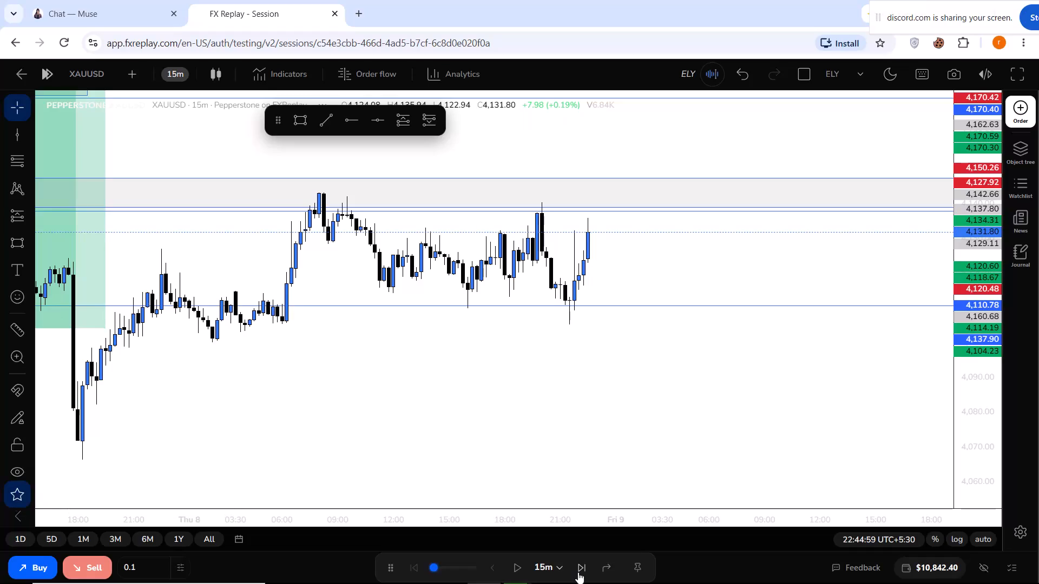
# Advance the XAUUSD replay by one 15-minute step to 22:59:59 and switch the chart to the 5-minute timeframe.
pyautogui.click(578, 572)
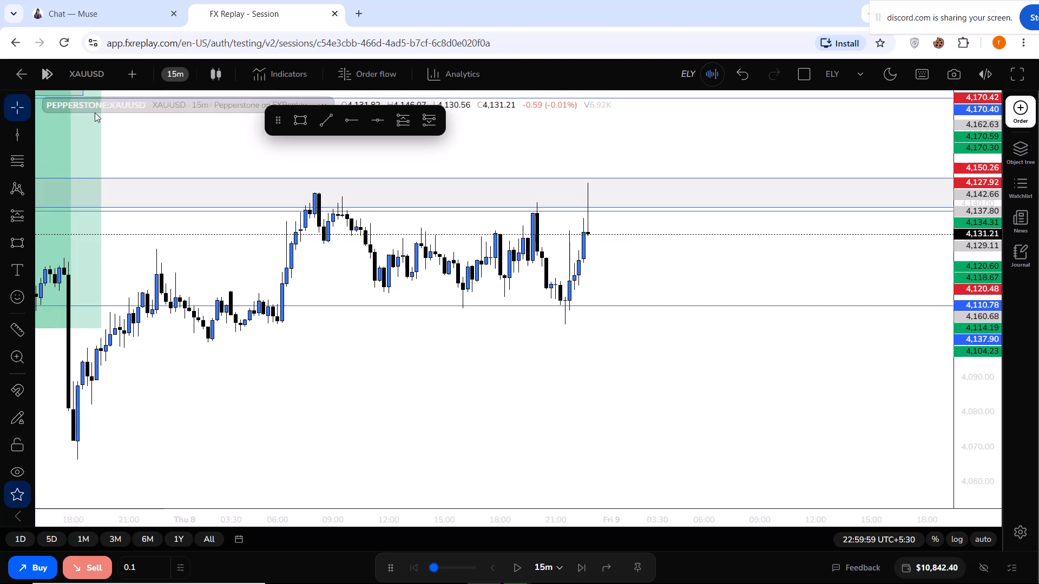
pyautogui.click(179, 72)
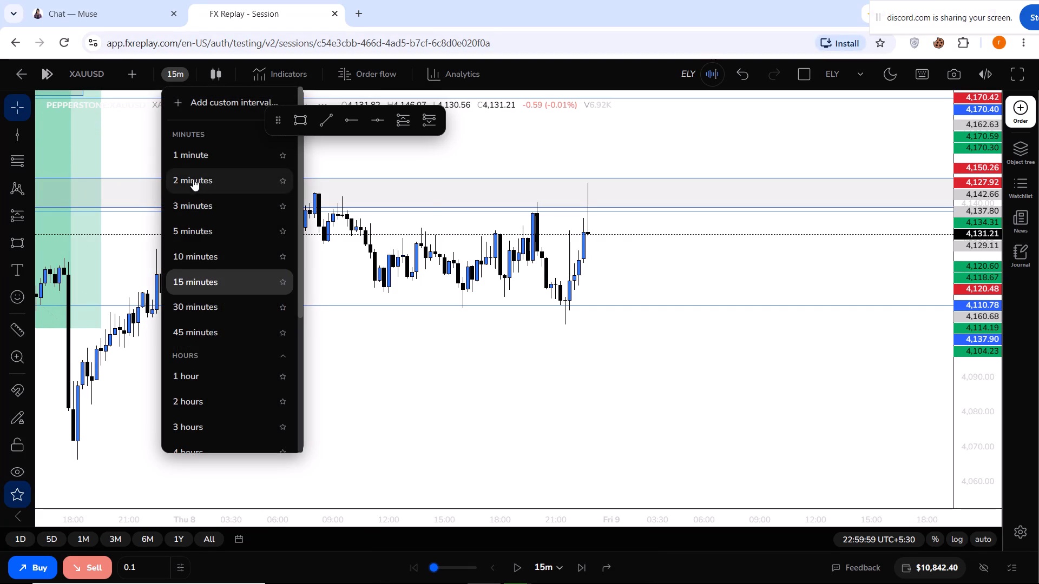
pyautogui.click(193, 227)
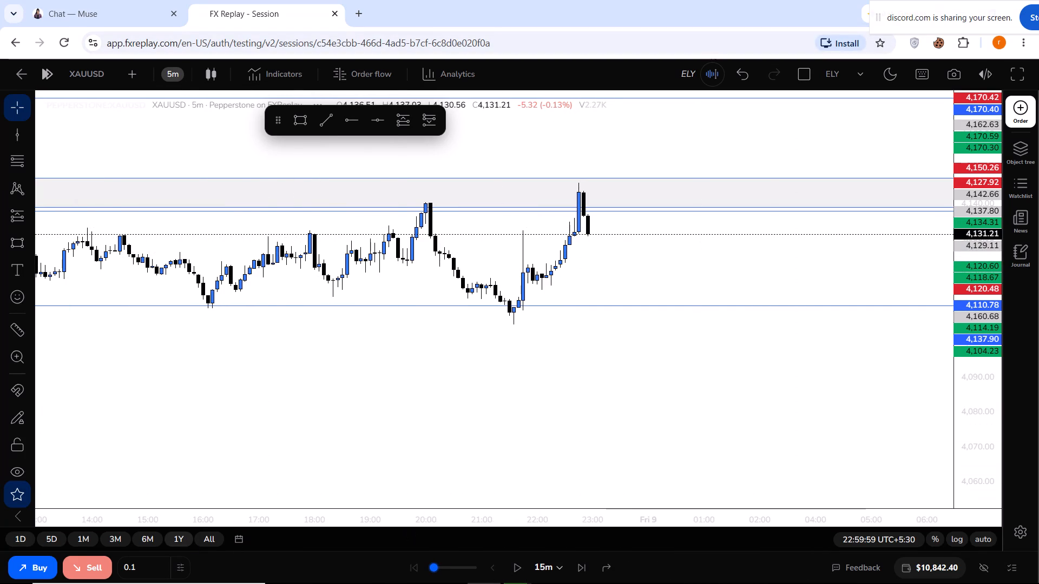
# Open a 0.1-lot market sell on XAUUSD and set its stop loss at 4,146.23, near the latest swing high.
pyautogui.click(80, 568)
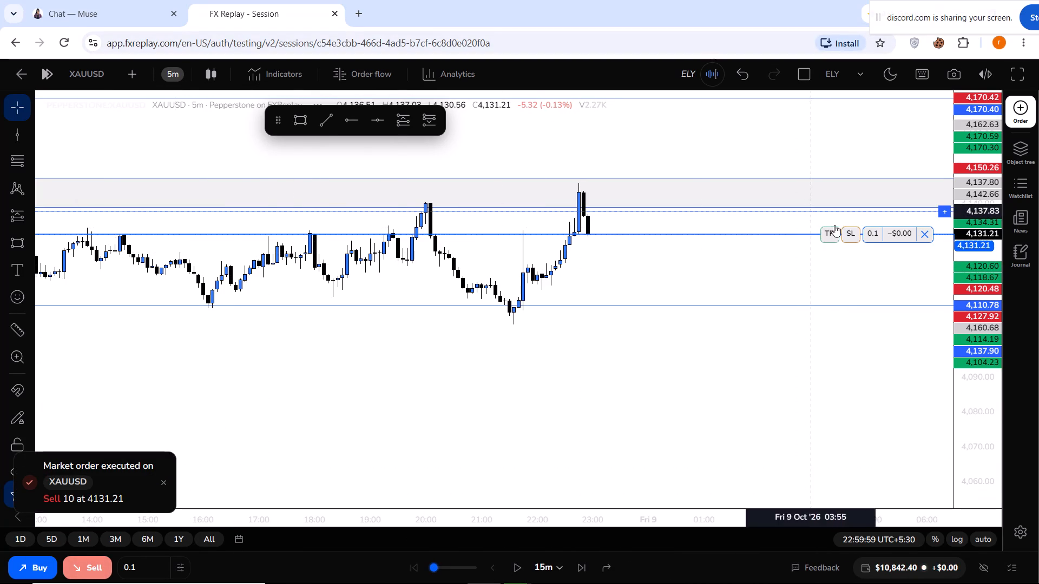
pyautogui.moveTo(854, 234); pyautogui.dragTo(854, 182)
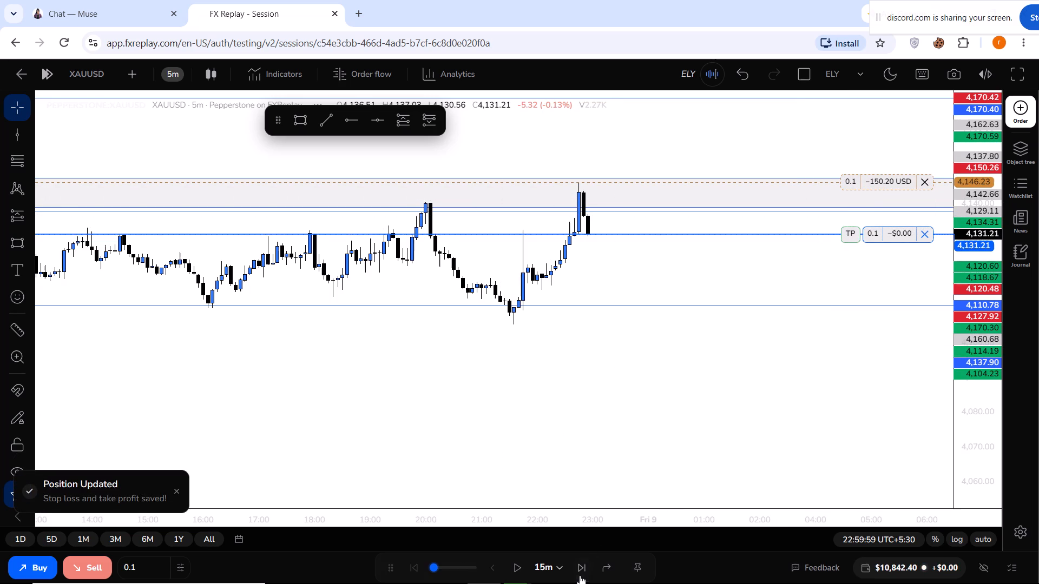
# Advance the replay in 15-minute steps to 04:29:59, following the open sell position on the 5-minute chart.
pyautogui.click(580, 576)
pyautogui.click(580, 576)
pyautogui.click(580, 576)
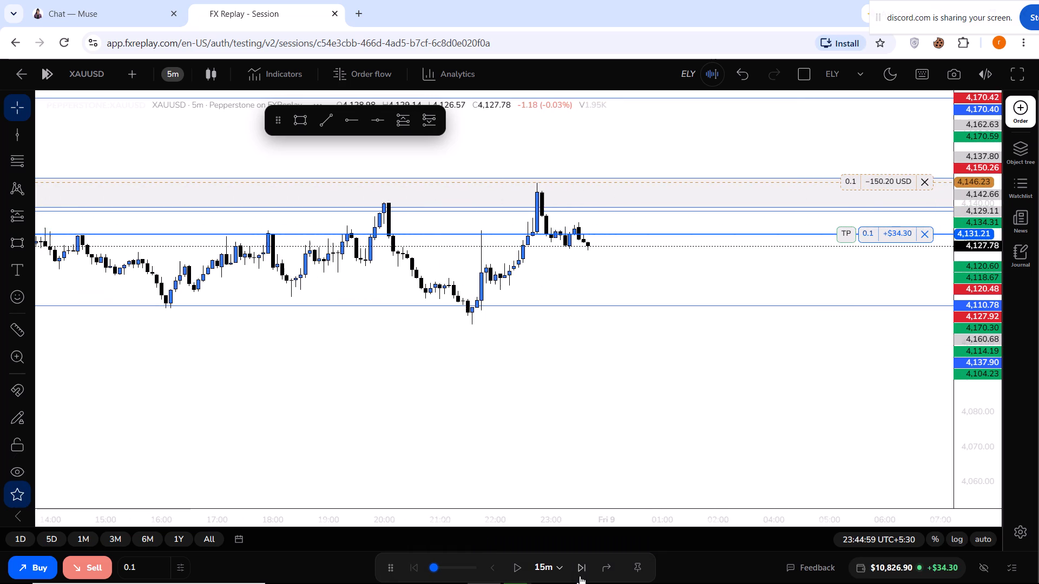
pyautogui.click(580, 576)
pyautogui.click(580, 576)
pyautogui.click(580, 576)
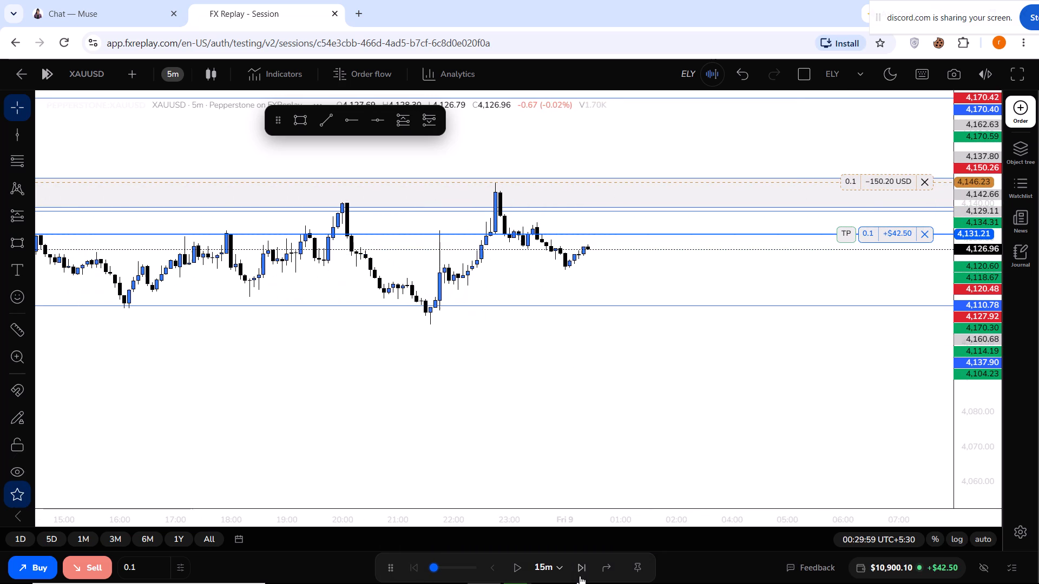
pyautogui.click(580, 576)
pyautogui.click(580, 576)
pyautogui.click(580, 576)
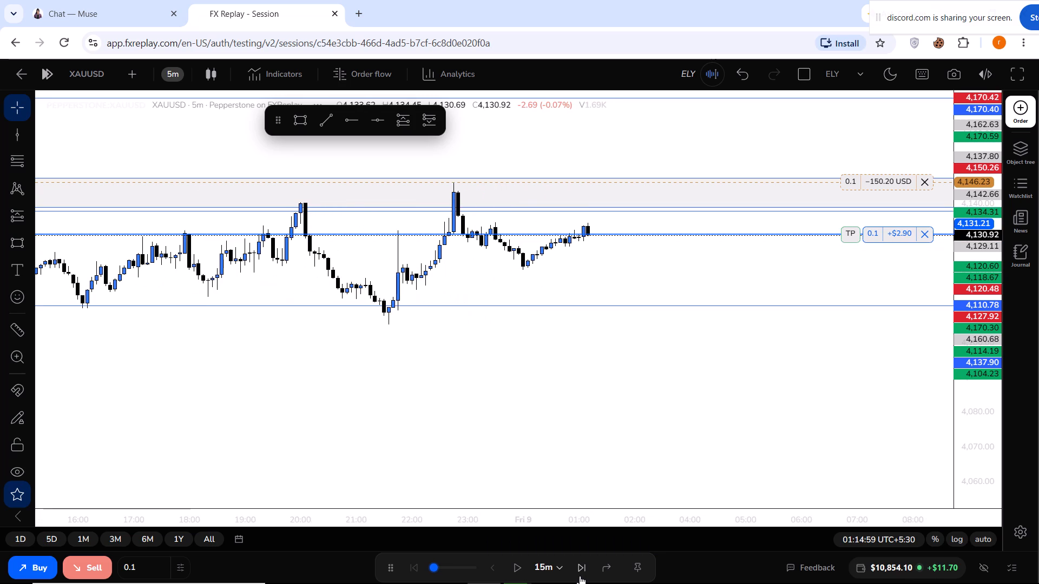
pyautogui.click(580, 576)
pyautogui.click(580, 576)
pyautogui.click(580, 576)
pyautogui.click(580, 576)
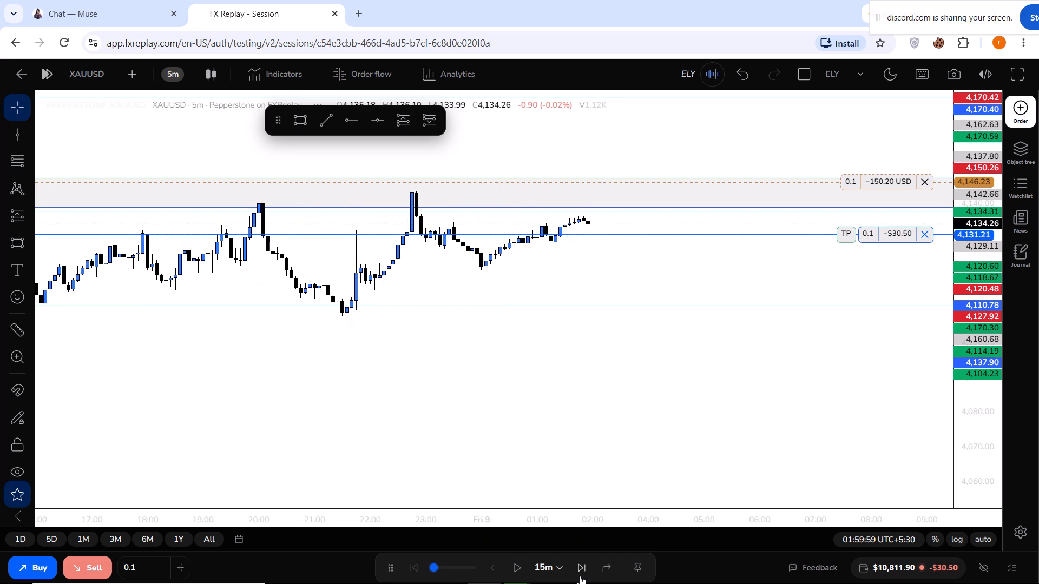
pyautogui.click(580, 576)
pyautogui.tripleClick(580, 576)
pyautogui.click(580, 576)
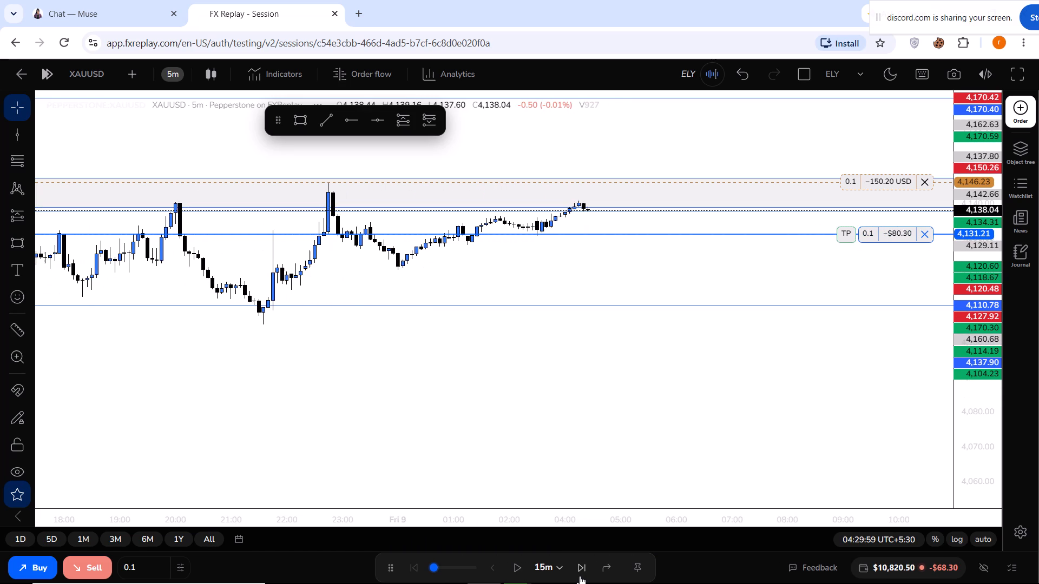
# Switch the XAUUSD chart to the 15-minute timeframe.
pyautogui.moveTo(170, 87); pyautogui.dragTo(171, 76)
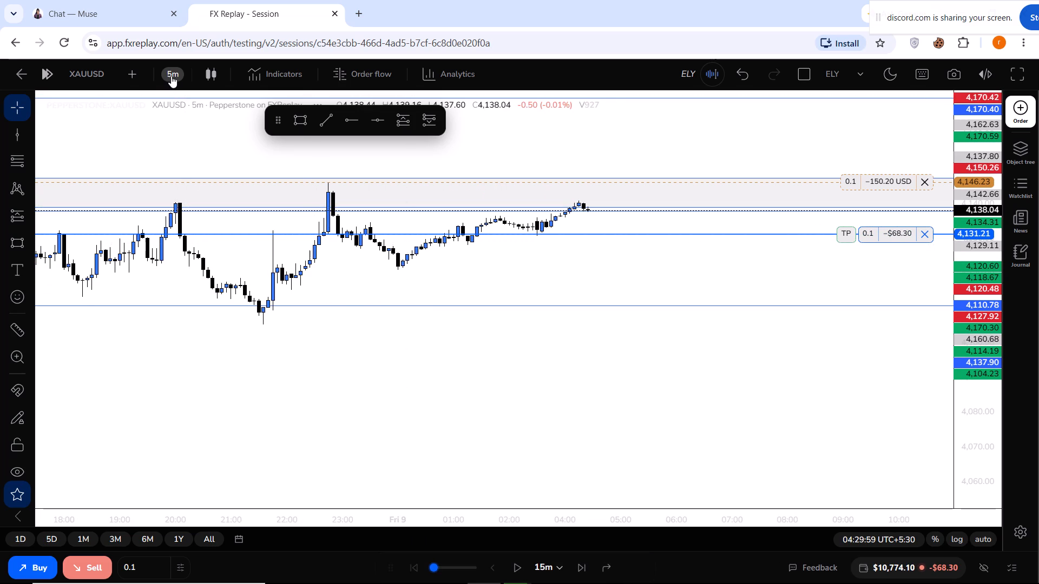
pyautogui.click(171, 76)
pyautogui.click(200, 289)
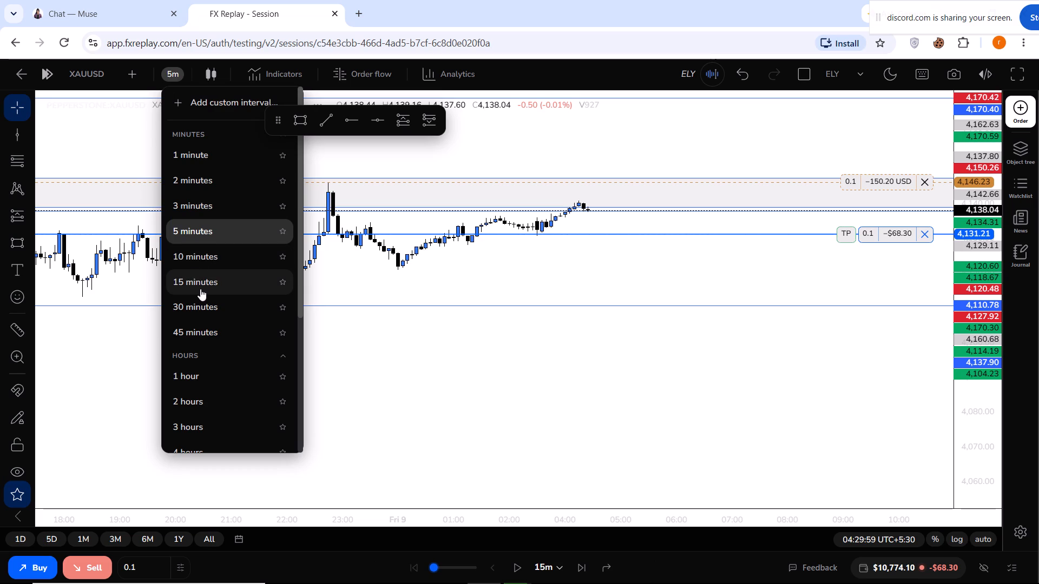
pyautogui.click(208, 286)
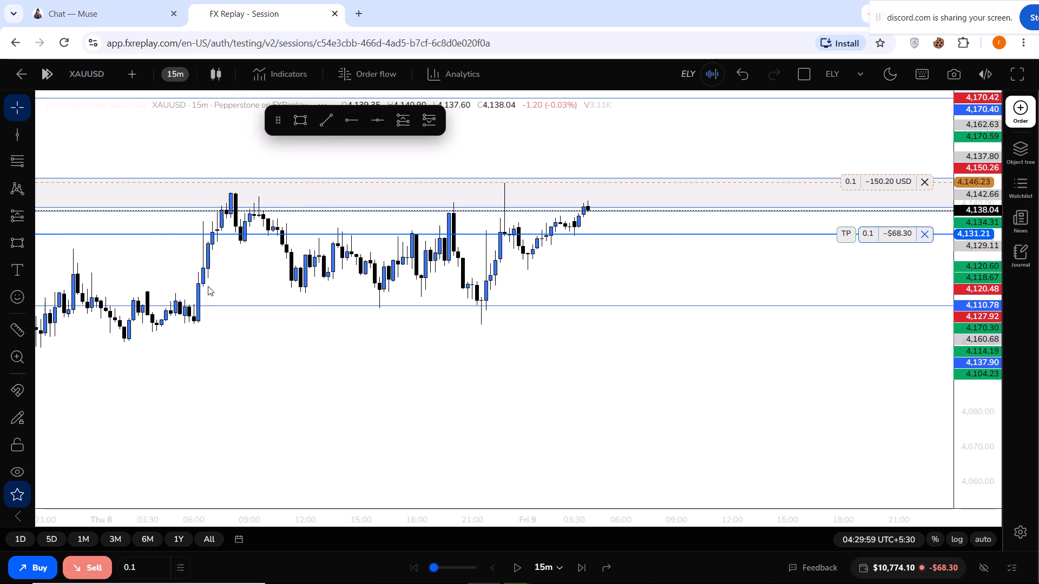
# Advance the replay in 15-minute steps to 05:44:59 while the sell position runs toward its stop loss.
pyautogui.moveTo(353, 334); pyautogui.dragTo(397, 312)
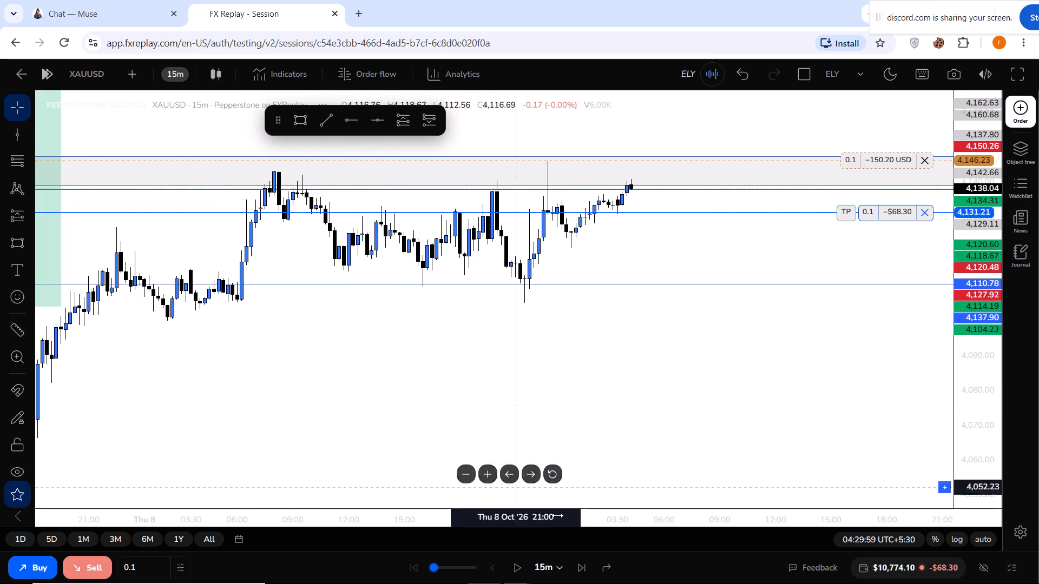
pyautogui.click(581, 563)
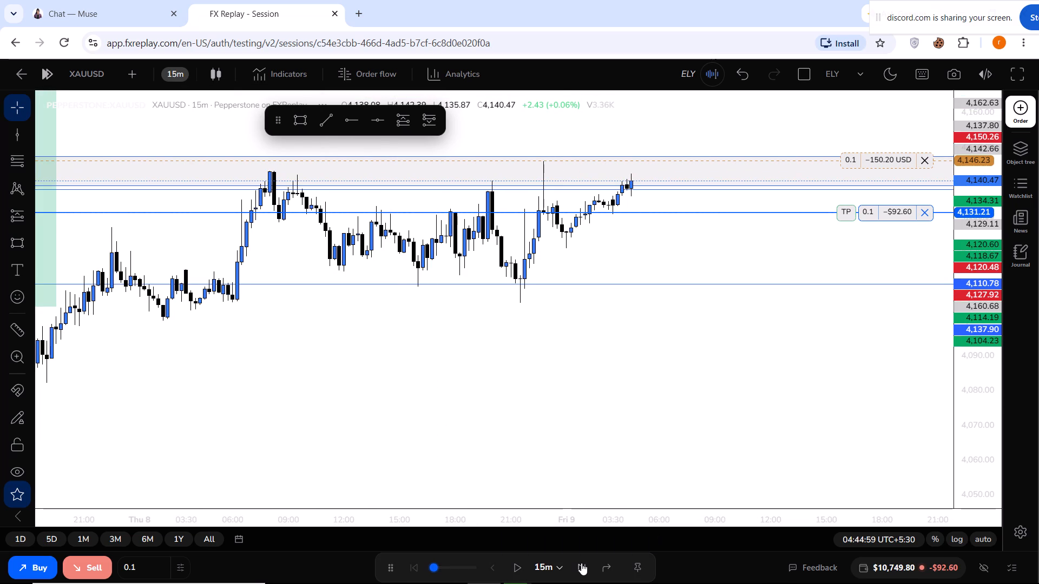
pyautogui.click(581, 563)
pyautogui.click(581, 563)
pyautogui.click(581, 563)
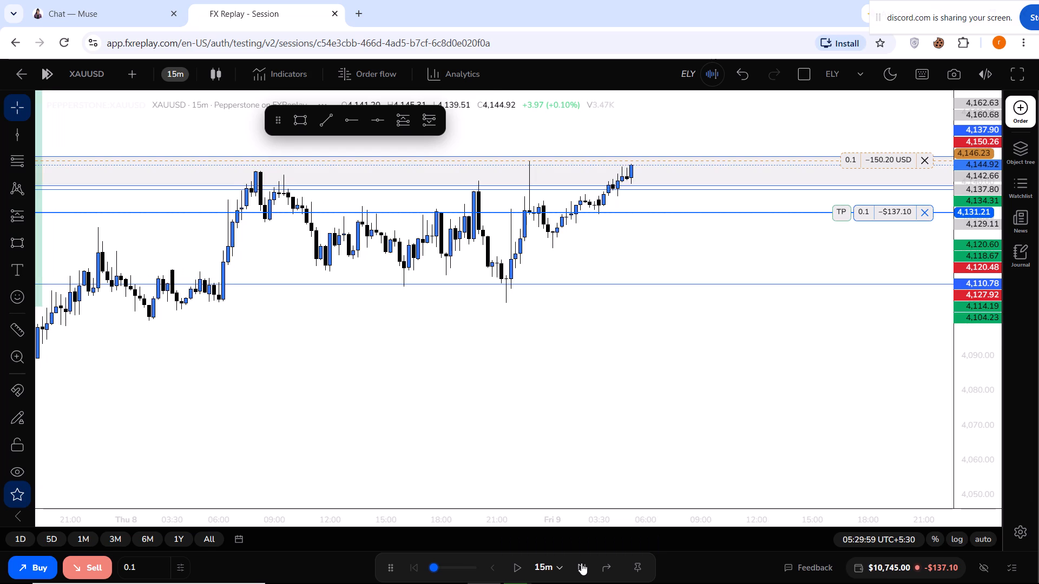
pyautogui.click(581, 563)
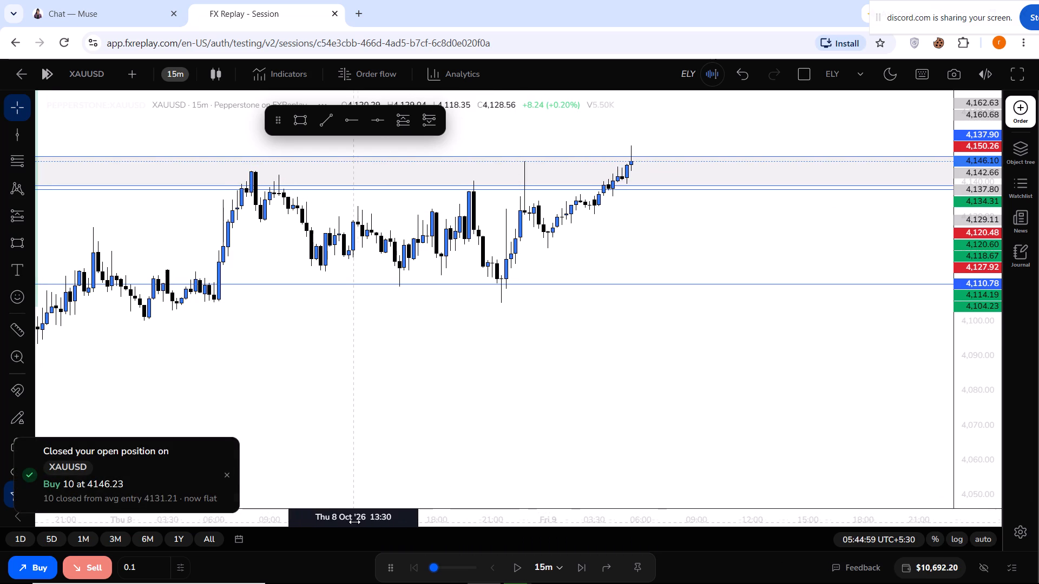
# Switch the XAUUSD chart to the 1-hour timeframe to show the wider price structure.
pyautogui.moveTo(354, 522); pyautogui.dragTo(548, 507)
pyautogui.moveTo(646, 390); pyautogui.dragTo(669, 509)
pyautogui.click(187, 75)
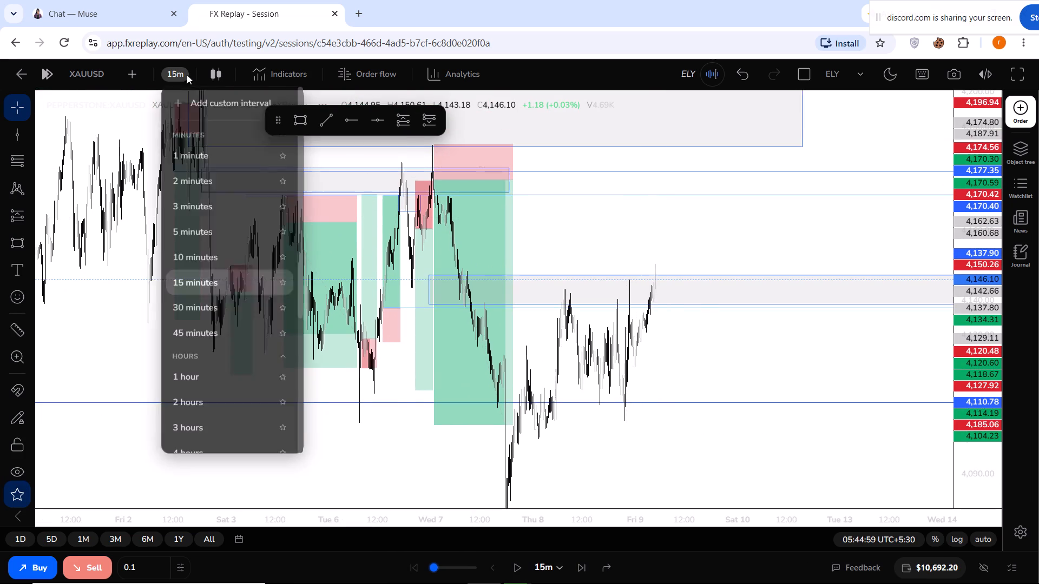
pyautogui.click(200, 377)
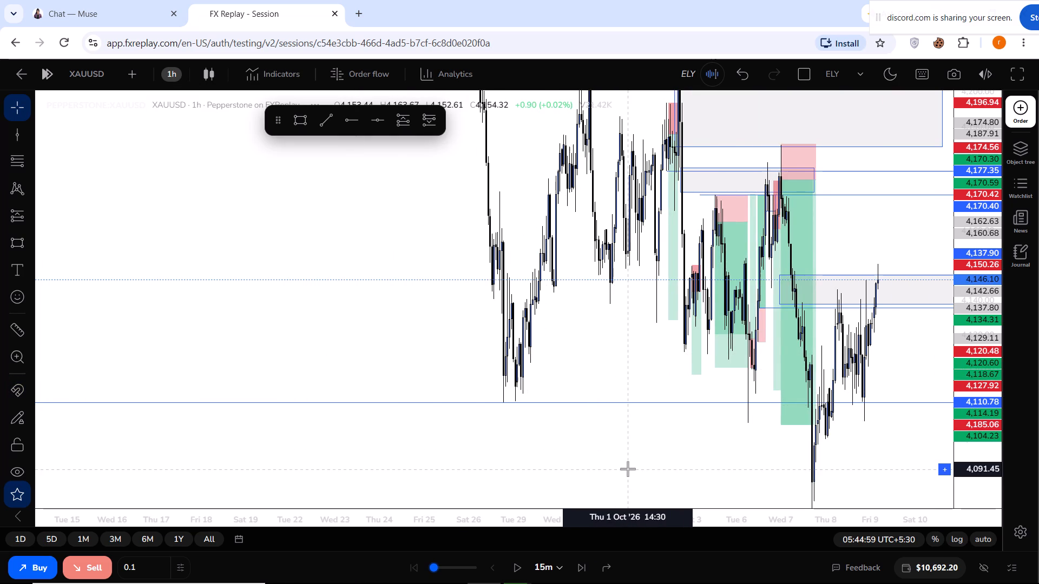
# Move the rectangle zone around the current price up so that it spans about 4,156.20 to 4,164.51.
pyautogui.moveTo(628, 469); pyautogui.dragTo(372, 457)
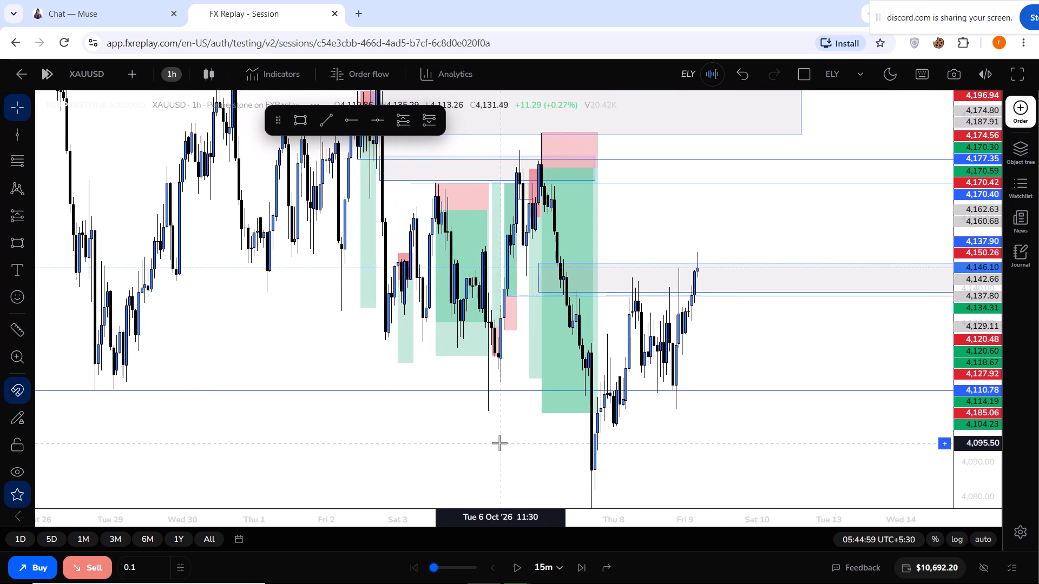
pyautogui.moveTo(663, 289); pyautogui.dragTo(667, 229)
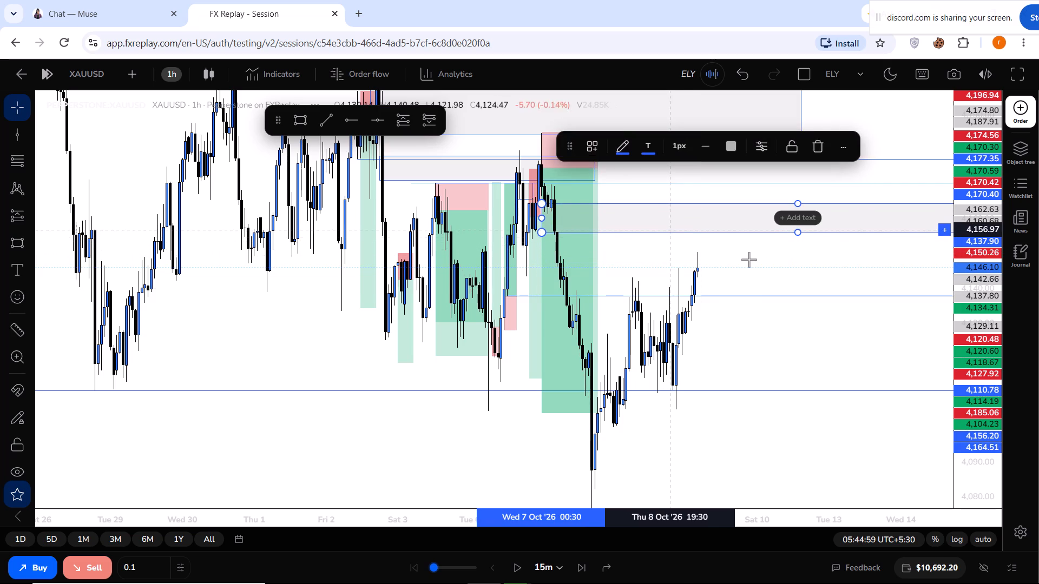
# Advance the replay in 15-minute steps to 07:14:59 on the 1-hour chart.
pyautogui.moveTo(773, 267); pyautogui.dragTo(693, 267)
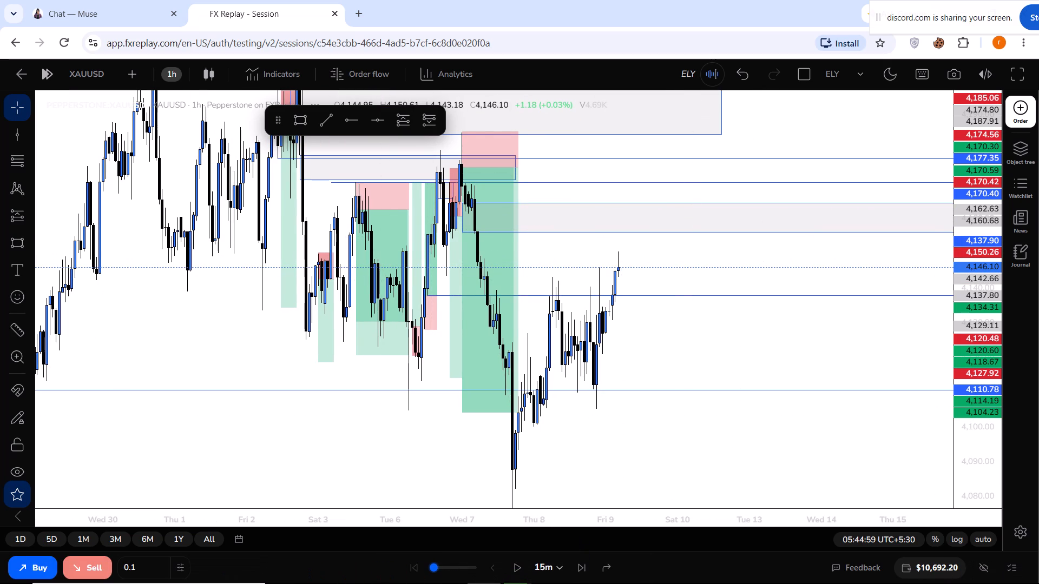
pyautogui.tripleClick(584, 562)
pyautogui.tripleClick(584, 562)
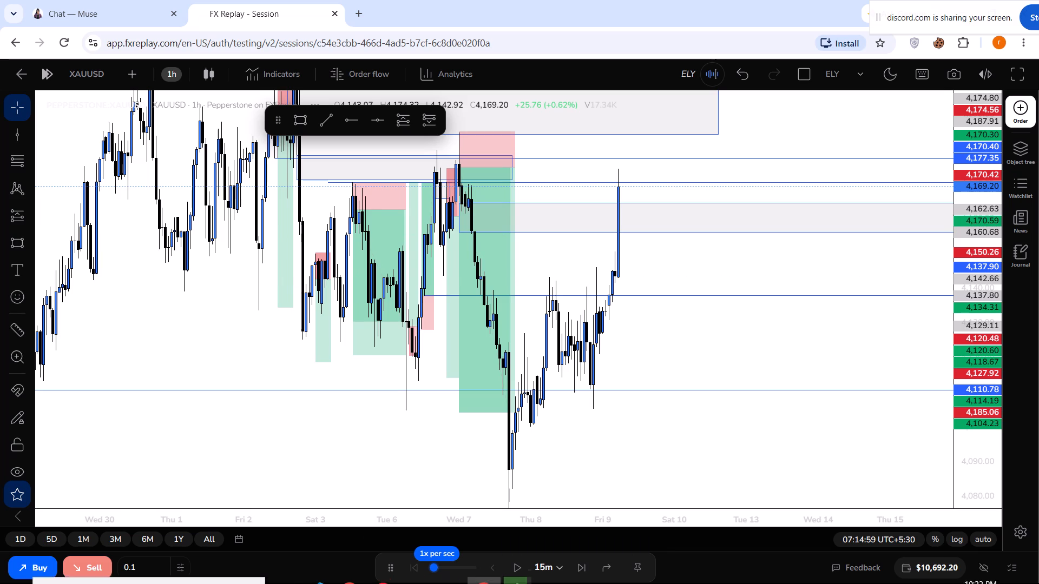
# Switch to MetaTrader 5 to check the strategy tester run, and return to the FX Replay session in Chrome.
pyautogui.click(516, 568)
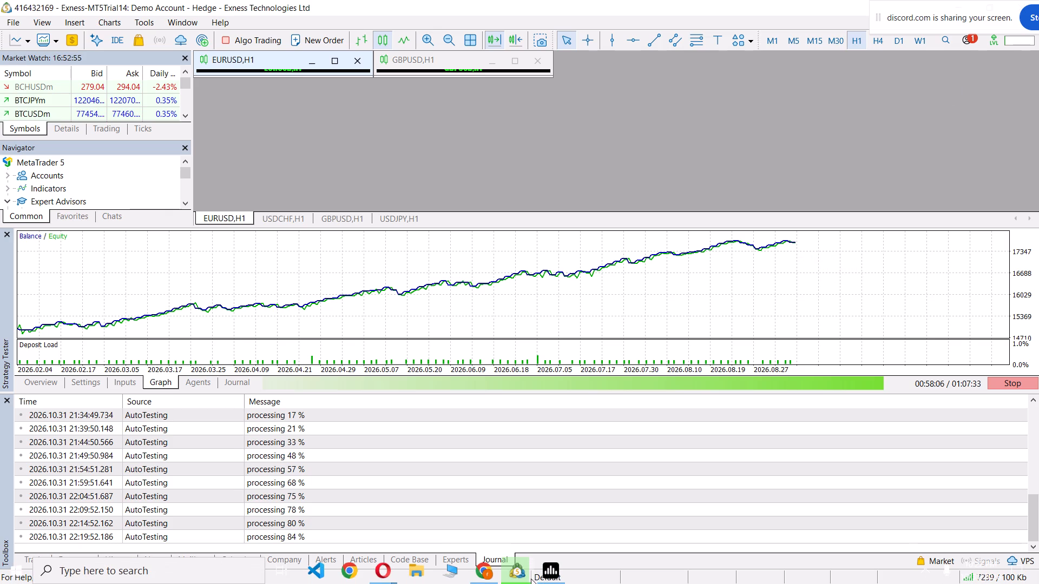
pyautogui.click(484, 575)
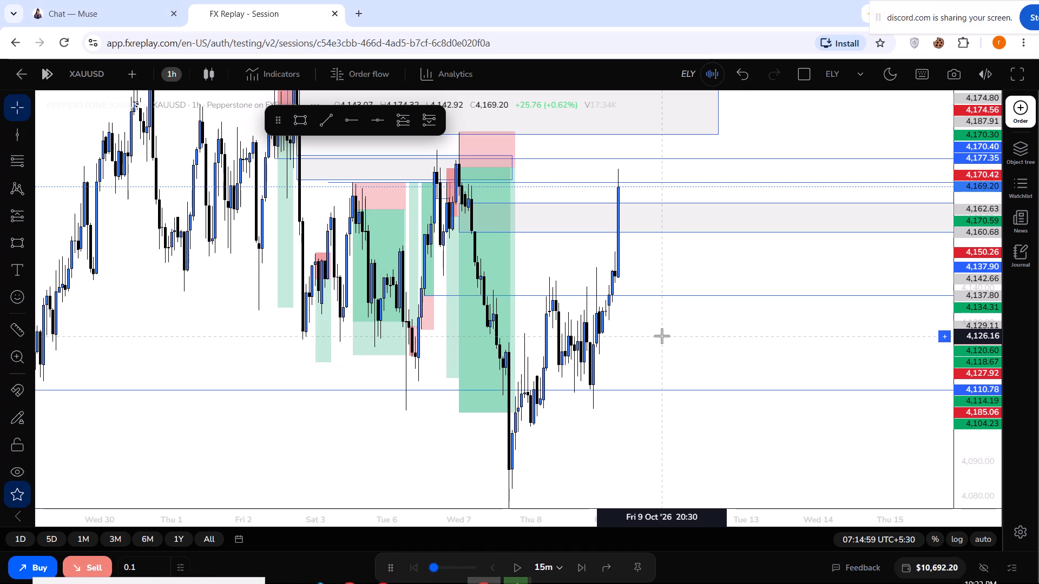
# Advance the replay in 15-minute steps to 10:44:59, following price into the large rectangle zone above the previous highs.
pyautogui.moveTo(986, 196); pyautogui.dragTo(986, 229)
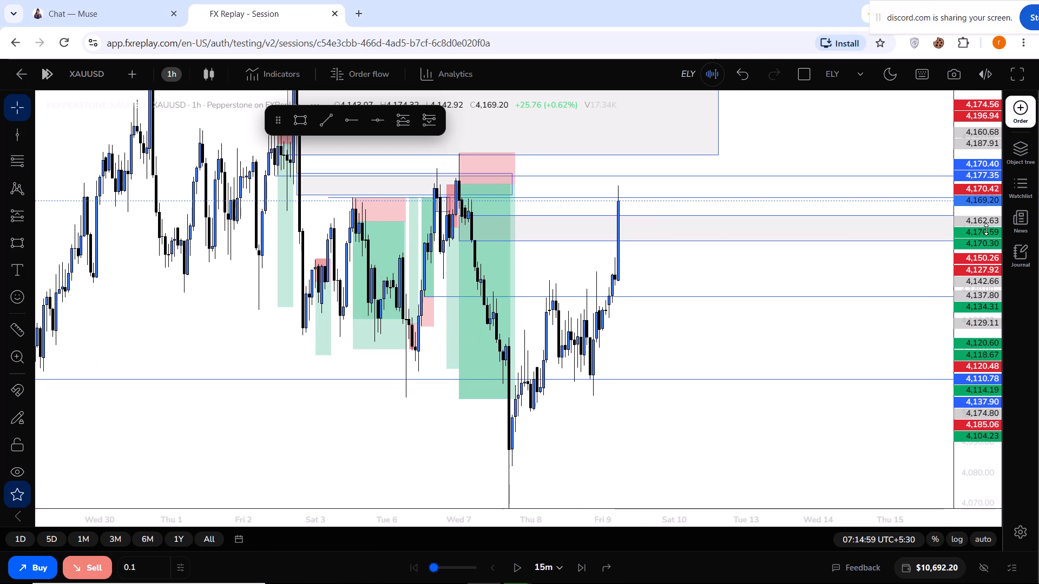
pyautogui.moveTo(986, 229); pyautogui.dragTo(983, 260)
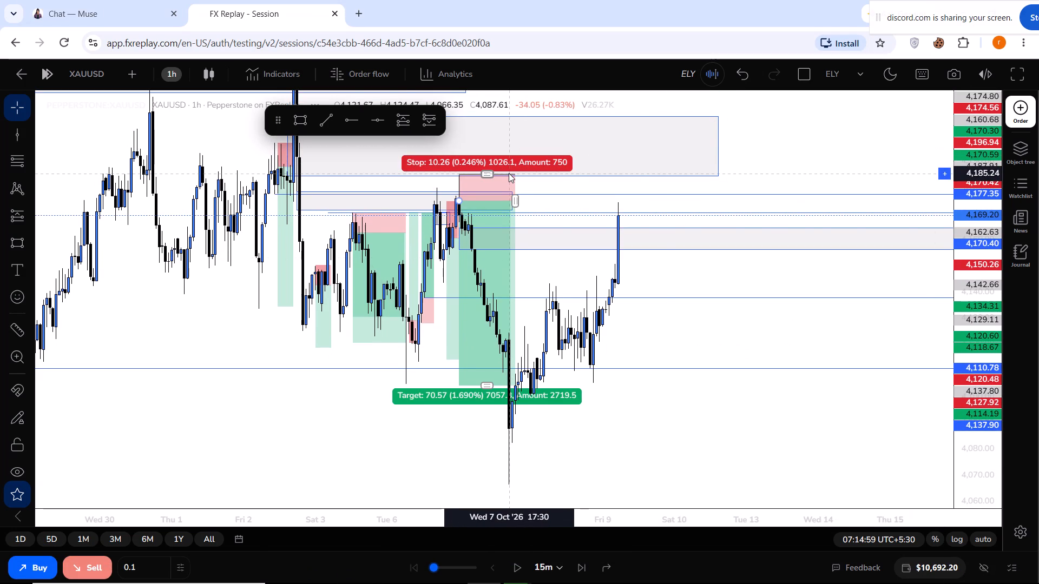
pyautogui.moveTo(770, 158); pyautogui.dragTo(770, 173)
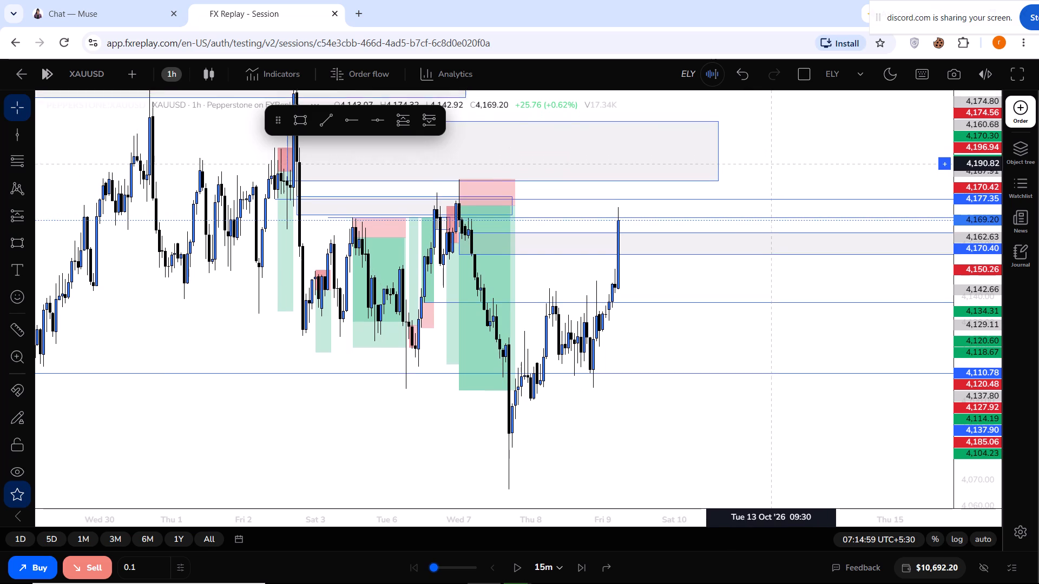
pyautogui.moveTo(770, 173); pyautogui.dragTo(770, 177)
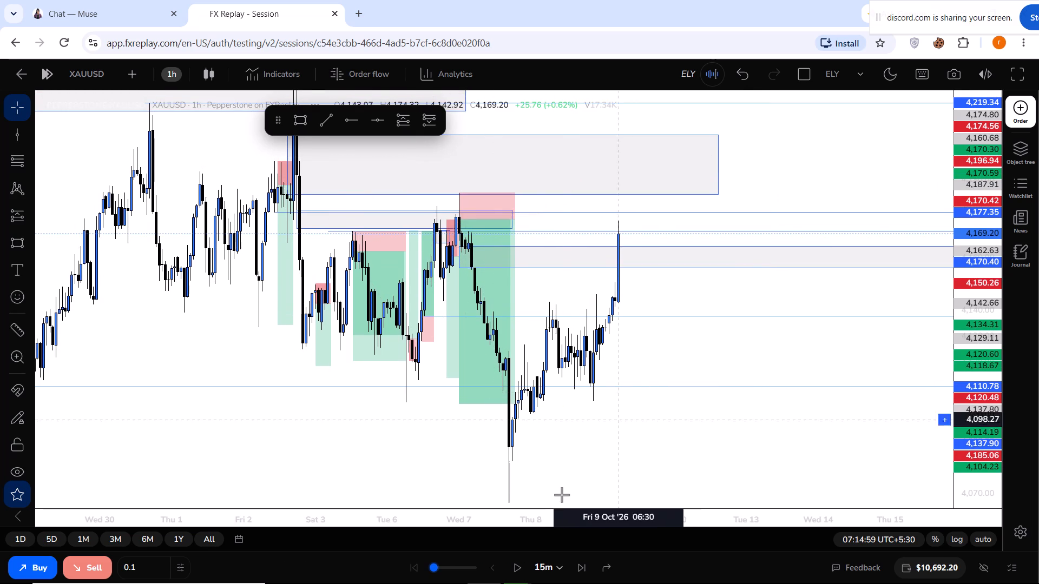
pyautogui.click(581, 562)
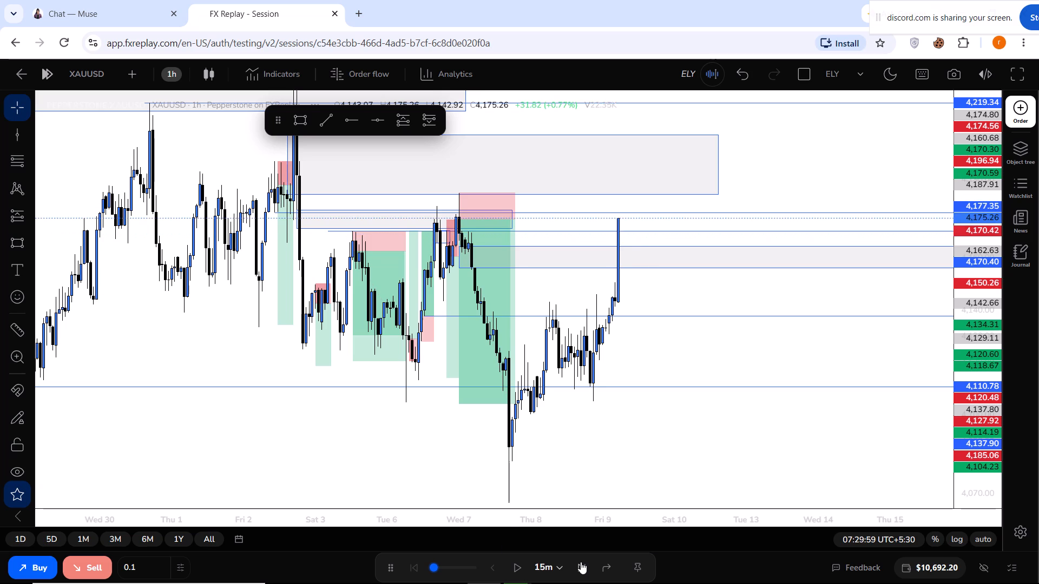
pyautogui.click(581, 562)
pyautogui.click(581, 562)
pyautogui.click(581, 562)
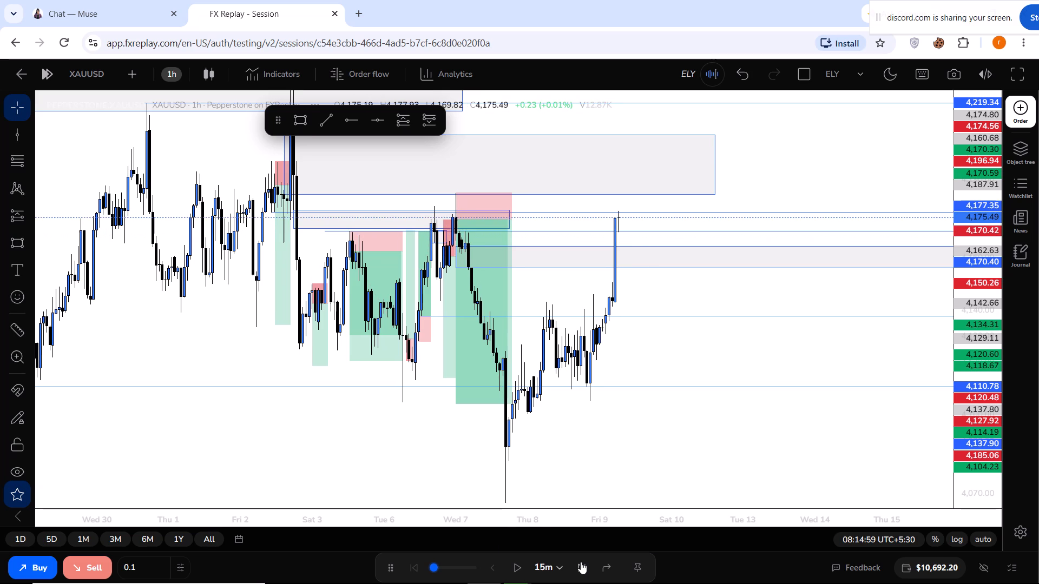
pyautogui.click(581, 562)
pyautogui.click(581, 562)
pyautogui.click(581, 562)
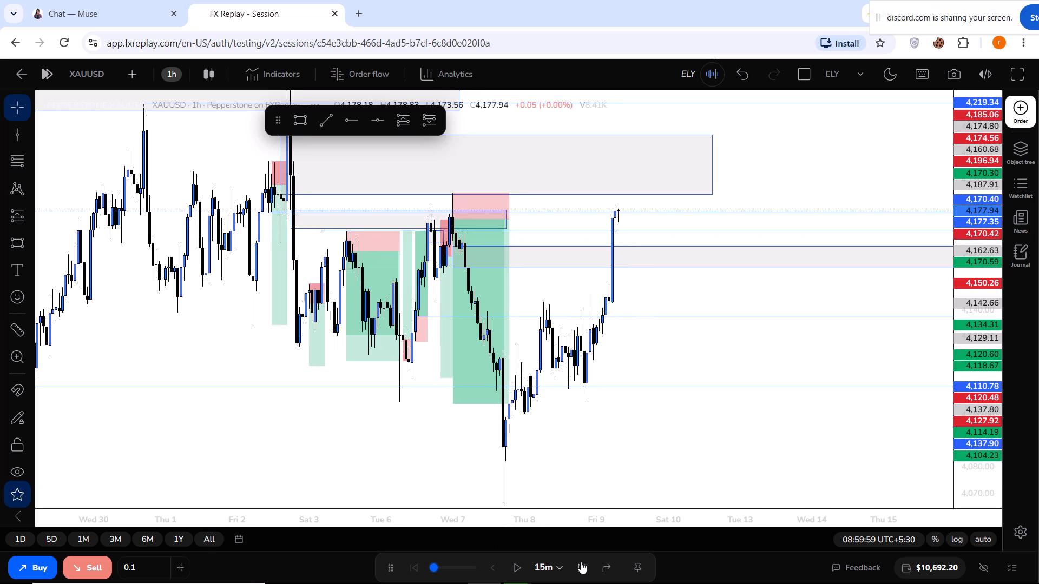
pyautogui.click(581, 562)
pyautogui.click(581, 562)
pyautogui.click(581, 562)
pyautogui.click(581, 562)
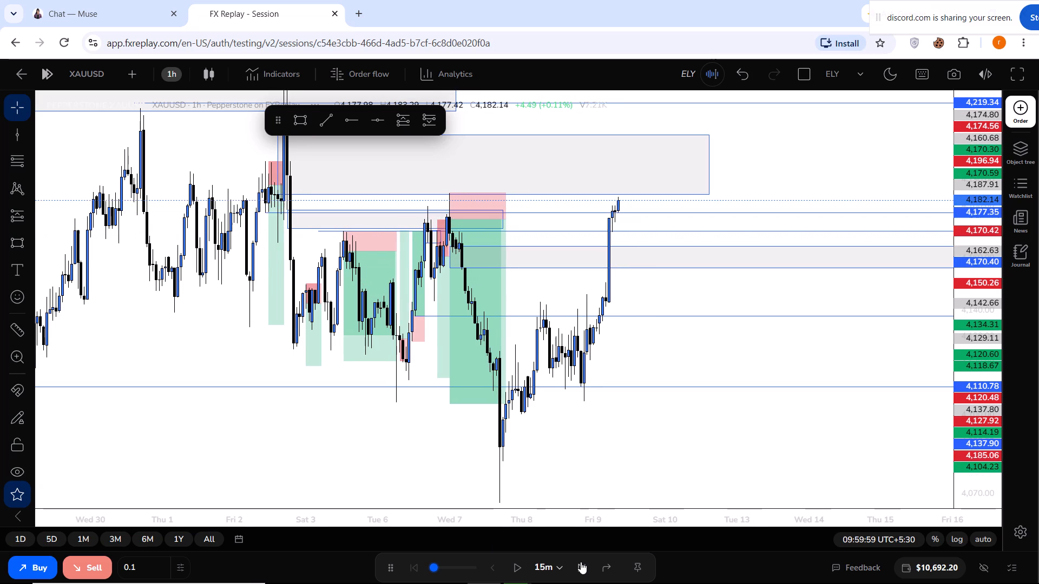
pyautogui.click(581, 562)
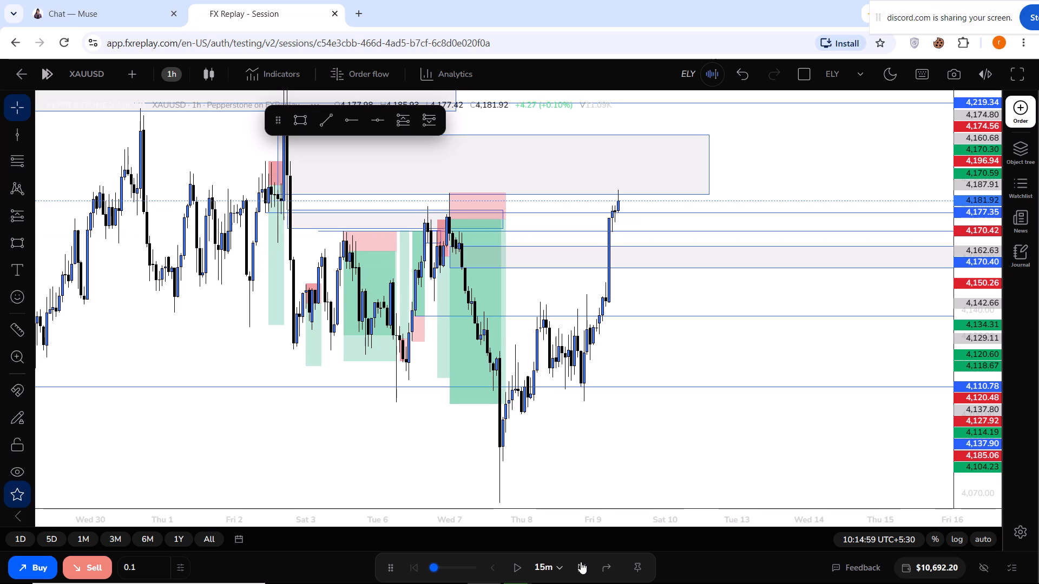
pyautogui.click(581, 562)
pyautogui.click(581, 562)
pyautogui.click(581, 562)
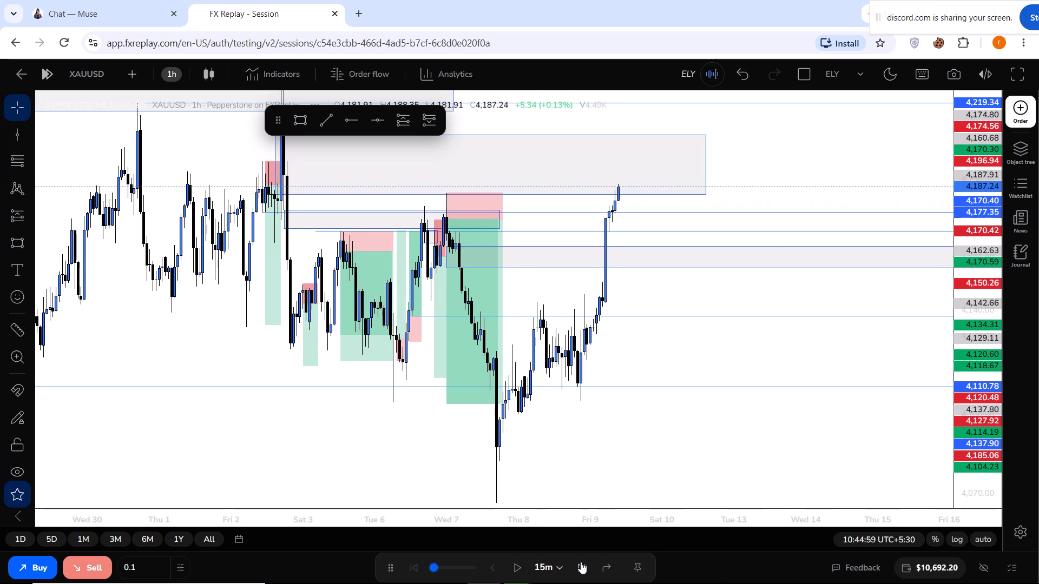
# Advance the replay in 15-minute steps to 11:29:59 on the 1-hour chart as price tests the large rectangle zone.
pyautogui.click(581, 562)
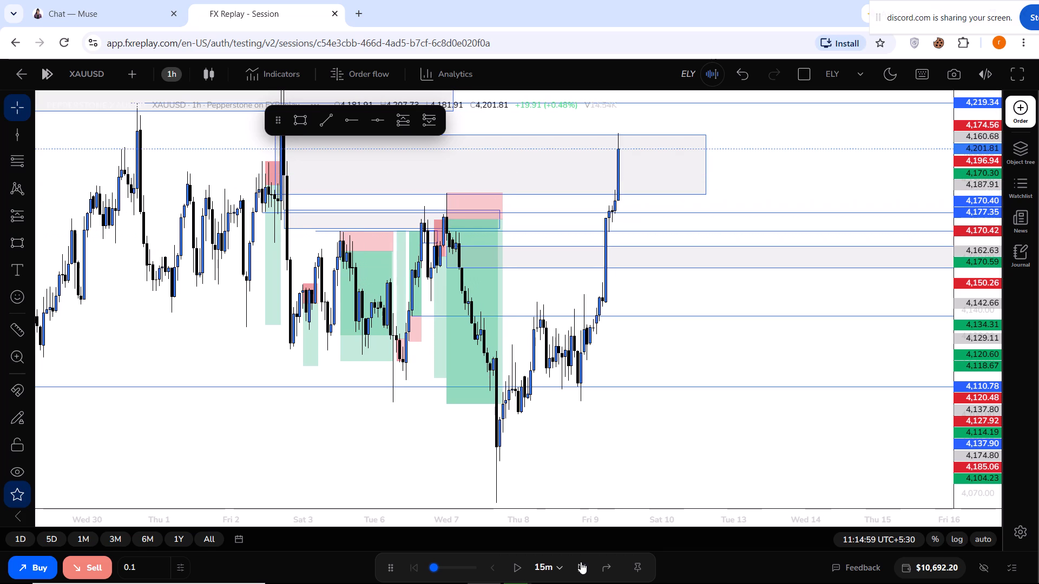
pyautogui.moveTo(673, 297); pyautogui.dragTo(706, 365)
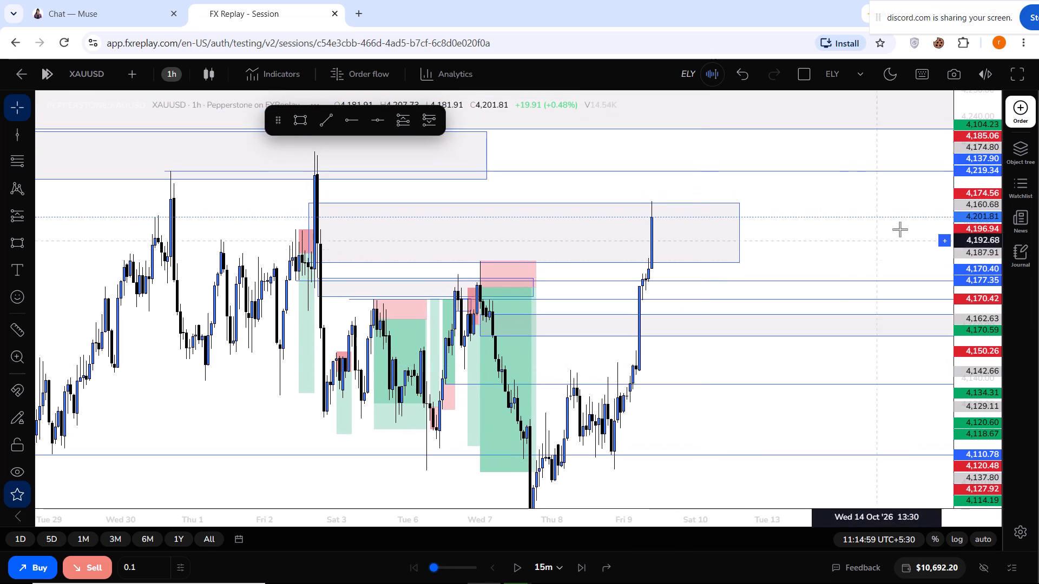
pyautogui.moveTo(957, 202); pyautogui.dragTo(957, 242)
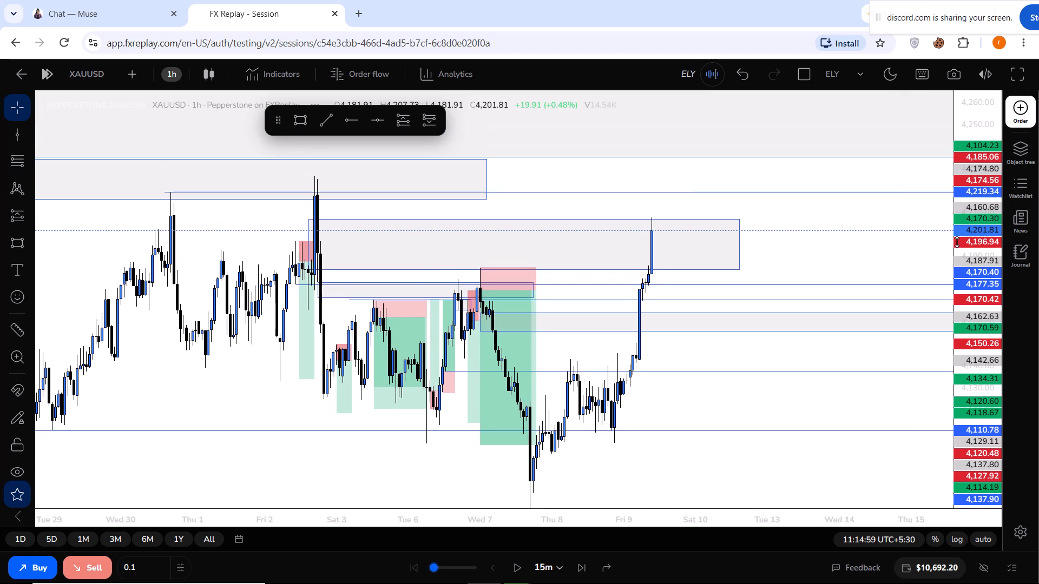
pyautogui.click(577, 573)
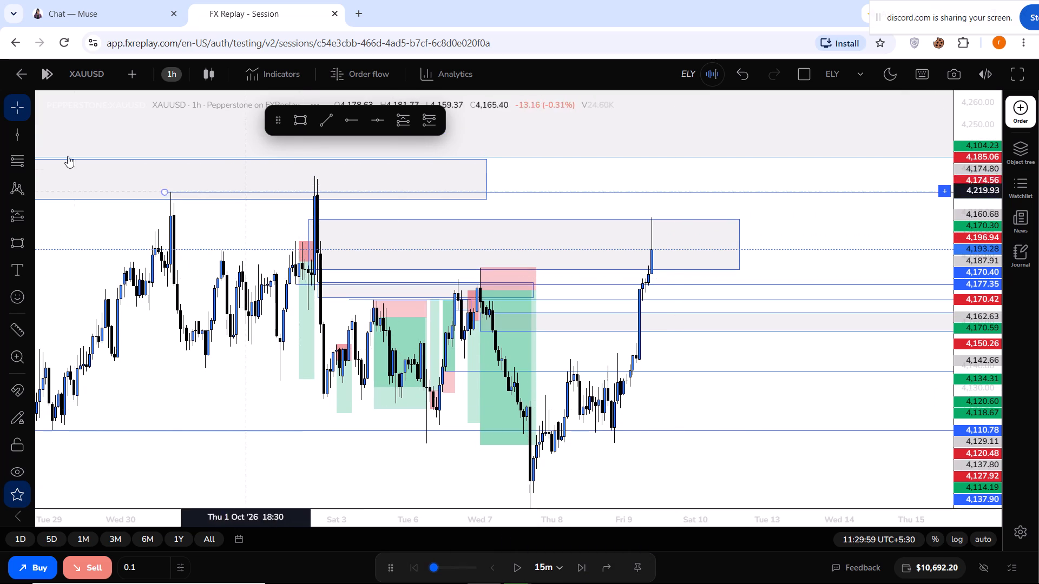
# Switch the chart to the 15-minute interval and advance the replay one candle to 11:44:59.
pyautogui.click(179, 70)
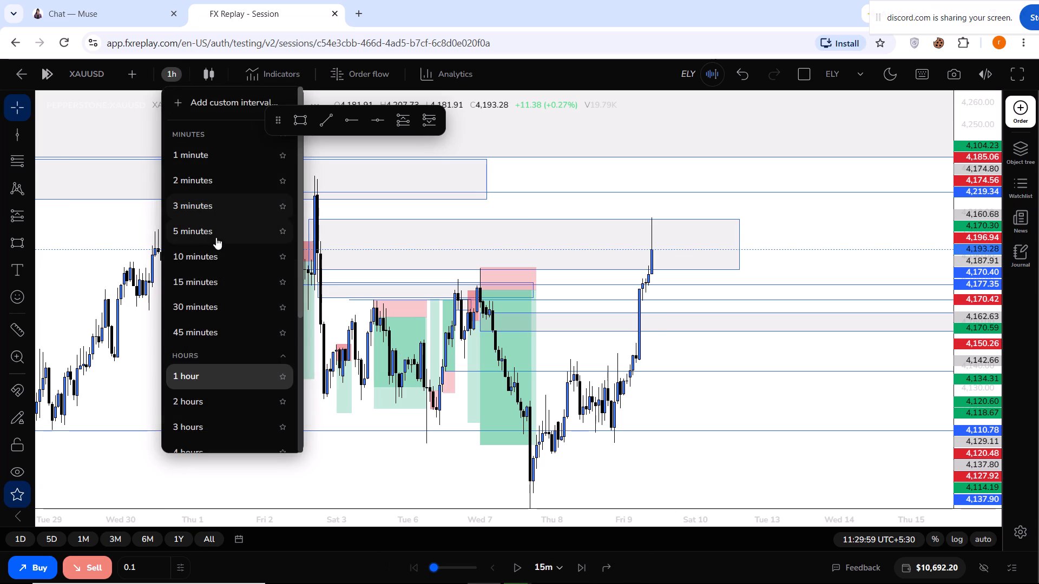
pyautogui.doubleClick(206, 274)
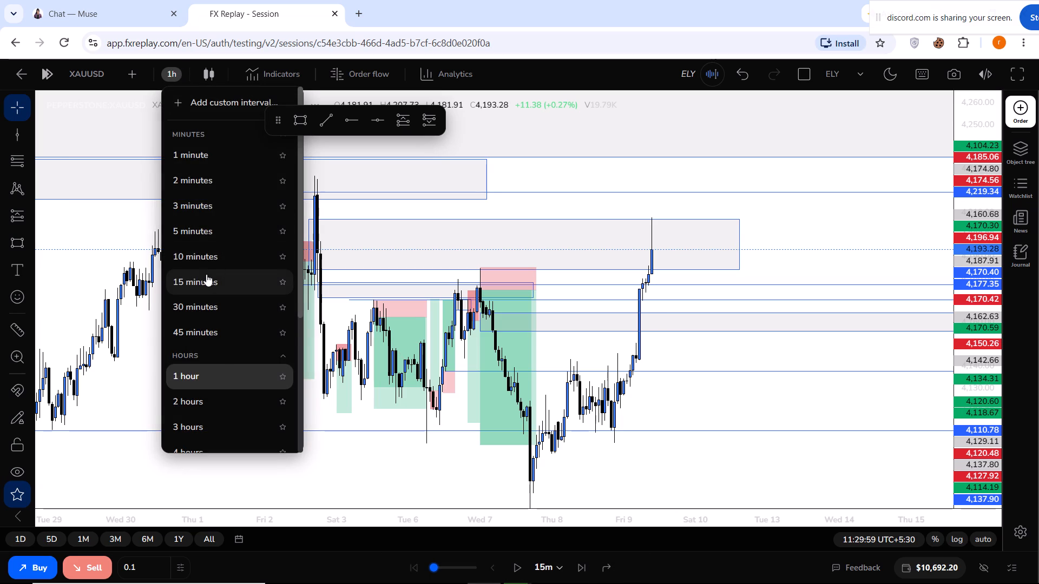
pyautogui.click(206, 274)
pyautogui.click(205, 282)
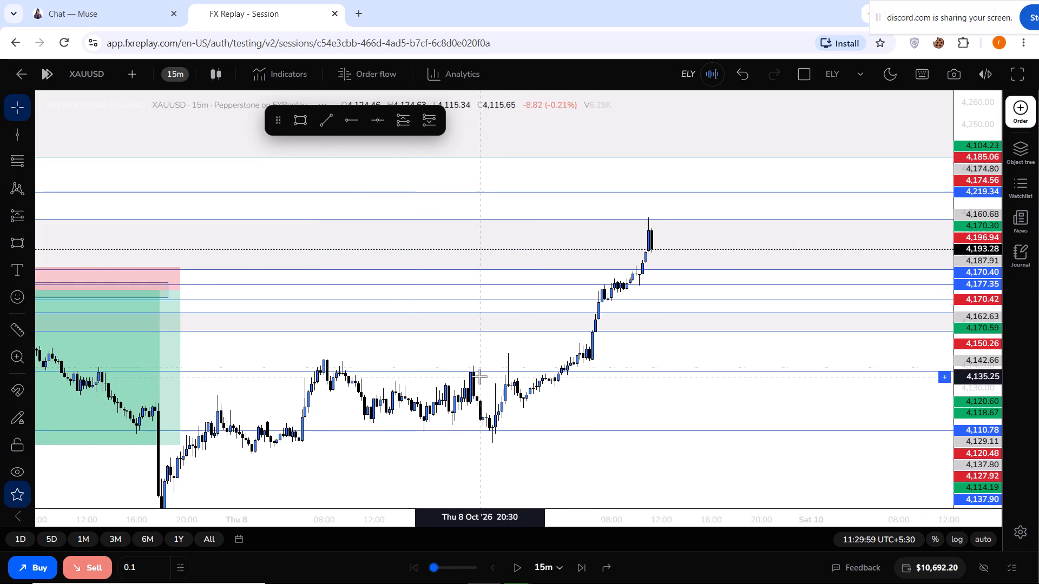
pyautogui.click(570, 567)
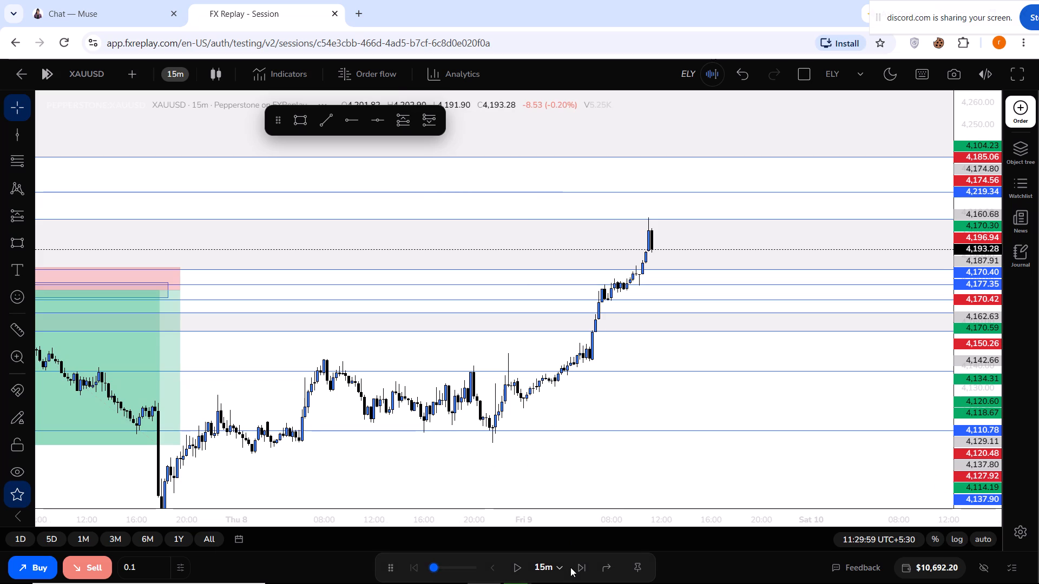
pyautogui.click(578, 566)
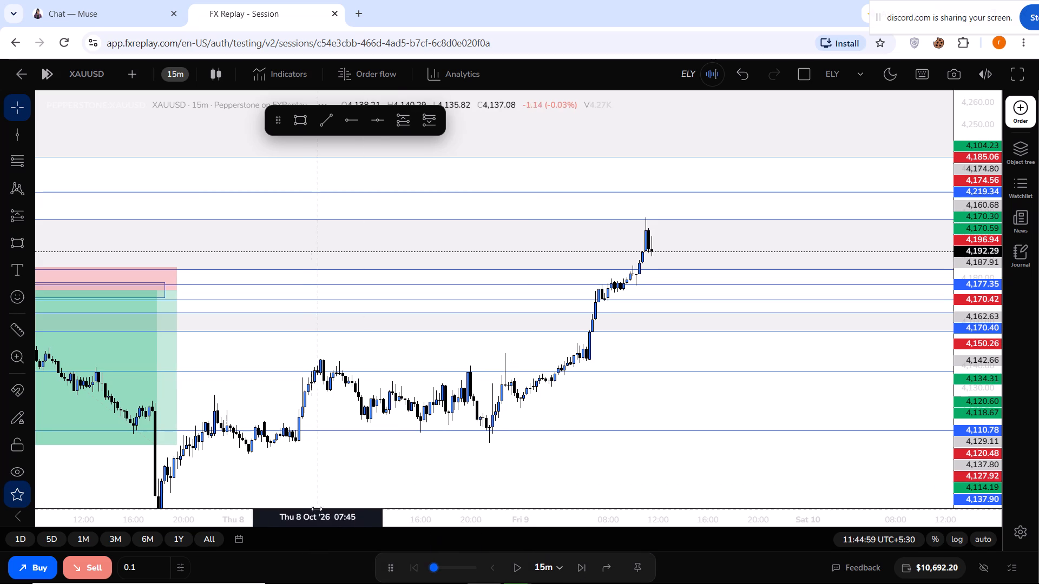
# Open a 0.1 market sell on XAUUSD with a stop loss at 4,208.36, just above the rectangle zone.
pyautogui.click(71, 571)
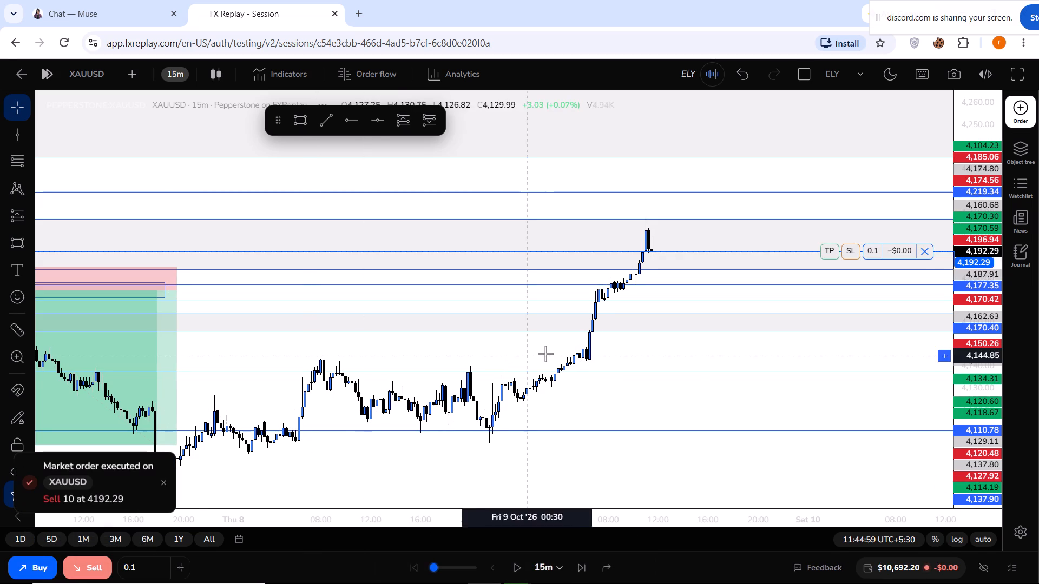
pyautogui.moveTo(853, 248); pyautogui.dragTo(853, 218)
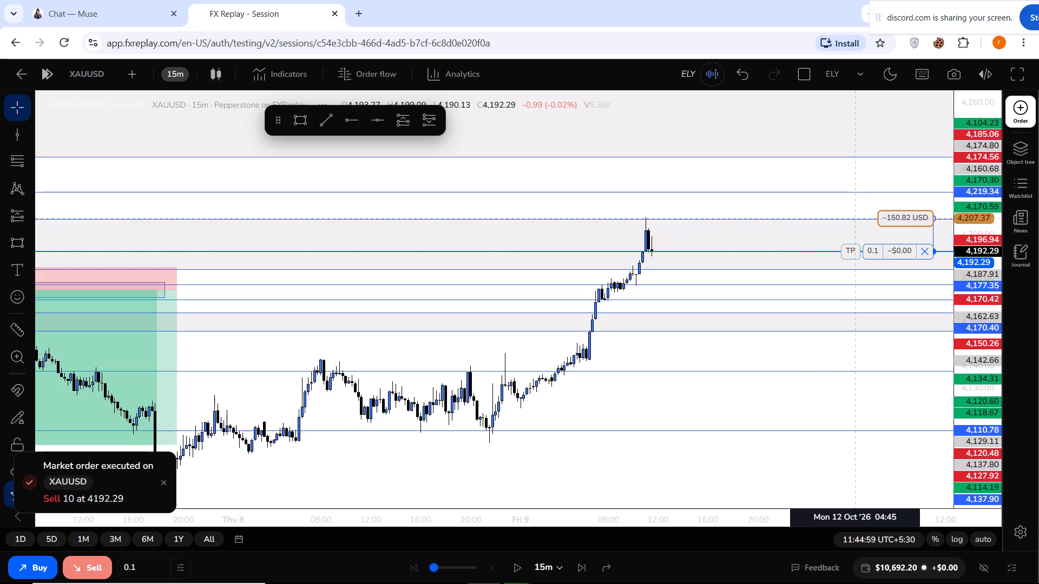
pyautogui.moveTo(853, 218); pyautogui.dragTo(853, 216)
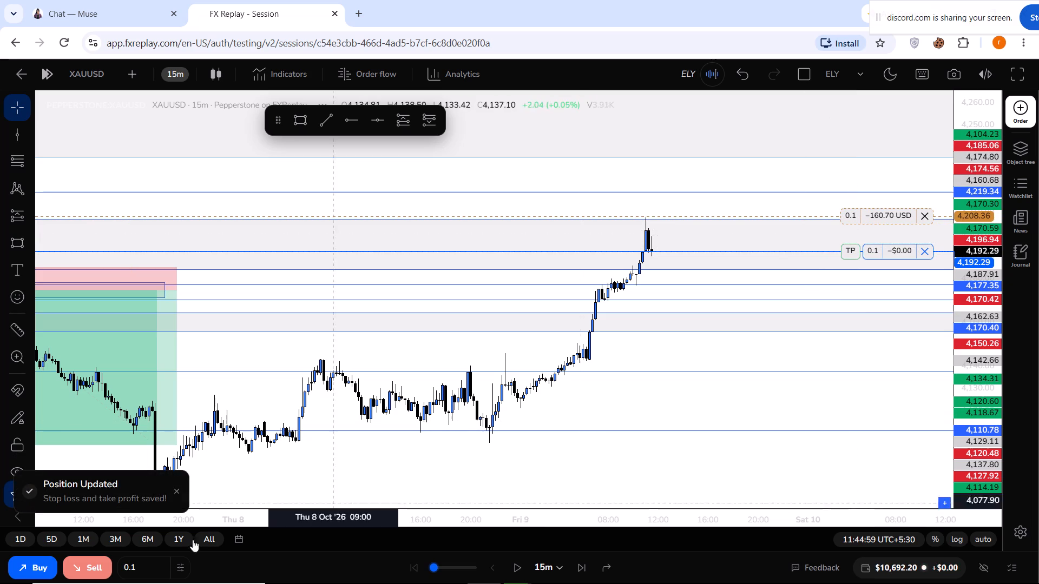
# Advance the replay in 15-minute steps to 15:14:59 with the sell position open.
pyautogui.click(581, 569)
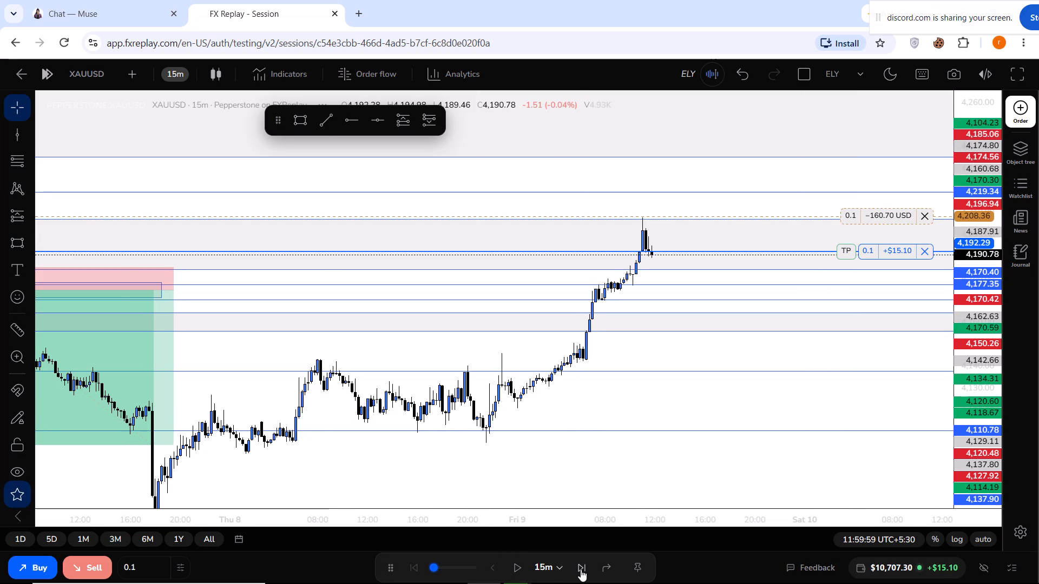
pyautogui.click(581, 569)
pyautogui.click(581, 569)
pyautogui.click(581, 569)
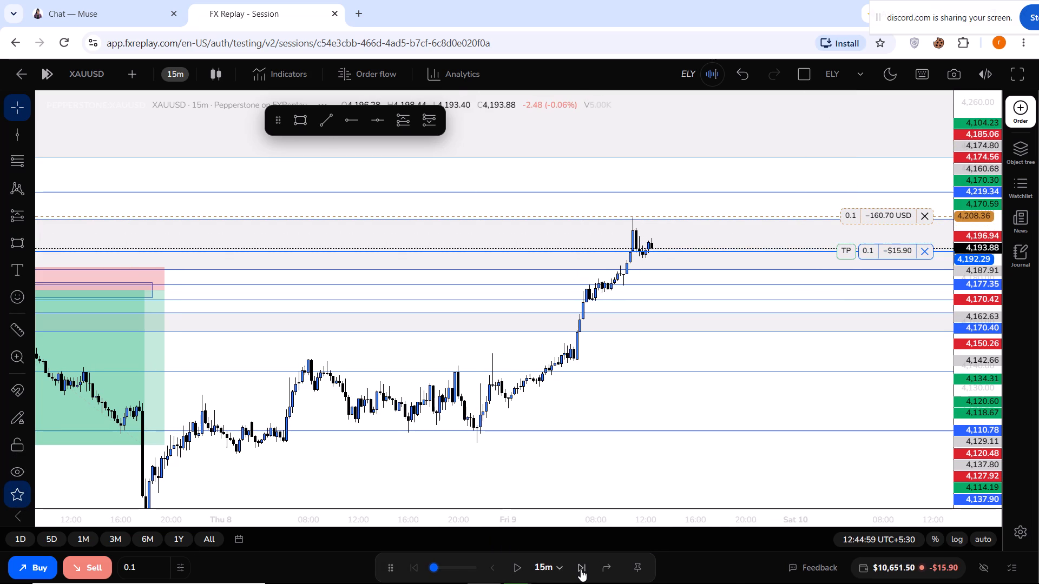
pyautogui.click(581, 569)
pyautogui.click(581, 569)
pyautogui.click(581, 569)
pyautogui.click(581, 569)
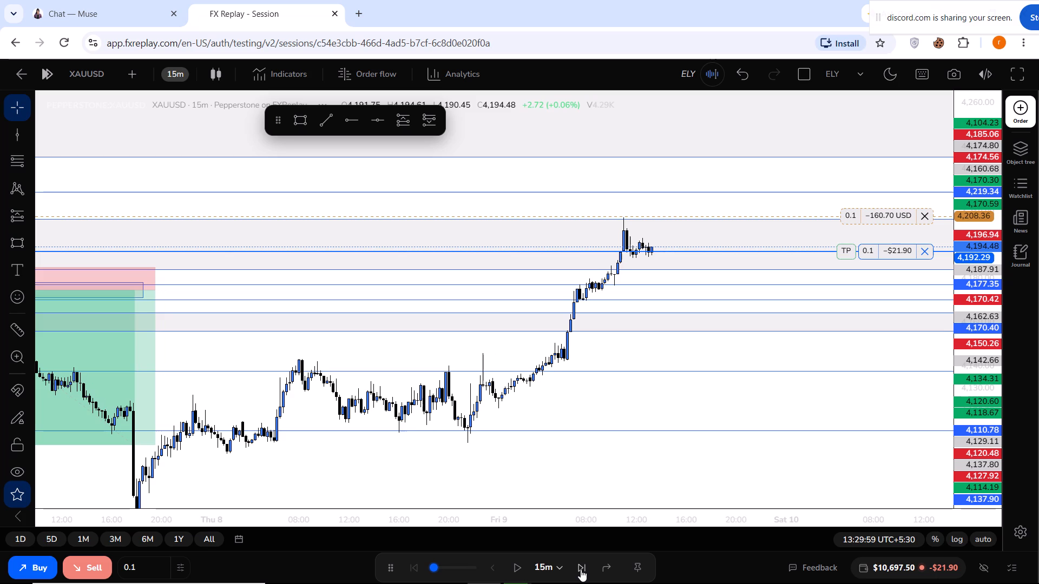
pyautogui.click(581, 569)
pyautogui.click(581, 569)
pyautogui.click(581, 569)
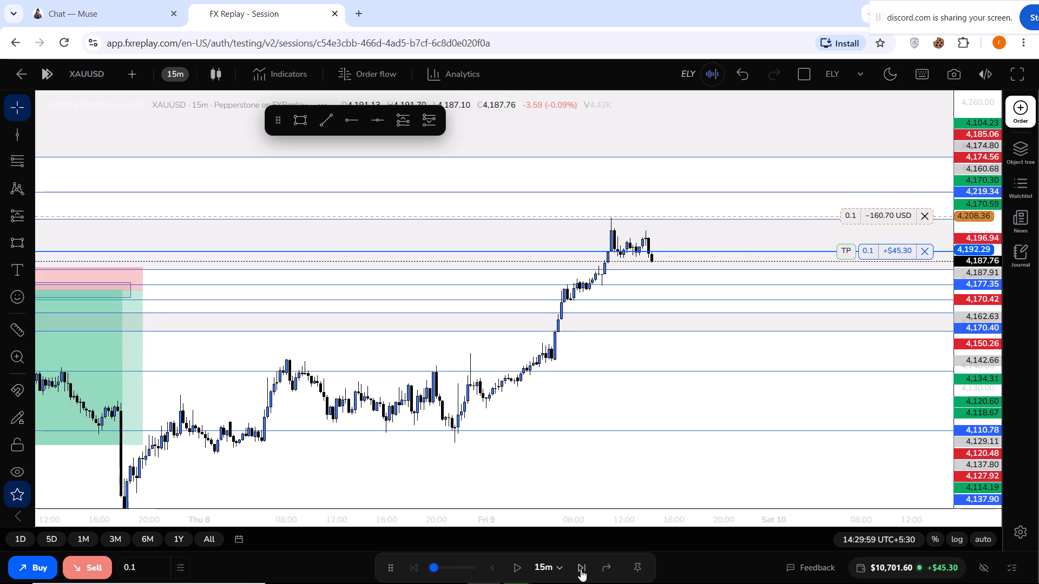
pyautogui.click(581, 569)
pyautogui.click(581, 569)
pyautogui.click(581, 569)
pyautogui.tripleClick(581, 569)
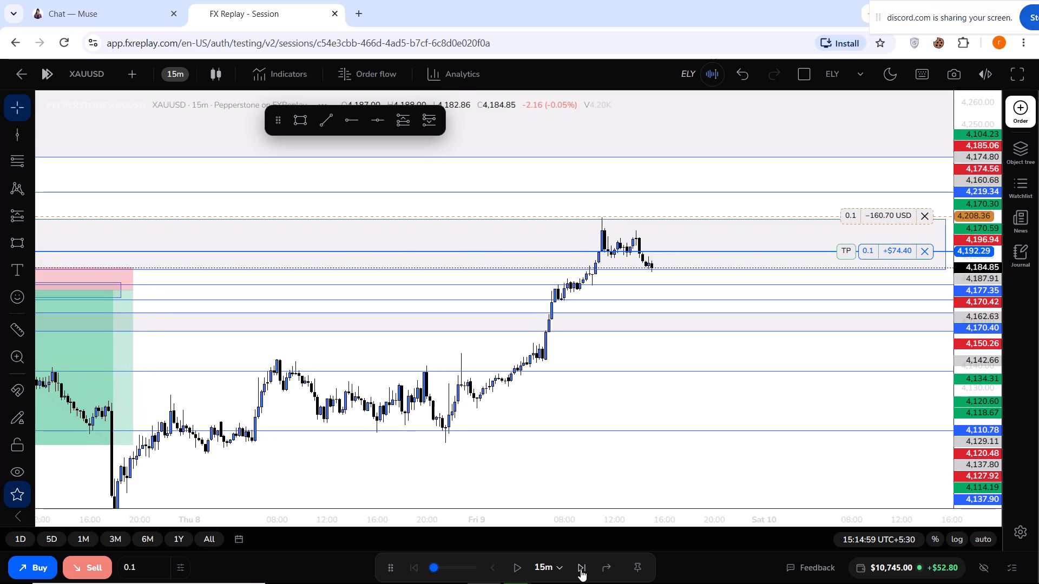
# Continue the replay in 15-minute steps to 23:14:59, keeping the sell position running.
pyautogui.tripleClick(581, 569)
pyautogui.tripleClick(581, 569)
pyautogui.tripleClick(581, 569)
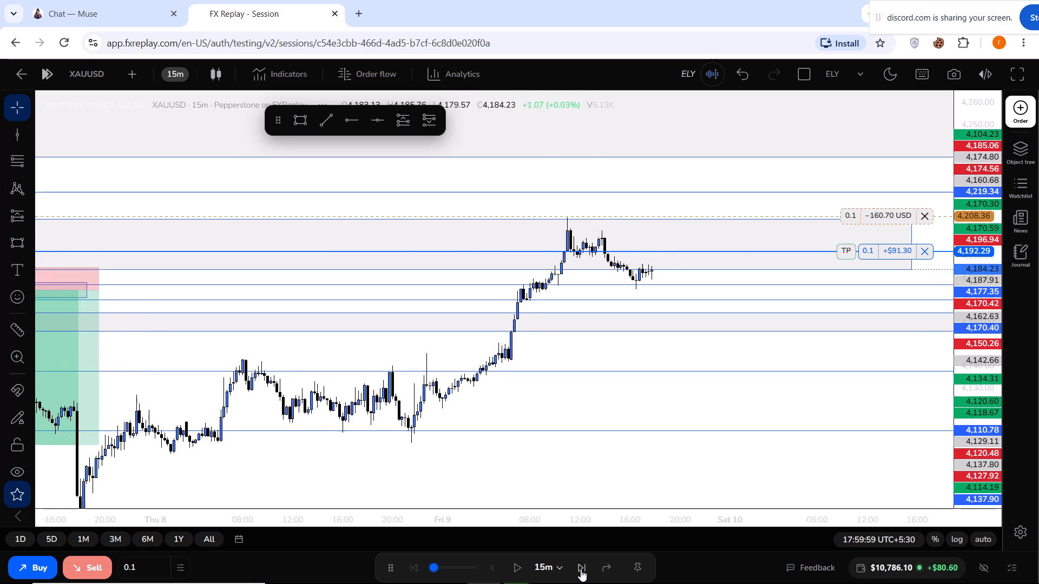
pyautogui.tripleClick(581, 569)
pyautogui.tripleClick(581, 569)
pyautogui.tripleClick(581, 569)
pyautogui.tripleClick(581, 569)
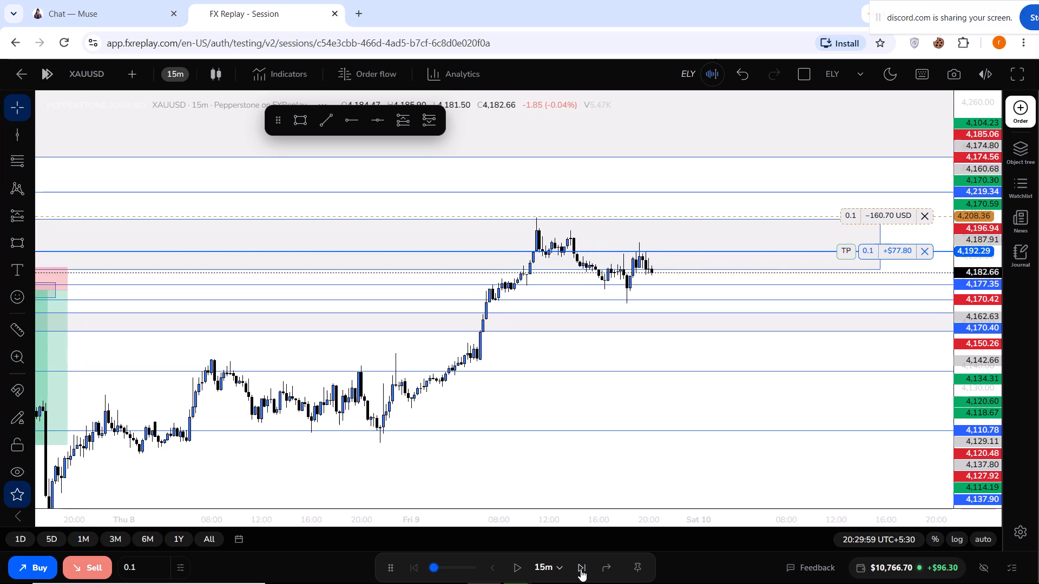
pyautogui.tripleClick(581, 569)
pyautogui.tripleClick(581, 569)
pyautogui.tripleClick(581, 569)
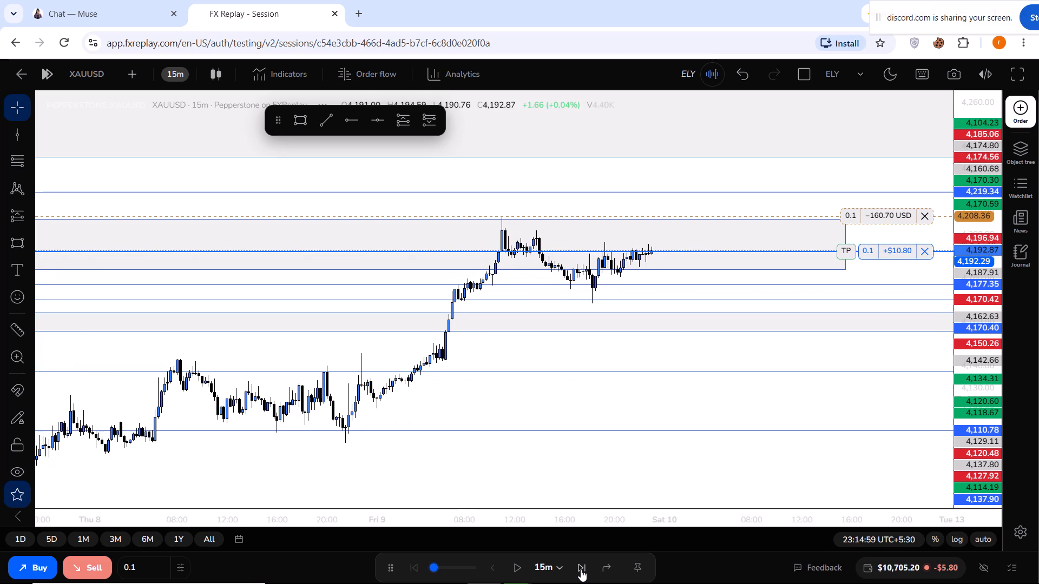
# Advance the replay in 15-minute steps to 06:14:59, letting the sell trade play out against its stop loss.
pyautogui.doubleClick(581, 569)
pyautogui.click(581, 569)
pyautogui.click(581, 569)
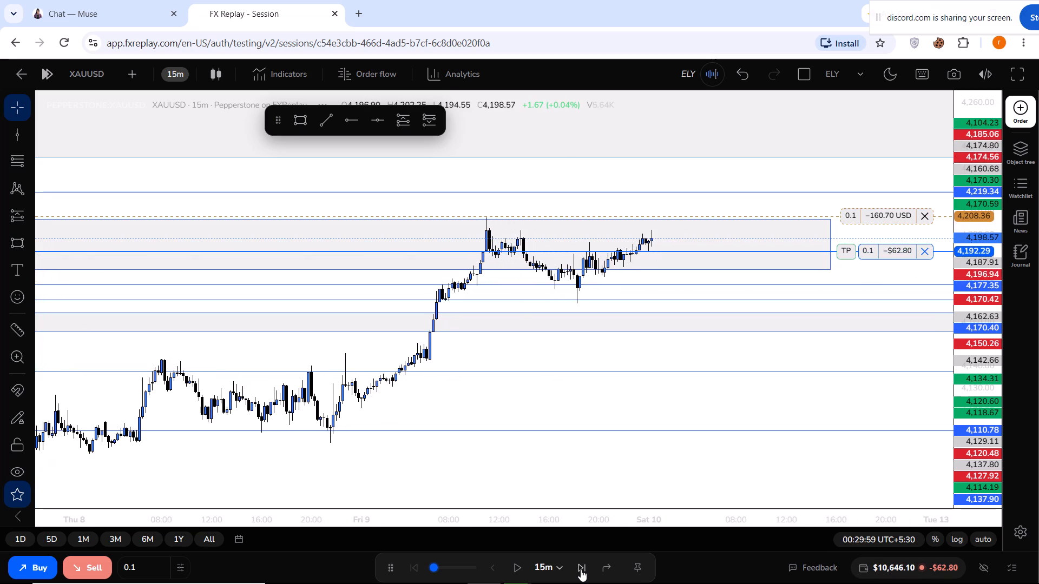
pyautogui.click(581, 569)
pyautogui.doubleClick(581, 569)
pyautogui.tripleClick(581, 569)
pyautogui.tripleClick(581, 569)
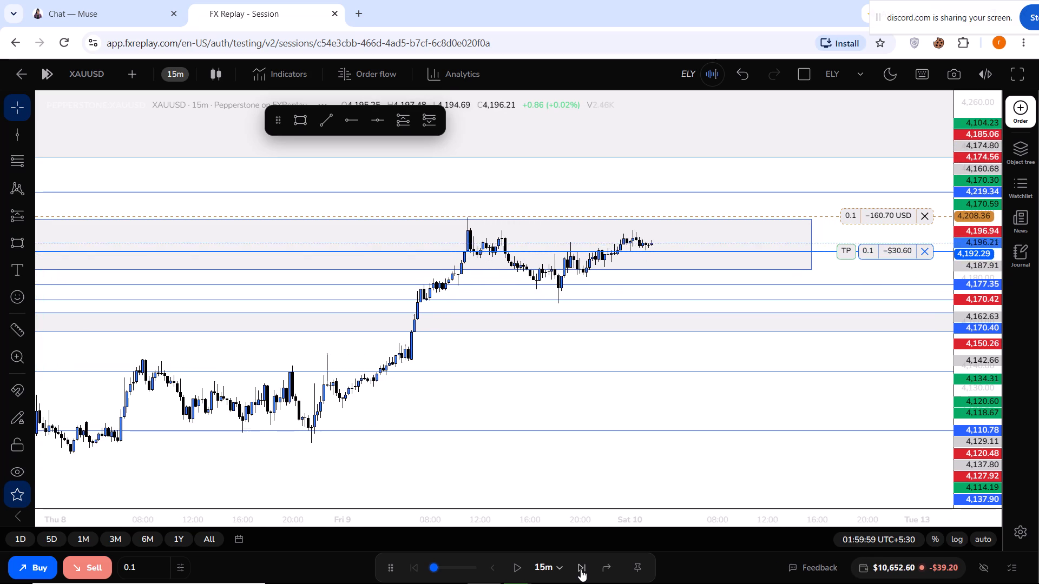
pyautogui.tripleClick(581, 569)
pyautogui.tripleClick(581, 569)
pyautogui.doubleClick(581, 569)
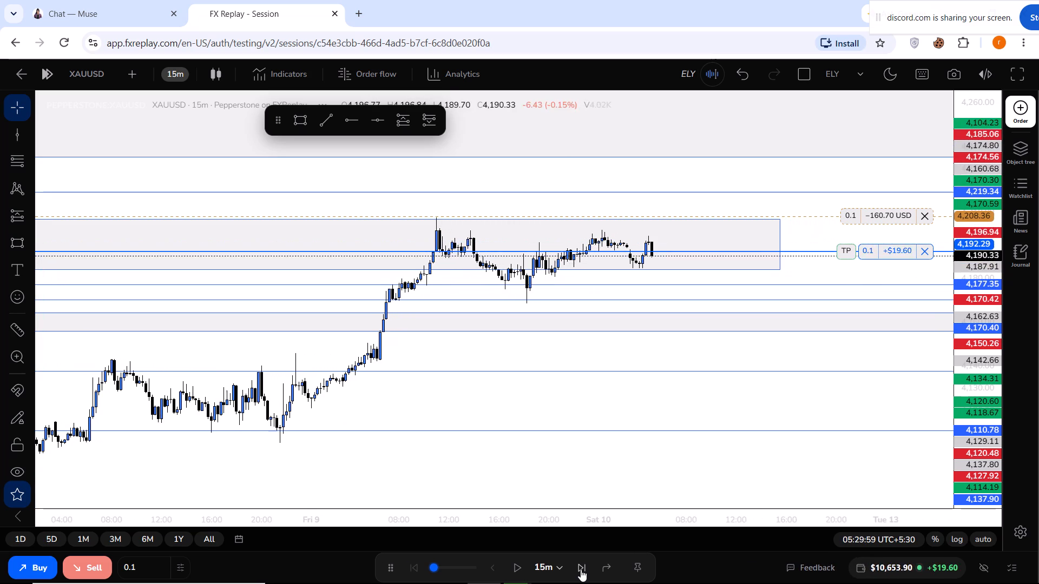
pyautogui.doubleClick(581, 569)
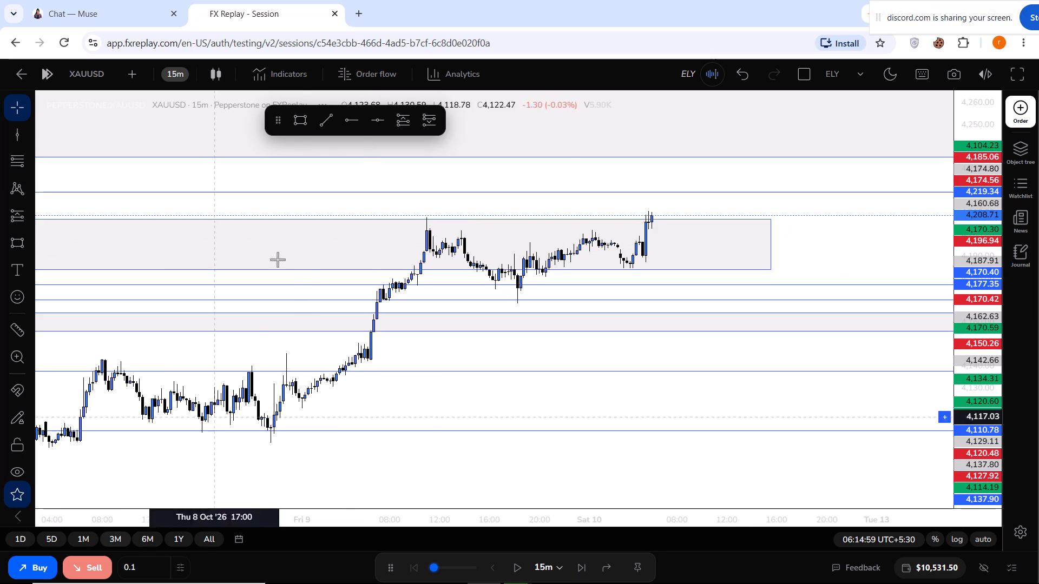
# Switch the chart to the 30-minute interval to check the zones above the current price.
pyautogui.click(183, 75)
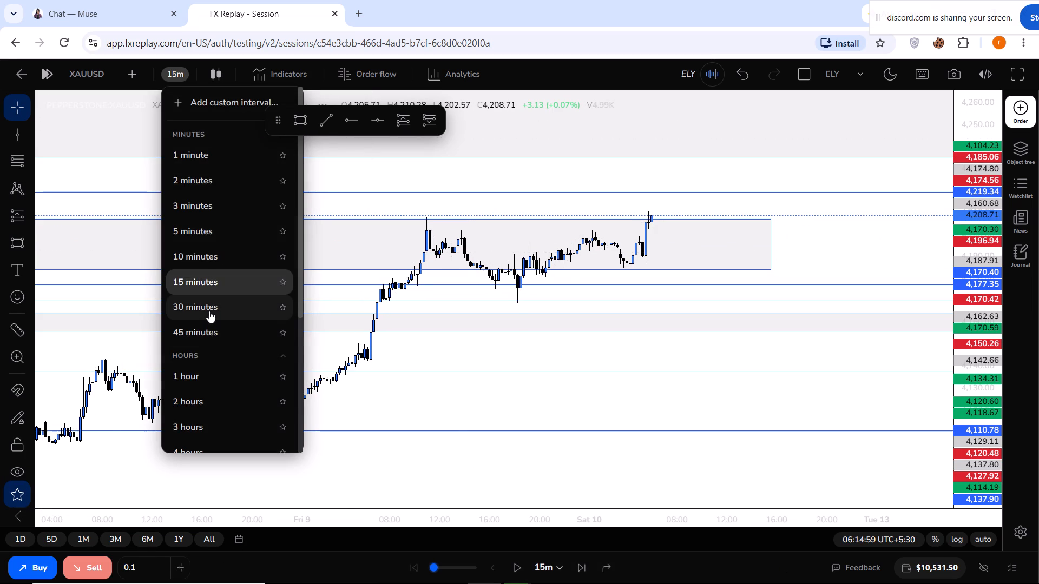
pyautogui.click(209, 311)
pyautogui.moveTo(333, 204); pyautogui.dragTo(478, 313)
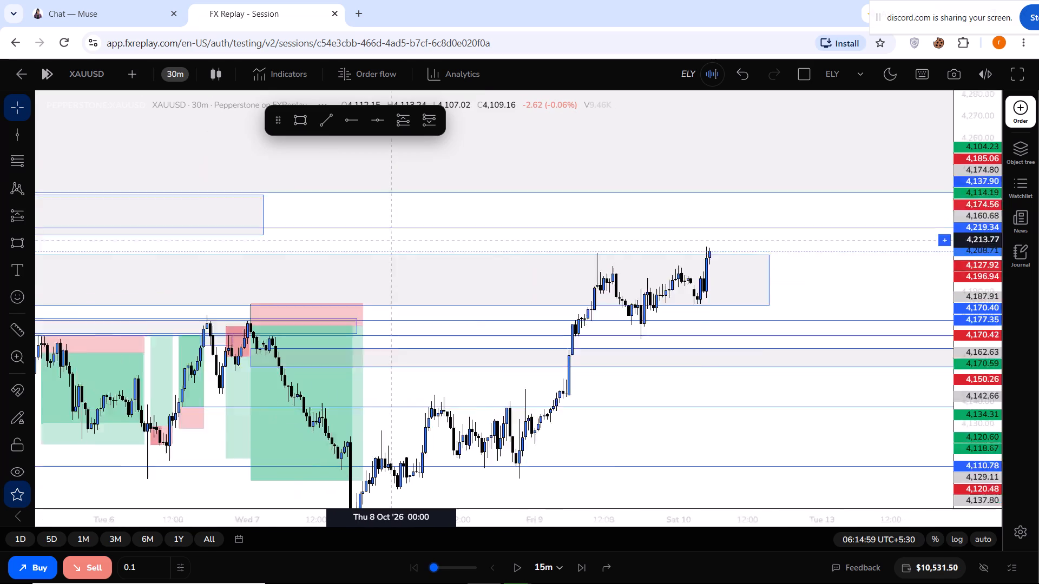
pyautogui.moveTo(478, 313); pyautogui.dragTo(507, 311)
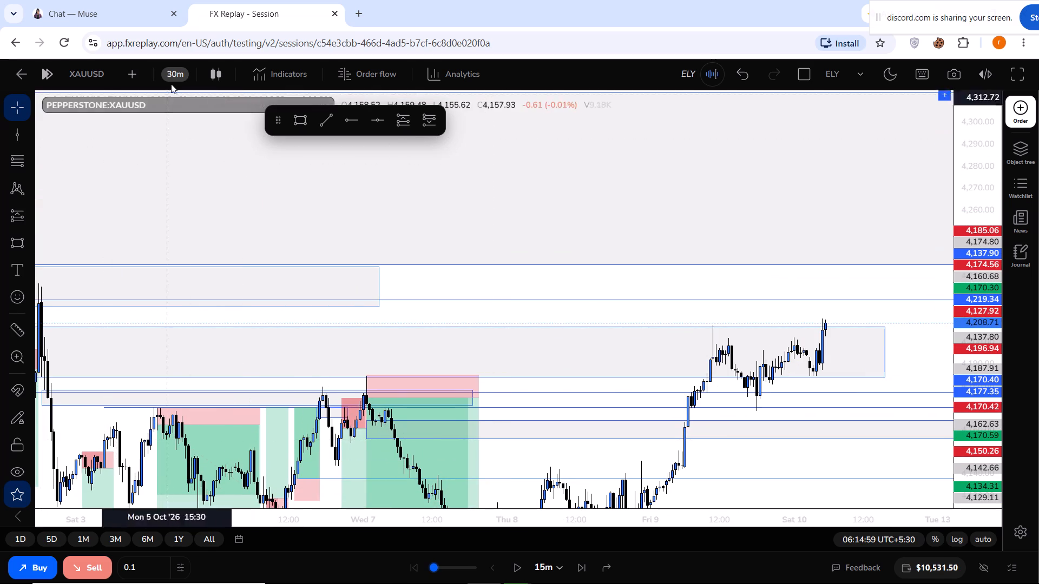
# Set the chart to the 1-hour interval and extend the rectangle zone around the 4,219.34 level to Mon 12 Oct '26 22:30.
pyautogui.click(172, 82)
pyautogui.click(178, 74)
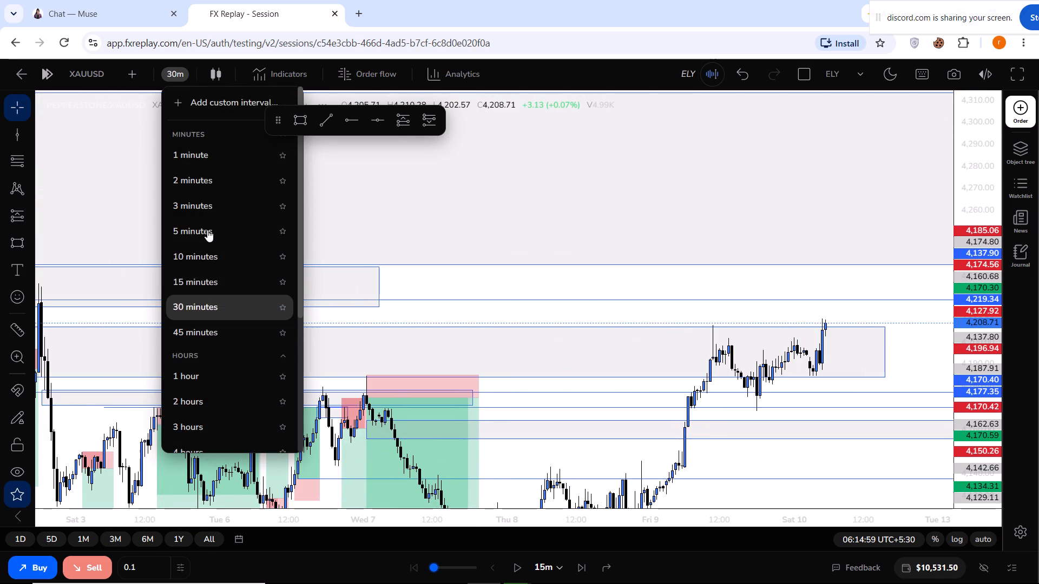
pyautogui.click(208, 373)
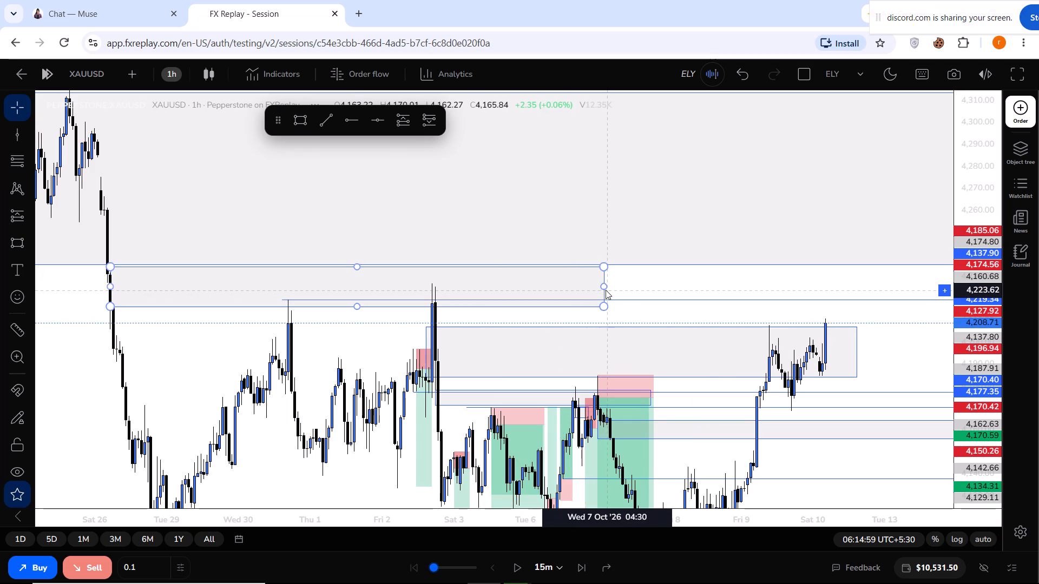
pyautogui.moveTo(606, 284); pyautogui.dragTo(820, 274)
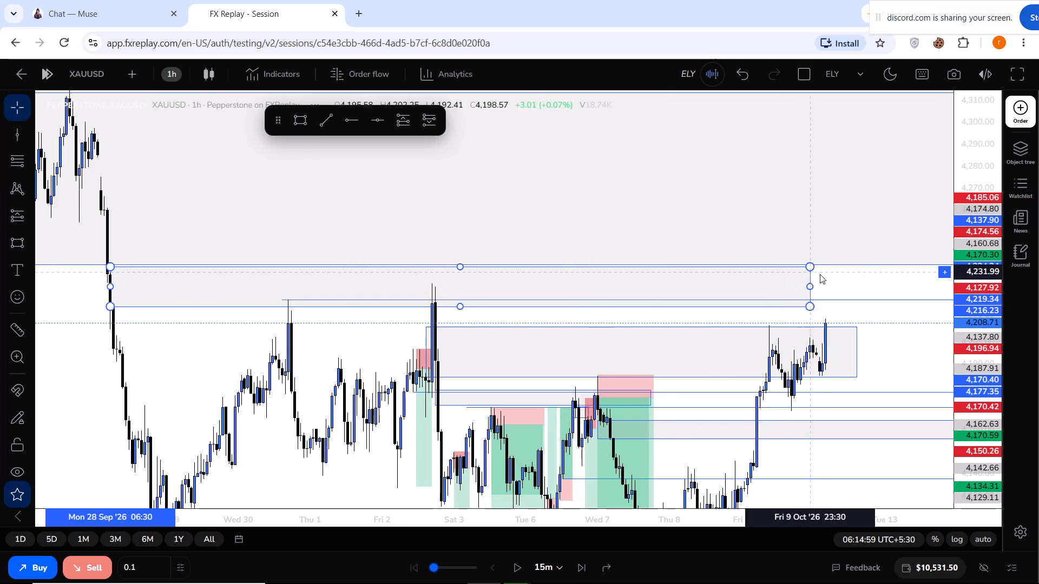
pyautogui.moveTo(820, 274); pyautogui.dragTo(879, 269)
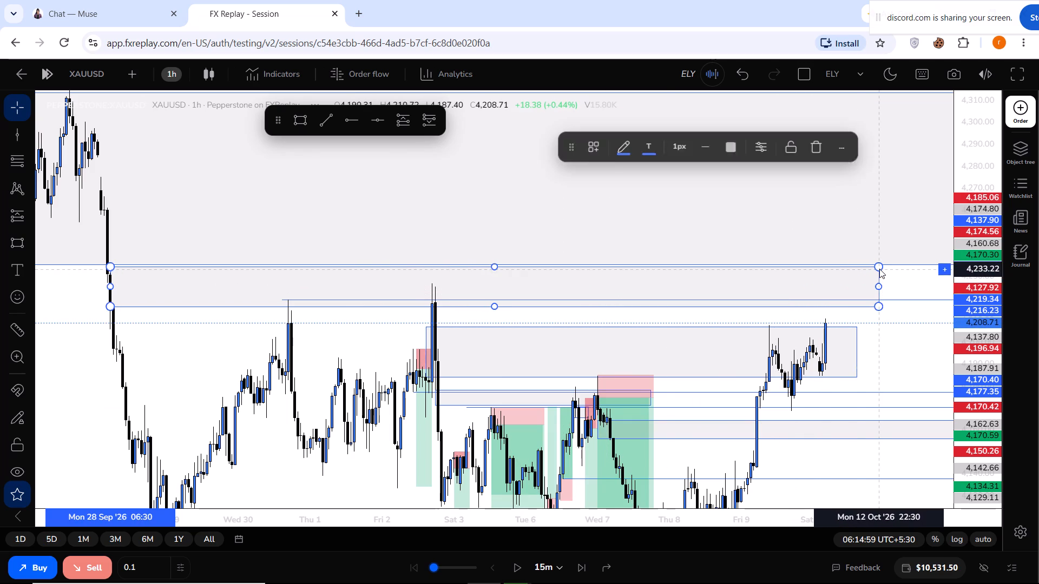
# Advance the replay in 15-minute steps to 10:14:59 on the 1-hour chart, following price below the extended zone.
pyautogui.moveTo(876, 330); pyautogui.dragTo(771, 297)
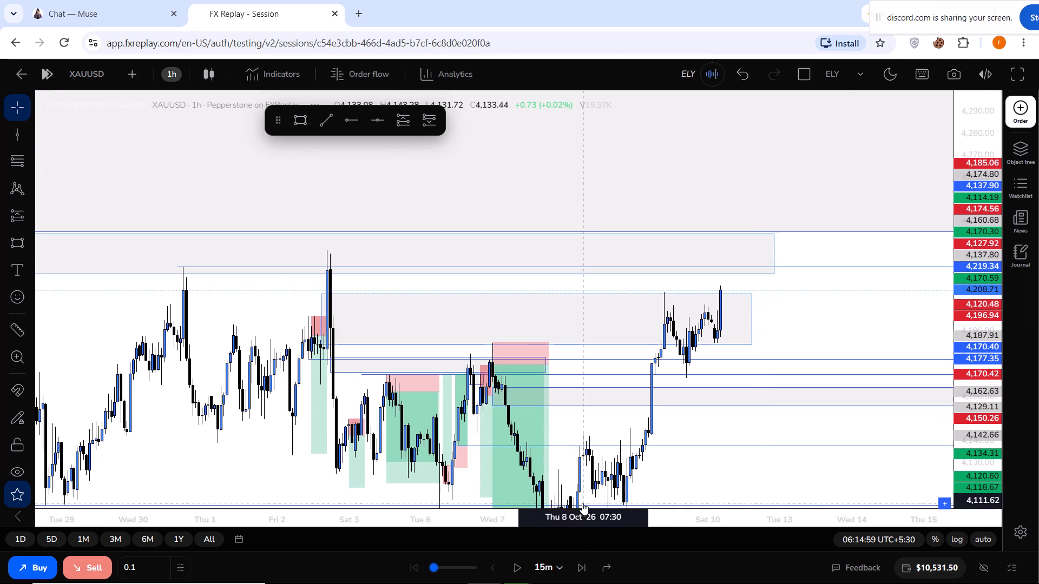
pyautogui.tripleClick(579, 559)
pyautogui.click(579, 559)
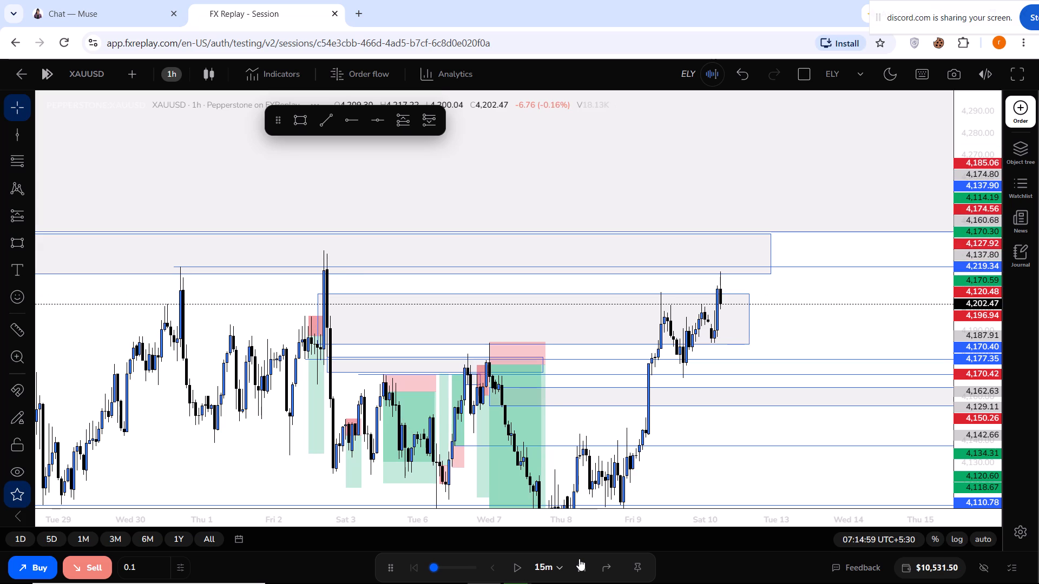
pyautogui.click(579, 559)
pyautogui.click(579, 559)
pyautogui.tripleClick(579, 559)
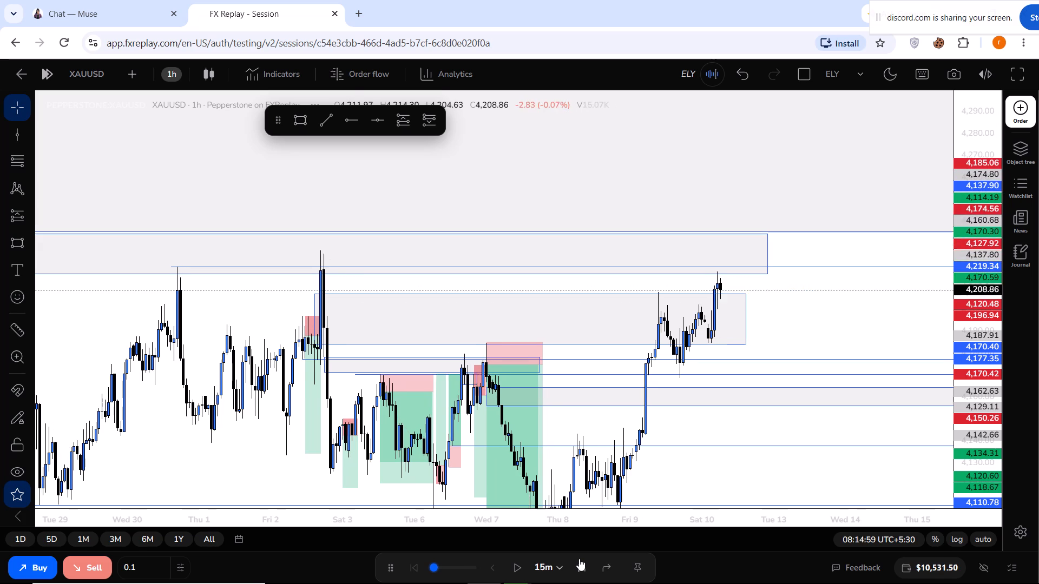
pyautogui.tripleClick(579, 559)
pyautogui.click(579, 559)
pyautogui.doubleClick(579, 559)
pyautogui.click(579, 559)
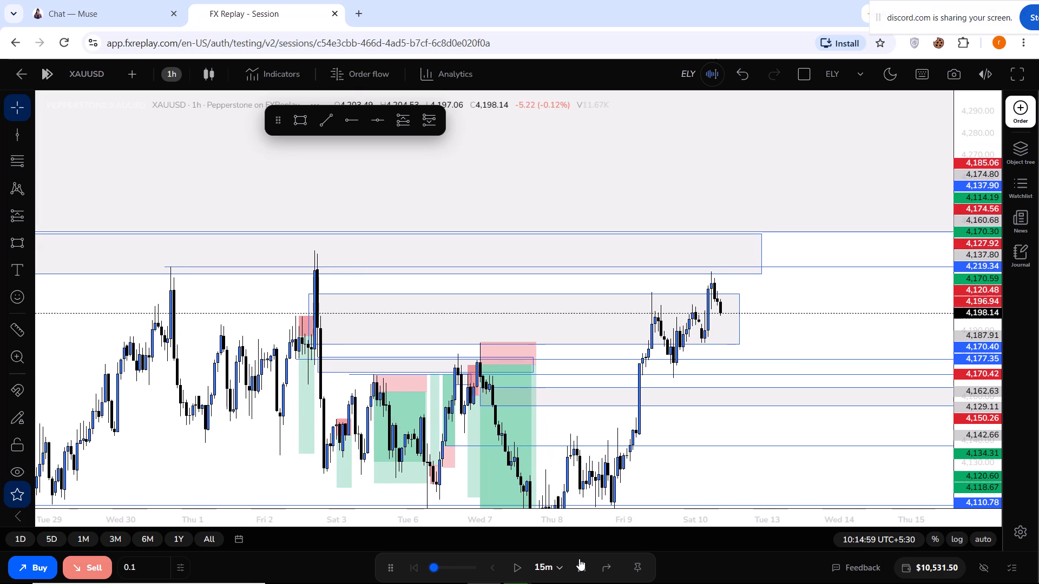
# On the 15-minute chart, open a 0.1-lot XAUUSD market sell and set its stop loss at 4,217.71.
pyautogui.click(166, 71)
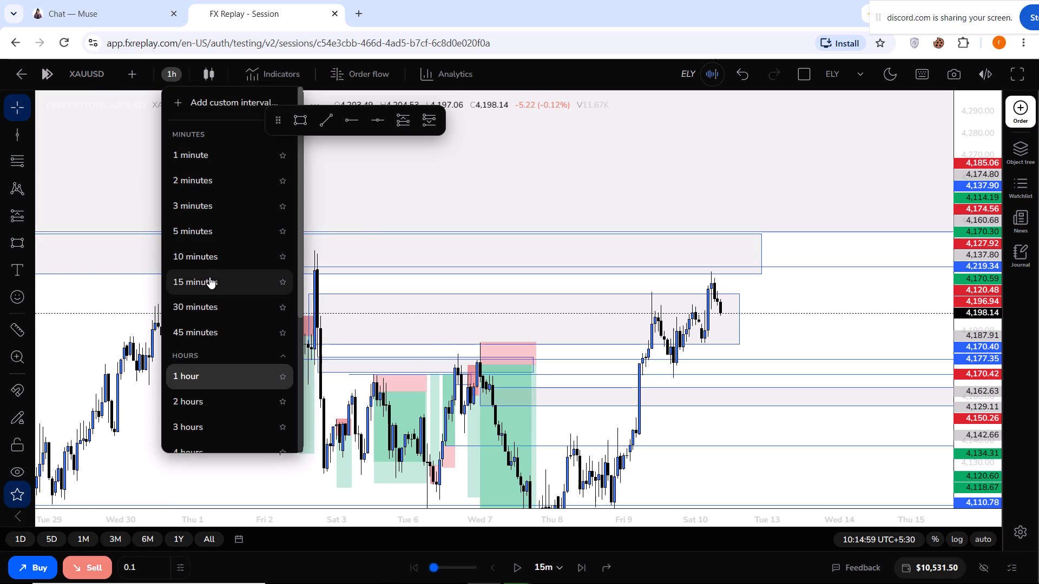
pyautogui.click(209, 277)
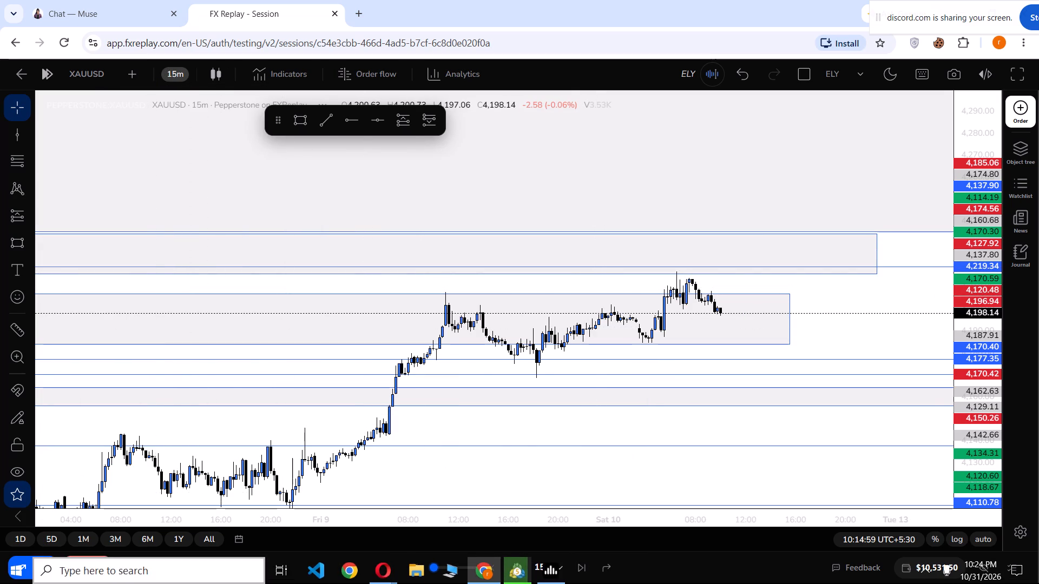
pyautogui.click(101, 562)
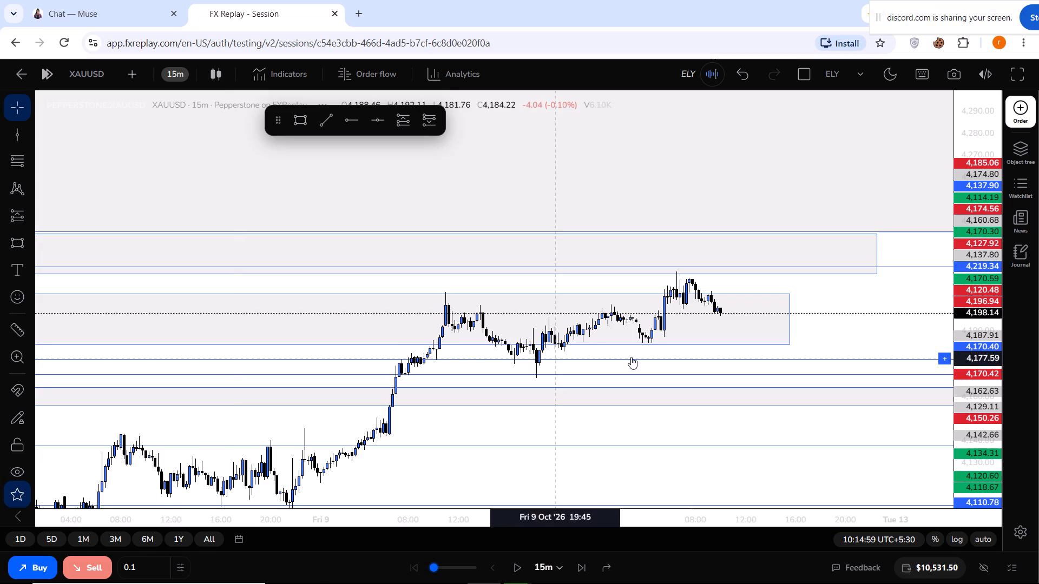
pyautogui.moveTo(846, 314); pyautogui.dragTo(846, 311)
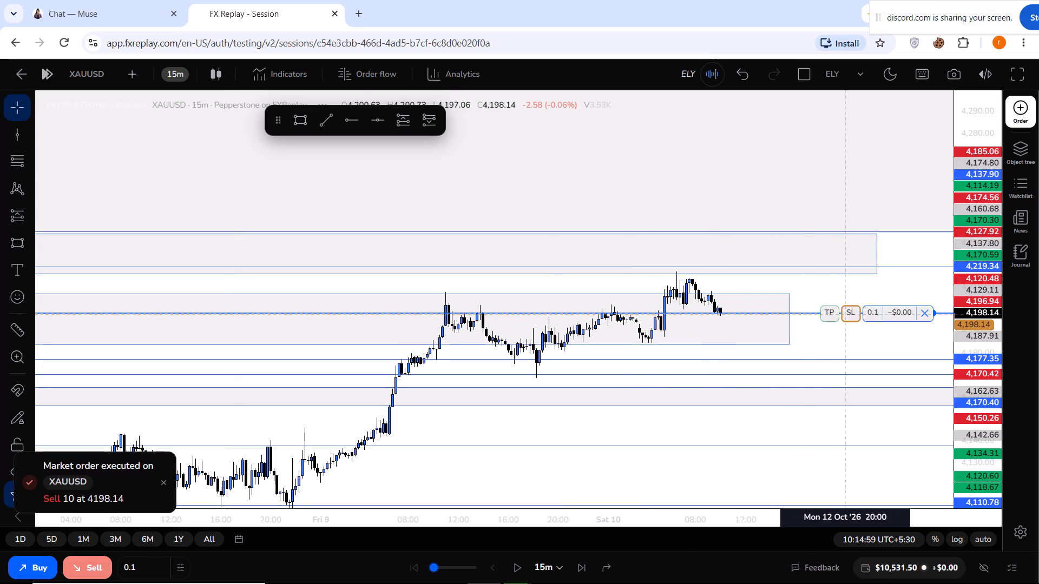
pyautogui.moveTo(846, 311); pyautogui.dragTo(845, 270)
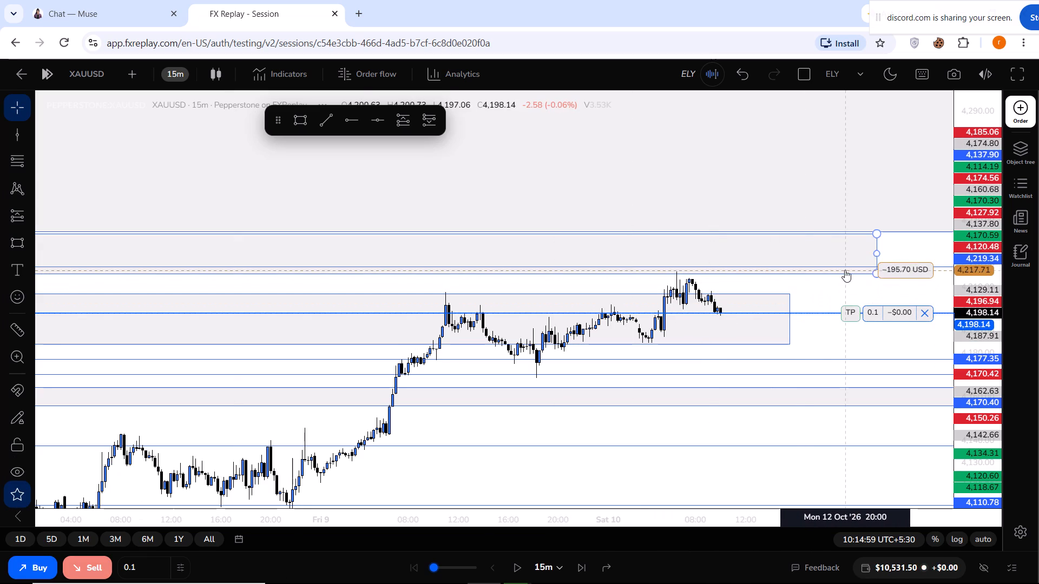
# Advance the replay in 15-minute steps to 05:29:59 on Tue 13, letting the sell position run on the 15-minute chart.
pyautogui.tripleClick(583, 568)
pyautogui.tripleClick(583, 568)
pyautogui.tripleClick(583, 568)
pyautogui.tripleClick(583, 568)
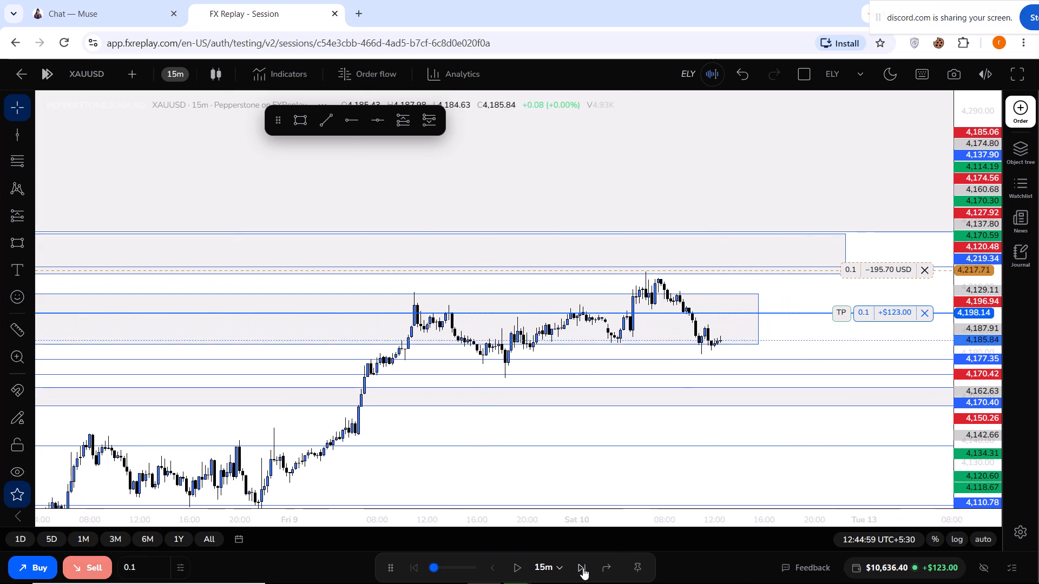
pyautogui.tripleClick(583, 568)
pyautogui.tripleClick(583, 568)
pyautogui.tripleClick(583, 568)
pyautogui.tripleClick(583, 568)
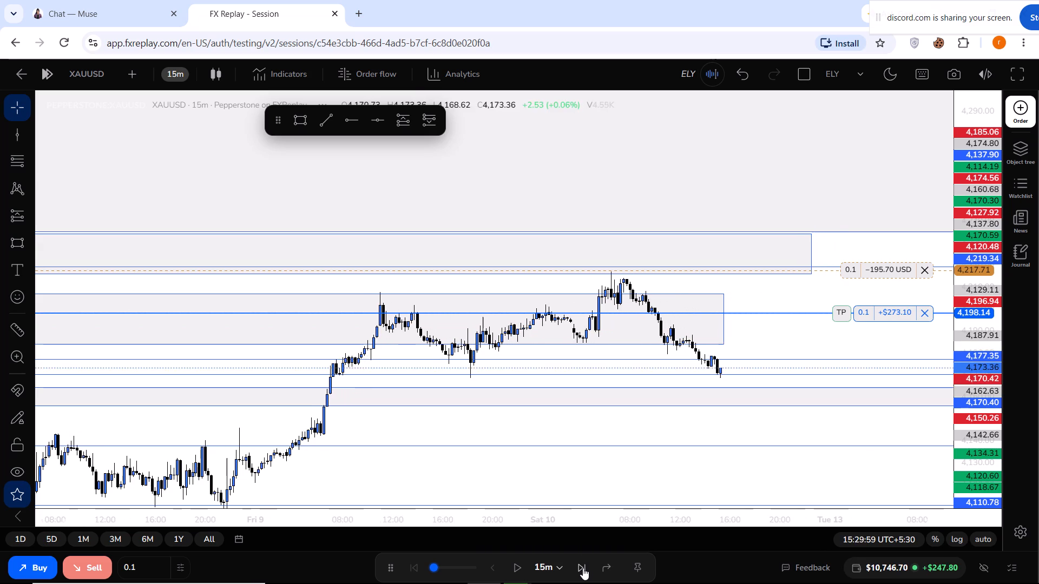
pyautogui.tripleClick(583, 568)
pyautogui.tripleClick(583, 568)
pyautogui.tripleClick(583, 568)
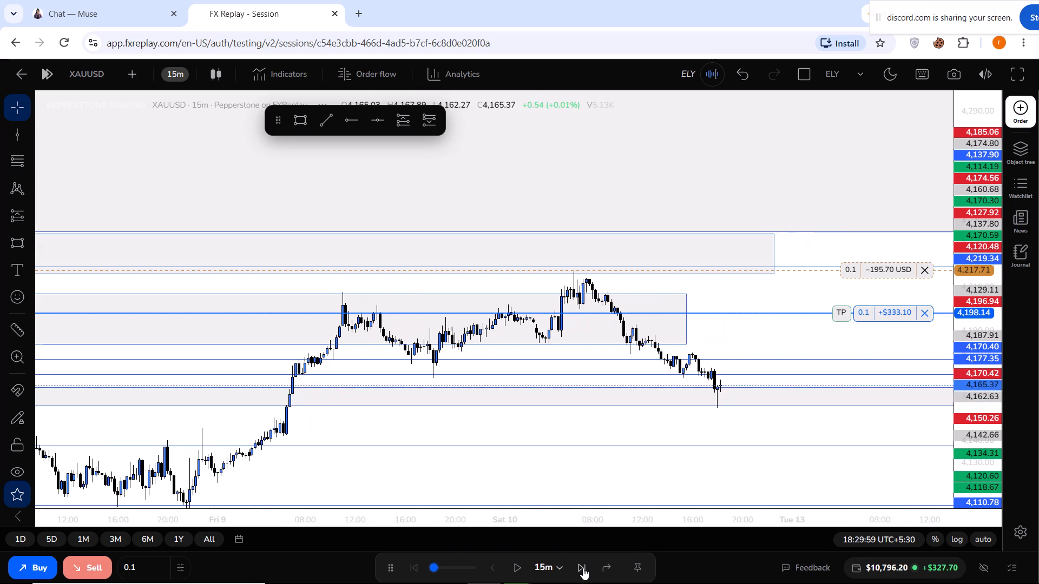
pyautogui.tripleClick(583, 568)
pyautogui.tripleClick(583, 568)
pyautogui.tripleClick(583, 568)
pyautogui.tripleClick(583, 568)
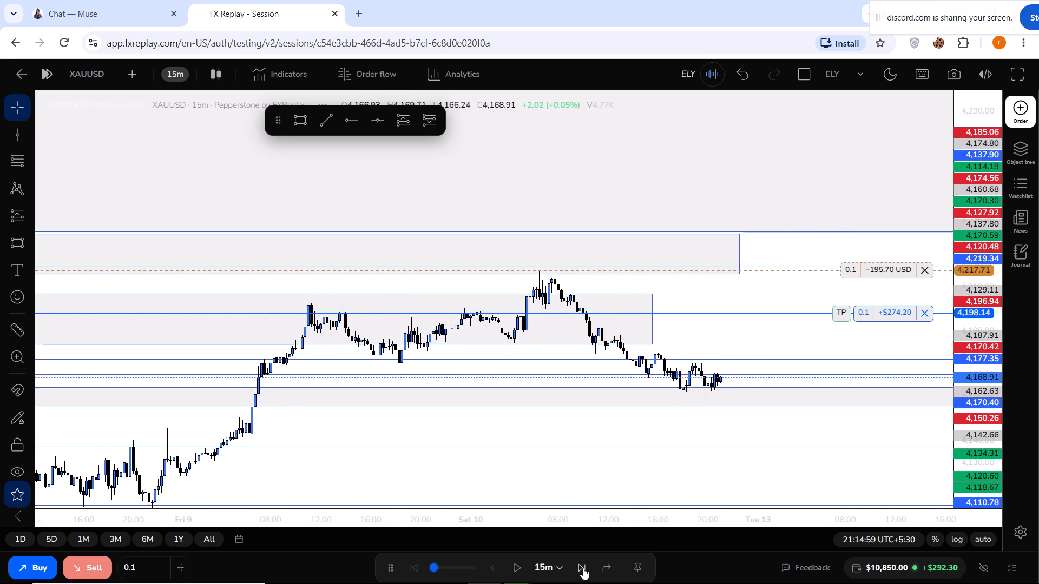
pyautogui.tripleClick(583, 568)
pyautogui.tripleClick(583, 568)
pyautogui.tripleClick(583, 568)
pyautogui.tripleClick(583, 568)
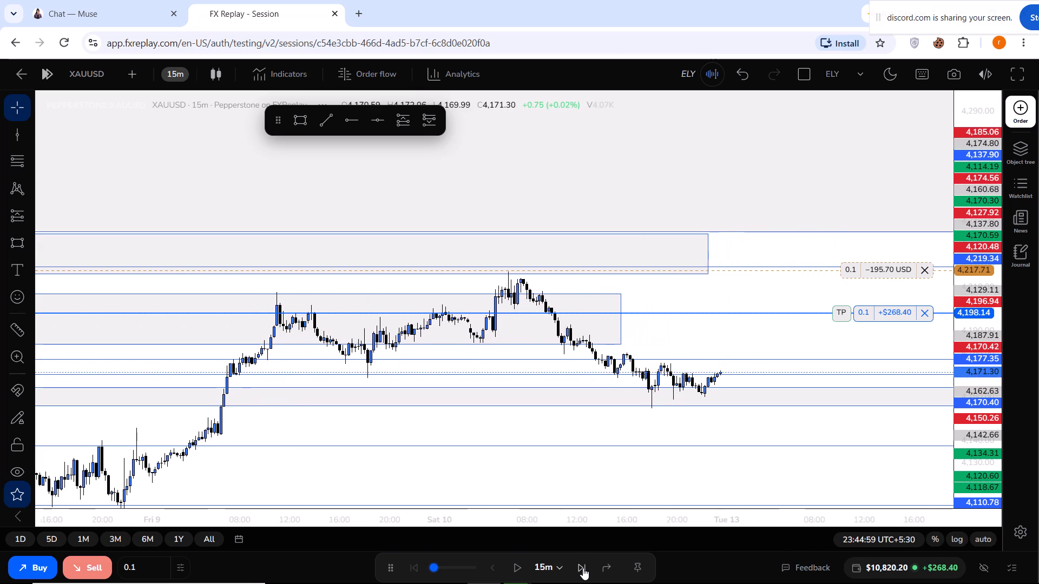
pyautogui.tripleClick(583, 568)
pyautogui.tripleClick(583, 568)
pyautogui.tripleClick(583, 568)
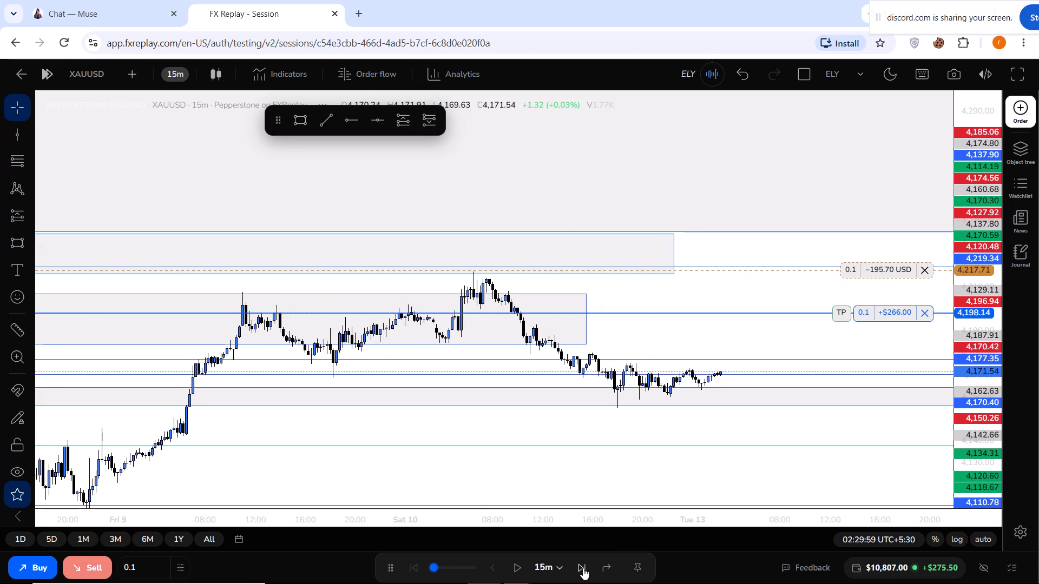
pyautogui.tripleClick(583, 568)
pyautogui.tripleClick(583, 568)
pyautogui.click(583, 568)
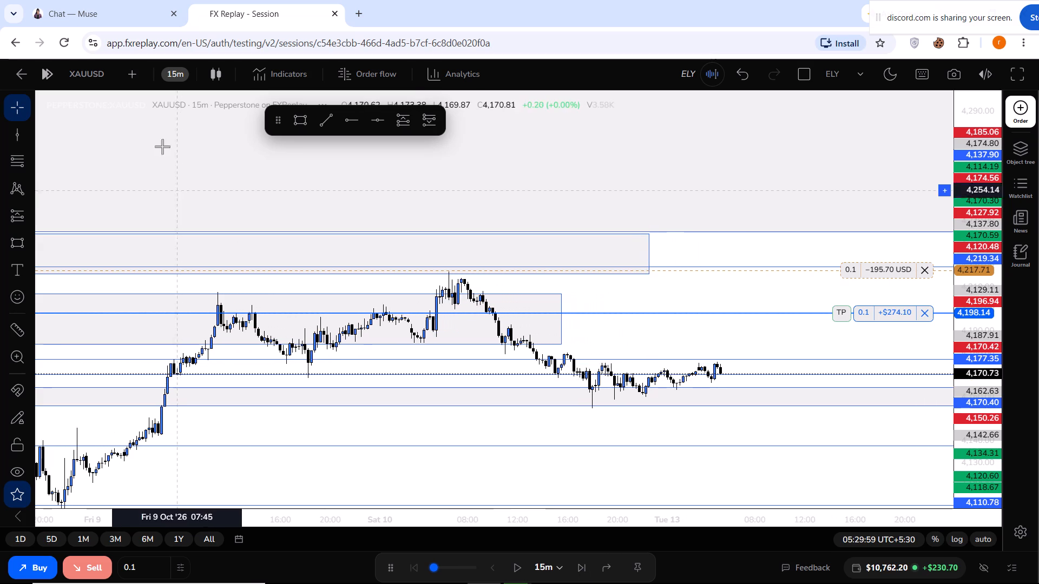
# Switch the chart to the 4-hour interval and check price against the zones and levels below the sell entry.
pyautogui.click(173, 85)
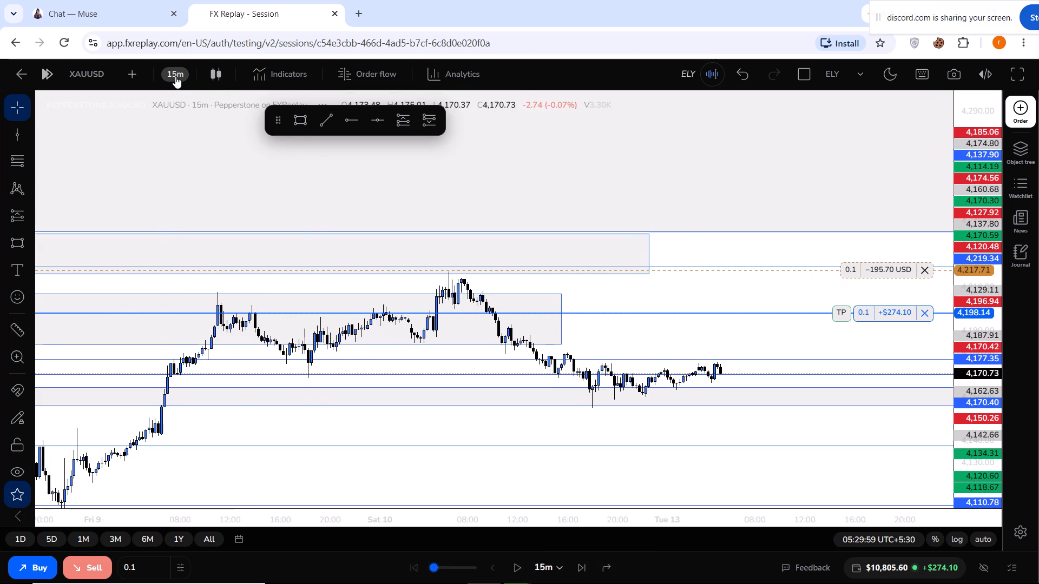
pyautogui.click(175, 76)
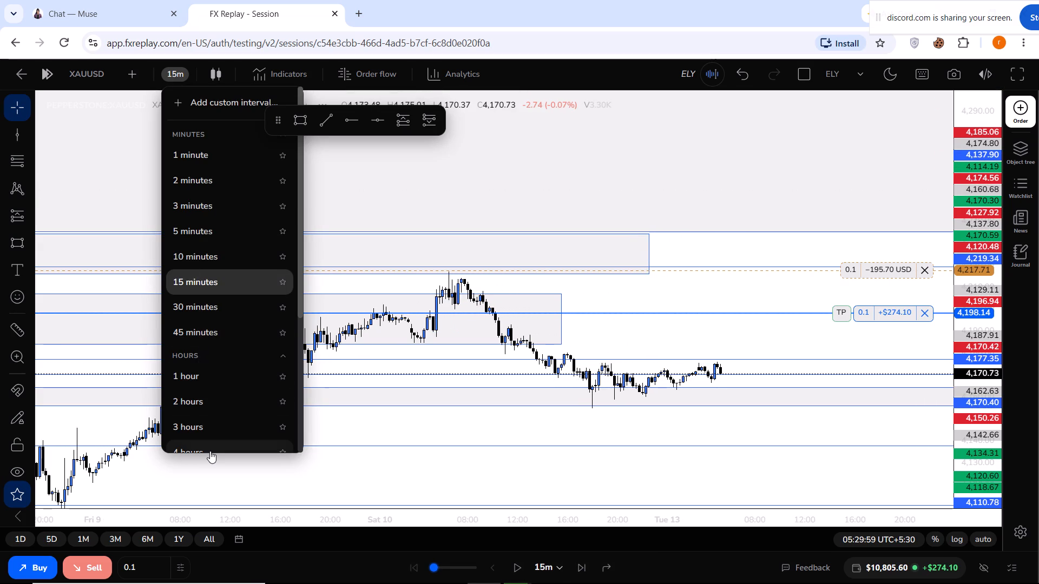
pyautogui.click(211, 450)
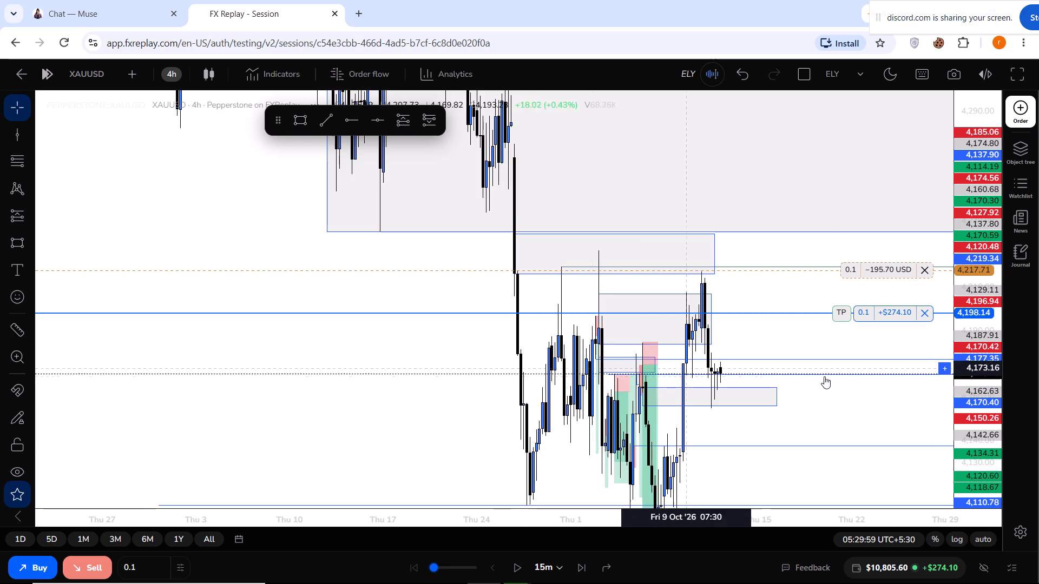
pyautogui.moveTo(826, 402); pyautogui.dragTo(767, 335)
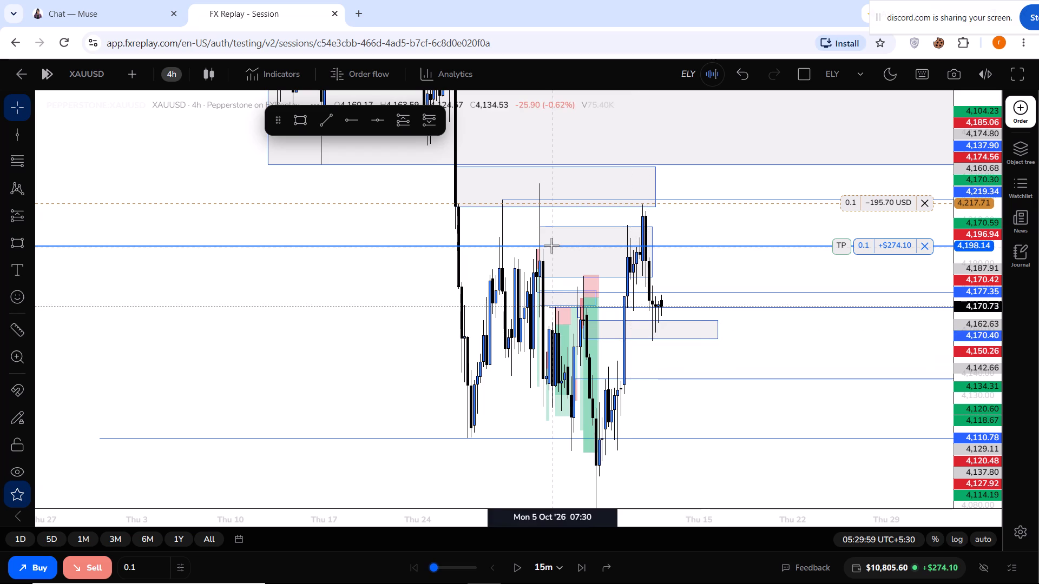
# Advance the replay in 15-minute steps to 10:29:59 on the 4-hour chart, keeping the sell position open.
pyautogui.click(580, 569)
pyautogui.click(580, 569)
pyautogui.click(580, 569)
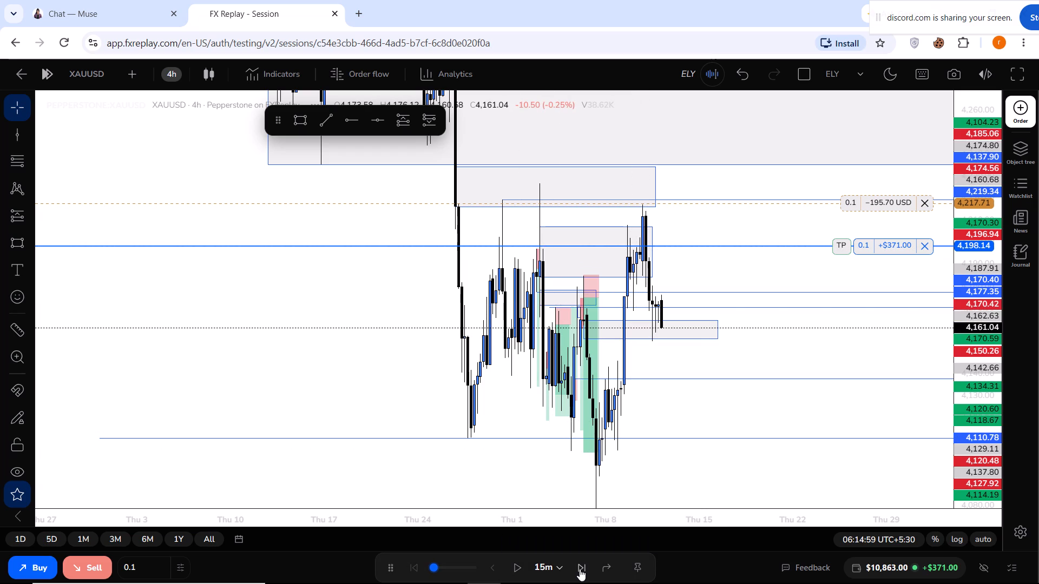
pyautogui.click(580, 569)
pyautogui.click(580, 569)
pyautogui.click(580, 569)
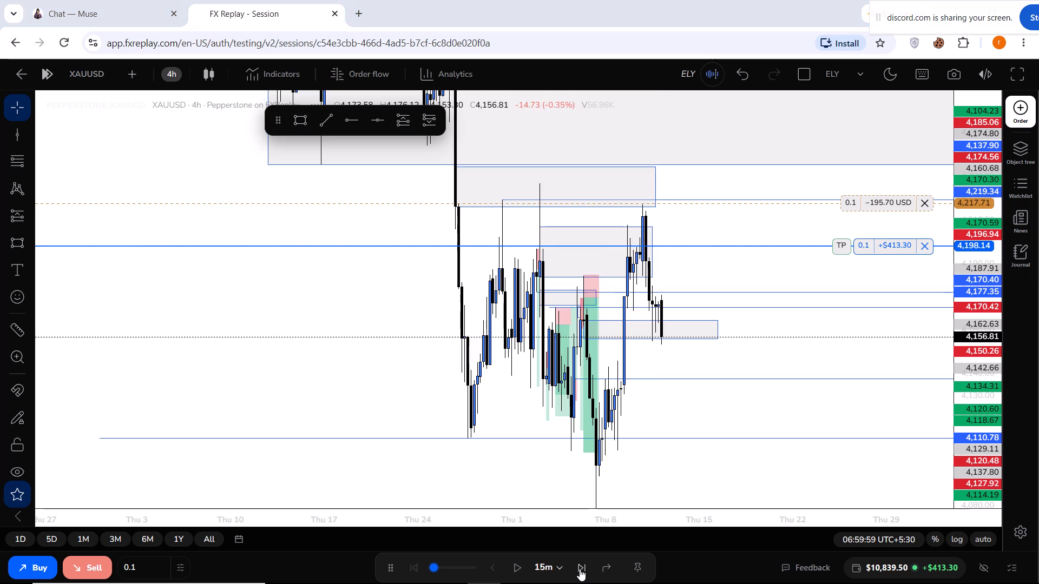
pyautogui.click(580, 569)
pyautogui.click(580, 569)
pyautogui.click(580, 569)
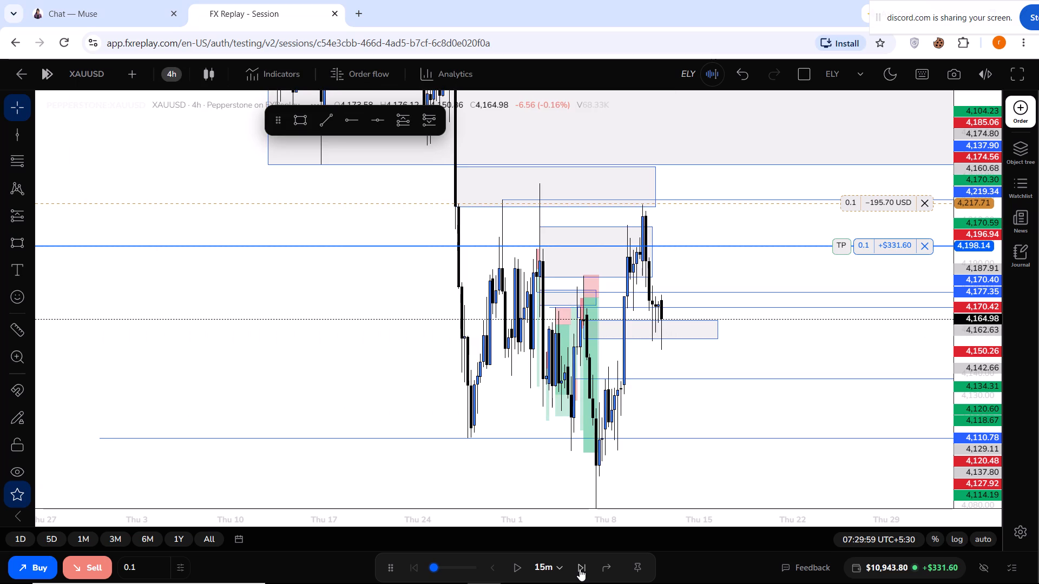
pyautogui.click(580, 569)
pyautogui.click(580, 569)
pyautogui.click(580, 569)
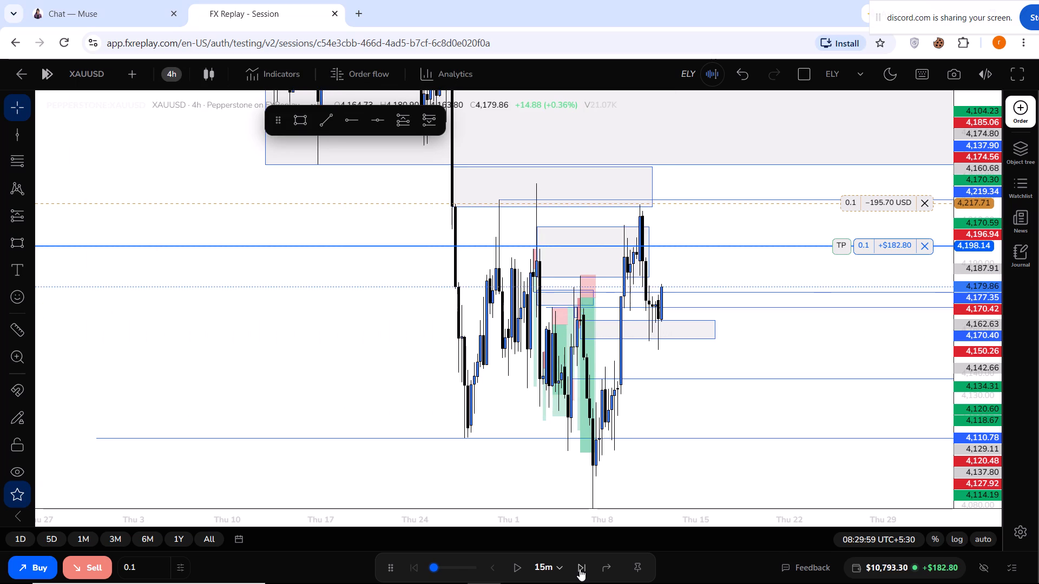
pyautogui.click(580, 569)
pyautogui.click(580, 569)
pyautogui.click(580, 569)
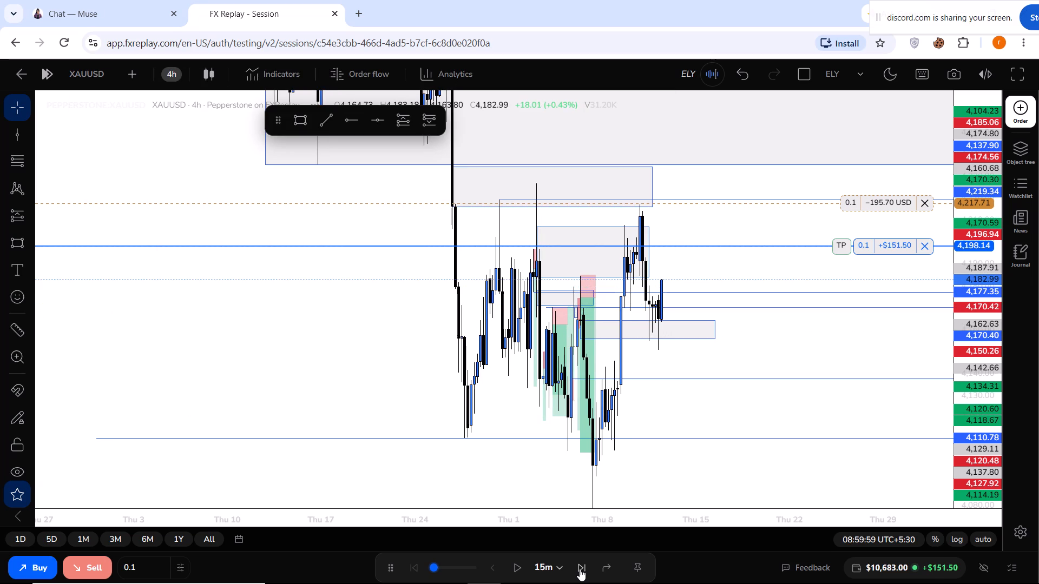
pyautogui.click(580, 569)
pyautogui.click(580, 569)
pyautogui.click(580, 569)
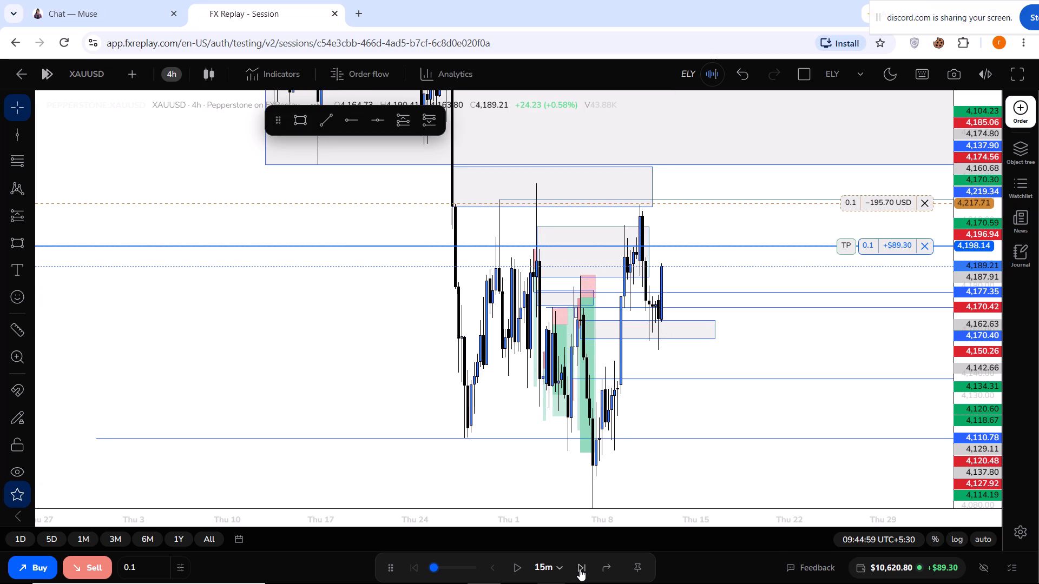
pyautogui.click(580, 569)
pyautogui.click(580, 569)
pyautogui.click(580, 569)
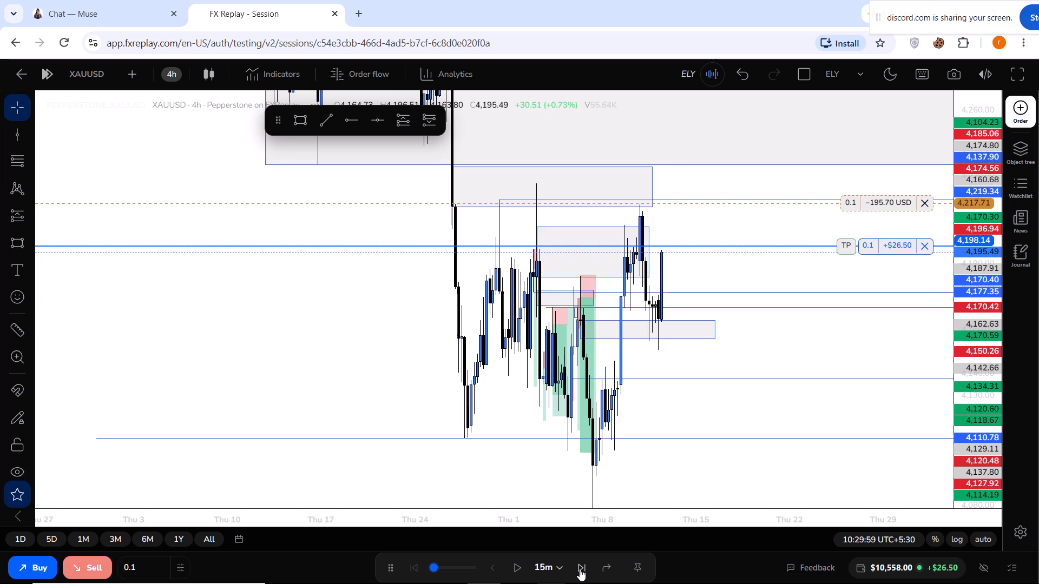
# Continue the replay in 15-minute steps to 23:44:59 on the 4-hour chart with the sell position still open.
pyautogui.click(580, 569)
pyautogui.tripleClick(580, 569)
pyautogui.tripleClick(580, 569)
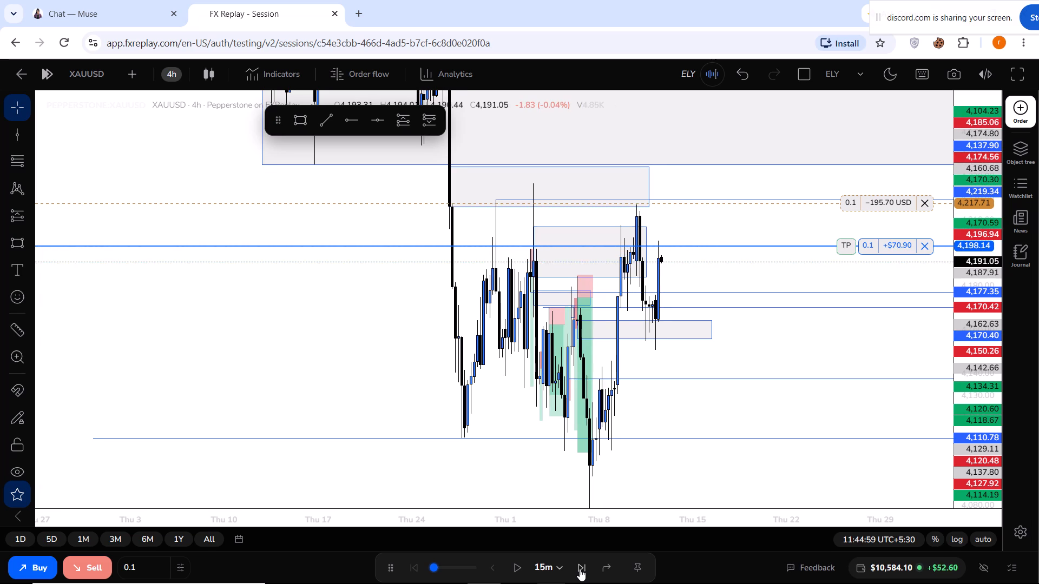
pyautogui.tripleClick(580, 569)
pyautogui.tripleClick(580, 569)
pyautogui.tripleClick(580, 569)
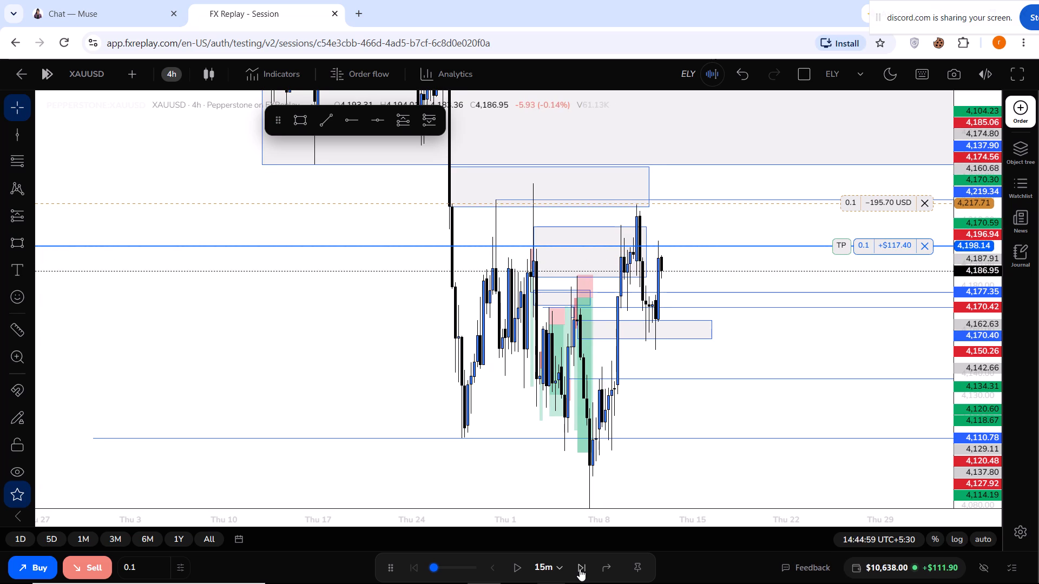
pyautogui.tripleClick(580, 569)
pyautogui.tripleClick(580, 569)
pyautogui.tripleClick(580, 569)
pyautogui.tripleClick(580, 569)
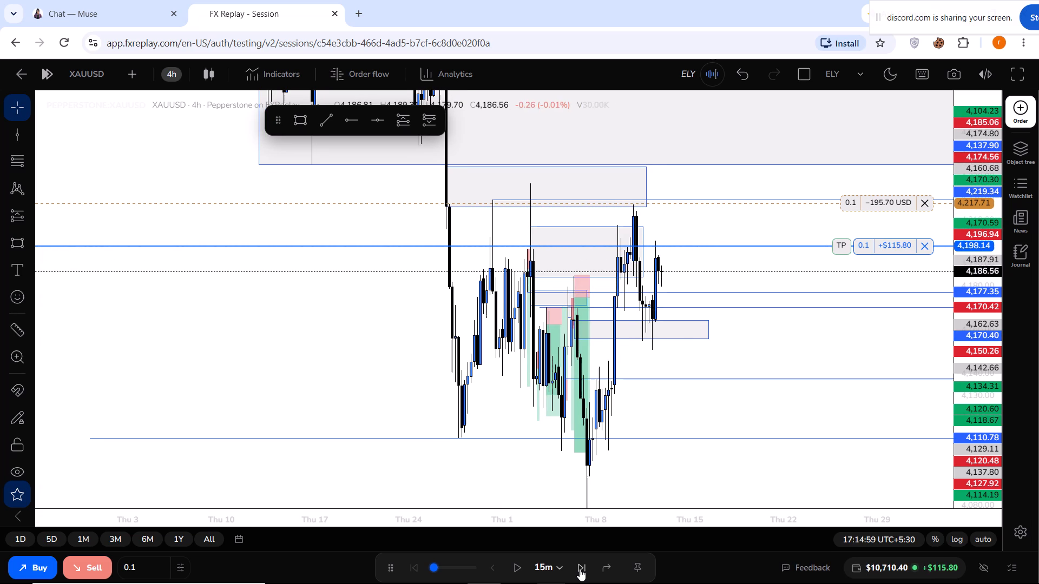
pyautogui.tripleClick(580, 569)
pyautogui.tripleClick(580, 569)
pyautogui.tripleClick(580, 569)
pyautogui.click(580, 569)
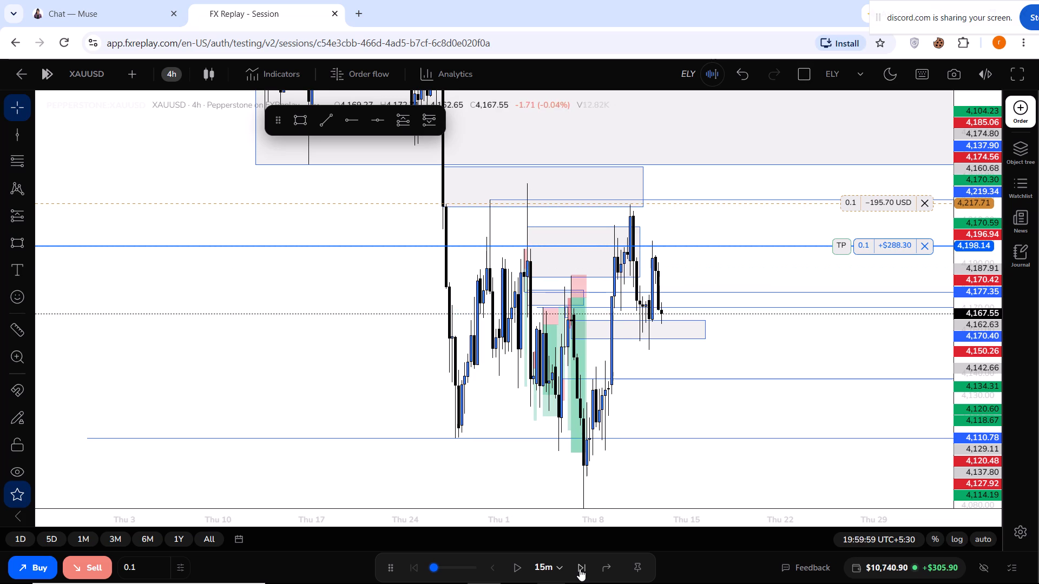
pyautogui.tripleClick(580, 569)
pyautogui.tripleClick(580, 569)
pyautogui.tripleClick(580, 569)
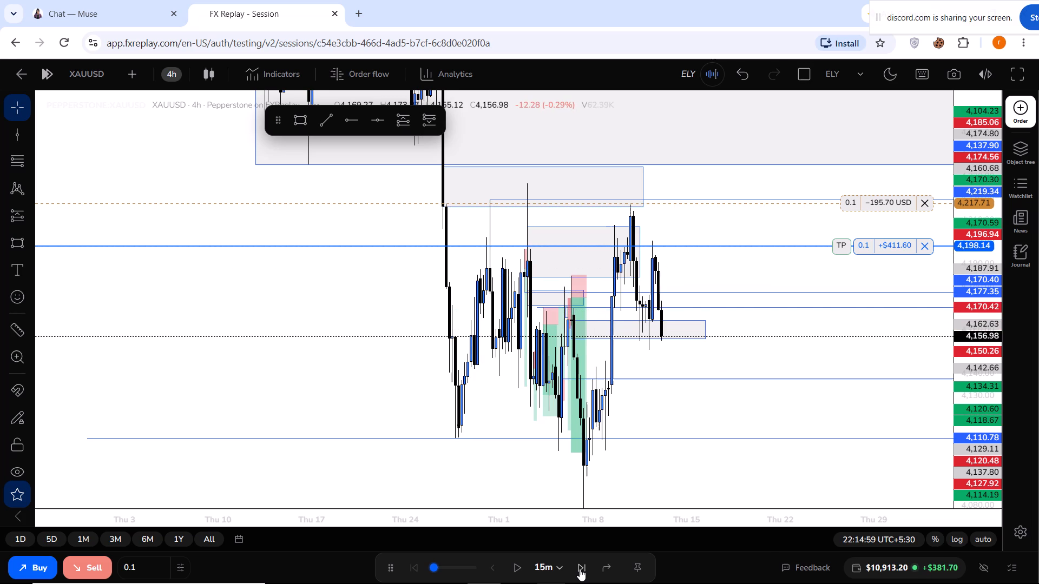
pyautogui.tripleClick(580, 569)
pyautogui.click(580, 569)
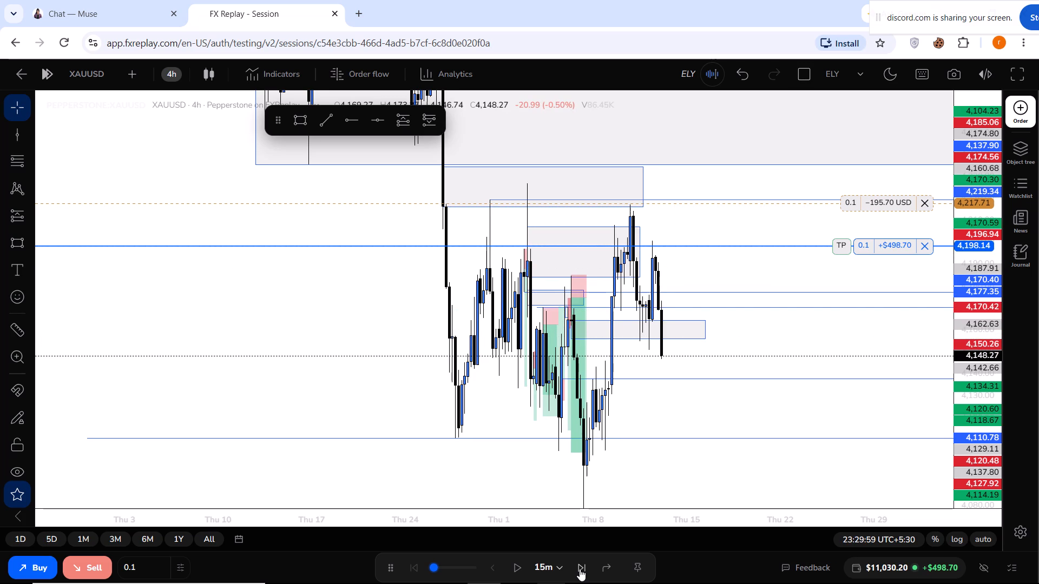
pyautogui.click(580, 569)
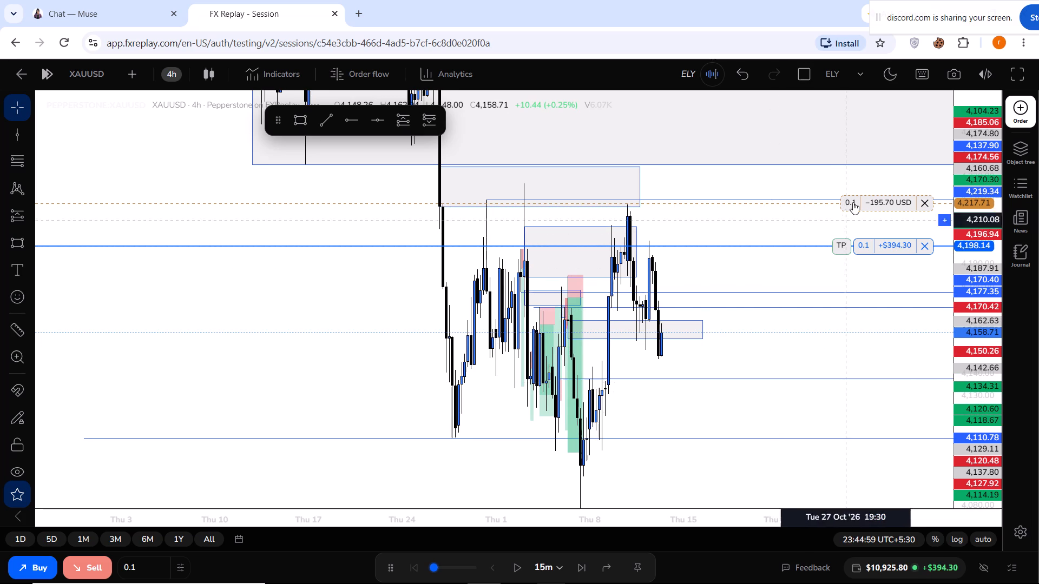
# Move the sell position's stop loss to 4,197.53, just below the entry price.
pyautogui.moveTo(853, 201); pyautogui.dragTo(812, 245)
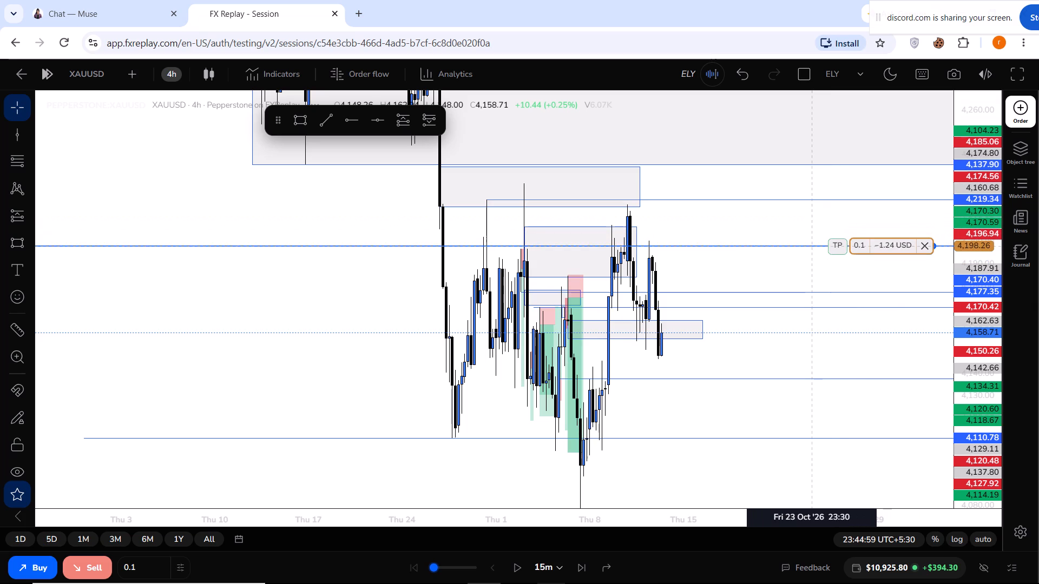
pyautogui.moveTo(812, 245); pyautogui.dragTo(812, 247)
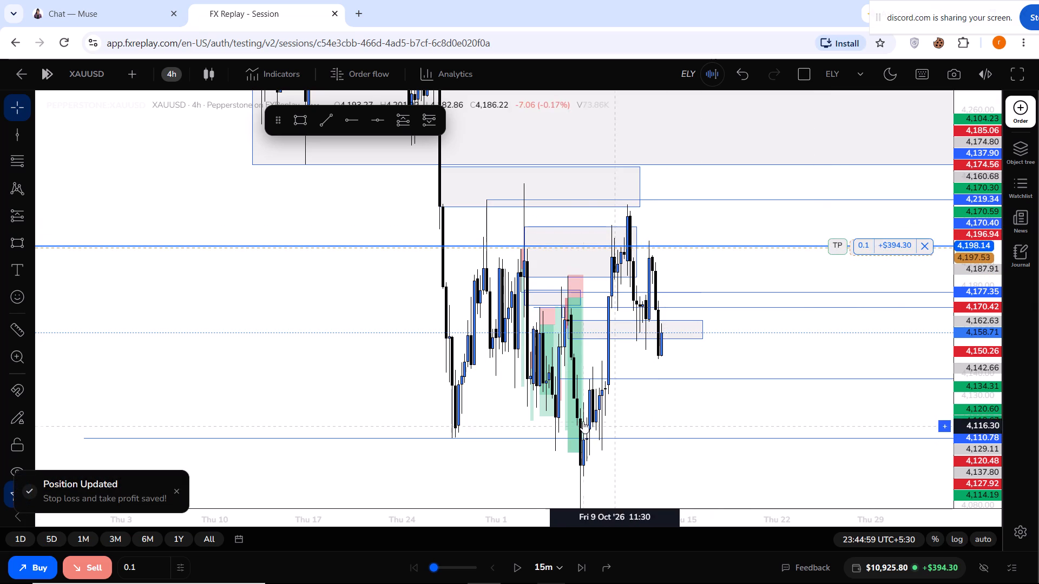
# Advance the replay in 15-minute steps past midnight to 08:29:59 on the 4-hour chart, keeping the sell position open.
pyautogui.tripleClick(578, 561)
pyautogui.tripleClick(578, 561)
pyautogui.tripleClick(578, 561)
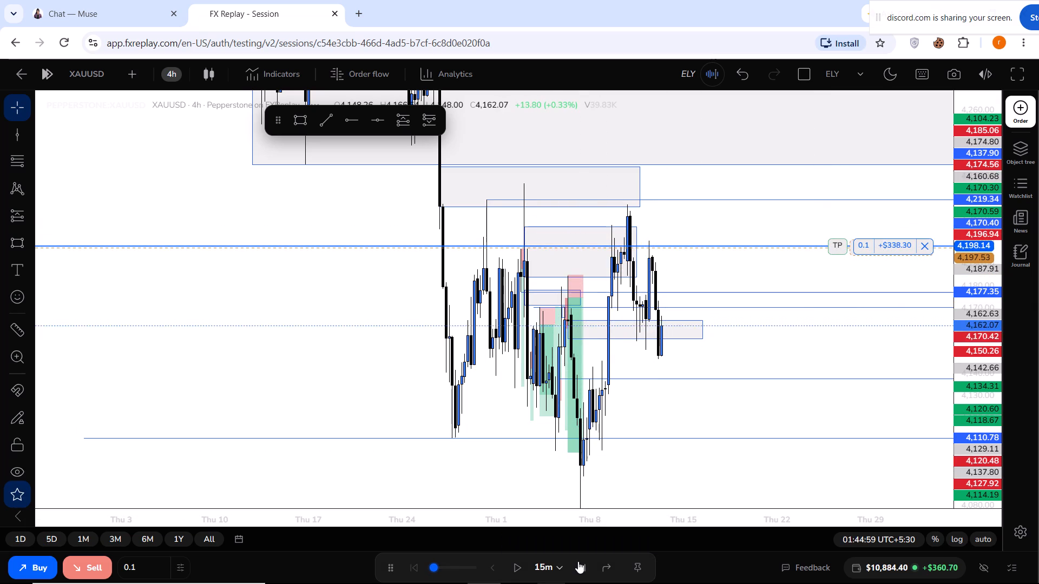
pyautogui.tripleClick(578, 561)
pyautogui.tripleClick(578, 561)
pyautogui.tripleClick(578, 561)
pyautogui.tripleClick(578, 561)
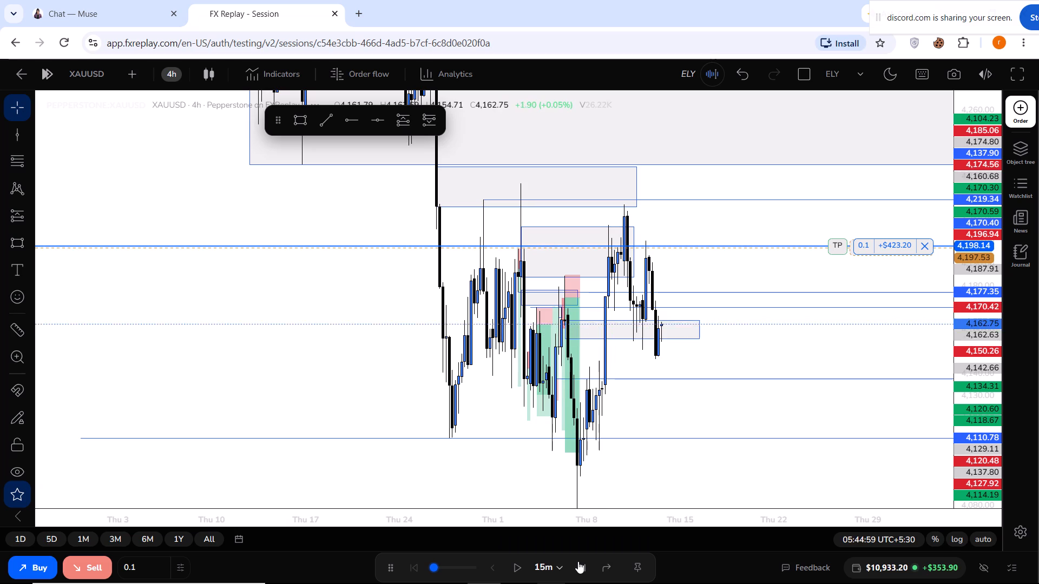
pyautogui.tripleClick(578, 561)
pyautogui.tripleClick(578, 561)
pyautogui.tripleClick(578, 561)
pyautogui.tripleClick(578, 561)
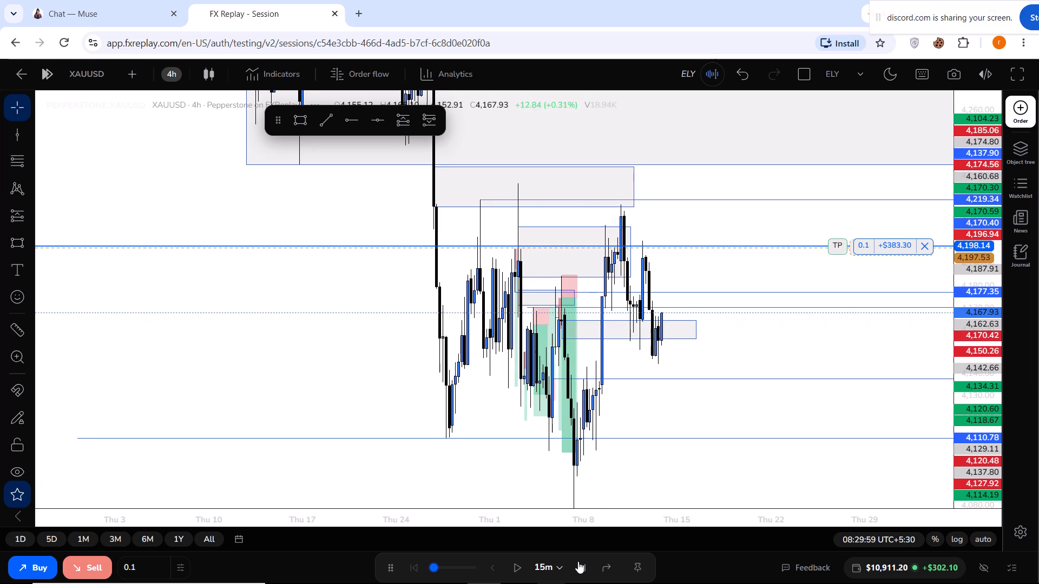
# Continue the replay in 15-minute steps to 18:59:59 on the 4-hour chart with the sell position still open.
pyautogui.tripleClick(578, 561)
pyautogui.tripleClick(578, 561)
pyautogui.tripleClick(578, 561)
pyautogui.tripleClick(578, 561)
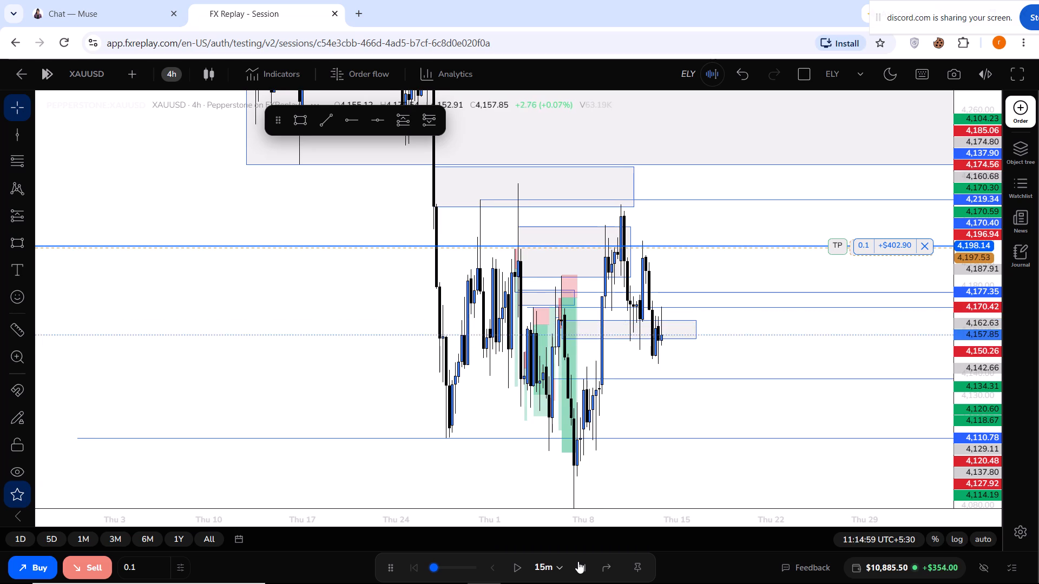
pyautogui.tripleClick(578, 561)
pyautogui.tripleClick(578, 561)
pyautogui.tripleClick(578, 561)
pyautogui.tripleClick(578, 561)
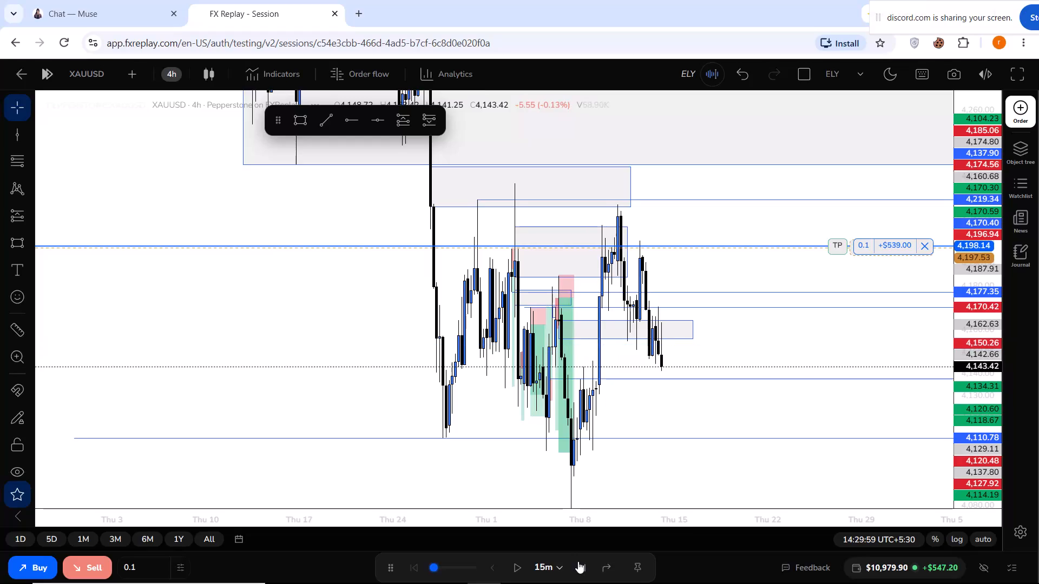
pyautogui.tripleClick(578, 561)
pyautogui.tripleClick(578, 561)
pyautogui.tripleClick(578, 561)
pyautogui.tripleClick(578, 561)
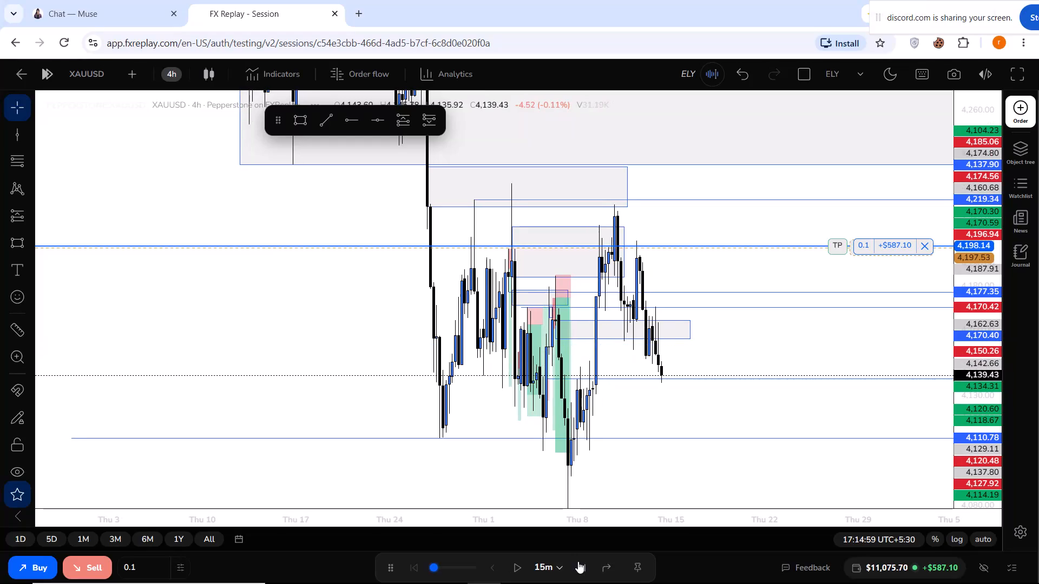
pyautogui.tripleClick(578, 561)
pyautogui.click(578, 561)
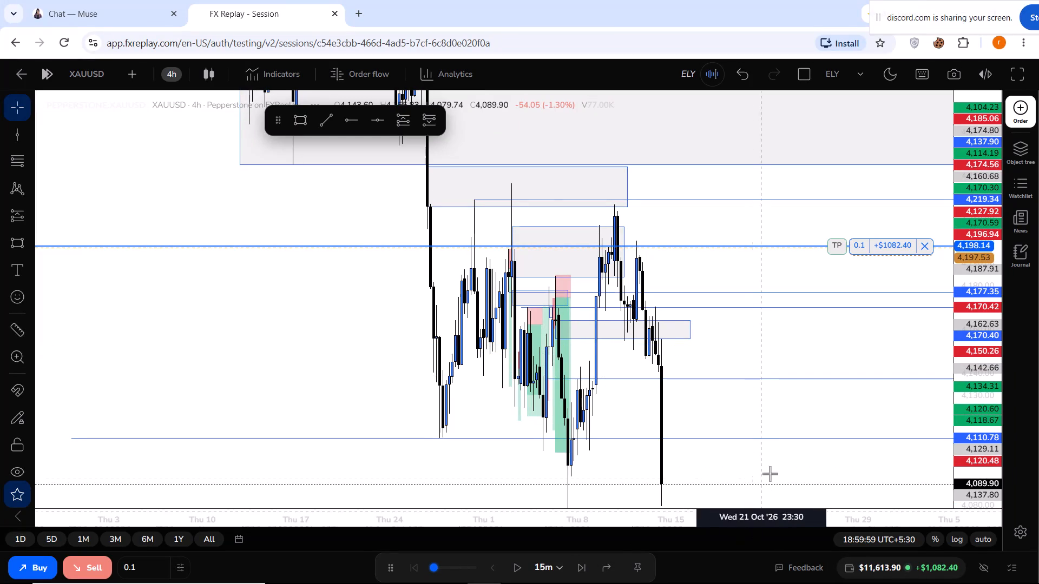
# Set the open sell position's take profit to 4,019.23, at the horizontal line near 4,019.16.
pyautogui.moveTo(772, 449); pyautogui.dragTo(733, 274)
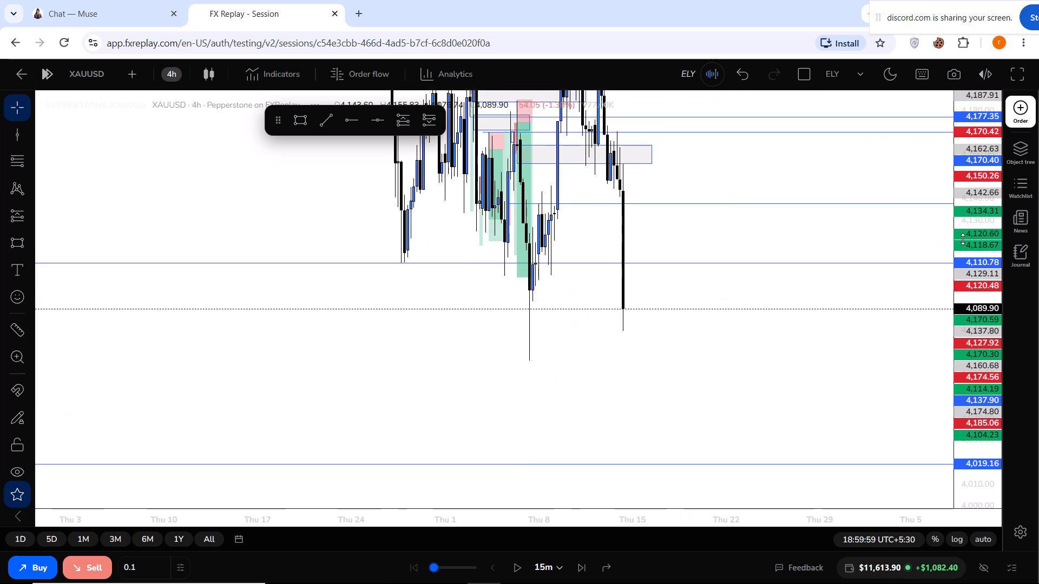
pyautogui.moveTo(963, 239); pyautogui.dragTo(964, 304)
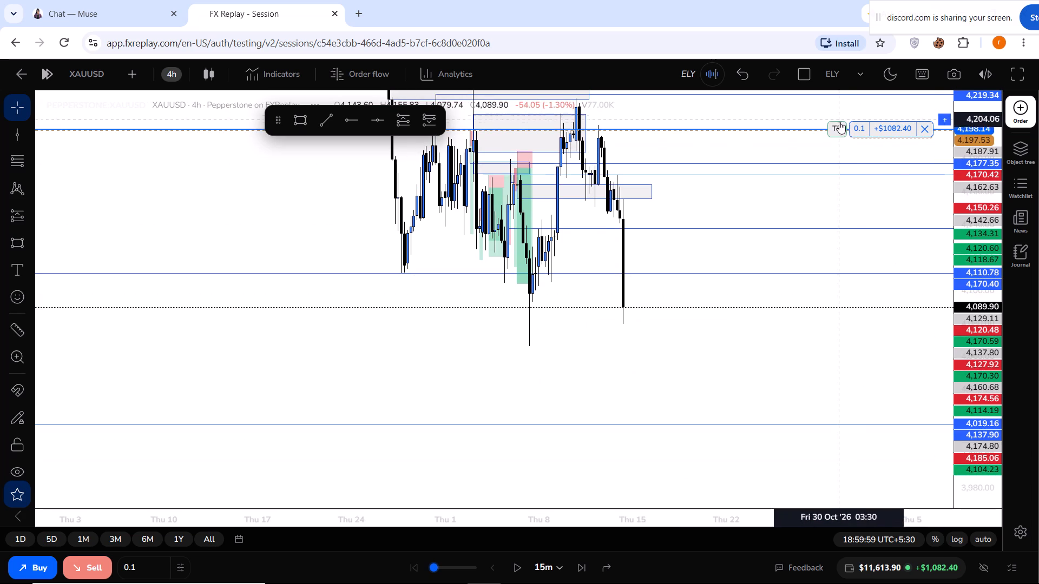
pyautogui.moveTo(839, 124); pyautogui.dragTo(781, 372)
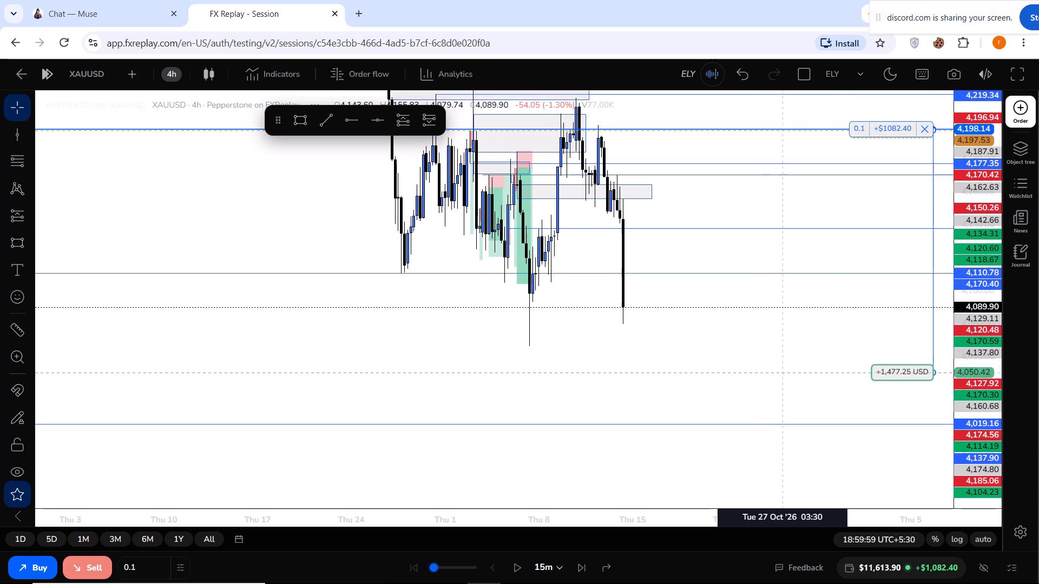
pyautogui.moveTo(781, 372); pyautogui.dragTo(793, 423)
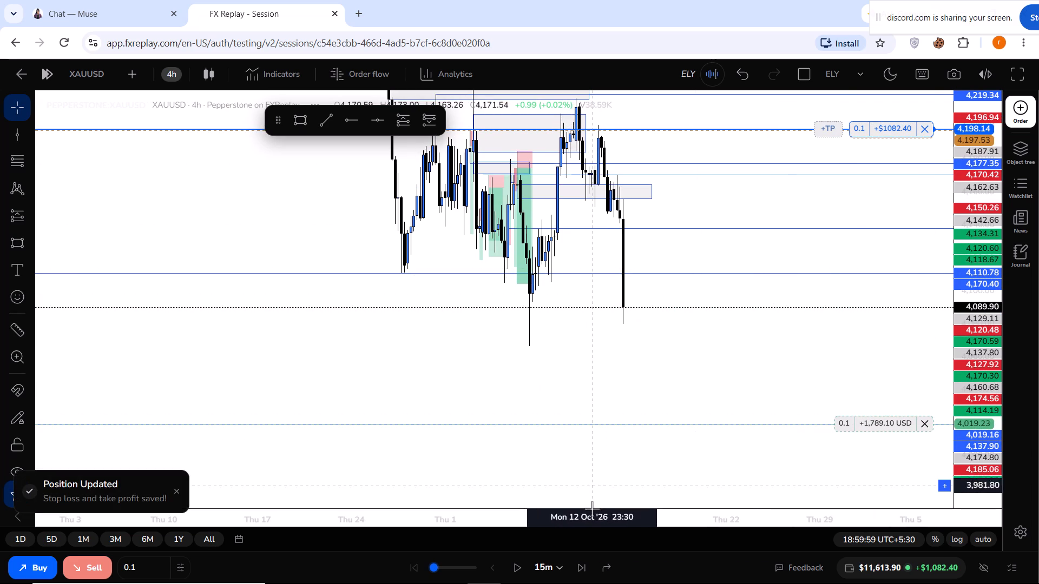
# Advance the replay in 15-minute steps to 07:14:59 the next morning on the 4-hour chart, keeping the sell position open.
pyautogui.tripleClick(579, 563)
pyautogui.tripleClick(579, 563)
pyautogui.tripleClick(579, 563)
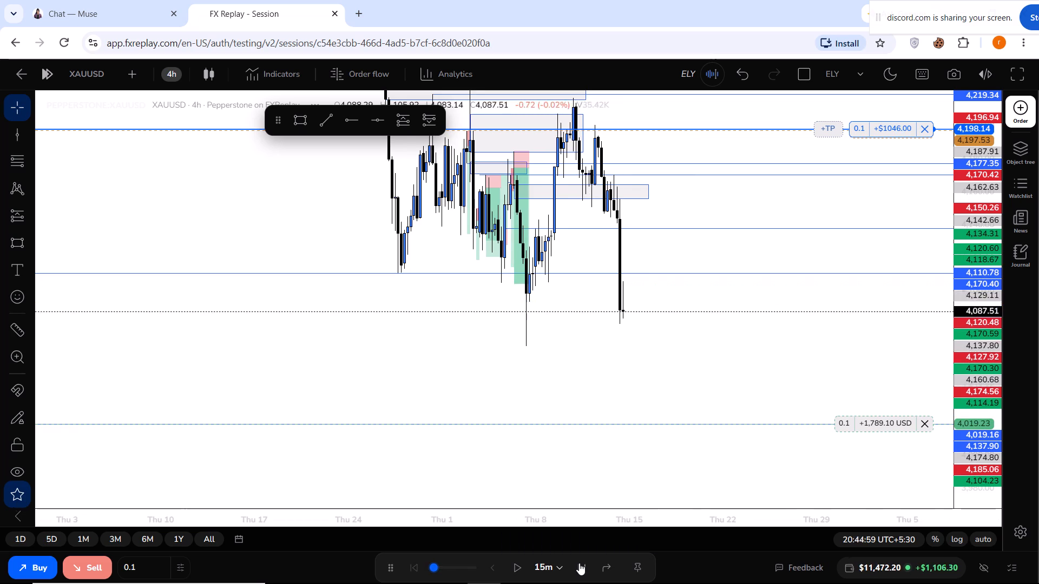
pyautogui.tripleClick(579, 563)
pyautogui.tripleClick(579, 563)
pyautogui.tripleClick(579, 563)
pyautogui.tripleClick(579, 563)
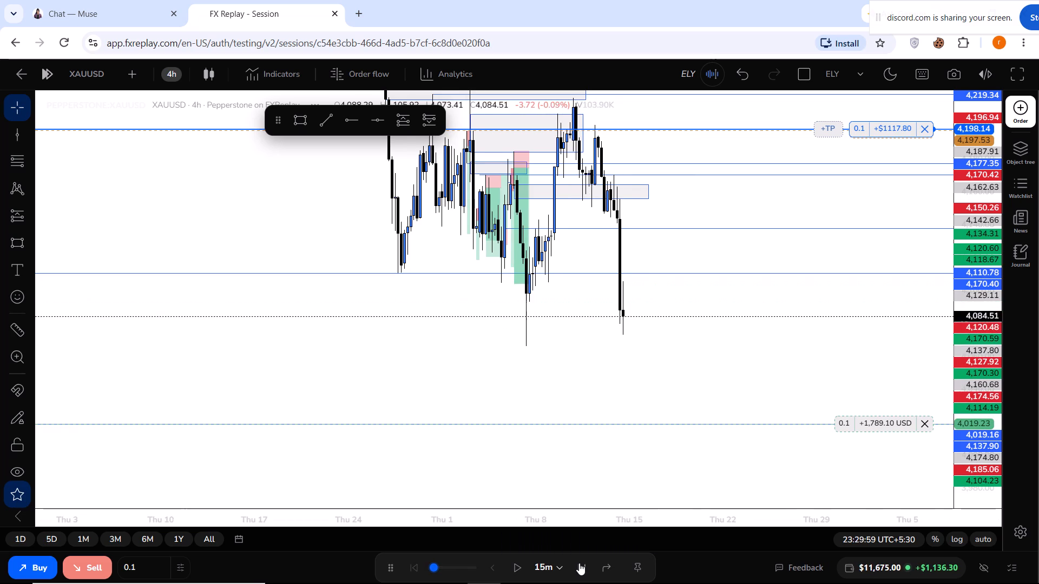
pyautogui.tripleClick(579, 563)
pyautogui.tripleClick(579, 563)
pyautogui.tripleClick(579, 563)
pyautogui.tripleClick(579, 563)
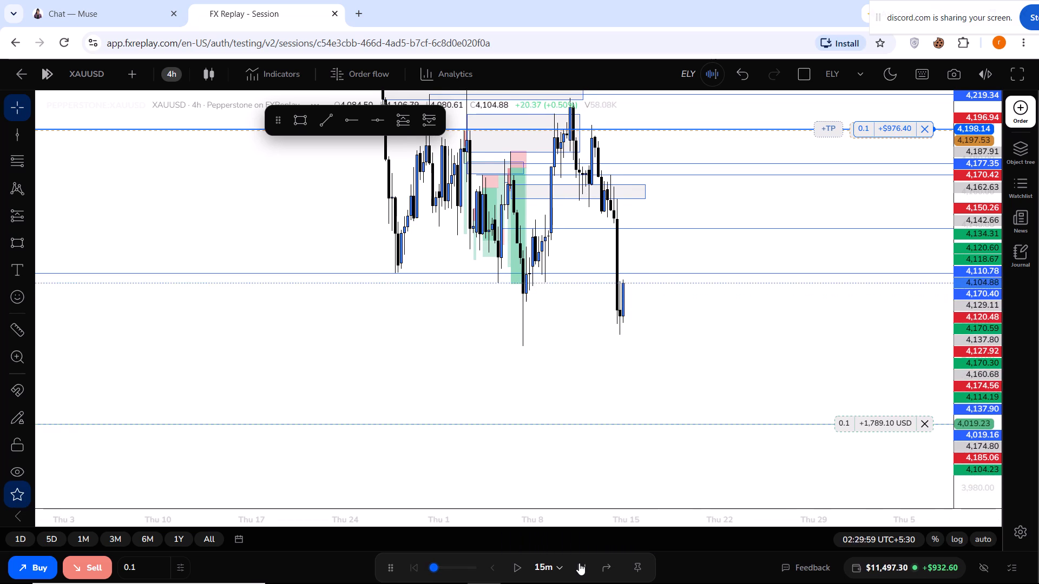
pyautogui.tripleClick(579, 563)
pyautogui.tripleClick(579, 563)
pyautogui.tripleClick(579, 563)
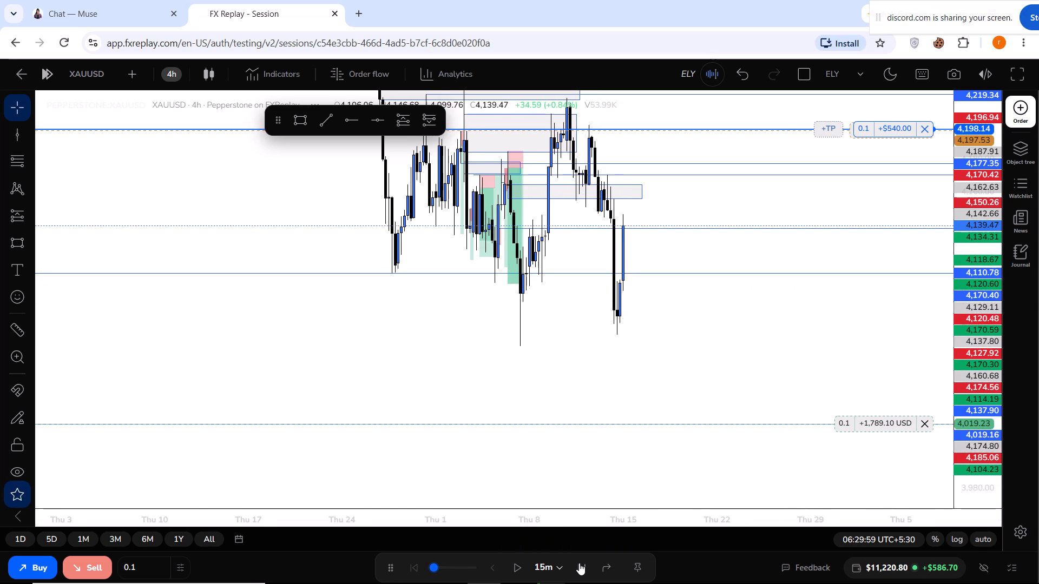
pyautogui.tripleClick(579, 563)
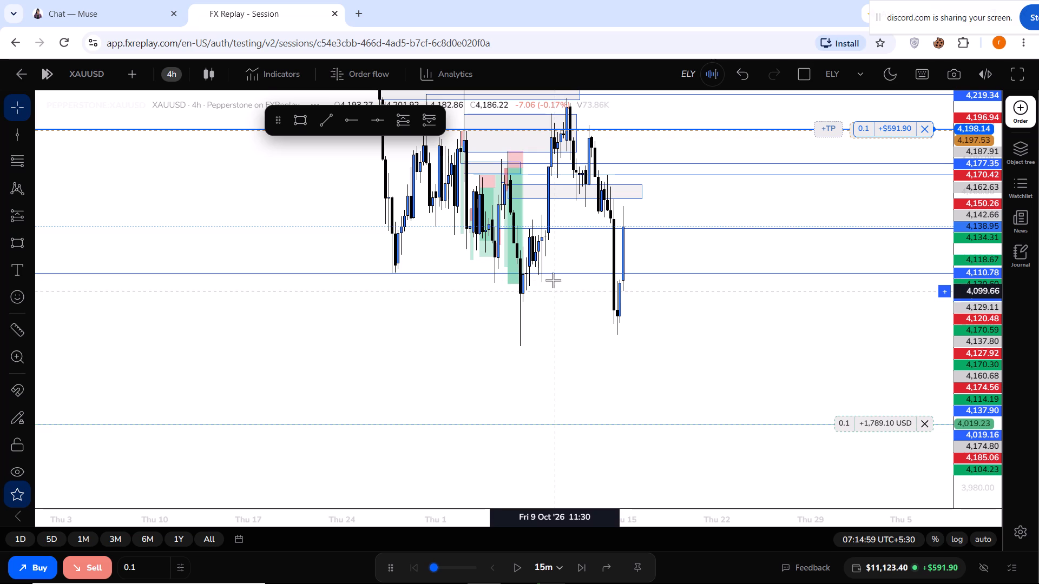
# Switch the chart to the 1-hour interval and check the latest price move against the zones and levels below the sell entry.
pyautogui.click(180, 83)
pyautogui.click(174, 81)
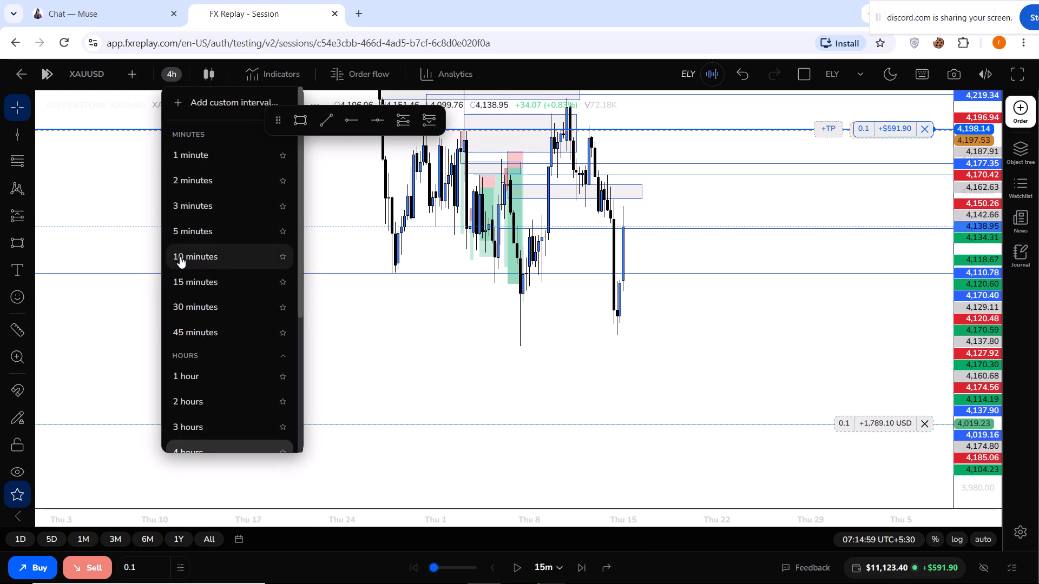
pyautogui.click(187, 380)
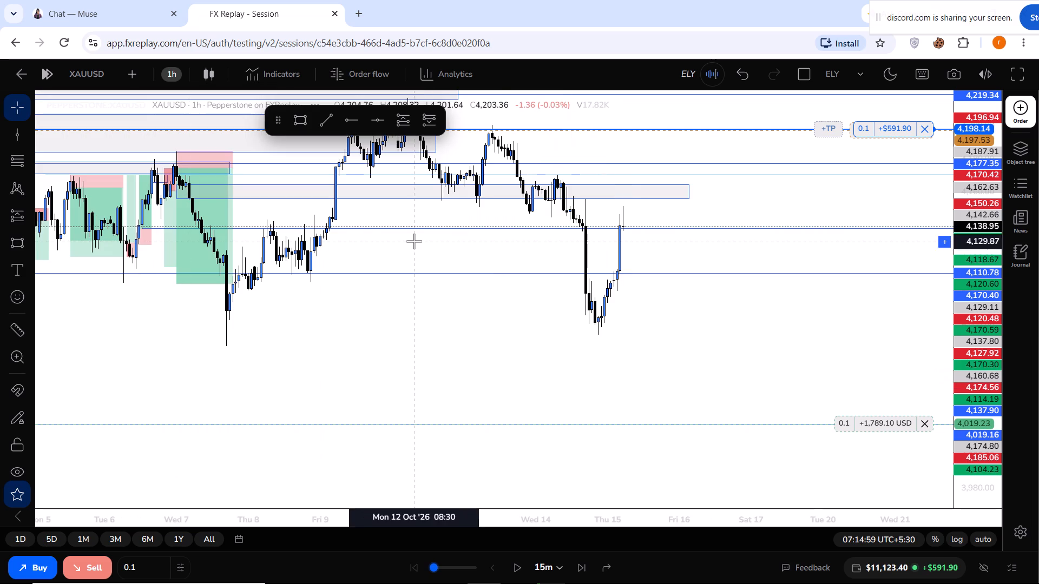
pyautogui.moveTo(514, 293); pyautogui.dragTo(504, 350)
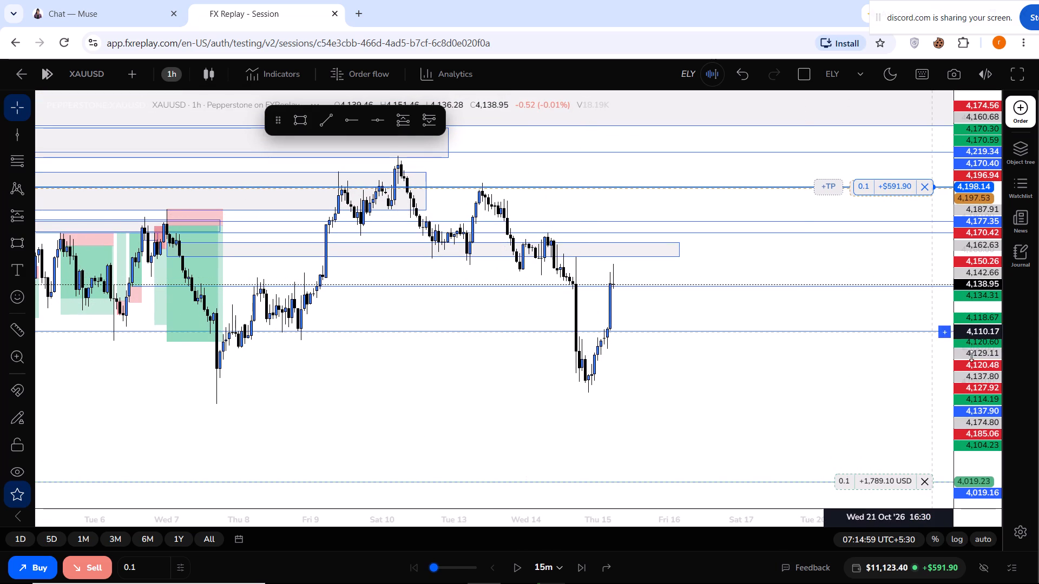
pyautogui.moveTo(972, 359); pyautogui.dragTo(955, 234)
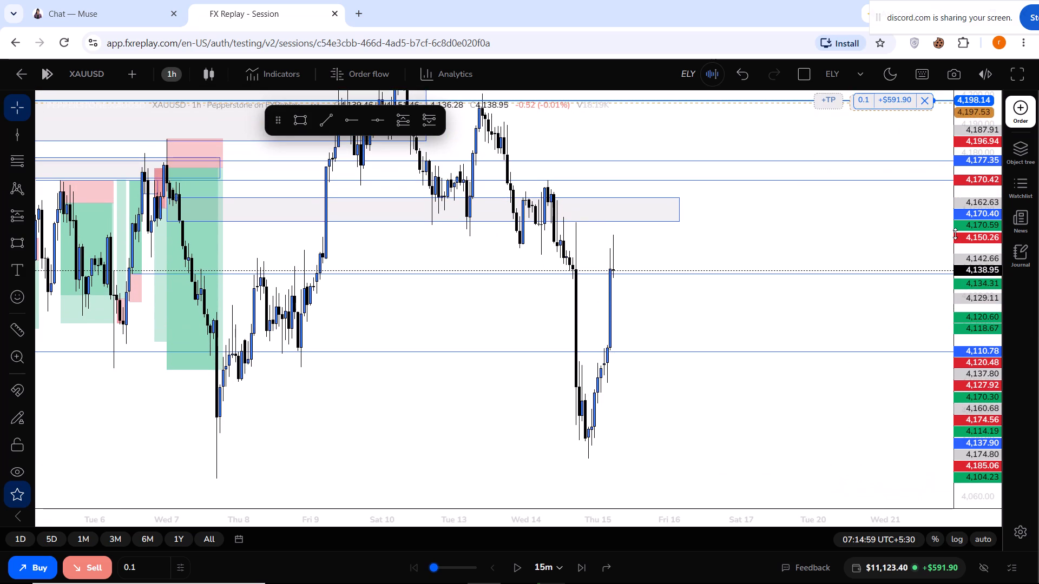
pyautogui.moveTo(955, 234); pyautogui.dragTo(956, 236)
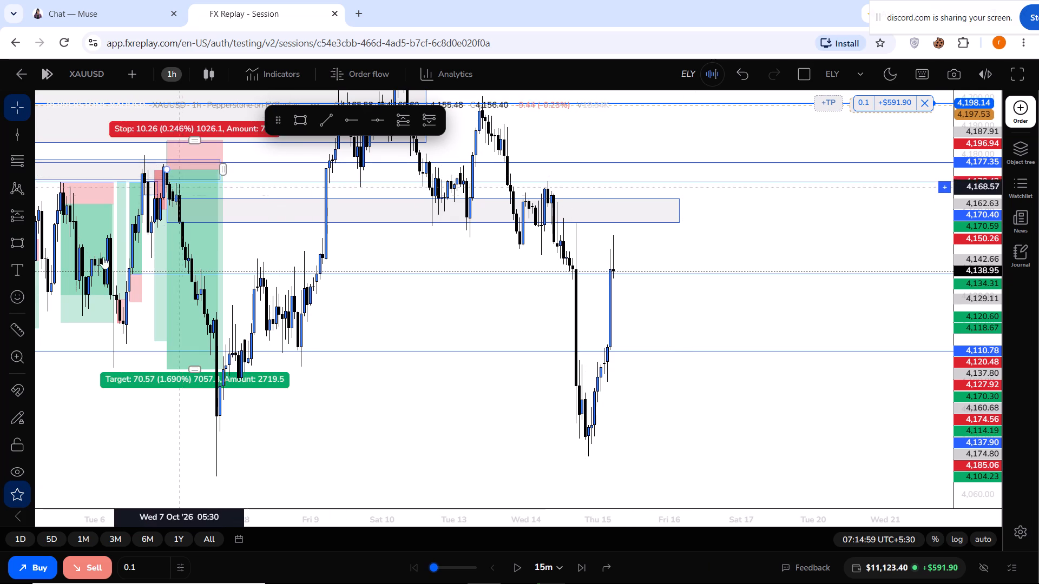
# On the 15-minute chart, open a second 0.1-lot market sell at 4,138.95 with its stop loss at 4,155.78, the zone's lower edge.
pyautogui.click(174, 67)
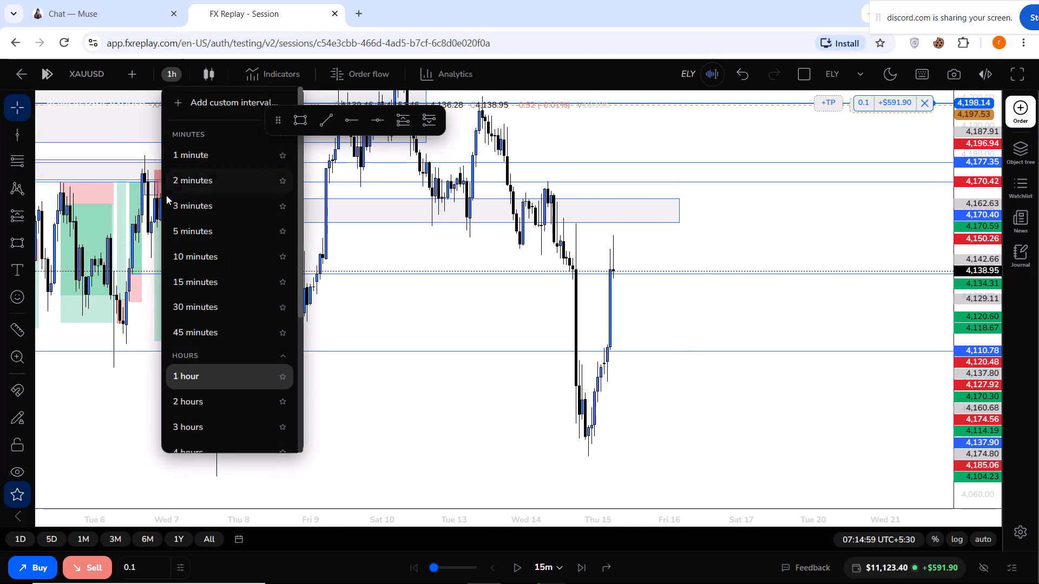
pyautogui.click(186, 281)
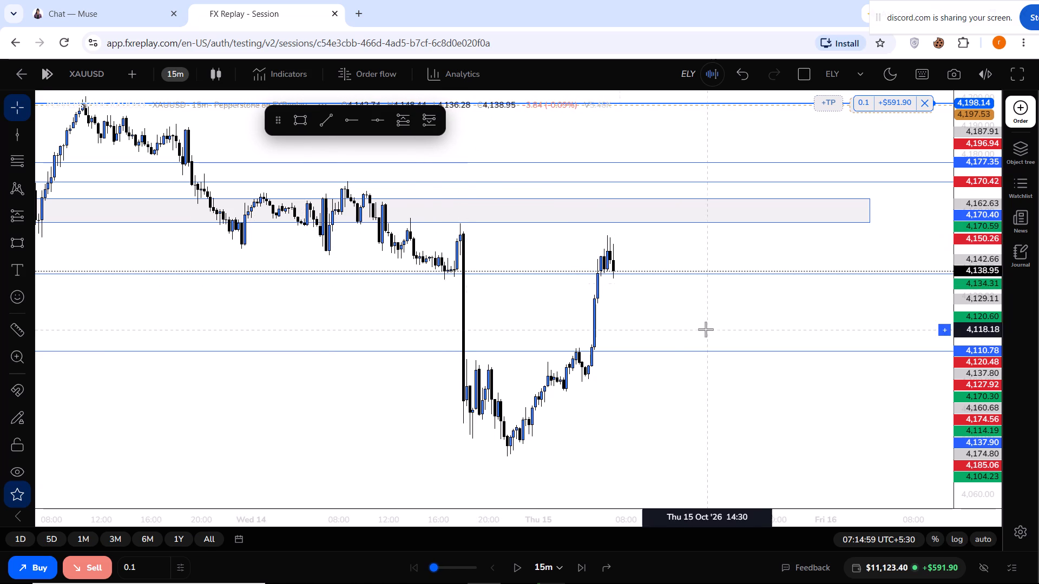
pyautogui.click(86, 574)
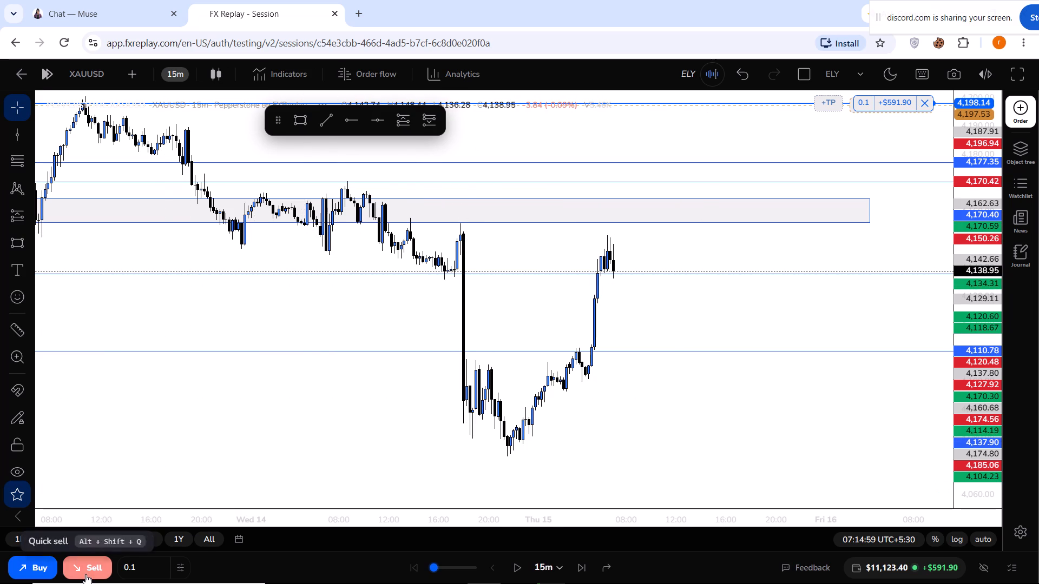
pyautogui.moveTo(850, 275); pyautogui.dragTo(850, 260)
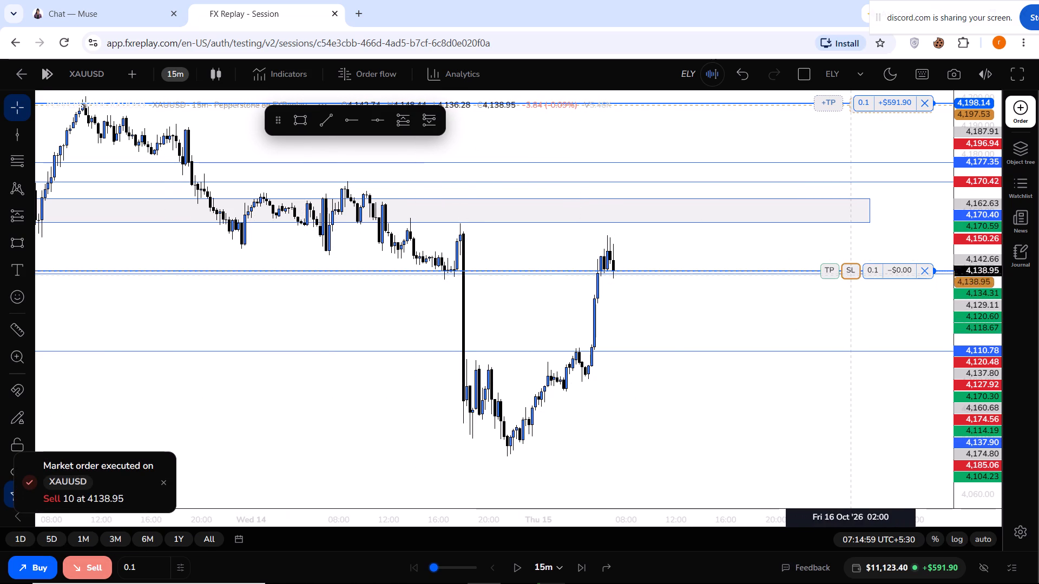
pyautogui.moveTo(850, 260); pyautogui.dragTo(853, 223)
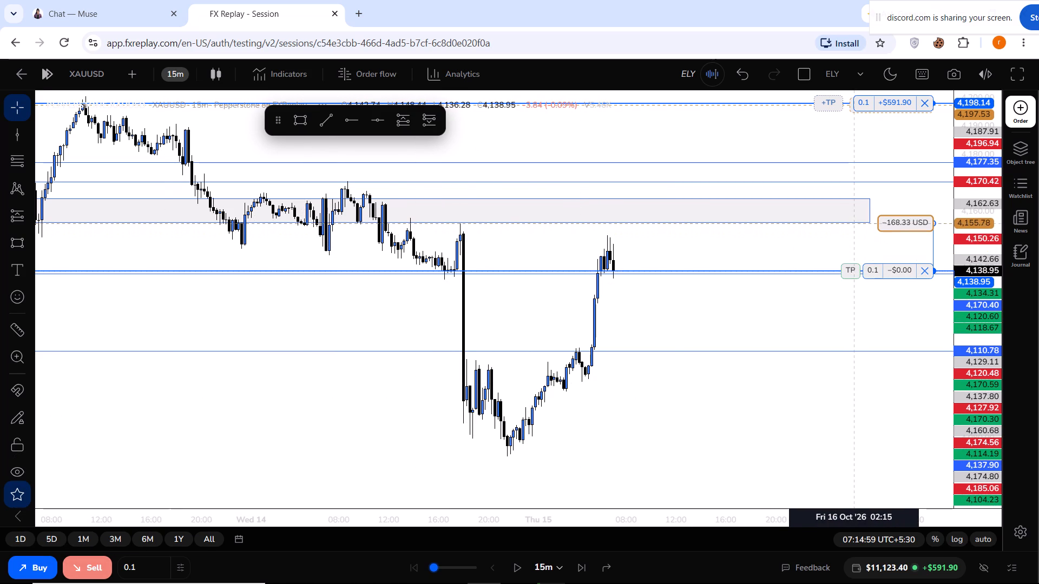
pyautogui.moveTo(853, 223); pyautogui.dragTo(853, 223)
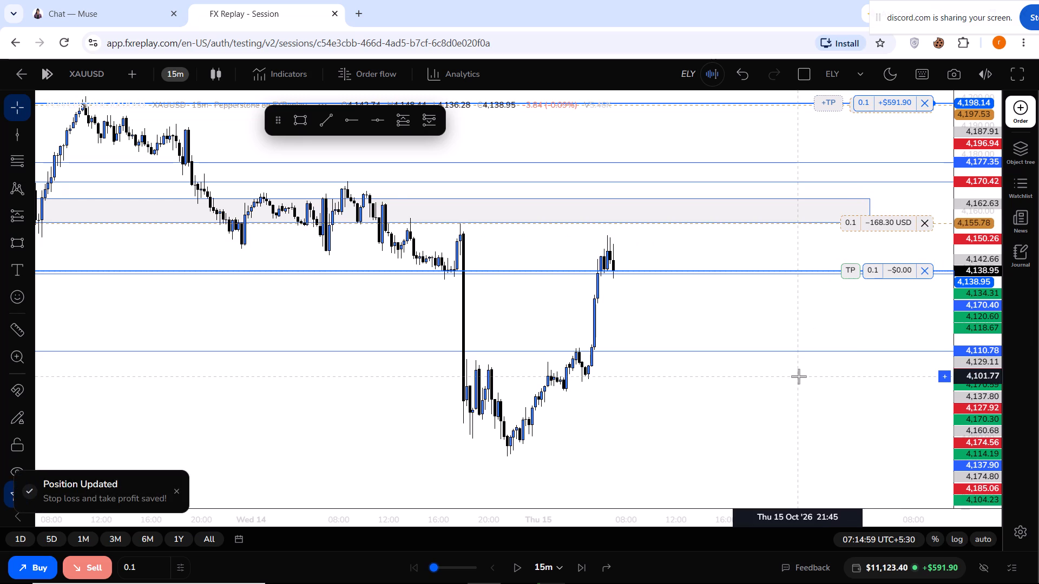
# Advance the replay candle by candle to 08:29:59 on the 15-minute chart to play out the second sell position.
pyautogui.click(582, 563)
pyautogui.click(582, 563)
pyautogui.click(582, 563)
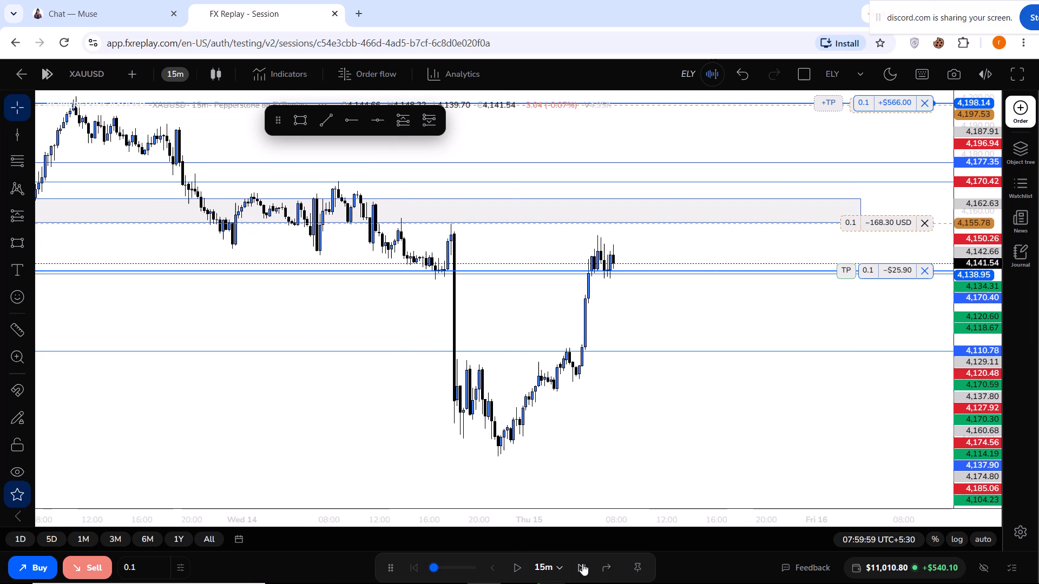
pyautogui.click(582, 563)
pyautogui.click(582, 563)
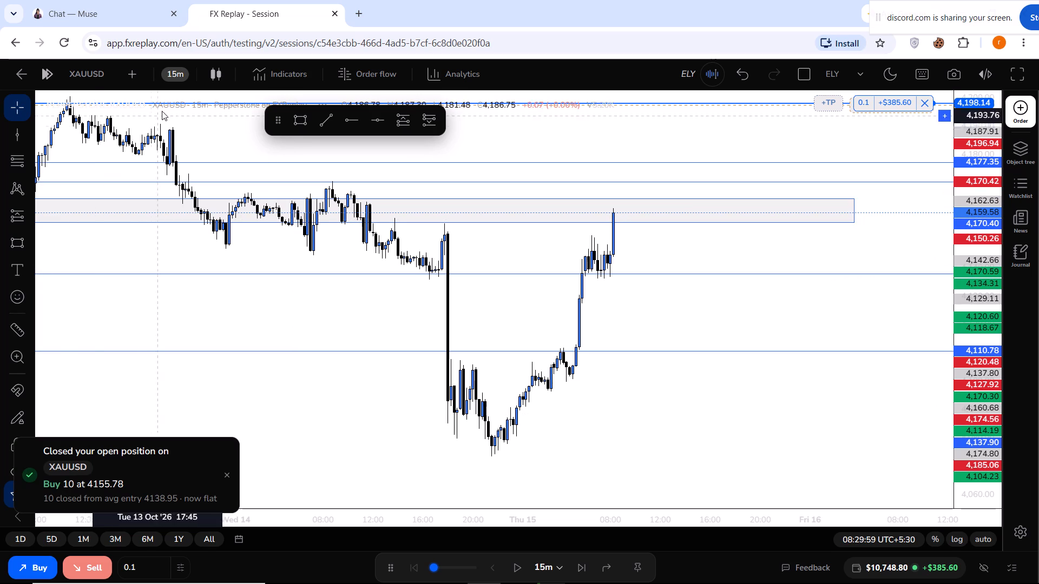
# Switch back to the 1-hour interval and advance the replay in 15-minute steps to 14:14:59, keeping the original sell open.
pyautogui.click(176, 79)
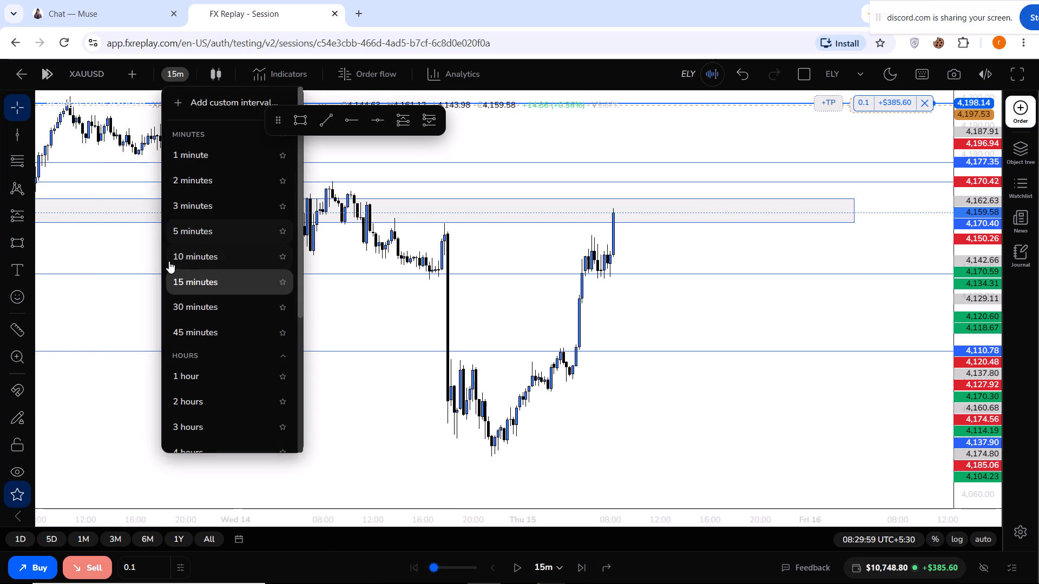
pyautogui.click(193, 371)
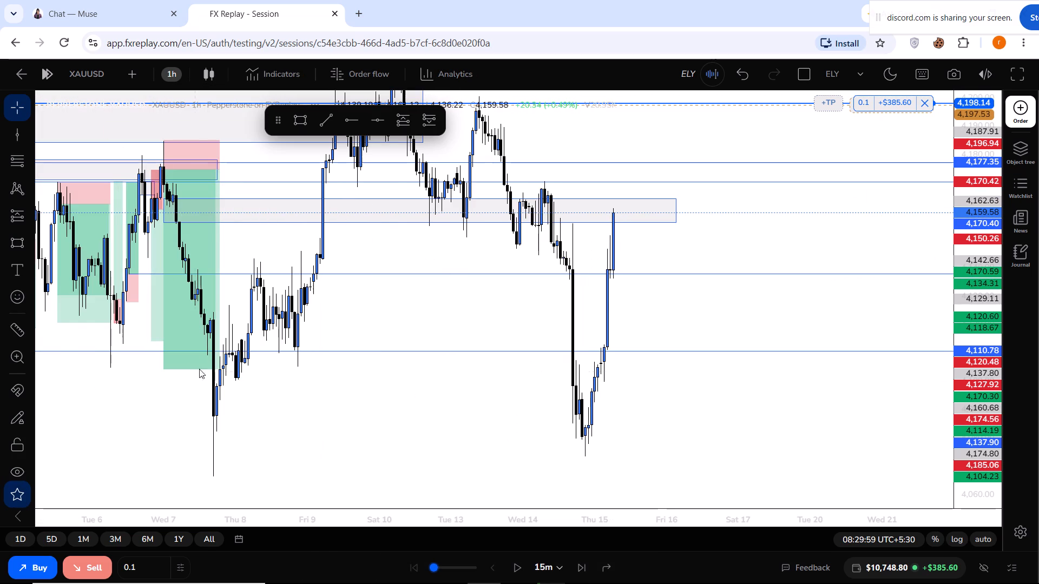
pyautogui.moveTo(422, 295); pyautogui.dragTo(407, 355)
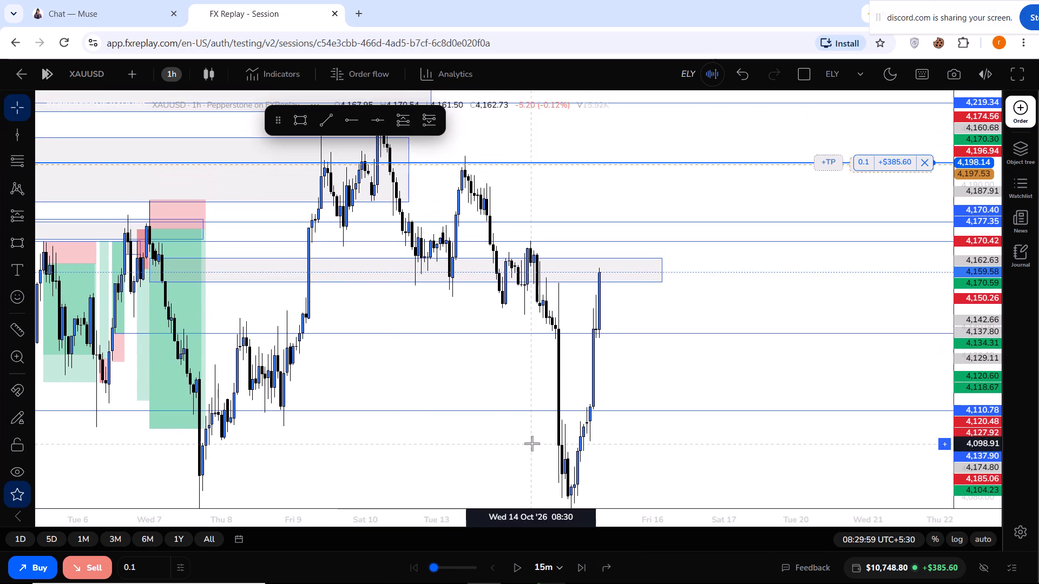
pyautogui.tripleClick(580, 569)
pyautogui.click(580, 569)
pyautogui.tripleClick(580, 569)
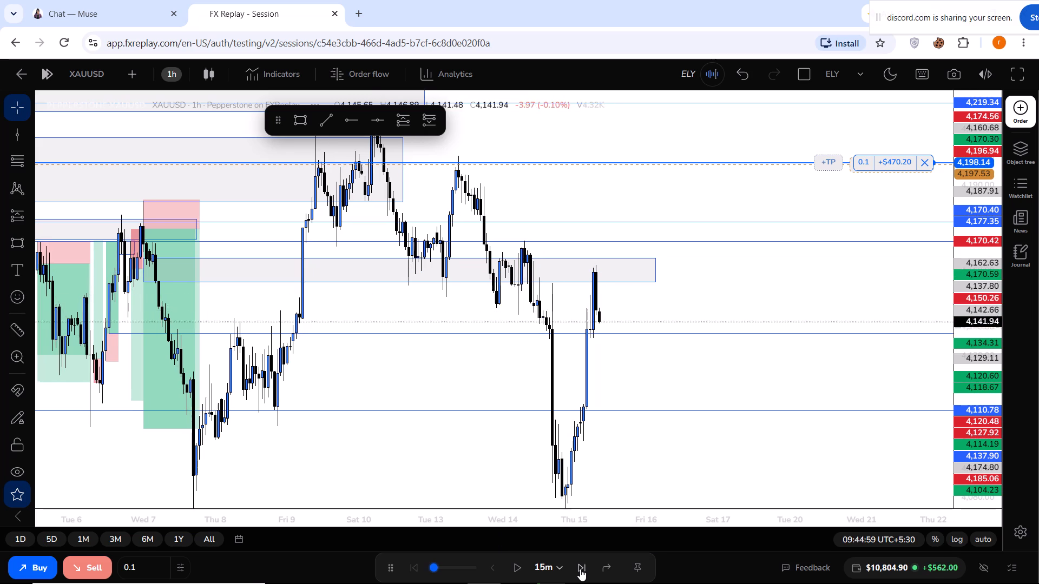
pyautogui.tripleClick(580, 569)
pyautogui.tripleClick(580, 569)
pyautogui.tripleClick(580, 569)
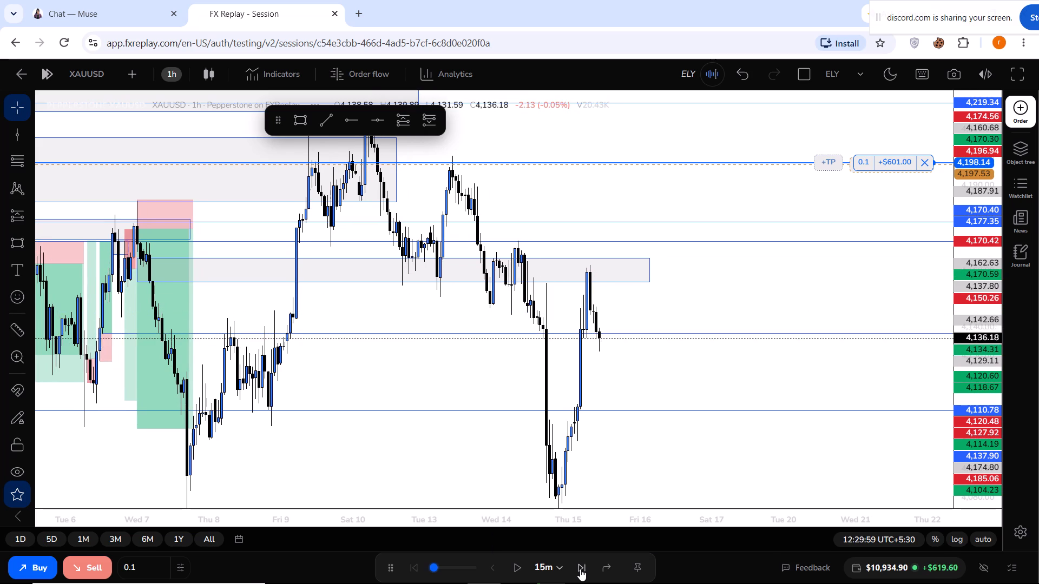
pyautogui.tripleClick(580, 569)
pyautogui.tripleClick(580, 569)
pyautogui.tripleClick(580, 569)
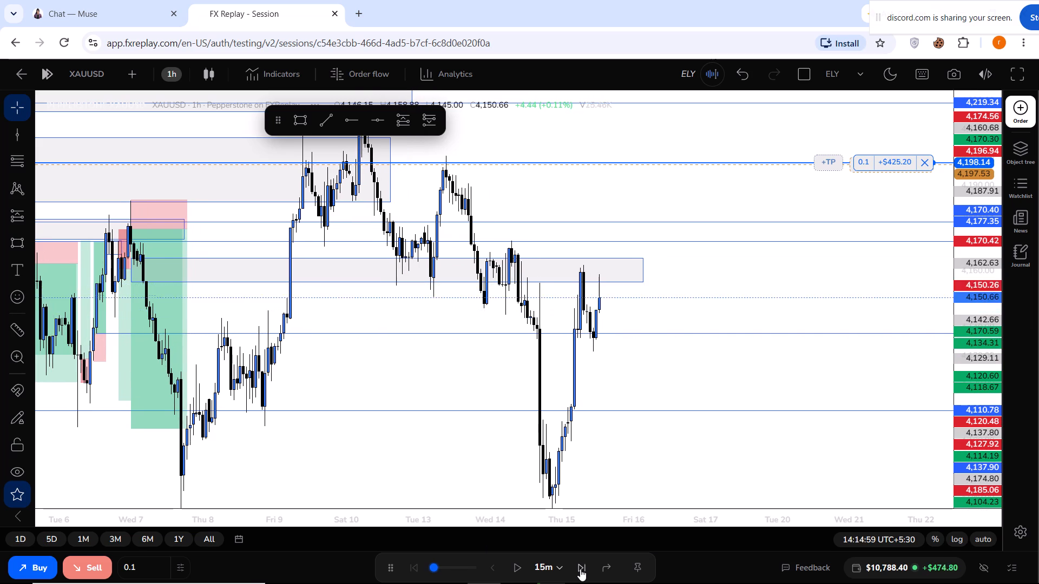
# Advance the replay in 15-minute steps on the 1-hour chart to 01:59:59 on Friday 16 October, keeping the original sell open.
pyautogui.doubleClick(580, 569)
pyautogui.tripleClick(580, 569)
pyautogui.tripleClick(580, 569)
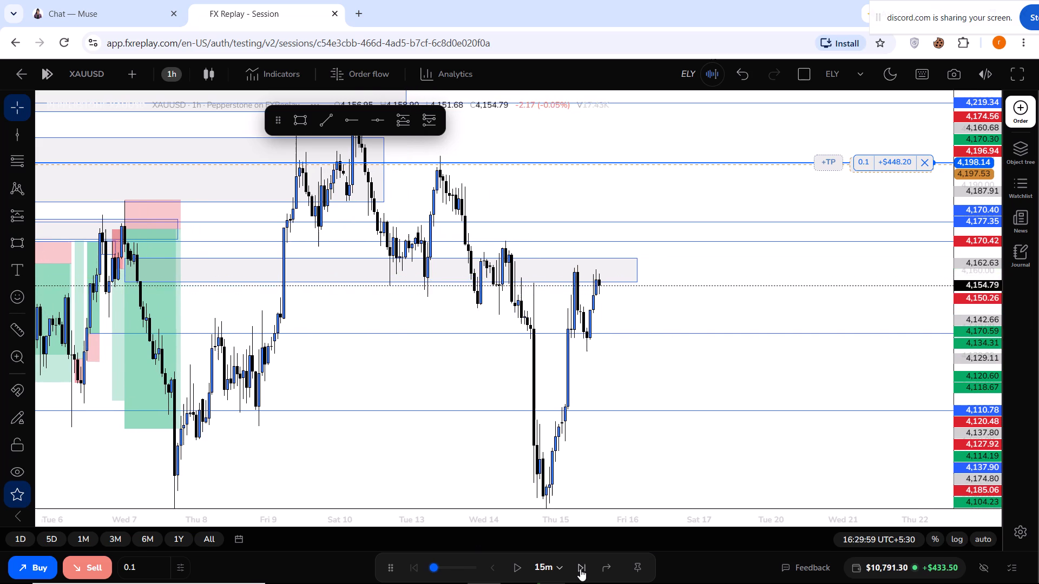
pyautogui.tripleClick(580, 569)
pyautogui.tripleClick(580, 569)
pyautogui.tripleClick(580, 569)
pyautogui.tripleClick(580, 569)
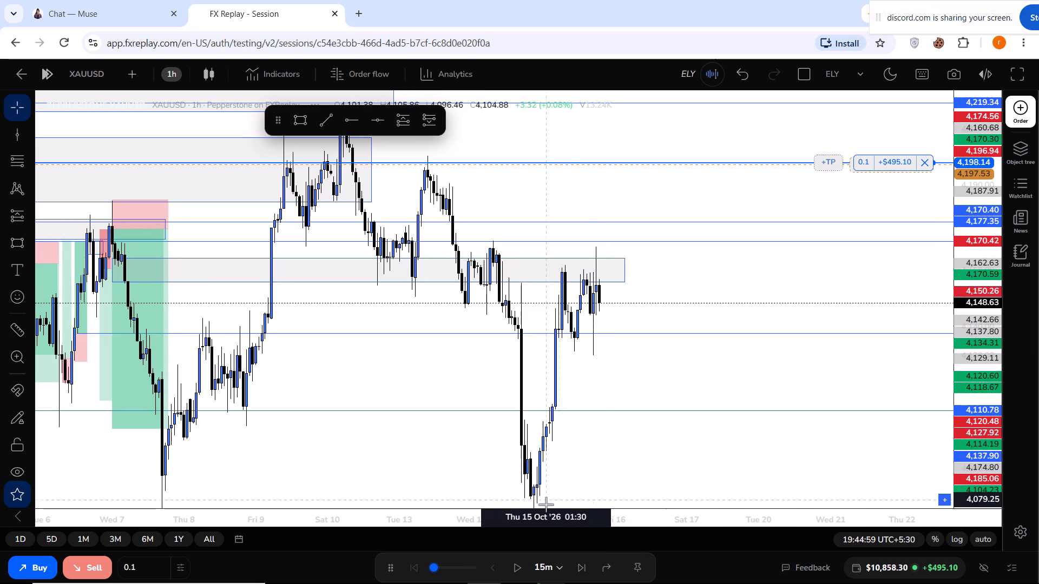
pyautogui.tripleClick(587, 563)
pyautogui.tripleClick(587, 563)
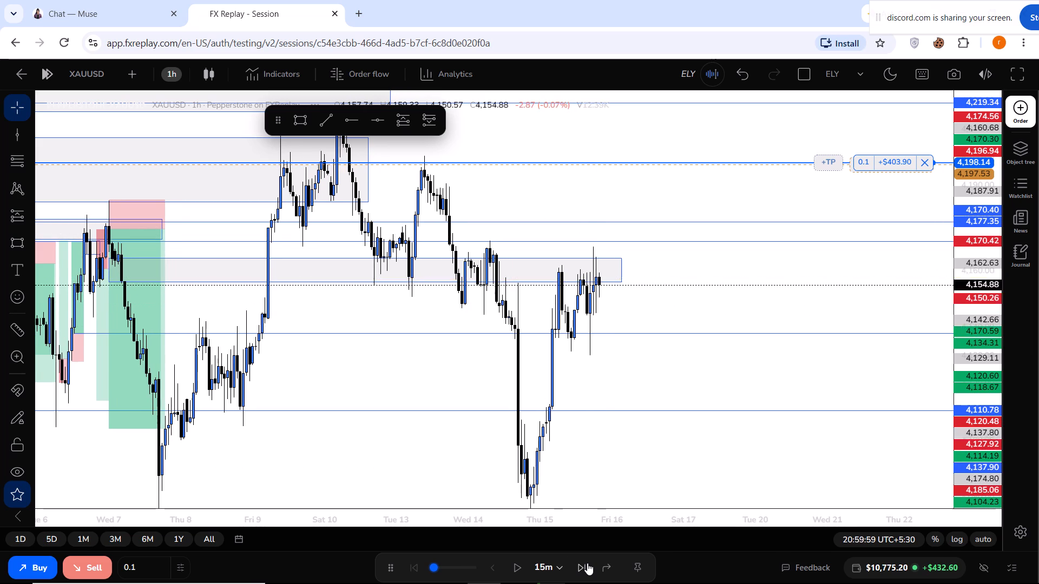
pyautogui.tripleClick(587, 563)
pyautogui.tripleClick(587, 563)
pyautogui.tripleClick(587, 563)
pyautogui.tripleClick(587, 563)
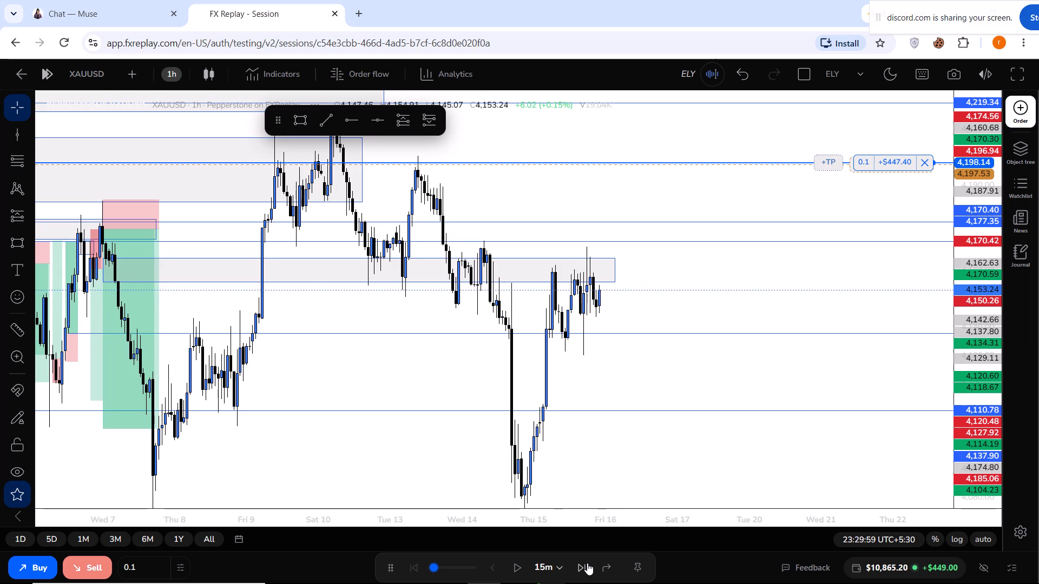
pyautogui.tripleClick(587, 563)
pyautogui.tripleClick(587, 563)
pyautogui.click(587, 563)
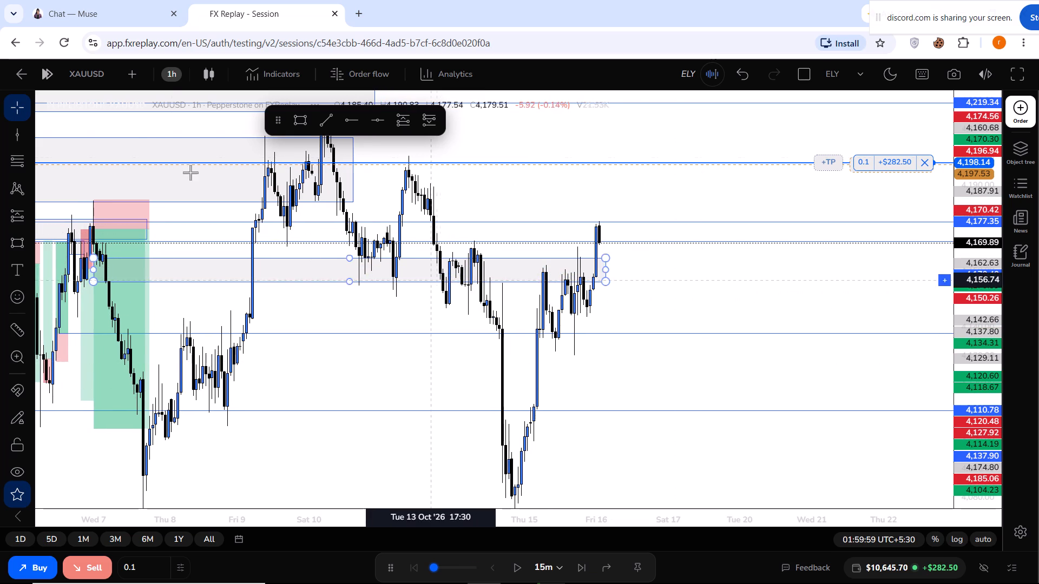
# On the 5-minute chart, open a 0.1-lot market sell at 4,169.89 with its stop loss at 4,177.83, just above the recent high.
pyautogui.click(170, 74)
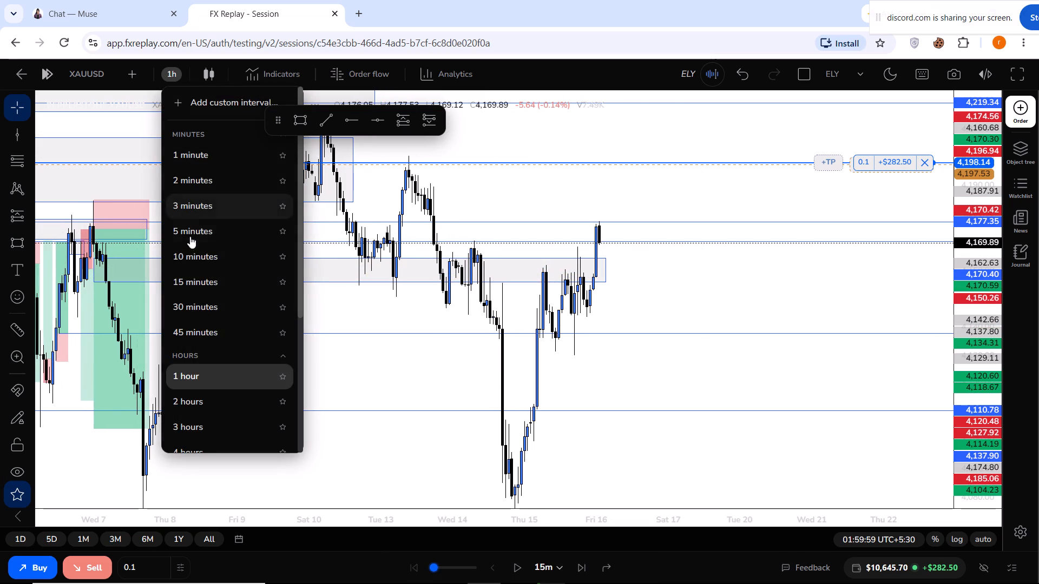
pyautogui.click(190, 275)
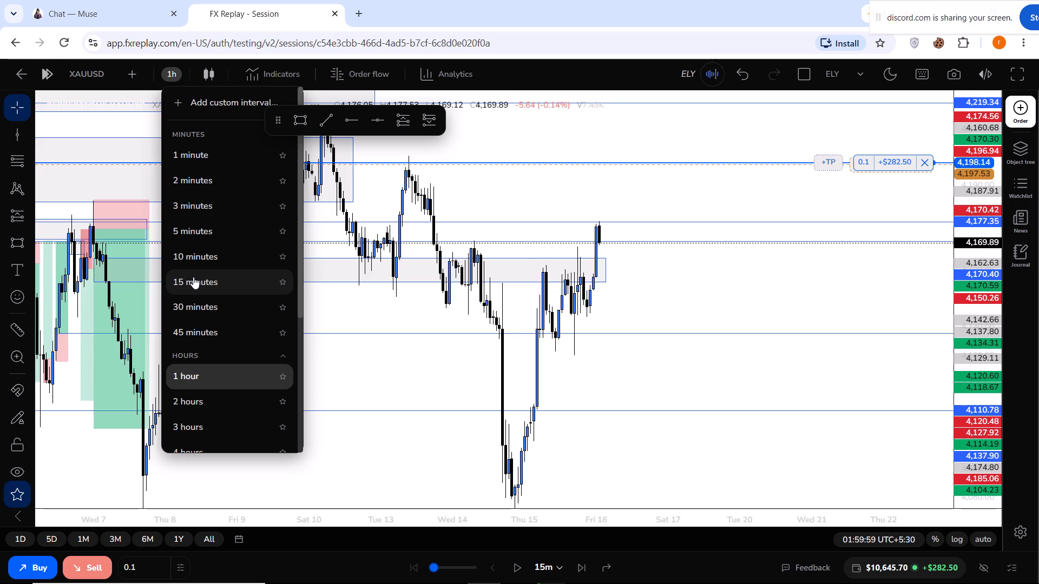
pyautogui.doubleClick(190, 275)
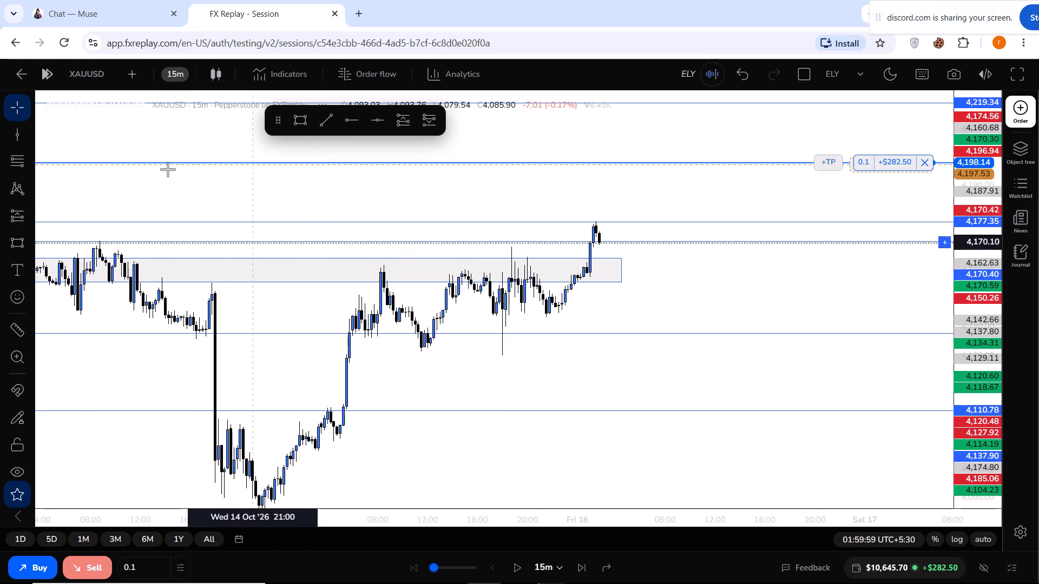
pyautogui.click(174, 75)
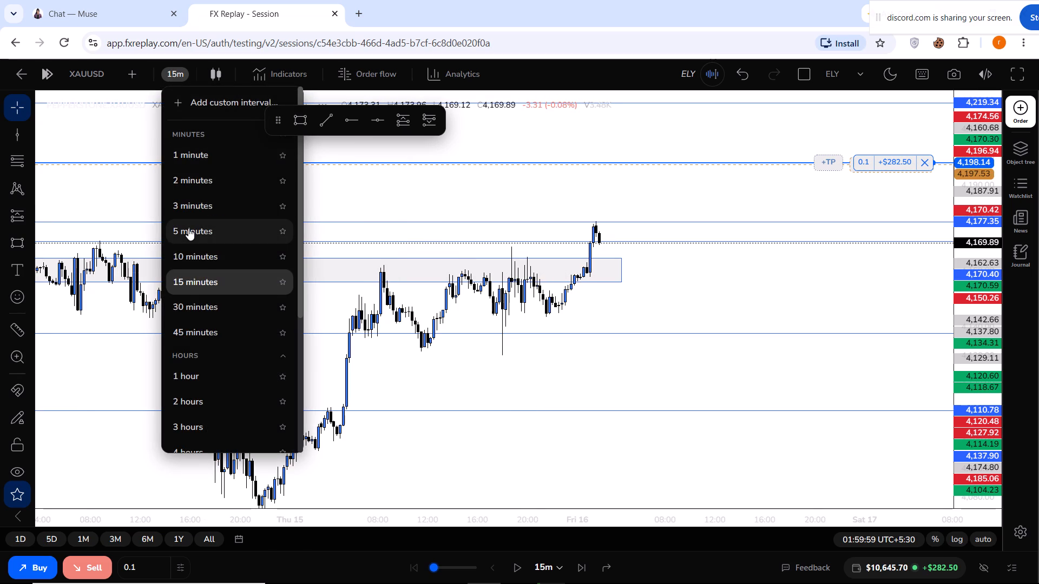
pyautogui.click(188, 228)
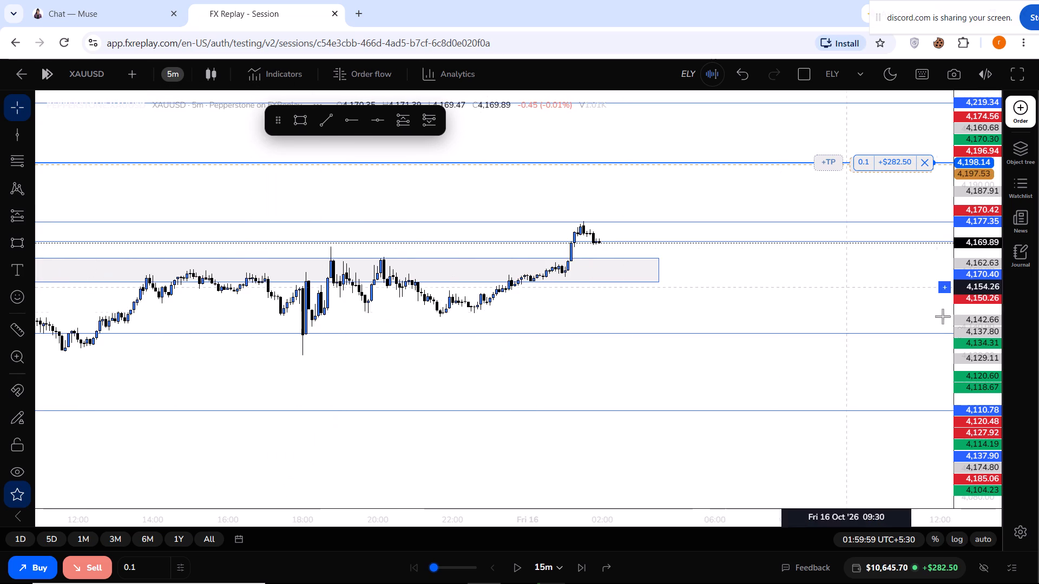
pyautogui.moveTo(960, 333); pyautogui.dragTo(938, 159)
pyautogui.moveTo(781, 186); pyautogui.dragTo(769, 287)
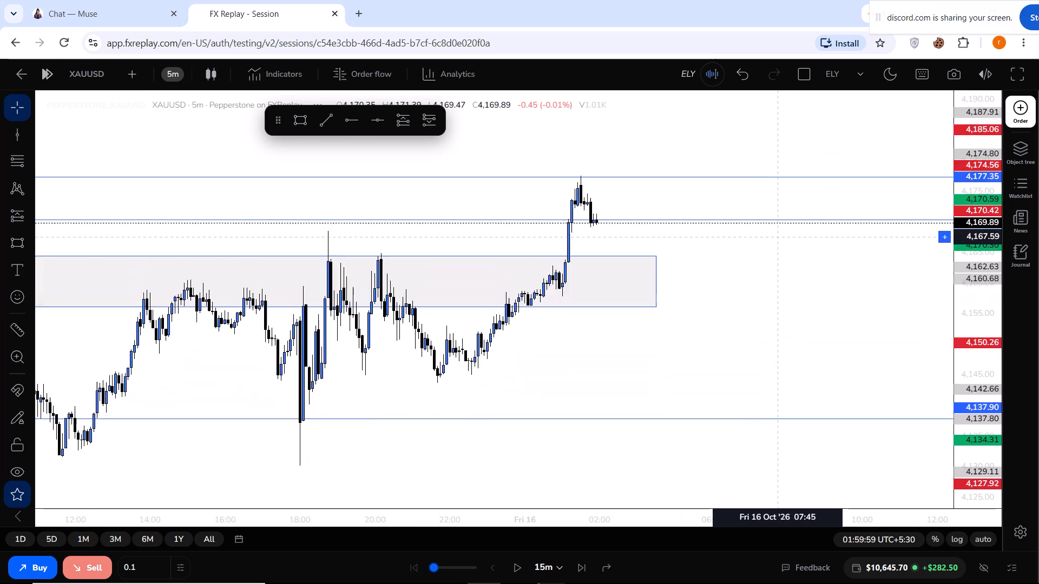
pyautogui.moveTo(769, 287); pyautogui.dragTo(765, 295)
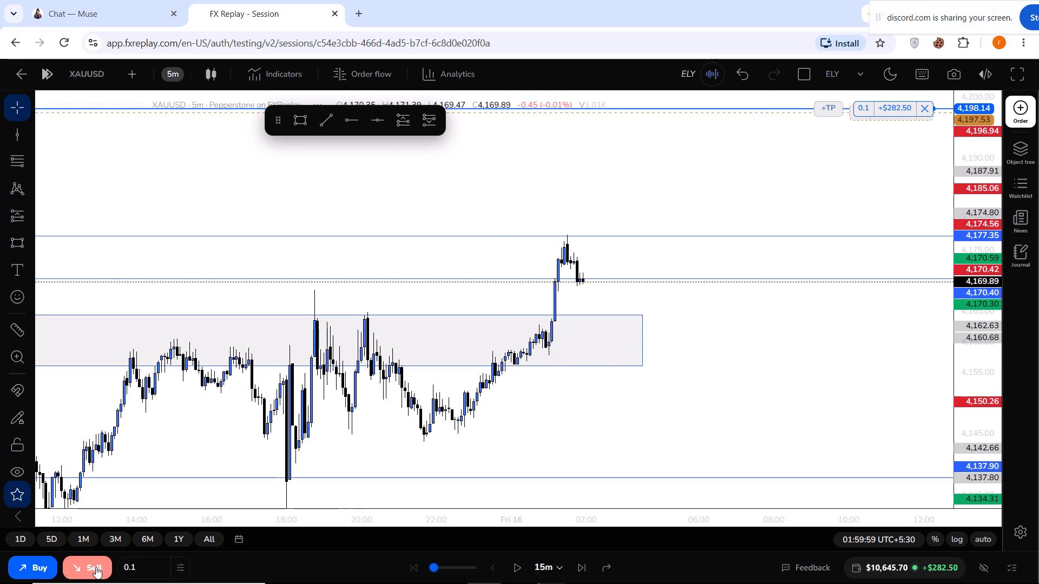
pyautogui.click(96, 567)
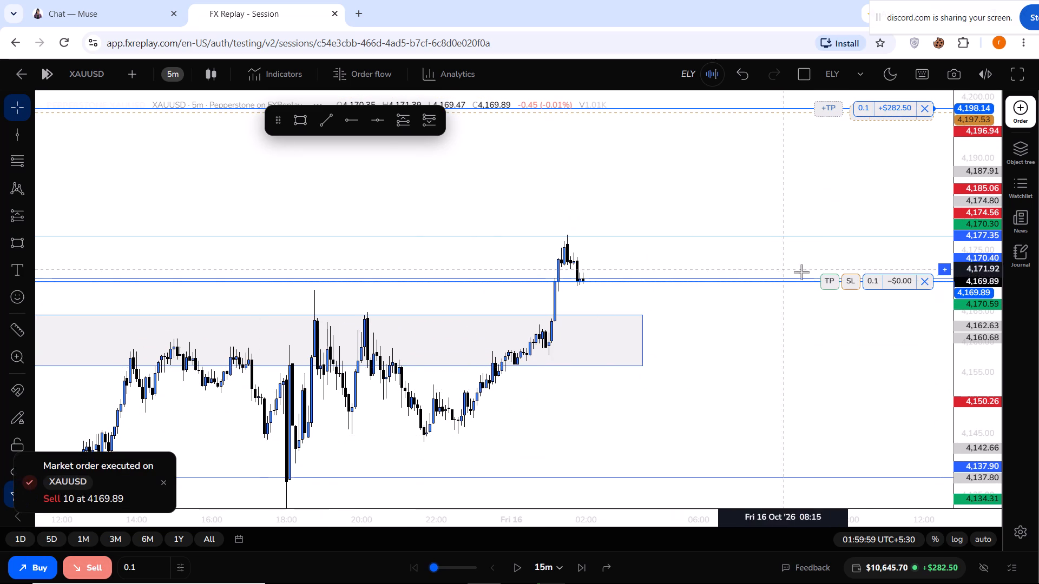
pyautogui.moveTo(846, 278); pyautogui.dragTo(841, 233)
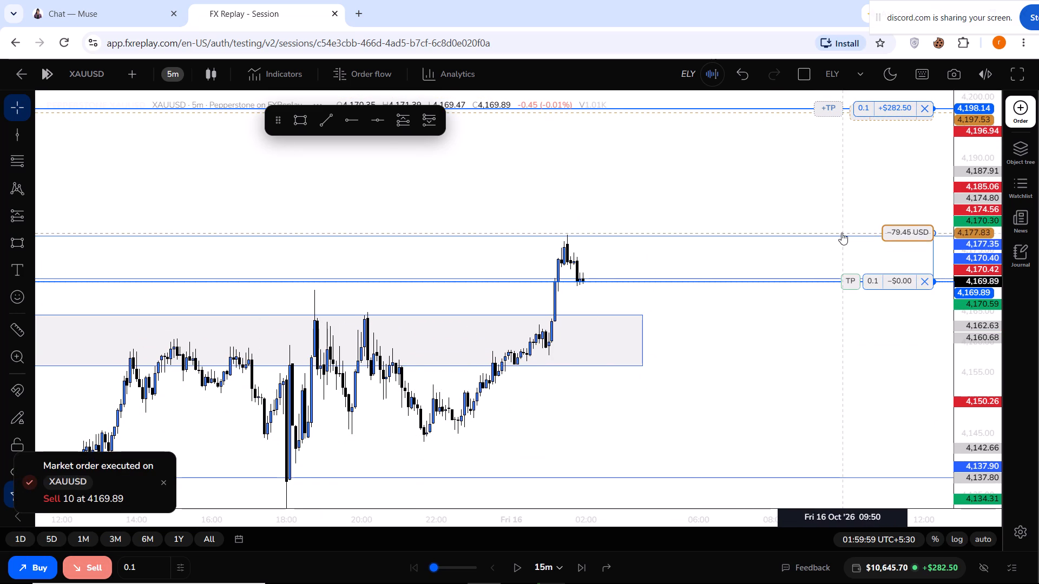
# Advance the replay in 15-minute steps on the 5-minute chart to 06:44:59 to play out the new sell position.
pyautogui.tripleClick(577, 567)
pyautogui.tripleClick(577, 567)
pyautogui.tripleClick(577, 567)
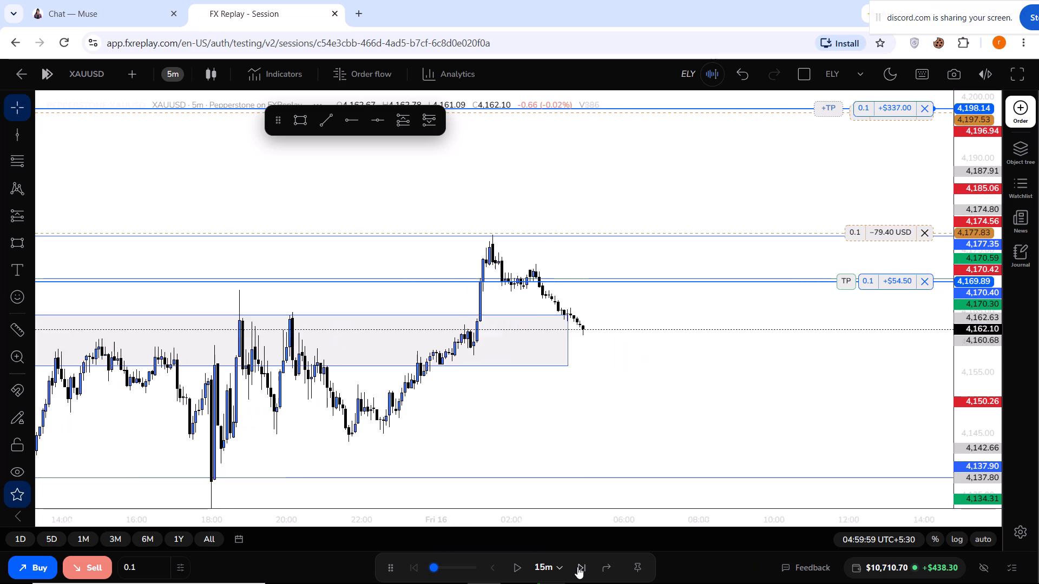
pyautogui.tripleClick(577, 567)
pyautogui.tripleClick(577, 567)
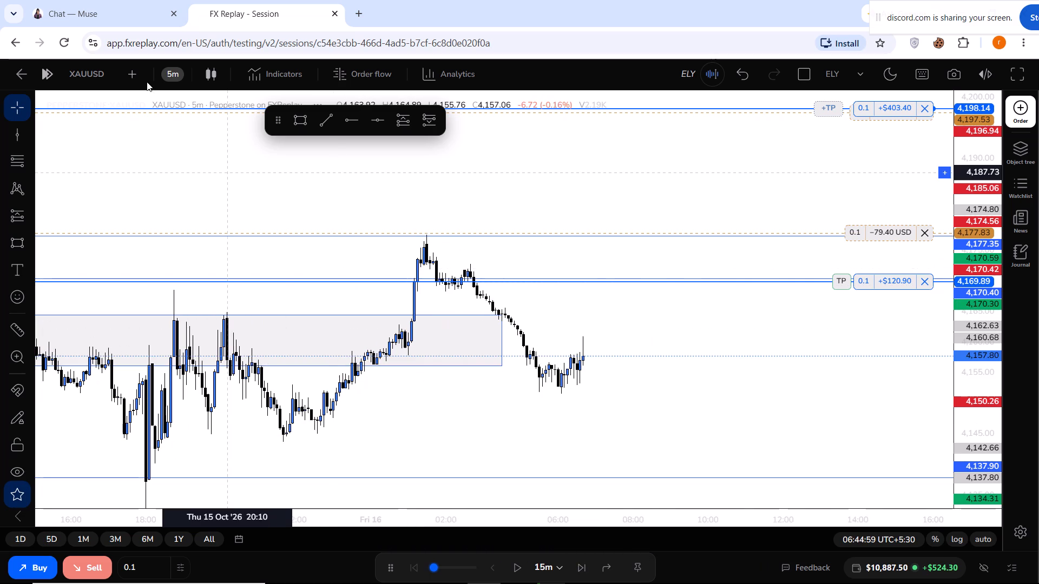
# Switch the chart to the 1-hour interval and advance the replay in 15-minute steps to 08:59:59 with both sells running.
pyautogui.click(167, 70)
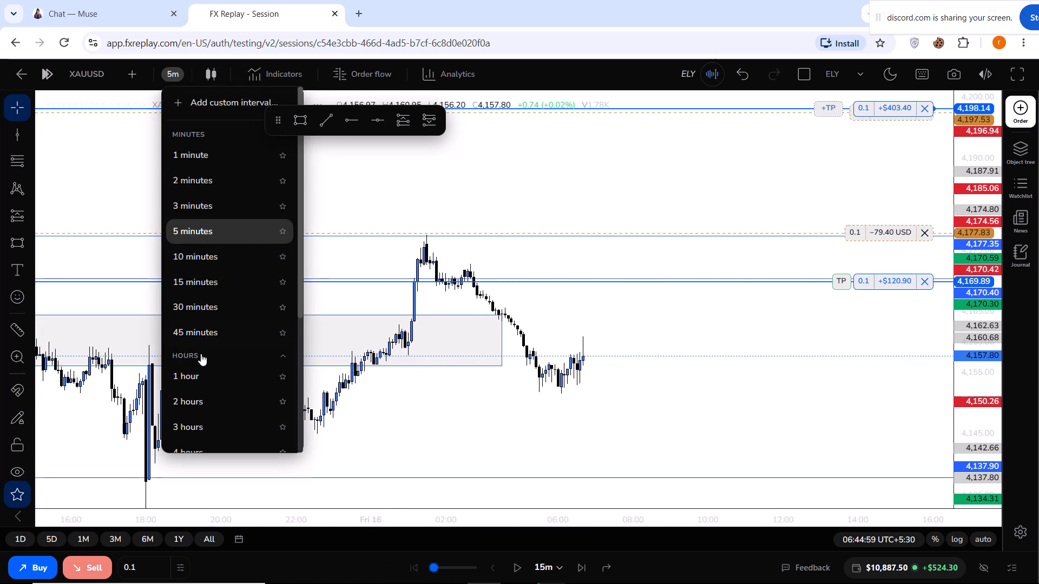
pyautogui.click(196, 371)
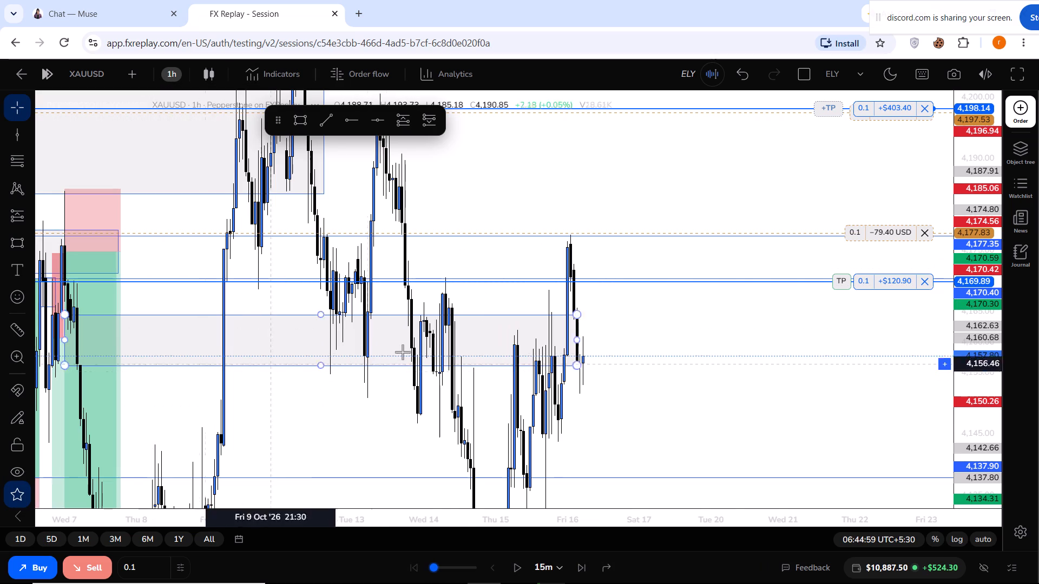
pyautogui.moveTo(968, 204); pyautogui.dragTo(968, 227)
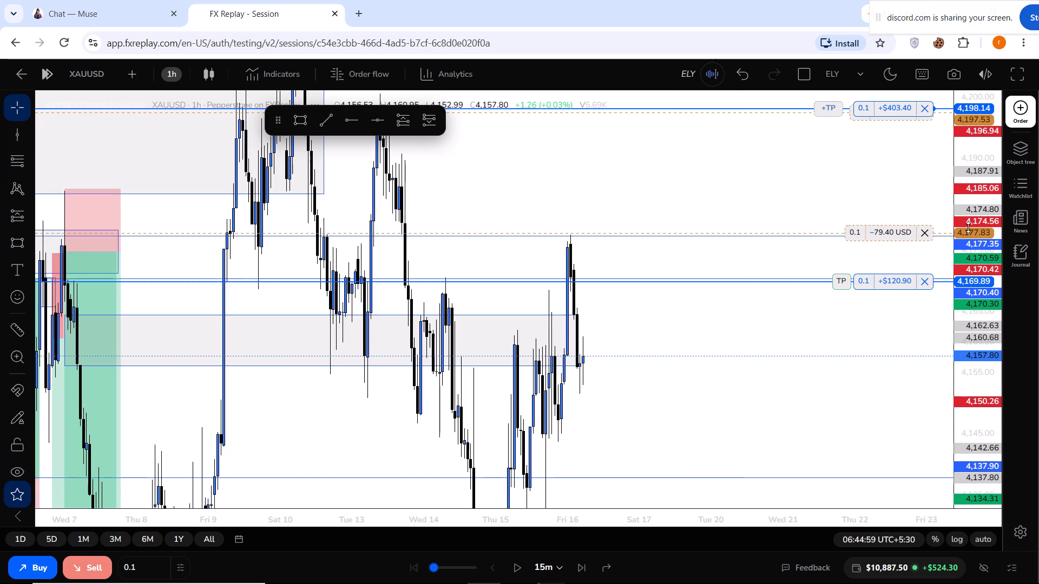
pyautogui.moveTo(968, 227); pyautogui.dragTo(974, 303)
pyautogui.moveTo(746, 318); pyautogui.dragTo(749, 295)
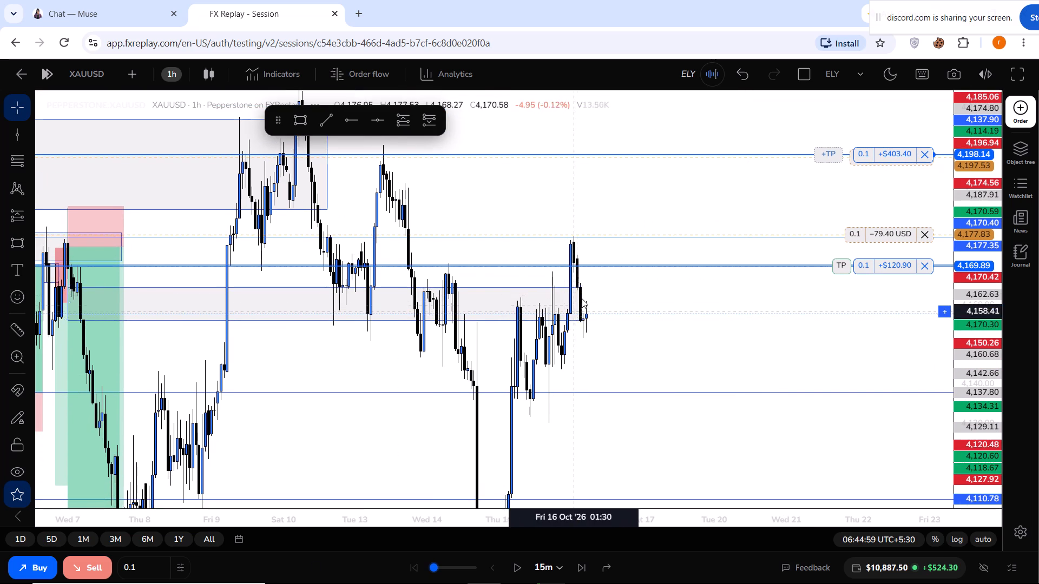
pyautogui.tripleClick(575, 568)
pyautogui.tripleClick(575, 568)
pyautogui.tripleClick(575, 568)
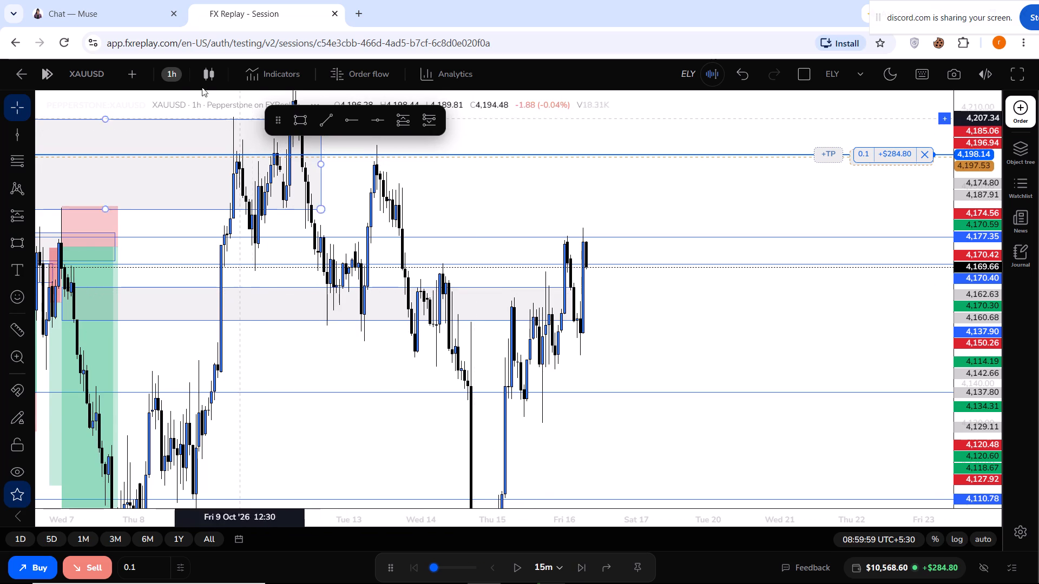
# Switch to the 15-minute interval, inspect the price action around the 4,177.35 level, and advance the replay to 09:29:59.
pyautogui.click(169, 68)
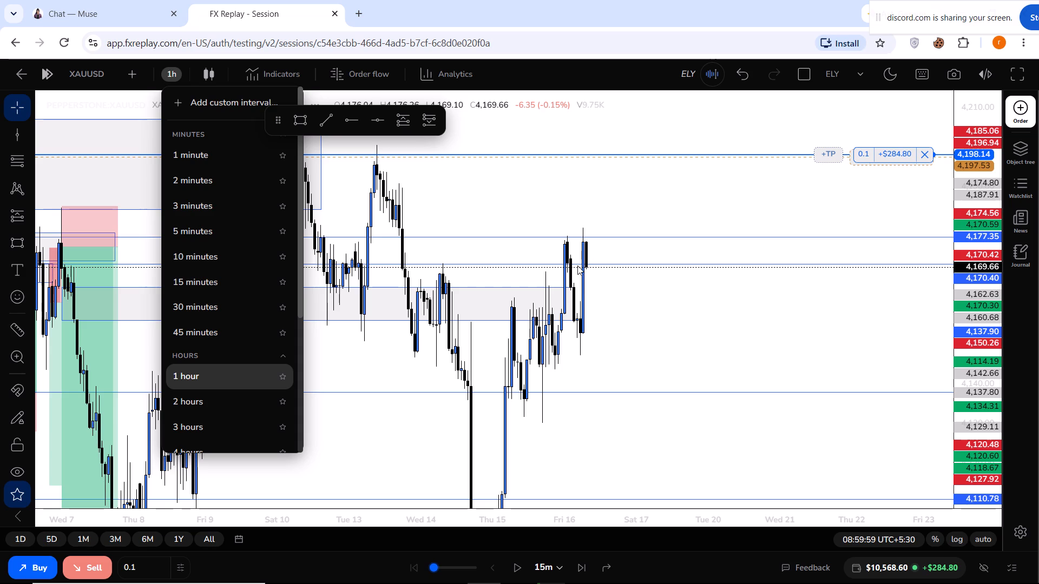
pyautogui.click(634, 303)
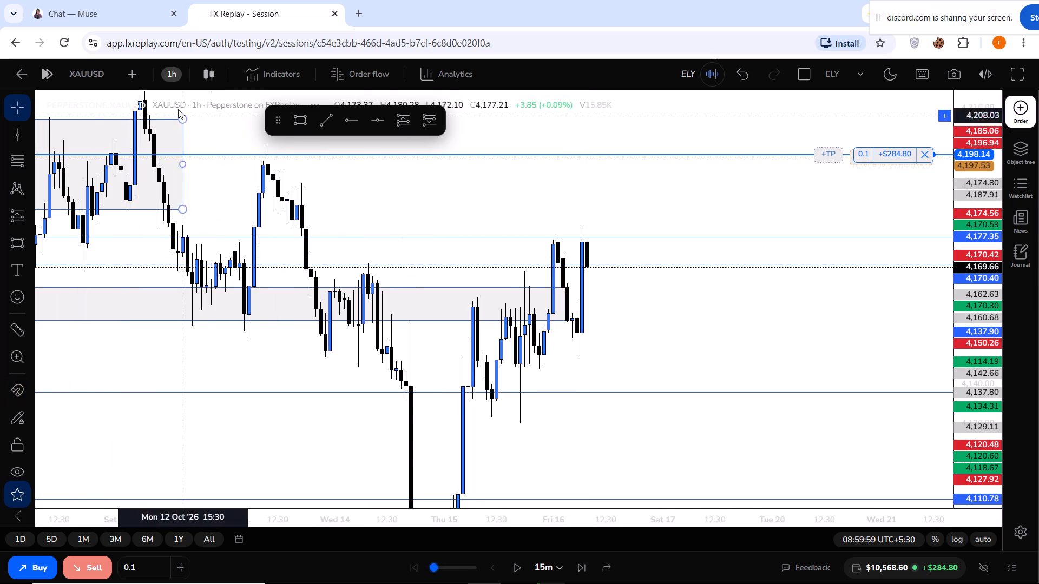
pyautogui.click(169, 69)
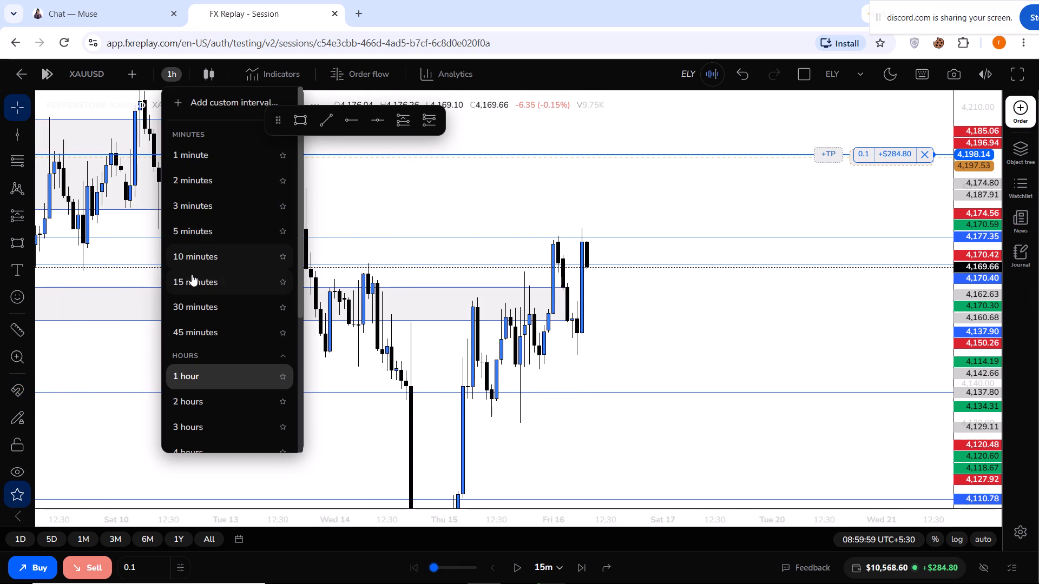
pyautogui.click(192, 275)
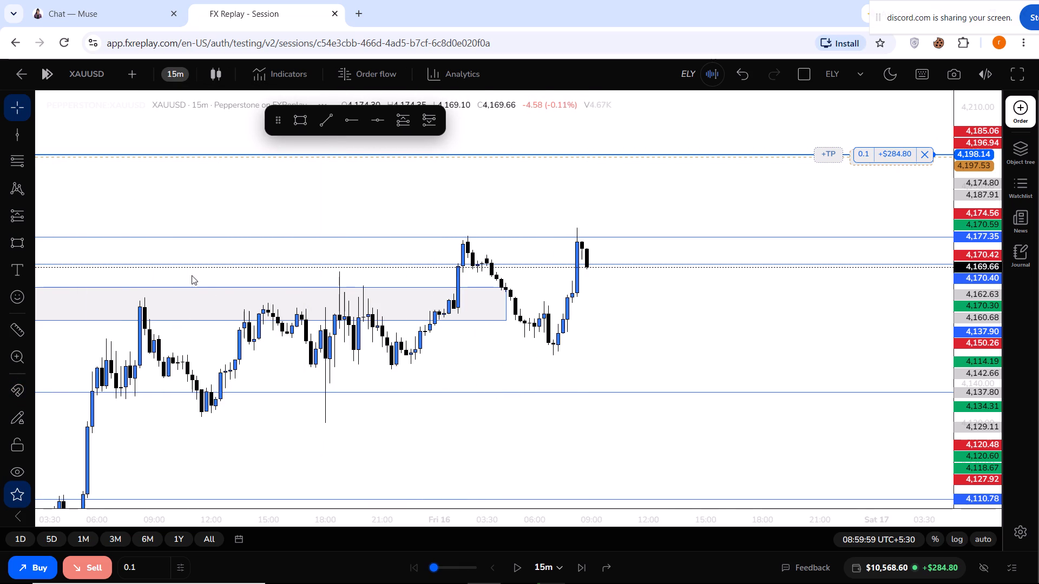
pyautogui.moveTo(989, 359); pyautogui.dragTo(989, 354)
pyautogui.moveTo(989, 354); pyautogui.dragTo(966, 243)
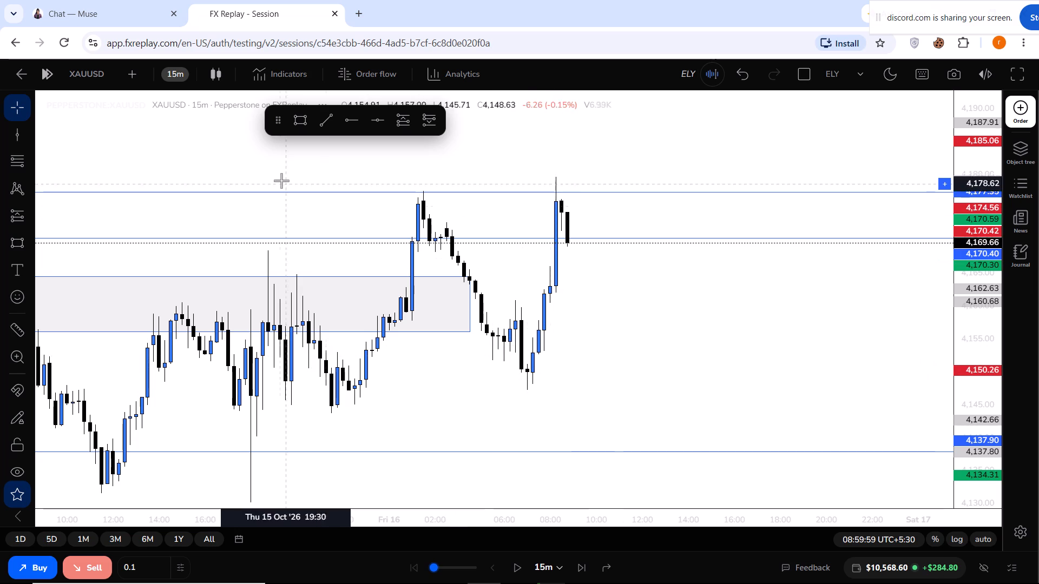
pyautogui.click(587, 569)
pyautogui.click(587, 569)
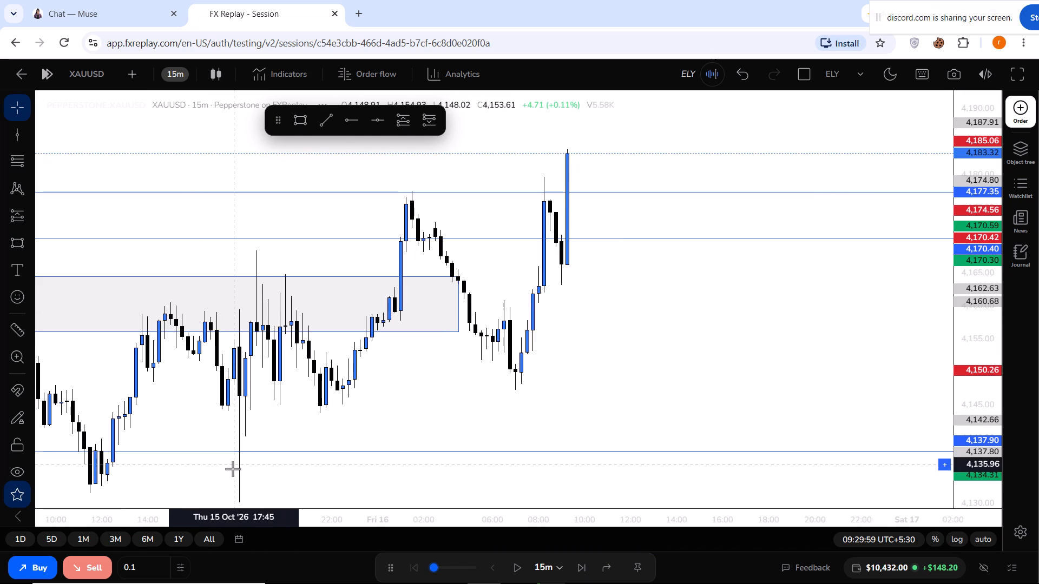
# With the wider price history and the original sell's entry level in view, advance the 15-minute chart candle by candle to 14:14:59.
pyautogui.moveTo(246, 517); pyautogui.dragTo(495, 507)
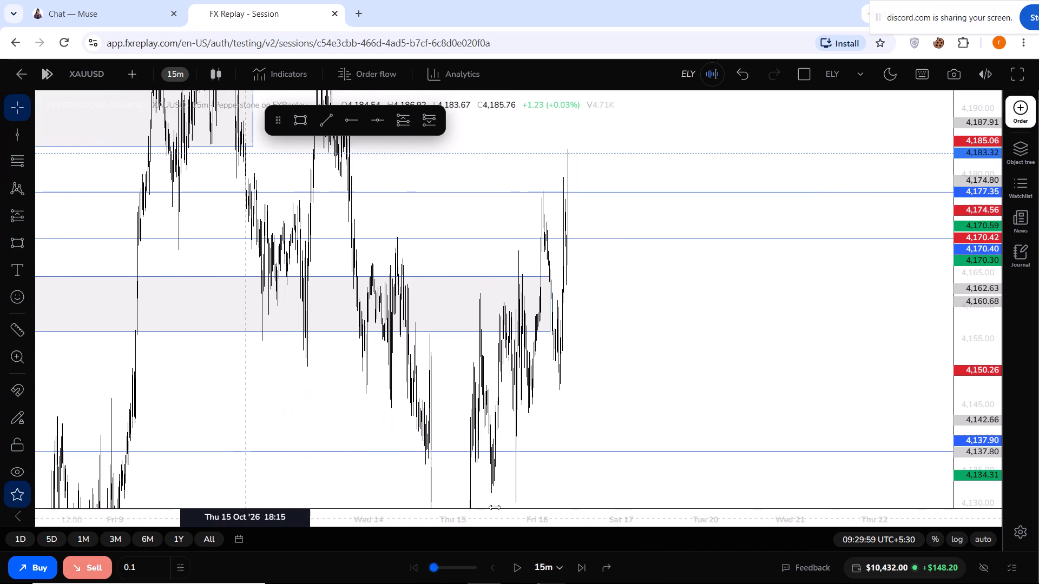
pyautogui.moveTo(495, 507); pyautogui.dragTo(449, 499)
pyautogui.moveTo(609, 291); pyautogui.dragTo(628, 291)
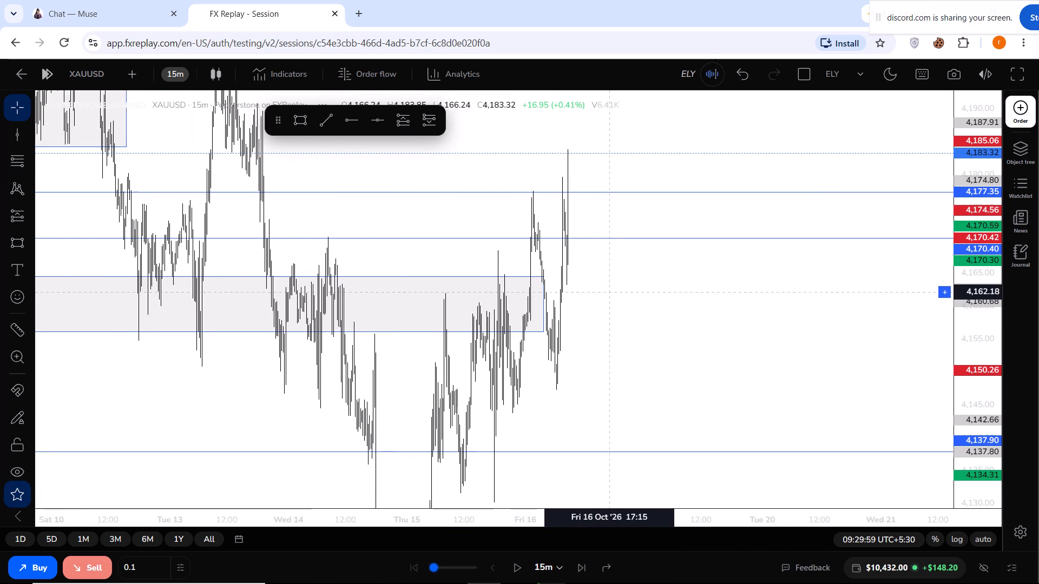
pyautogui.moveTo(628, 291); pyautogui.dragTo(795, 331)
pyautogui.moveTo(969, 236); pyautogui.dragTo(988, 390)
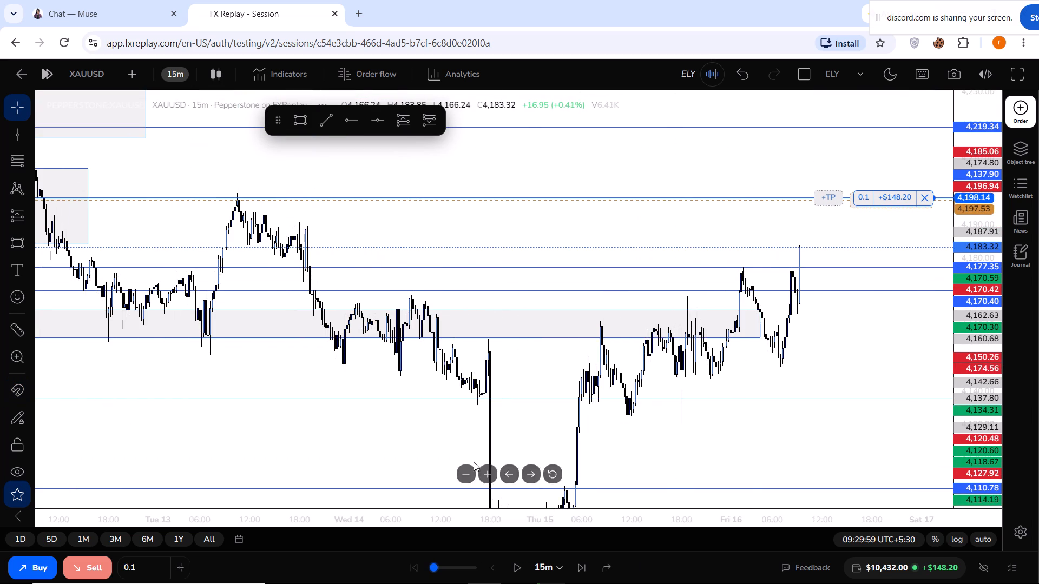
pyautogui.click(576, 571)
pyautogui.click(576, 571)
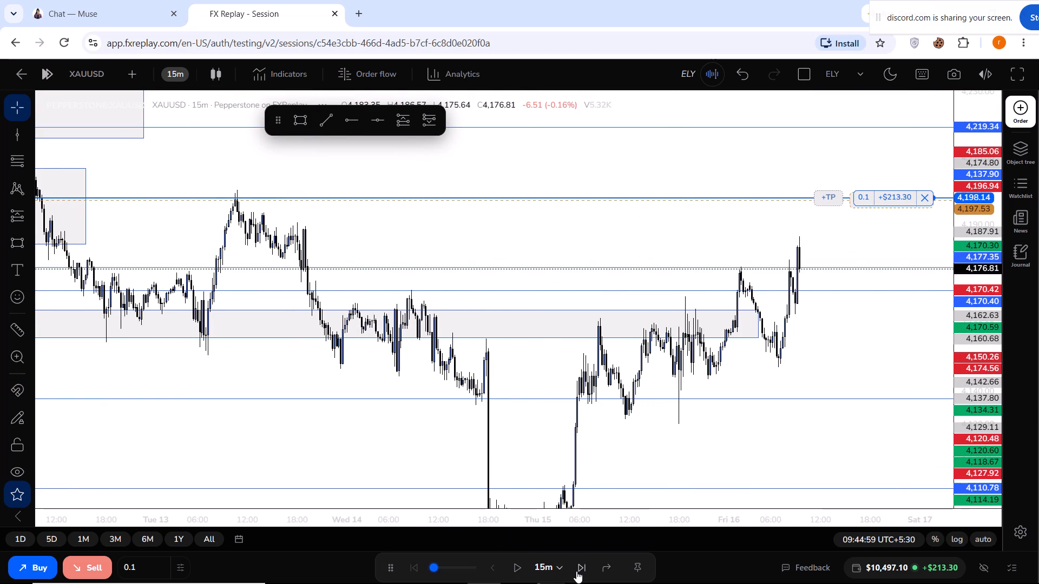
pyautogui.tripleClick(576, 571)
pyautogui.tripleClick(576, 571)
pyautogui.tripleClick(576, 571)
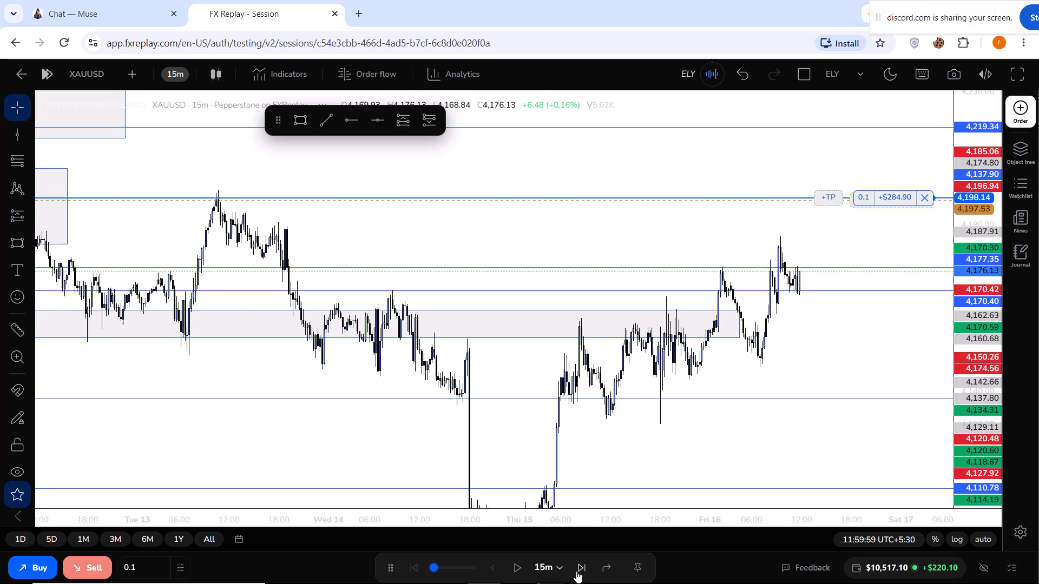
pyautogui.tripleClick(576, 571)
pyautogui.doubleClick(576, 571)
pyautogui.click(576, 571)
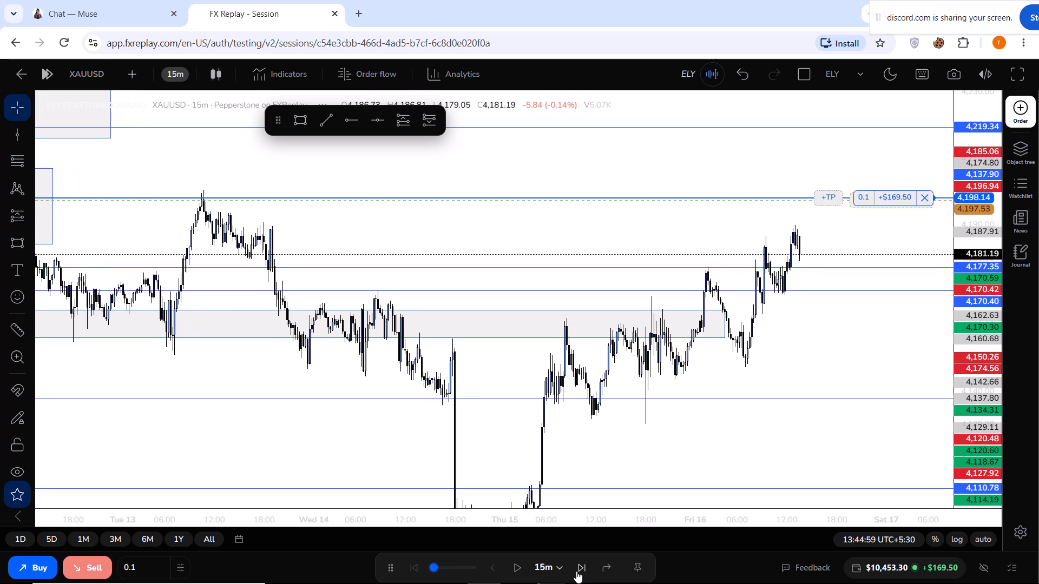
pyautogui.click(576, 571)
pyautogui.click(576, 571)
pyautogui.click(576, 571)
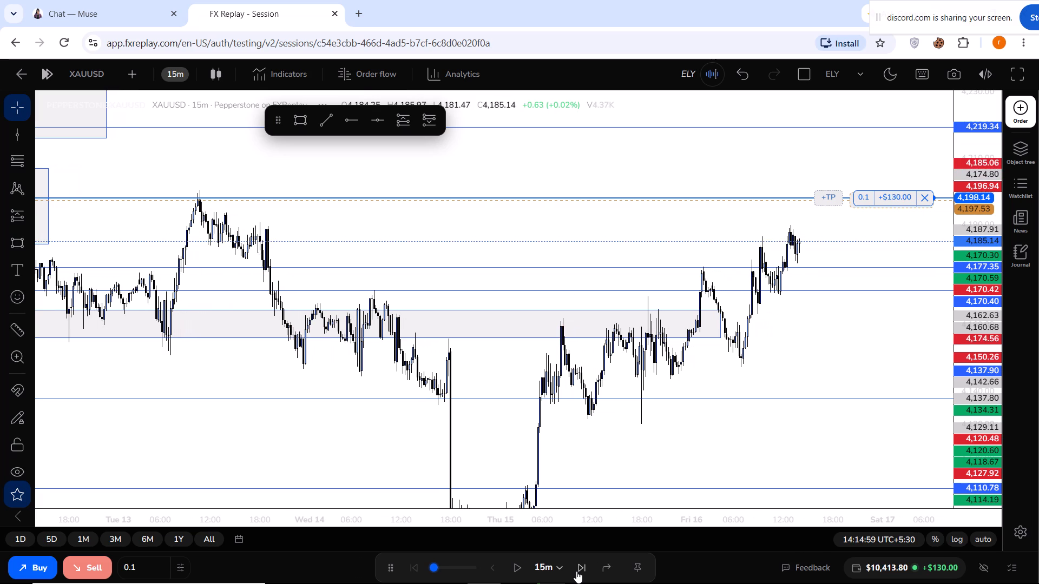
# Advance the replay in 15-minute steps on the 15-minute chart to 19:59:59 on Fri 16 Oct to play out the sells.
pyautogui.click(576, 571)
pyautogui.click(576, 571)
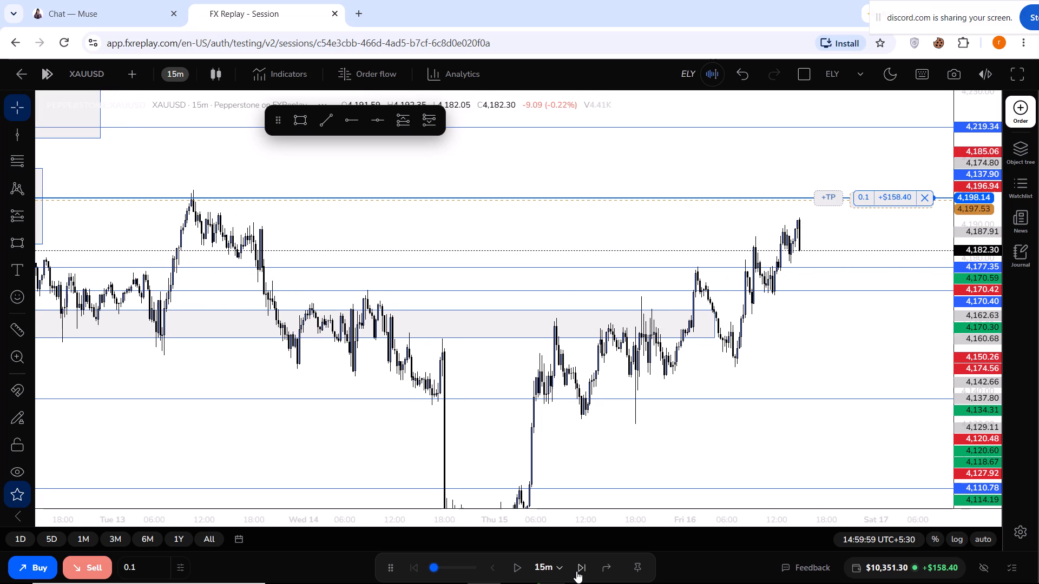
pyautogui.click(576, 571)
pyautogui.doubleClick(576, 571)
pyautogui.tripleClick(576, 571)
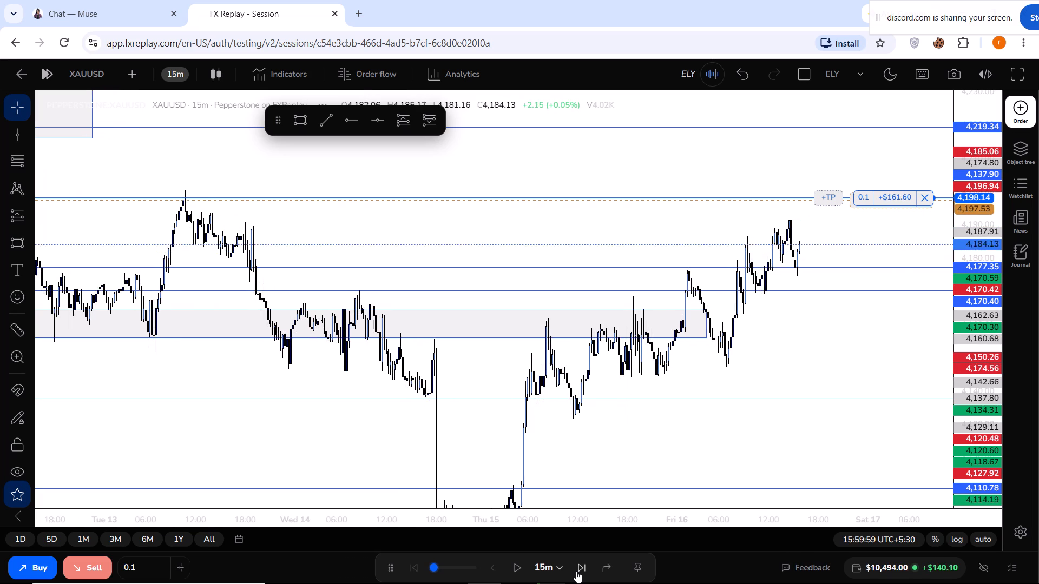
pyautogui.tripleClick(576, 571)
pyautogui.tripleClick(576, 571)
pyautogui.tripleClick(576, 571)
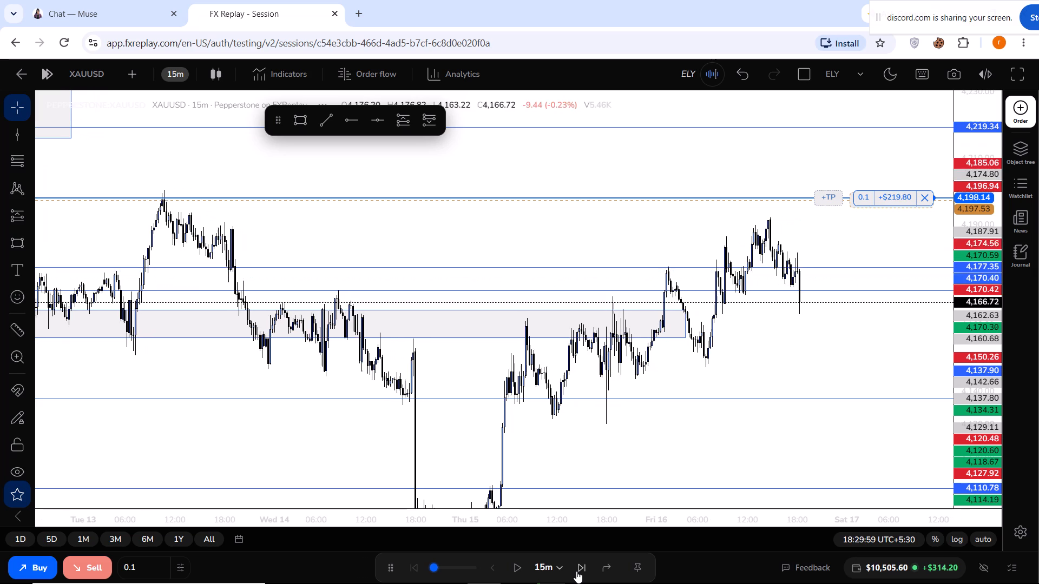
pyautogui.tripleClick(576, 571)
pyautogui.click(576, 571)
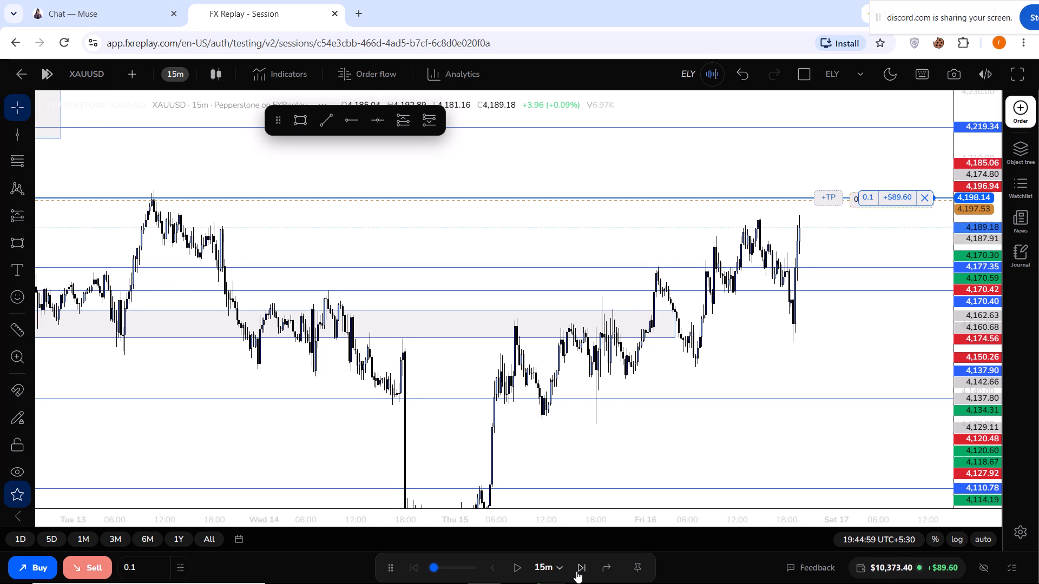
pyautogui.click(576, 571)
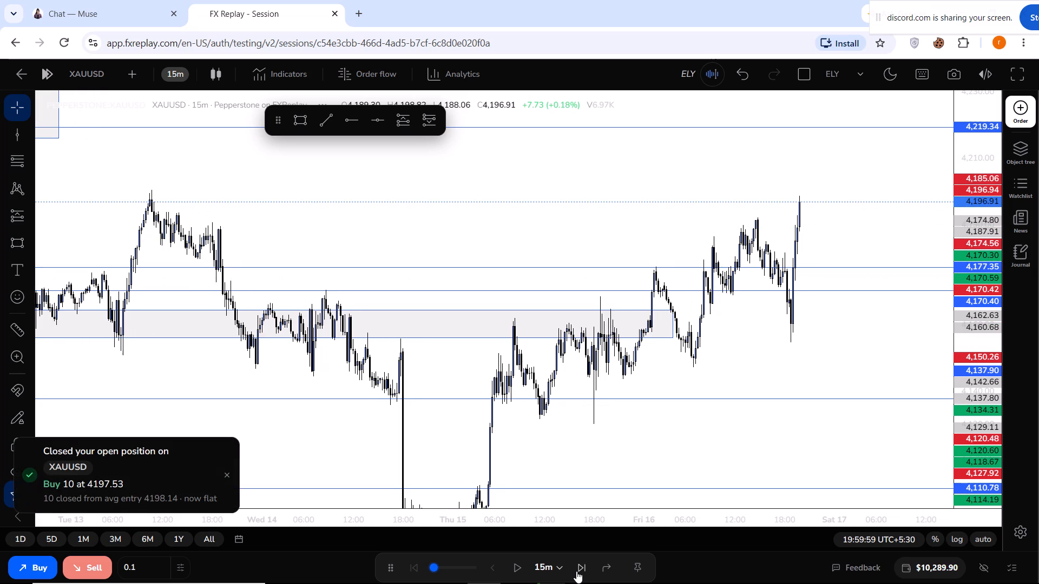
# Draw a horizontal ray at about 4,200.28 from the Tue 13 Oct 10:45 swing high.
pyautogui.click(346, 129)
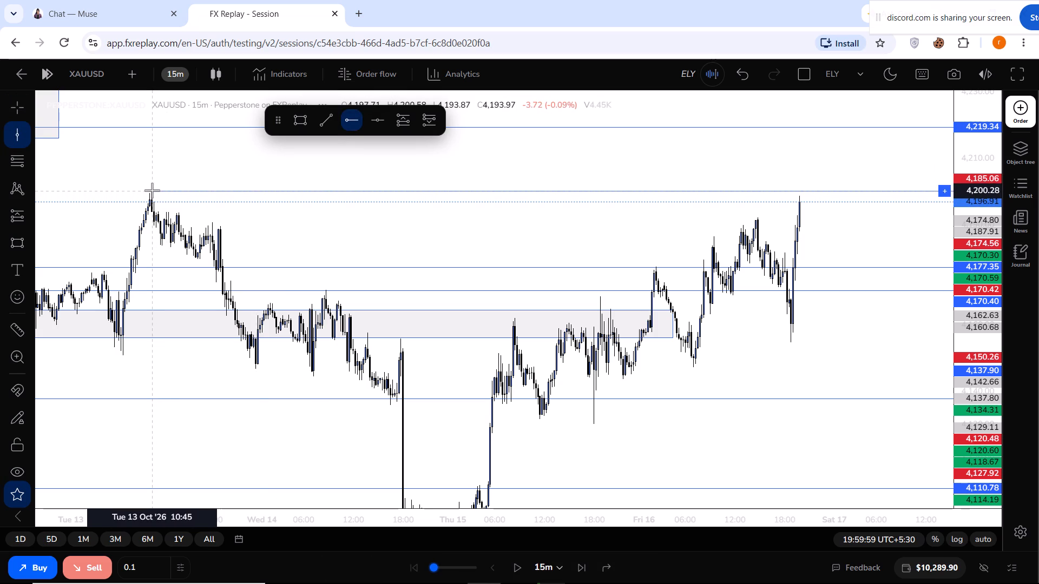
pyautogui.click(152, 190)
pyautogui.click(291, 206)
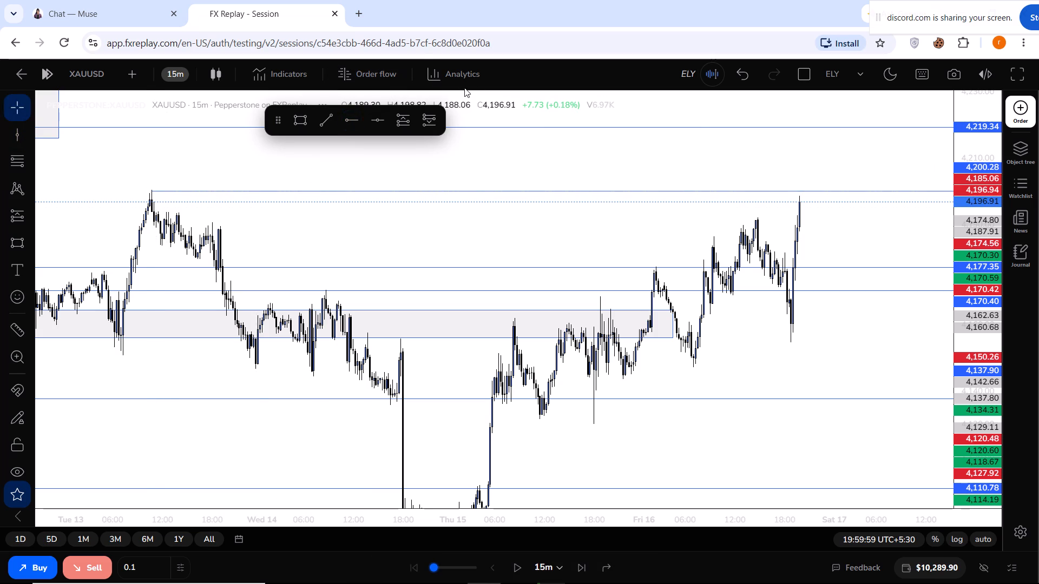
# Advance the replay in 15-minute steps to 04:14:59 on Sat 17 Oct.
pyautogui.tripleClick(583, 566)
pyautogui.click(583, 566)
pyautogui.tripleClick(583, 566)
pyautogui.tripleClick(583, 566)
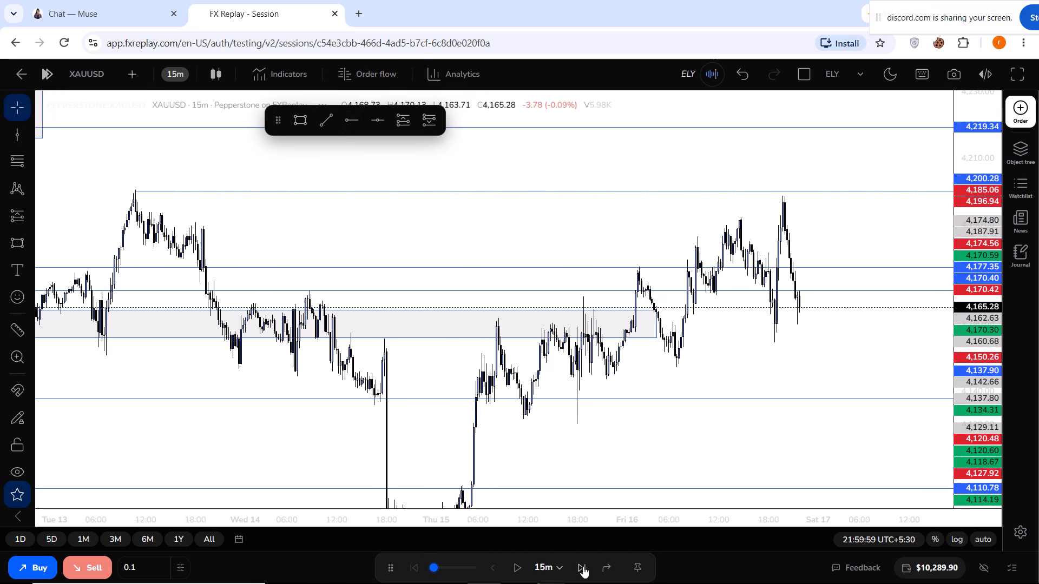
pyautogui.tripleClick(583, 566)
pyautogui.tripleClick(583, 566)
pyautogui.tripleClick(583, 566)
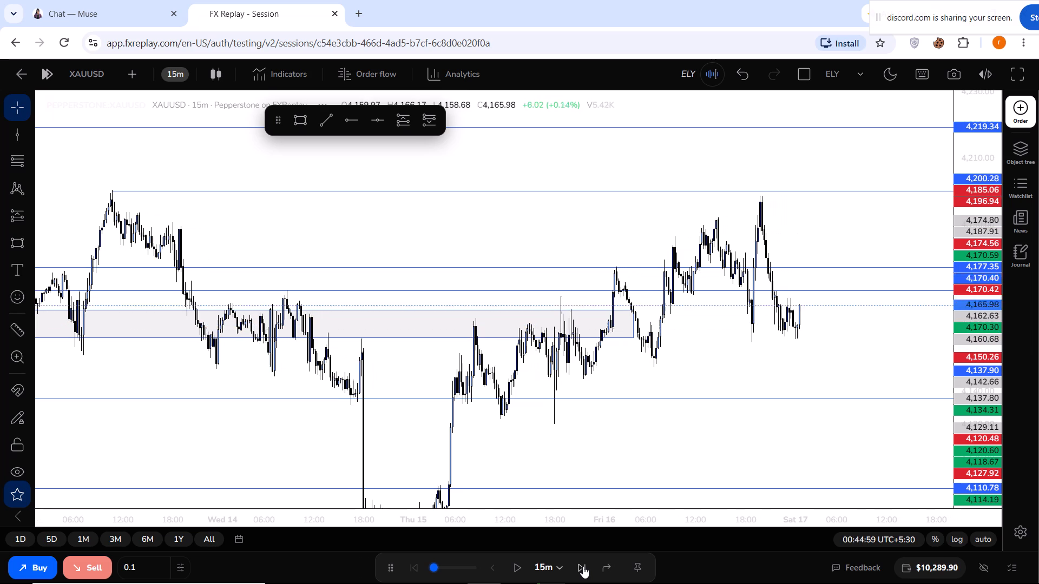
pyautogui.tripleClick(583, 566)
pyautogui.tripleClick(583, 566)
pyautogui.tripleClick(583, 566)
pyautogui.tripleClick(583, 566)
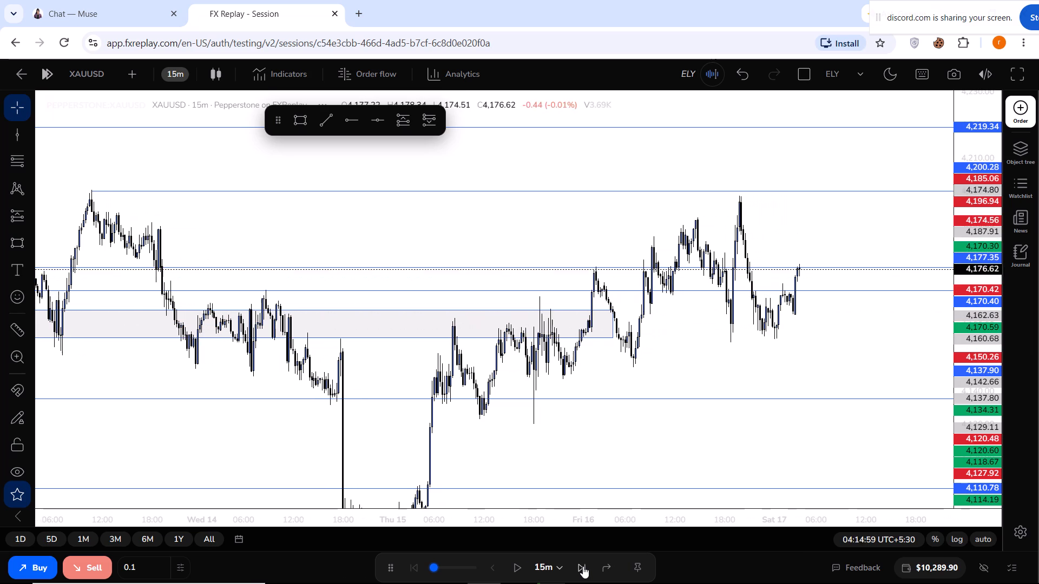
# Continue advancing the 15-minute chart candle by candle to 11:59:59 on Sat 17 Oct.
pyautogui.tripleClick(583, 566)
pyautogui.tripleClick(583, 566)
pyautogui.tripleClick(583, 566)
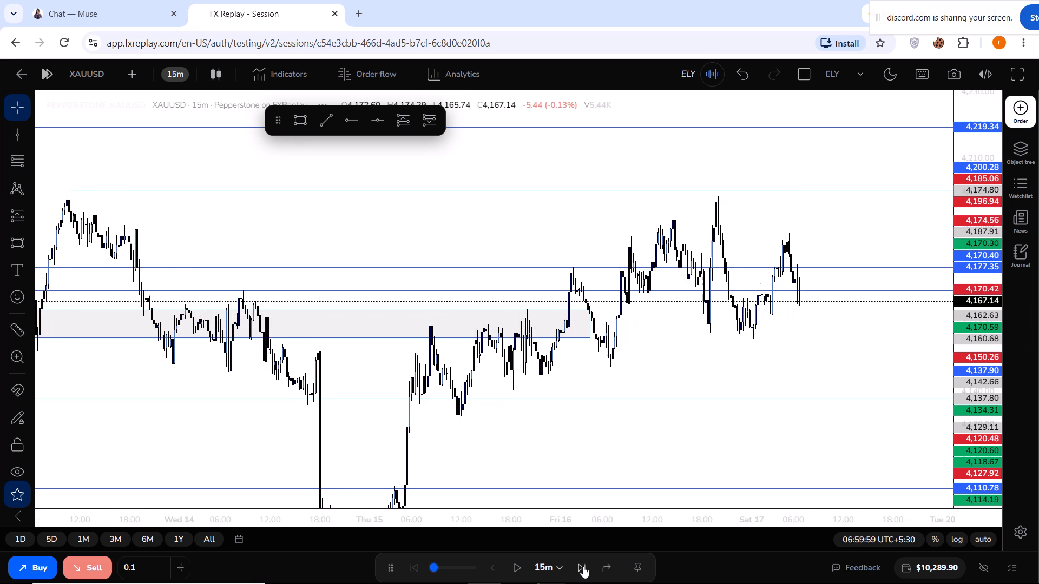
pyautogui.tripleClick(583, 566)
pyautogui.tripleClick(583, 566)
pyautogui.tripleClick(583, 566)
pyautogui.tripleClick(583, 566)
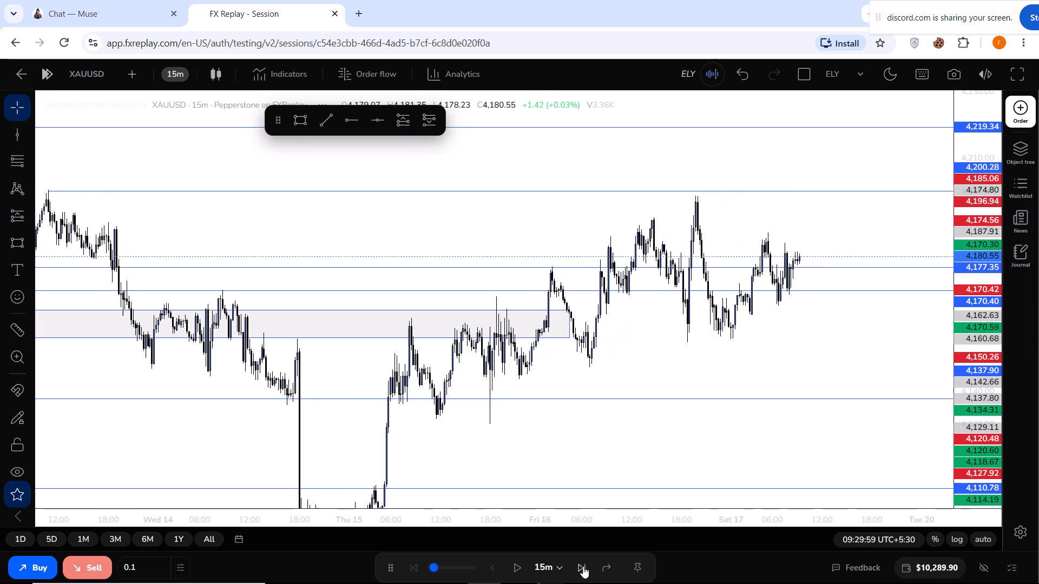
pyautogui.tripleClick(583, 566)
pyautogui.tripleClick(583, 566)
pyautogui.tripleClick(583, 566)
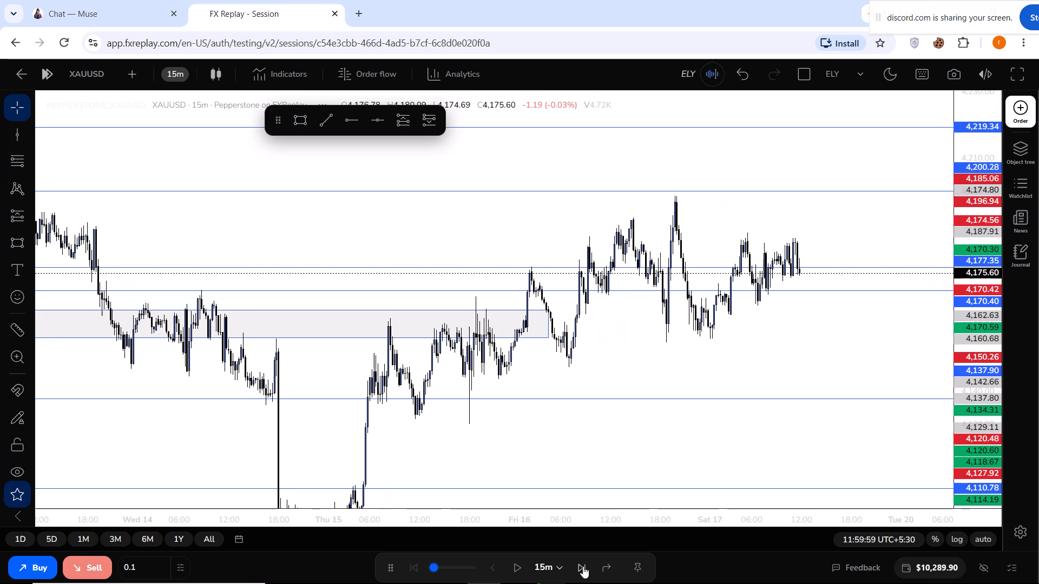
# Advance the replay in 15-minute steps to 21:14:59 on Sat 17 Oct.
pyautogui.tripleClick(583, 566)
pyautogui.tripleClick(583, 566)
pyautogui.tripleClick(583, 566)
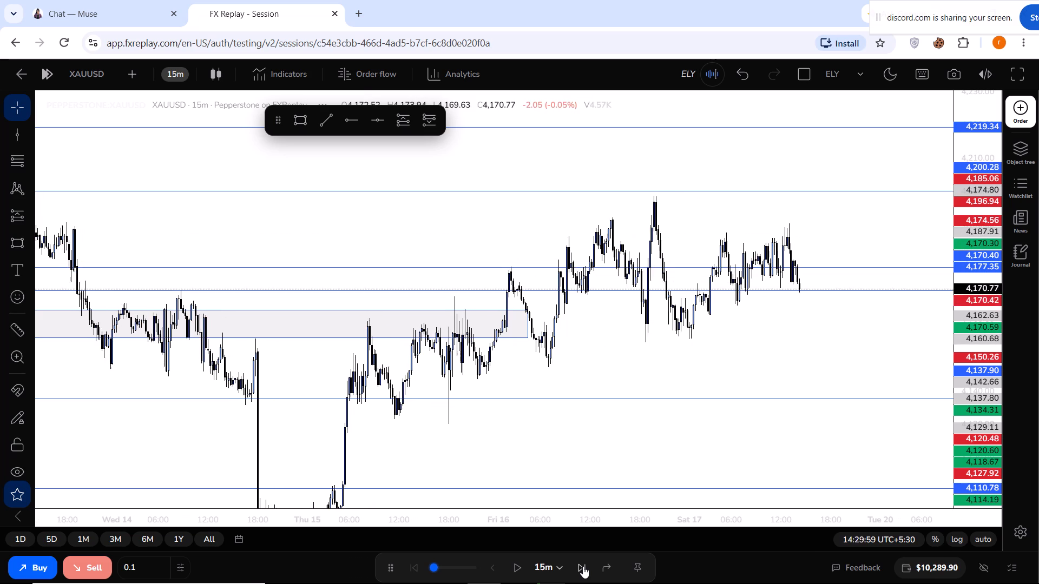
pyautogui.tripleClick(583, 566)
pyautogui.tripleClick(583, 566)
pyautogui.tripleClick(583, 566)
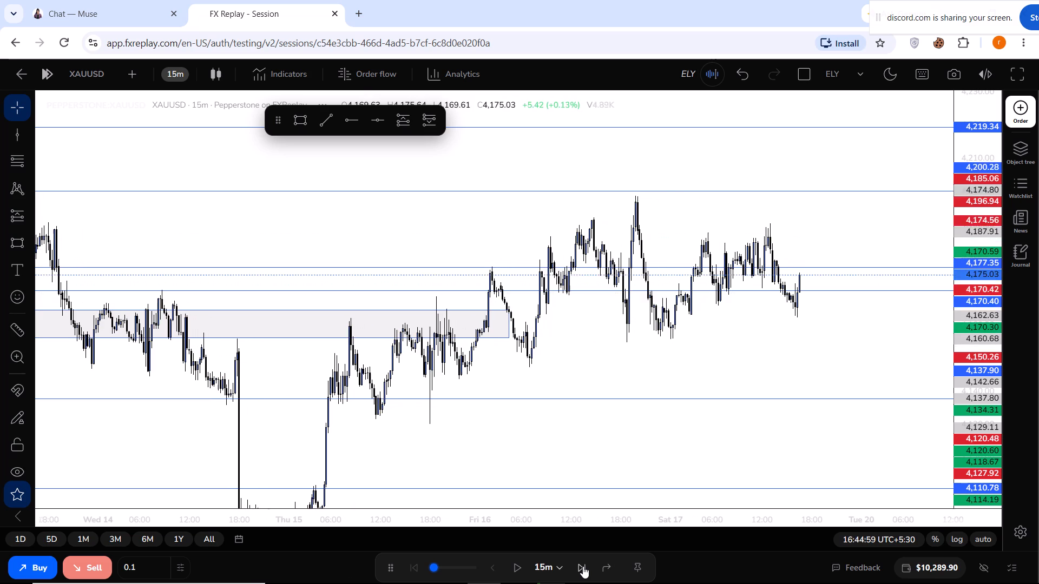
pyautogui.tripleClick(583, 566)
pyautogui.tripleClick(583, 566)
pyautogui.tripleClick(583, 566)
pyautogui.tripleClick(583, 566)
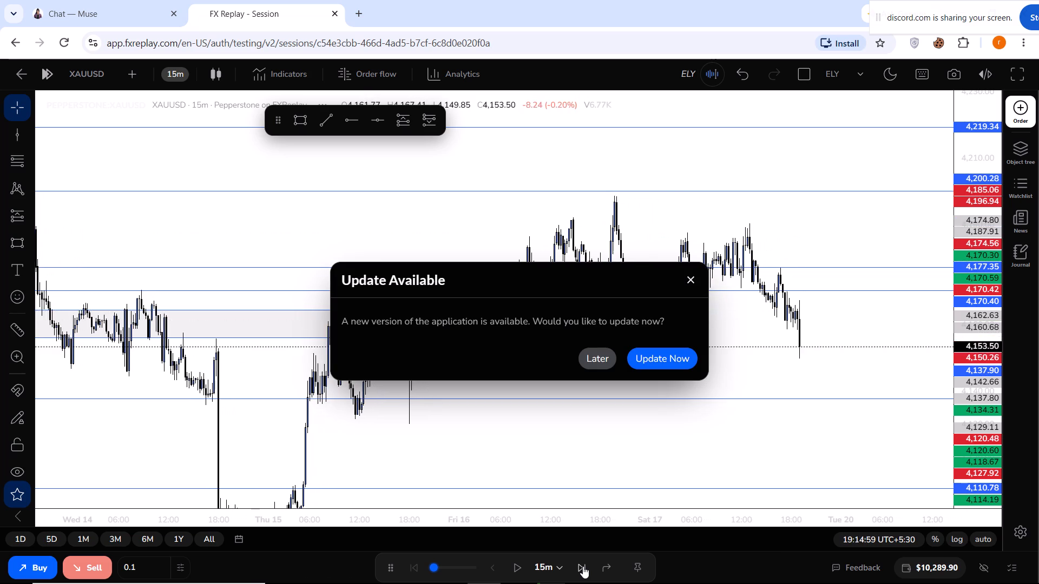
pyautogui.tripleClick(583, 566)
pyautogui.tripleClick(583, 566)
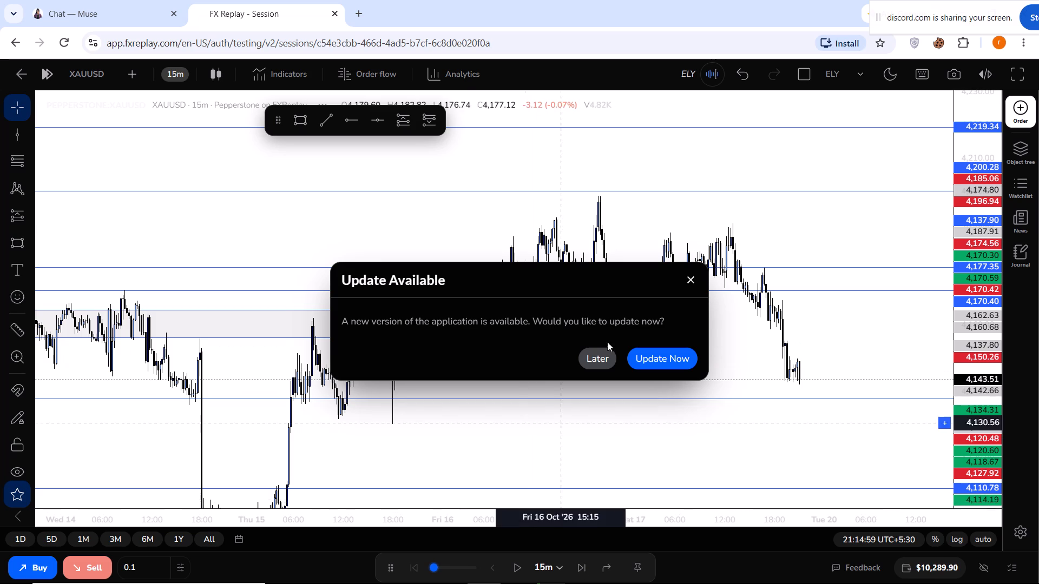
# Postpone the application update.
pyautogui.click(603, 366)
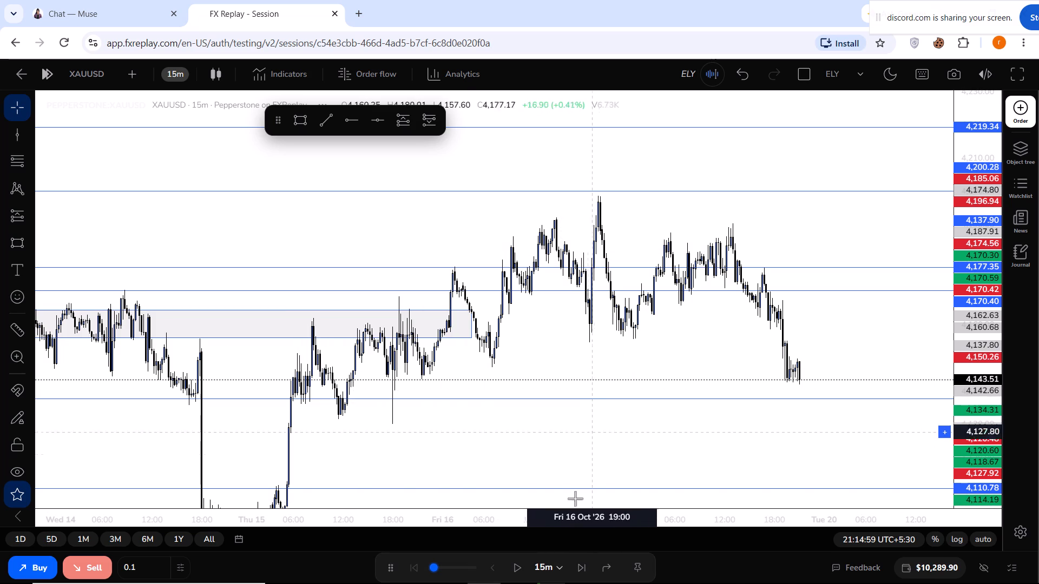
# Advance the replay in 15-minute steps to 00:29:59 on Tue 20 Oct.
pyautogui.click(580, 562)
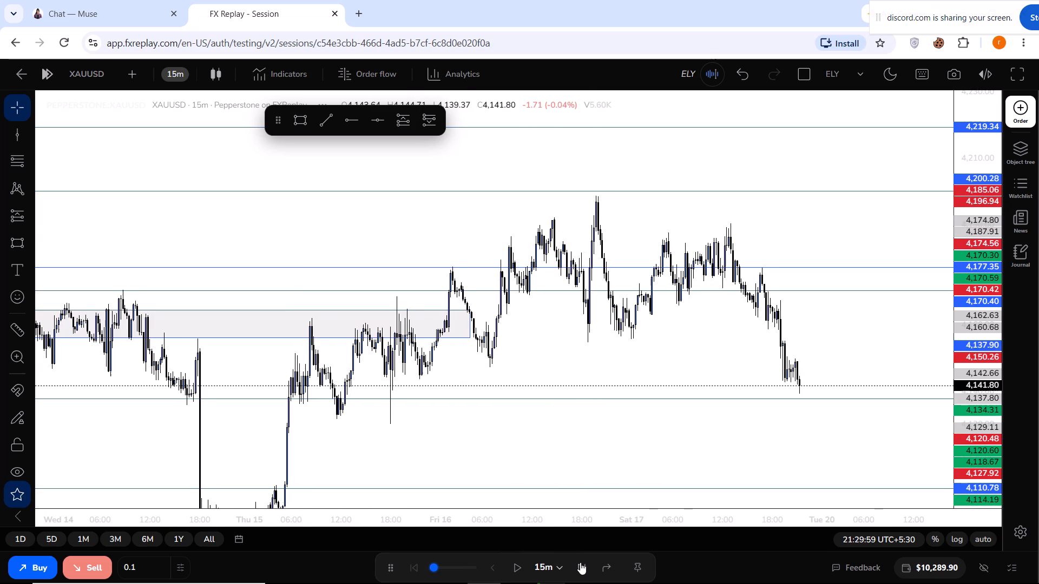
pyautogui.doubleClick(580, 562)
pyautogui.tripleClick(580, 562)
pyautogui.tripleClick(580, 562)
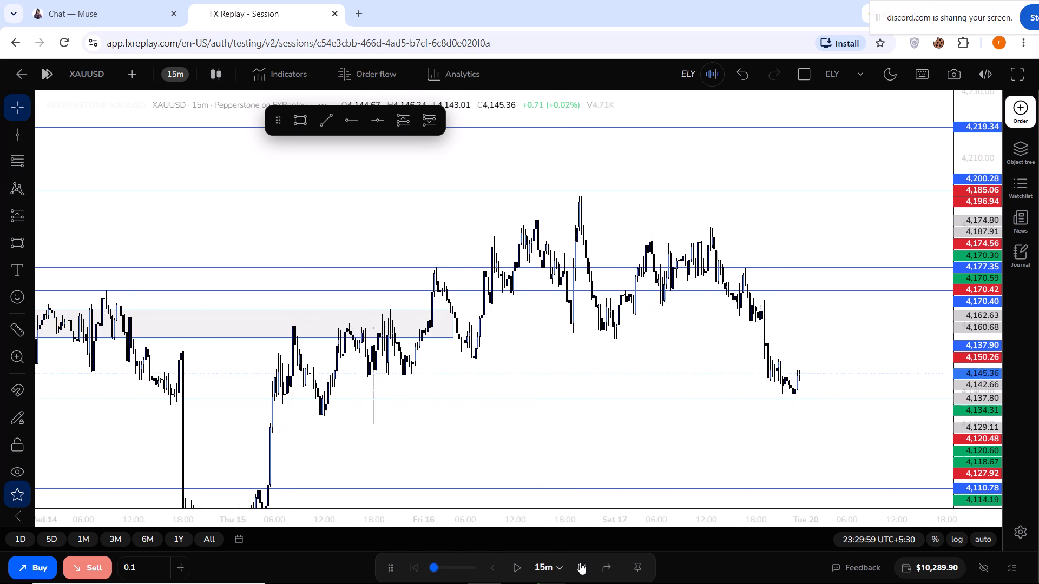
pyautogui.tripleClick(580, 562)
pyautogui.click(580, 562)
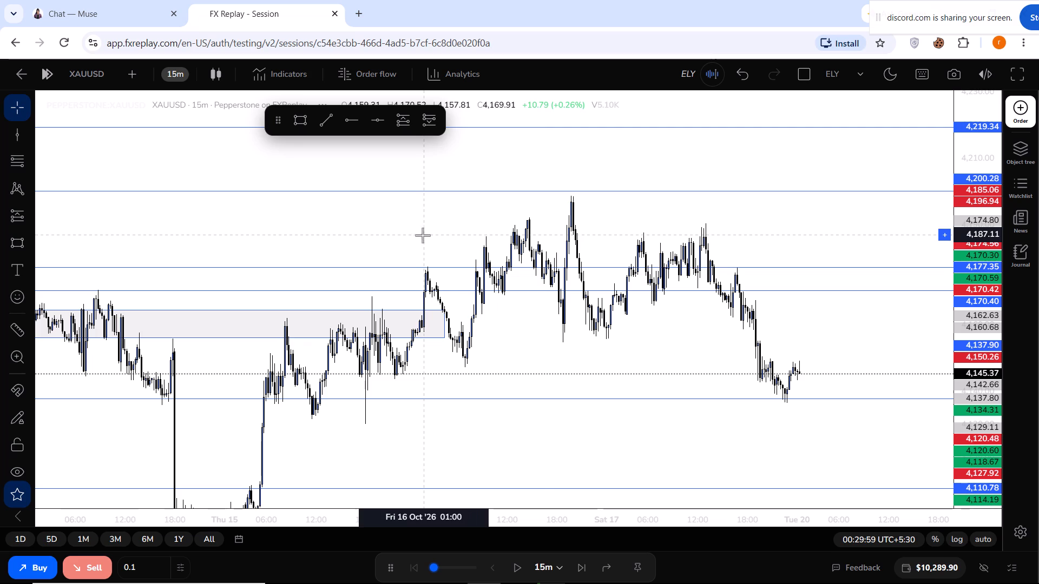
# Draw a rectangle zone from about 4,154.94 to 4,163.39, spanning Sat 17 Oct 01:30 to Tue 20 Oct 15:30.
pyautogui.click(294, 122)
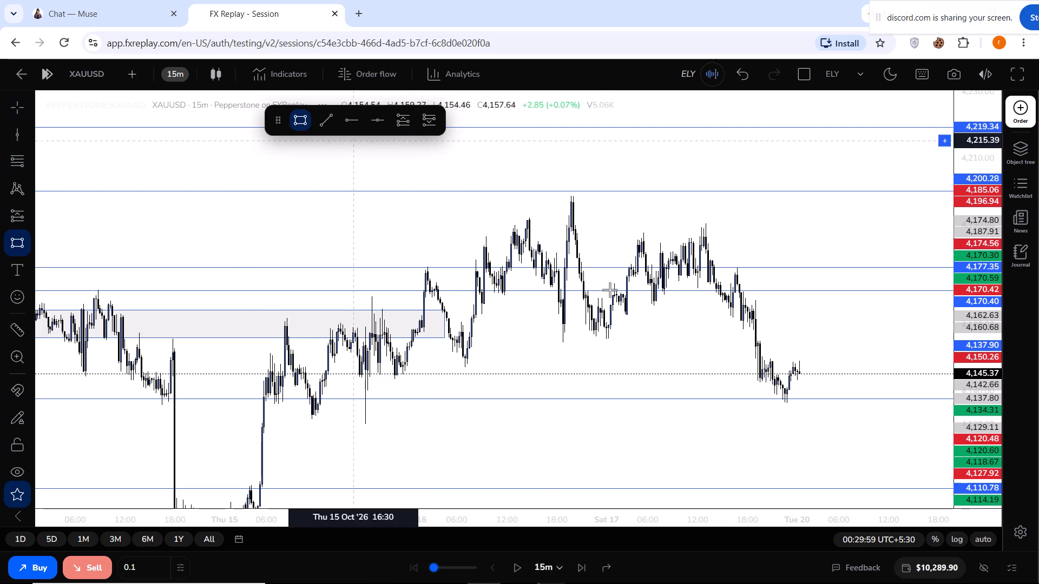
pyautogui.click(619, 341)
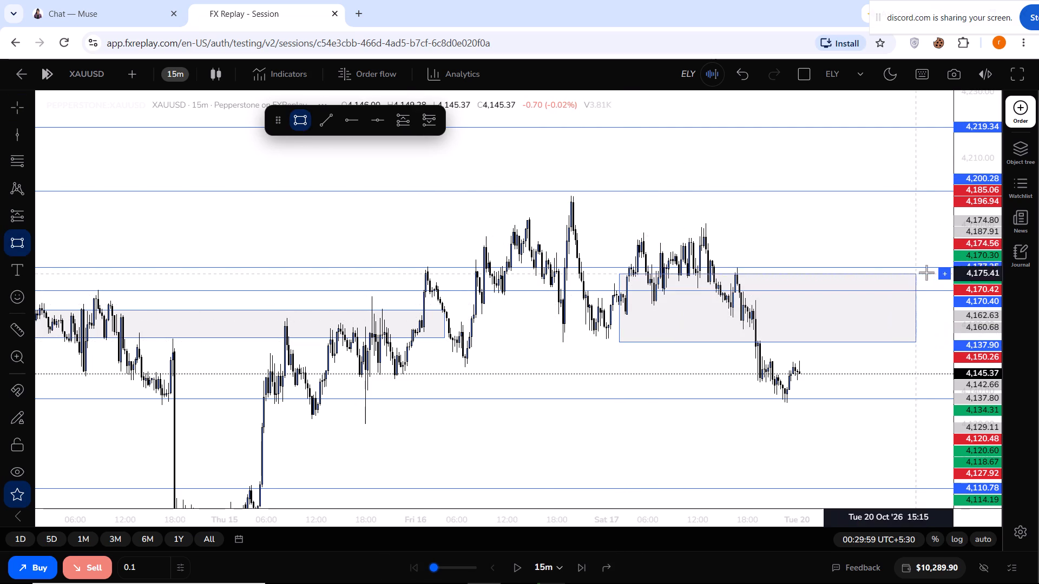
pyautogui.click(918, 313)
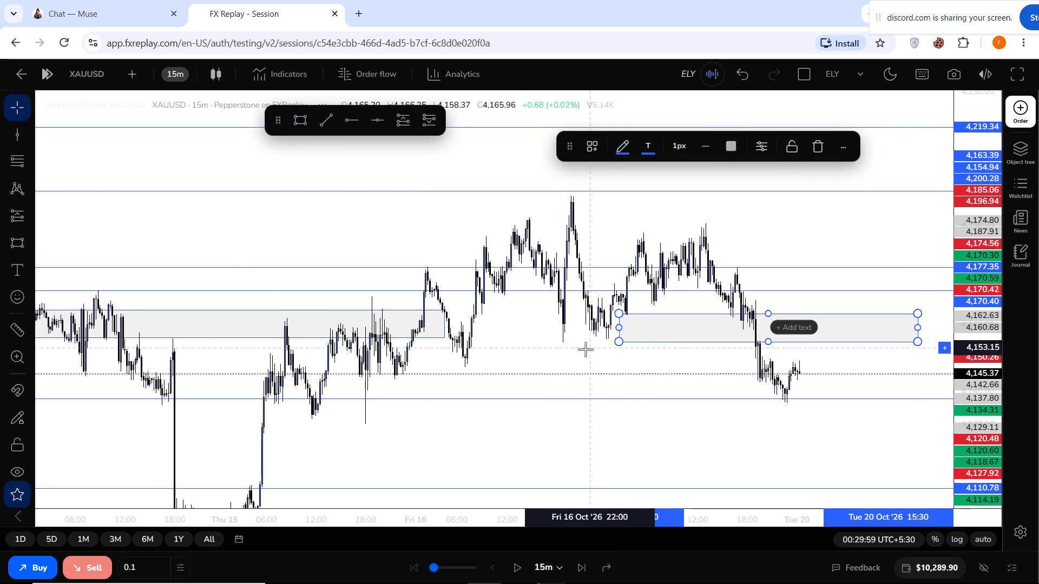
# With more room after the latest candle, advance the replay in 15-minute steps to 07:29:59 on Tue 20 Oct.
pyautogui.moveTo(586, 349); pyautogui.dragTo(481, 339)
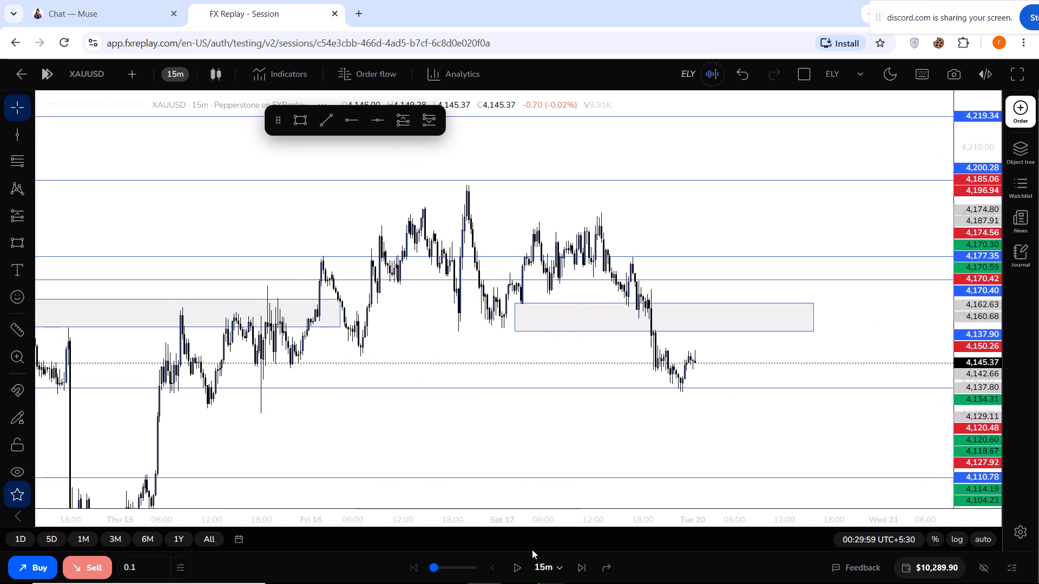
pyautogui.click(580, 567)
pyautogui.click(580, 567)
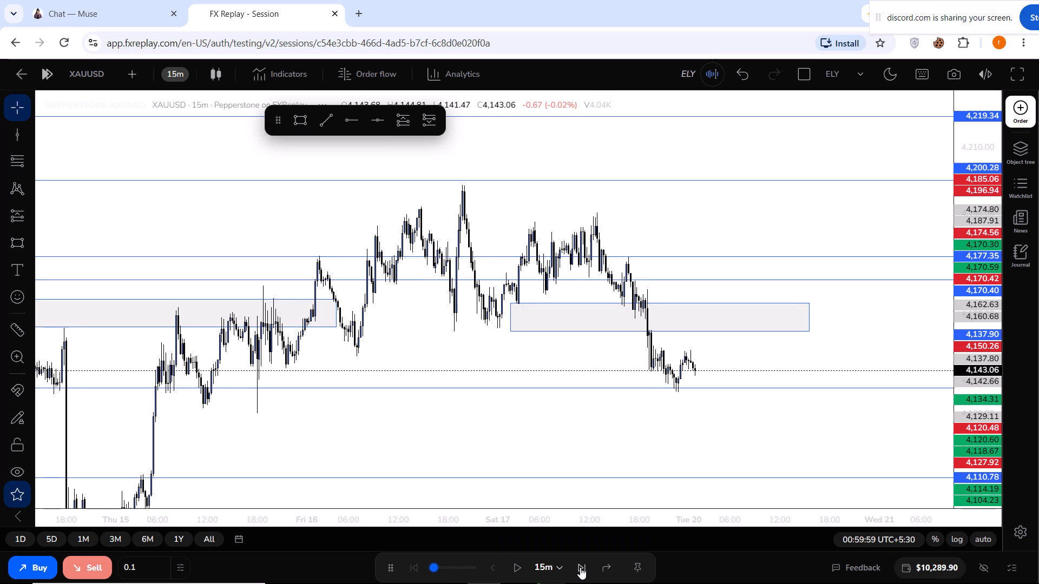
pyautogui.tripleClick(580, 567)
pyautogui.tripleClick(580, 567)
pyautogui.tripleClick(580, 567)
pyautogui.tripleClick(580, 567)
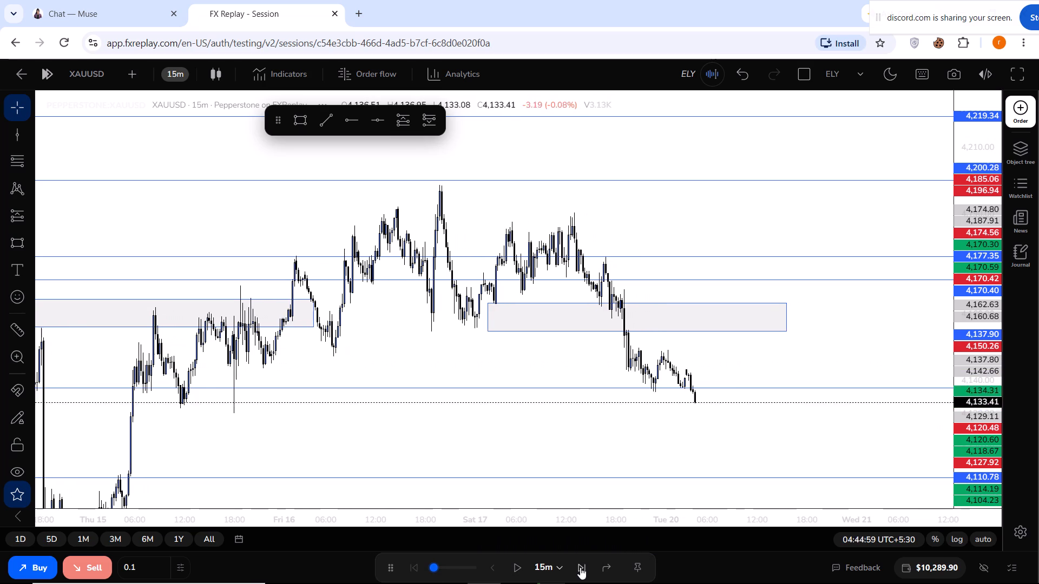
pyautogui.tripleClick(580, 567)
pyautogui.tripleClick(580, 567)
pyautogui.tripleClick(580, 567)
pyautogui.tripleClick(580, 567)
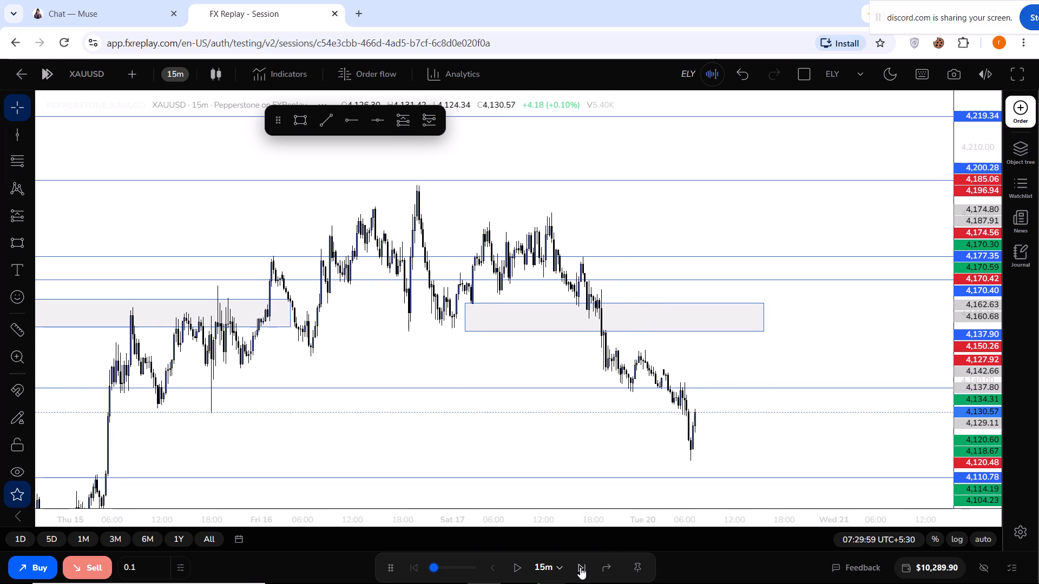
# Continue advancing the 15-minute chart candle by candle to 15:44:59 on Tue 20 Oct.
pyautogui.tripleClick(580, 567)
pyautogui.tripleClick(580, 567)
pyautogui.tripleClick(580, 567)
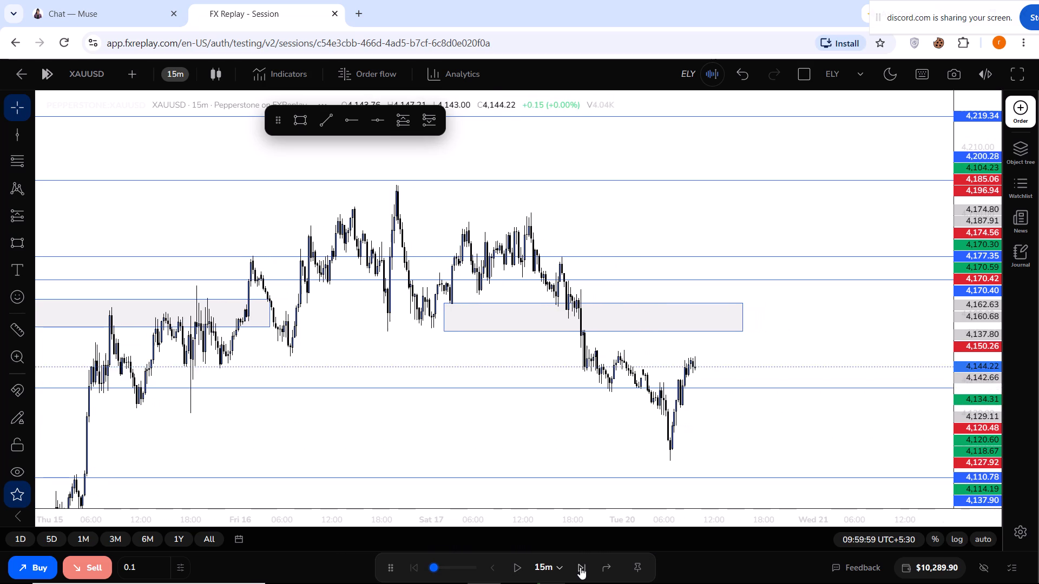
pyautogui.tripleClick(580, 567)
pyautogui.tripleClick(580, 567)
pyautogui.tripleClick(580, 567)
pyautogui.tripleClick(580, 567)
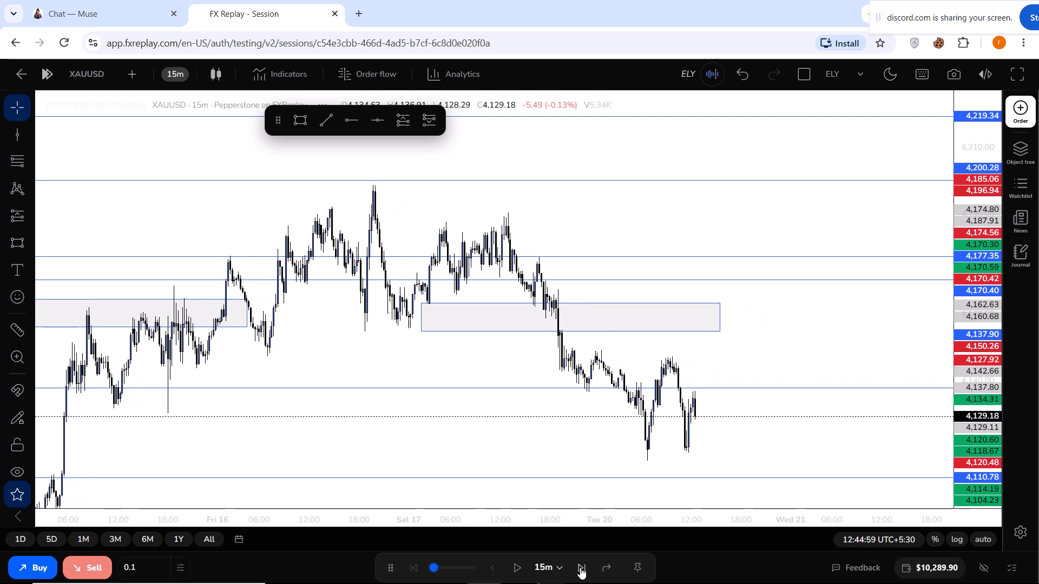
pyautogui.tripleClick(580, 567)
pyautogui.tripleClick(580, 567)
pyautogui.tripleClick(580, 567)
pyautogui.tripleClick(580, 567)
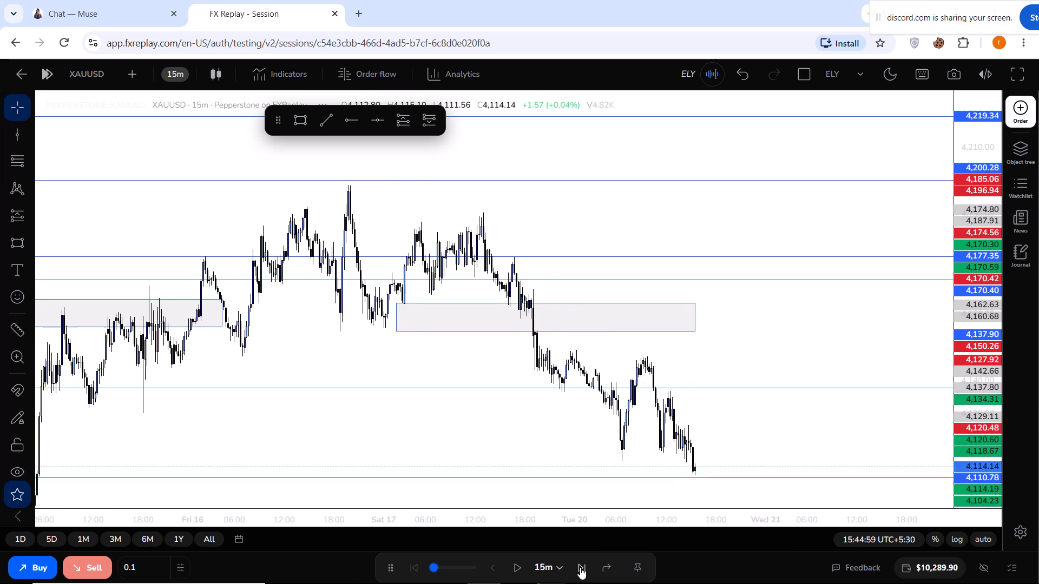
# Advance the replay in 15-minute steps to 20:44:59 on Tue 20 Oct.
pyautogui.tripleClick(580, 567)
pyautogui.tripleClick(580, 567)
pyautogui.tripleClick(580, 567)
pyautogui.tripleClick(580, 567)
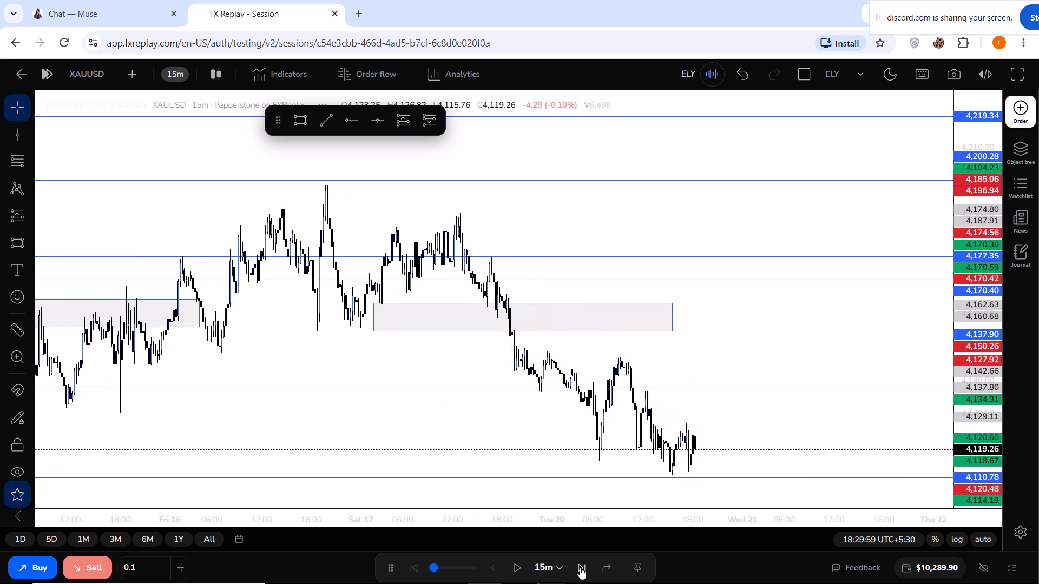
pyautogui.tripleClick(580, 567)
pyautogui.tripleClick(580, 567)
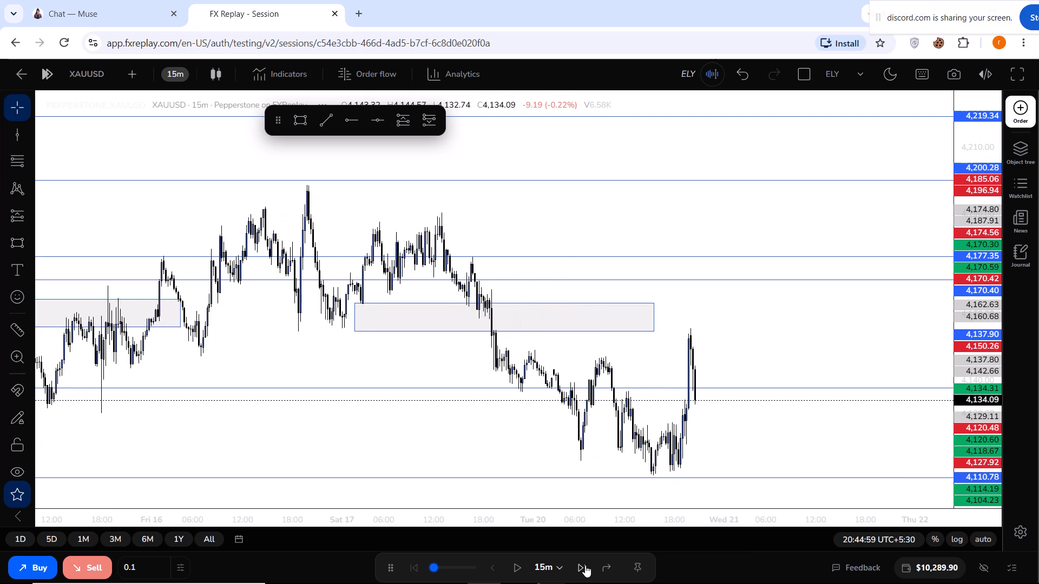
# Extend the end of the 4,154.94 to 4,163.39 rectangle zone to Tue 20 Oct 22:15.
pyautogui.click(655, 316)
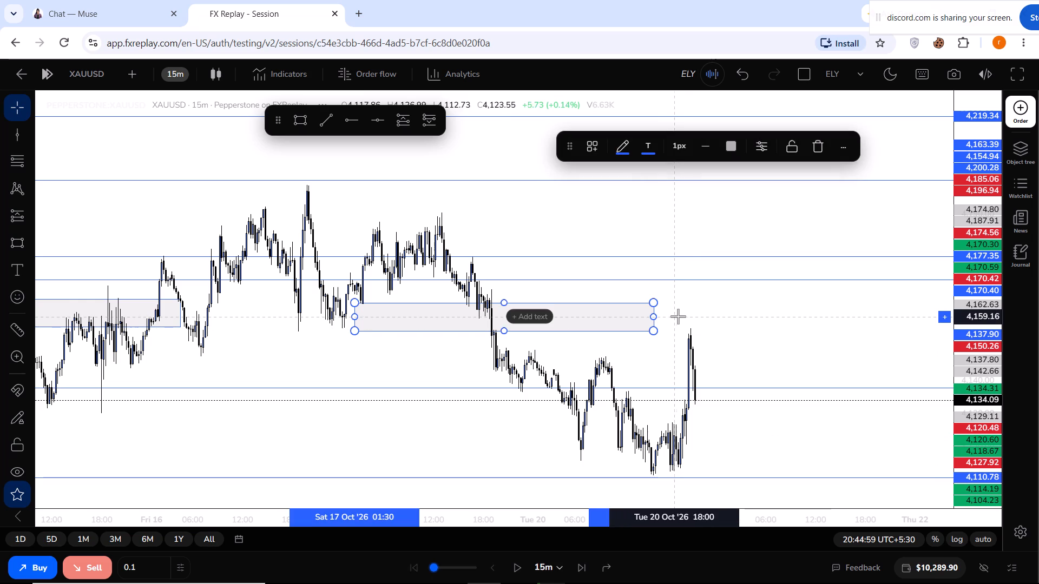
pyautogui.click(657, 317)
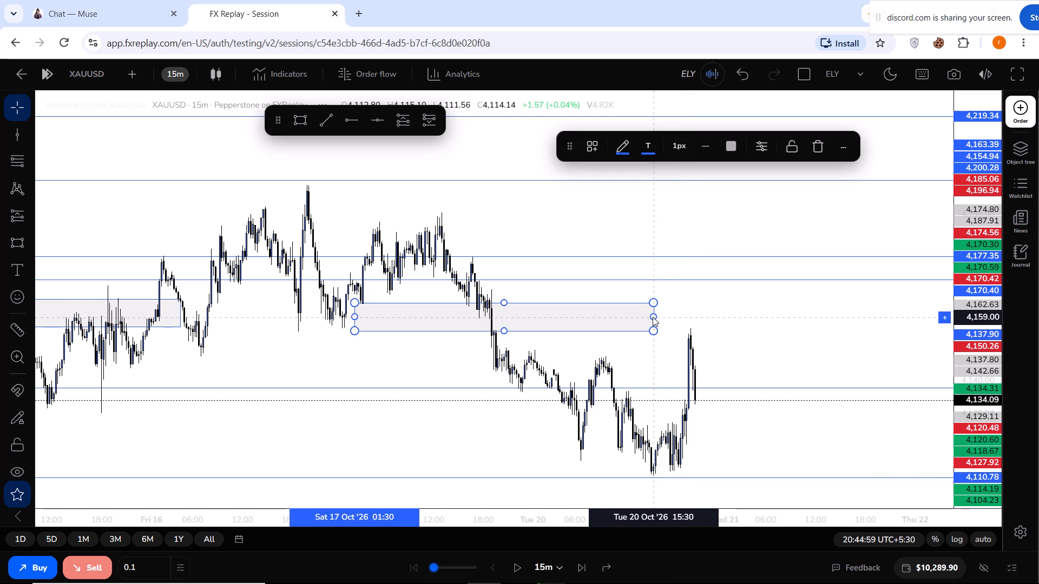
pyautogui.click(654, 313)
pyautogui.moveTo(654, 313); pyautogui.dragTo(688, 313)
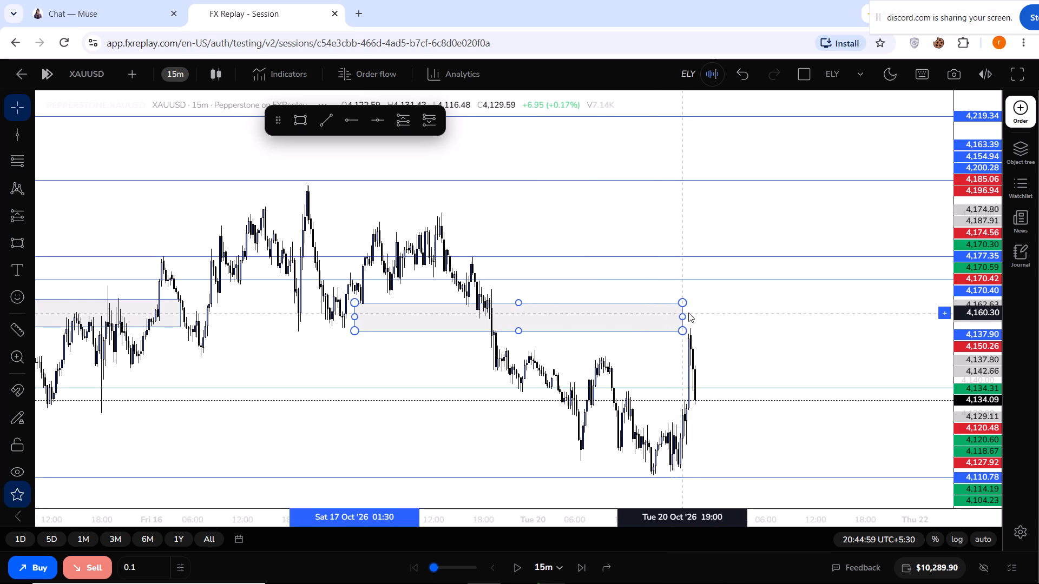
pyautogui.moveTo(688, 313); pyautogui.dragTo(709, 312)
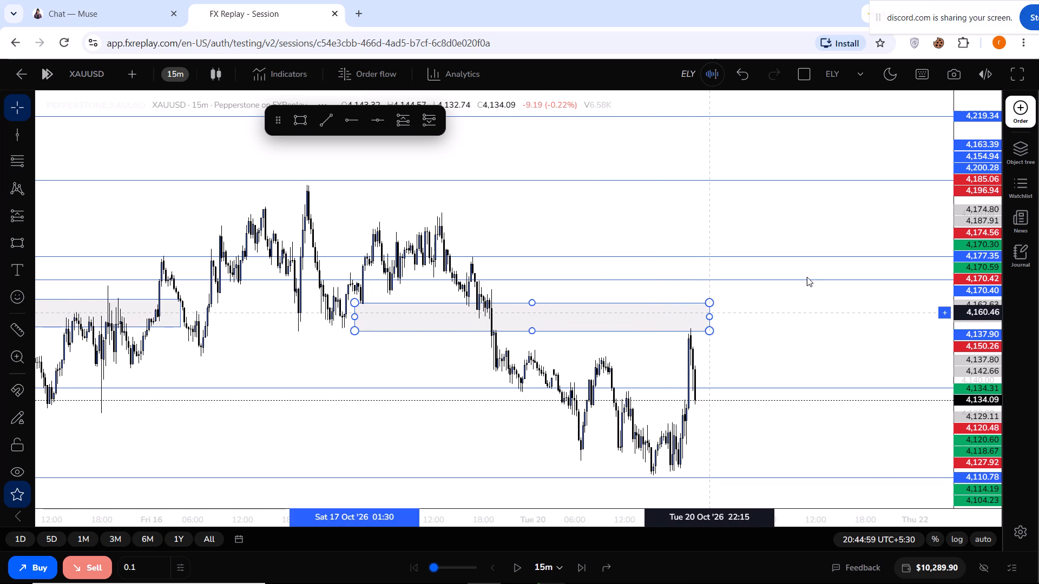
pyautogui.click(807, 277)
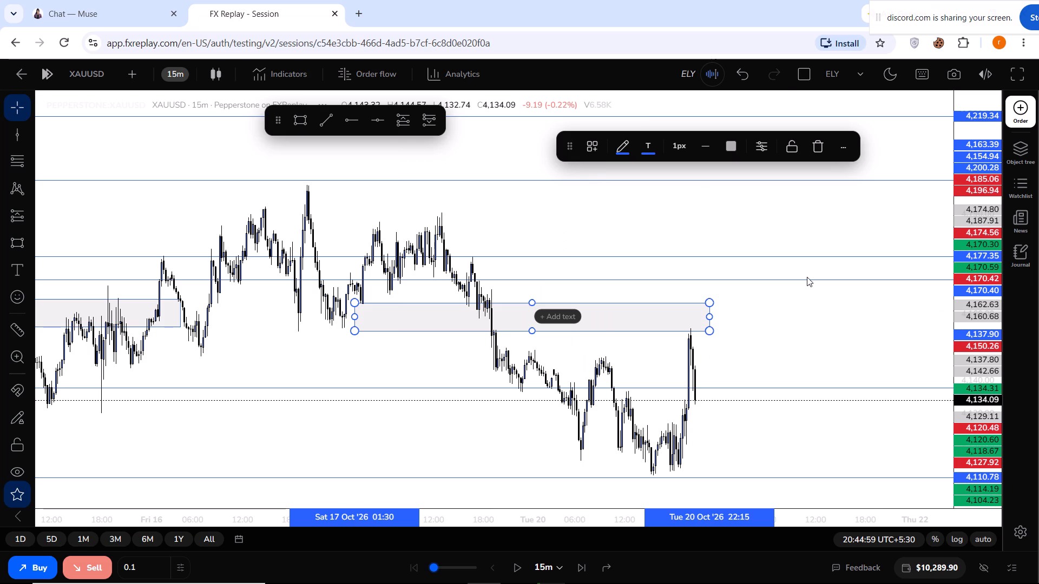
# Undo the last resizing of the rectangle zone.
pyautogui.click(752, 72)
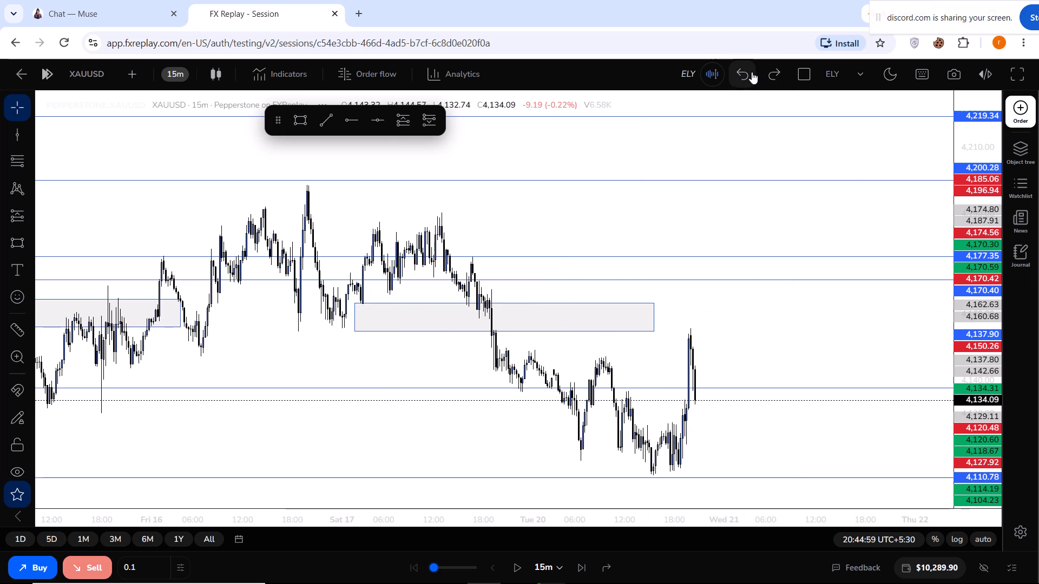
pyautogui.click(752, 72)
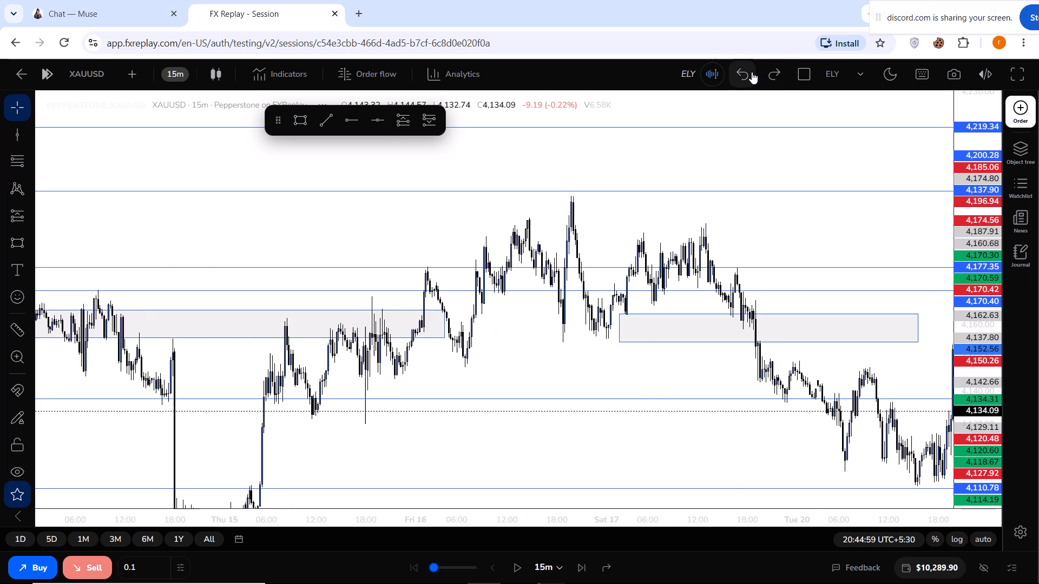
# Extend the end of the 4,154.94 to 4,163.39 rectangle zone to Wed 21 Oct 00:00.
pyautogui.moveTo(708, 449); pyautogui.dragTo(504, 370)
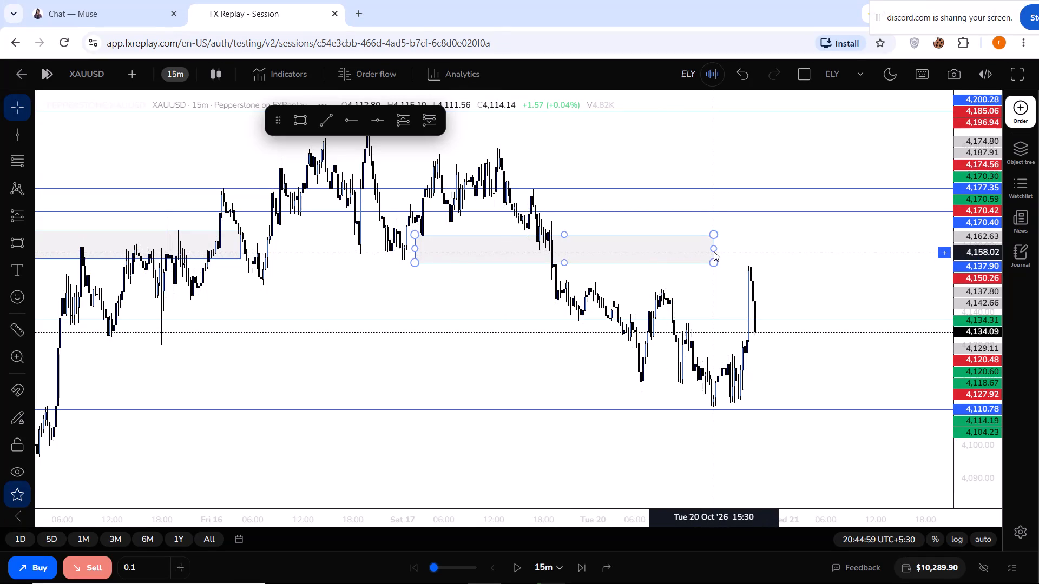
pyautogui.moveTo(714, 249); pyautogui.dragTo(785, 245)
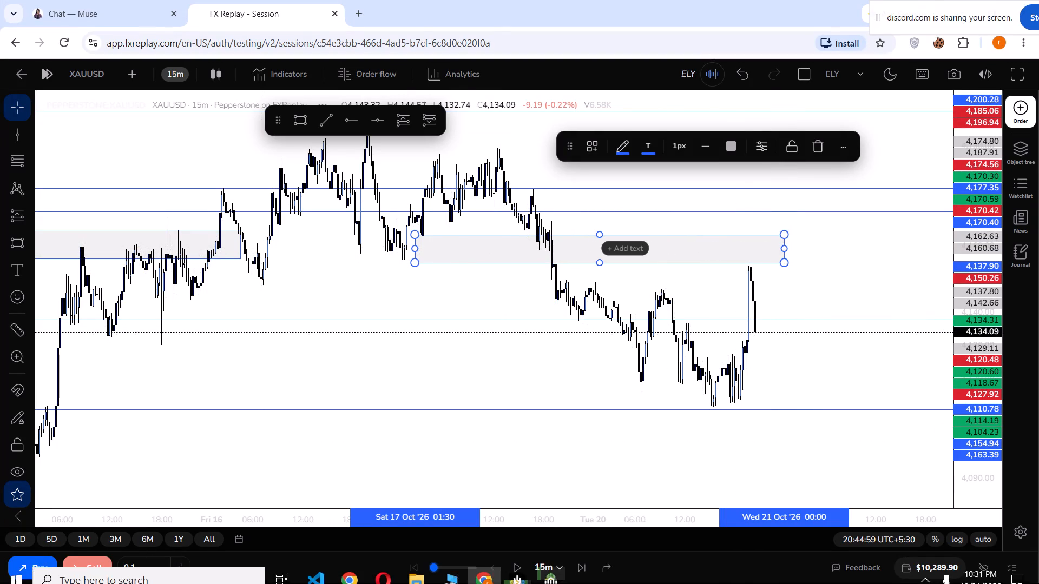
# Open a 0.1 lot market sell on XAUUSD at 4,134.09.
pyautogui.click(94, 560)
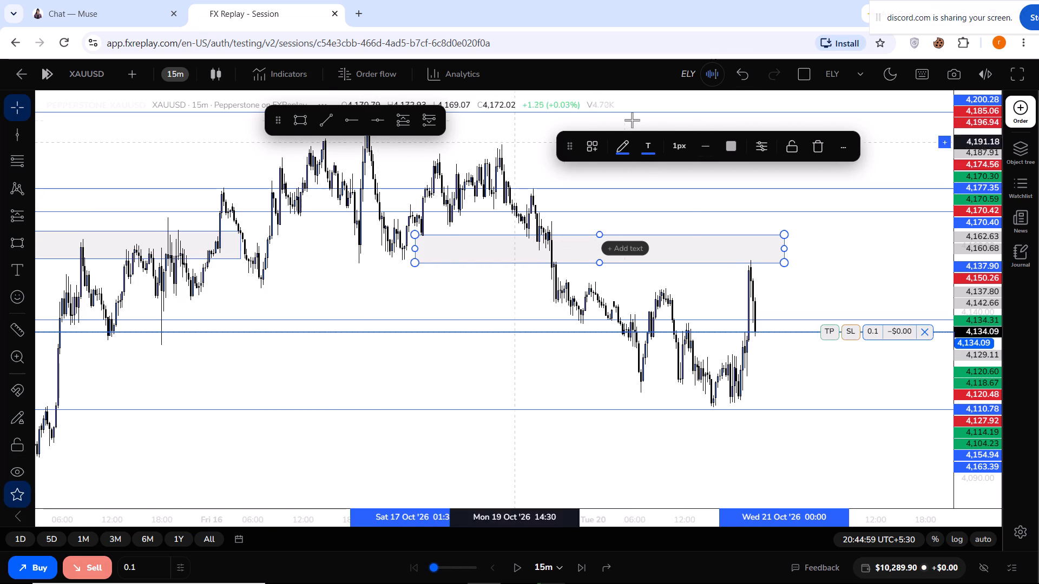
# Advance the replay in 15-minute steps to 04:44:59 on Wed 21 Oct.
pyautogui.click(578, 563)
pyautogui.tripleClick(578, 563)
pyautogui.tripleClick(578, 563)
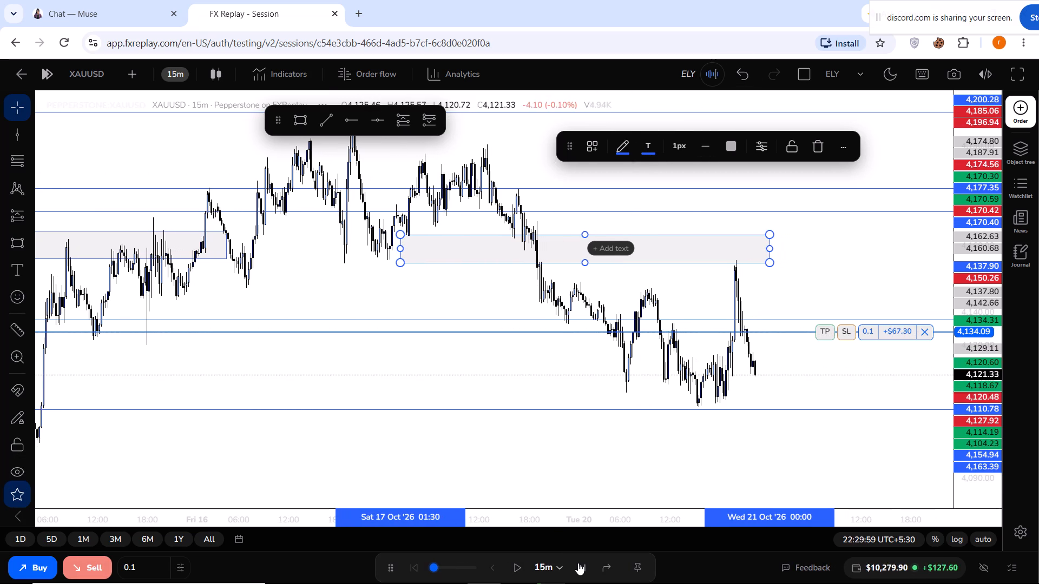
pyautogui.tripleClick(578, 563)
pyautogui.tripleClick(578, 563)
pyautogui.tripleClick(578, 563)
pyautogui.tripleClick(578, 563)
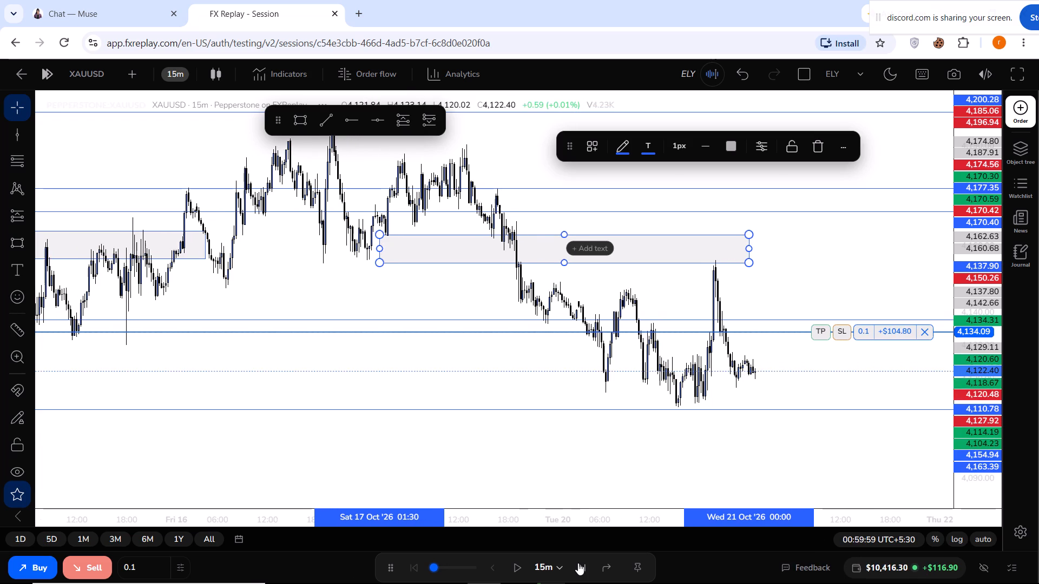
pyautogui.tripleClick(578, 563)
pyautogui.tripleClick(578, 563)
pyautogui.tripleClick(578, 563)
pyautogui.tripleClick(578, 563)
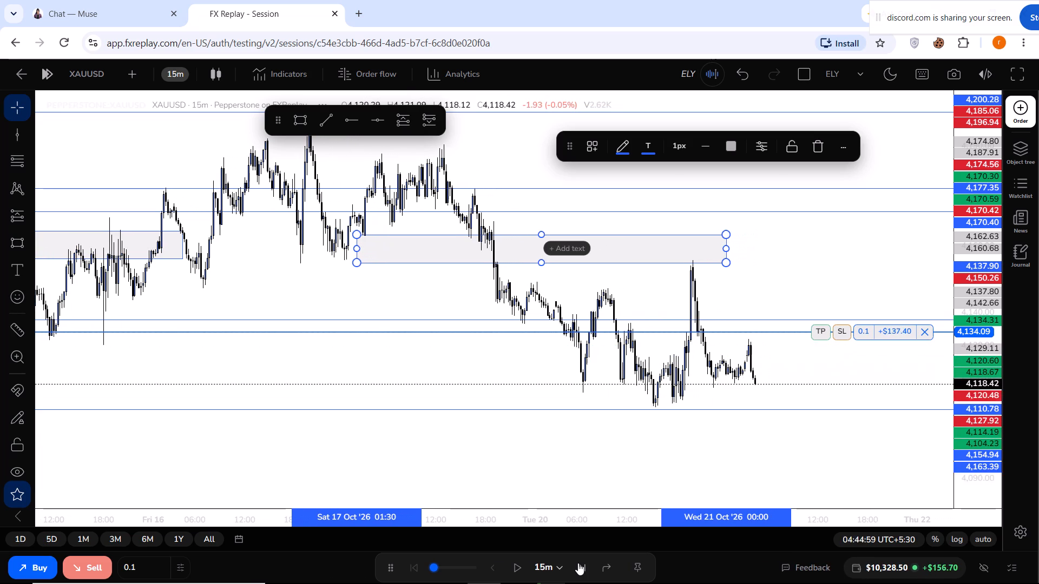
# Continue advancing the 15-minute chart candle by candle to 12:14:59 on Wed 21 Oct.
pyautogui.tripleClick(578, 563)
pyautogui.tripleClick(578, 563)
pyautogui.tripleClick(578, 563)
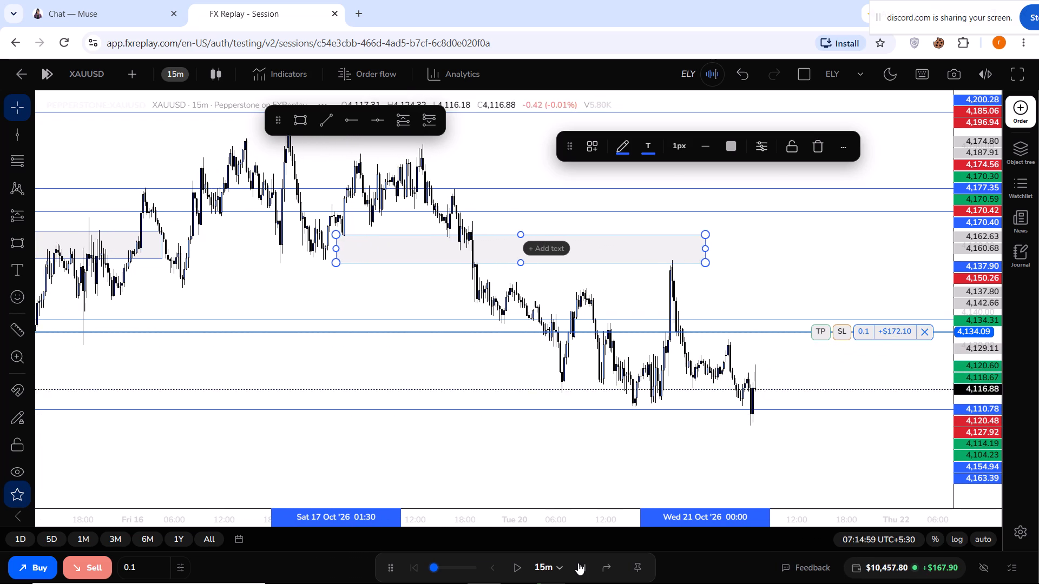
pyautogui.tripleClick(578, 563)
pyautogui.tripleClick(578, 563)
pyautogui.tripleClick(578, 563)
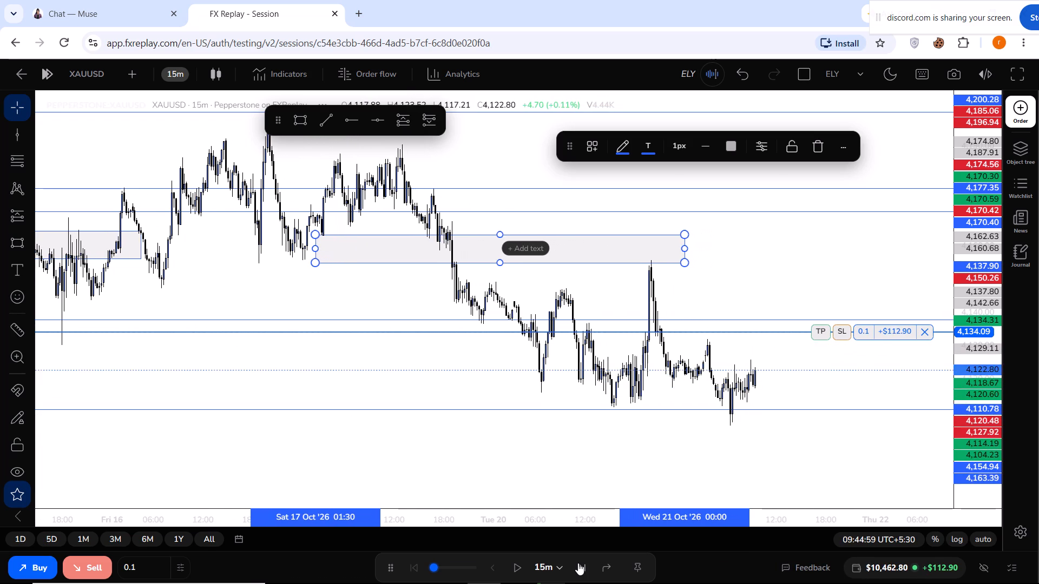
pyautogui.tripleClick(578, 563)
pyautogui.tripleClick(578, 563)
pyautogui.tripleClick(578, 563)
pyautogui.tripleClick(578, 563)
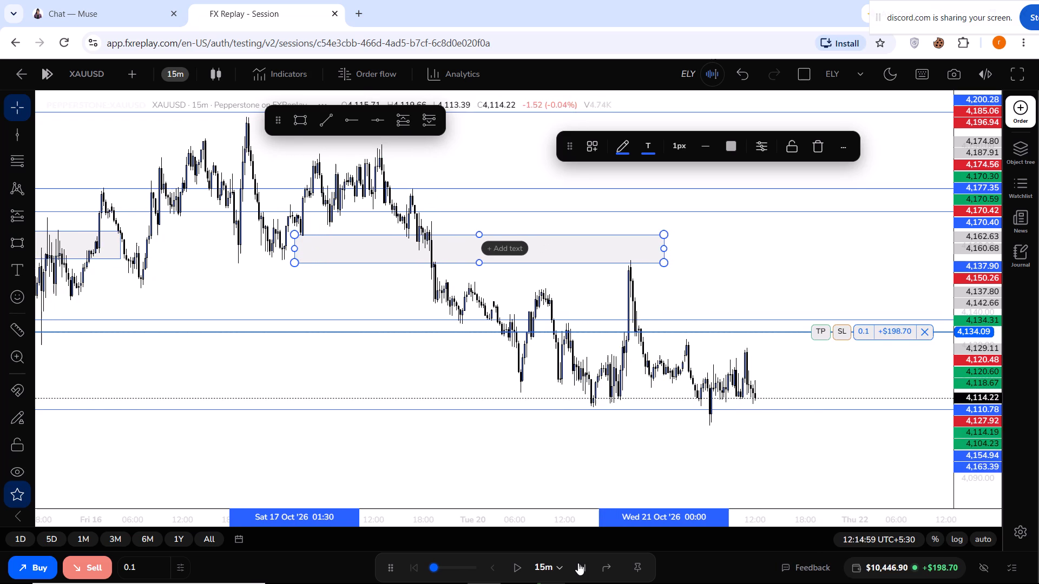
# Advance the replay in 15-minute steps to 19:29:59 on Wed 21 Oct.
pyautogui.tripleClick(578, 563)
pyautogui.tripleClick(578, 563)
pyautogui.tripleClick(578, 563)
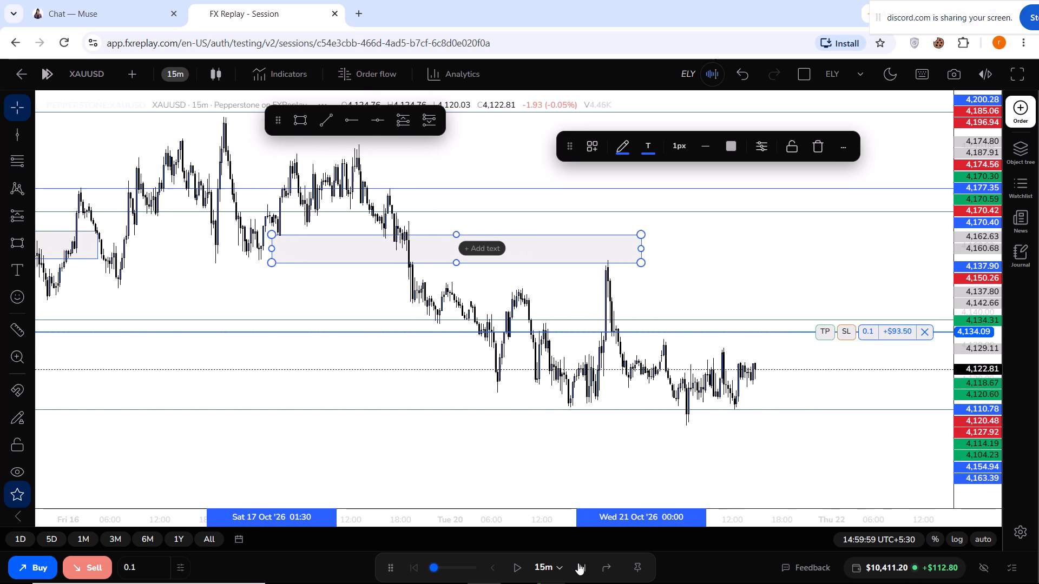
pyautogui.tripleClick(578, 563)
pyautogui.tripleClick(578, 563)
pyautogui.tripleClick(578, 563)
pyautogui.click(578, 563)
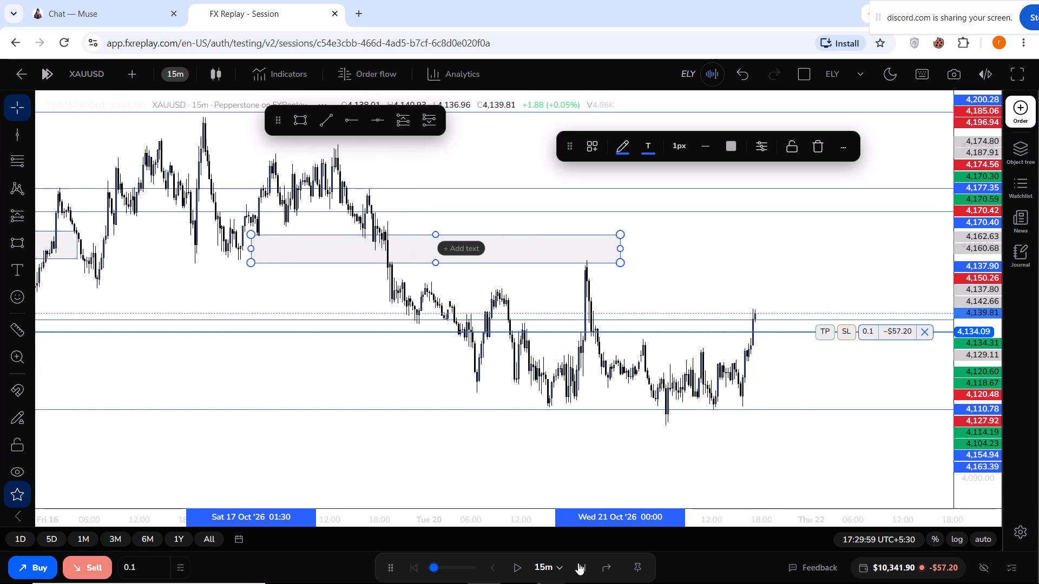
pyautogui.tripleClick(578, 563)
pyautogui.tripleClick(578, 563)
pyautogui.tripleClick(578, 563)
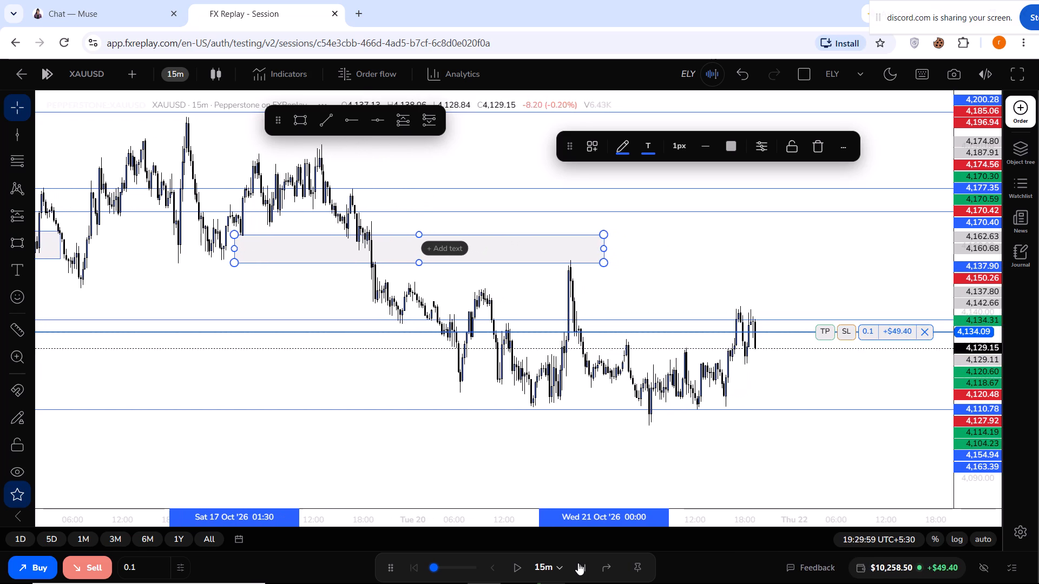
# Continue advancing the replay candle by candle to 06:59:59 on Thu 22 Oct.
pyautogui.tripleClick(578, 563)
pyautogui.tripleClick(578, 563)
pyautogui.tripleClick(578, 563)
pyautogui.tripleClick(578, 563)
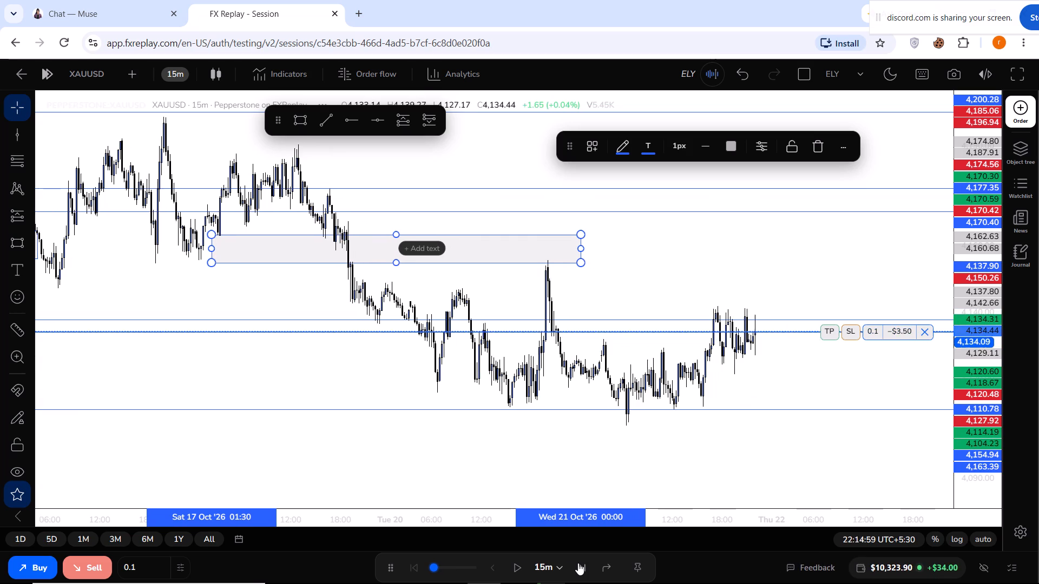
pyautogui.tripleClick(578, 563)
pyautogui.tripleClick(578, 563)
pyautogui.tripleClick(578, 563)
pyautogui.tripleClick(578, 563)
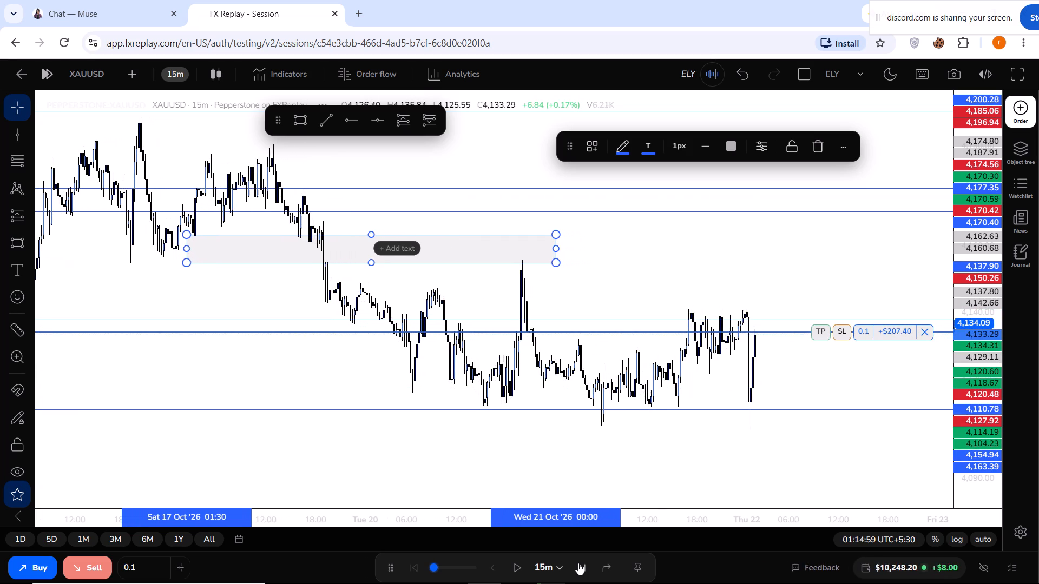
pyautogui.tripleClick(578, 563)
pyautogui.tripleClick(578, 563)
pyautogui.tripleClick(578, 563)
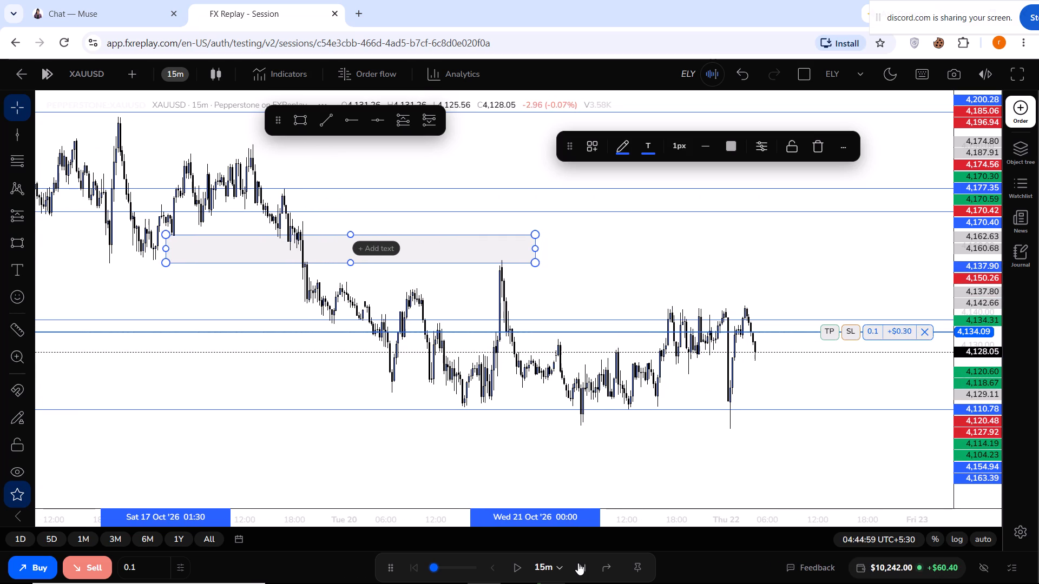
pyautogui.tripleClick(578, 563)
pyautogui.tripleClick(578, 563)
pyautogui.click(578, 563)
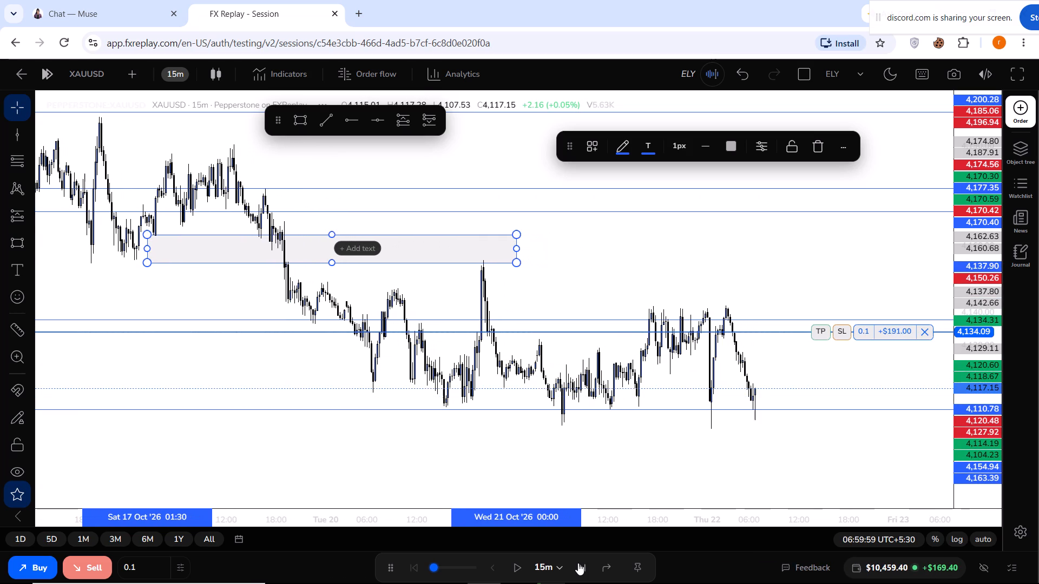
# With more room below the latest candles, advance the replay in 15-minute steps to 12:14:59 on Thu 22 Oct.
pyautogui.moveTo(422, 448); pyautogui.dragTo(458, 365)
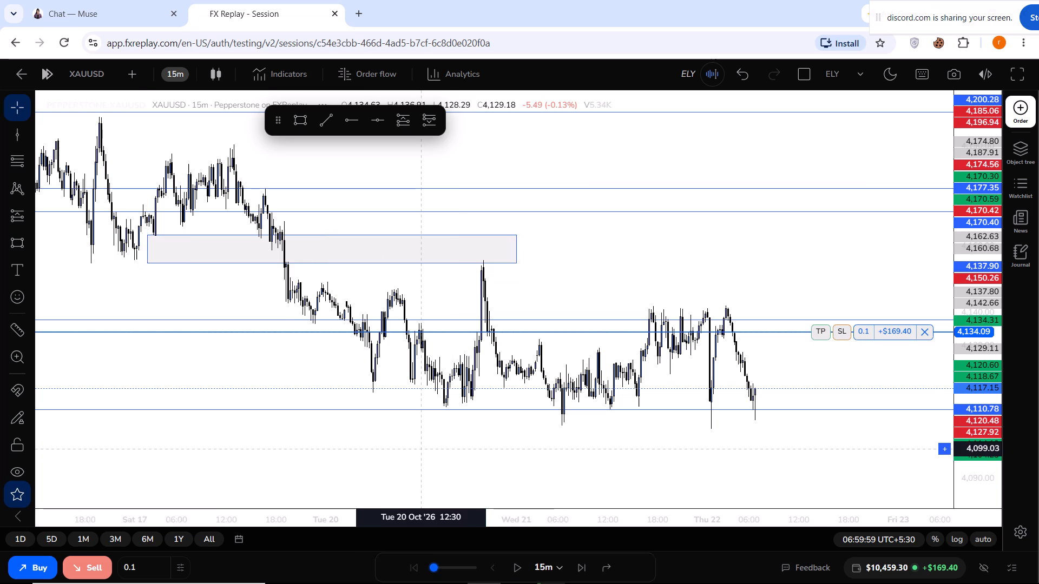
pyautogui.moveTo(458, 365); pyautogui.dragTo(463, 340)
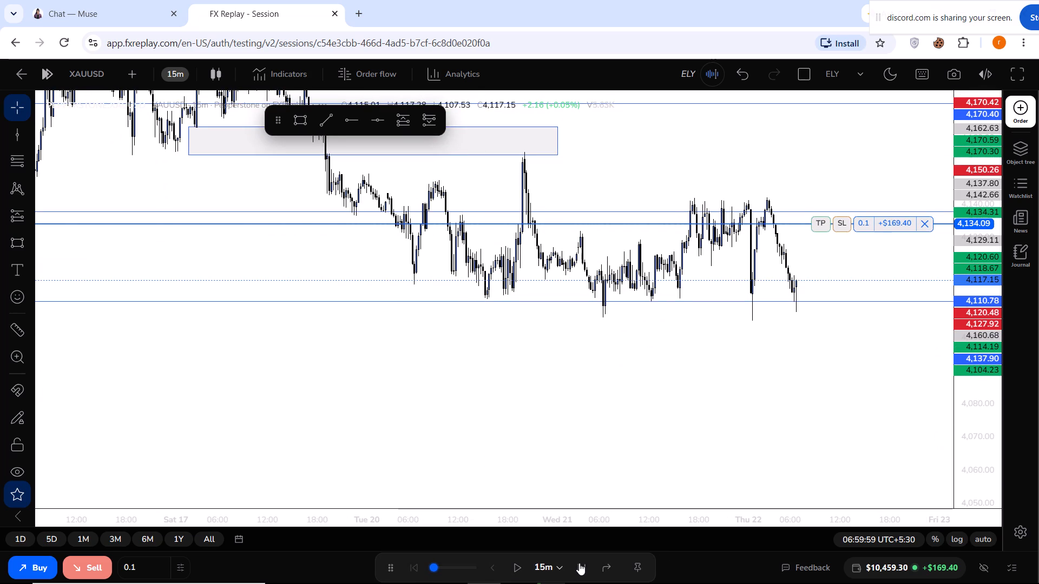
pyautogui.tripleClick(580, 563)
pyautogui.tripleClick(580, 563)
pyautogui.tripleClick(580, 563)
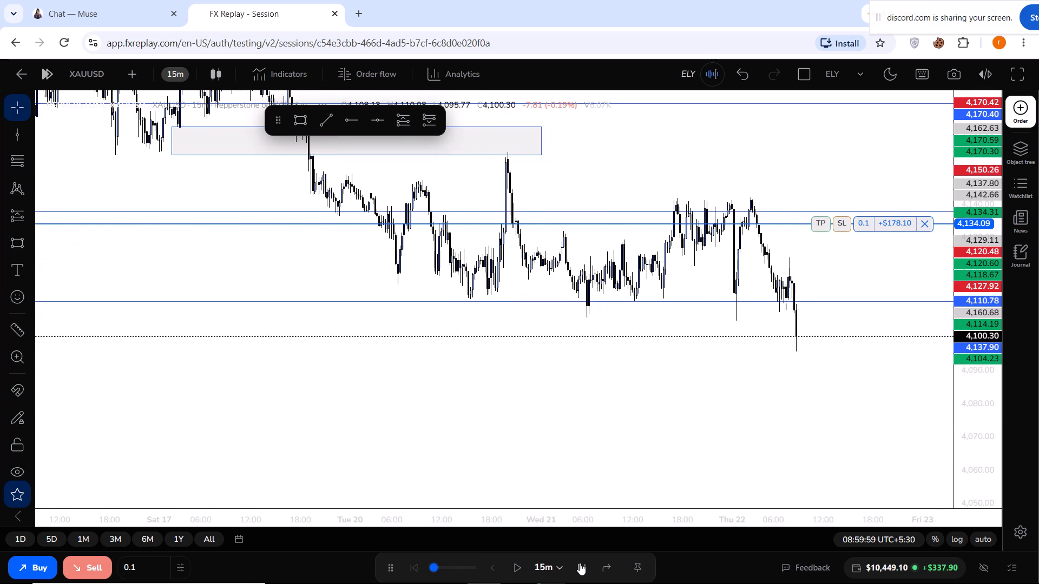
pyautogui.tripleClick(580, 563)
pyautogui.click(580, 563)
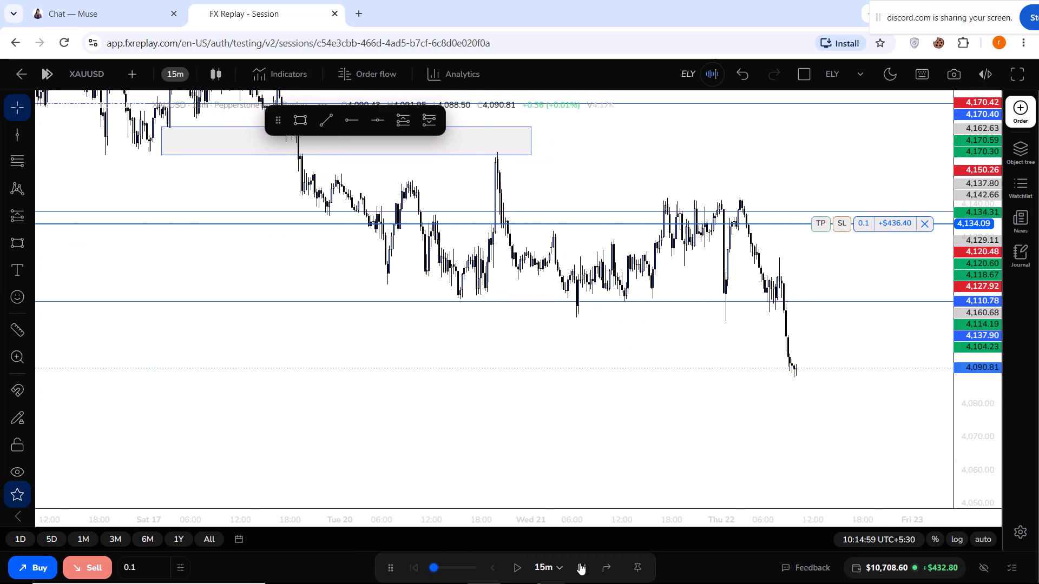
pyautogui.tripleClick(580, 563)
pyautogui.tripleClick(580, 563)
pyautogui.doubleClick(580, 563)
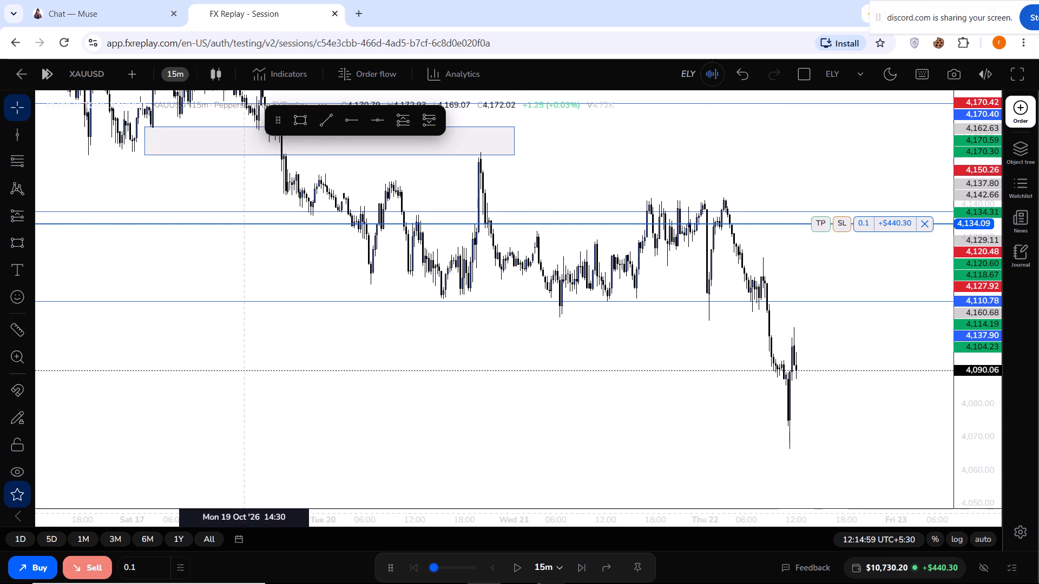
# Open a second 0.1 lot market sell at 4,090.06 with its stop loss at 4,103.10.
pyautogui.click(106, 562)
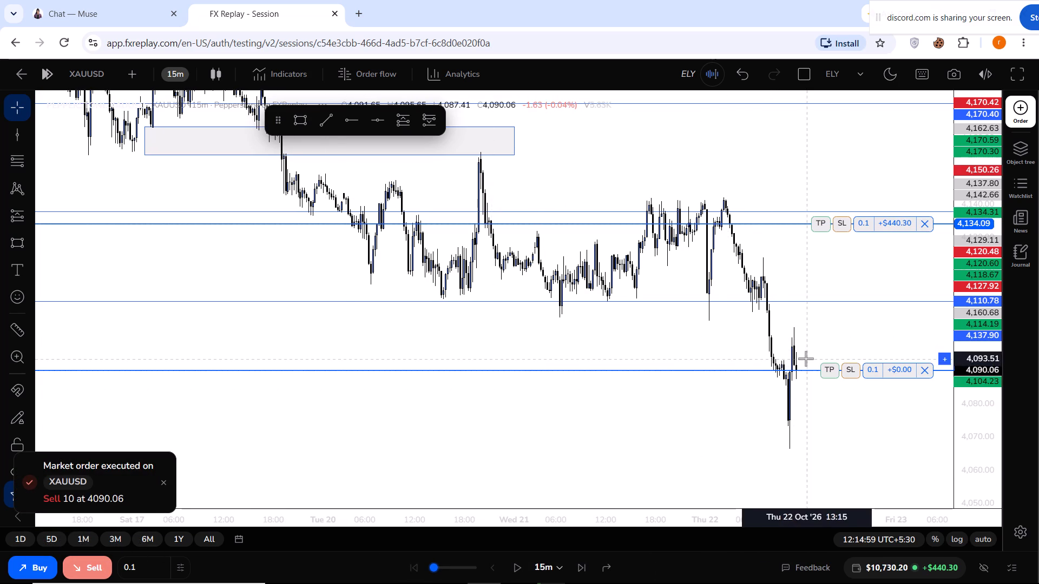
pyautogui.moveTo(851, 370); pyautogui.dragTo(843, 327)
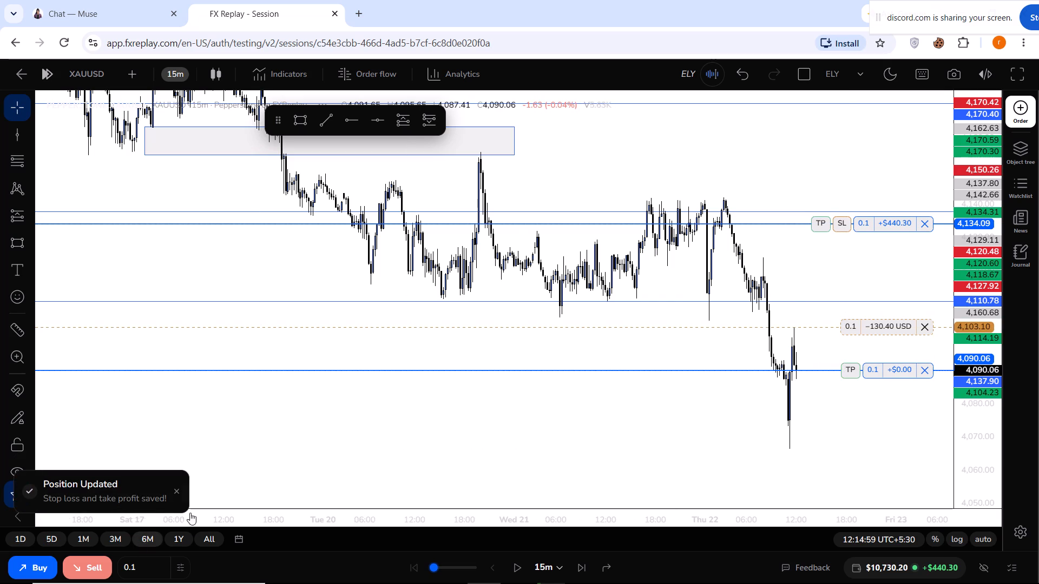
# Advance the replay in 15-minute steps to 17:44:59 on Thu 22 Oct.
pyautogui.tripleClick(577, 568)
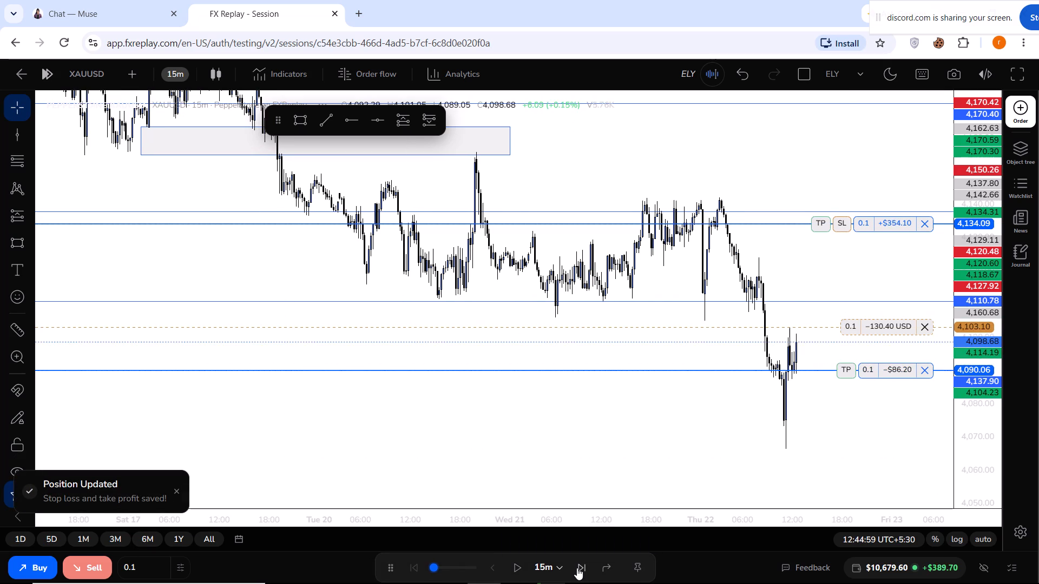
pyautogui.tripleClick(577, 568)
pyautogui.tripleClick(577, 568)
pyautogui.tripleClick(577, 568)
pyautogui.tripleClick(577, 568)
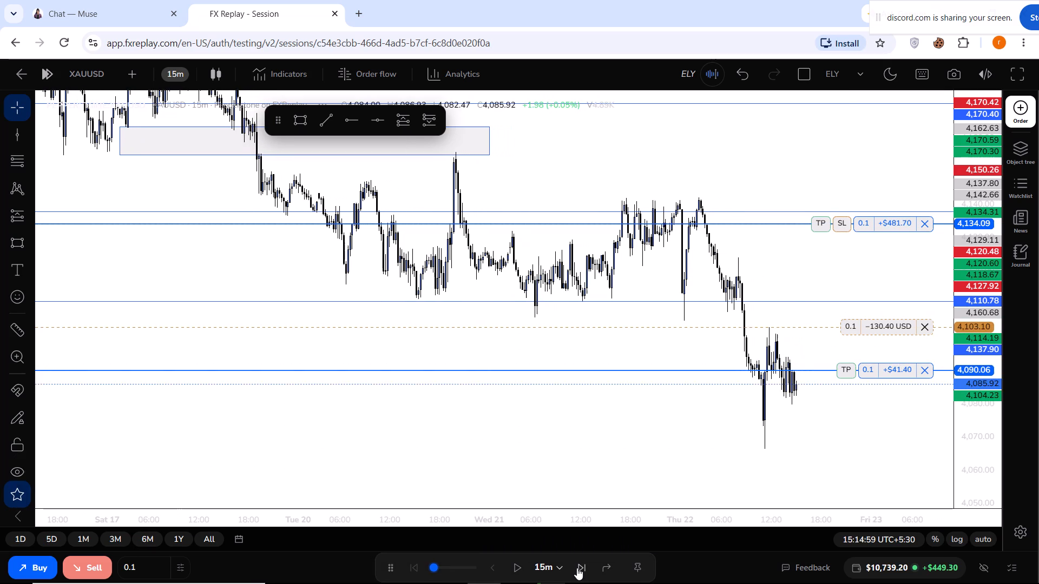
pyautogui.tripleClick(577, 568)
pyautogui.tripleClick(577, 568)
pyautogui.click(577, 568)
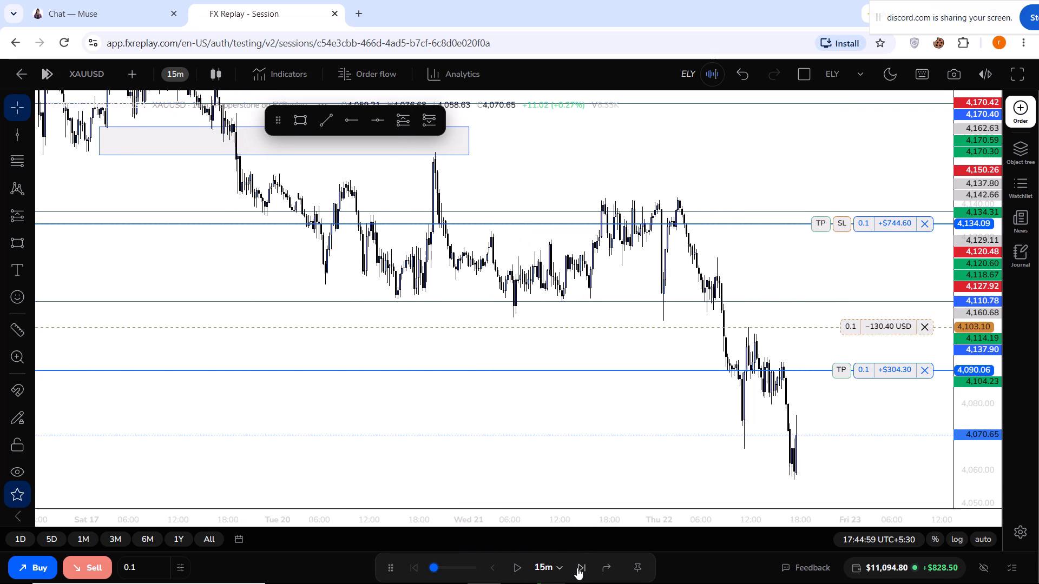
# Draw a rectangle zone from about 4,072 to 4,079 around the candles of Thu 22 Oct, just above the latest lows.
pyautogui.moveTo(537, 448); pyautogui.dragTo(440, 389)
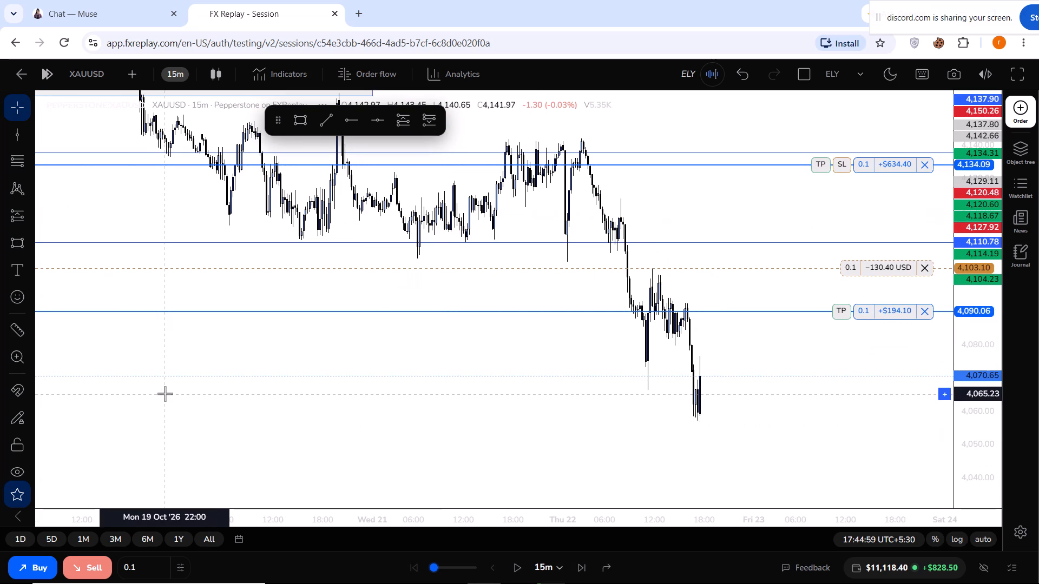
pyautogui.click(295, 122)
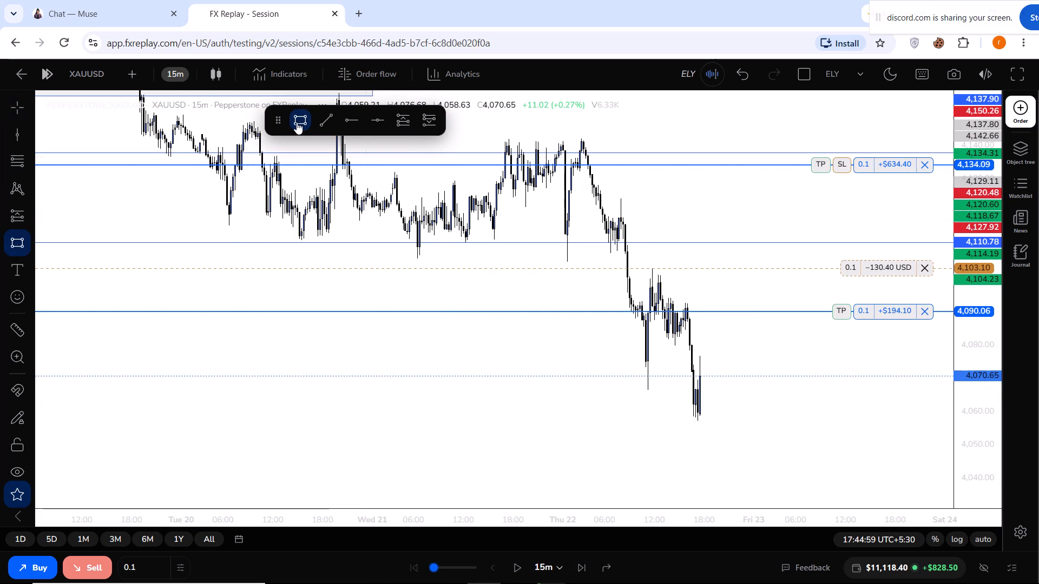
pyautogui.click(642, 372)
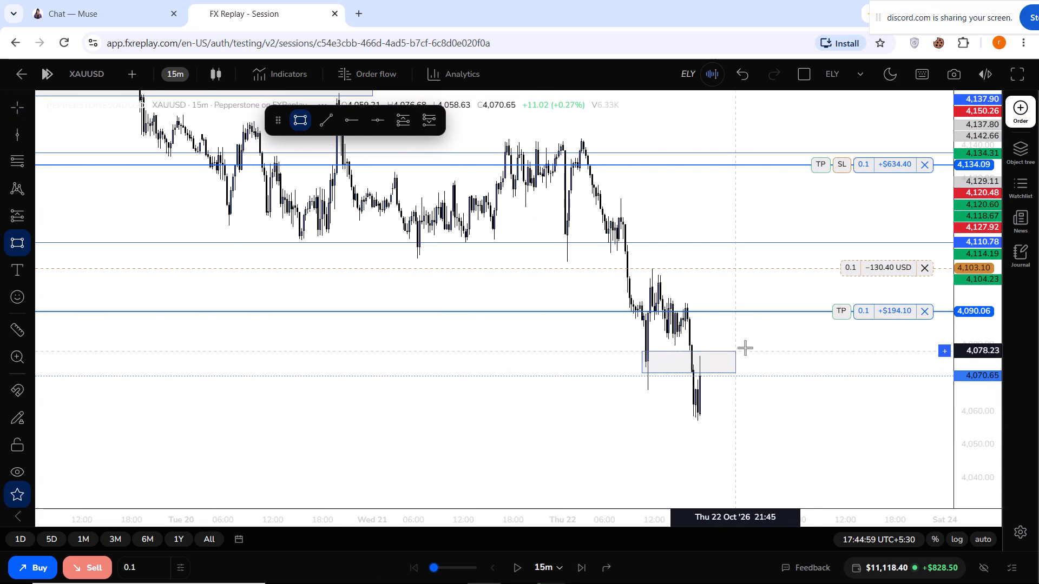
pyautogui.click(749, 347)
pyautogui.click(577, 413)
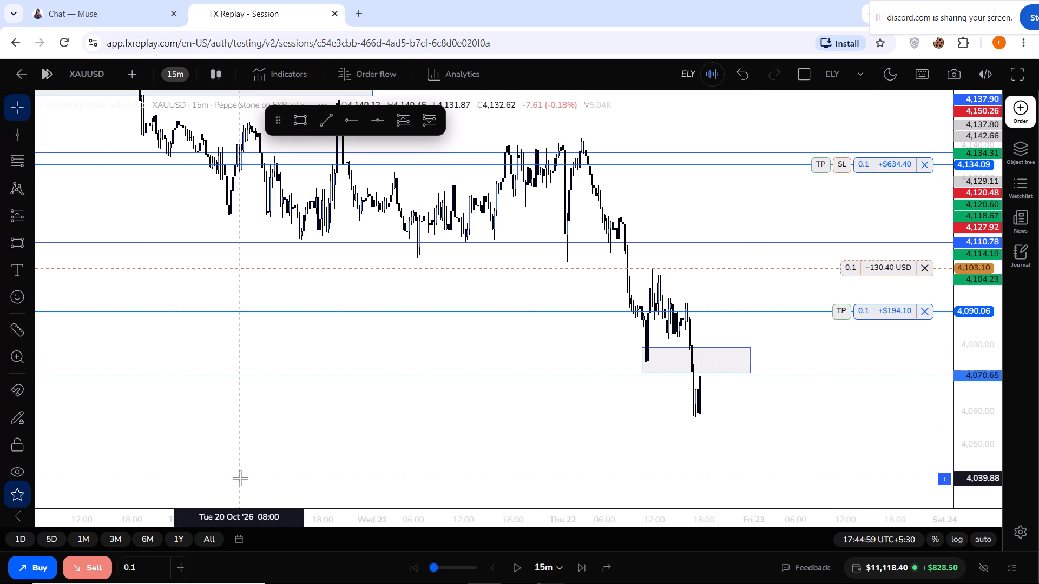
# Open a 0.1 lot market sell at 4,070.65 with its stop loss at about 4,090.
pyautogui.click(100, 559)
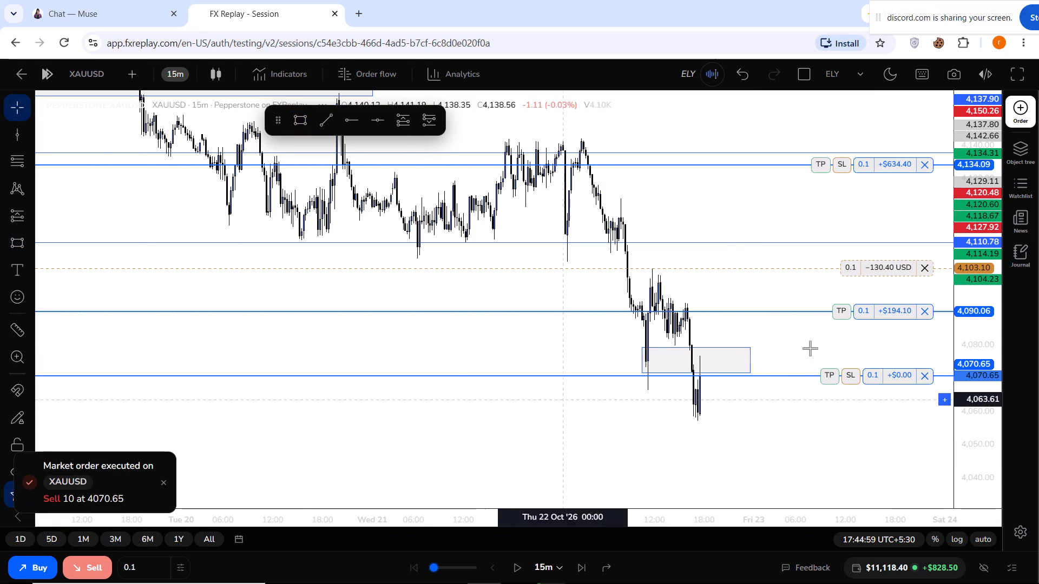
pyautogui.moveTo(849, 371); pyautogui.dragTo(844, 326)
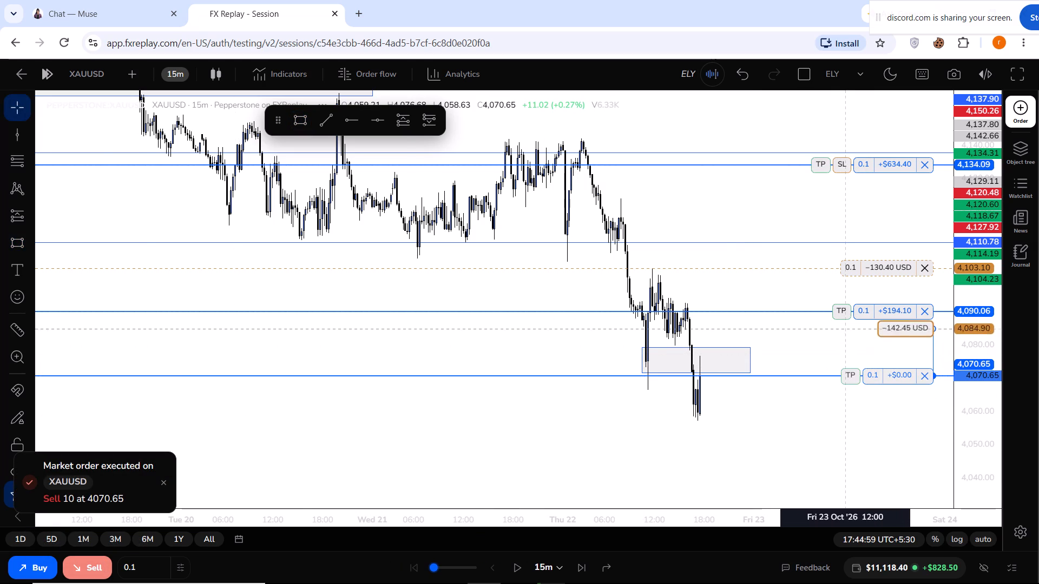
pyautogui.moveTo(844, 326); pyautogui.dragTo(842, 311)
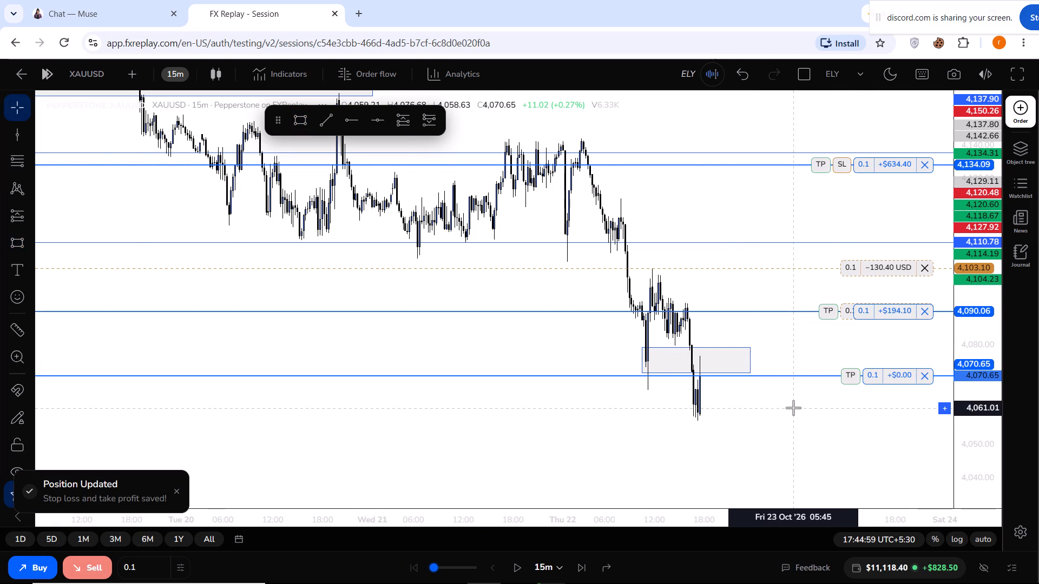
# With more room below the latest candles, advance the replay in 15-minute steps to 20:59:59 on Thu 22 Oct.
pyautogui.moveTo(793, 408); pyautogui.dragTo(740, 277)
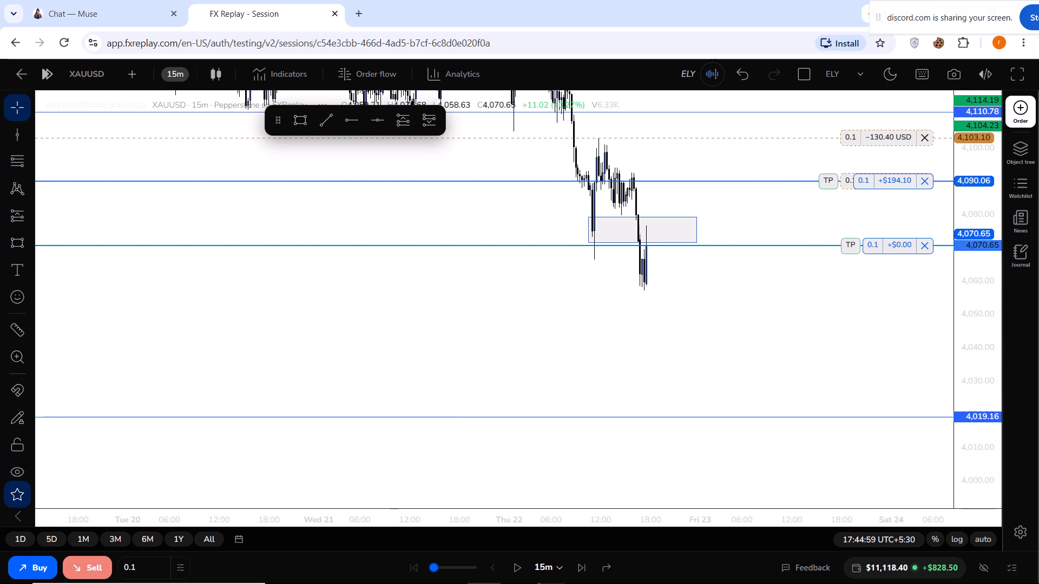
pyautogui.click(583, 563)
pyautogui.click(583, 563)
pyautogui.click(583, 563)
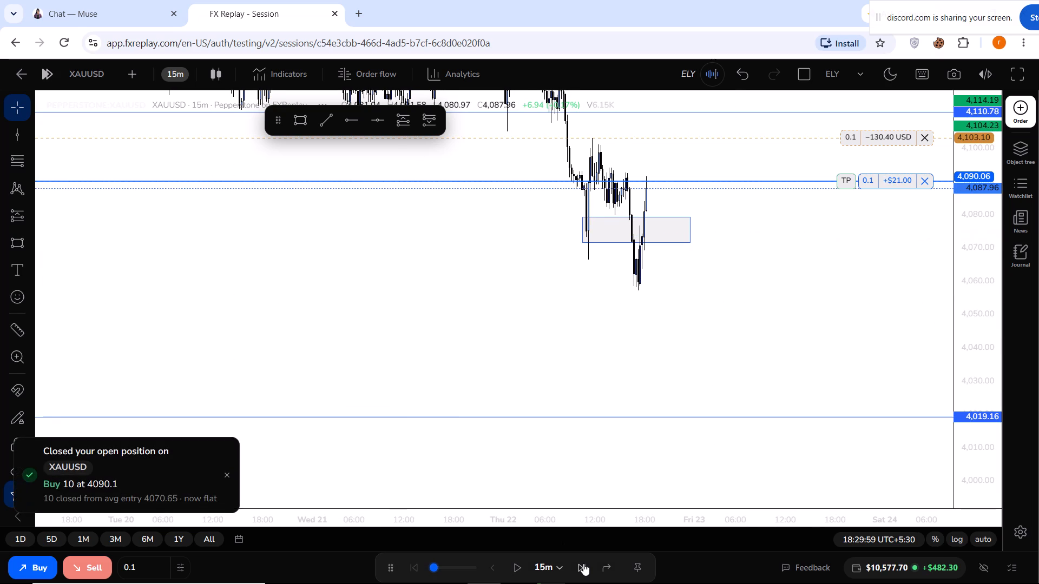
pyautogui.click(583, 563)
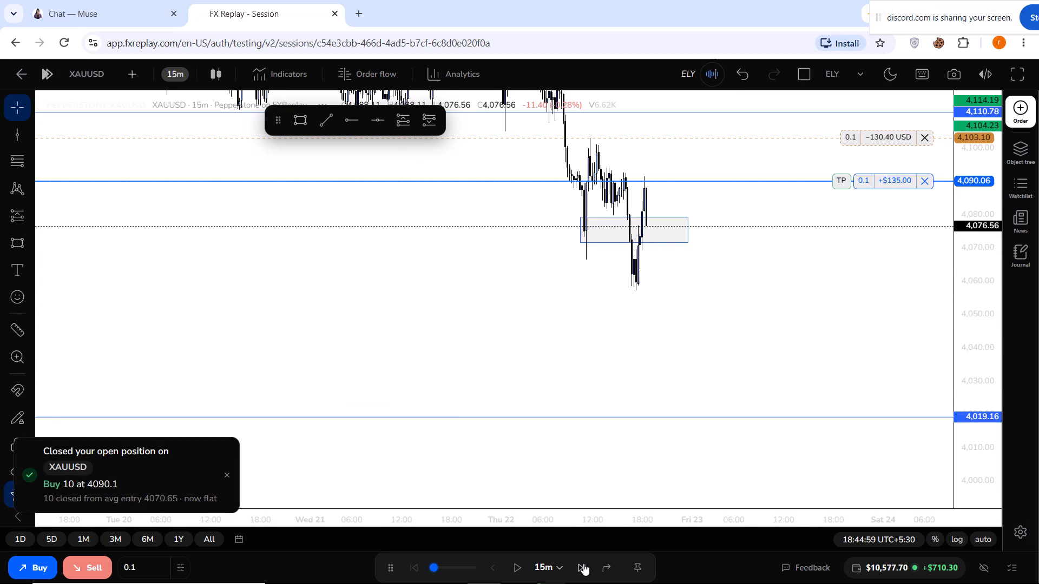
pyautogui.click(583, 563)
pyautogui.click(583, 563)
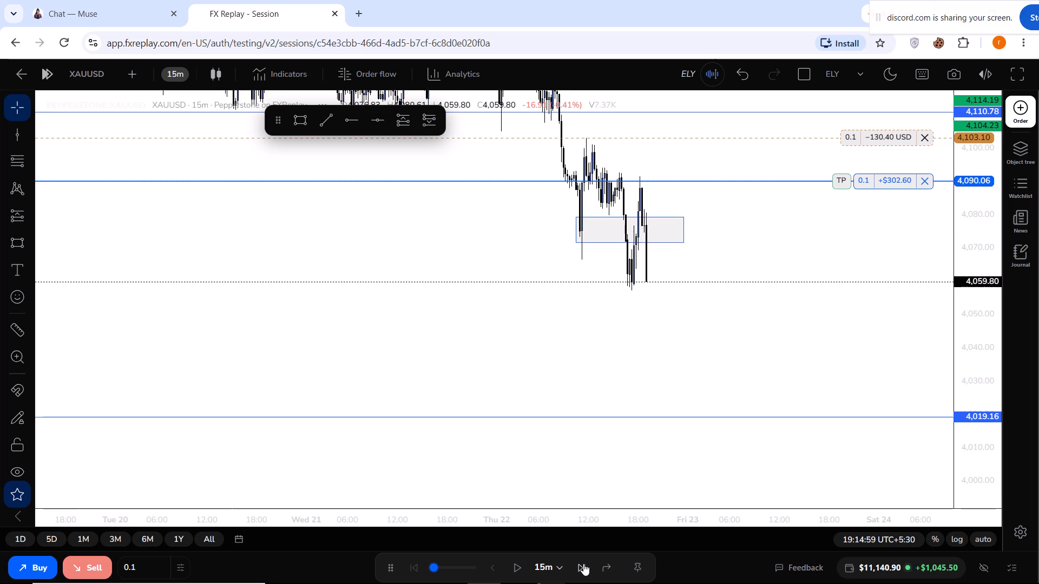
pyautogui.click(583, 563)
pyautogui.click(583, 563)
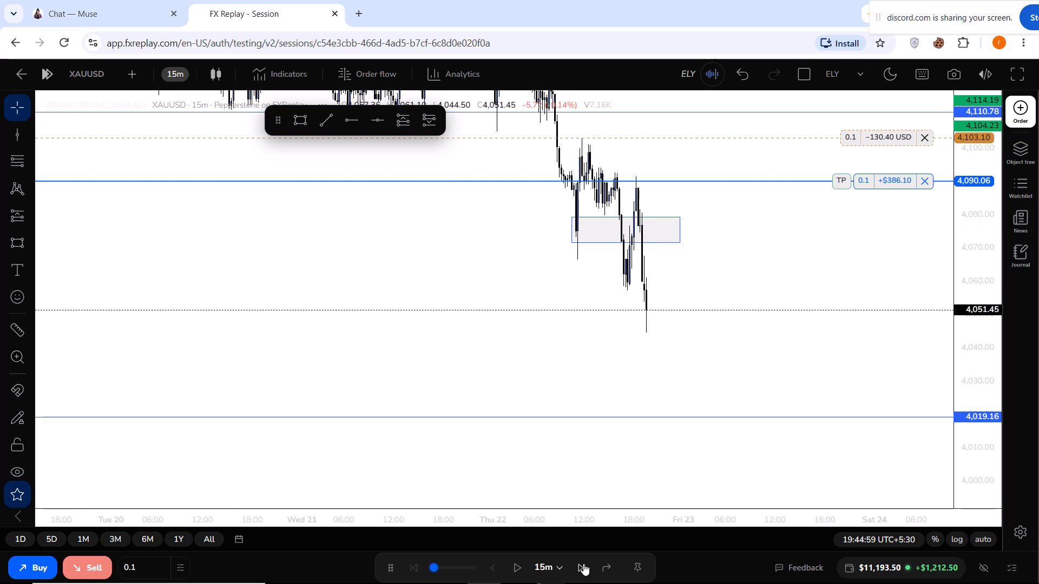
pyautogui.click(583, 563)
pyautogui.click(583, 563)
pyautogui.click(583, 563)
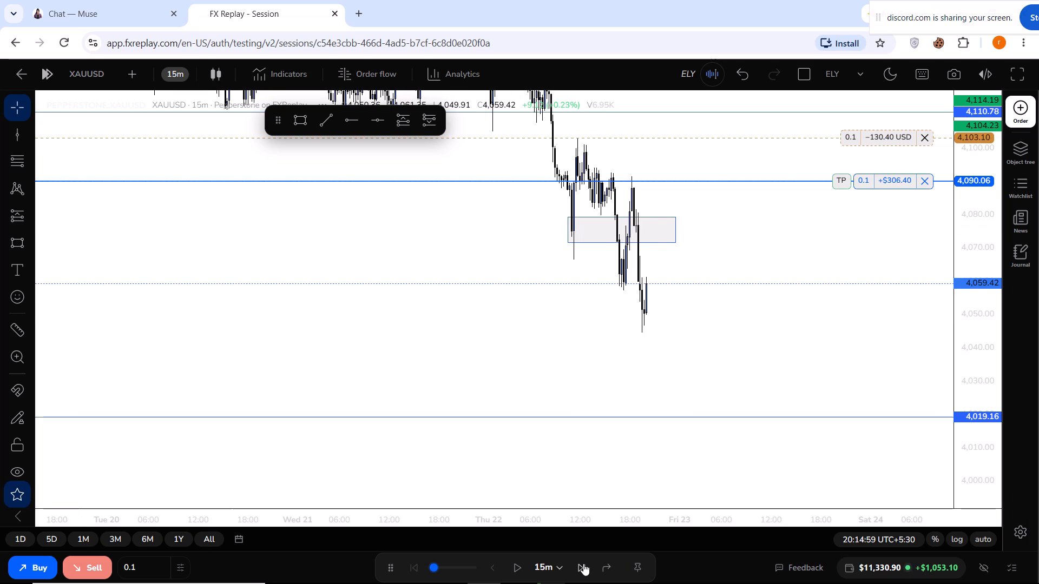
pyautogui.click(583, 563)
pyautogui.click(583, 563)
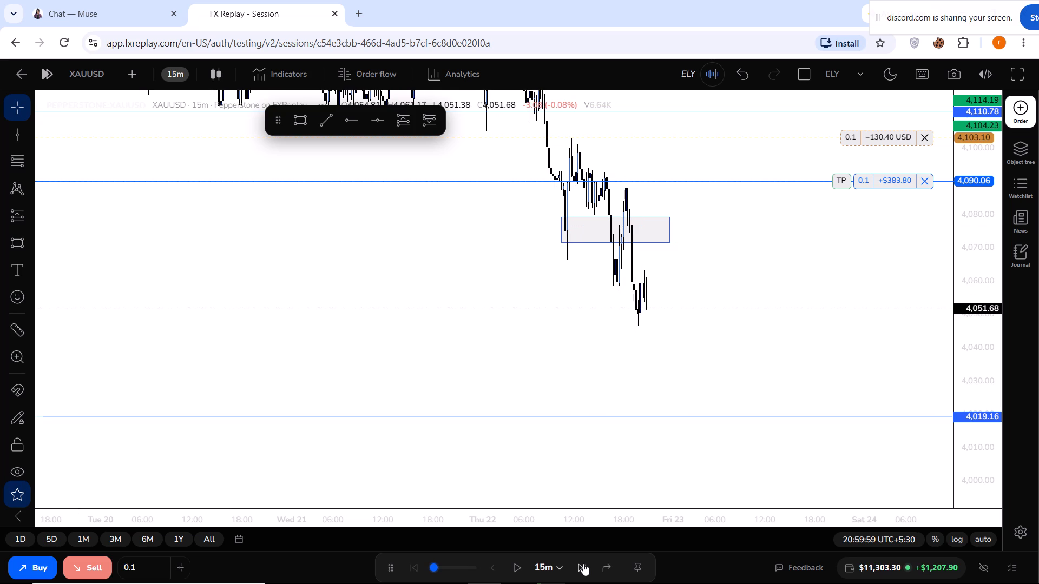
# Continue advancing the replay in 15-minute steps to 01:59:59 on Fri 23 Oct.
pyautogui.click(583, 563)
pyautogui.tripleClick(583, 563)
pyautogui.tripleClick(583, 563)
pyautogui.doubleClick(583, 563)
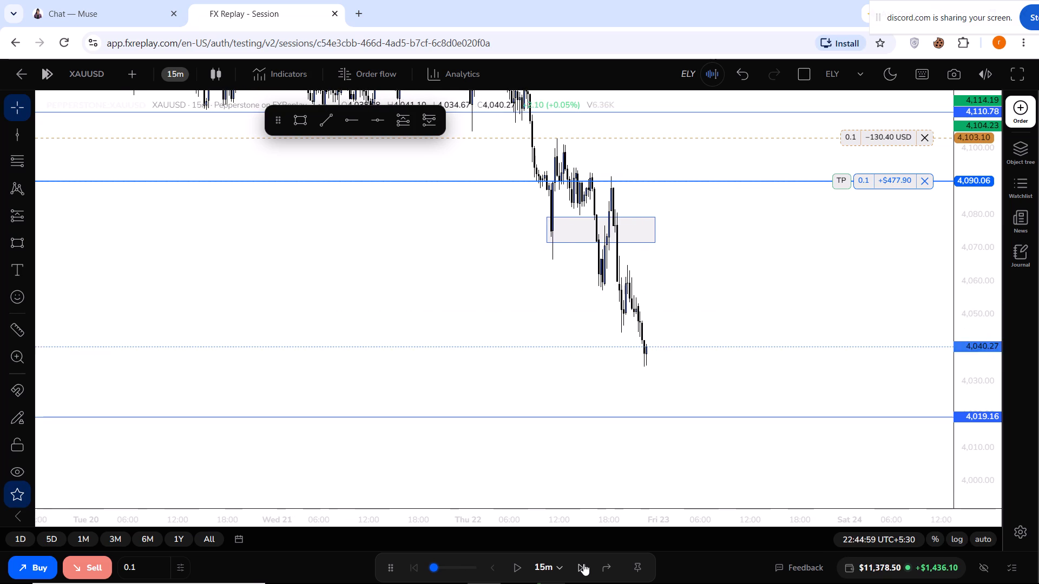
pyautogui.tripleClick(583, 563)
pyautogui.doubleClick(583, 563)
pyautogui.click(583, 563)
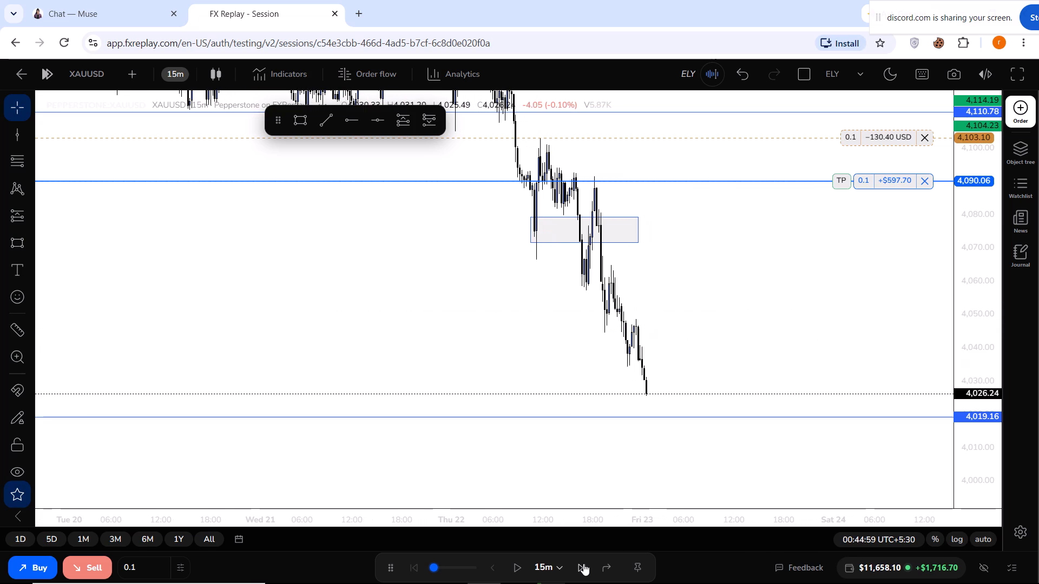
pyautogui.click(583, 563)
pyautogui.click(583, 563)
pyautogui.click(583, 563)
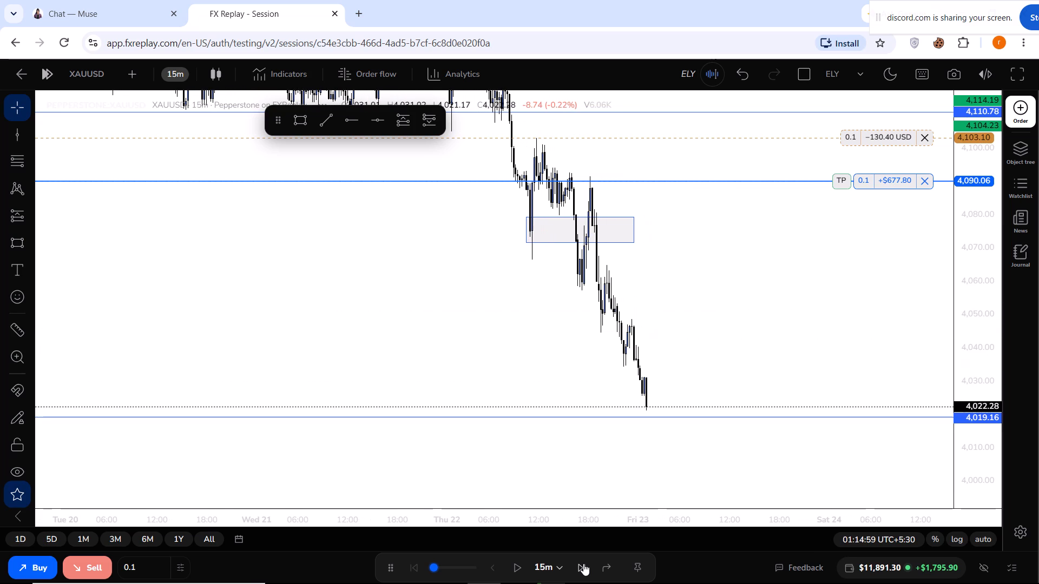
pyautogui.click(583, 563)
pyautogui.click(583, 563)
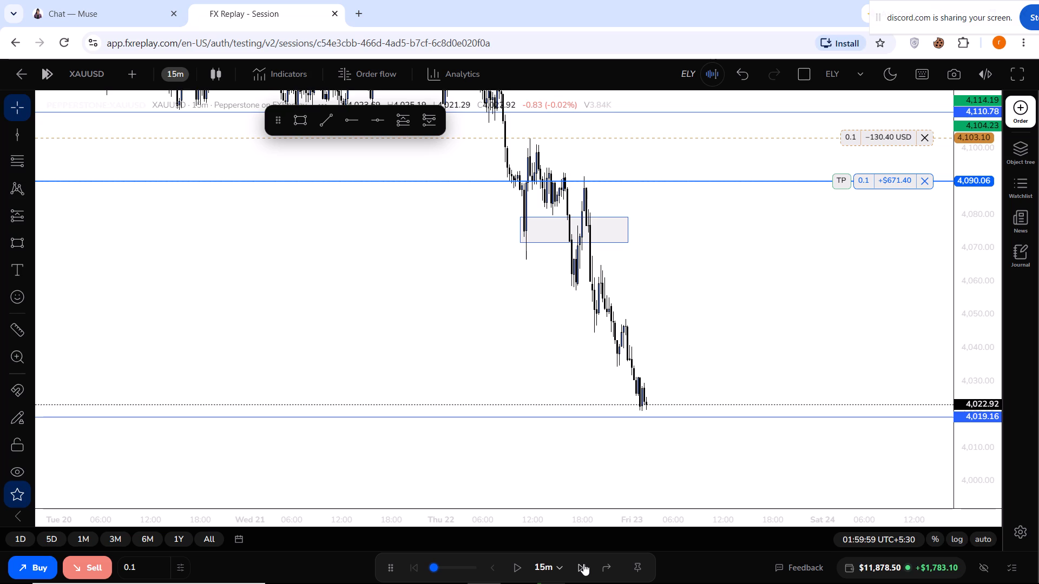
# Advance the replay in 15-minute steps to 05:59:59 on Fri 23 Oct, when price reaches the 4,019.16 line.
pyautogui.click(583, 563)
pyautogui.click(583, 563)
pyautogui.click(583, 563)
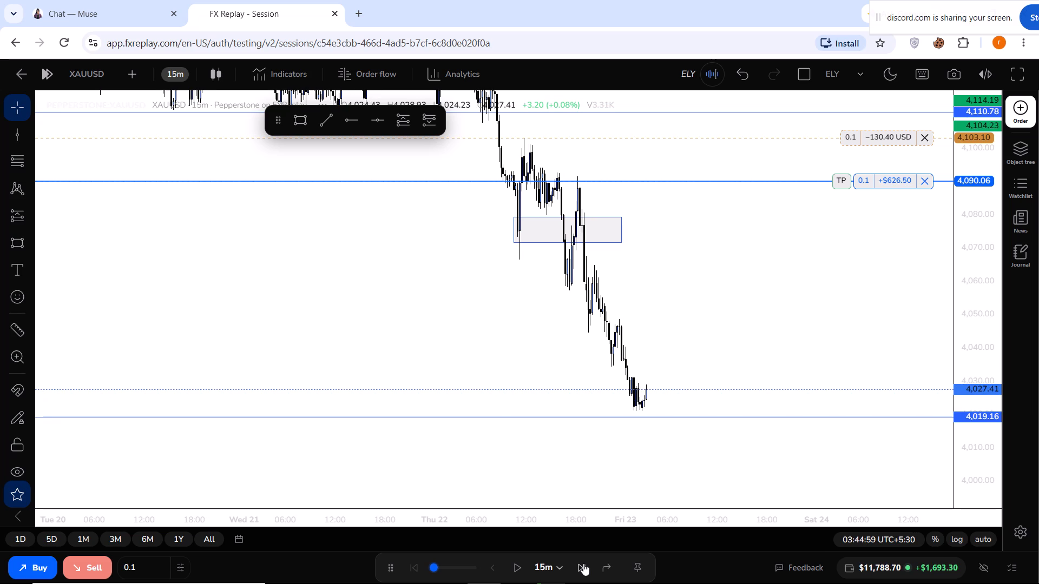
pyautogui.click(583, 563)
pyautogui.click(583, 563)
pyautogui.click(583, 563)
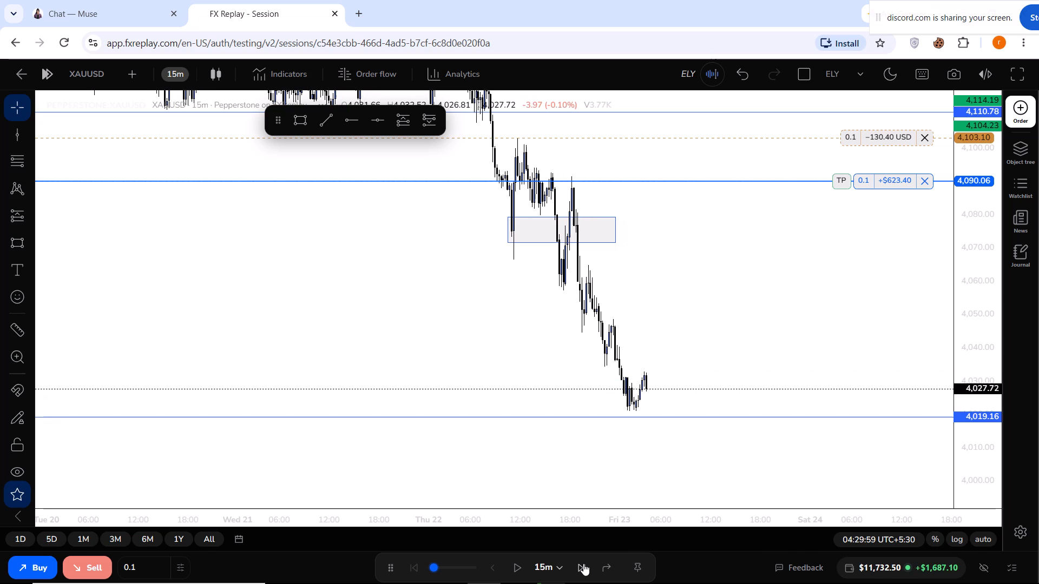
pyautogui.click(583, 563)
pyautogui.click(583, 563)
pyautogui.click(583, 563)
pyautogui.click(583, 563)
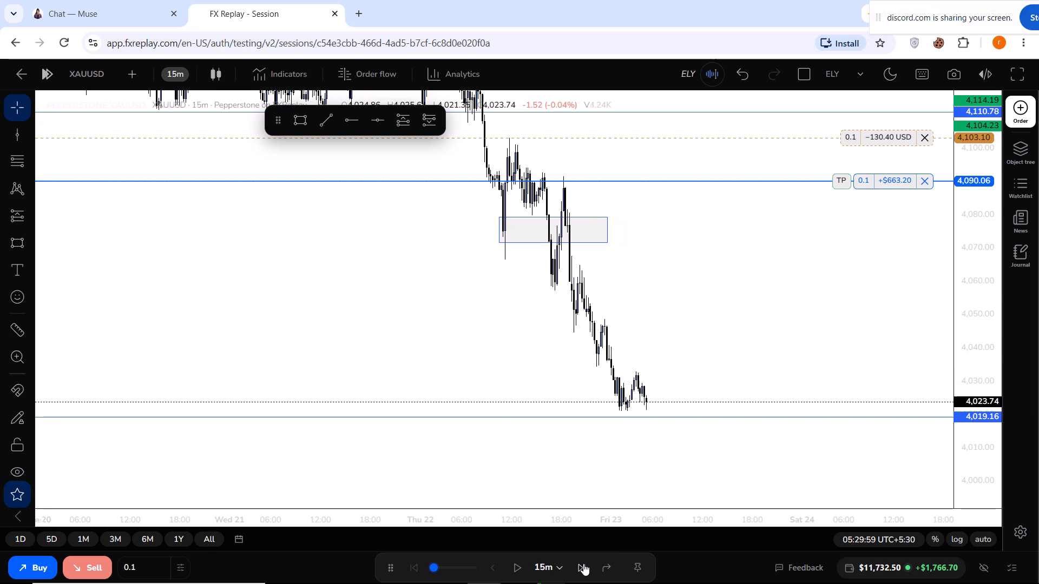
pyautogui.click(583, 563)
pyautogui.click(583, 563)
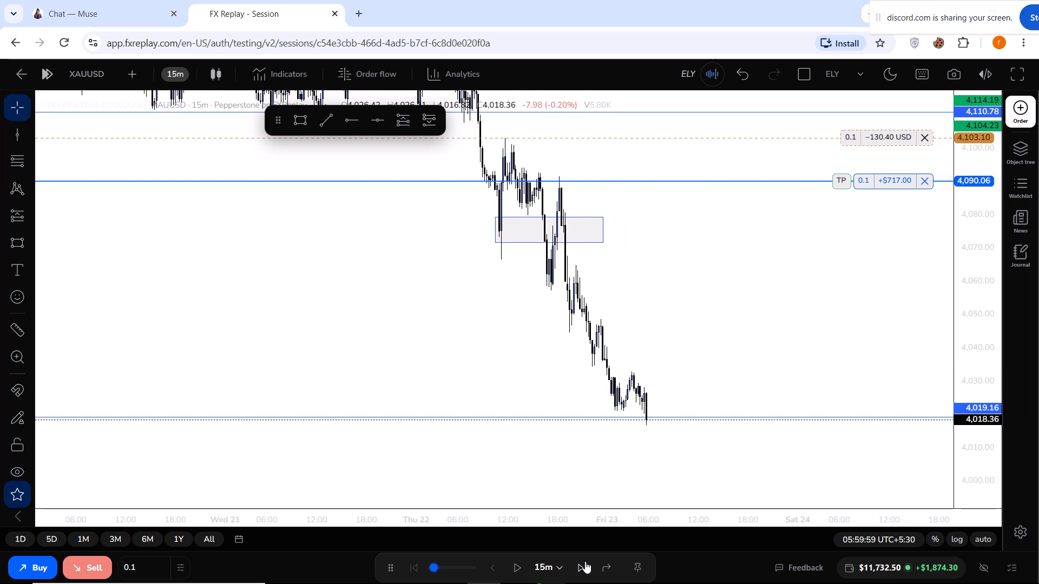
# Close 100% of the 0.1 lot sell position entered at 4,090.06.
pyautogui.click(924, 183)
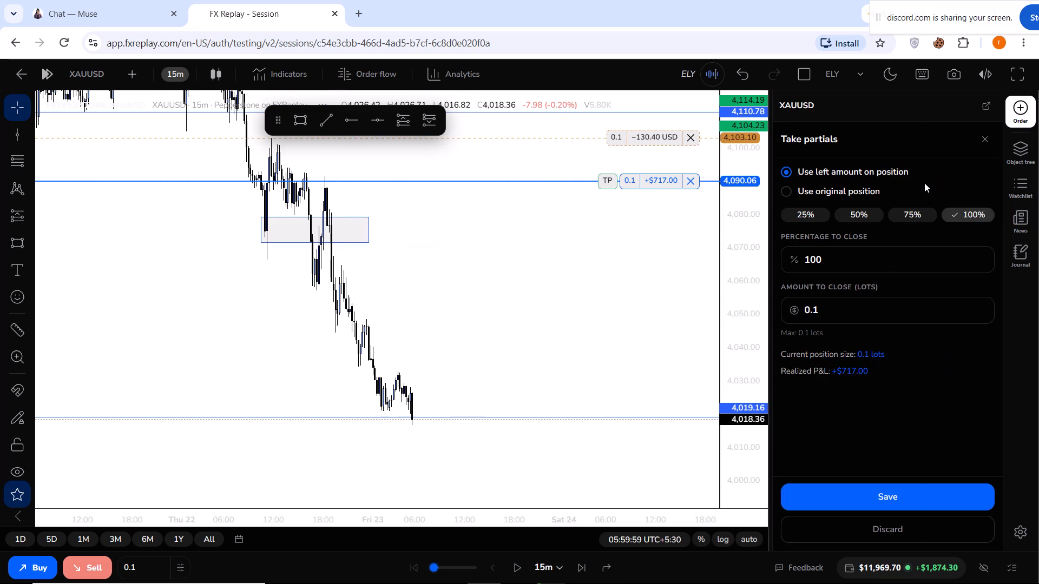
pyautogui.click(857, 494)
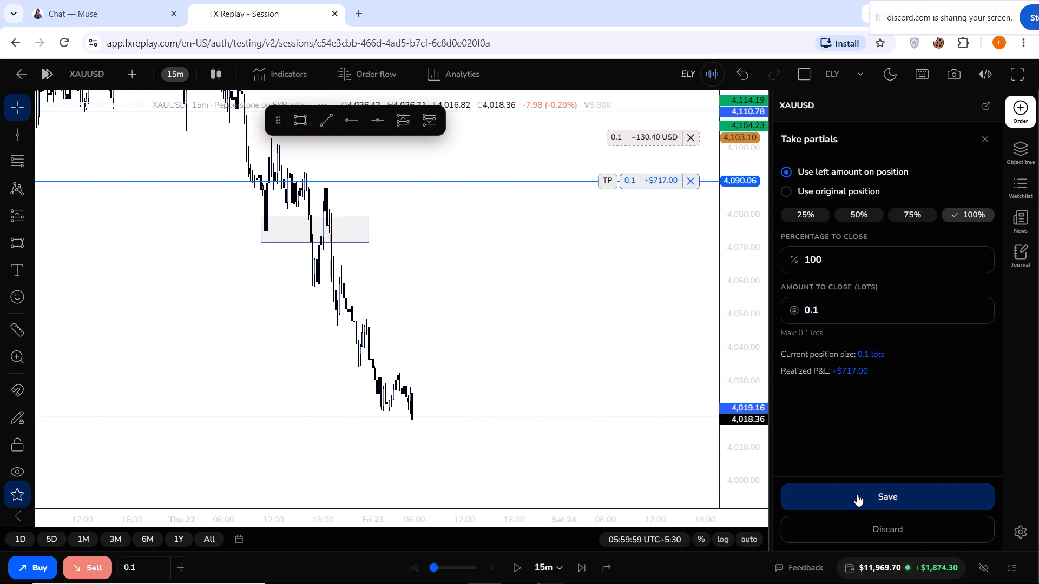
# Close 100% of the 0.1 lot sell position entered at 4,134.09.
pyautogui.moveTo(770, 282); pyautogui.dragTo(737, 474)
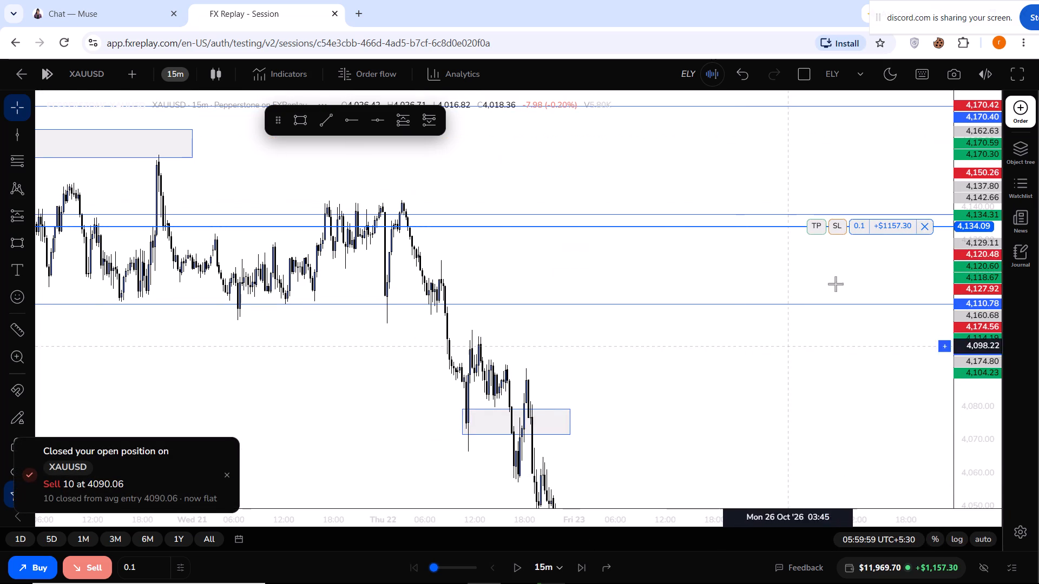
pyautogui.click(928, 224)
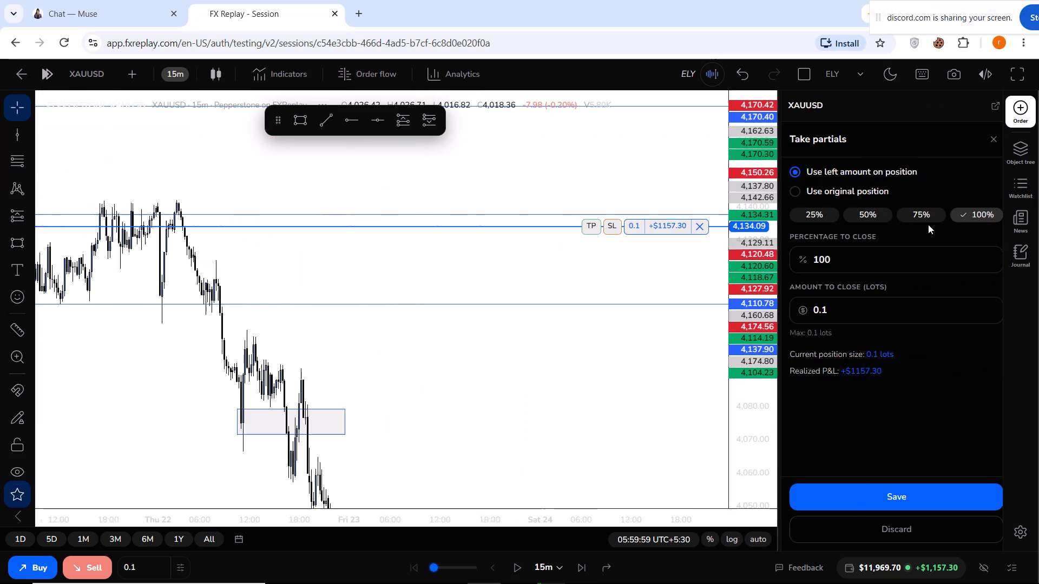
pyautogui.click(841, 493)
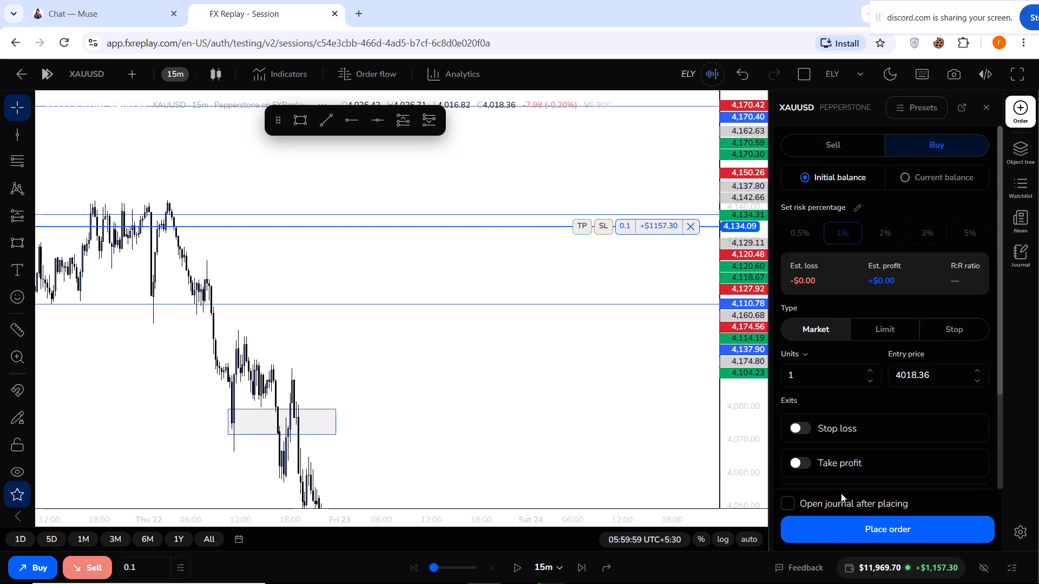
# Switch the chart to the 4-hour timeframe, keeping the latest candles and the lower price levels in view.
pyautogui.moveTo(771, 419); pyautogui.dragTo(823, 261)
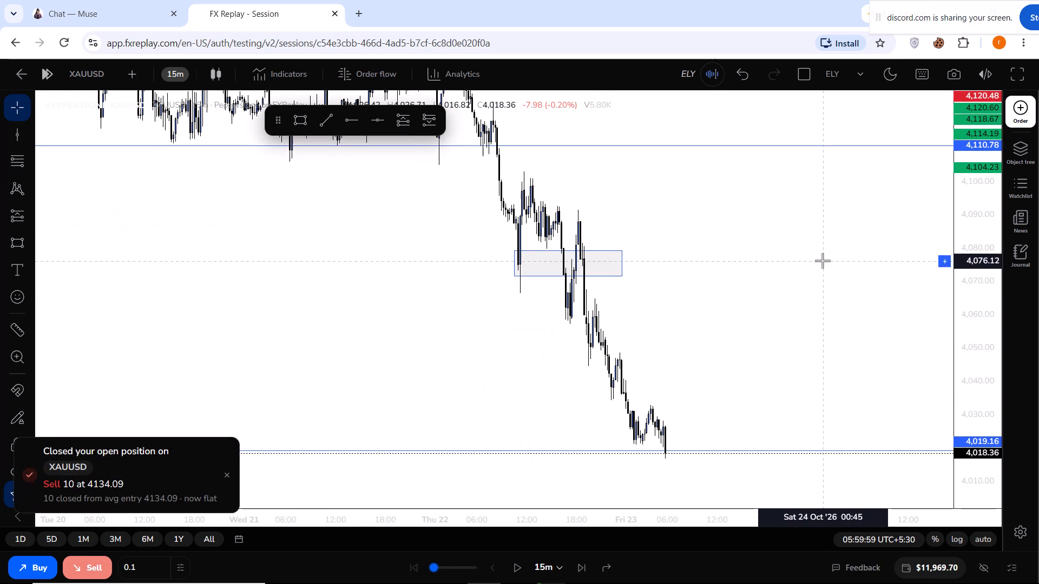
pyautogui.moveTo(773, 298); pyautogui.dragTo(773, 236)
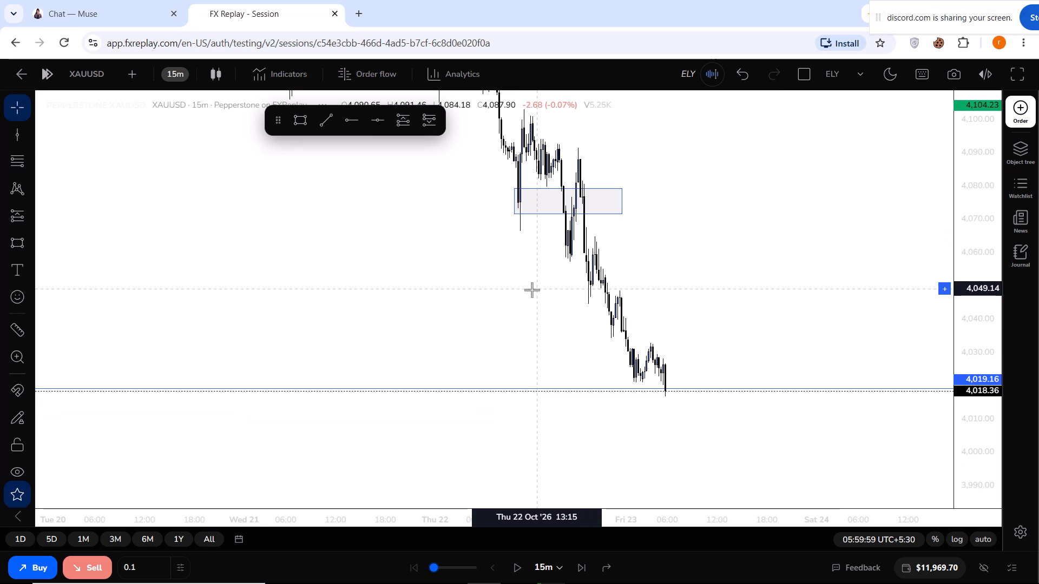
pyautogui.moveTo(969, 243); pyautogui.dragTo(974, 392)
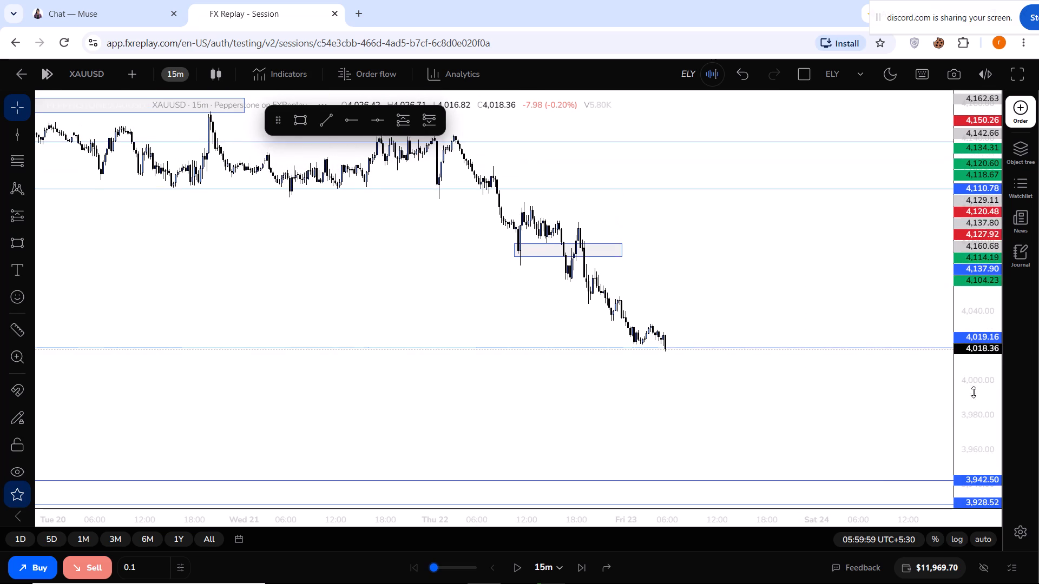
pyautogui.moveTo(974, 392); pyautogui.dragTo(968, 435)
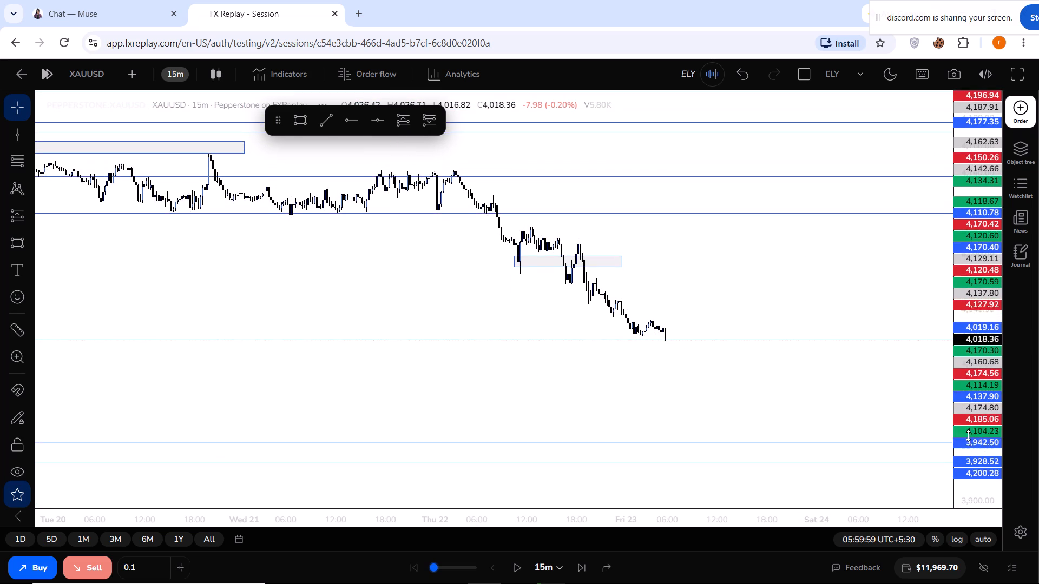
pyautogui.moveTo(968, 435); pyautogui.dragTo(959, 403)
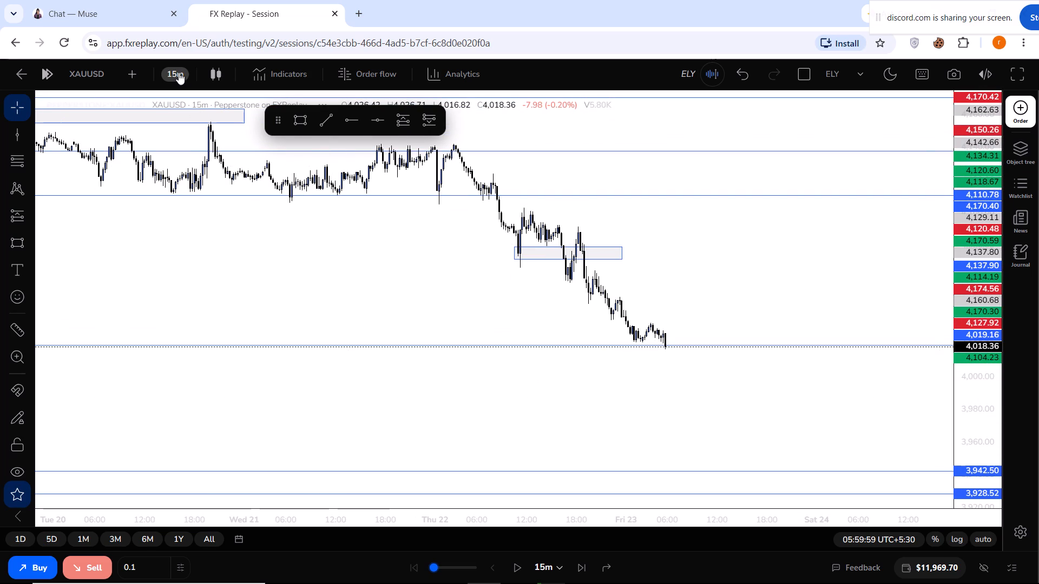
pyautogui.click(179, 72)
pyautogui.scroll(-2, 239, 361)
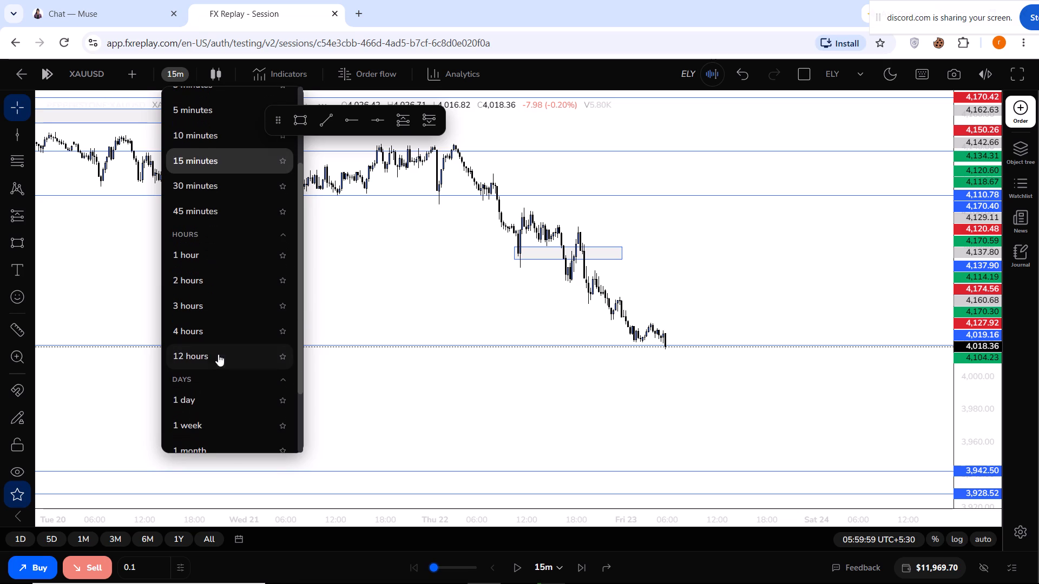
pyautogui.click(206, 326)
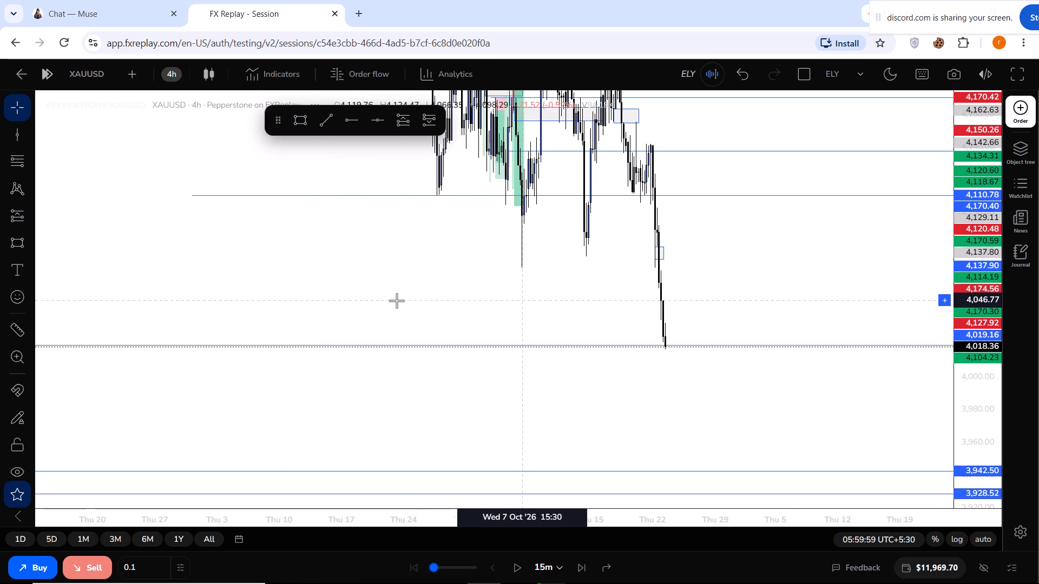
pyautogui.moveTo(624, 330); pyautogui.dragTo(496, 297)
pyautogui.moveTo(629, 346); pyautogui.dragTo(512, 363)
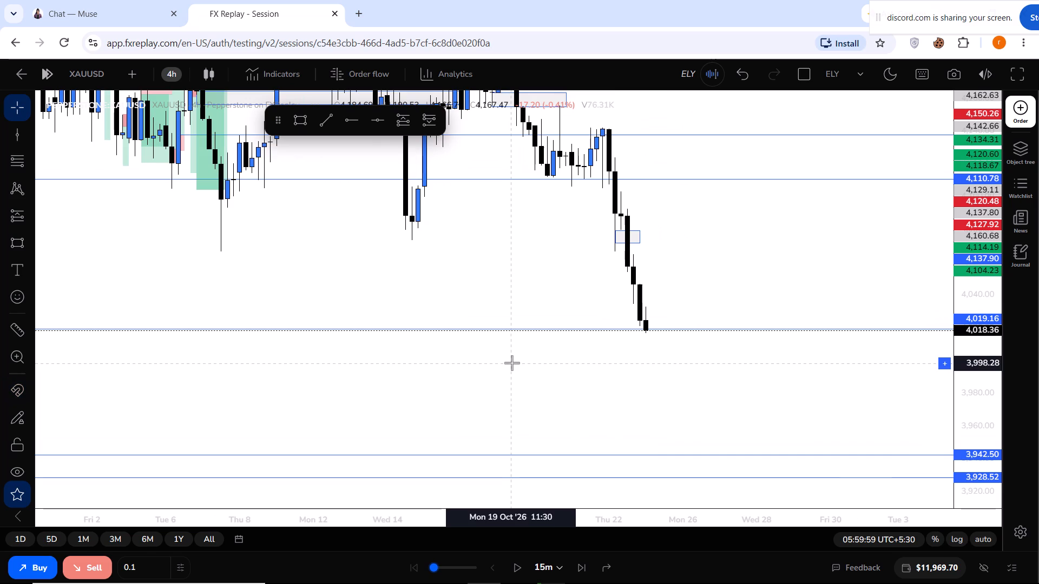
# Enlarge the small zone rectangle beside the Thu 22 Oct sell-off and move it to span 4,064.84 to 4,046.77, extending past the latest candle.
pyautogui.moveTo(963, 365); pyautogui.dragTo(943, 257)
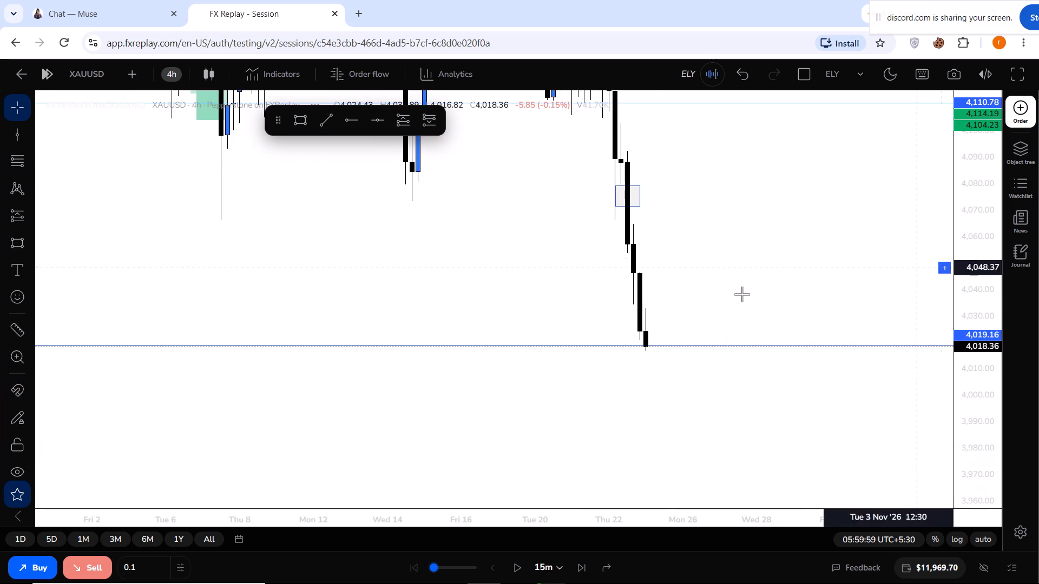
pyautogui.moveTo(739, 294); pyautogui.dragTo(783, 301)
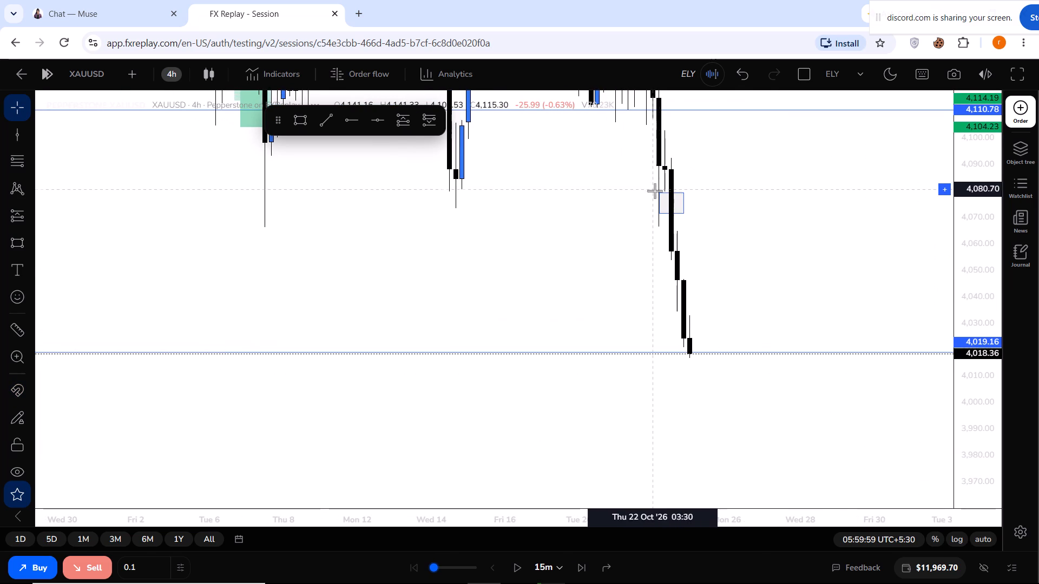
pyautogui.moveTo(683, 209); pyautogui.dragTo(765, 236)
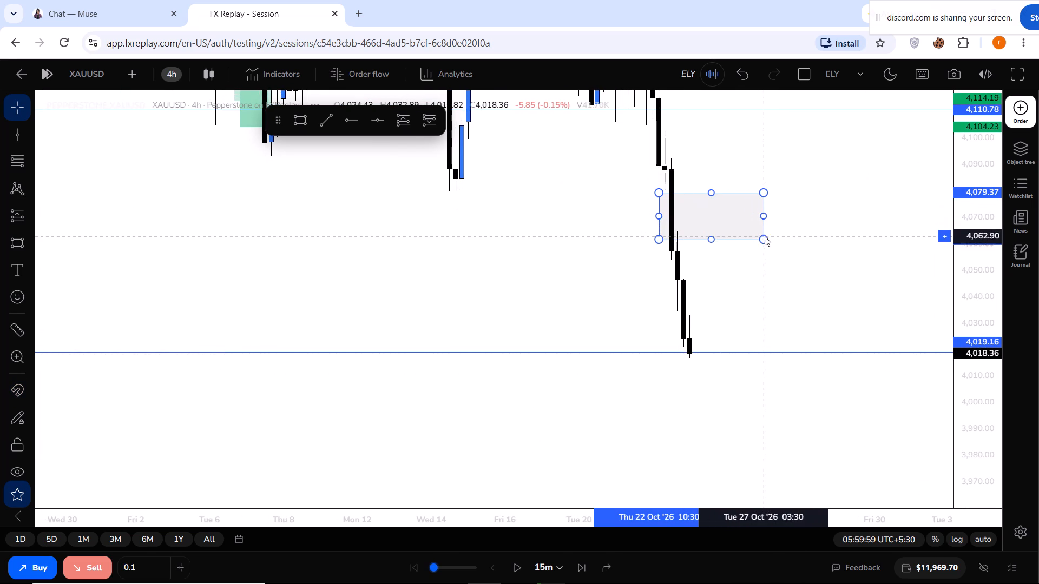
pyautogui.moveTo(765, 236); pyautogui.dragTo(771, 237)
pyautogui.moveTo(771, 264); pyautogui.dragTo(654, 268)
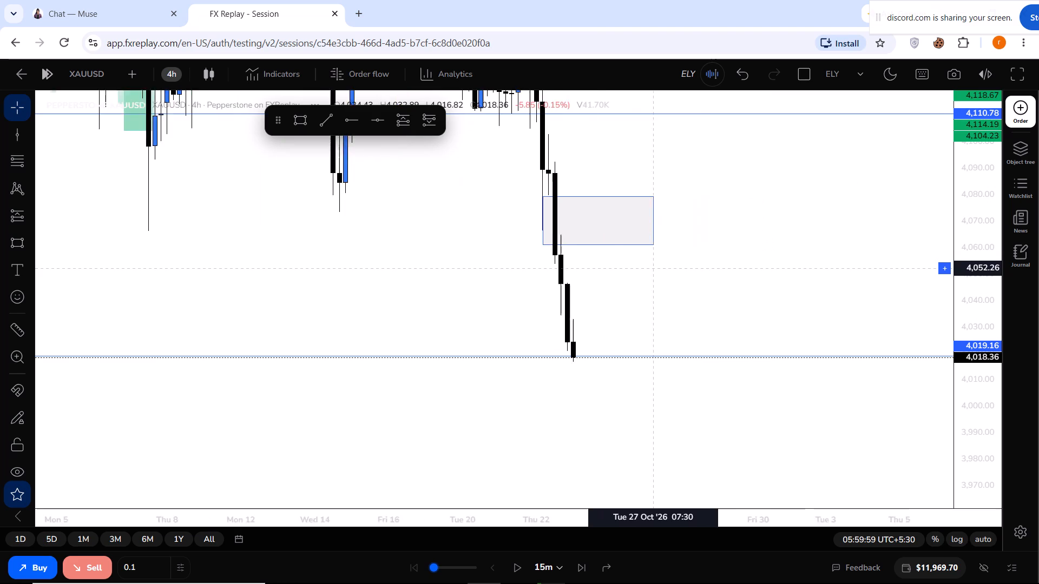
pyautogui.moveTo(654, 268); pyautogui.dragTo(684, 263)
pyautogui.moveTo(645, 222); pyautogui.dragTo(654, 250)
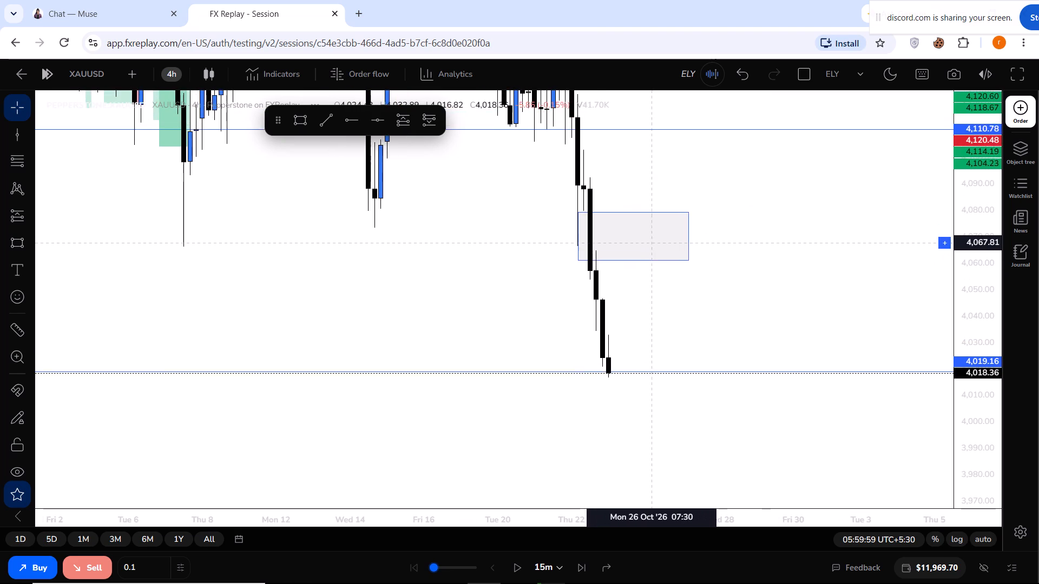
pyautogui.moveTo(654, 250); pyautogui.dragTo(655, 250)
pyautogui.moveTo(648, 265); pyautogui.dragTo(670, 289)
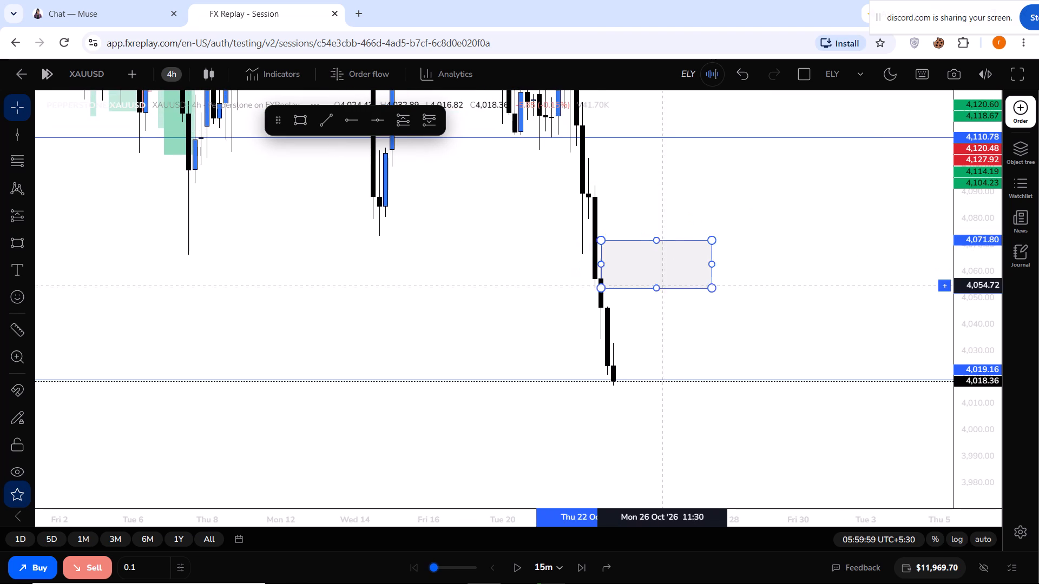
pyautogui.moveTo(670, 289); pyautogui.dragTo(647, 302)
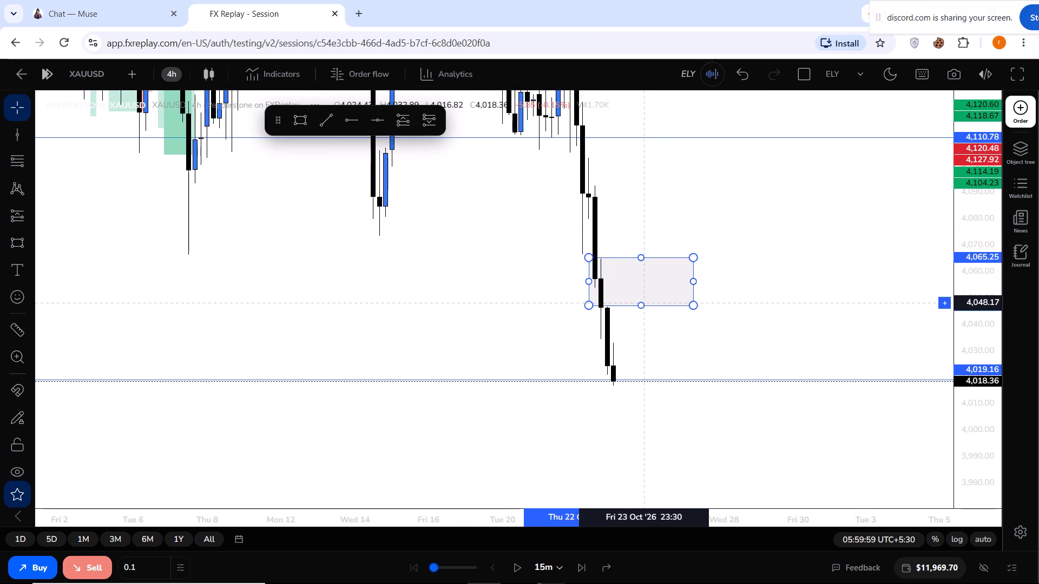
pyautogui.moveTo(647, 302); pyautogui.dragTo(648, 303)
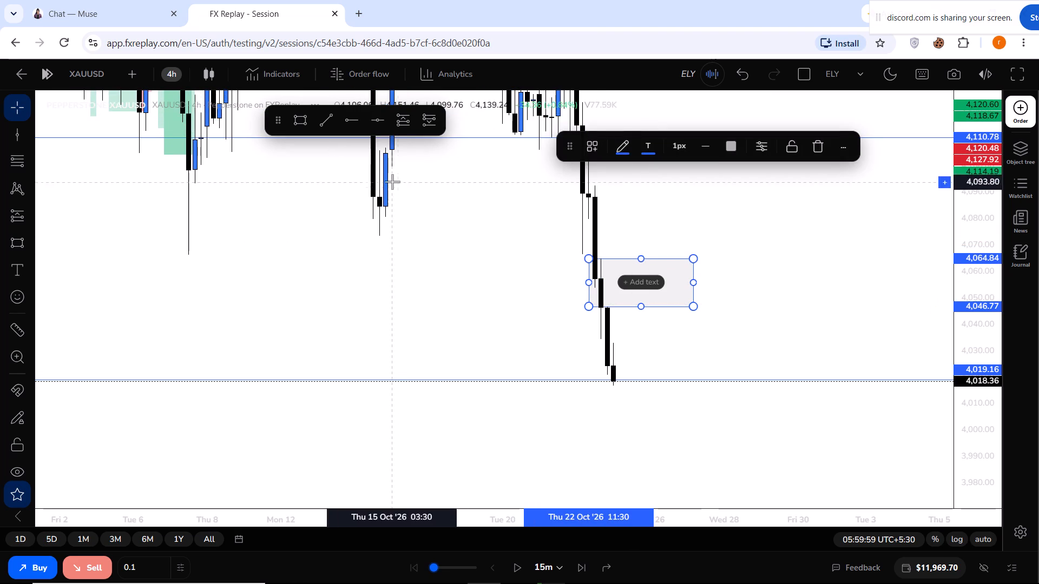
# Advance the replay in 15-minute steps to 07:29:59 on Fri 23 Oct.
pyautogui.tripleClick(588, 568)
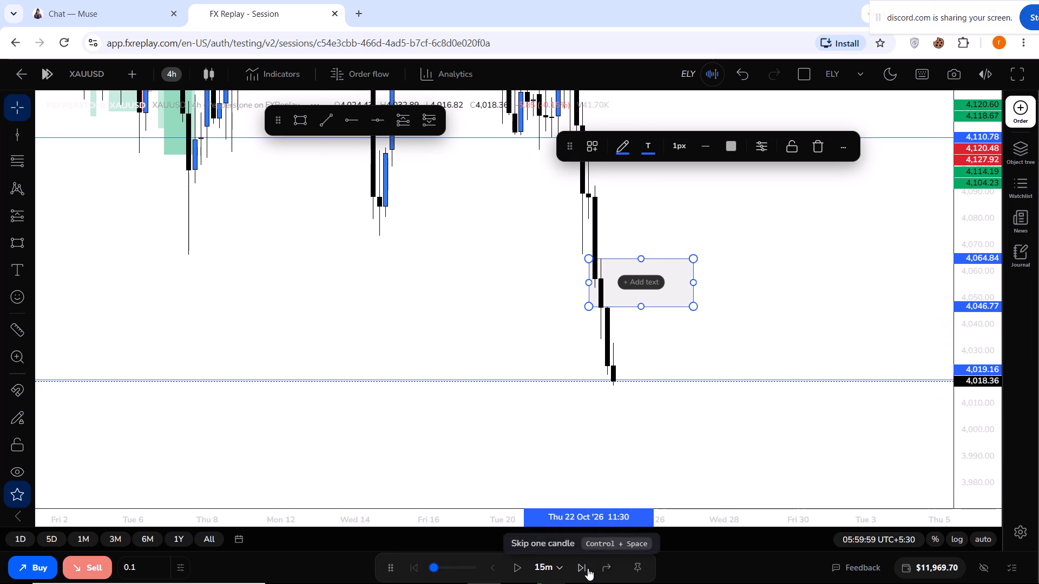
pyautogui.tripleClick(588, 568)
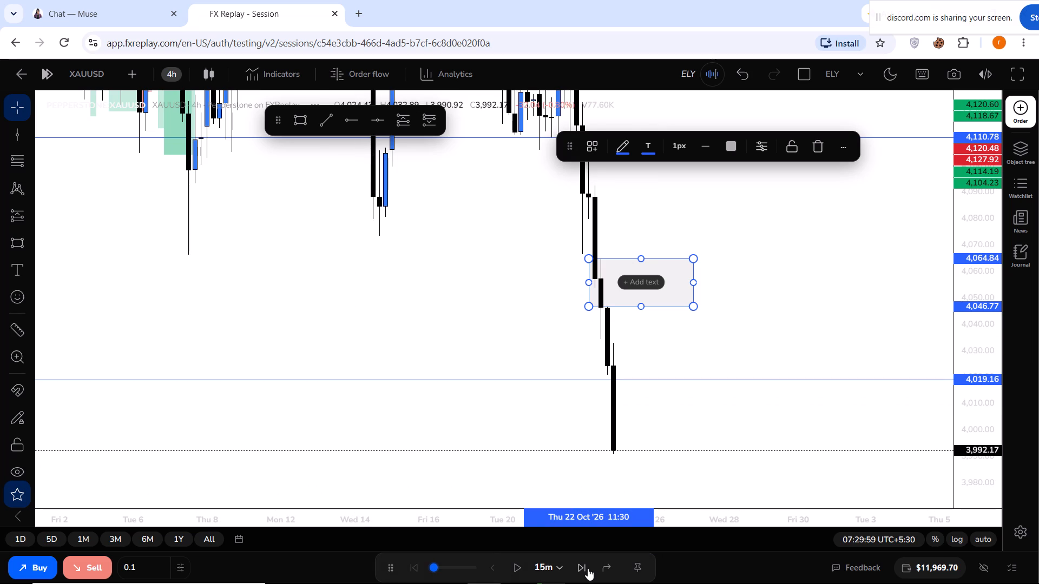
# Advance the replay in 15-minute steps through the rest of Fri 23 Oct to 04:44:59 on Mon 26 Oct.
pyautogui.moveTo(523, 359); pyautogui.dragTo(461, 237)
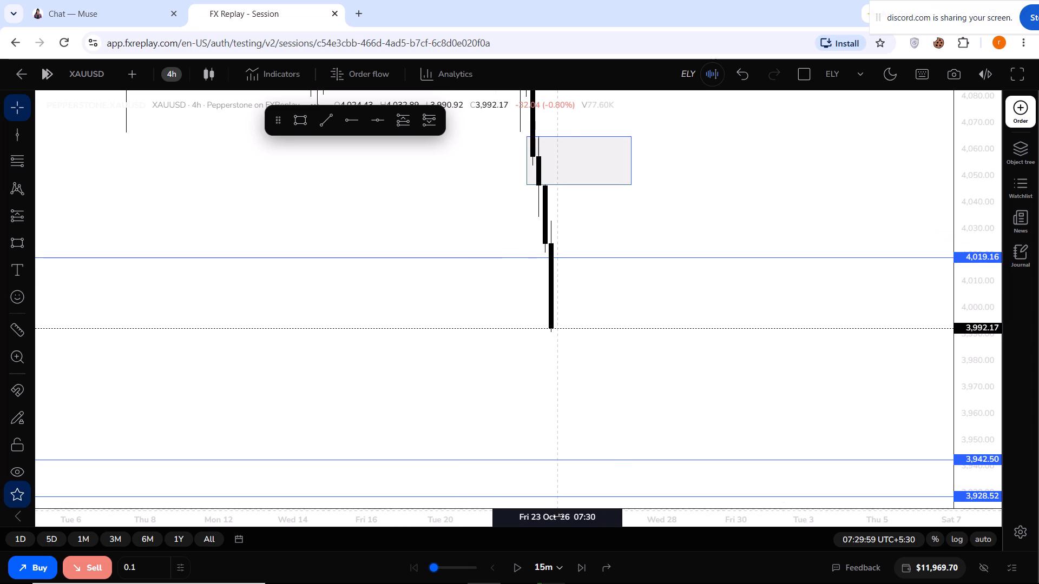
pyautogui.click(577, 559)
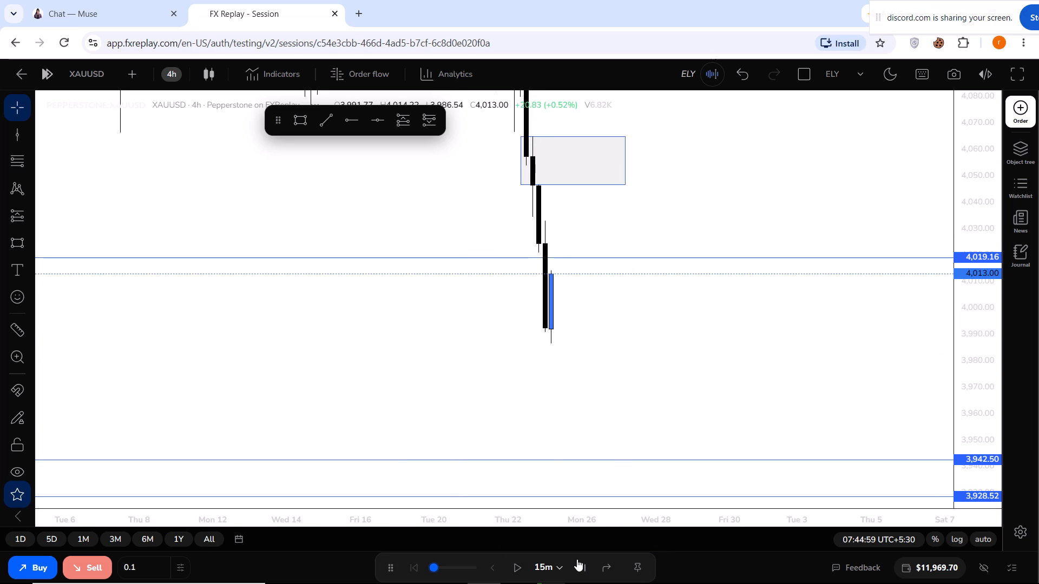
pyautogui.click(577, 559)
pyautogui.click(577, 559)
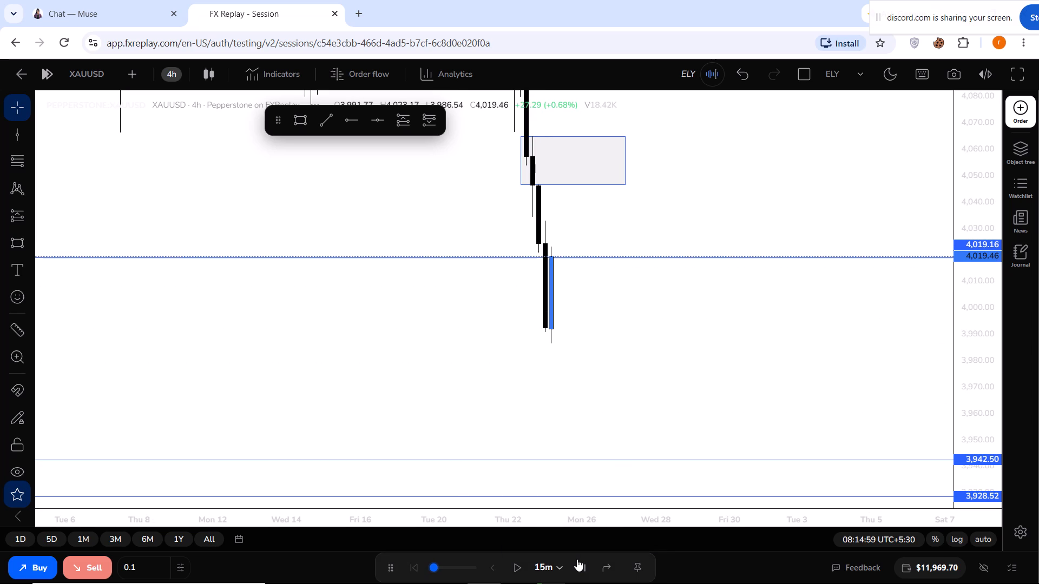
pyautogui.click(577, 559)
pyautogui.click(577, 559)
pyautogui.click(577, 559)
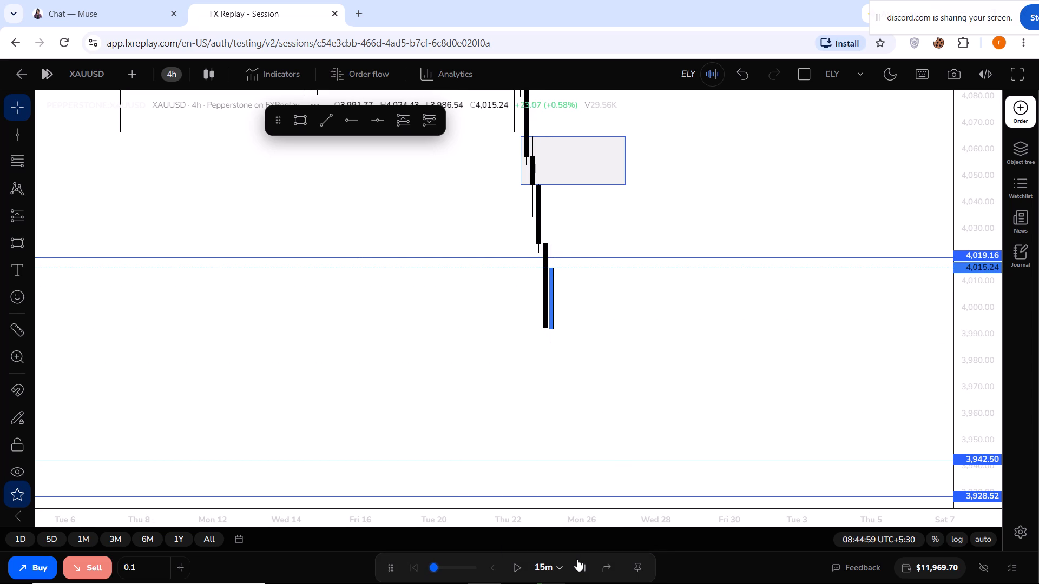
pyautogui.click(577, 559)
pyautogui.click(577, 559)
pyautogui.click(577, 559)
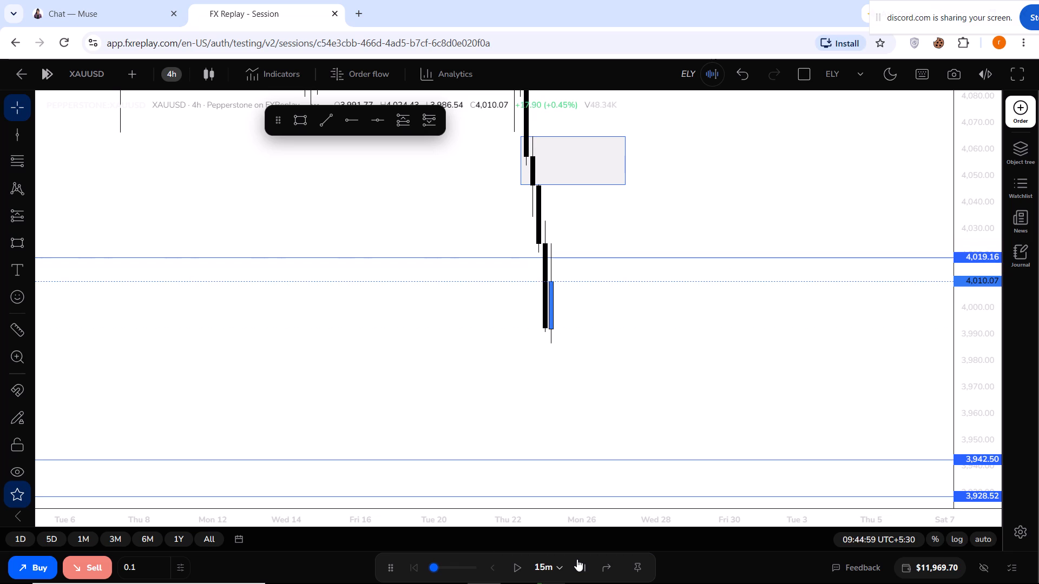
pyautogui.click(577, 559)
pyautogui.click(577, 559)
pyautogui.tripleClick(577, 559)
pyautogui.click(577, 559)
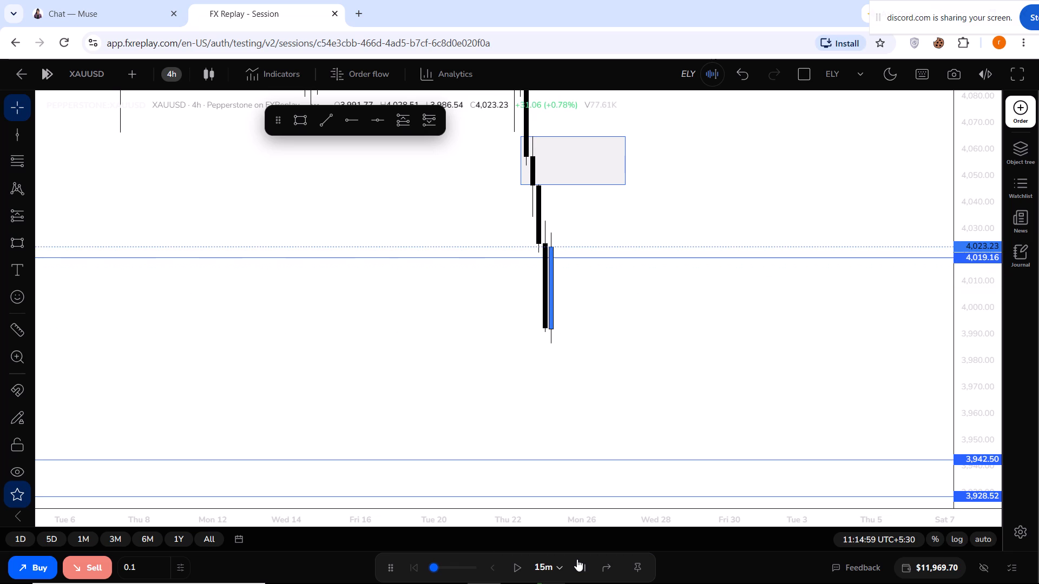
pyautogui.click(577, 559)
pyautogui.tripleClick(577, 559)
pyautogui.tripleClick(577, 559)
pyautogui.tripleClick(577, 559)
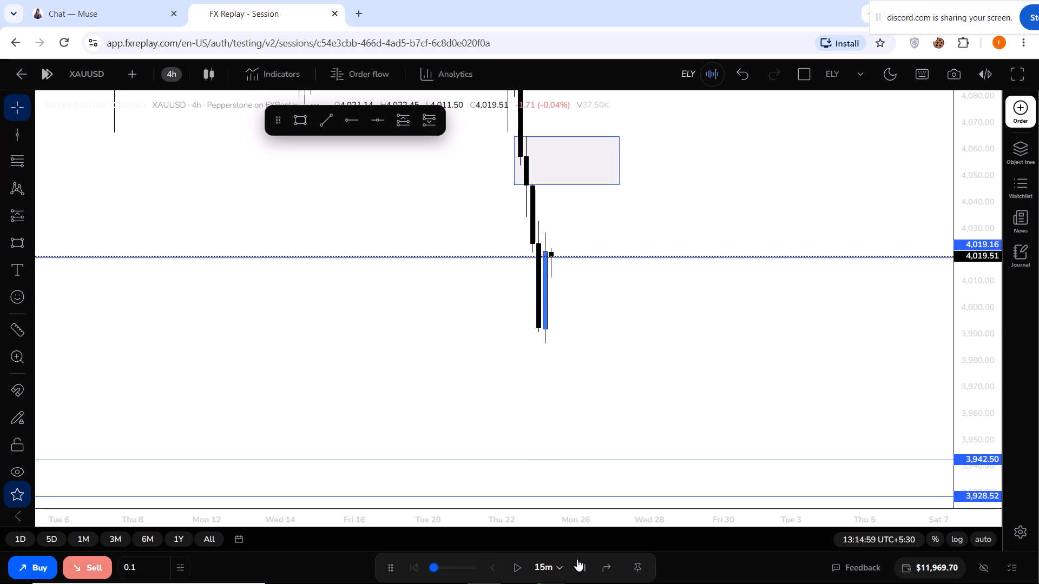
pyautogui.tripleClick(577, 559)
pyautogui.tripleClick(577, 559)
pyautogui.tripleClick(577, 559)
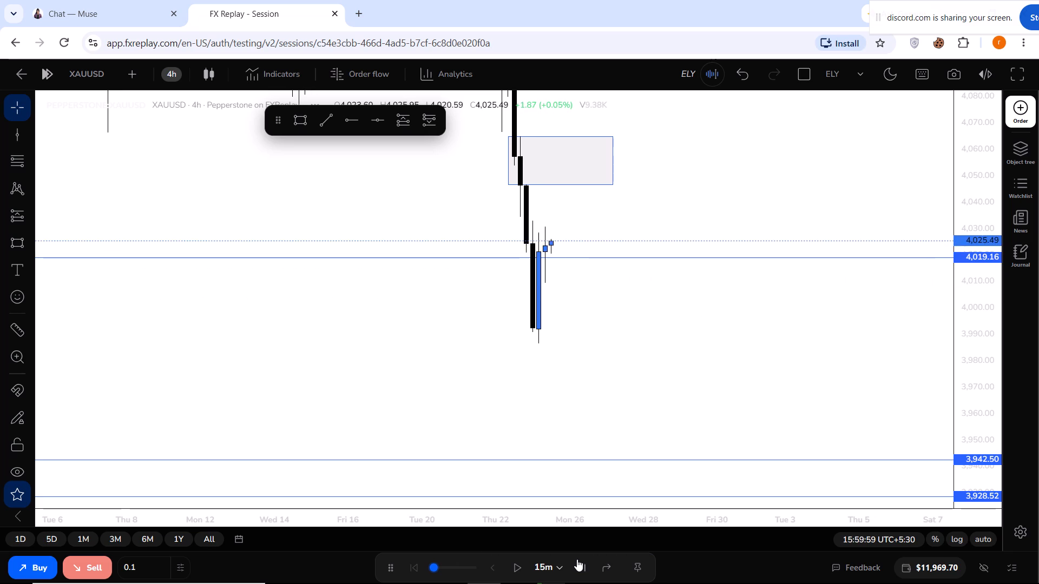
pyautogui.tripleClick(577, 559)
pyautogui.tripleClick(577, 559)
pyautogui.tripleClick(577, 559)
pyautogui.tripleClick(577, 559)
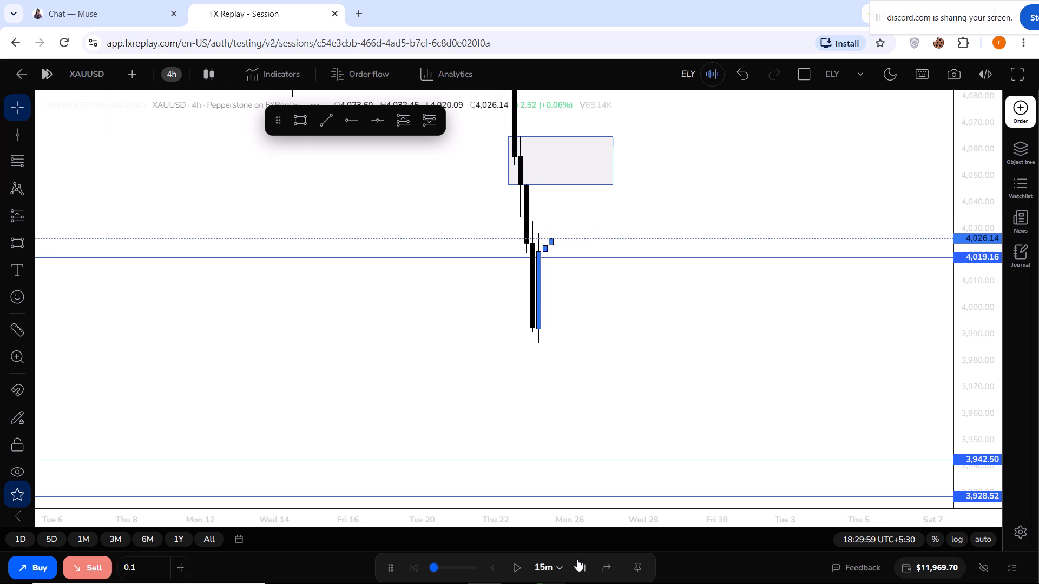
pyautogui.tripleClick(577, 559)
pyautogui.tripleClick(577, 559)
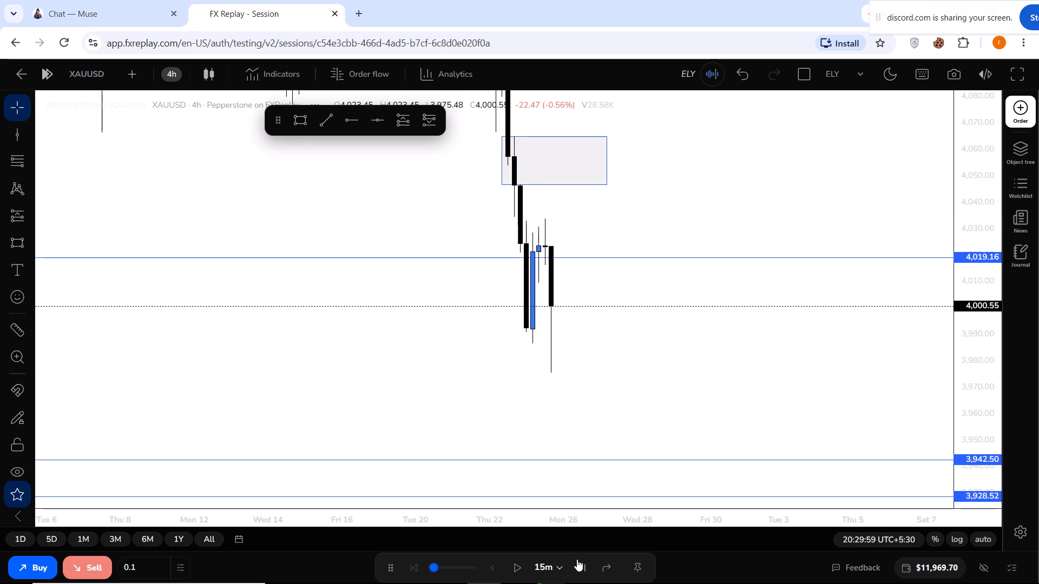
pyautogui.tripleClick(577, 559)
pyautogui.tripleClick(577, 559)
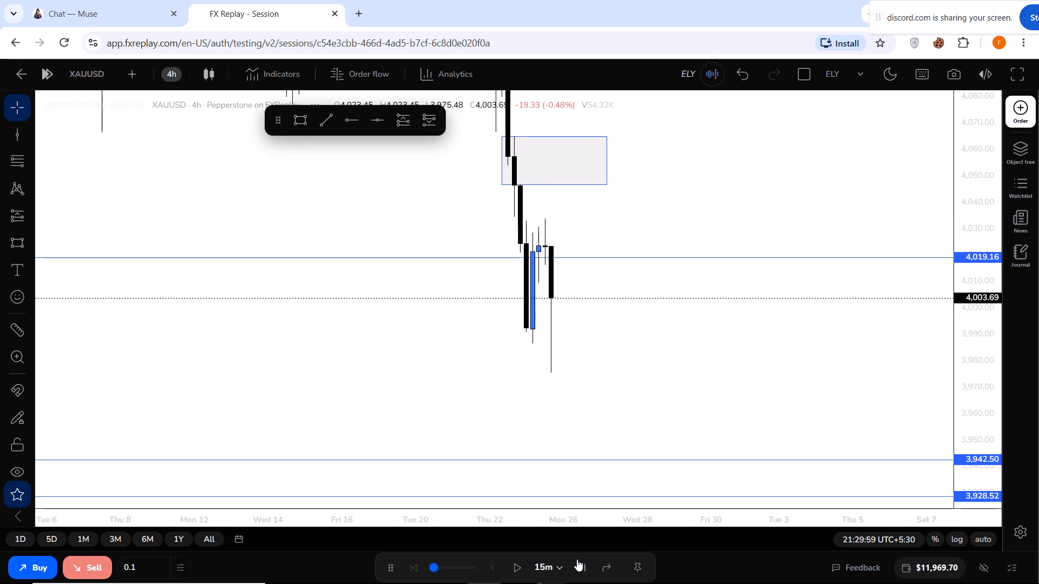
pyautogui.tripleClick(577, 559)
pyautogui.tripleClick(577, 559)
pyautogui.tripleClick(577, 559)
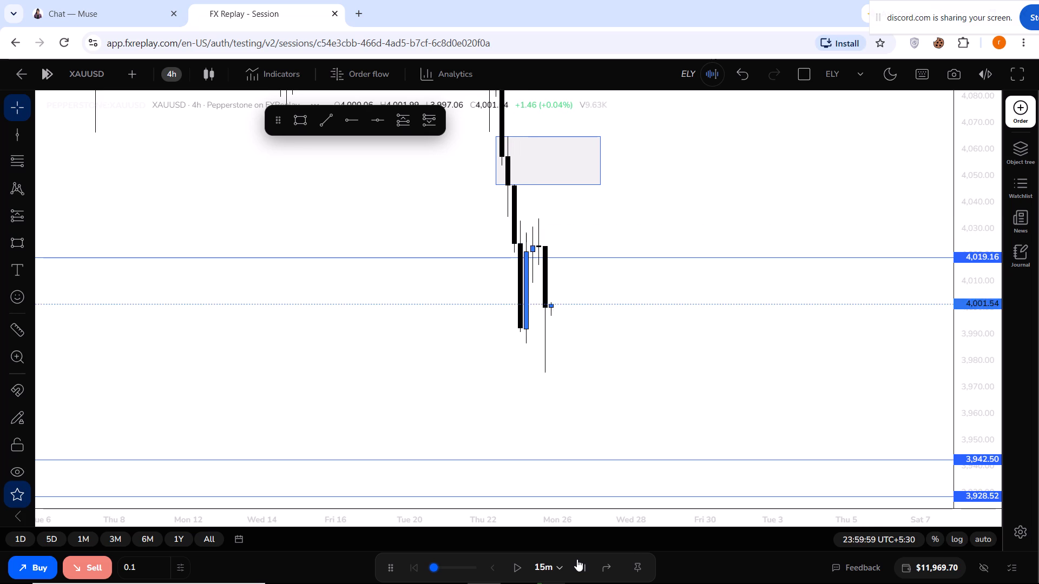
pyautogui.tripleClick(577, 559)
pyautogui.tripleClick(577, 559)
pyautogui.tripleClick(577, 559)
pyautogui.tripleClick(577, 559)
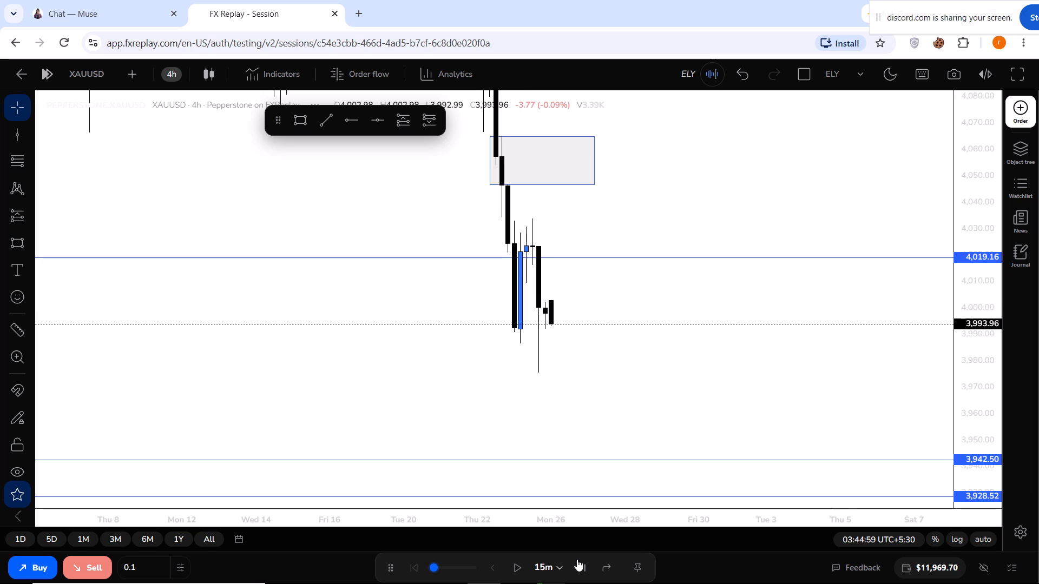
pyautogui.doubleClick(577, 559)
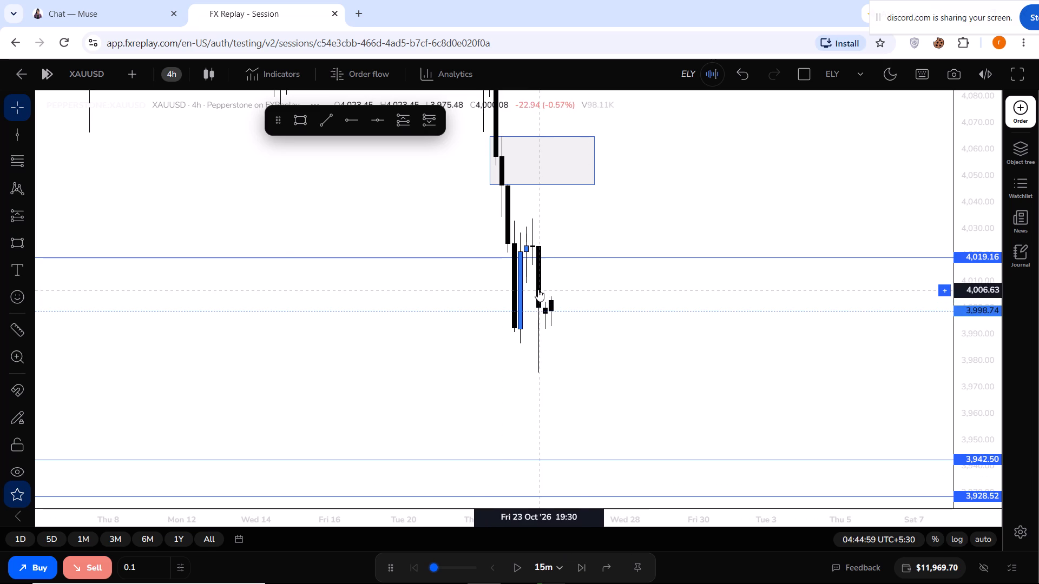
# Draw a zone rectangle from 4,015.84 to 4,003.36, spanning Fri 23 Oct 15:30 to Mon 2 Nov 04:30.
pyautogui.click(13, 249)
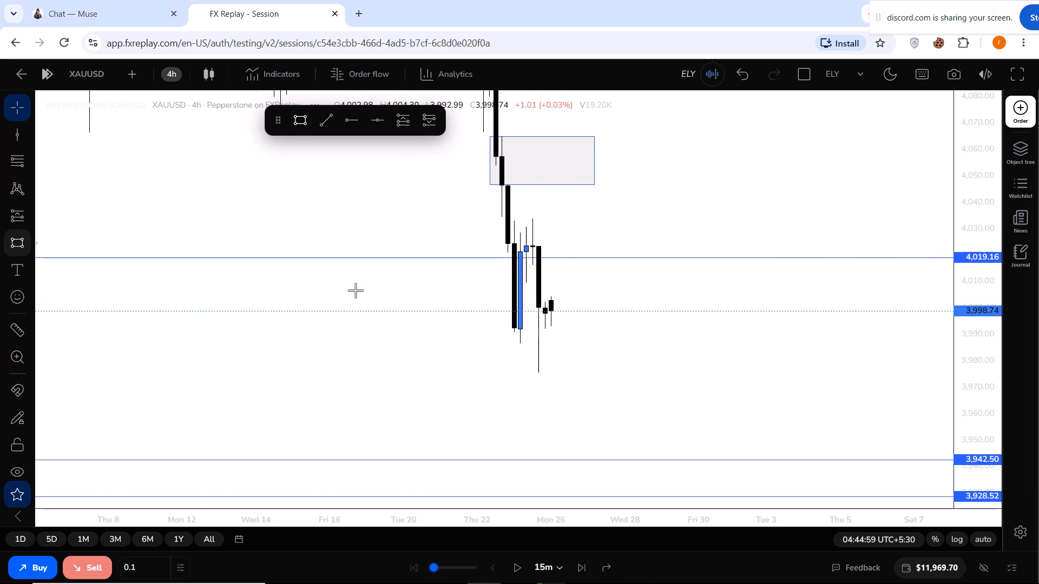
pyautogui.click(530, 266)
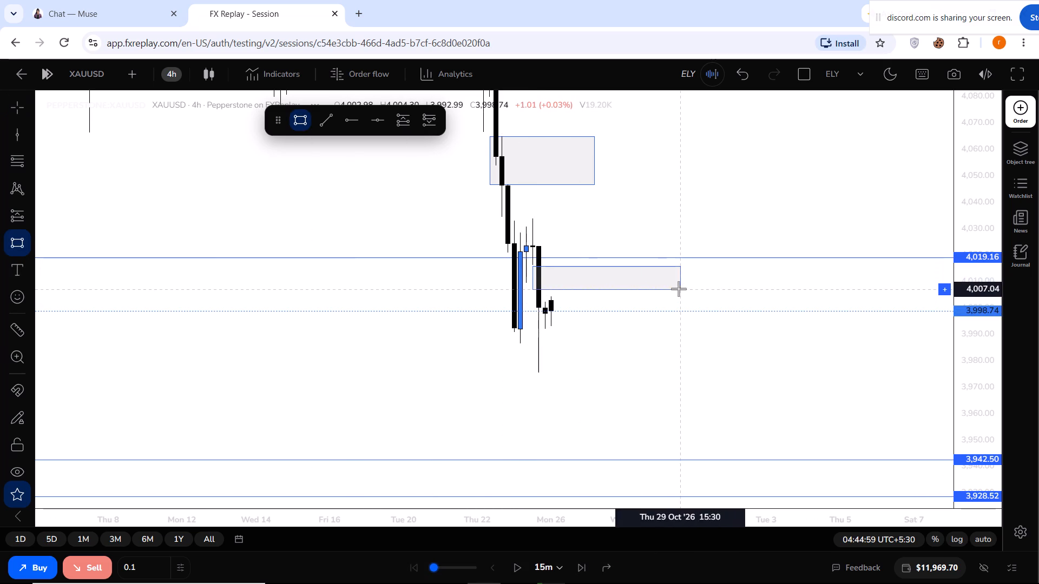
pyautogui.click(734, 298)
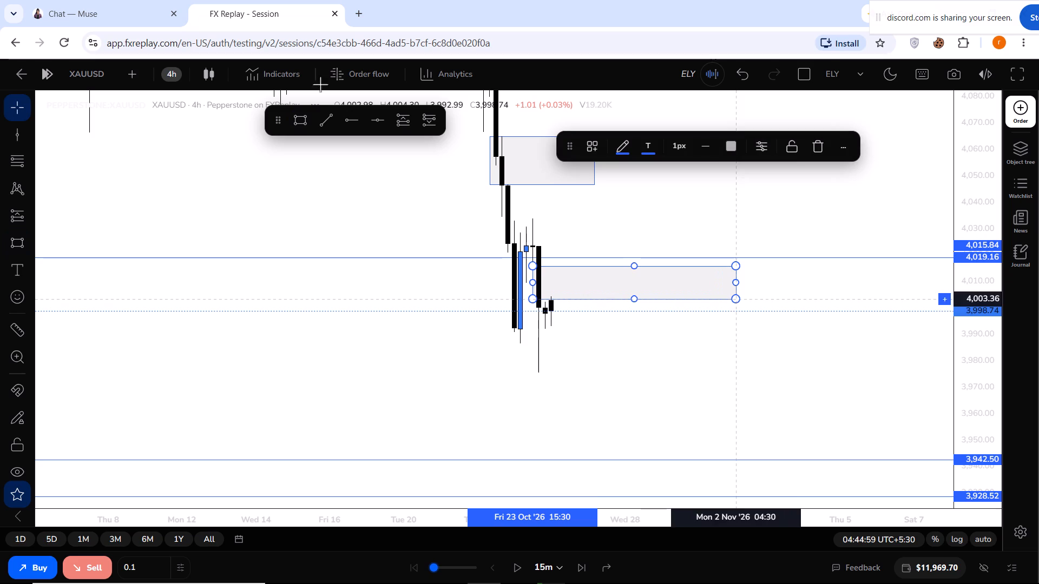
# Switch the chart to the 15-minute timeframe.
pyautogui.click(166, 74)
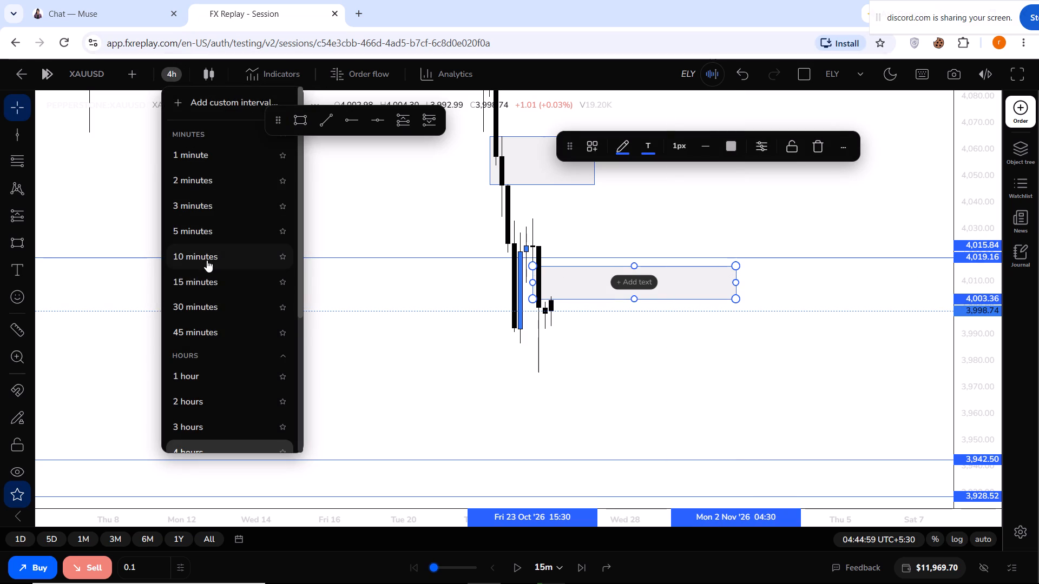
pyautogui.click(205, 273)
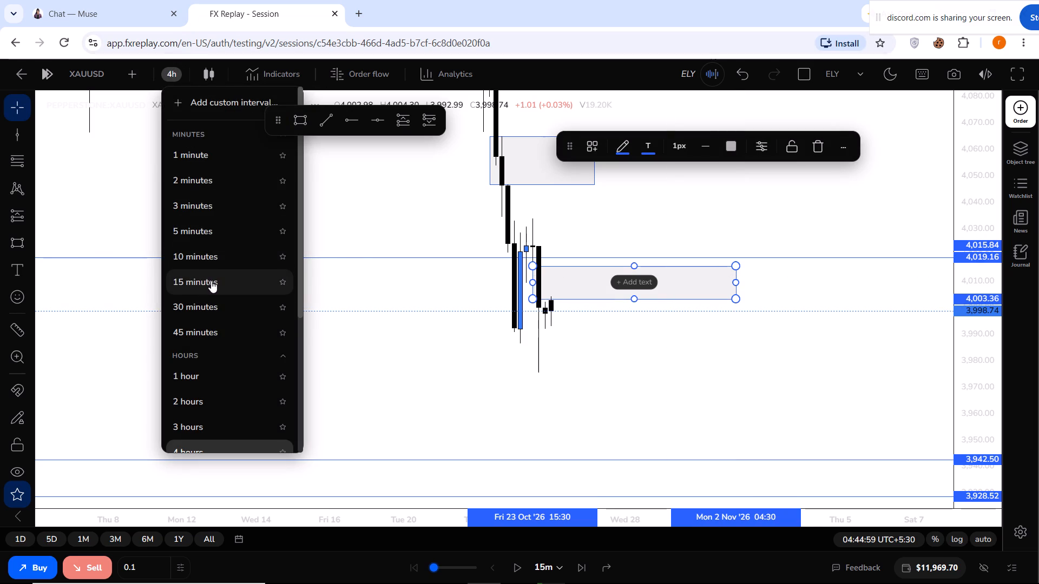
pyautogui.click(211, 281)
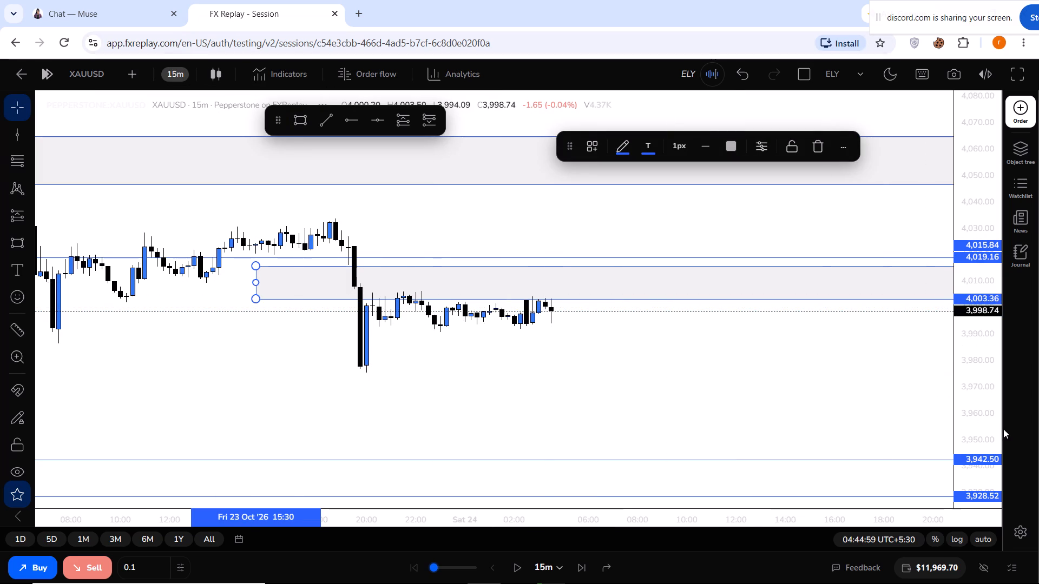
# Advance the replay in 15-minute steps to 09:29:59, when price has retraced into the 4,015.84 to 4,003.36 zone.
pyautogui.moveTo(1003, 429); pyautogui.dragTo(972, 283)
pyautogui.moveTo(985, 376); pyautogui.dragTo(982, 352)
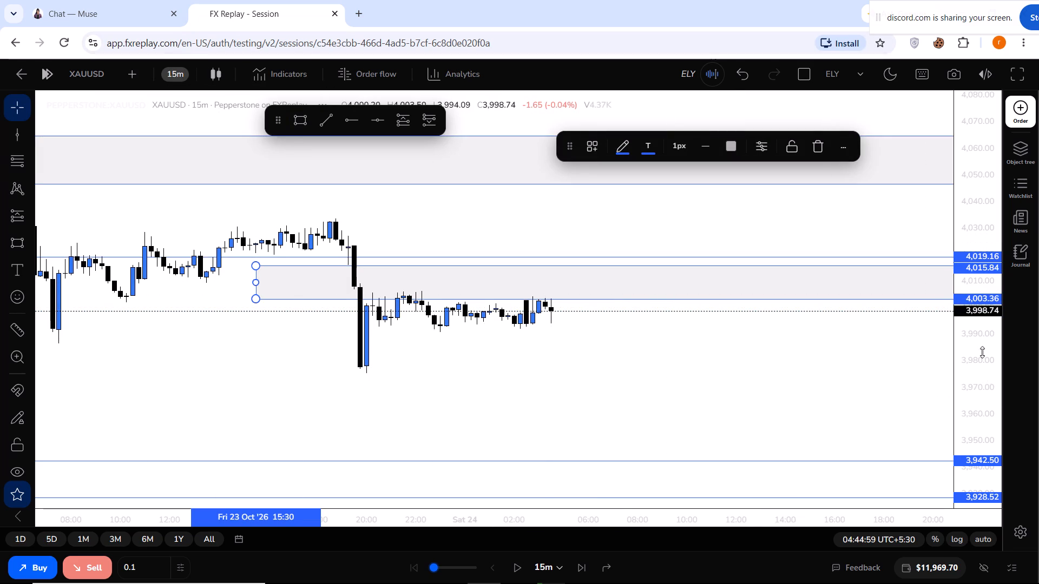
pyautogui.moveTo(982, 352); pyautogui.dragTo(980, 334)
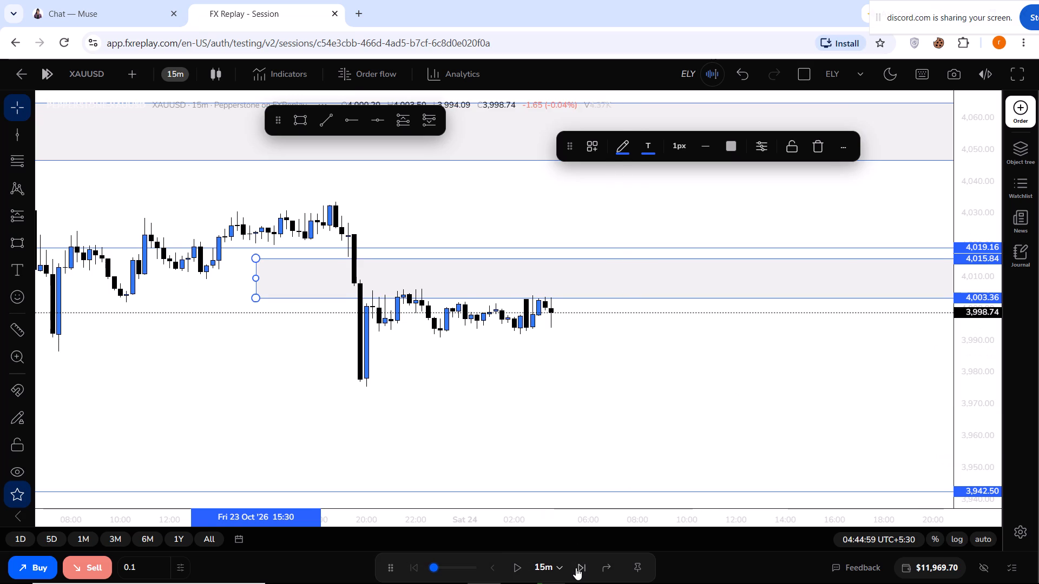
pyautogui.click(576, 568)
pyautogui.click(576, 568)
pyautogui.tripleClick(576, 568)
pyautogui.tripleClick(576, 568)
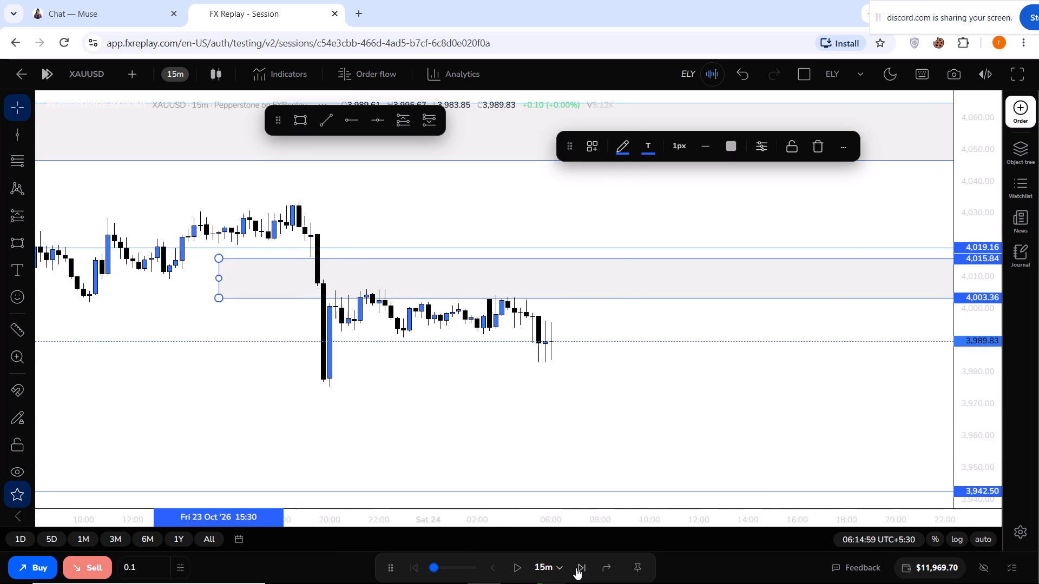
pyautogui.tripleClick(576, 568)
pyautogui.tripleClick(576, 568)
pyautogui.tripleClick(576, 568)
pyautogui.click(576, 568)
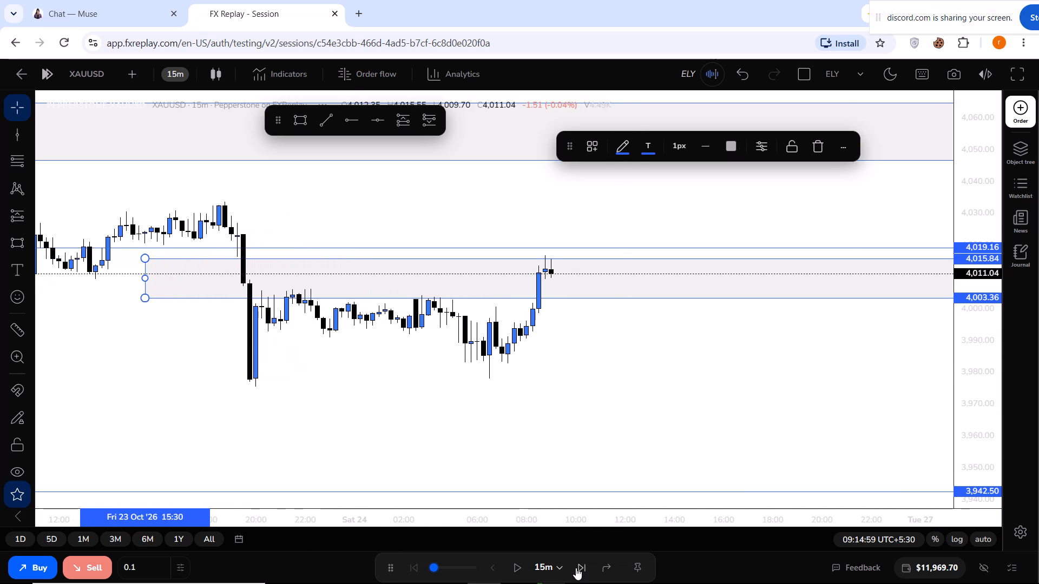
pyautogui.click(576, 568)
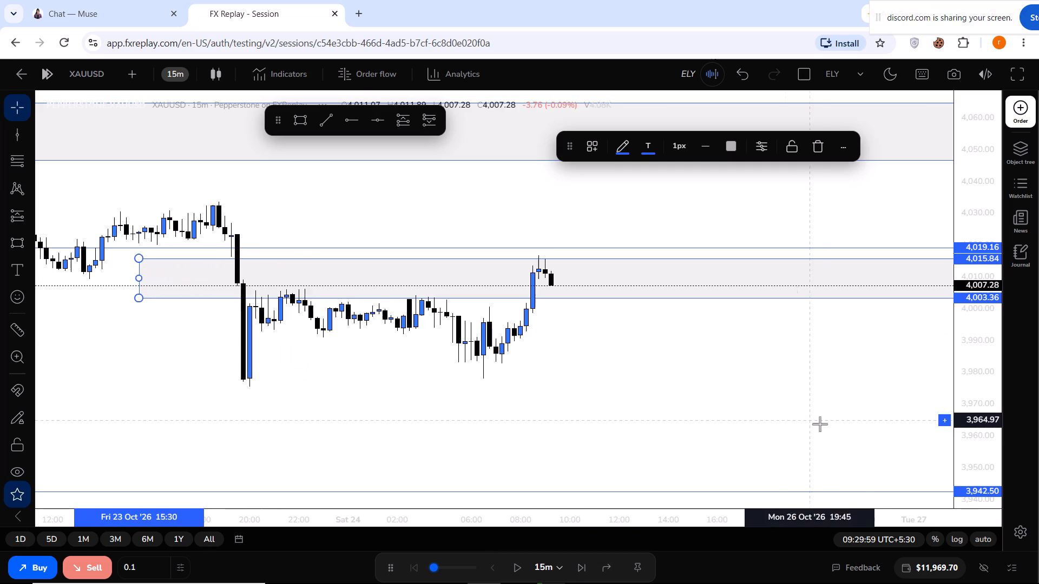
# Open a market sell of 0.1 lots on XAUUSD at 4,007.28.
pyautogui.click(94, 560)
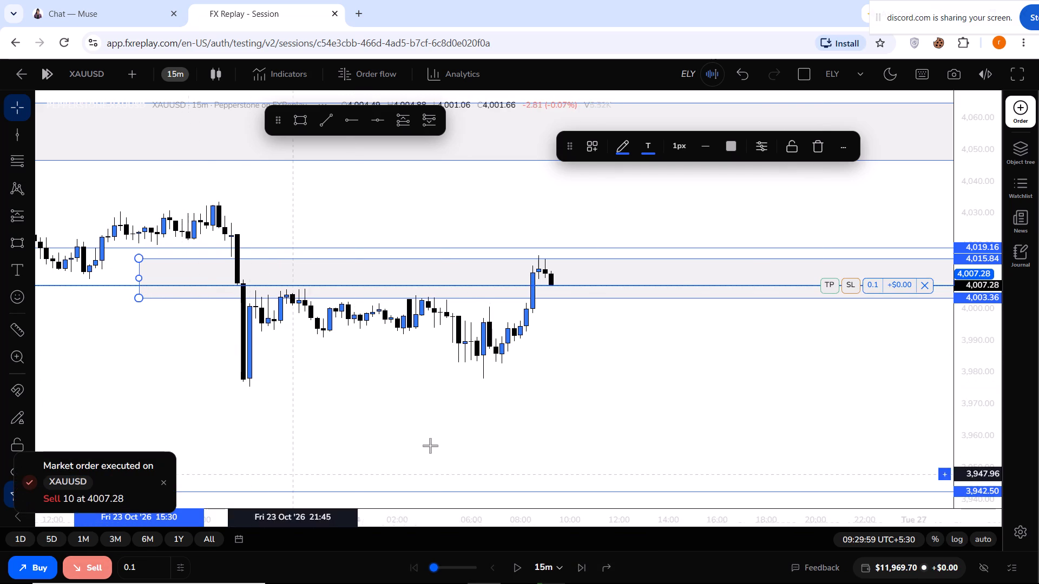
# Set the sell position's stop loss at 4,027.06 and its take profit at 3,942.69.
pyautogui.moveTo(848, 287); pyautogui.dragTo(846, 255)
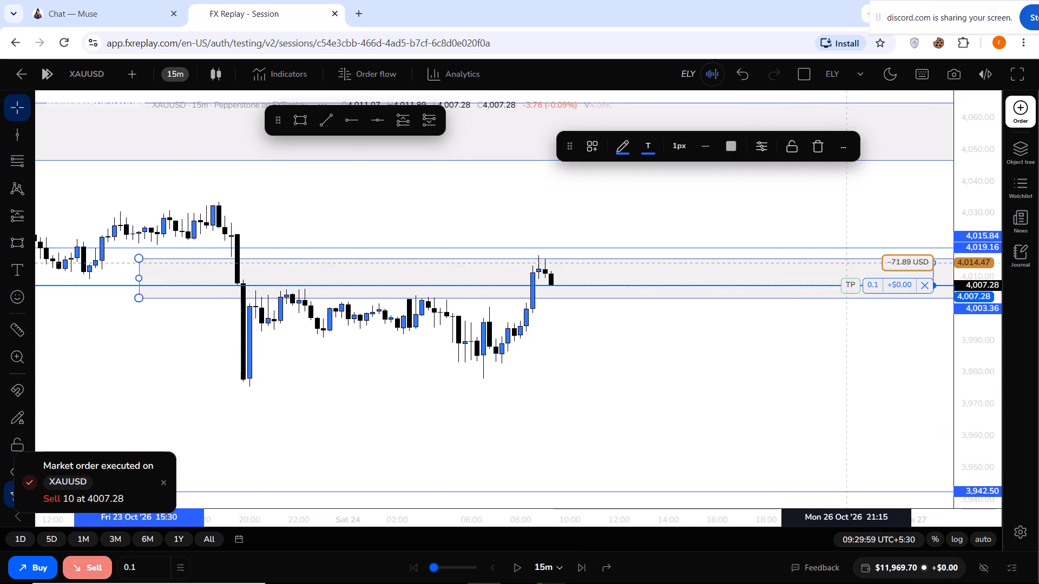
pyautogui.moveTo(846, 255); pyautogui.dragTo(844, 222)
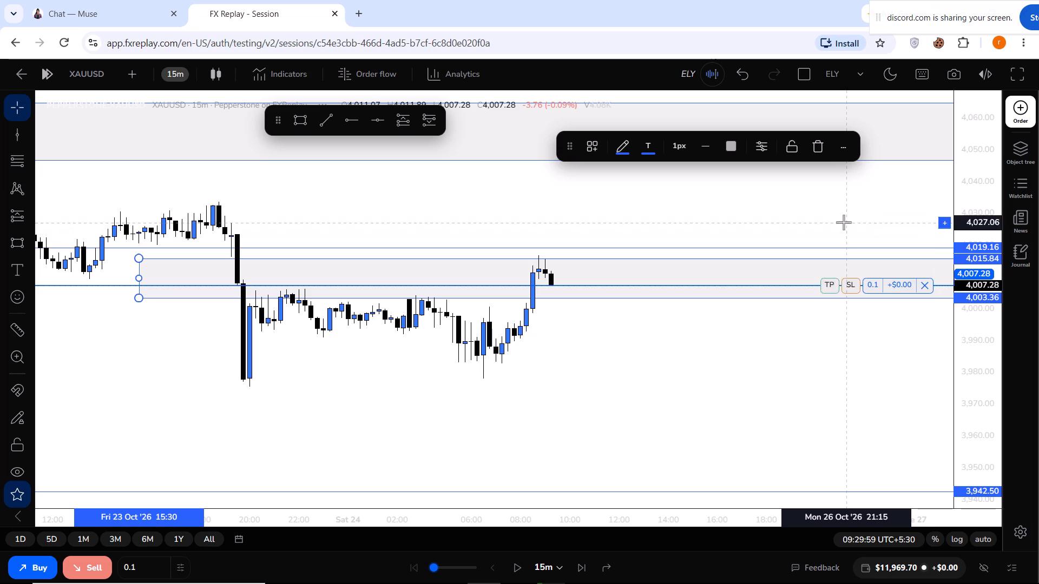
pyautogui.moveTo(849, 286); pyautogui.dragTo(708, 462)
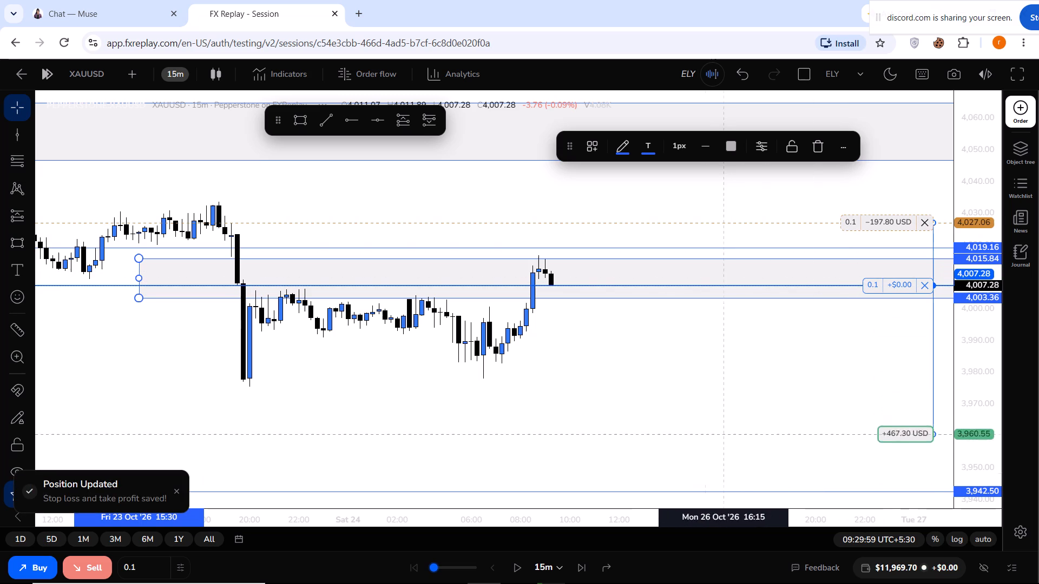
pyautogui.moveTo(708, 462); pyautogui.dragTo(703, 490)
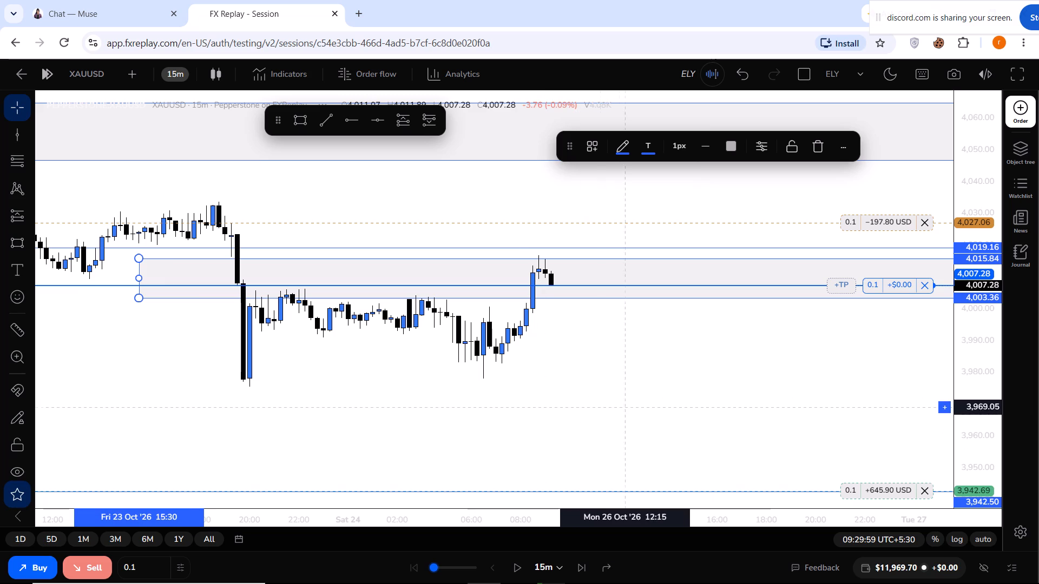
# Advance the replay in 15-minute steps to 11:59:59 on Mon 26 Oct with the sell position open.
pyautogui.click(582, 565)
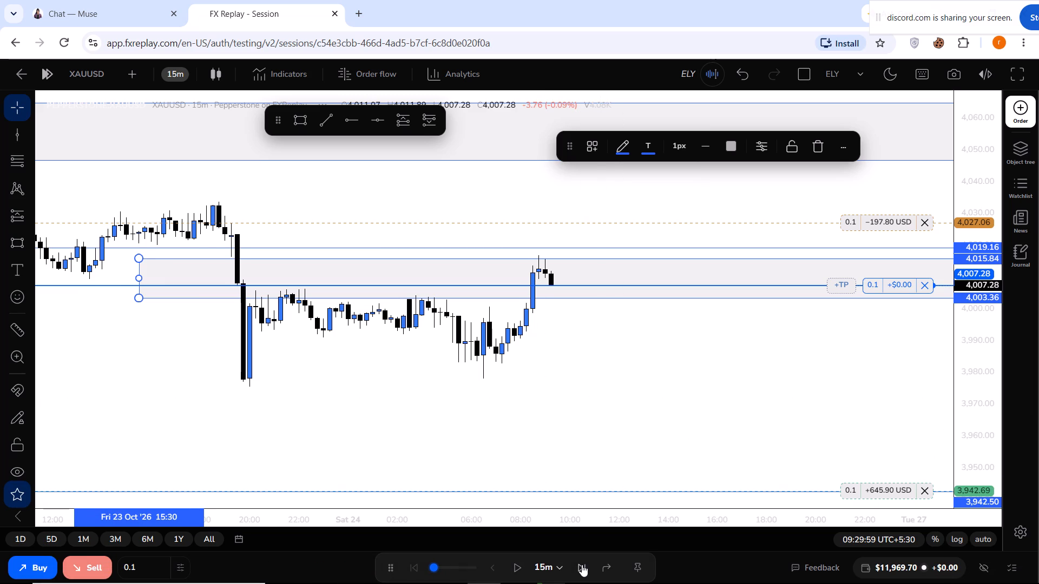
pyautogui.click(582, 565)
pyautogui.click(582, 565)
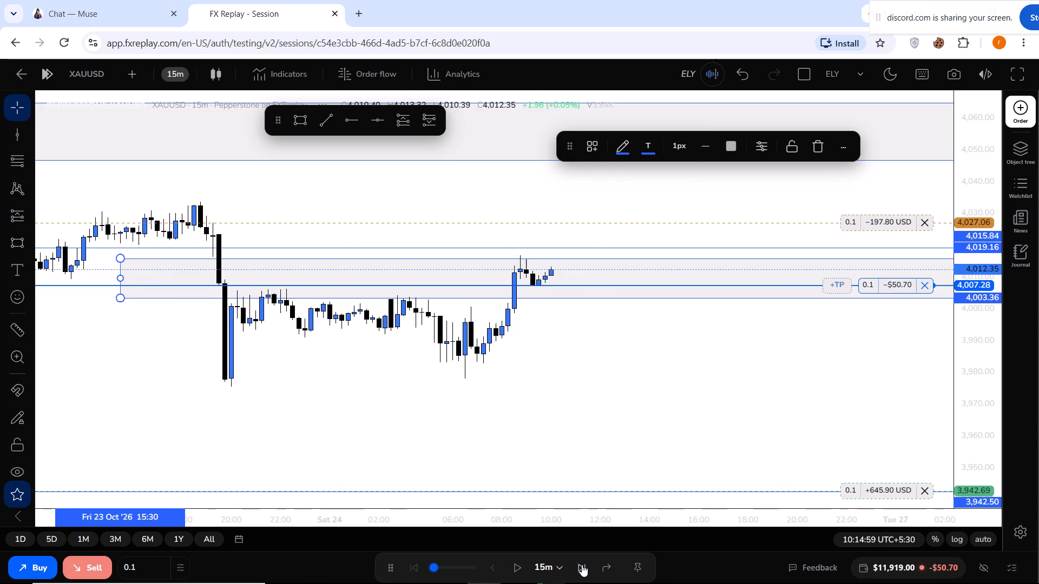
pyautogui.click(582, 565)
pyautogui.click(582, 565)
pyautogui.click(582, 565)
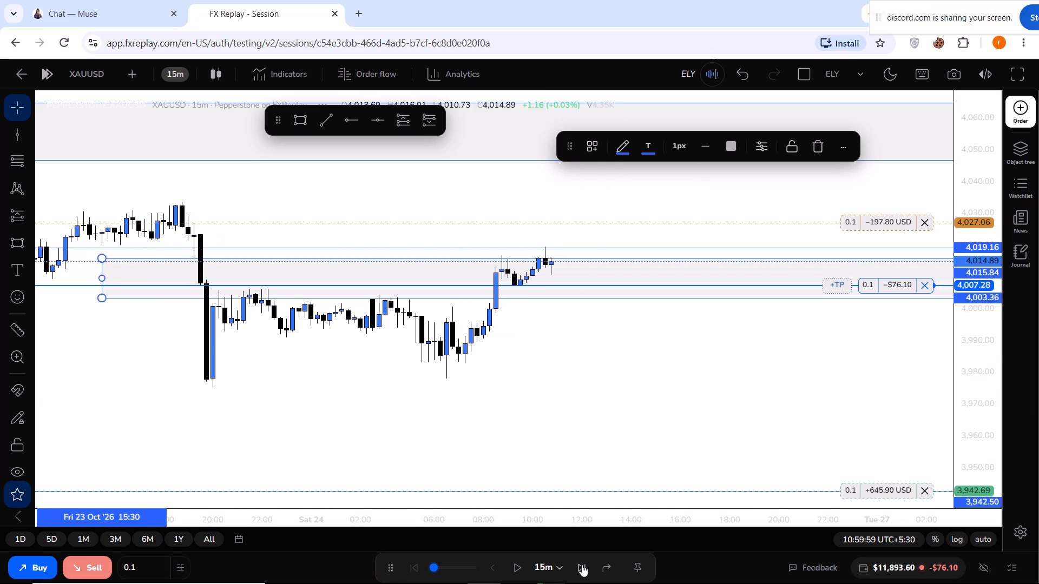
pyautogui.click(582, 565)
pyautogui.click(582, 565)
pyautogui.click(582, 565)
pyautogui.click(582, 565)
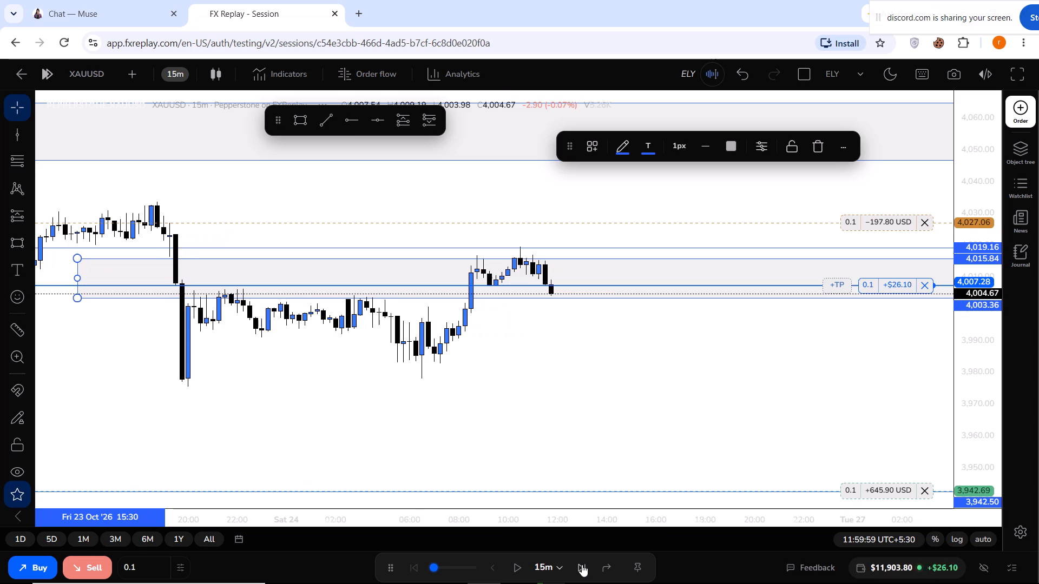
# Advance the replay in 15-minute steps to 15:14:59 on Mon 26 Oct.
pyautogui.click(582, 565)
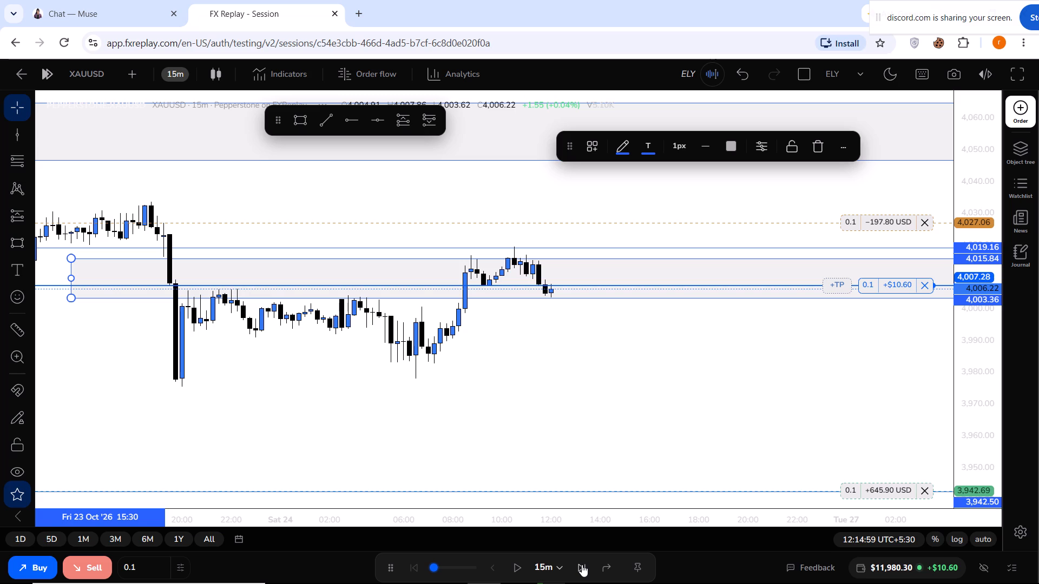
pyautogui.click(582, 565)
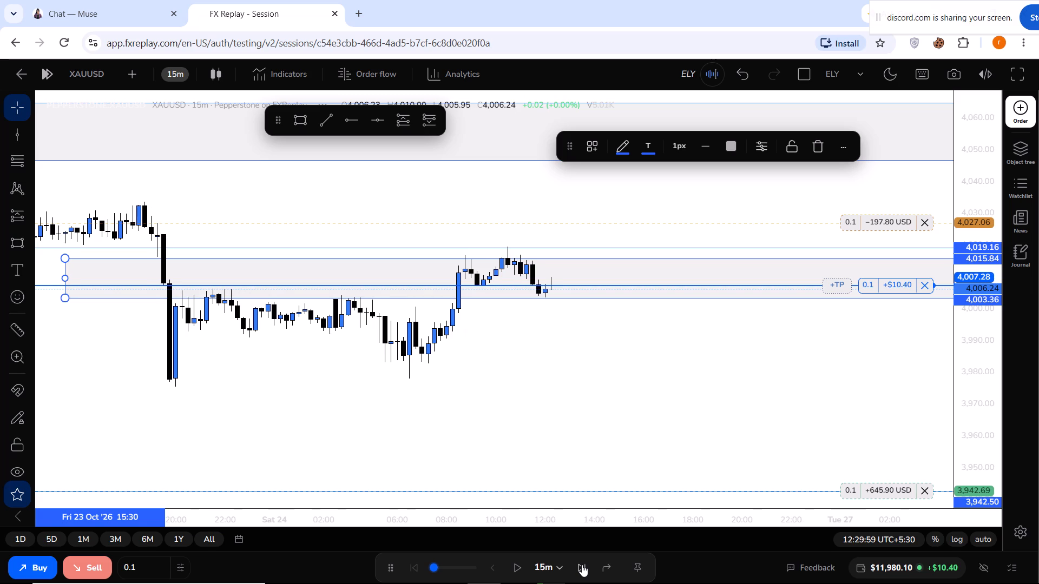
pyautogui.click(582, 565)
pyautogui.click(582, 565)
pyautogui.click(582, 565)
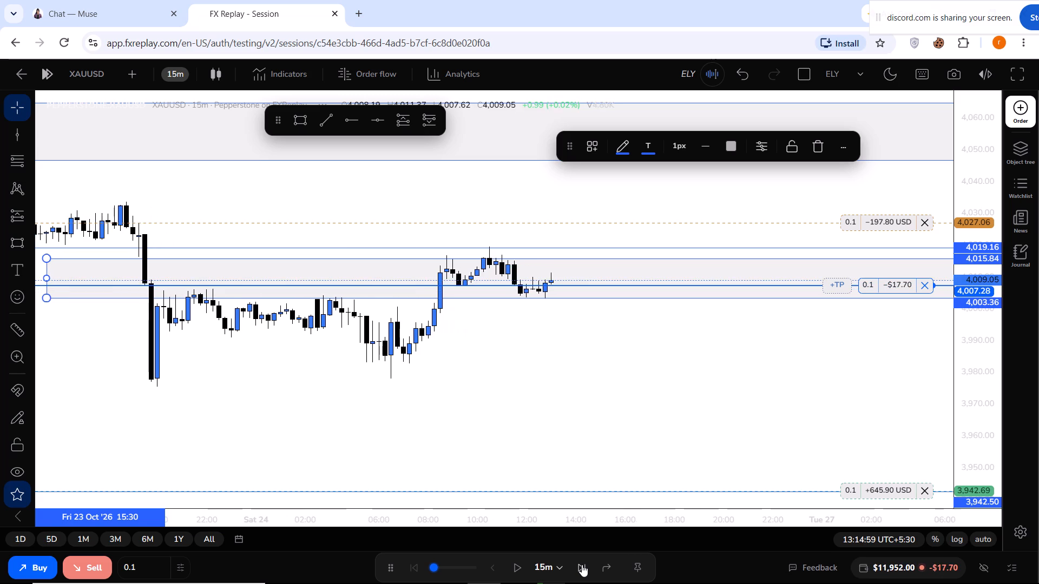
pyautogui.click(582, 565)
pyautogui.click(582, 565)
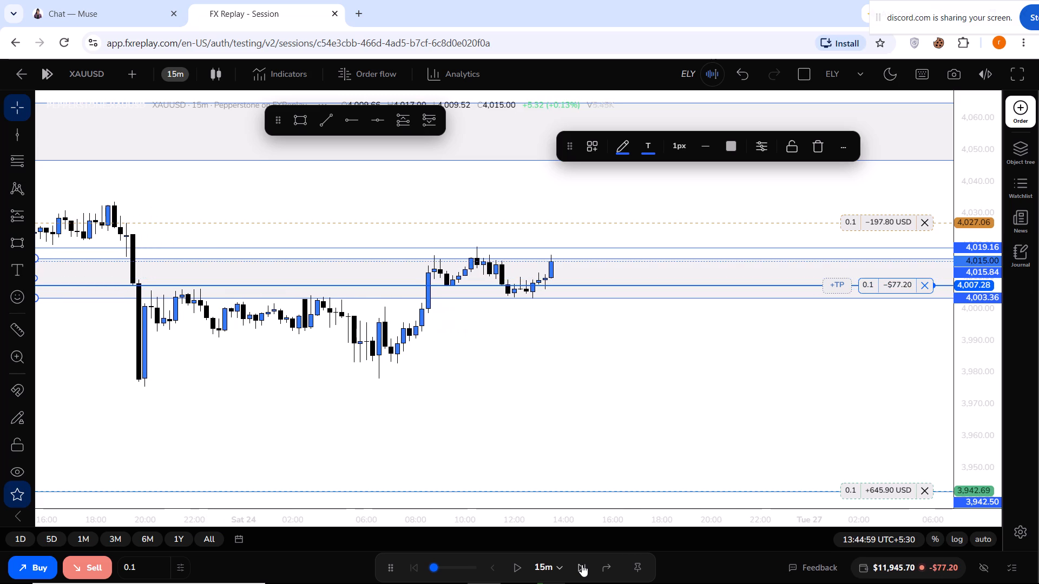
pyautogui.click(582, 565)
pyautogui.click(582, 565)
pyautogui.click(582, 565)
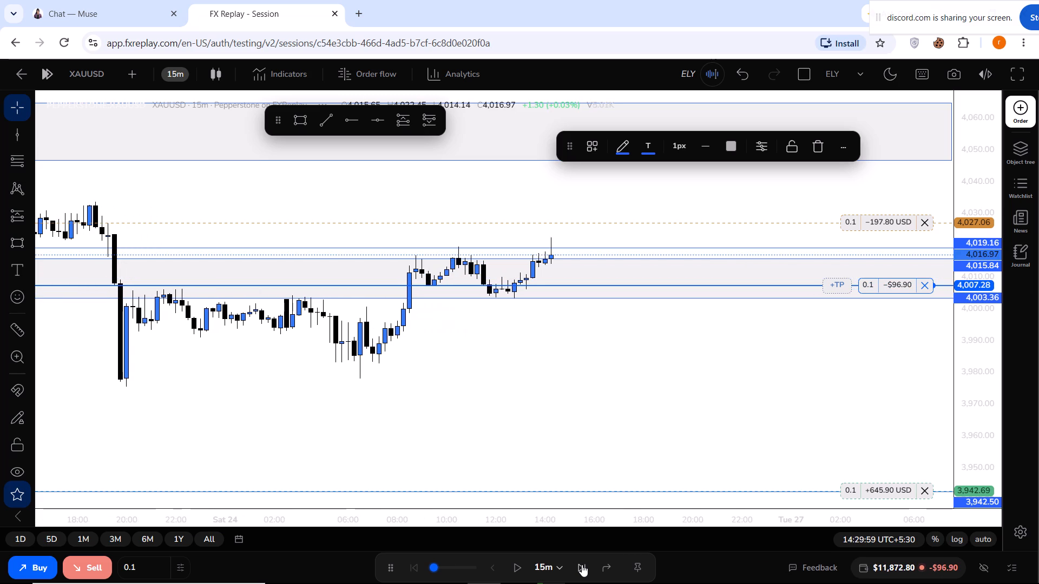
pyautogui.click(582, 565)
pyautogui.click(582, 565)
pyautogui.click(582, 565)
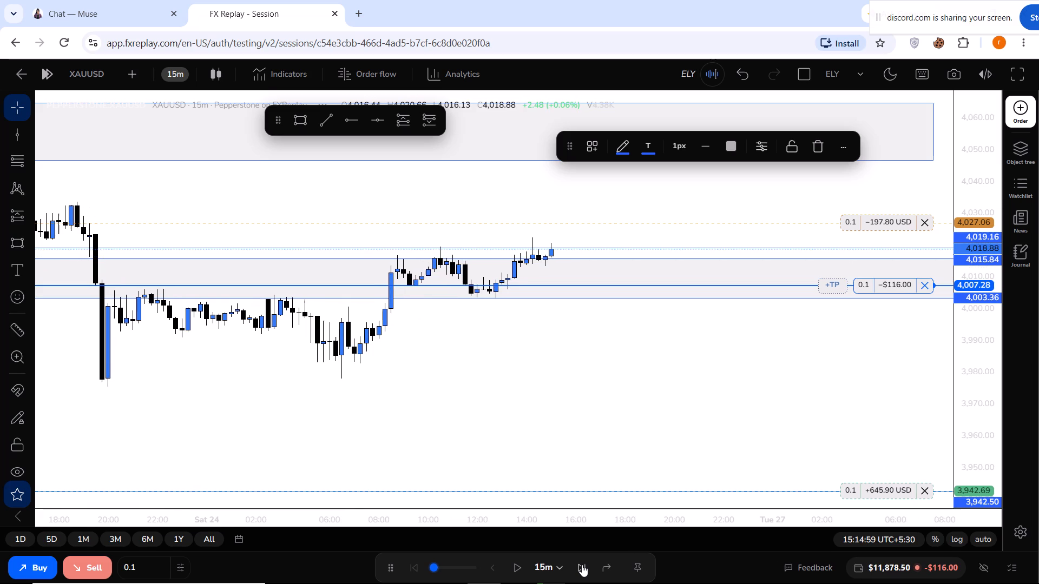
# Advance the replay in 15-minute steps to 19:59:59 on Mon 26 Oct.
pyautogui.click(582, 565)
pyautogui.click(582, 565)
pyautogui.click(582, 565)
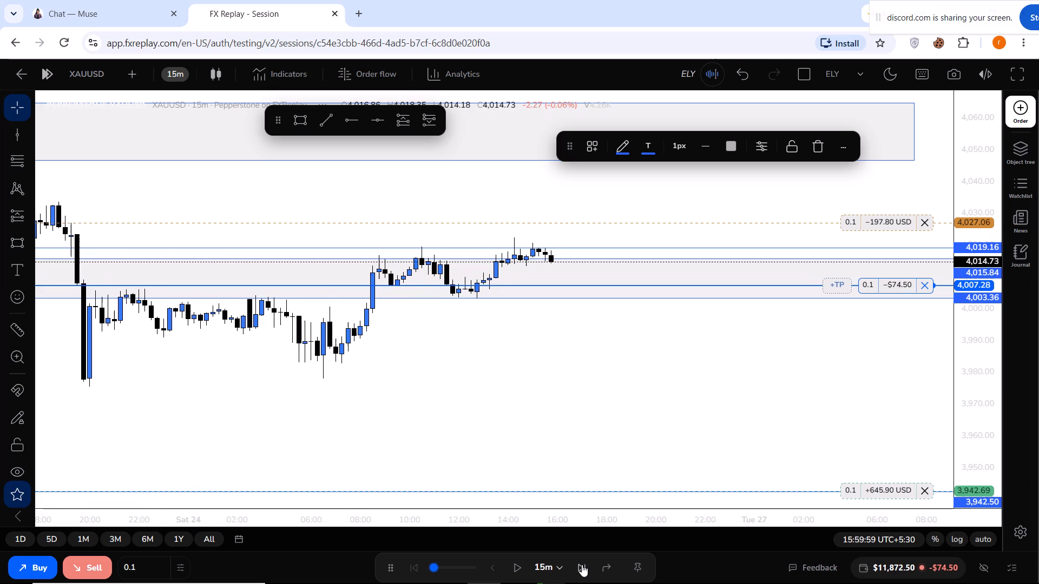
pyautogui.click(582, 565)
pyautogui.click(582, 565)
pyautogui.click(582, 565)
pyautogui.tripleClick(582, 565)
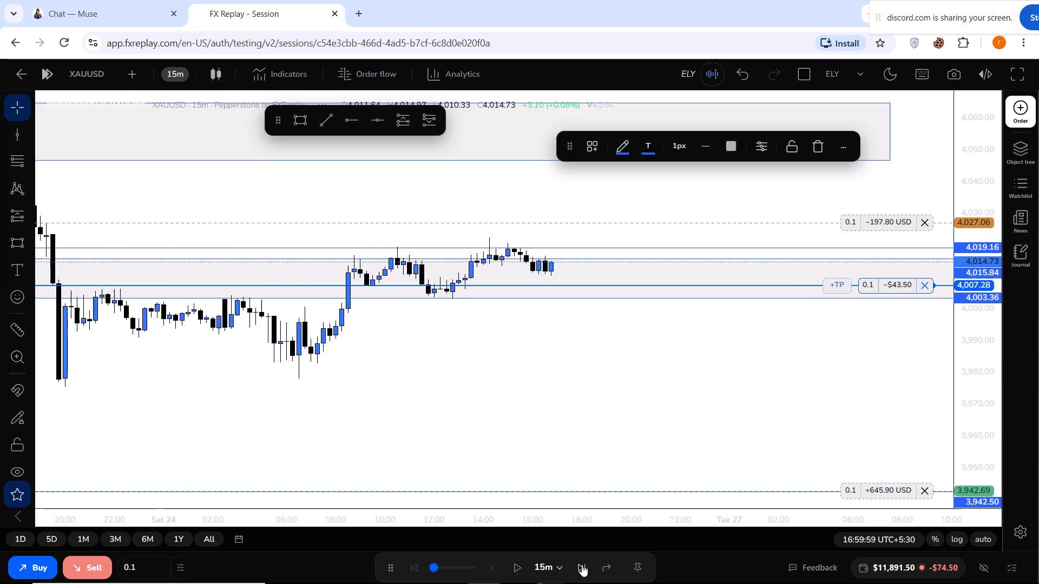
pyautogui.tripleClick(582, 565)
pyautogui.doubleClick(582, 565)
pyautogui.tripleClick(582, 565)
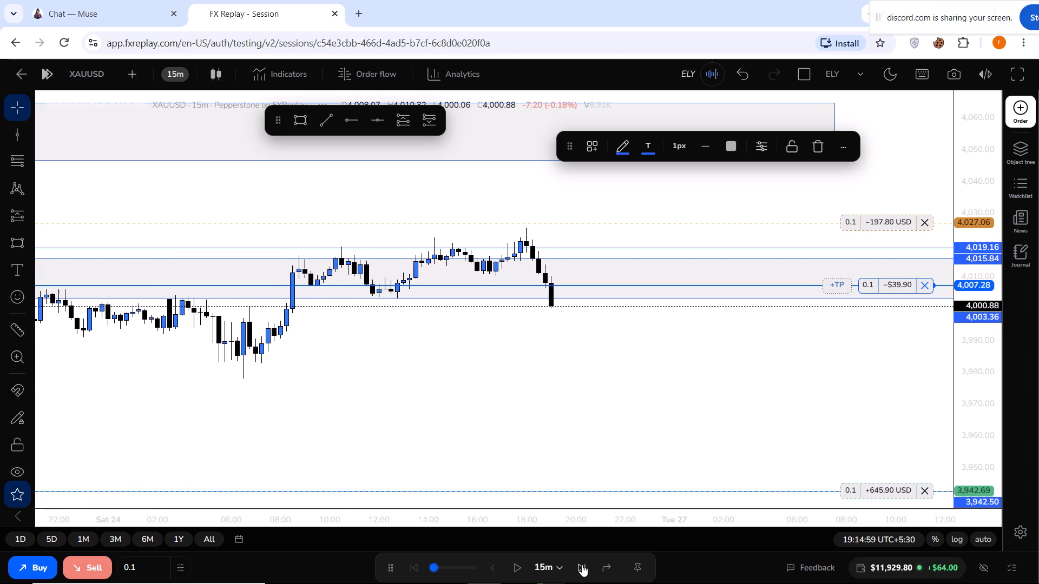
pyautogui.doubleClick(582, 565)
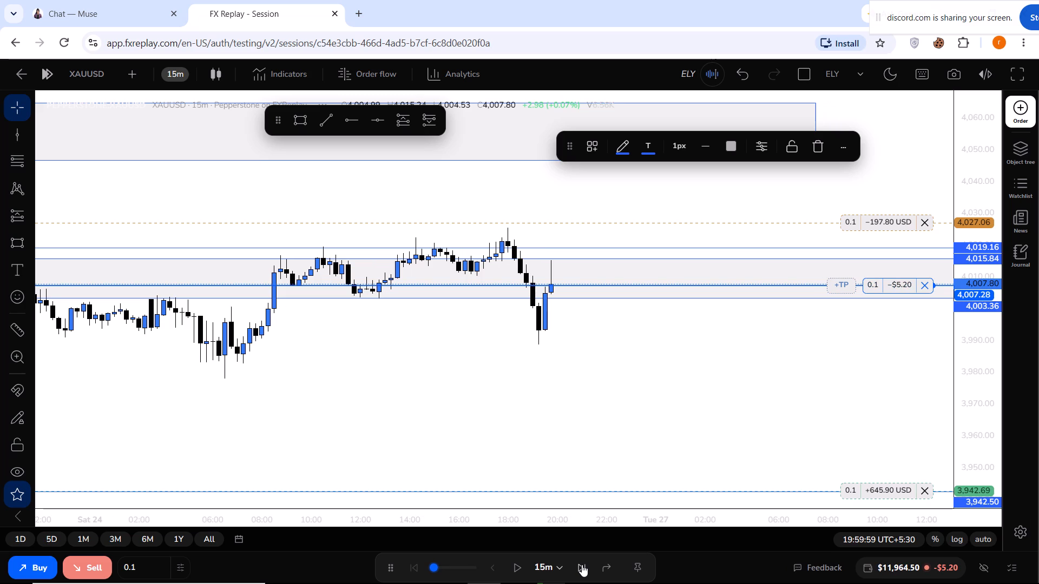
# Advance the replay in 15-minute steps to 22:59:59 on Mon 26 Oct.
pyautogui.moveTo(433, 526); pyautogui.dragTo(531, 526)
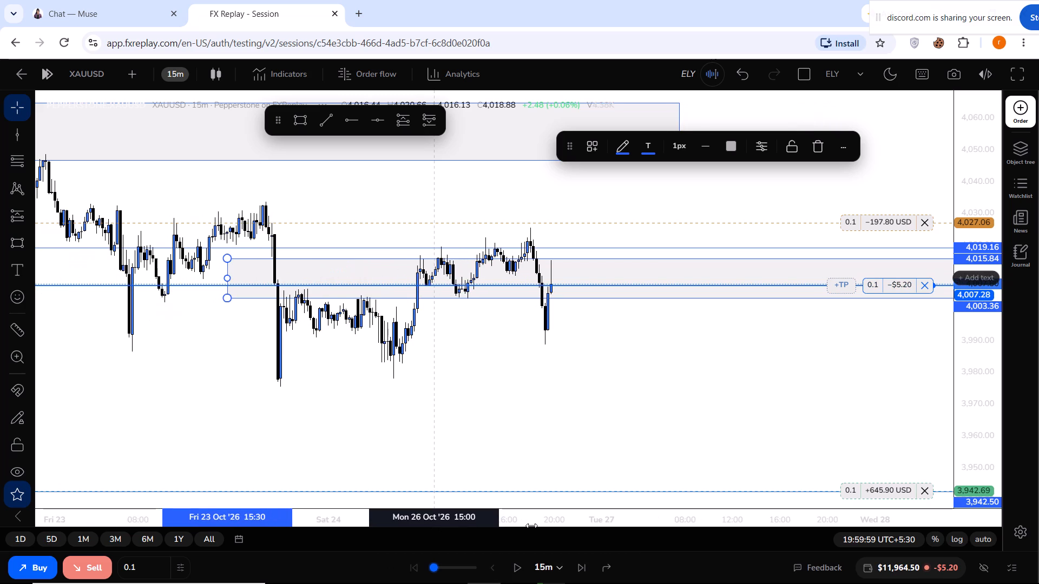
pyautogui.moveTo(531, 526); pyautogui.dragTo(527, 526)
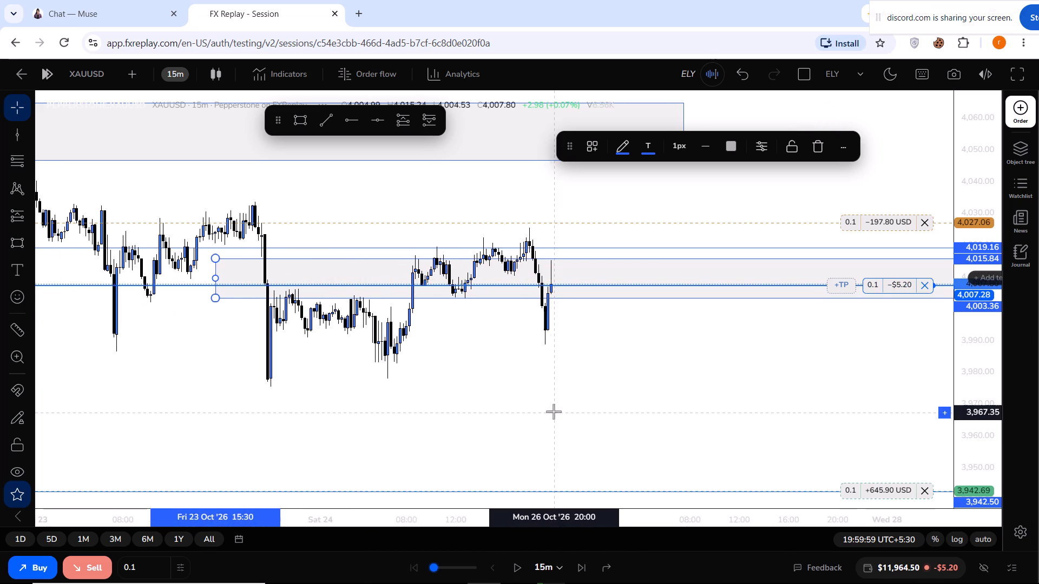
pyautogui.moveTo(554, 412); pyautogui.dragTo(538, 391)
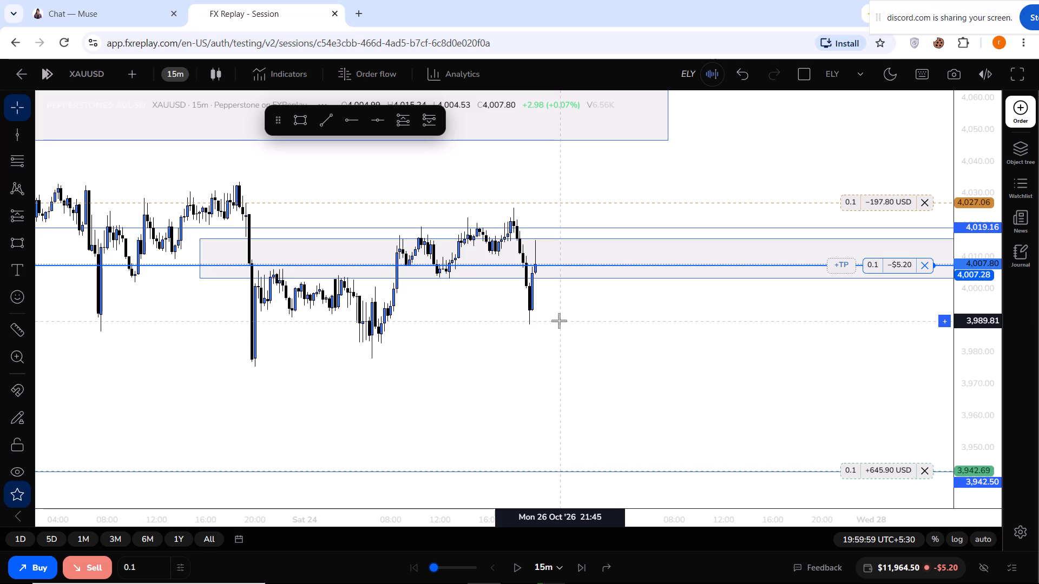
pyautogui.click(581, 562)
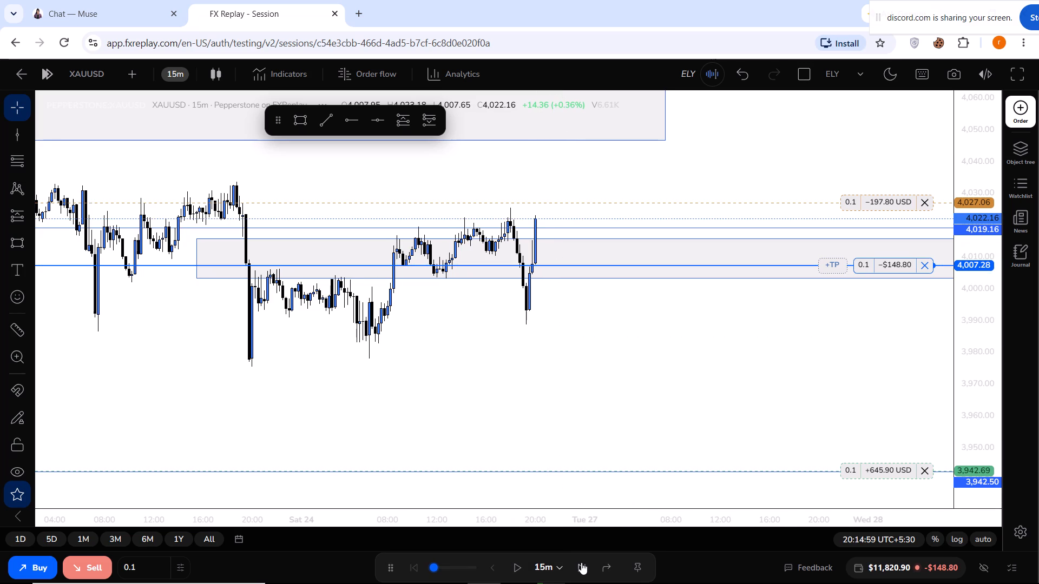
pyautogui.click(581, 562)
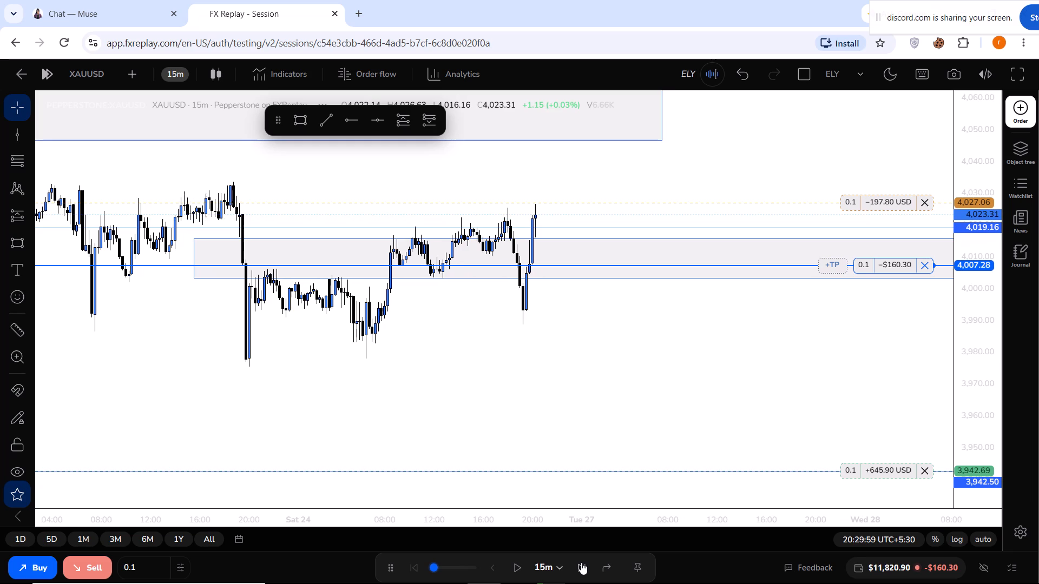
pyautogui.click(581, 562)
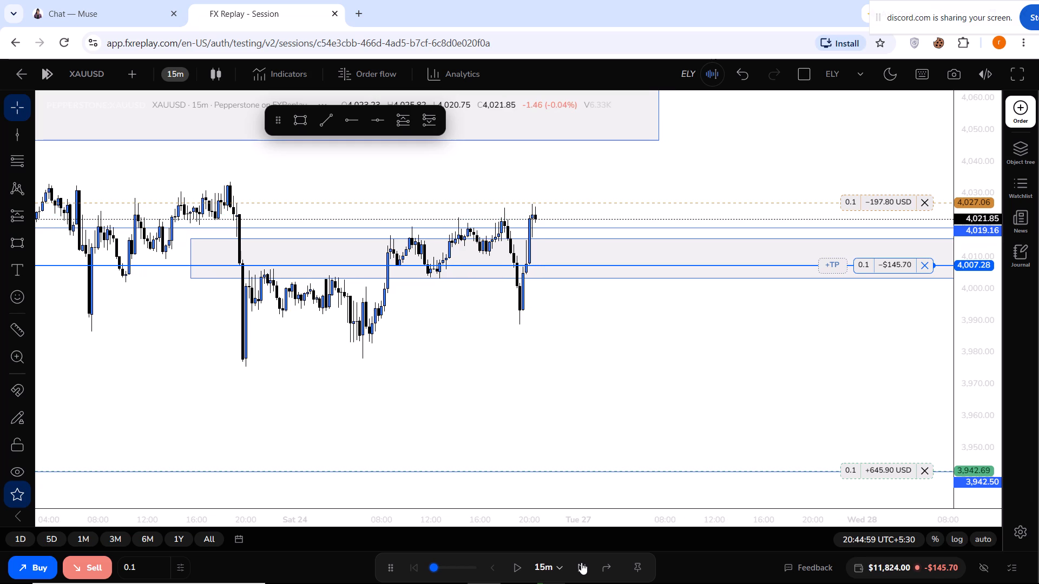
pyautogui.click(581, 562)
pyautogui.click(581, 562)
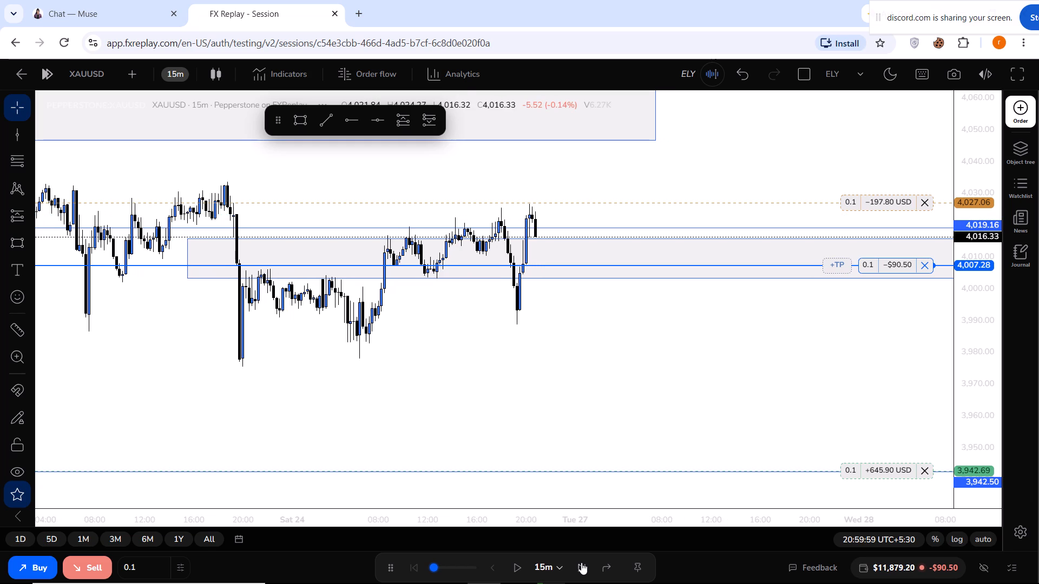
pyautogui.click(581, 562)
pyautogui.click(581, 562)
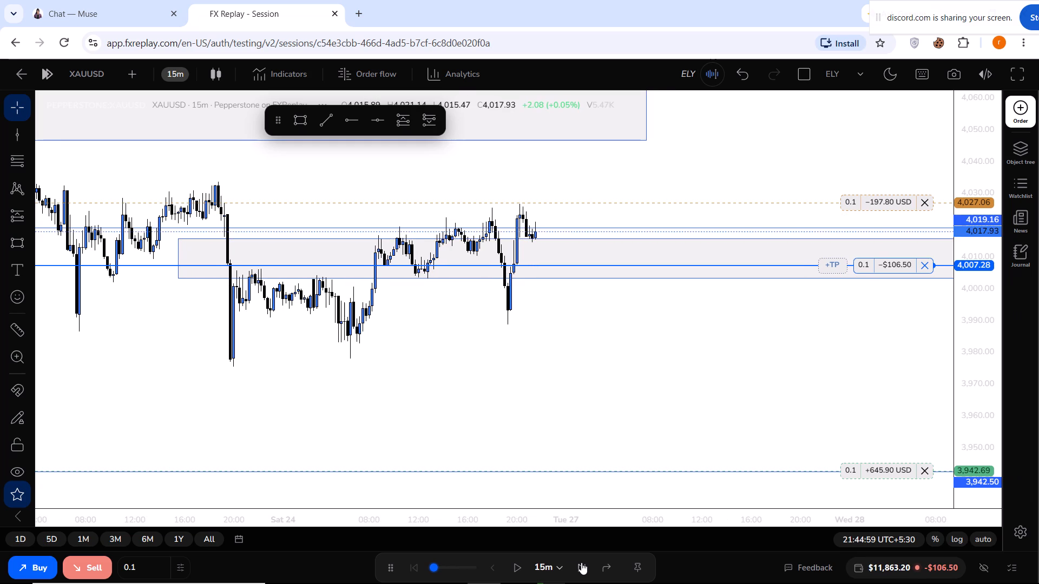
pyautogui.click(581, 562)
pyautogui.click(581, 562)
pyautogui.click(581, 562)
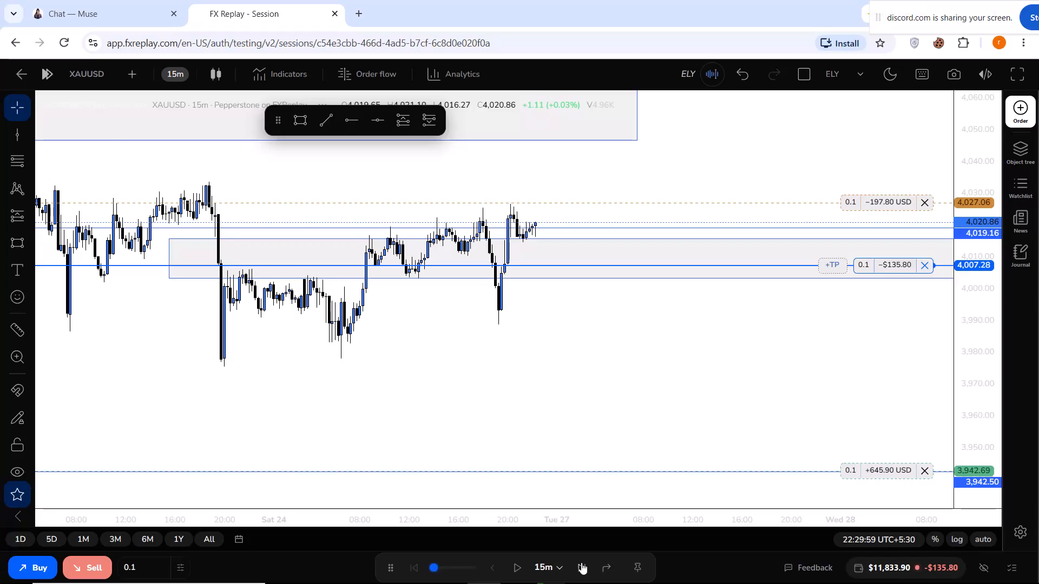
pyautogui.doubleClick(581, 562)
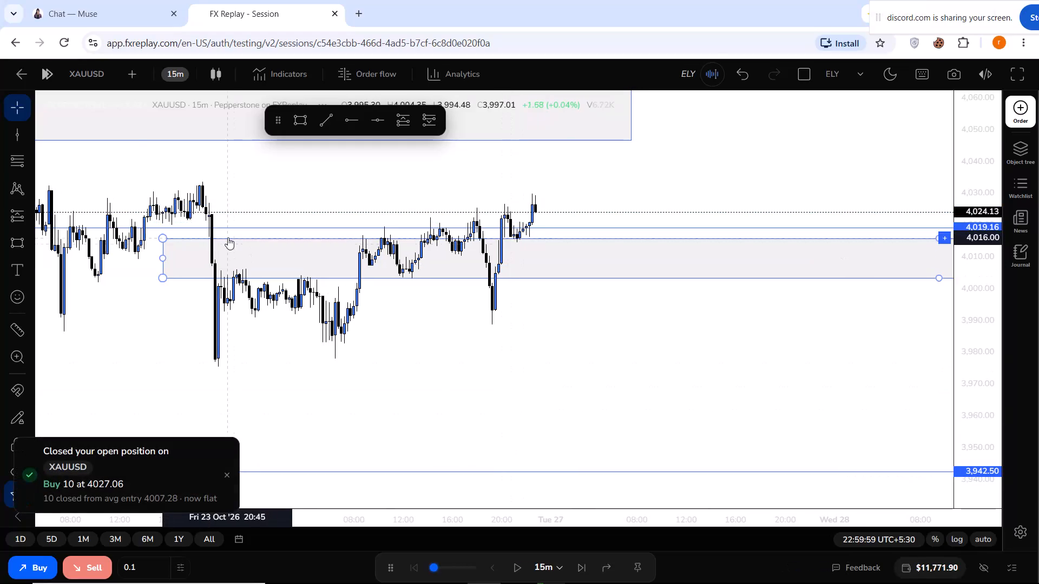
# Switch the chart to the 1-hour timeframe.
pyautogui.click(183, 76)
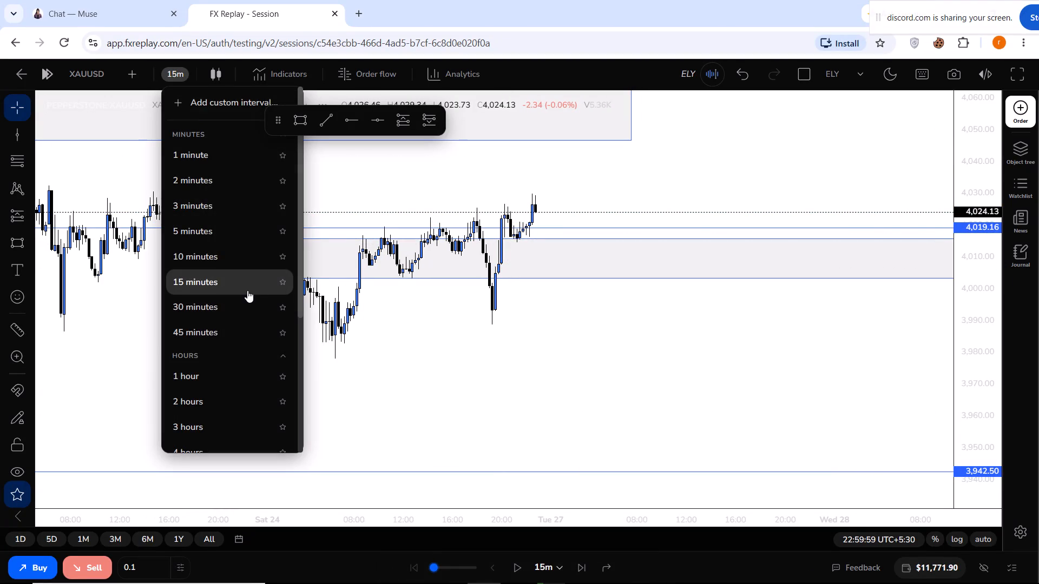
pyautogui.click(178, 376)
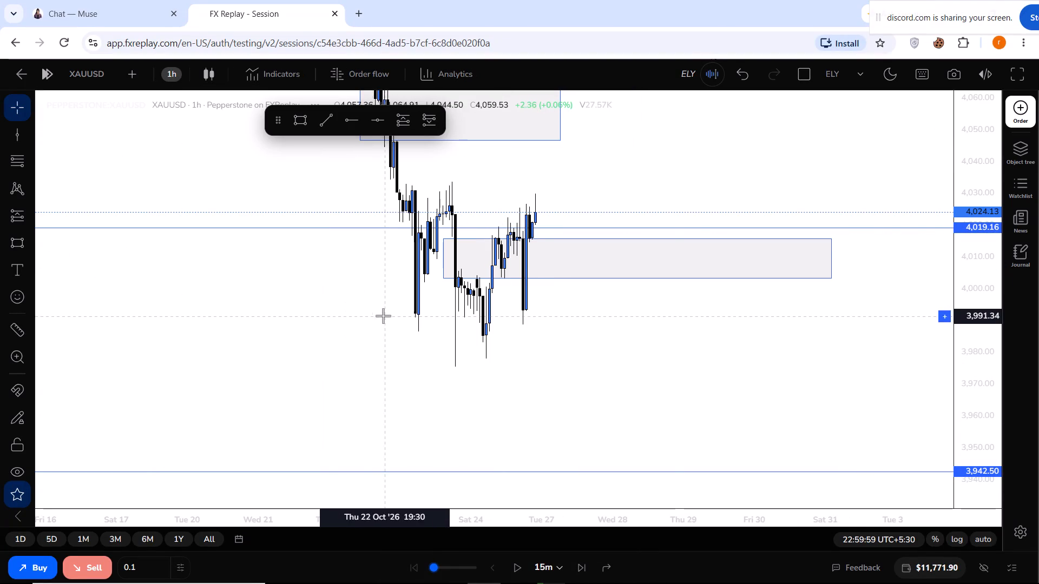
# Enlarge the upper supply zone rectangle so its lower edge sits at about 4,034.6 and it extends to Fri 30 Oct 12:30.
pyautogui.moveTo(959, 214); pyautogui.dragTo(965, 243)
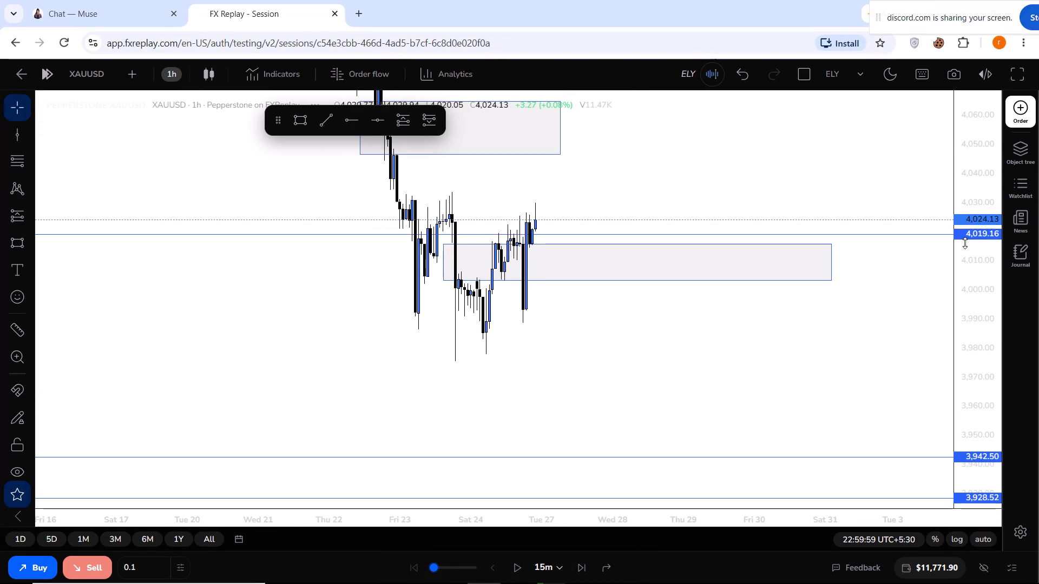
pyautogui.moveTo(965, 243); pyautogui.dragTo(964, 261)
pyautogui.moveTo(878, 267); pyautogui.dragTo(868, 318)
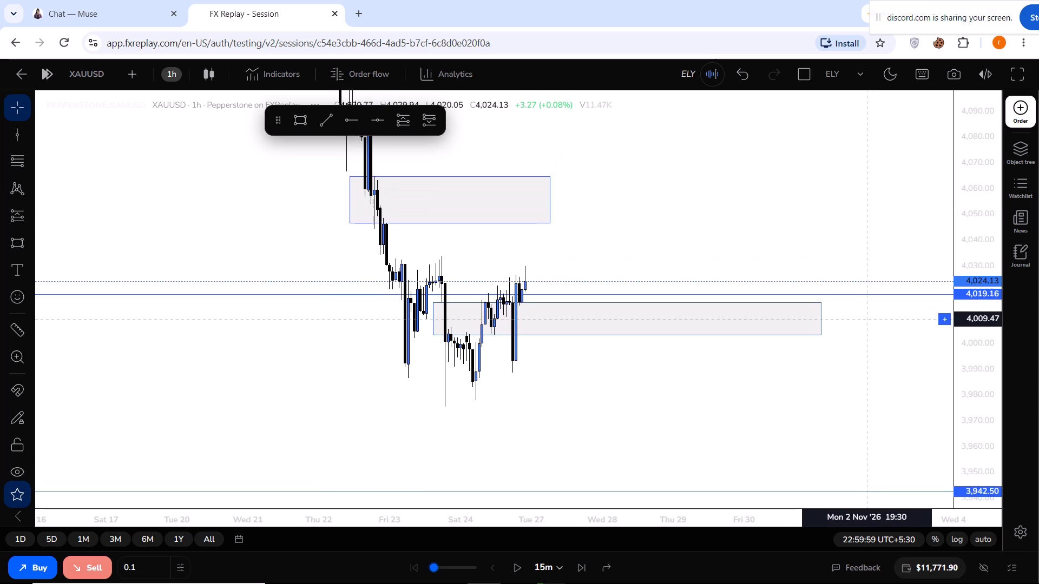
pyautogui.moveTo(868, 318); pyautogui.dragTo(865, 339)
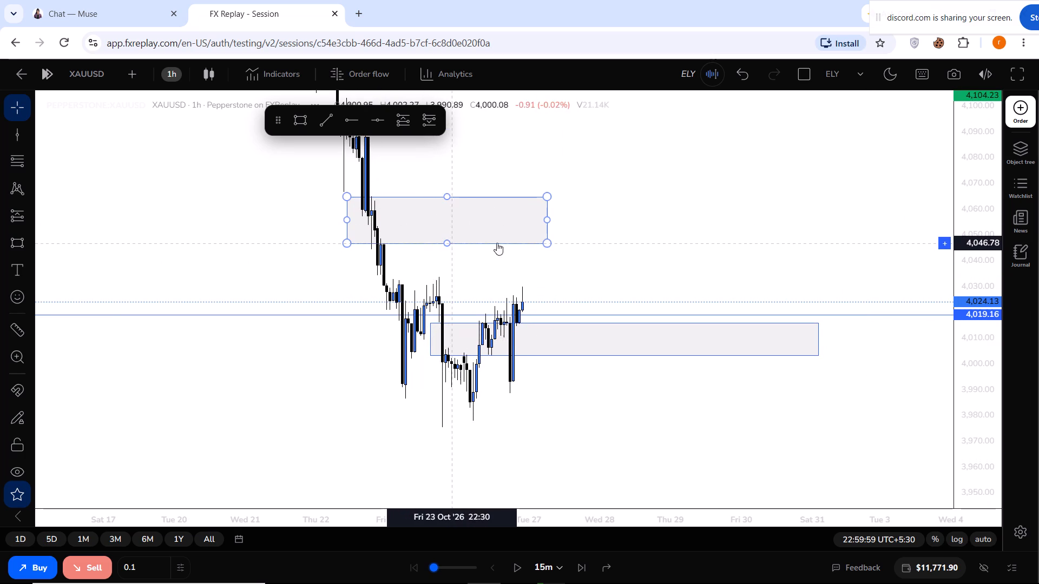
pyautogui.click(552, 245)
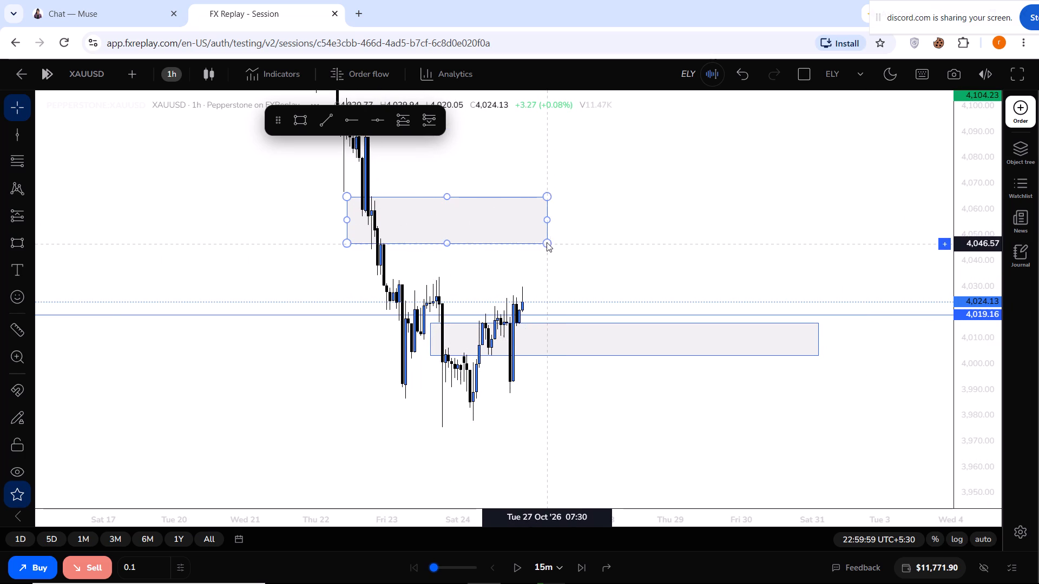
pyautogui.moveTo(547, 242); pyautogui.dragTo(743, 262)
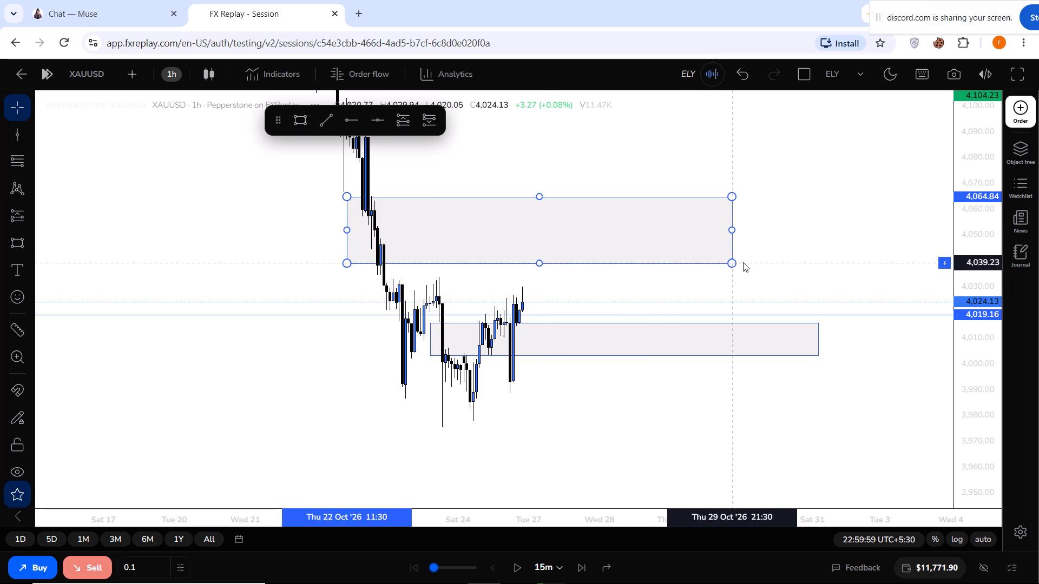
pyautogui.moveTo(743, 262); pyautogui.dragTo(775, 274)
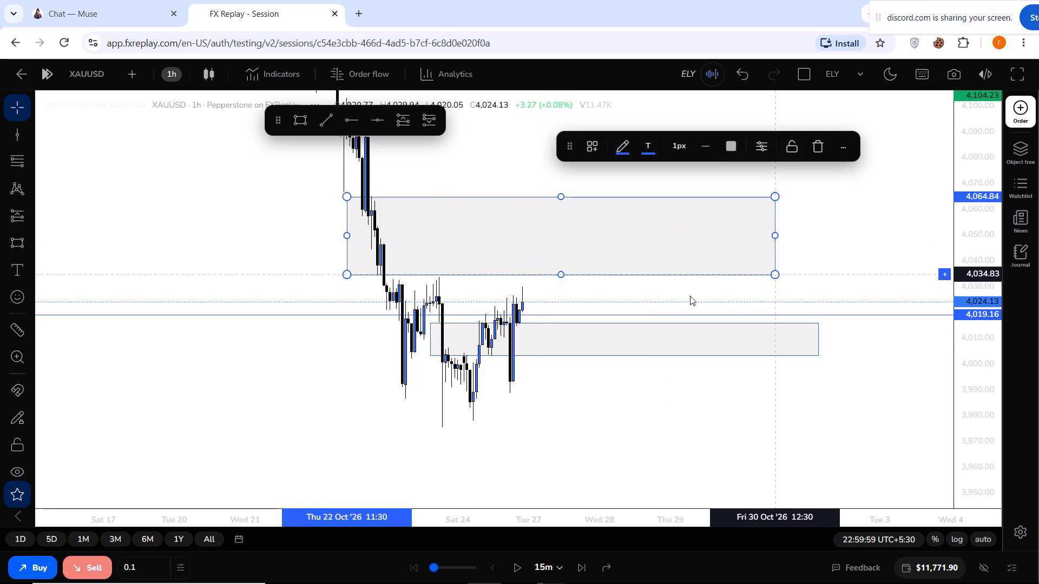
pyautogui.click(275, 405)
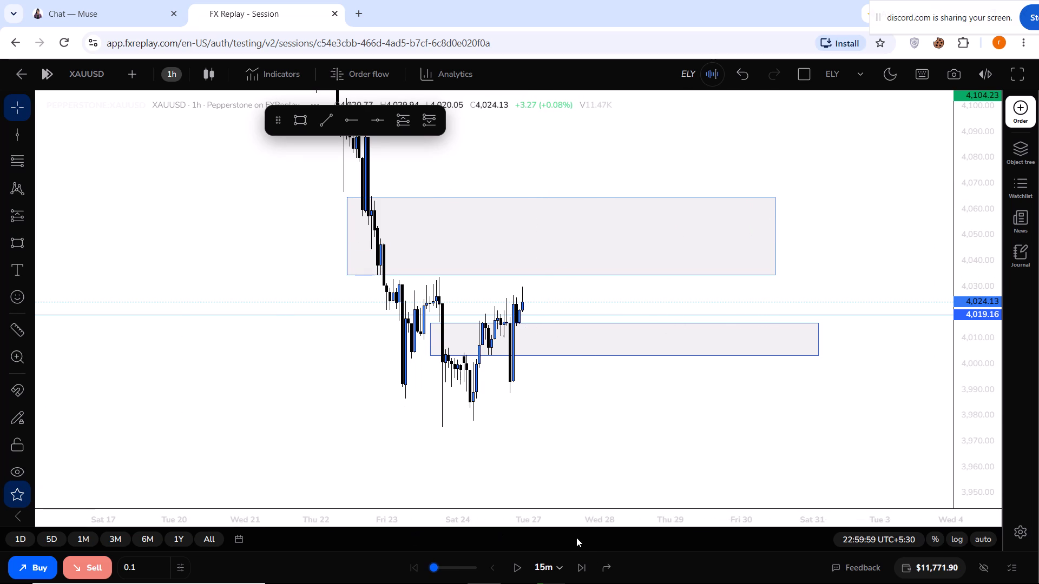
# Advance the replay in 15-minute steps to 08:29:59 on Tue 27 Oct.
pyautogui.tripleClick(577, 566)
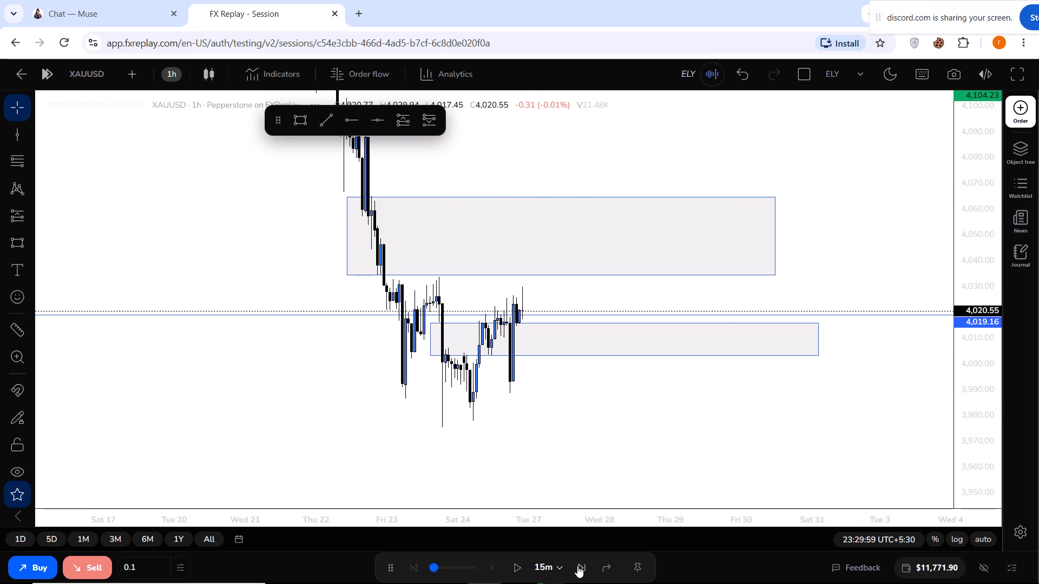
pyautogui.tripleClick(577, 566)
pyautogui.tripleClick(577, 566)
pyautogui.tripleClick(577, 566)
pyautogui.doubleClick(577, 566)
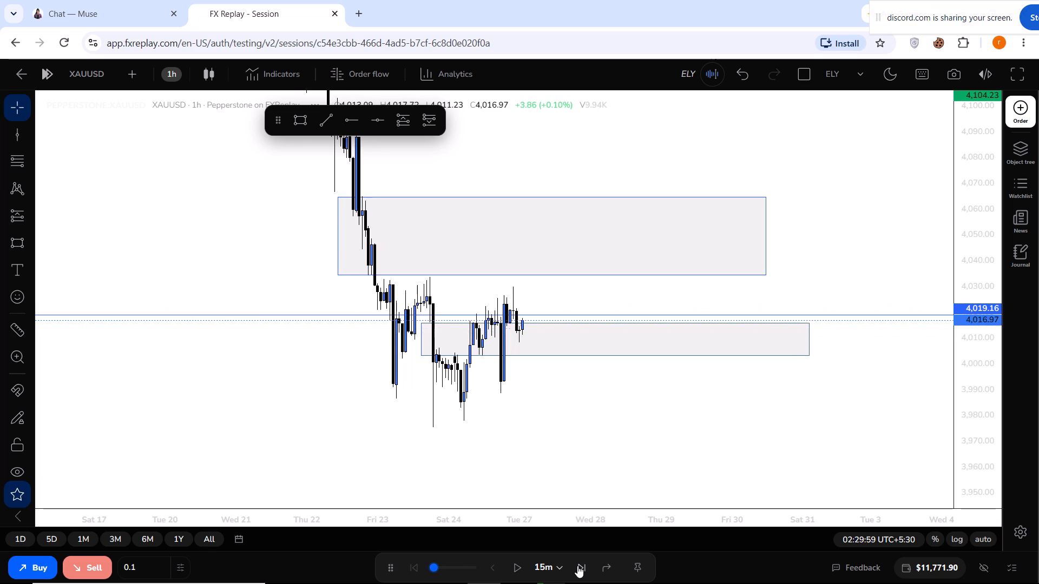
pyautogui.tripleClick(577, 566)
pyautogui.tripleClick(577, 566)
pyautogui.tripleClick(577, 566)
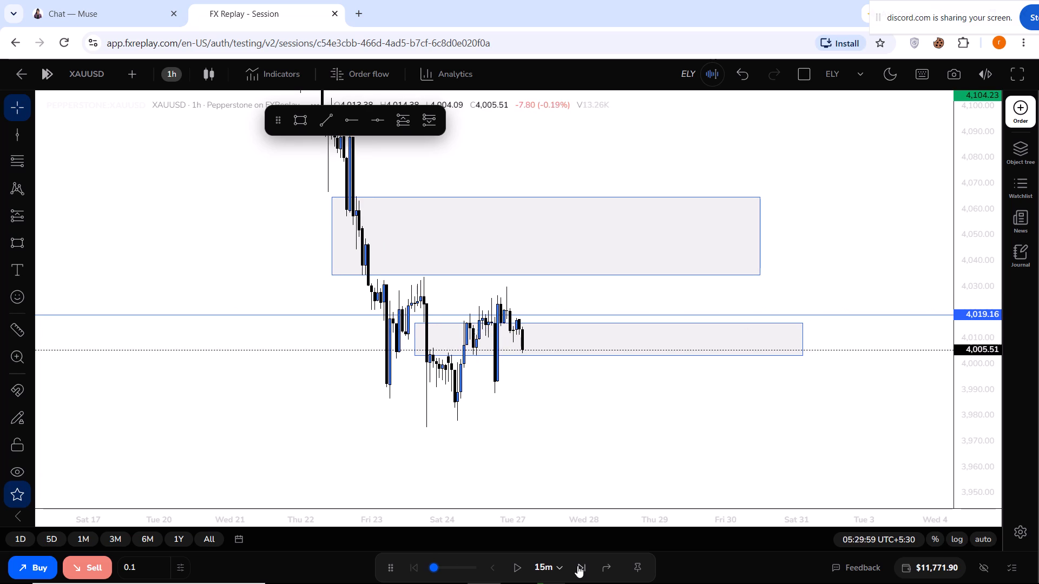
pyautogui.tripleClick(577, 566)
pyautogui.tripleClick(577, 566)
pyautogui.tripleClick(577, 566)
pyautogui.tripleClick(577, 566)
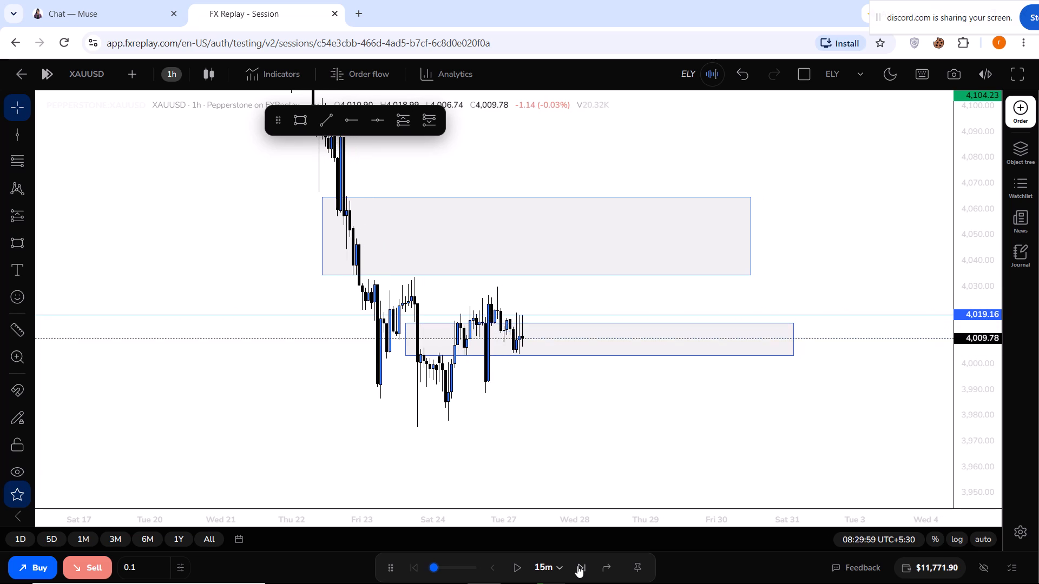
# Advance the replay in 15-minute steps to 15:44:59 on Tue 27 Oct.
pyautogui.tripleClick(577, 566)
pyautogui.tripleClick(577, 566)
pyautogui.tripleClick(577, 566)
pyautogui.tripleClick(577, 566)
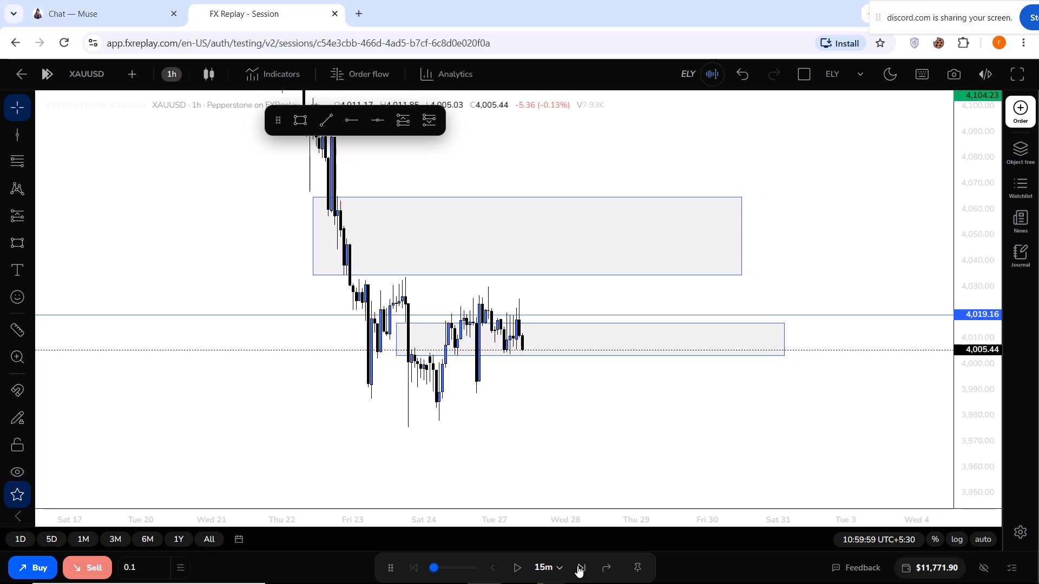
pyautogui.tripleClick(577, 566)
pyautogui.tripleClick(577, 566)
pyautogui.tripleClick(577, 566)
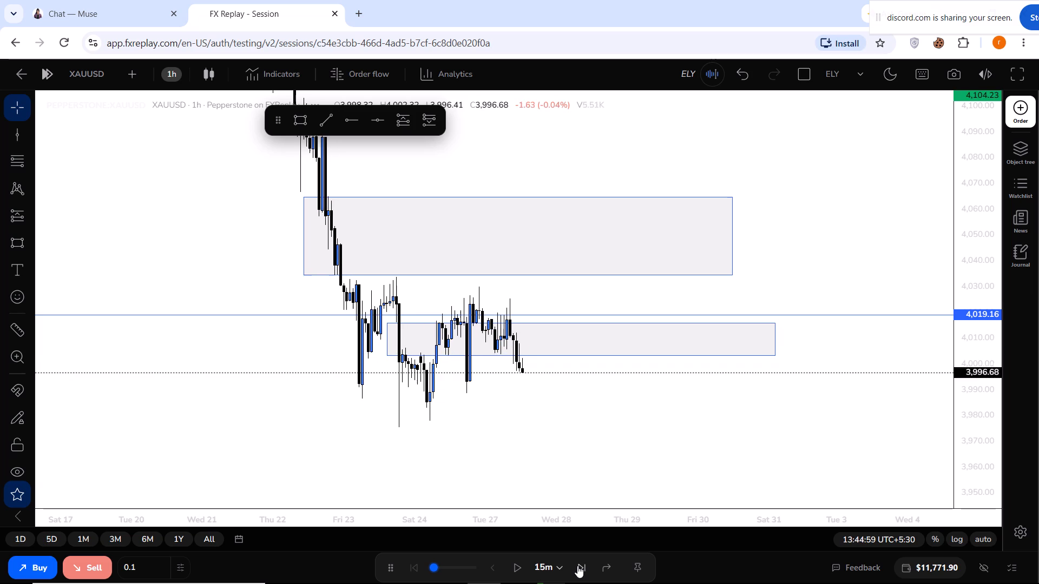
pyautogui.tripleClick(577, 566)
pyautogui.tripleClick(577, 566)
pyautogui.click(577, 566)
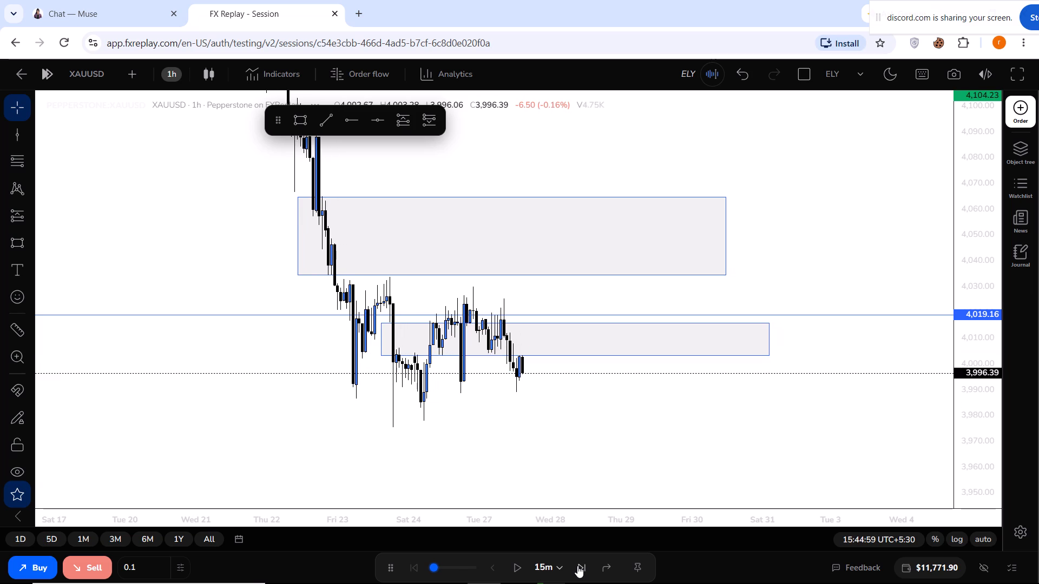
# Advance the replay in 15-minute steps to 21:44:59 on Tue 27 Oct.
pyautogui.tripleClick(577, 566)
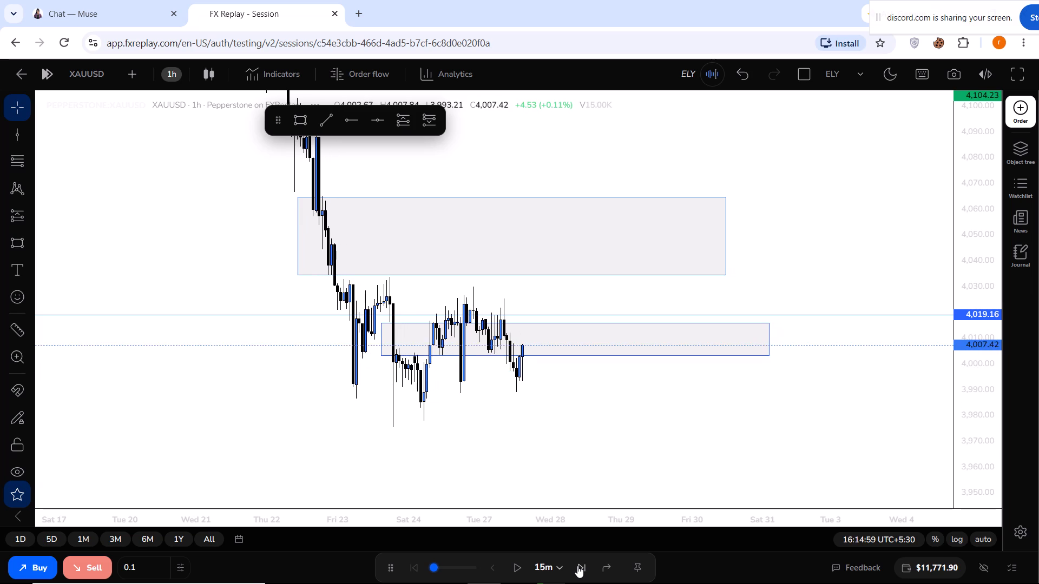
pyautogui.tripleClick(577, 566)
pyautogui.tripleClick(577, 566)
pyautogui.tripleClick(577, 566)
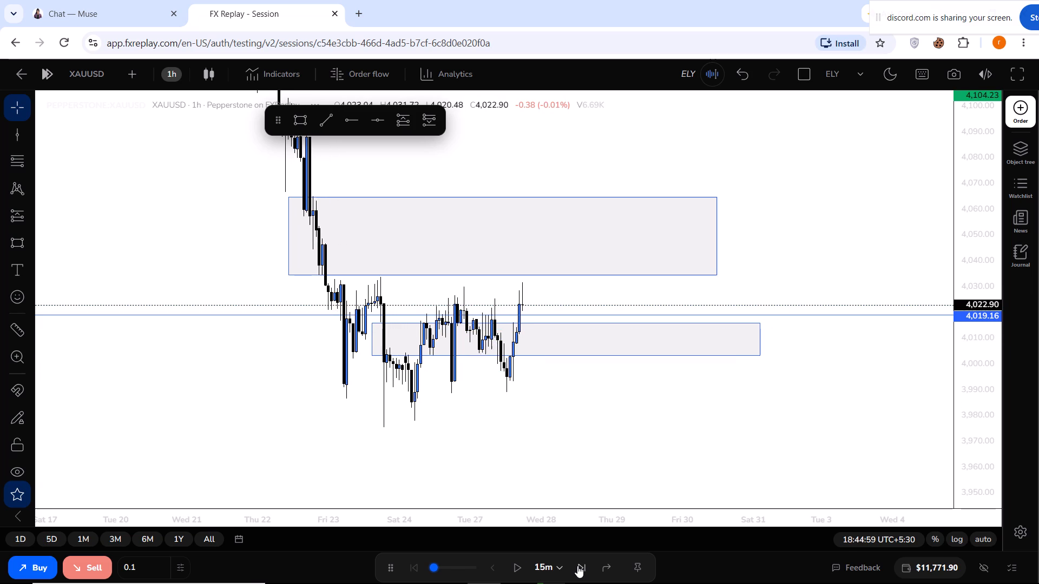
pyautogui.click(577, 566)
pyautogui.doubleClick(577, 566)
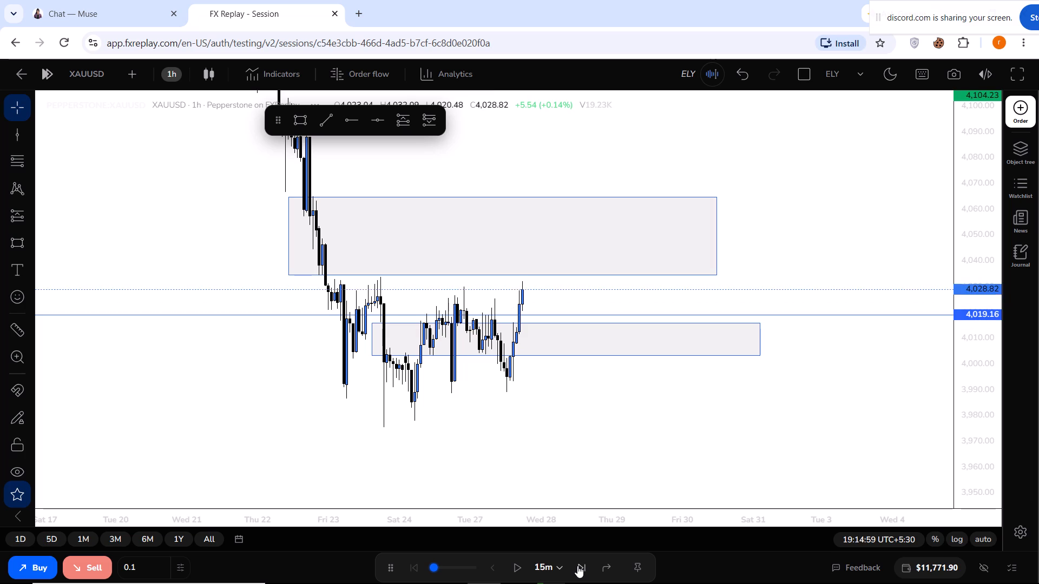
pyautogui.tripleClick(577, 566)
pyautogui.click(577, 566)
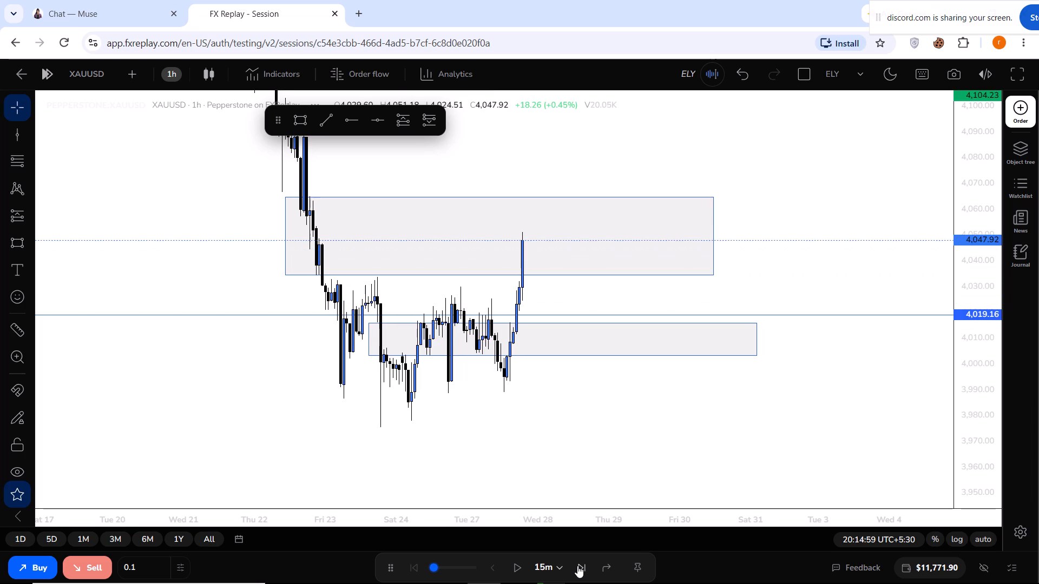
pyautogui.click(577, 566)
pyautogui.click(577, 566)
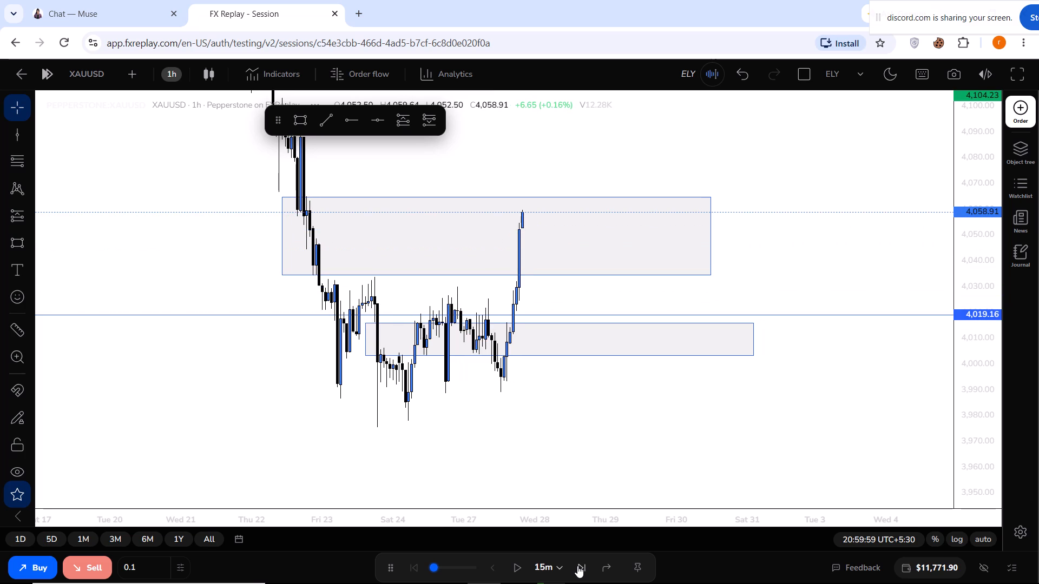
pyautogui.click(577, 566)
pyautogui.click(577, 566)
pyautogui.click(577, 566)
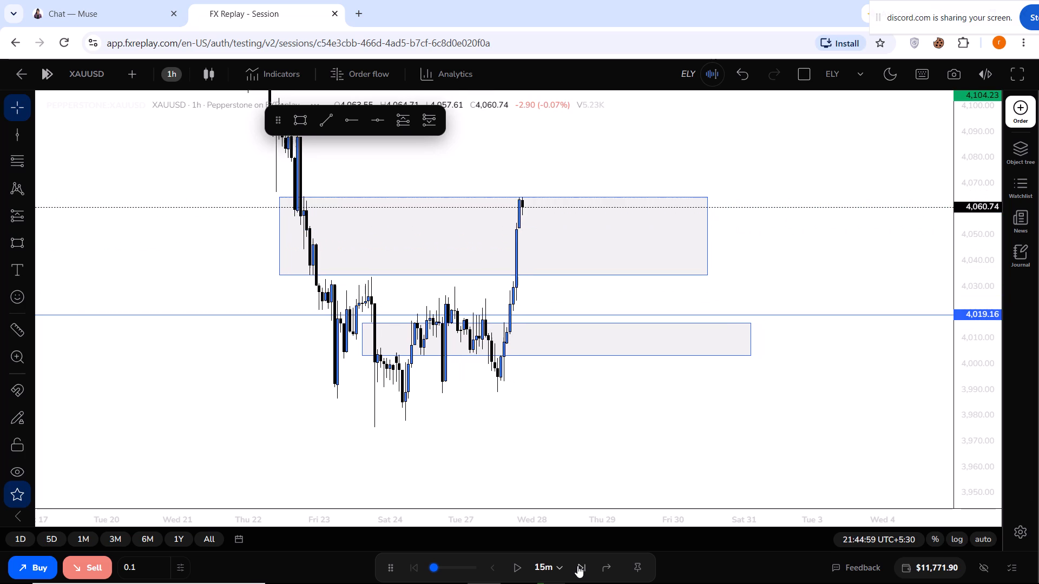
# Switch the chart to the 30-minute timeframe.
pyautogui.click(171, 81)
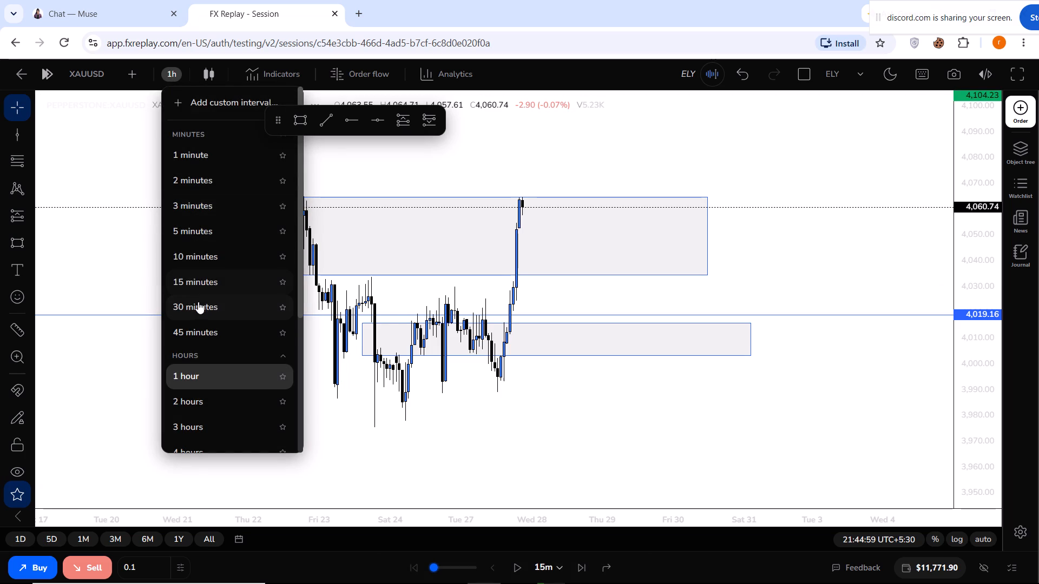
pyautogui.click(198, 303)
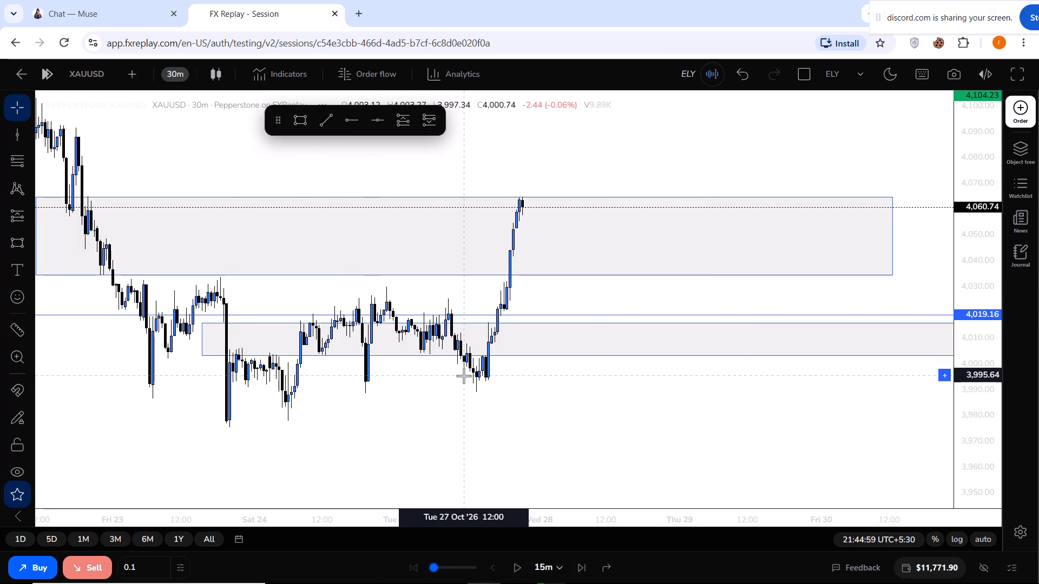
# Draw a rectangle zone from about 4,064 to 4,075, starting at the candles before Fri 23 Oct and extending past the latest candle.
pyautogui.click(300, 127)
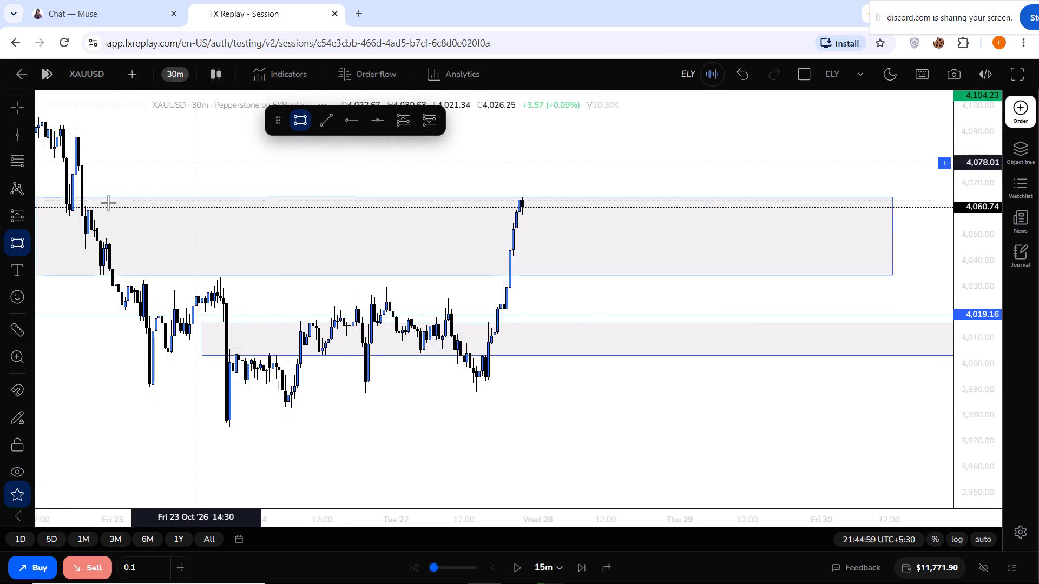
pyautogui.moveTo(76, 197); pyautogui.dragTo(462, 204)
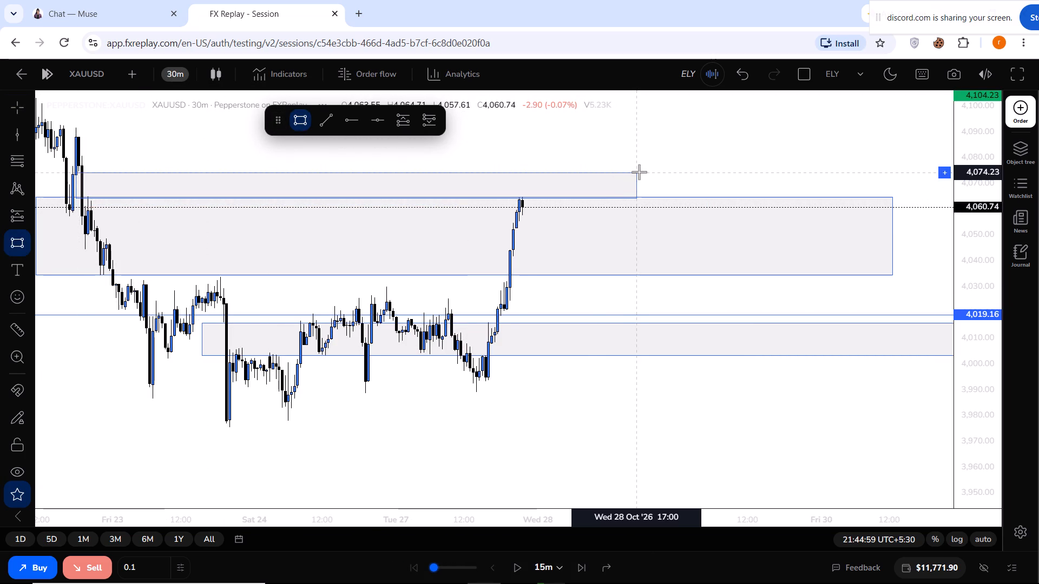
pyautogui.click(652, 170)
pyautogui.click(750, 164)
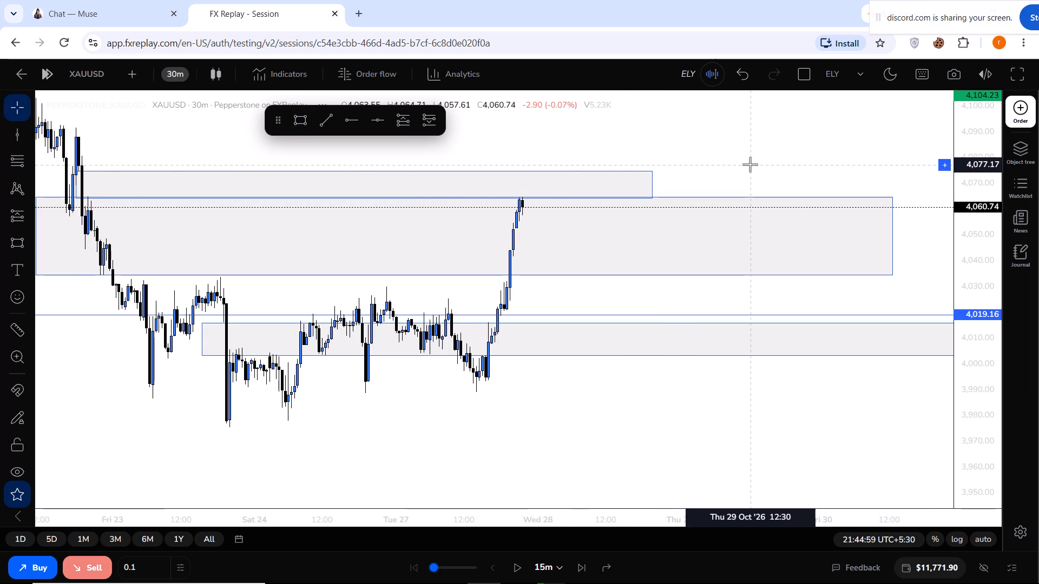
# Delete the larger rectangle zone spanning 4,034.61 to 4,064.84.
pyautogui.click(751, 270)
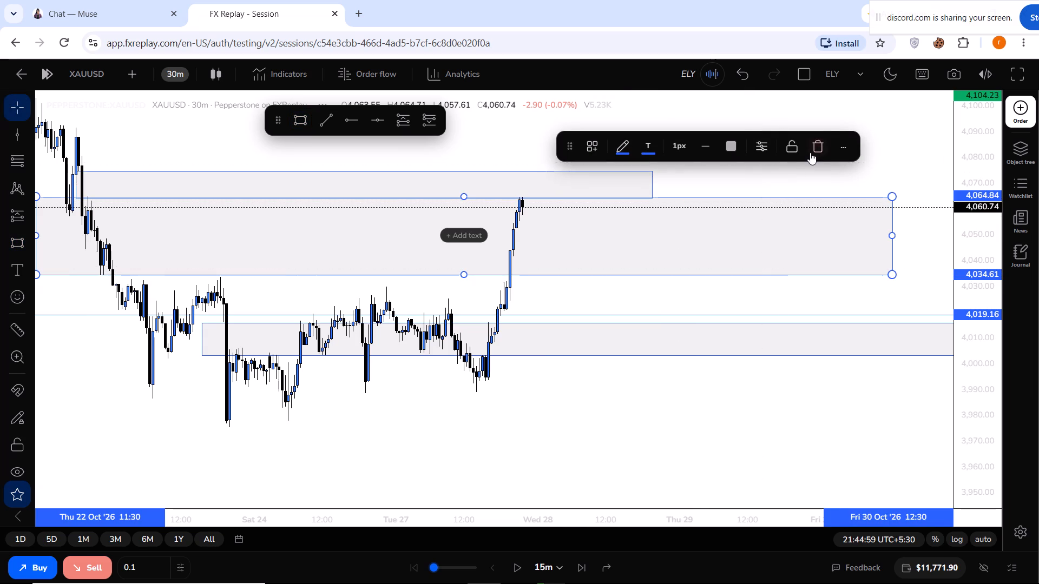
pyautogui.click(813, 151)
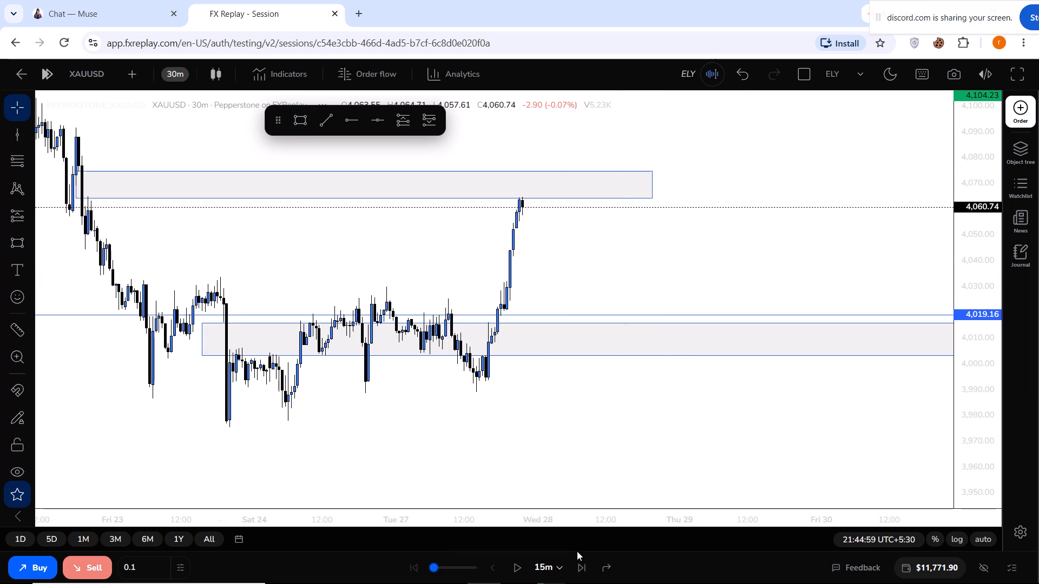
# Advance the replay in 15-minute steps to 23:29:59 on Tue 27 Oct.
pyautogui.click(579, 566)
pyautogui.click(579, 566)
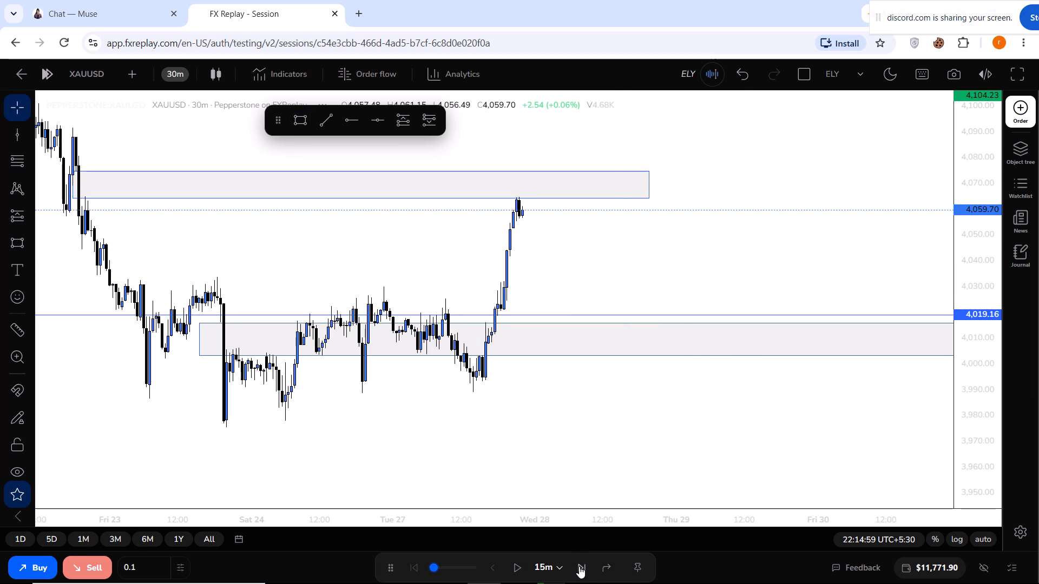
pyautogui.click(579, 566)
pyautogui.click(579, 566)
pyautogui.click(579, 566)
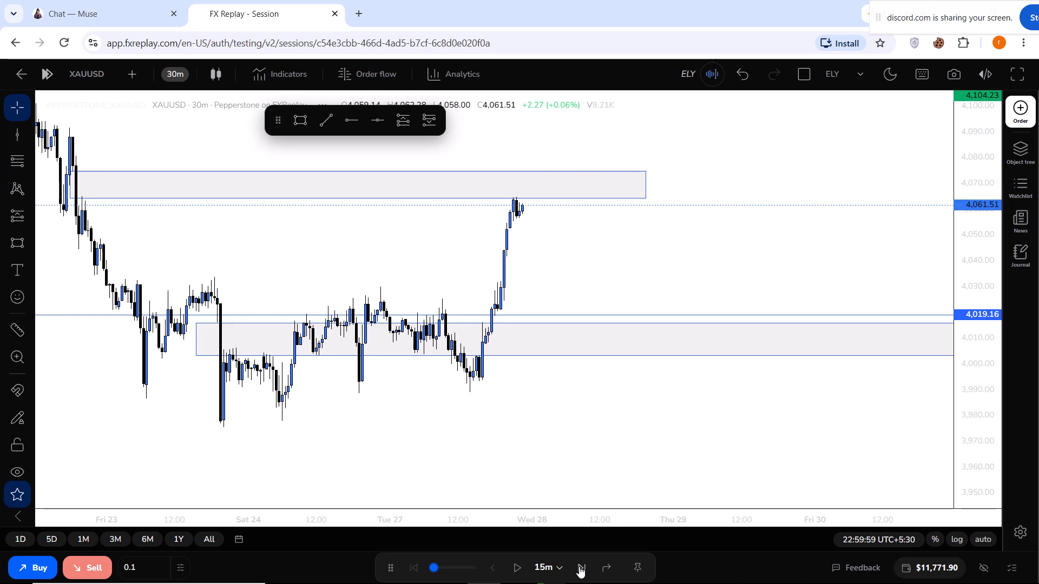
pyautogui.click(579, 566)
pyautogui.click(579, 566)
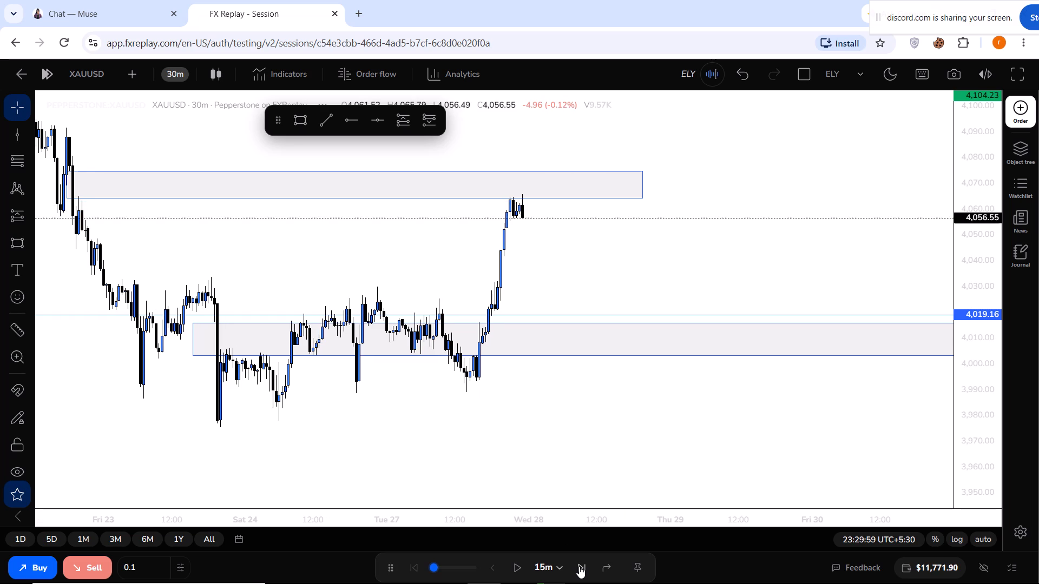
# Switch the chart to the 15-minute timeframe.
pyautogui.click(165, 67)
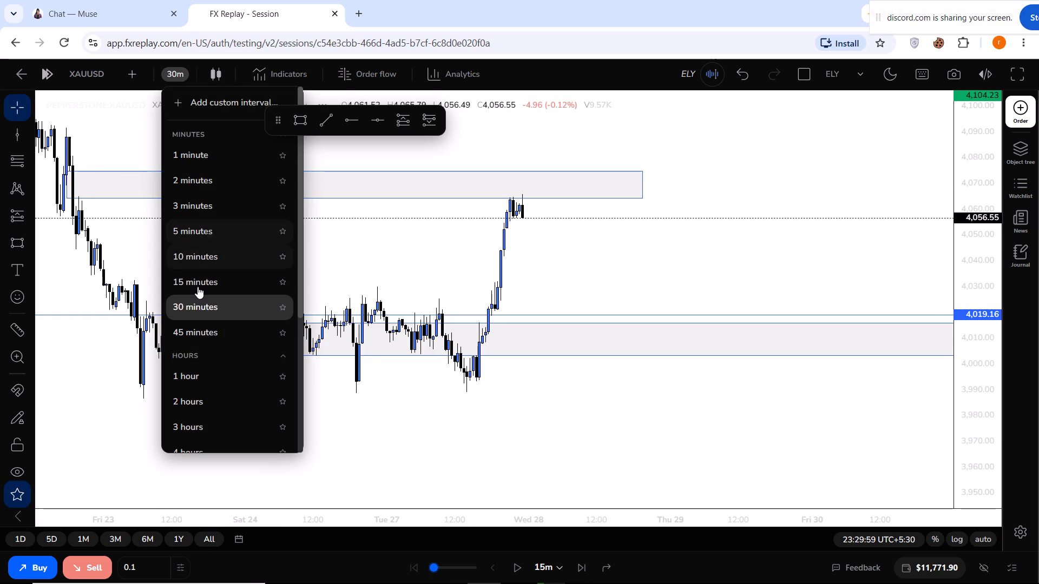
pyautogui.click(198, 288)
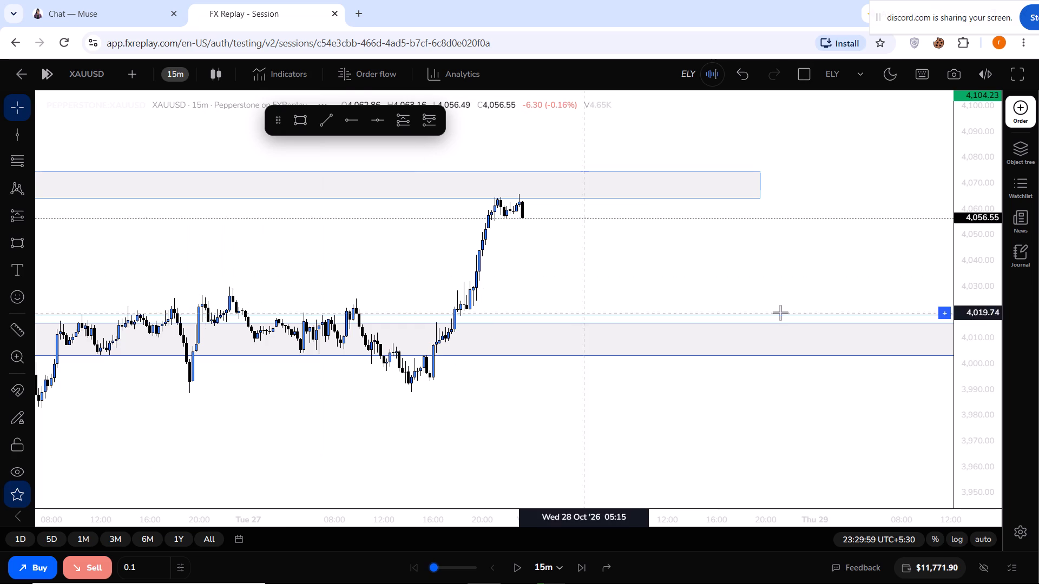
# Open a market sell on XAUUSD with size 0.1 at 4,056.55, just below the new zone.
pyautogui.moveTo(983, 425); pyautogui.dragTo(979, 381)
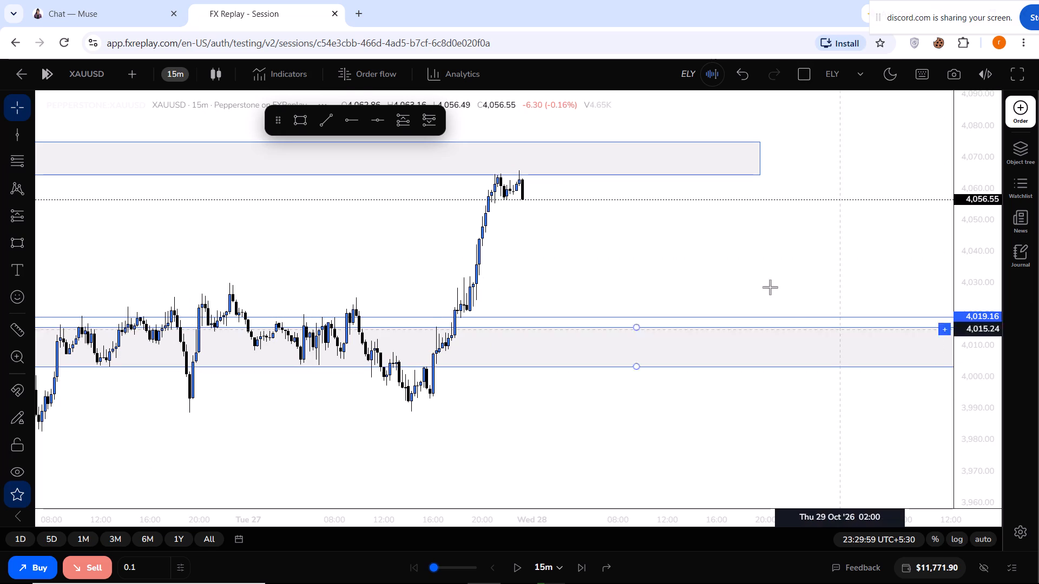
pyautogui.moveTo(770, 287); pyautogui.dragTo(984, 391)
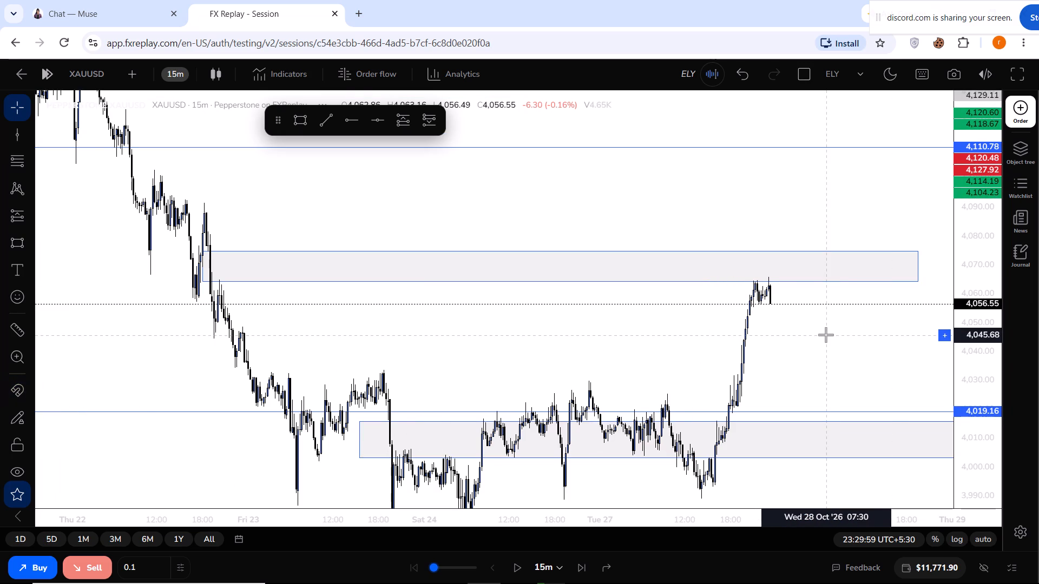
pyautogui.click(101, 565)
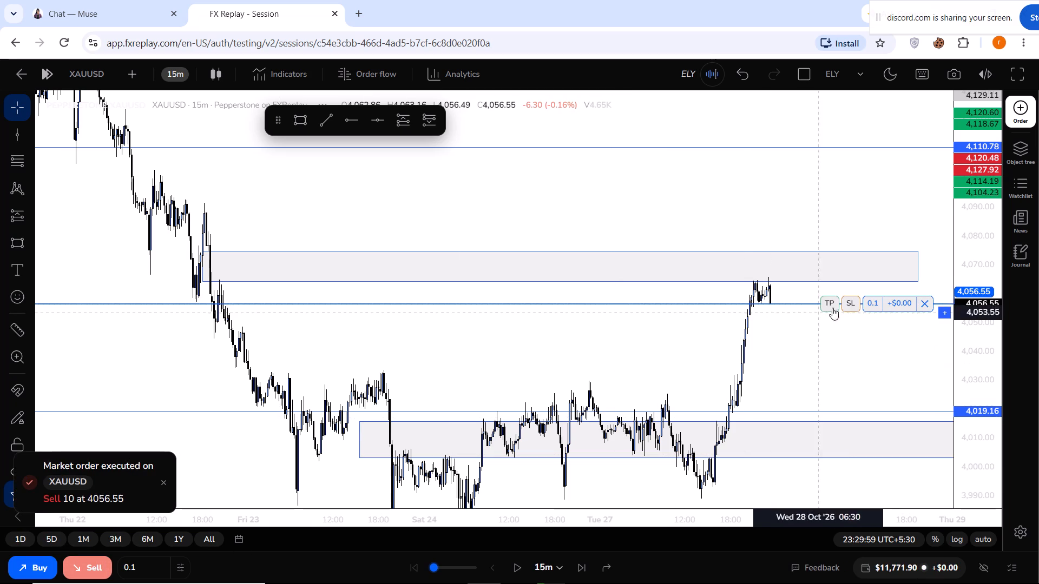
# Set the open sell position's stop loss at 4,080.71, above the upper rectangle zone.
pyautogui.moveTo(846, 303); pyautogui.dragTo(839, 231)
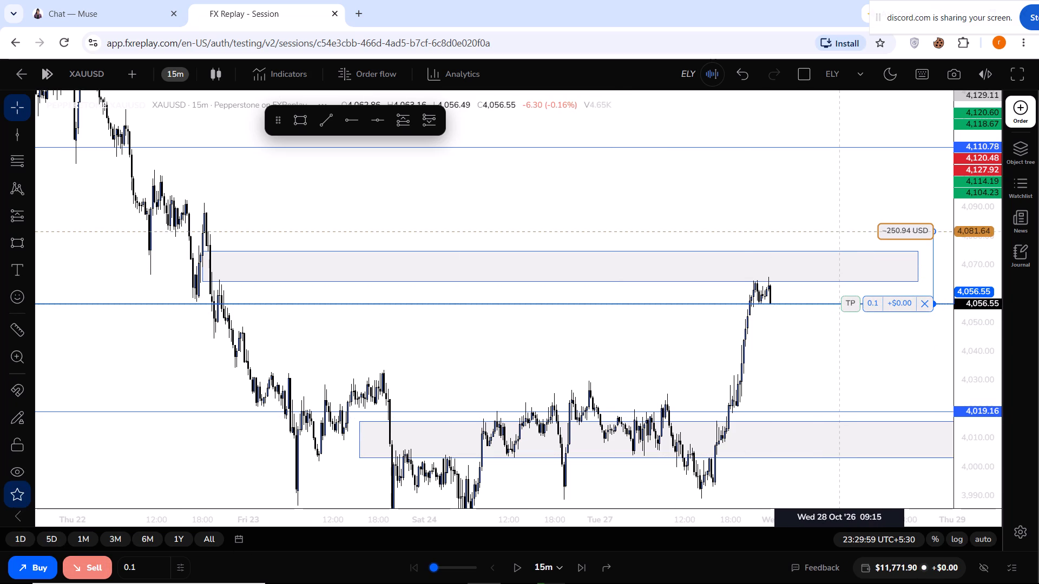
pyautogui.moveTo(839, 231); pyautogui.dragTo(839, 234)
# Add a take profit to the sell position and place it at the 3,942.50 horizontal line.
pyautogui.moveTo(843, 353); pyautogui.dragTo(784, 304)
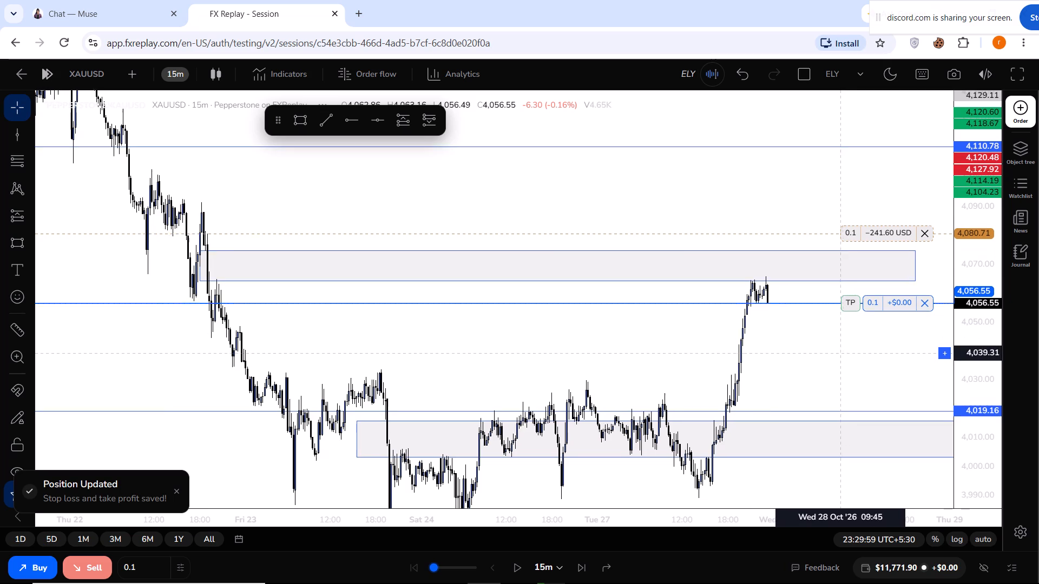
pyautogui.moveTo(784, 304); pyautogui.dragTo(759, 254)
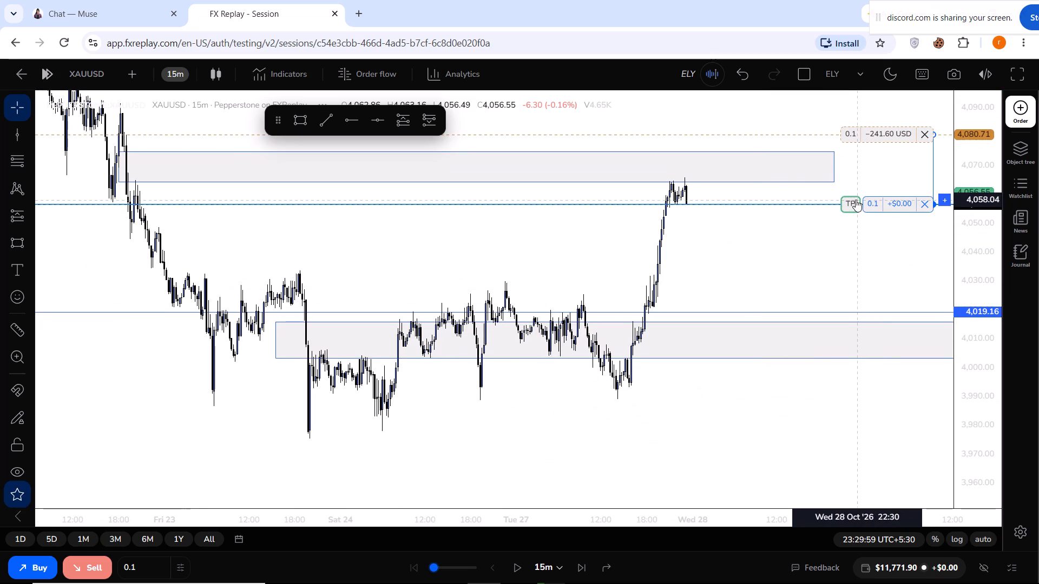
pyautogui.moveTo(856, 200); pyautogui.dragTo(836, 488)
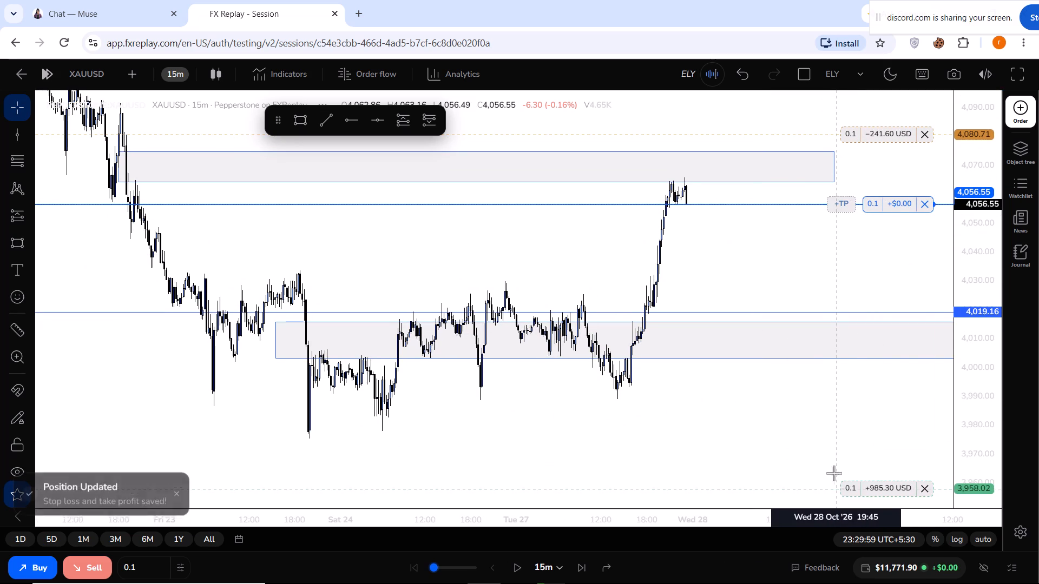
pyautogui.moveTo(831, 456); pyautogui.dragTo(775, 317)
pyautogui.moveTo(852, 348); pyautogui.dragTo(852, 349)
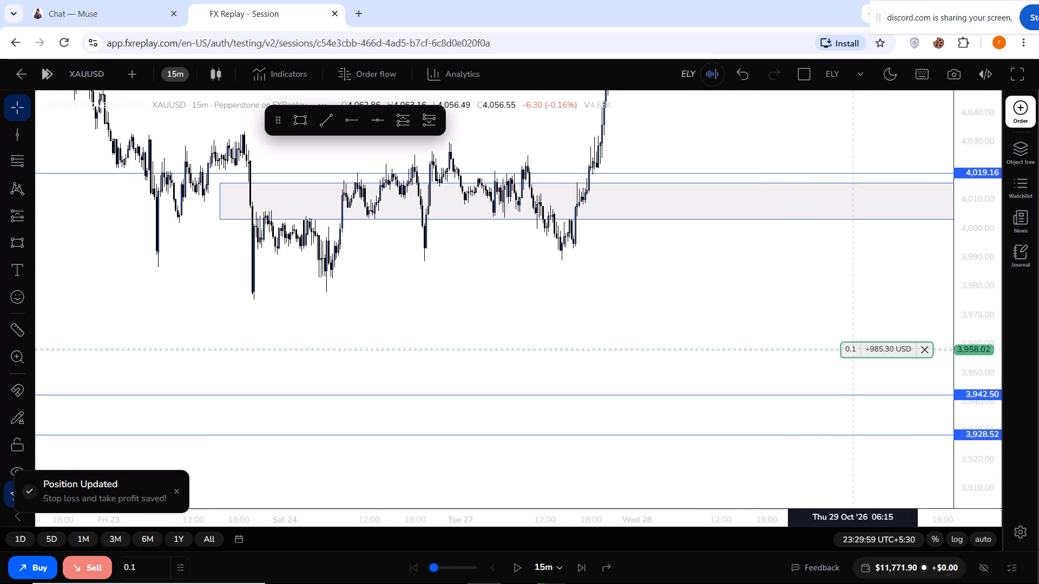
pyautogui.moveTo(852, 349); pyautogui.dragTo(803, 396)
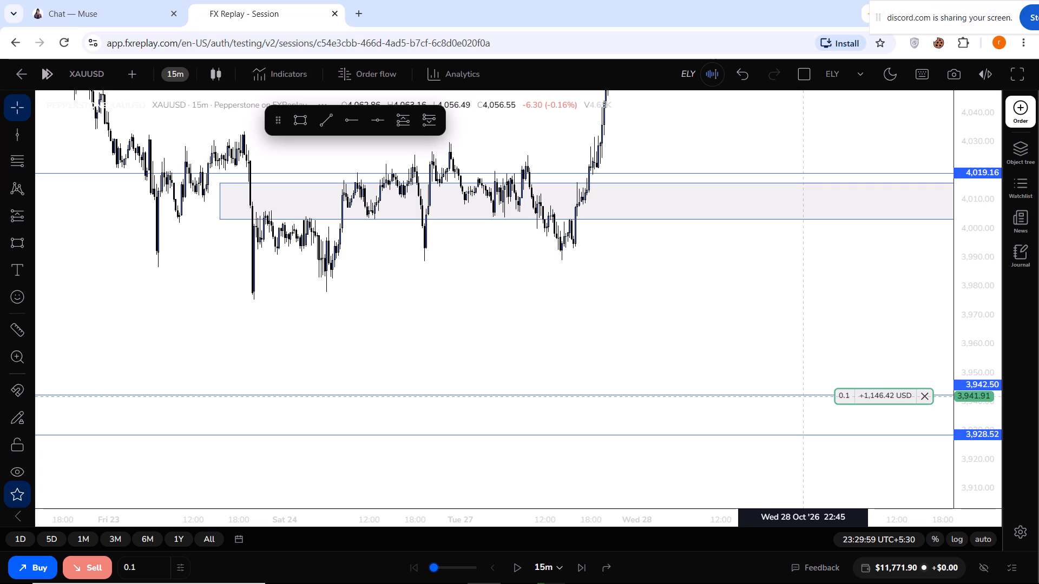
pyautogui.moveTo(803, 396); pyautogui.dragTo(803, 394)
# Advance the replay in 15-minute steps to 15:29:59 on Wed 28 Oct.
pyautogui.moveTo(732, 302); pyautogui.dragTo(915, 464)
pyautogui.moveTo(896, 292); pyautogui.dragTo(800, 322)
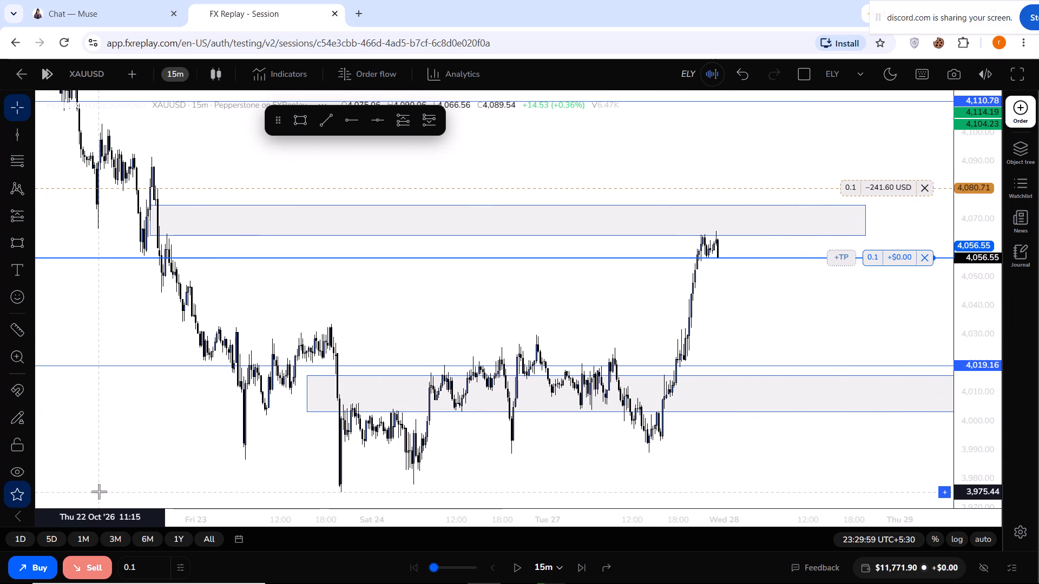
pyautogui.click(573, 564)
pyautogui.click(573, 564)
pyautogui.click(573, 564)
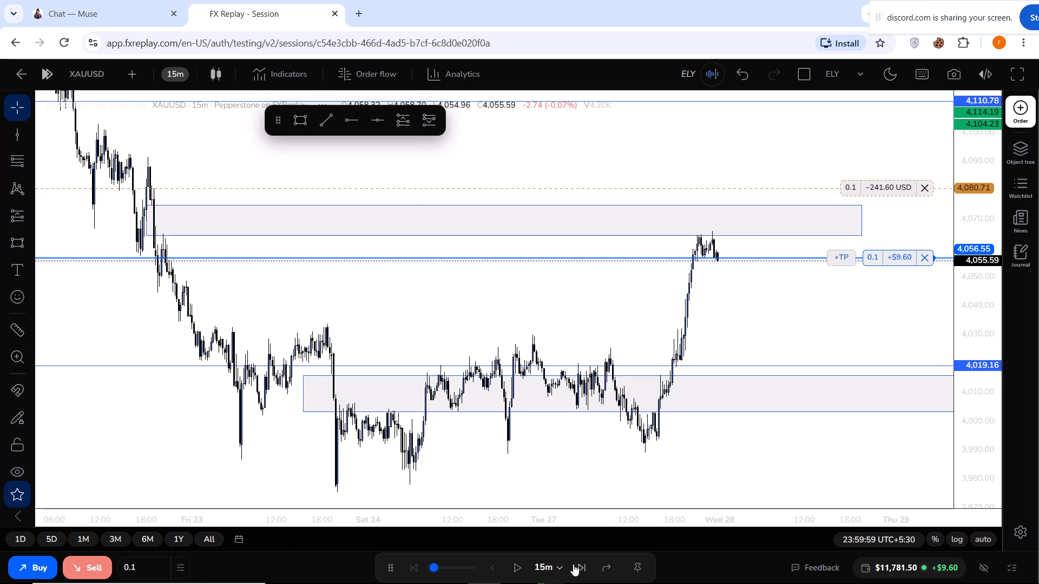
pyautogui.click(573, 564)
pyautogui.tripleClick(573, 564)
pyautogui.tripleClick(573, 564)
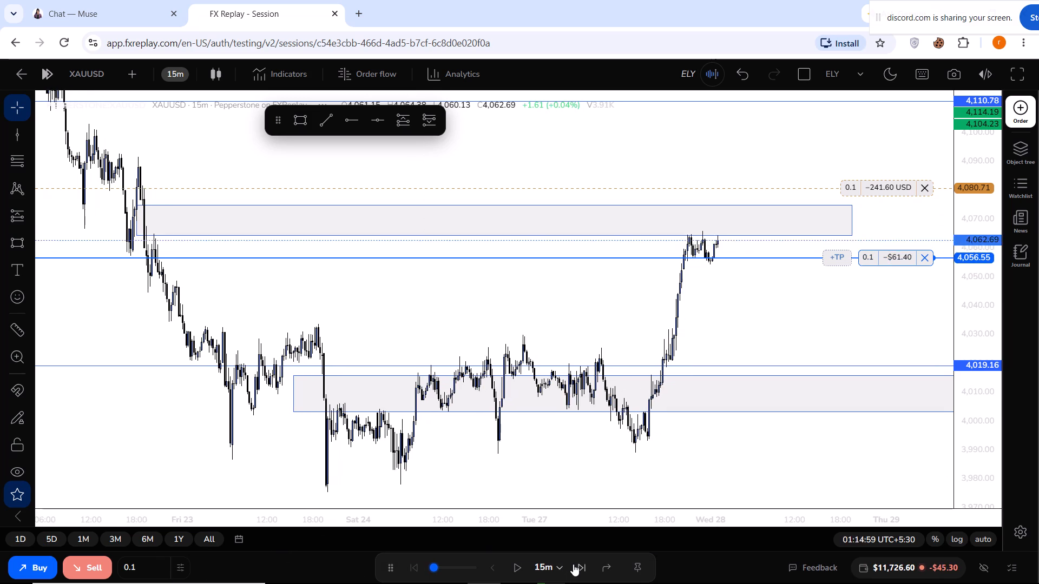
pyautogui.tripleClick(573, 564)
pyautogui.tripleClick(573, 564)
pyautogui.tripleClick(573, 564)
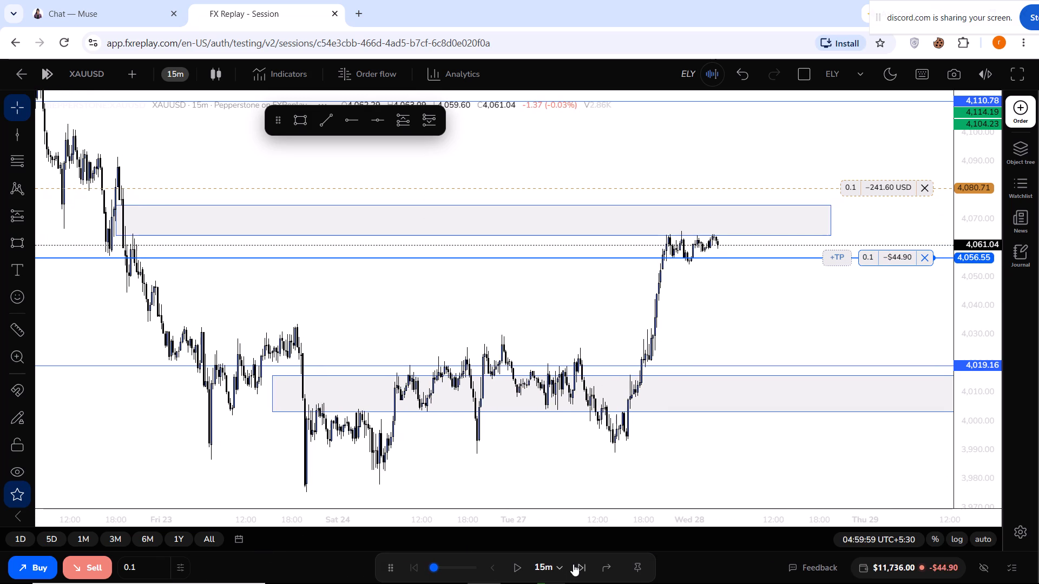
pyautogui.tripleClick(573, 564)
pyautogui.tripleClick(573, 564)
pyautogui.tripleClick(573, 564)
pyautogui.tripleClick(573, 564)
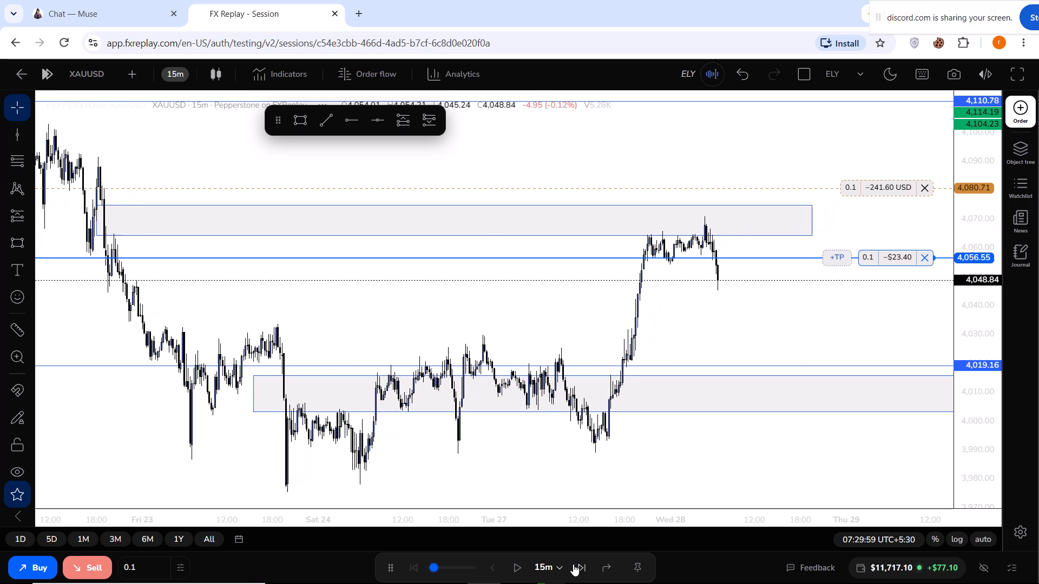
pyautogui.click(573, 564)
pyautogui.tripleClick(573, 564)
pyautogui.tripleClick(573, 564)
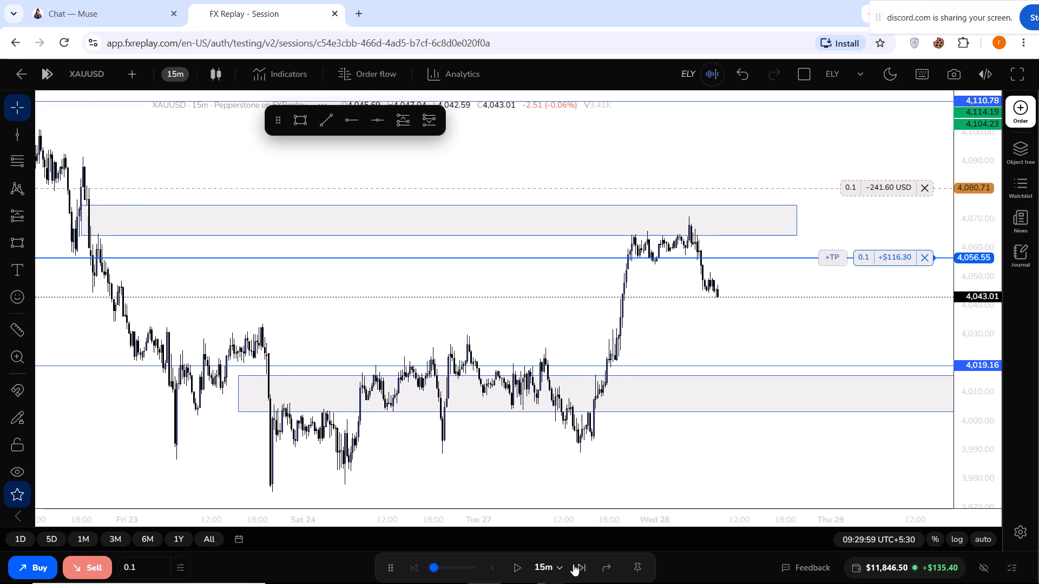
pyautogui.tripleClick(573, 564)
pyautogui.tripleClick(573, 564)
pyautogui.tripleClick(573, 564)
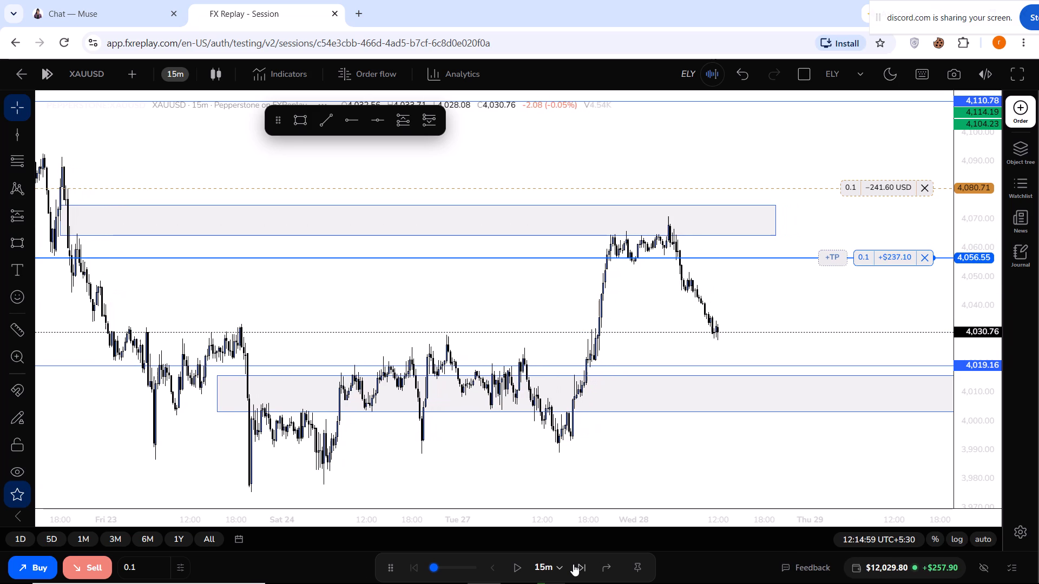
pyautogui.tripleClick(573, 564)
pyautogui.tripleClick(573, 564)
pyautogui.tripleClick(573, 564)
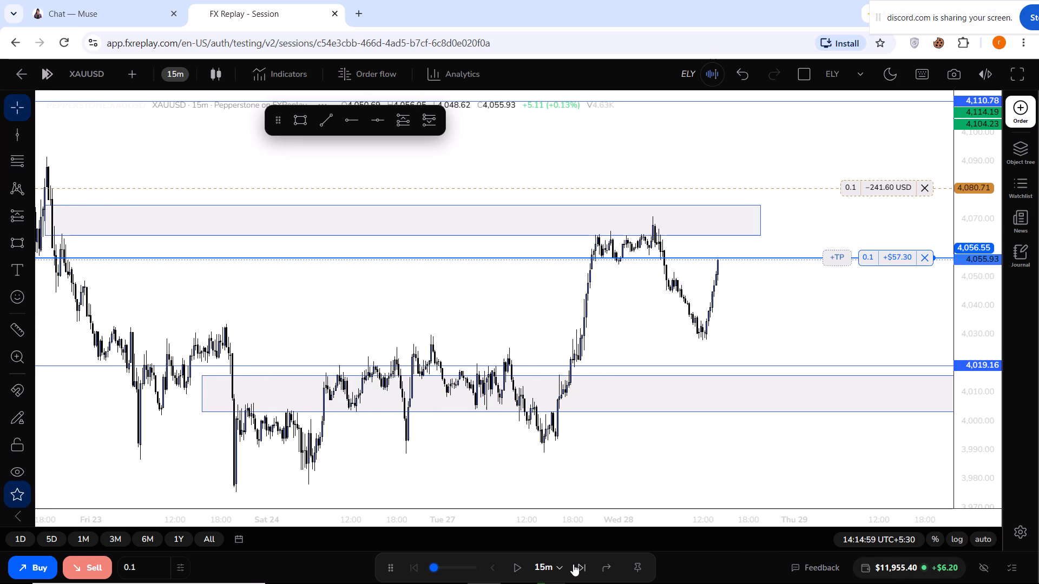
pyautogui.doubleClick(573, 564)
pyautogui.doubleClick(573, 564)
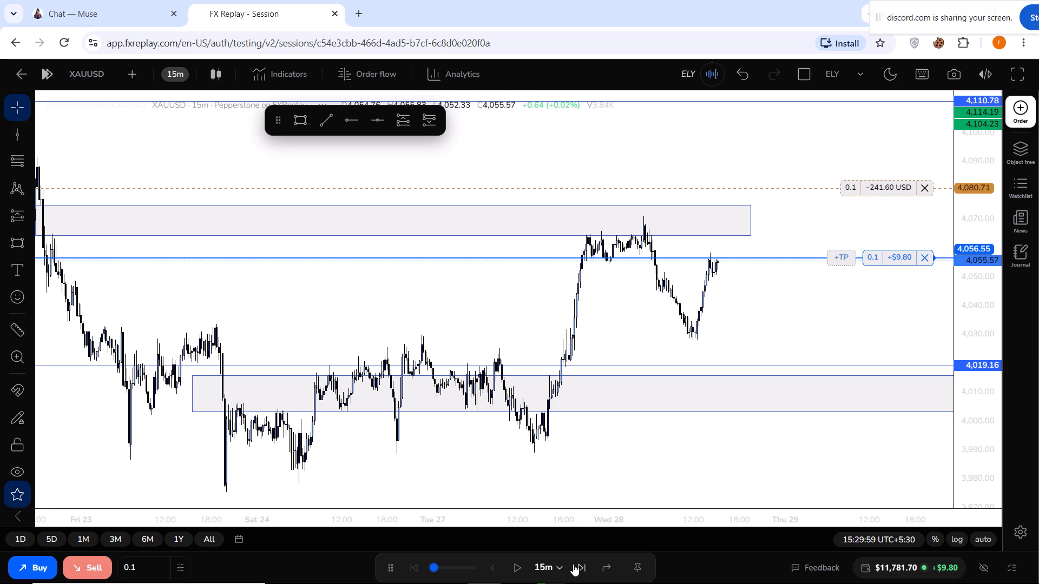
# Measure the price drop from the 4,056.55 entry line to the Wed 28 Oct low, then clear the measurement.
pyautogui.keyDown('shift'); pyautogui.click(656, 258); pyautogui.keyUp('shift')
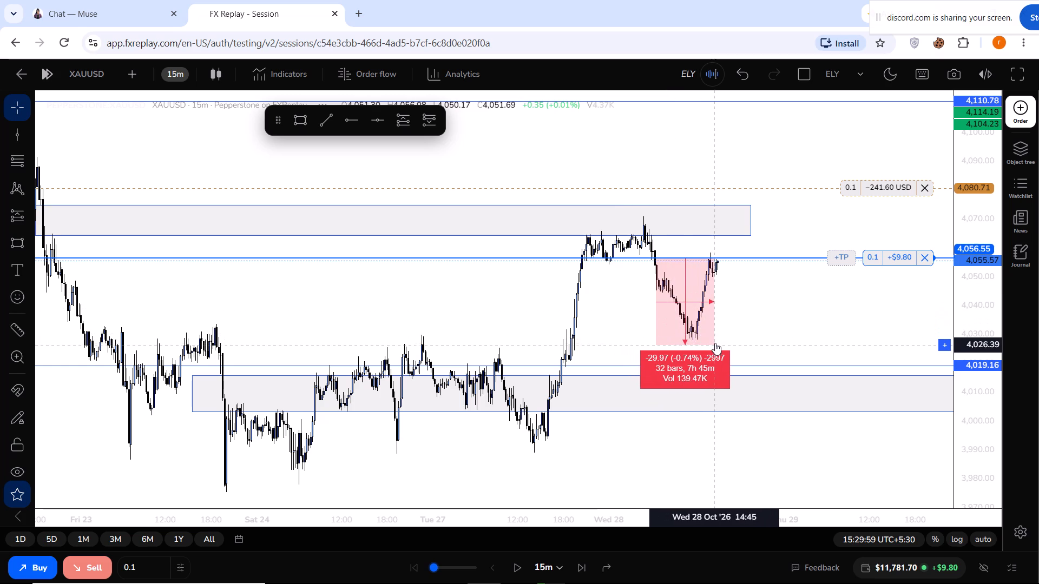
pyautogui.keyDown('shift'); pyautogui.click(715, 339); pyautogui.keyUp('shift')
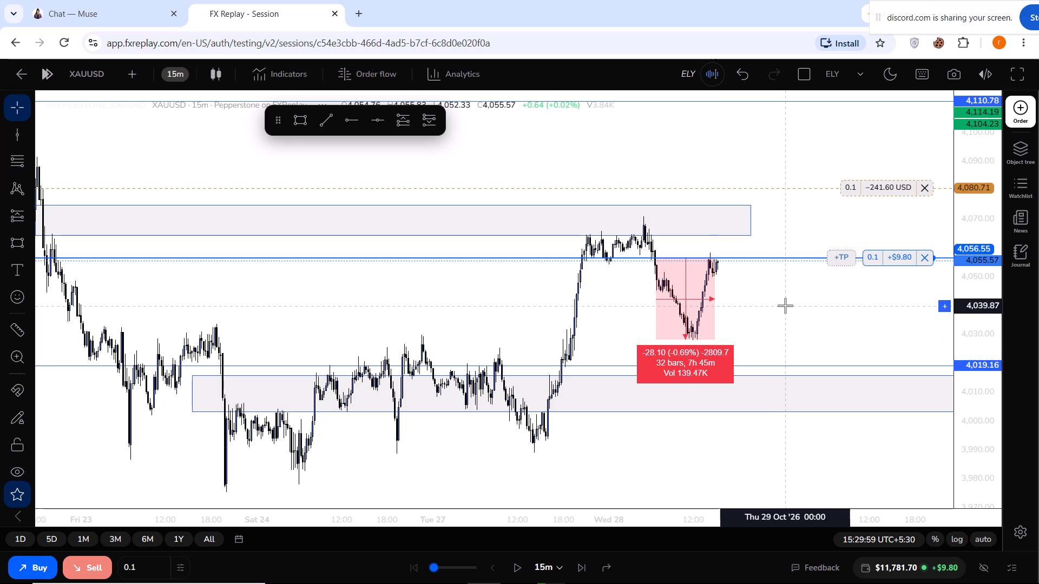
pyautogui.click(785, 306)
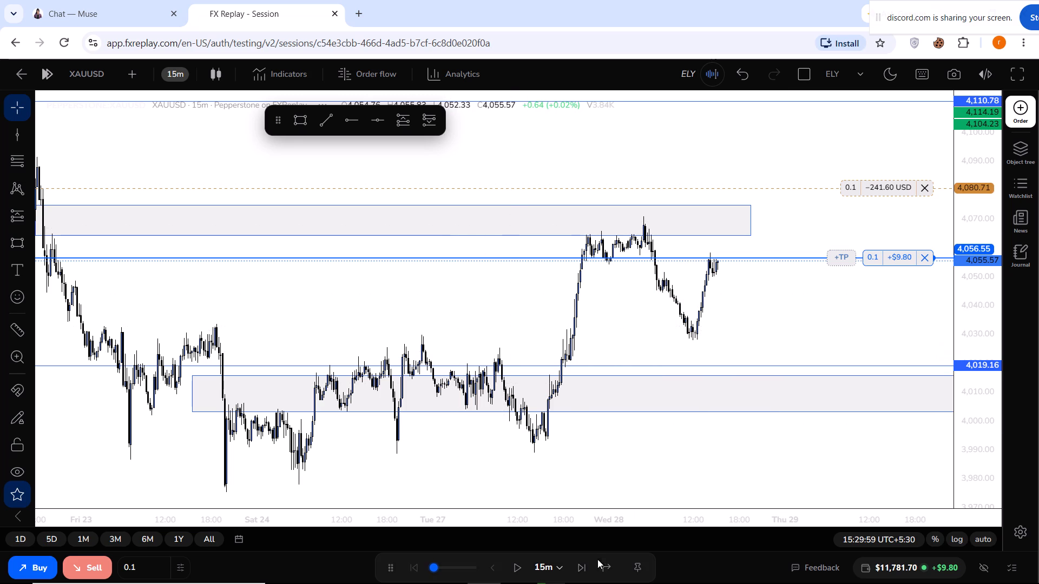
# Advance the replay in 15-minute steps to 01:29:59 on Thu 29 Oct.
pyautogui.tripleClick(582, 562)
pyautogui.tripleClick(582, 562)
pyautogui.tripleClick(582, 562)
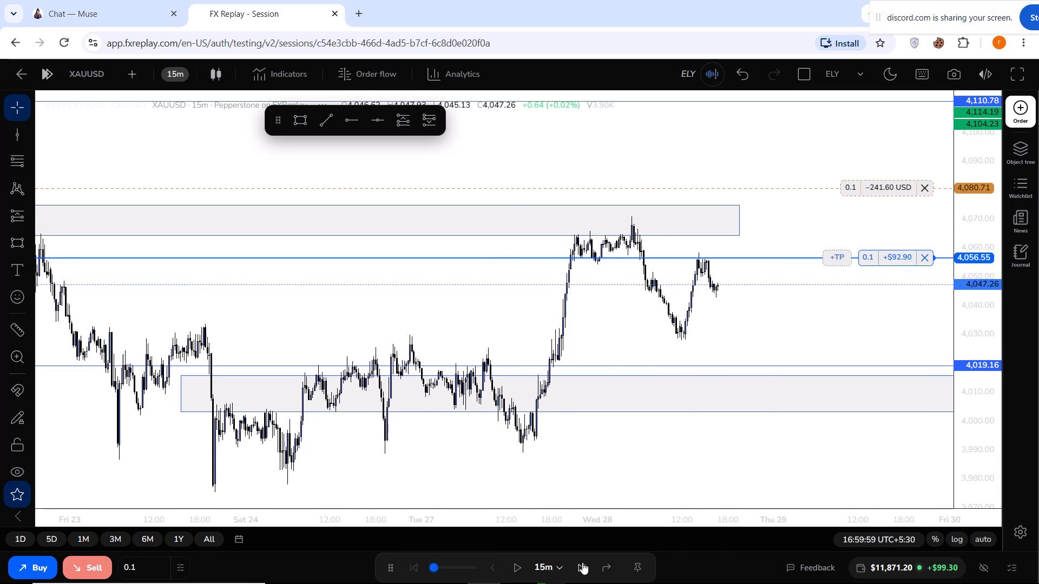
pyautogui.tripleClick(582, 562)
pyautogui.tripleClick(582, 562)
pyautogui.tripleClick(582, 562)
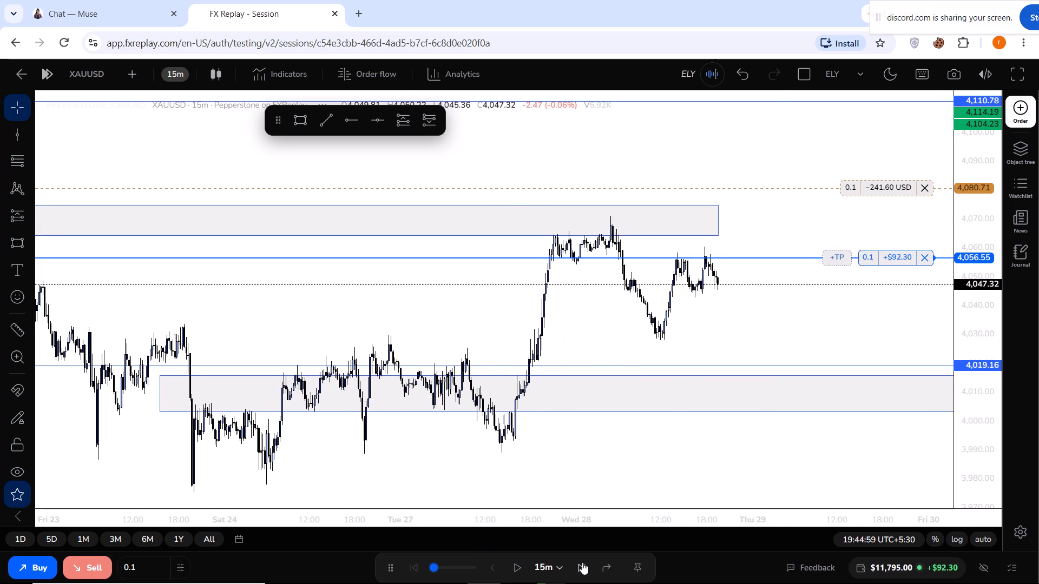
pyautogui.tripleClick(582, 562)
pyautogui.tripleClick(582, 562)
pyautogui.tripleClick(582, 562)
pyautogui.tripleClick(582, 562)
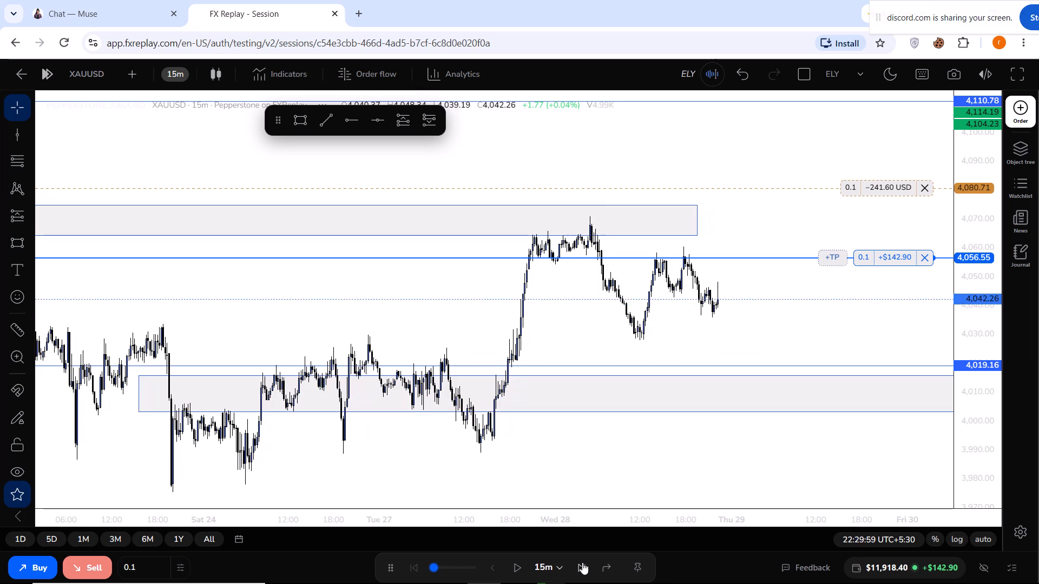
pyautogui.tripleClick(582, 562)
pyautogui.tripleClick(582, 562)
pyautogui.tripleClick(582, 562)
pyautogui.click(582, 562)
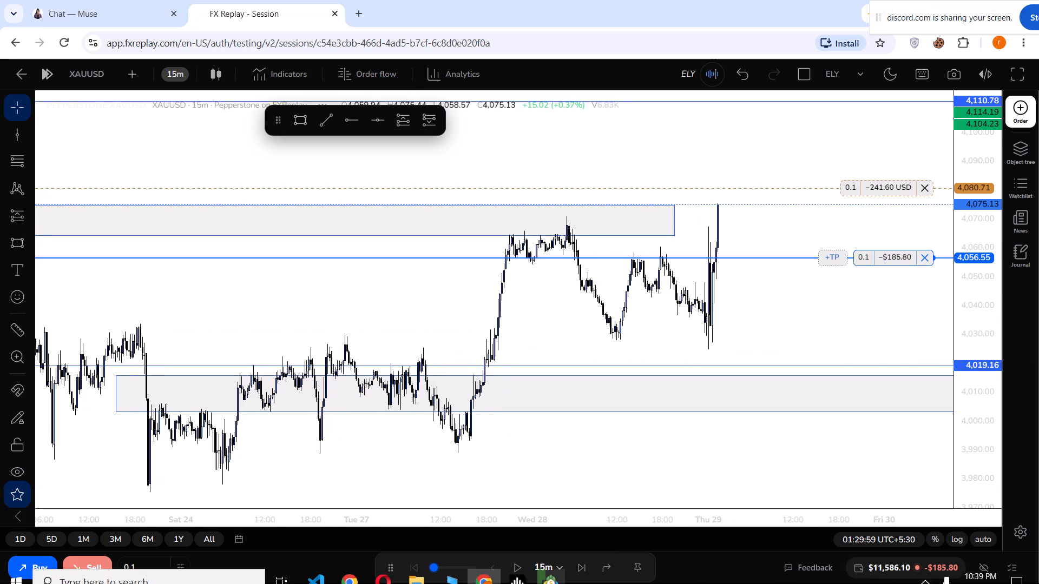
# Advance the replay in 15-minute steps past the 4,080.71 stop loss to 06:59:59 on Thu 29 Oct.
pyautogui.moveTo(337, 514); pyautogui.dragTo(470, 514)
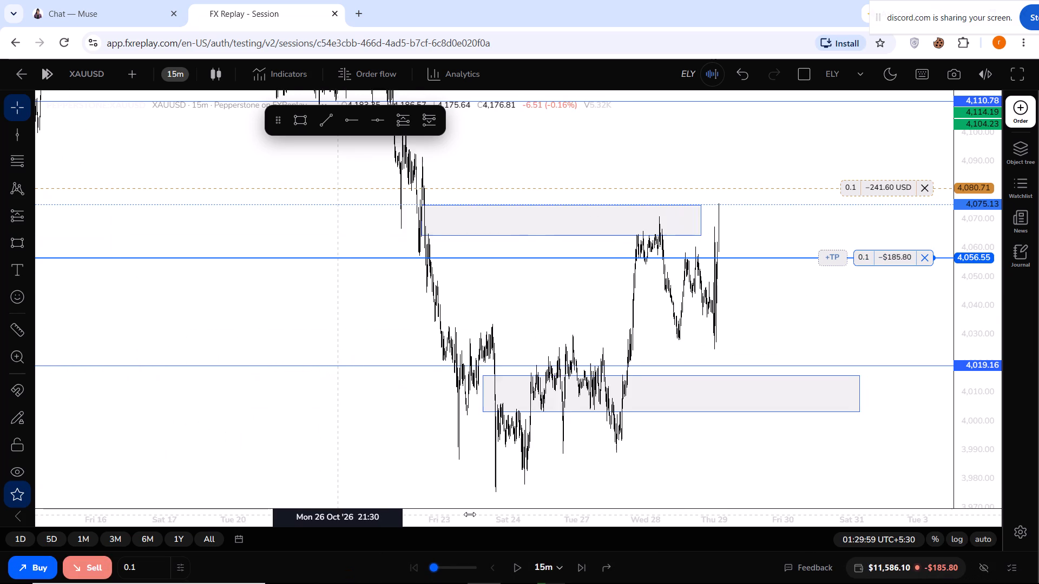
pyautogui.moveTo(470, 514); pyautogui.dragTo(417, 508)
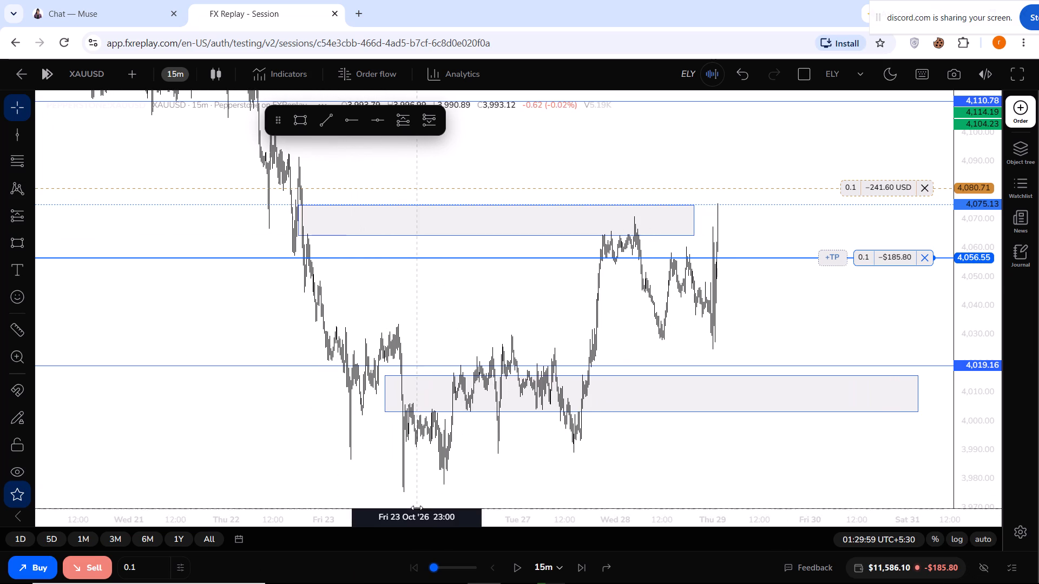
pyautogui.click(578, 562)
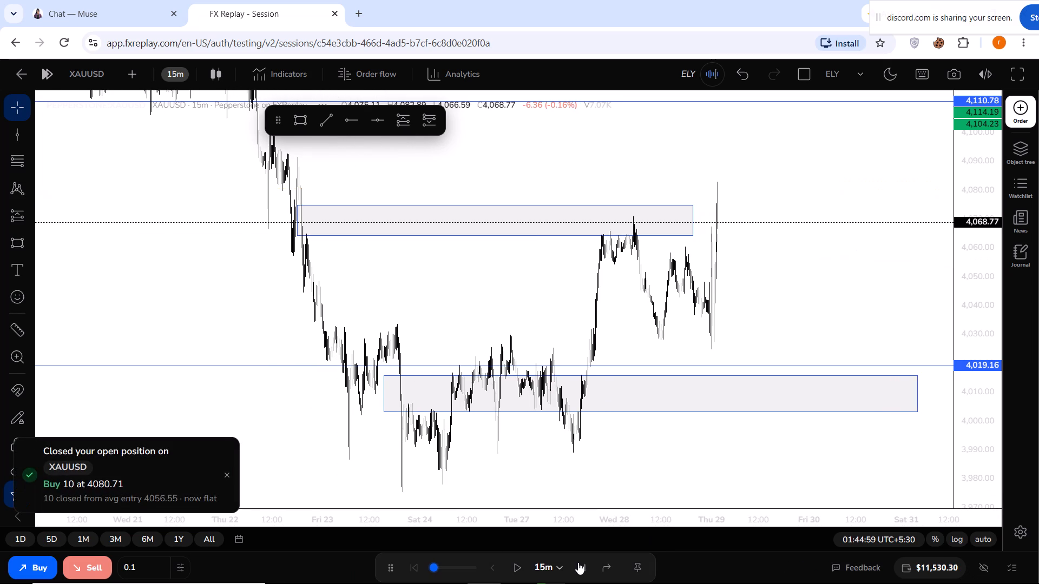
pyautogui.tripleClick(578, 562)
pyautogui.tripleClick(578, 562)
pyautogui.tripleClick(578, 562)
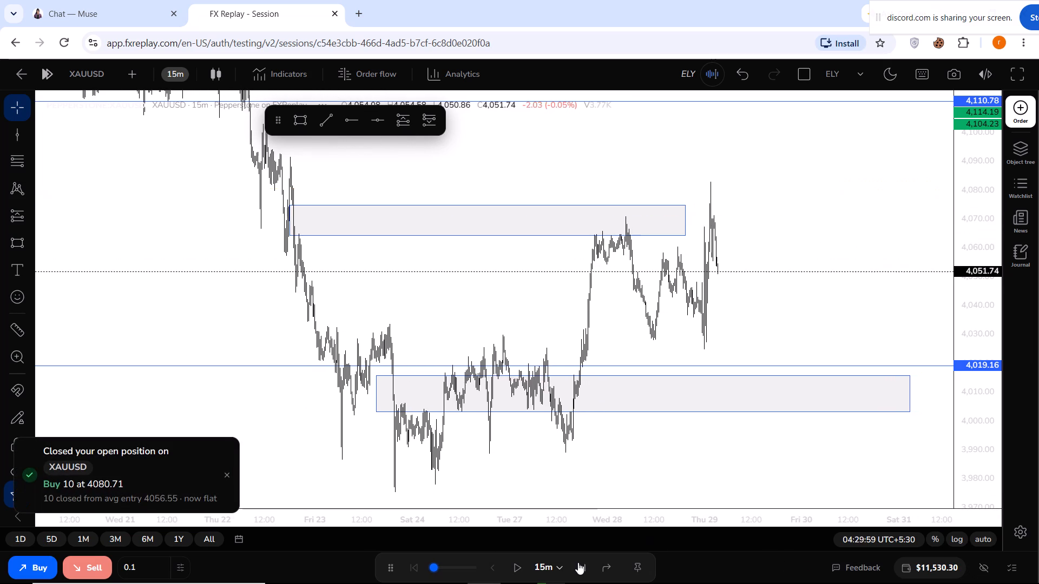
pyautogui.tripleClick(578, 562)
pyautogui.tripleClick(578, 562)
pyautogui.doubleClick(578, 562)
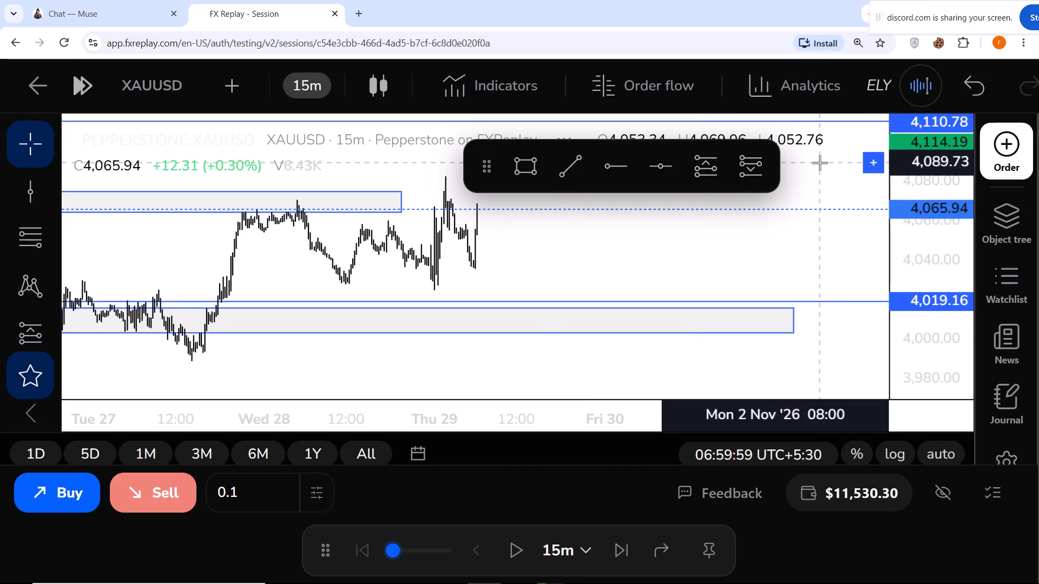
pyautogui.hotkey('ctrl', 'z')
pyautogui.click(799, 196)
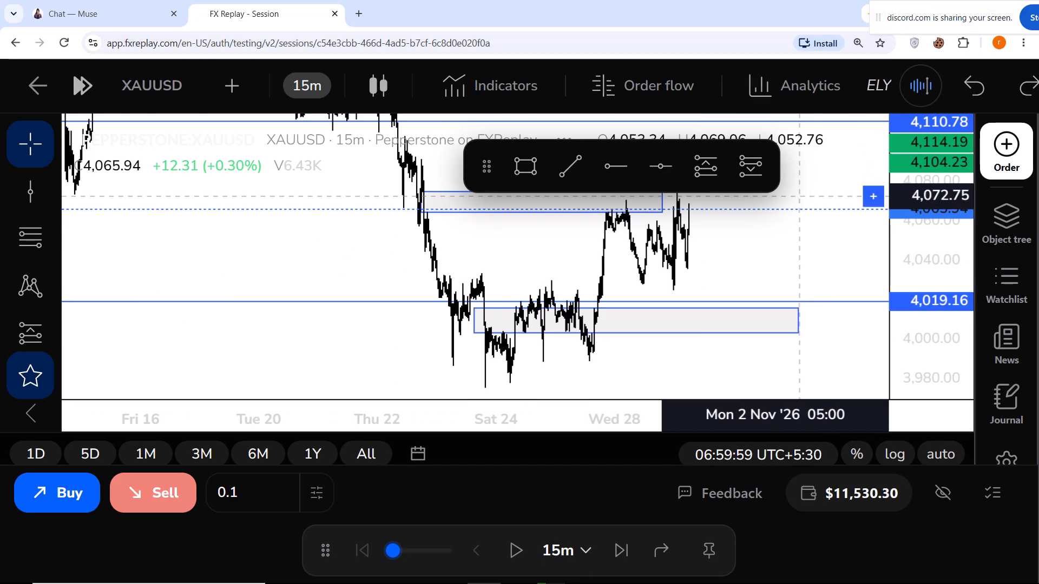
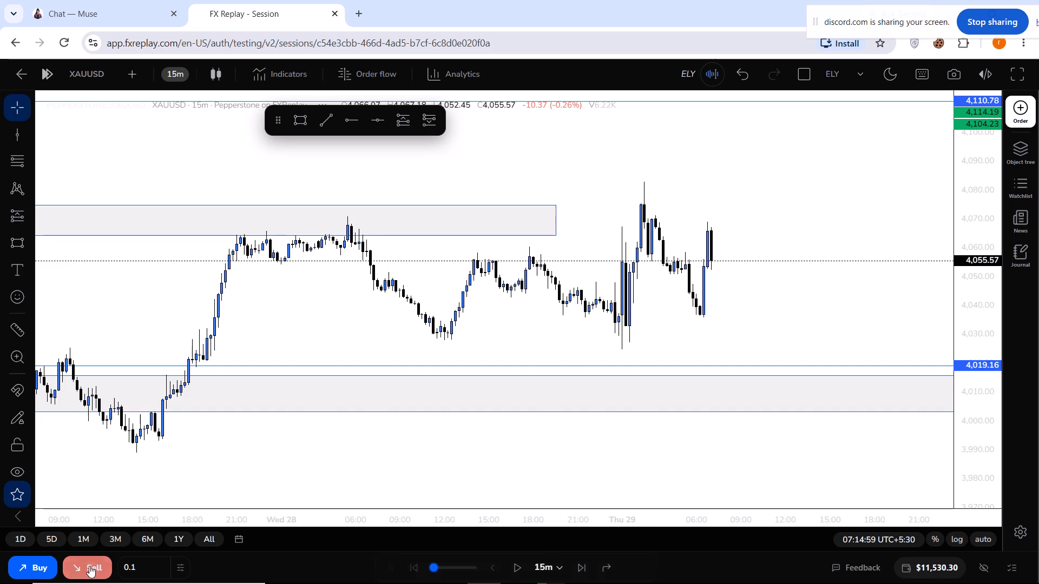
# Set the stop loss of the 0.1 sell position opened at 4,055.57 to about 4,070.97.
pyautogui.moveTo(851, 258); pyautogui.dragTo(847, 216)
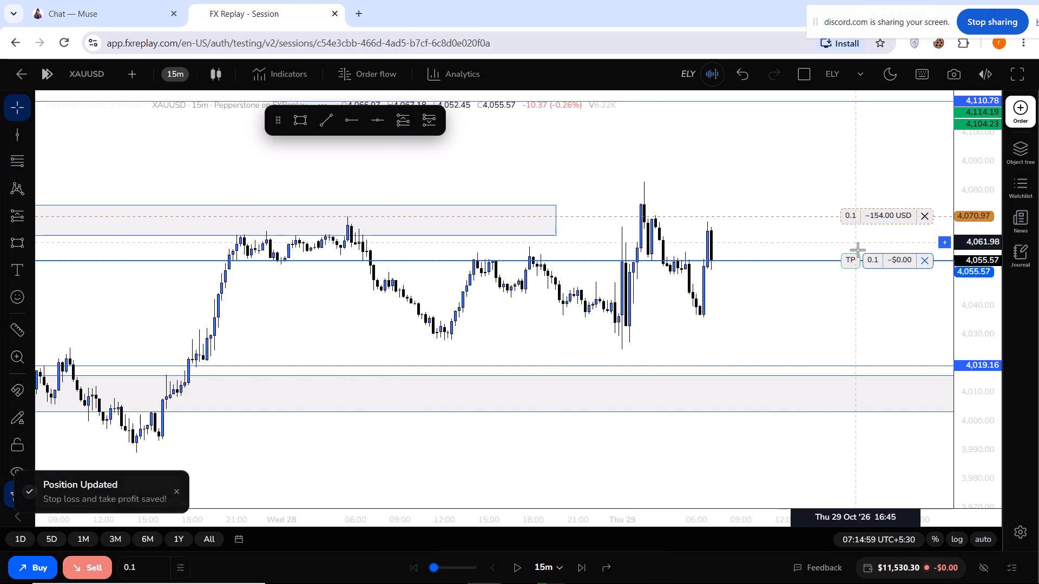
# Advance the replay in 15-minute steps to 14:29:59 on Thu 29 Oct.
pyautogui.click(581, 570)
pyautogui.doubleClick(581, 570)
pyautogui.tripleClick(581, 570)
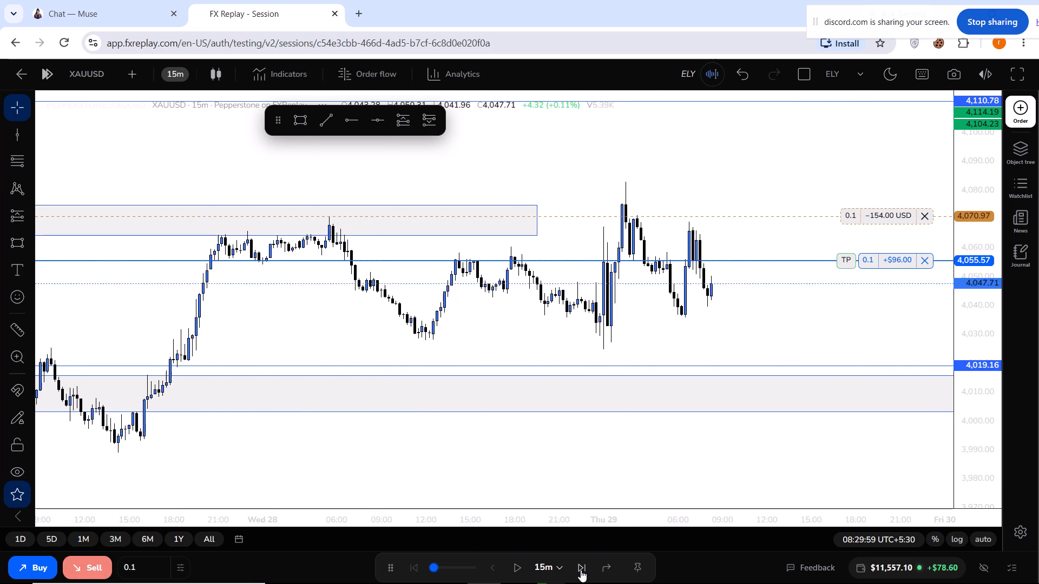
pyautogui.tripleClick(581, 570)
pyautogui.tripleClick(581, 570)
pyautogui.tripleClick(581, 570)
pyautogui.tripleClick(581, 570)
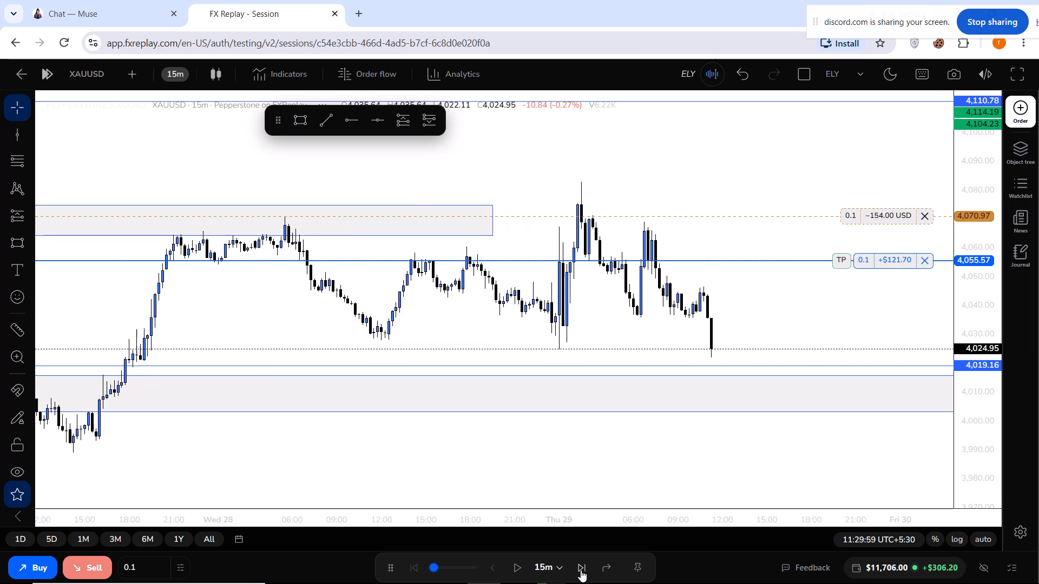
pyautogui.tripleClick(581, 570)
pyautogui.tripleClick(581, 570)
pyautogui.tripleClick(581, 570)
pyautogui.tripleClick(581, 570)
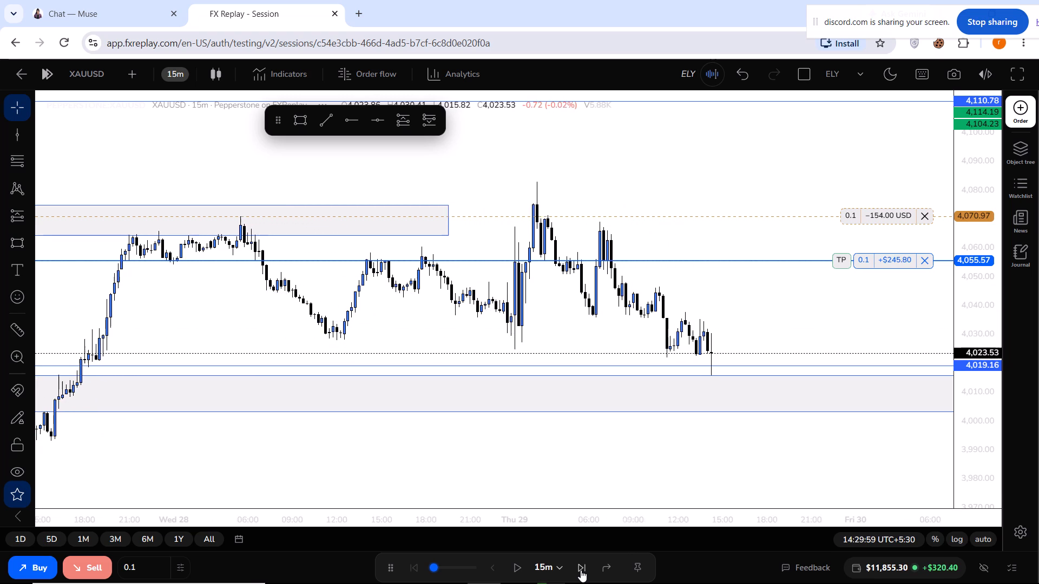
# Advance the replay in 15-minute steps to 22:59:59 on Thu 29 Oct.
pyautogui.tripleClick(581, 570)
pyautogui.tripleClick(581, 570)
pyautogui.tripleClick(581, 570)
pyautogui.tripleClick(581, 570)
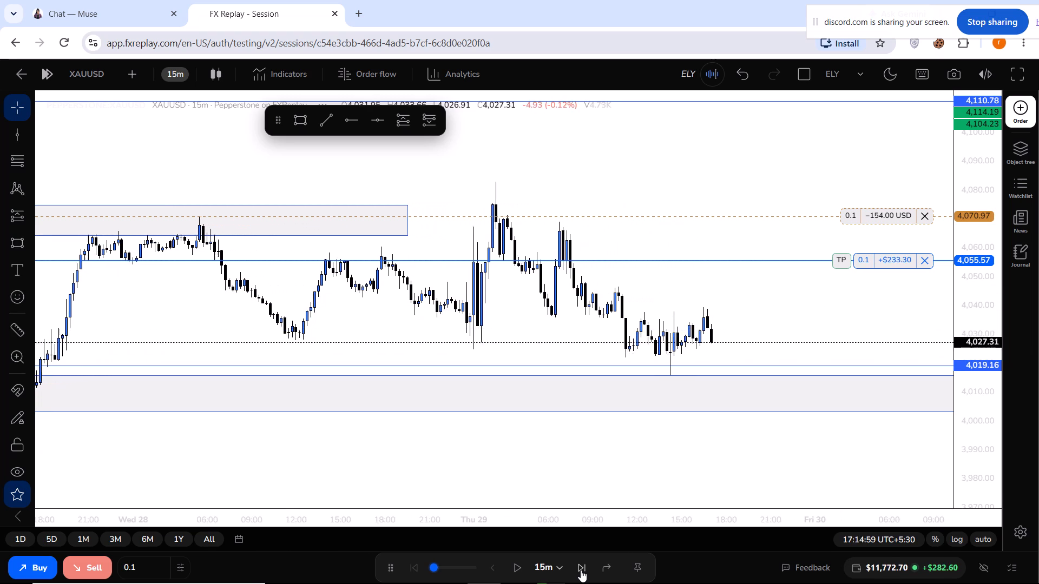
pyautogui.tripleClick(581, 570)
pyautogui.tripleClick(581, 570)
pyautogui.tripleClick(581, 570)
pyautogui.tripleClick(581, 570)
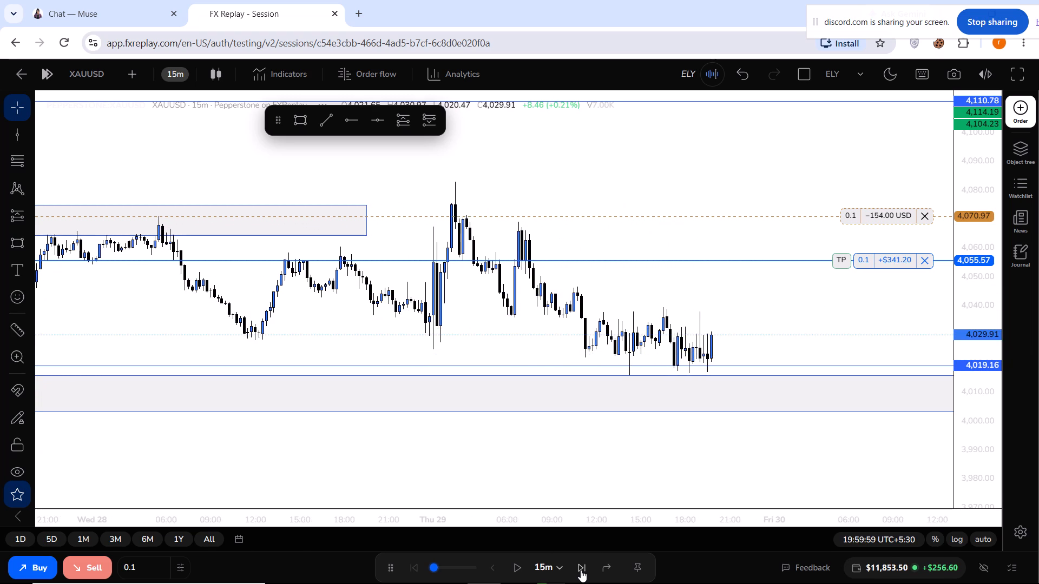
pyautogui.tripleClick(581, 570)
pyautogui.tripleClick(581, 570)
pyautogui.tripleClick(581, 570)
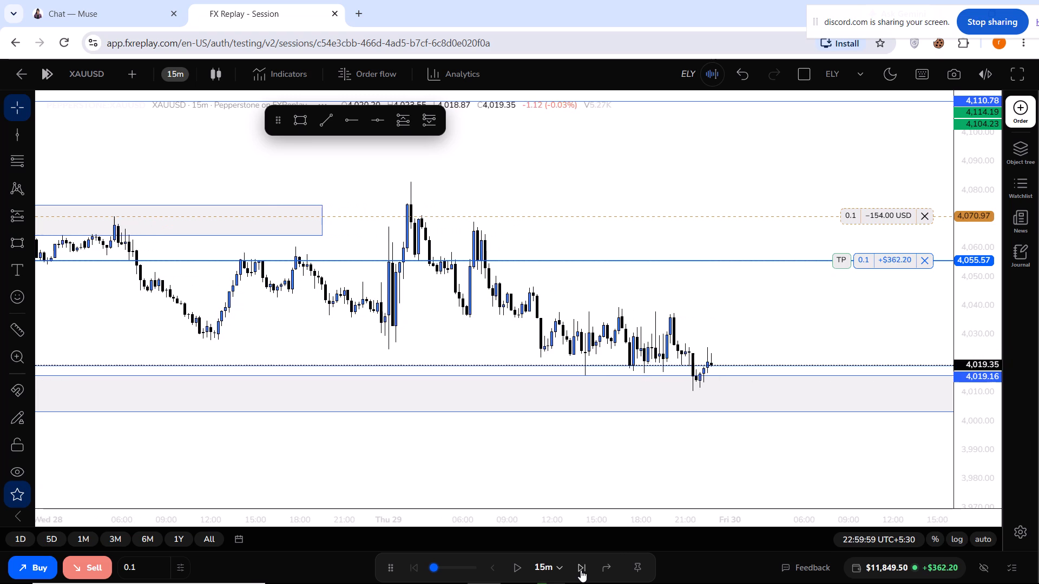
# Advance the replay in 15-minute steps to 07:14:59 on Fri 30 Oct.
pyautogui.tripleClick(581, 570)
pyautogui.tripleClick(581, 570)
pyautogui.tripleClick(581, 570)
pyautogui.tripleClick(581, 570)
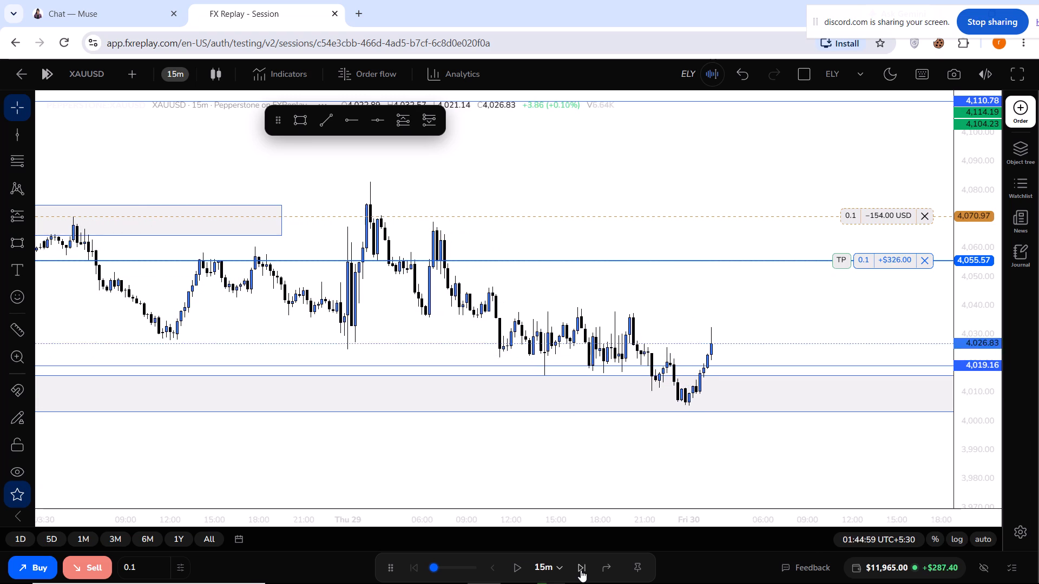
pyautogui.tripleClick(581, 570)
pyautogui.tripleClick(581, 570)
pyautogui.tripleClick(581, 570)
pyautogui.tripleClick(581, 570)
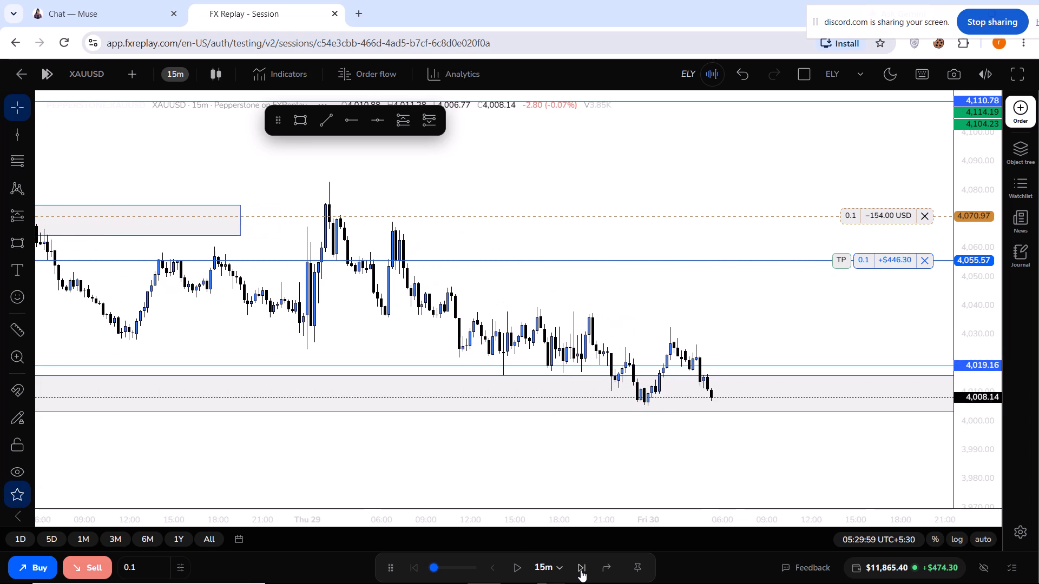
pyautogui.tripleClick(581, 570)
pyautogui.doubleClick(581, 570)
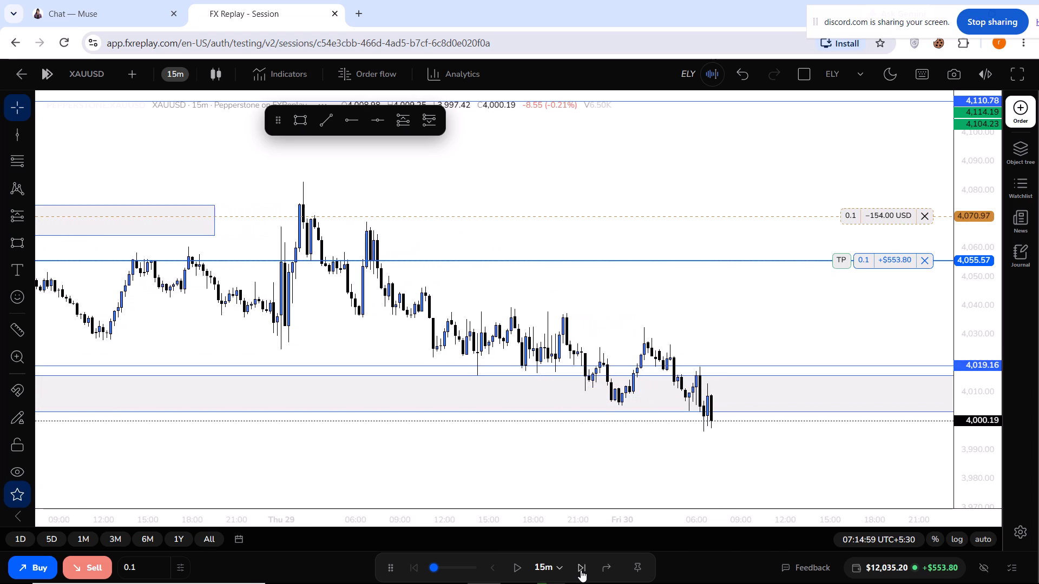
# Switch the XAUUSD chart to the 1-hour timeframe.
pyautogui.click(379, 515)
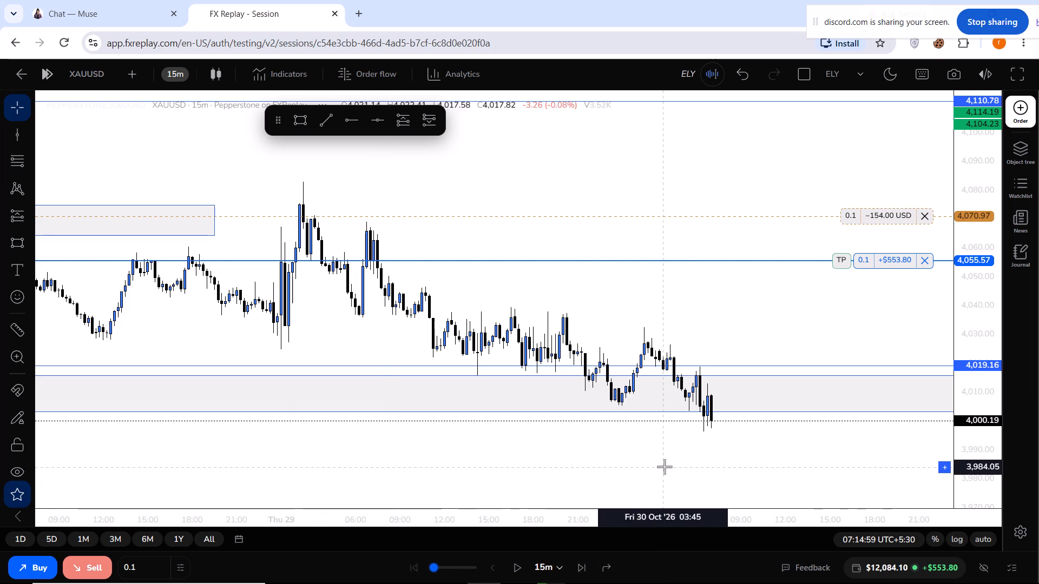
pyautogui.click(177, 80)
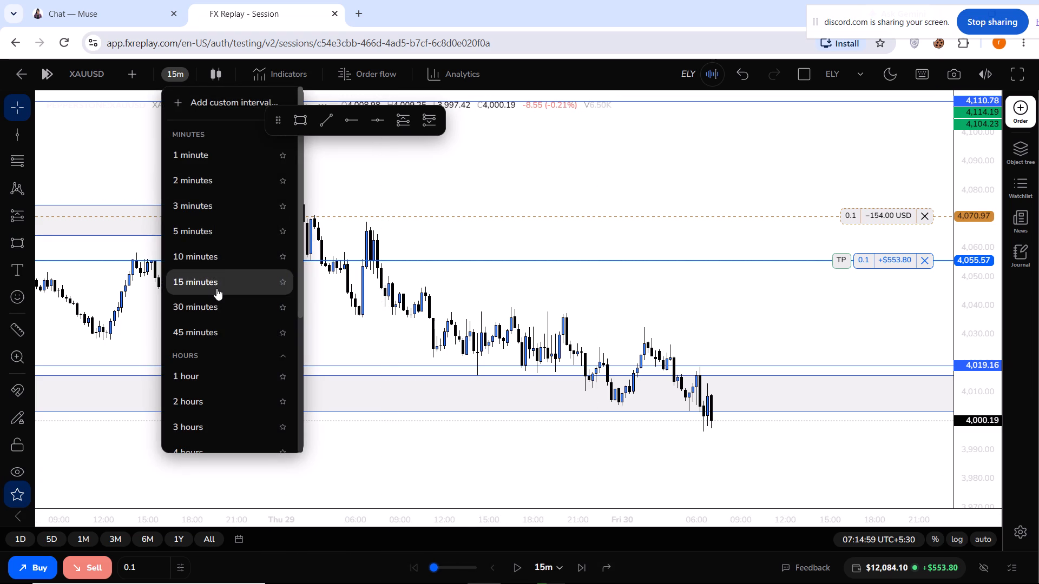
pyautogui.click(205, 375)
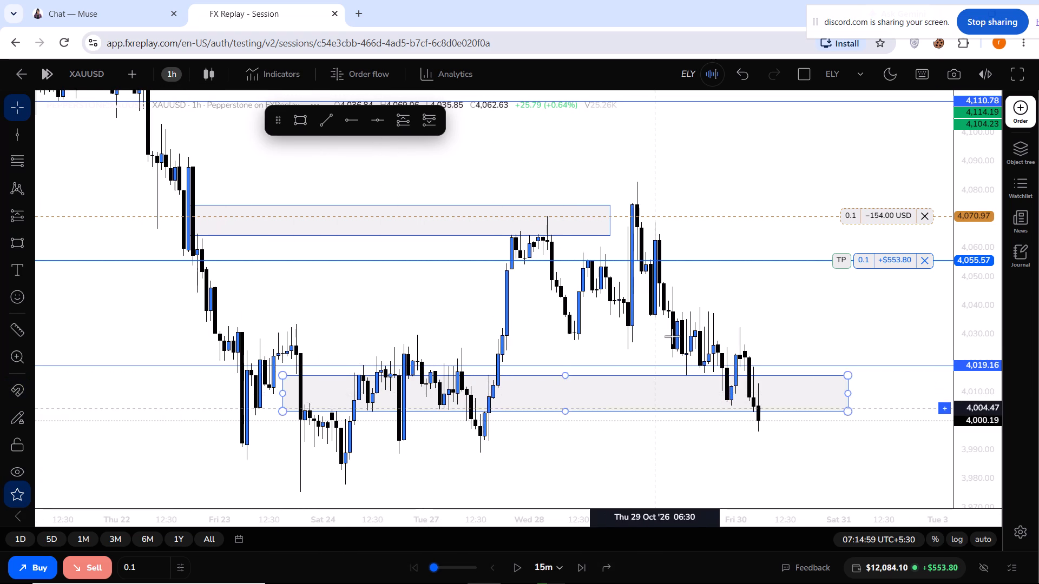
# Move the sell position's stop loss to about 4,054.86, just below the 4,055.57 entry line.
pyautogui.moveTo(707, 217); pyautogui.dragTo(694, 263)
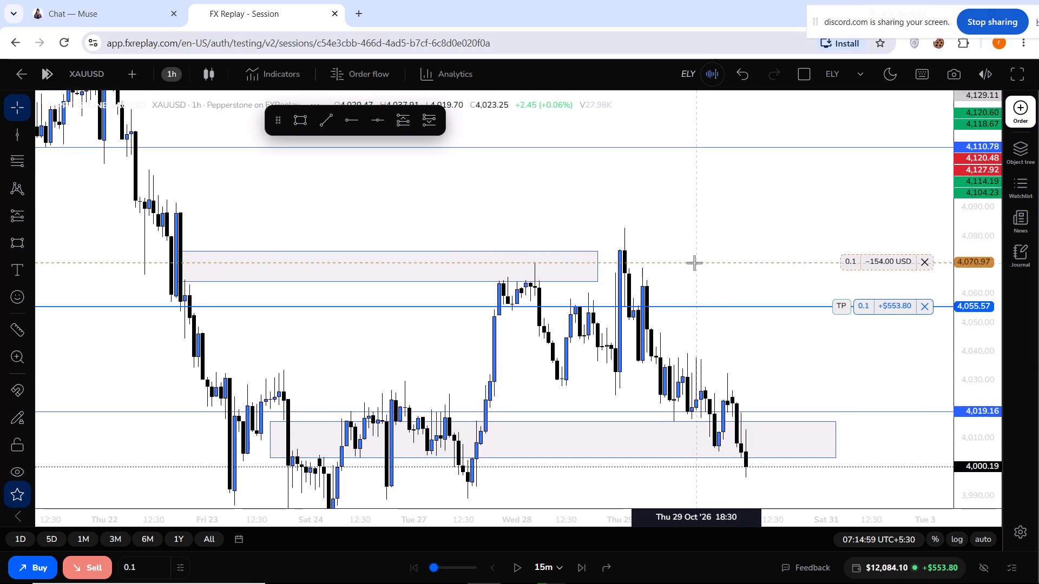
pyautogui.moveTo(702, 260); pyautogui.dragTo(715, 281)
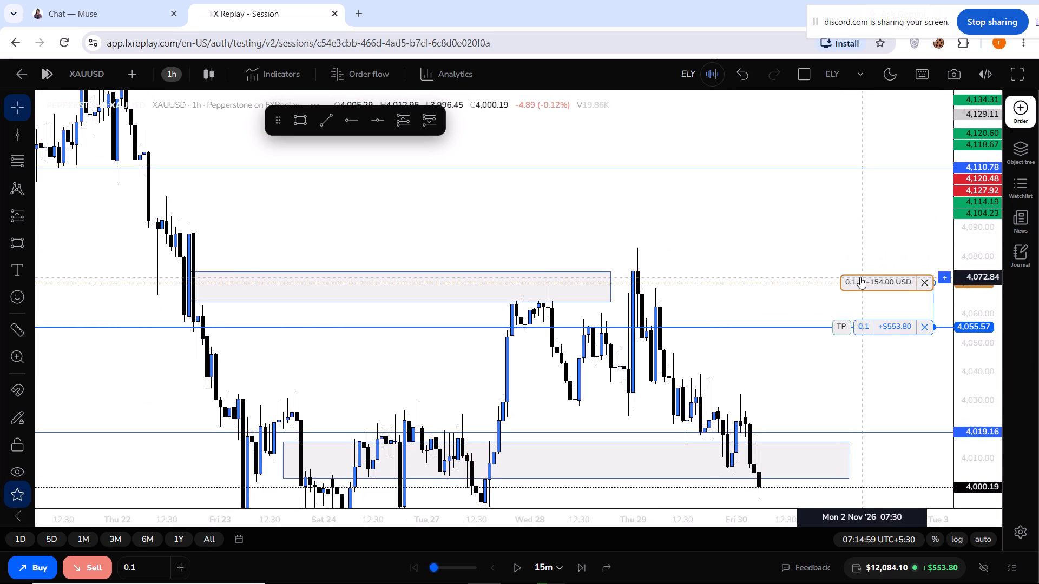
pyautogui.moveTo(860, 277); pyautogui.dragTo(827, 329)
# Advance the replay in 15-minute steps to 12:29:59 on Fri 30 Oct.
pyautogui.moveTo(854, 356); pyautogui.dragTo(802, 337)
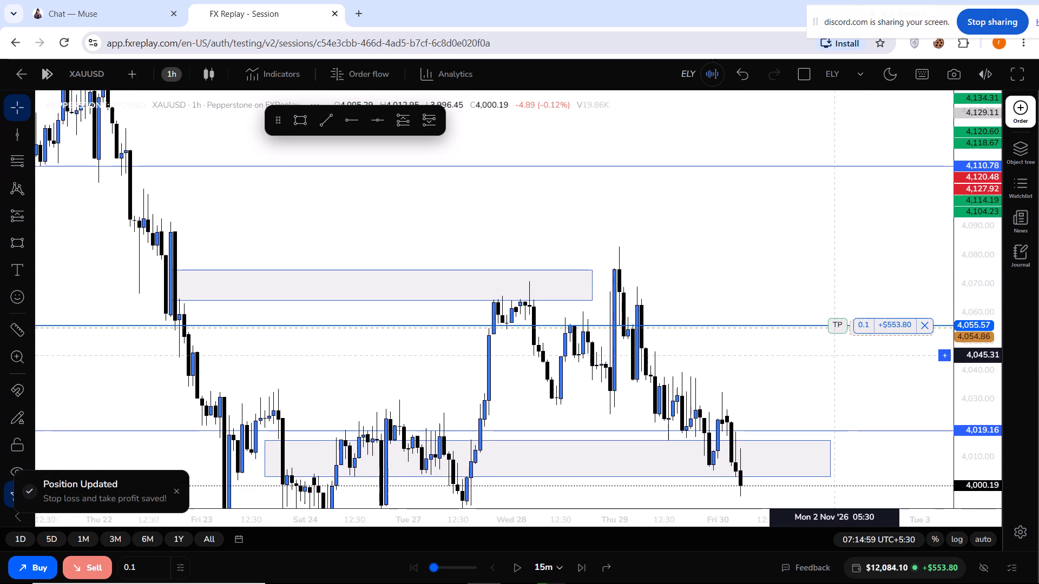
pyautogui.moveTo(802, 337); pyautogui.dragTo(797, 331)
pyautogui.moveTo(797, 331); pyautogui.dragTo(766, 265)
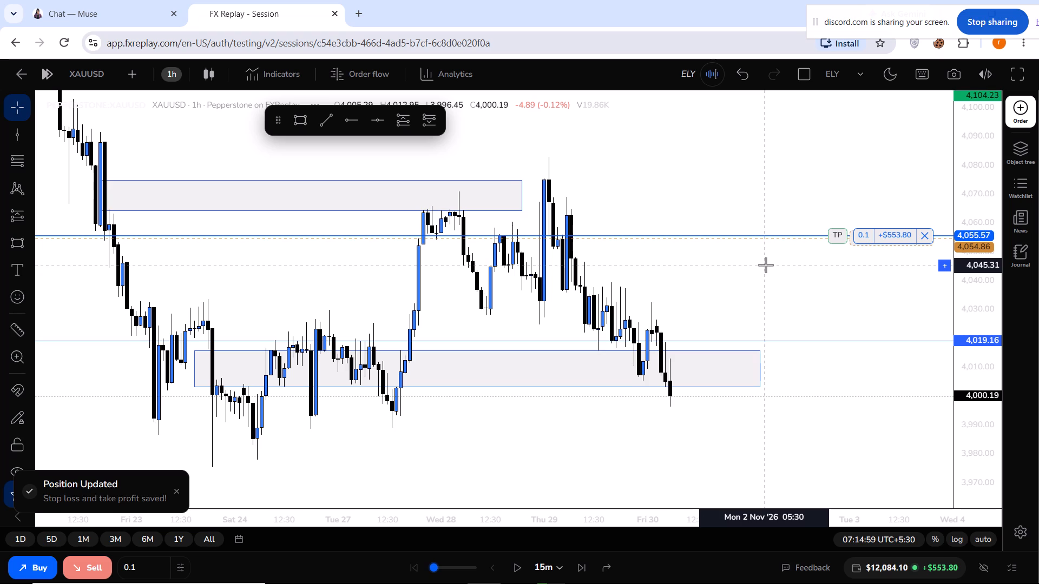
pyautogui.moveTo(765, 273); pyautogui.dragTo(765, 262)
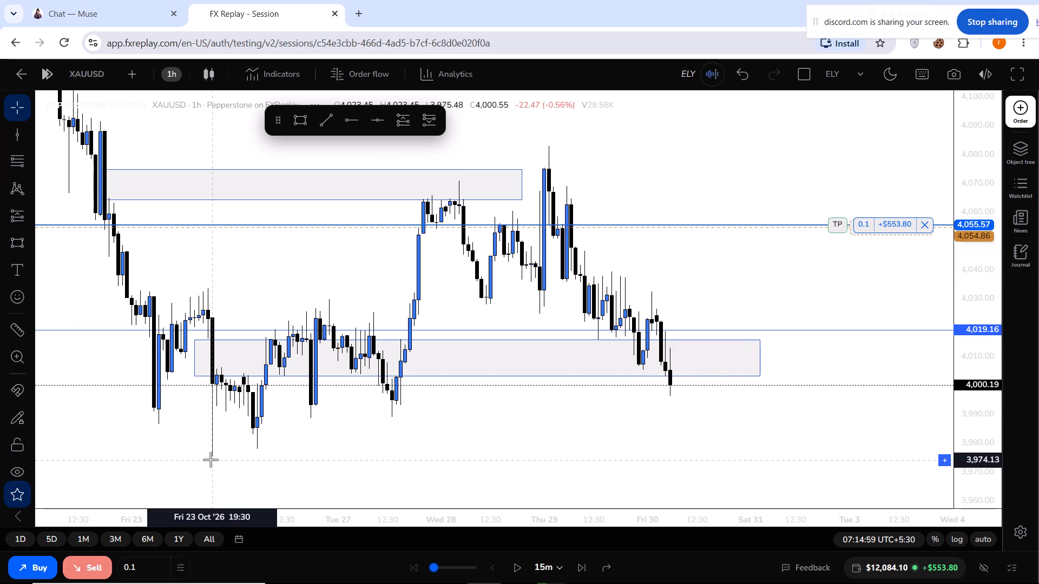
pyautogui.click(580, 563)
pyautogui.click(580, 563)
pyautogui.tripleClick(580, 563)
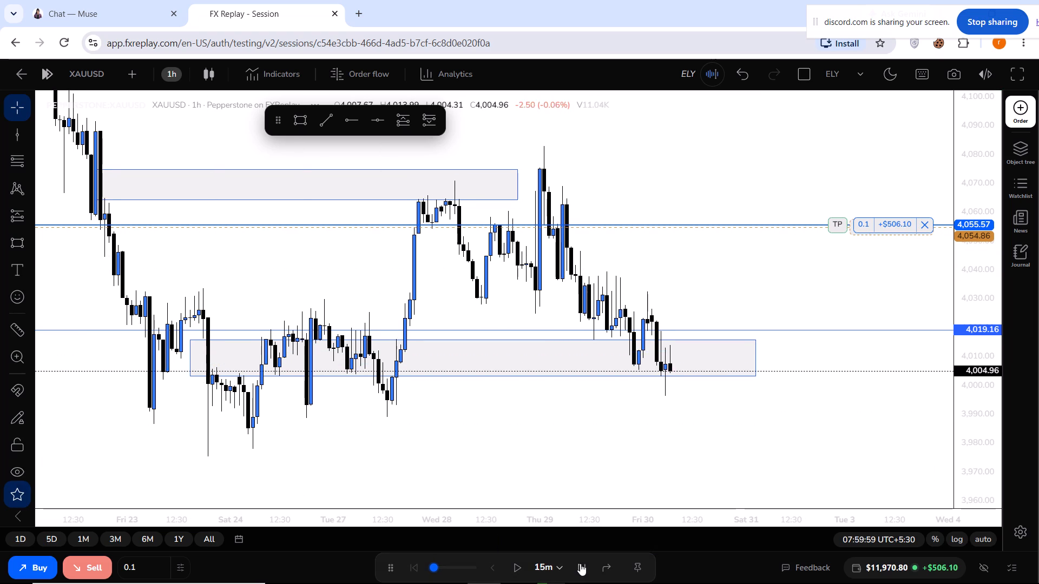
pyautogui.tripleClick(580, 563)
pyautogui.tripleClick(580, 563)
pyautogui.tripleClick(580, 563)
pyautogui.click(580, 563)
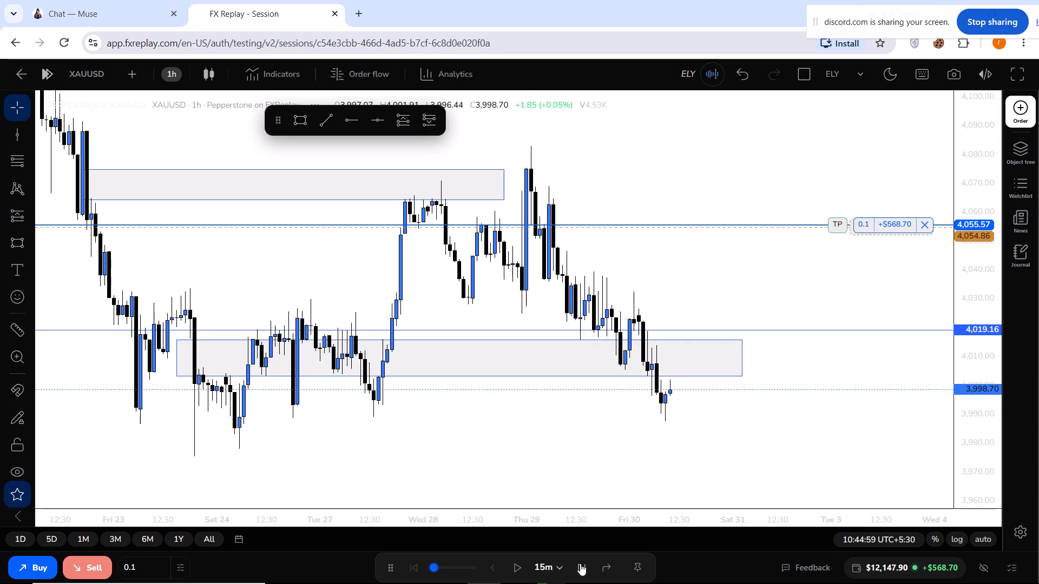
pyautogui.tripleClick(580, 563)
pyautogui.tripleClick(580, 563)
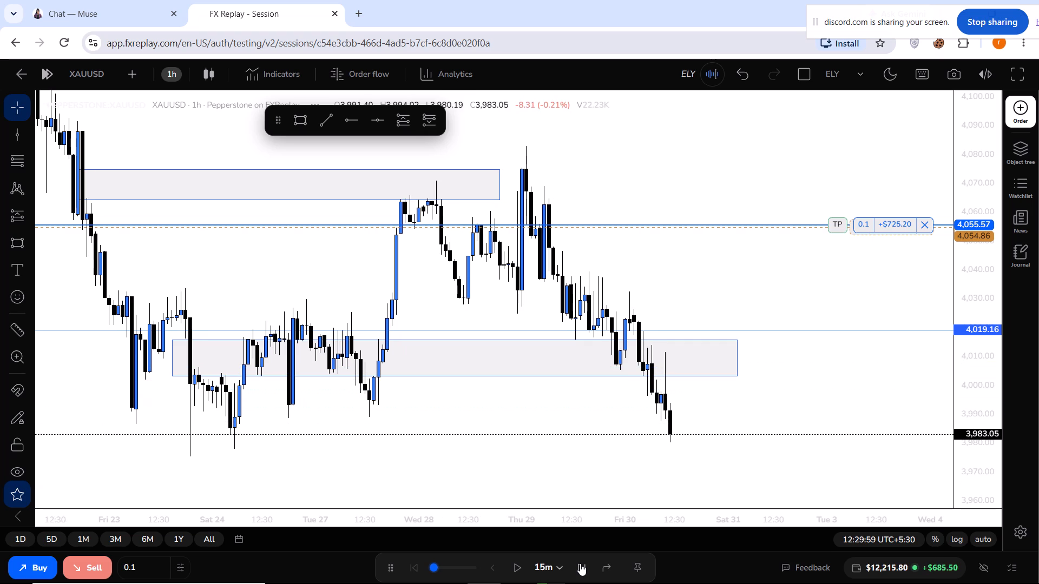
# Trail the sell position's stop loss down to about 4,011.78, inside the zone below the 4,019.16 line.
pyautogui.moveTo(876, 227); pyautogui.dragTo(786, 321)
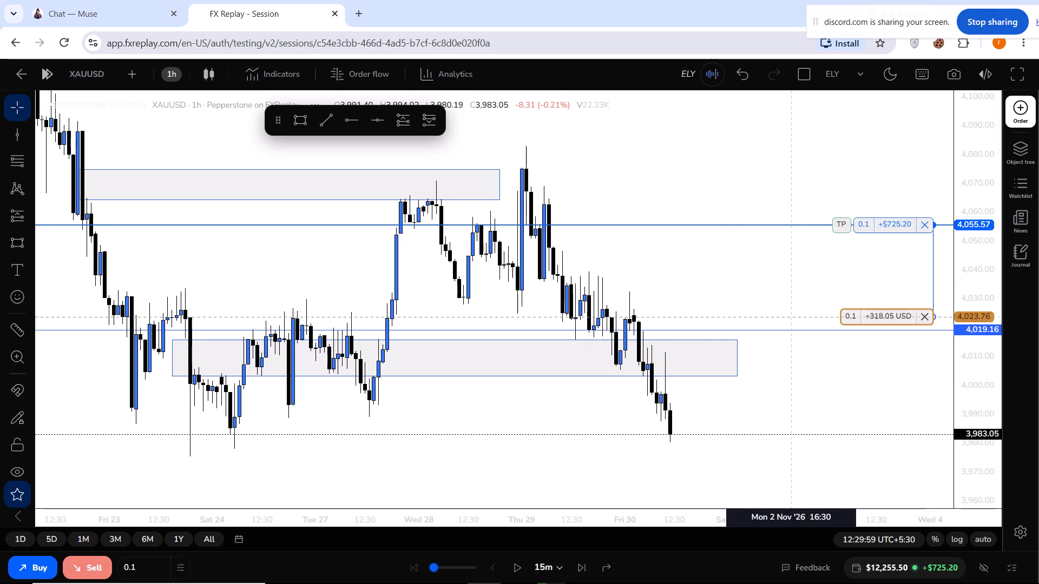
pyautogui.moveTo(786, 321); pyautogui.dragTo(772, 349)
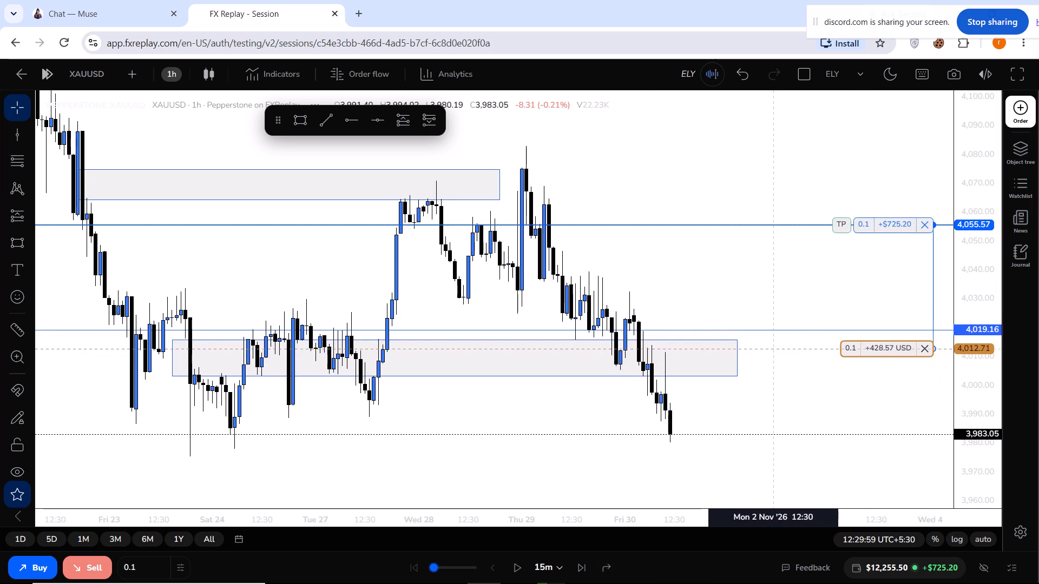
pyautogui.moveTo(772, 349); pyautogui.dragTo(771, 351)
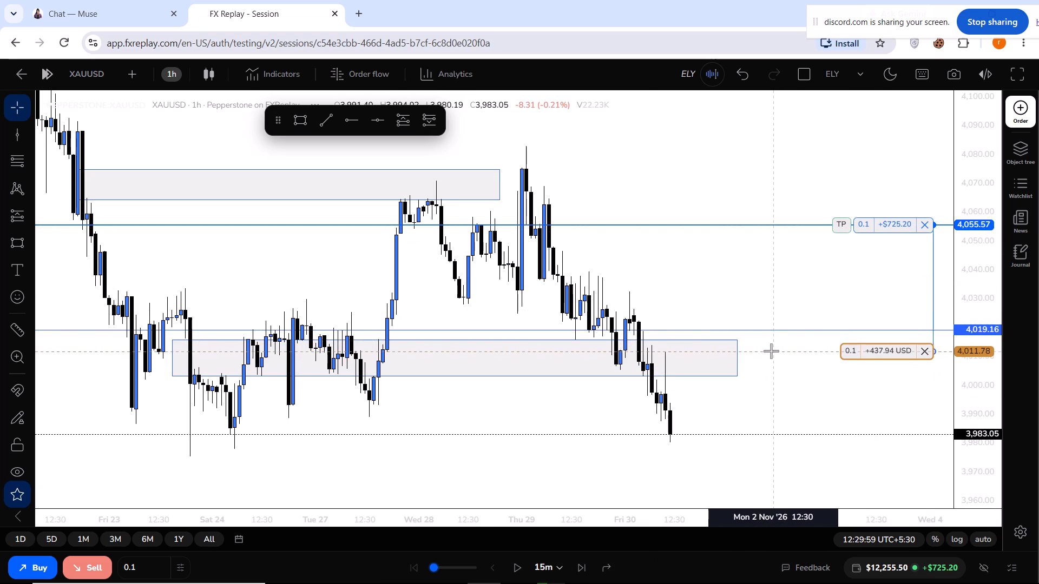
# Advance the replay in 15-minute steps to 18:14:59 on Fri 30 Oct.
pyautogui.moveTo(576, 440); pyautogui.dragTo(636, 239)
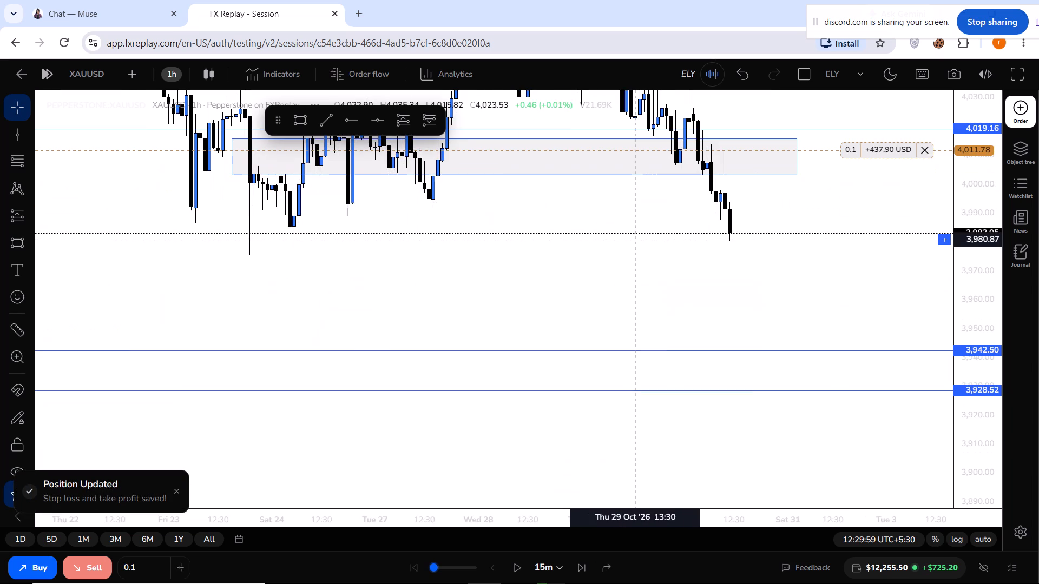
pyautogui.moveTo(636, 239); pyautogui.dragTo(623, 247)
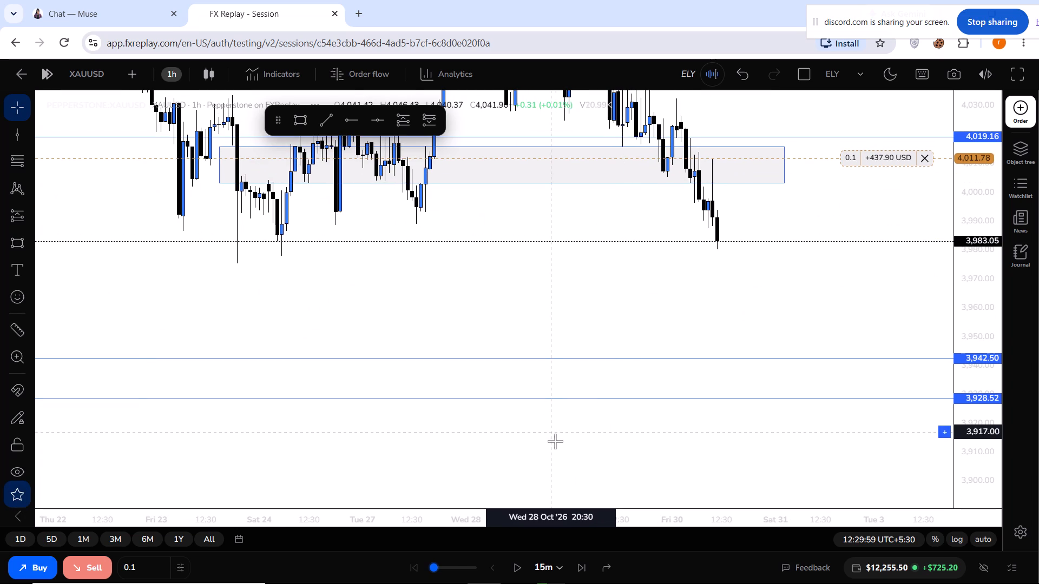
pyautogui.tripleClick(581, 568)
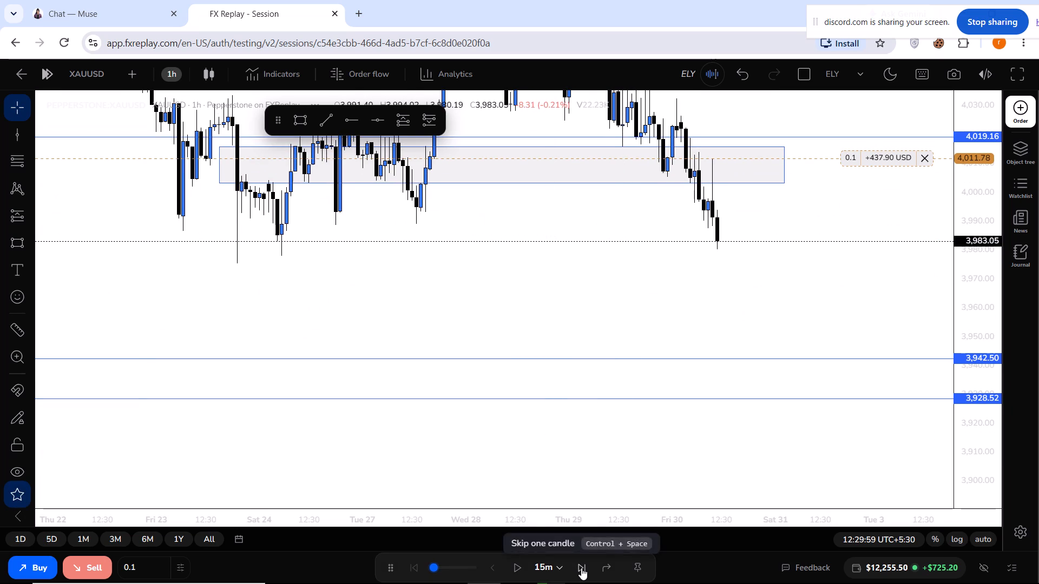
pyautogui.tripleClick(581, 568)
pyautogui.tripleClick(581, 568)
pyautogui.click(581, 568)
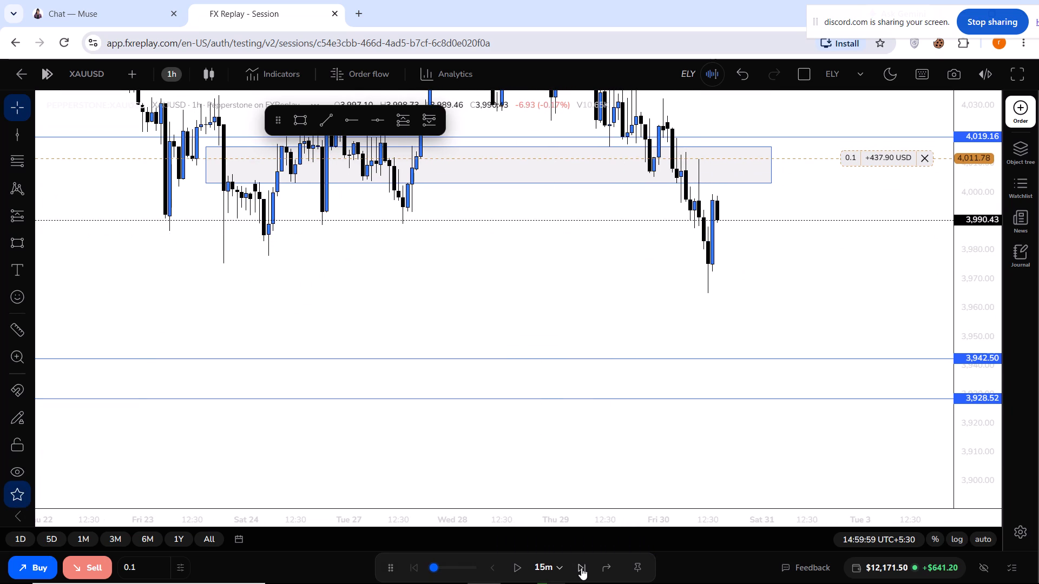
pyautogui.doubleClick(581, 568)
pyautogui.click(581, 568)
pyautogui.tripleClick(581, 568)
pyautogui.tripleClick(581, 568)
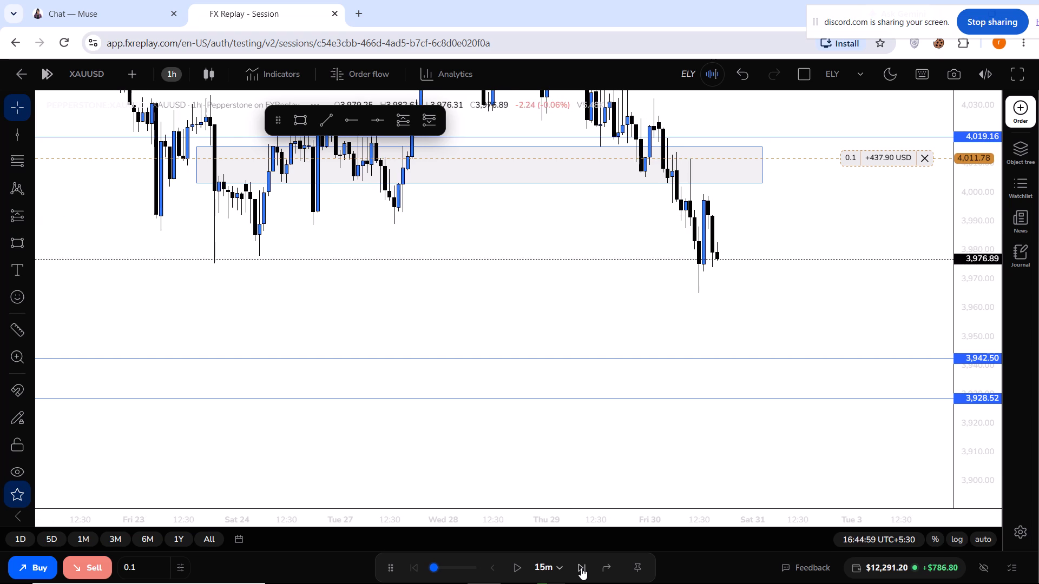
pyautogui.tripleClick(581, 568)
pyautogui.click(581, 568)
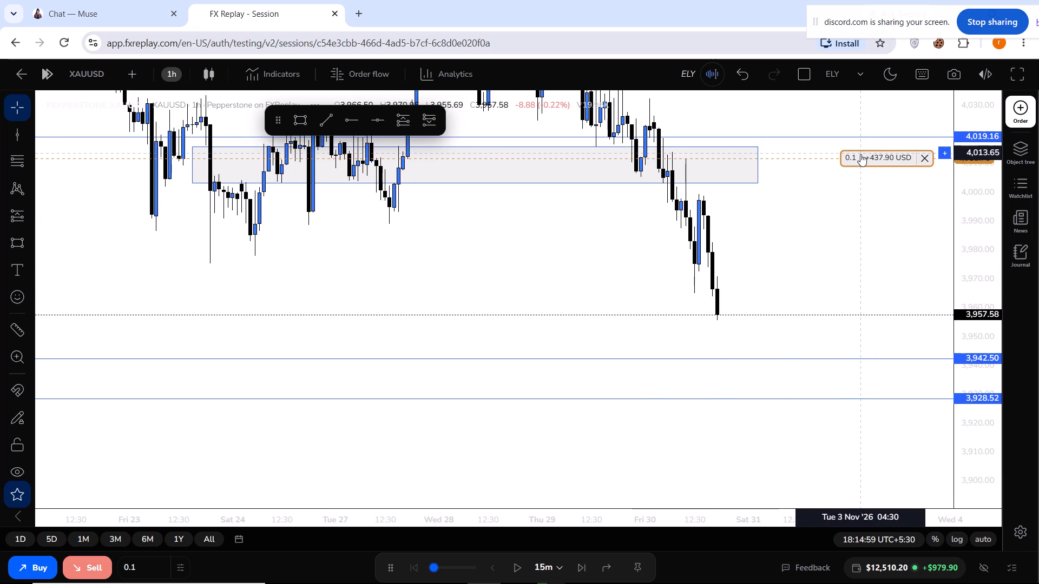
# Trail the sell position's stop loss down to about 3,982.56.
pyautogui.moveTo(860, 154); pyautogui.dragTo(793, 242)
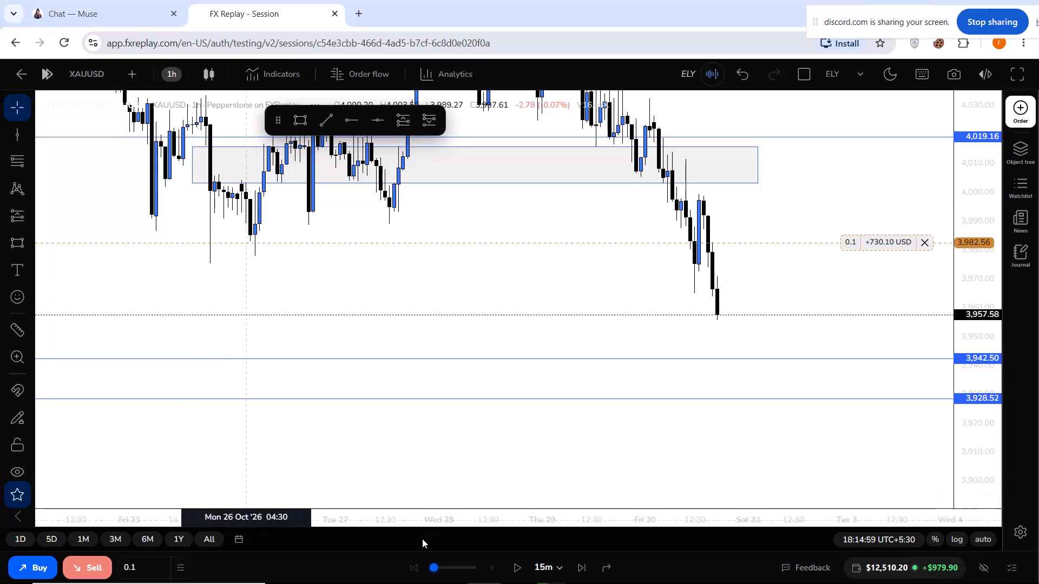
# Advance the replay in 15-minute steps to 19:29:59 on Fri 30 Oct.
pyautogui.tripleClick(583, 565)
pyautogui.doubleClick(583, 565)
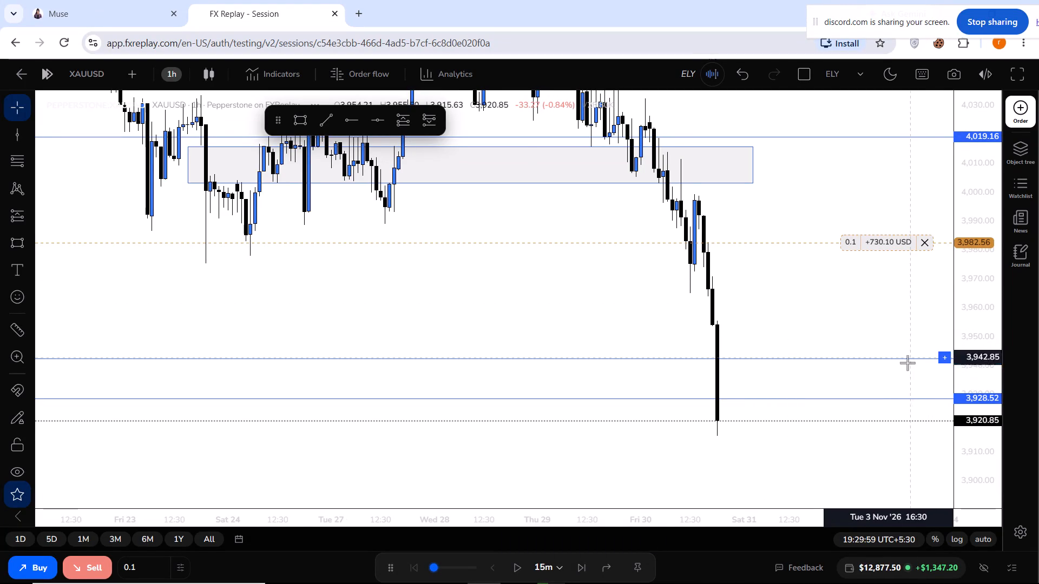
# Close 100% of the 0.1-lot XAUUSD sell position entered at 4,055.57.
pyautogui.moveTo(856, 424); pyautogui.dragTo(834, 330)
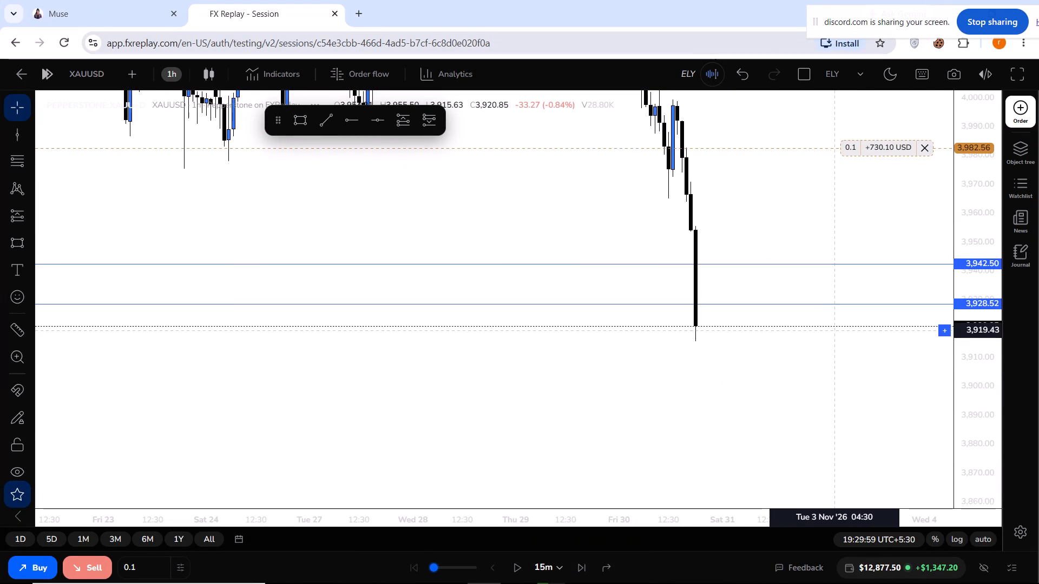
pyautogui.moveTo(834, 330); pyautogui.dragTo(833, 330)
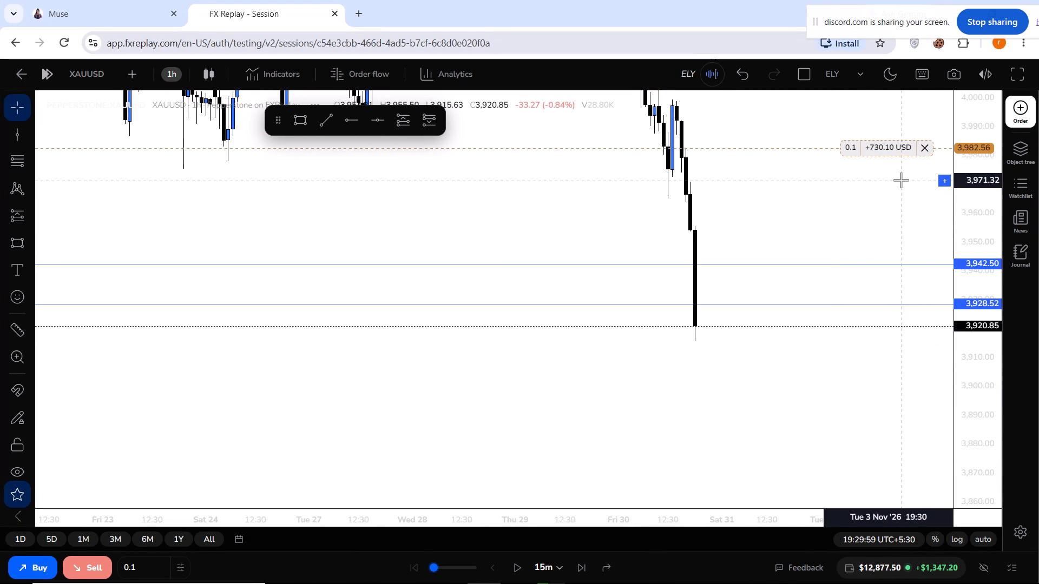
pyautogui.scroll(1, 901, 180)
pyautogui.moveTo(901, 180); pyautogui.dragTo(820, 403)
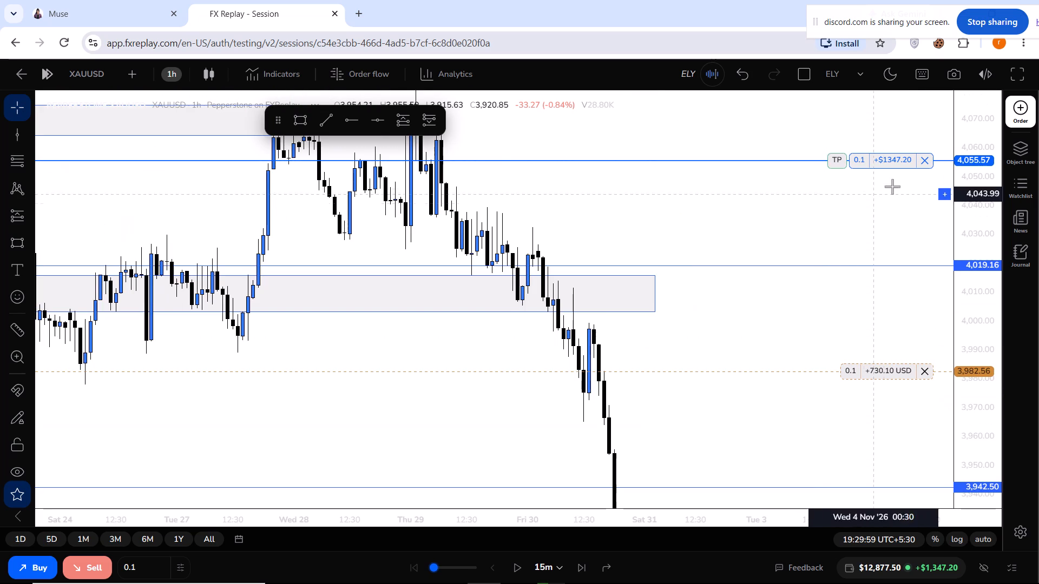
pyautogui.click(921, 161)
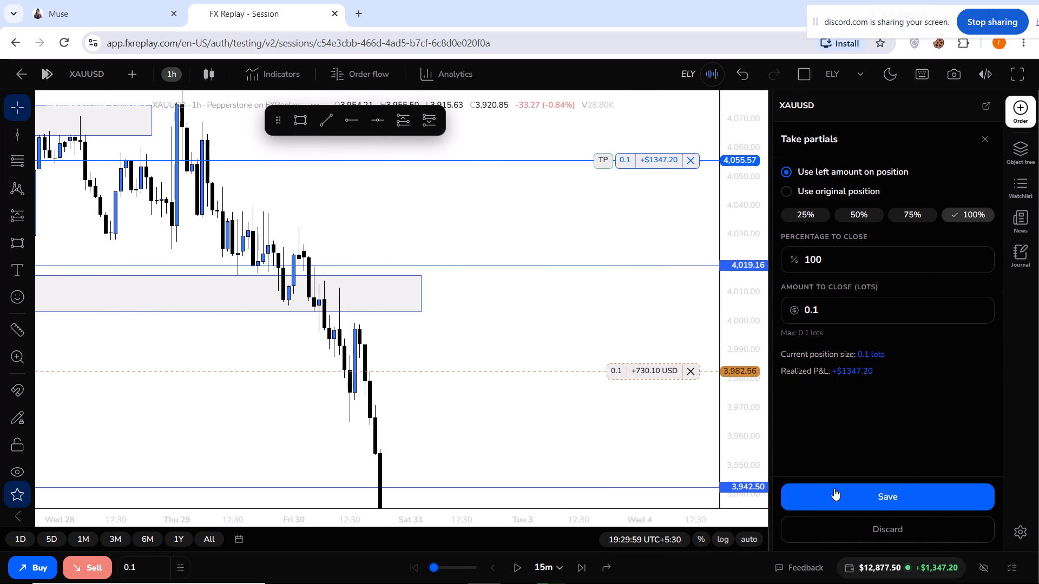
pyautogui.click(834, 489)
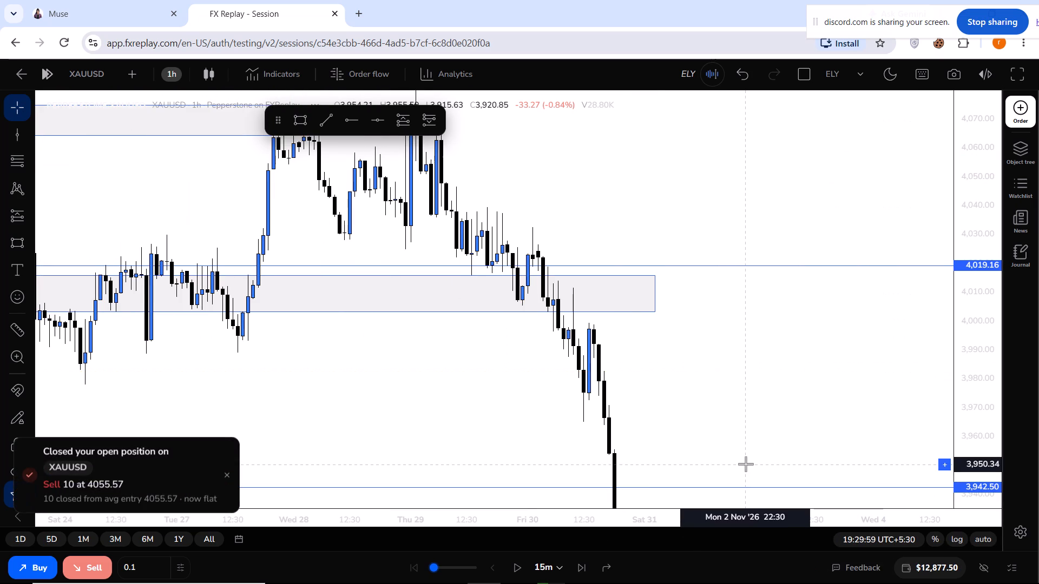
# Switch the chart to the 1-day interval and examine past price action around the 3,942.50 and 3,928.52 lines.
pyautogui.moveTo(746, 464); pyautogui.dragTo(766, 211)
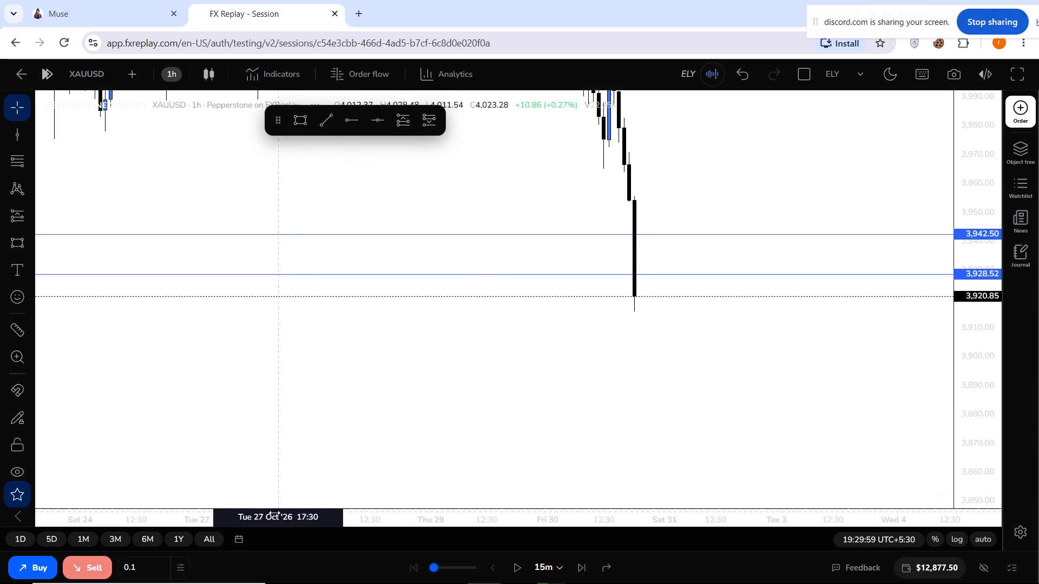
pyautogui.moveTo(274, 513); pyautogui.dragTo(387, 506)
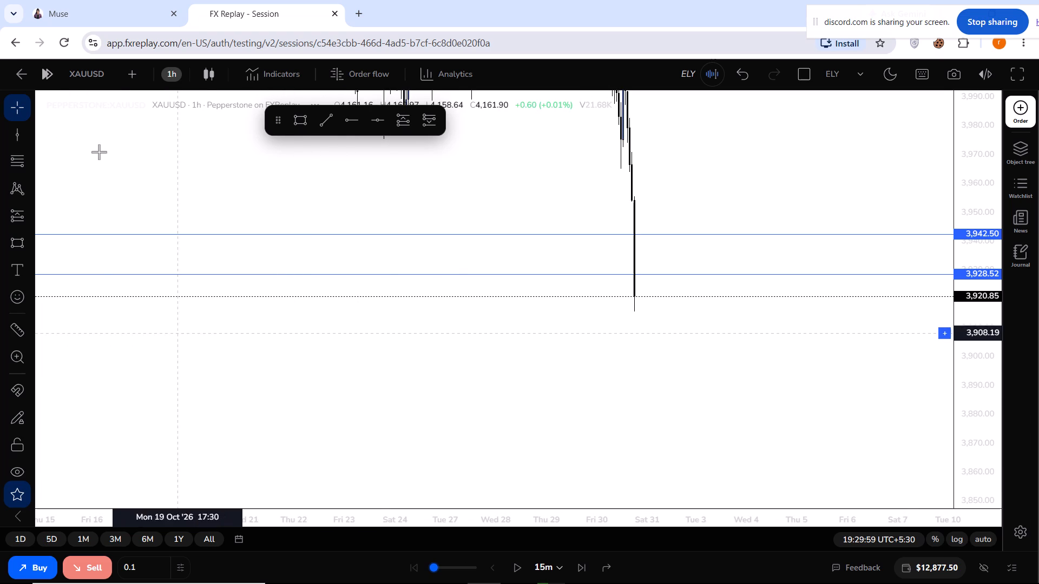
pyautogui.click(169, 70)
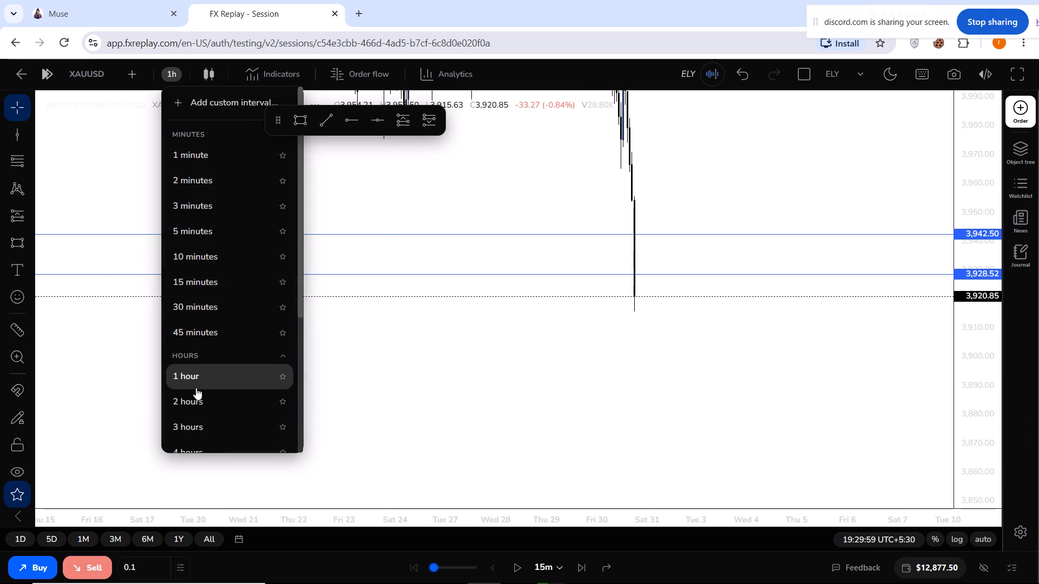
pyautogui.scroll(-2, 196, 388)
pyautogui.click(199, 368)
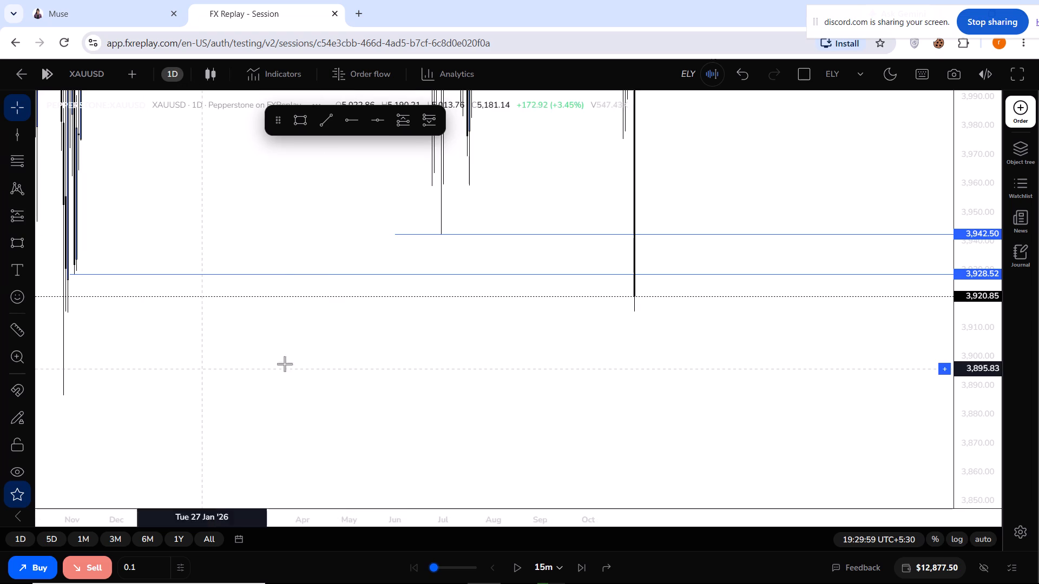
pyautogui.moveTo(340, 363); pyautogui.dragTo(631, 309)
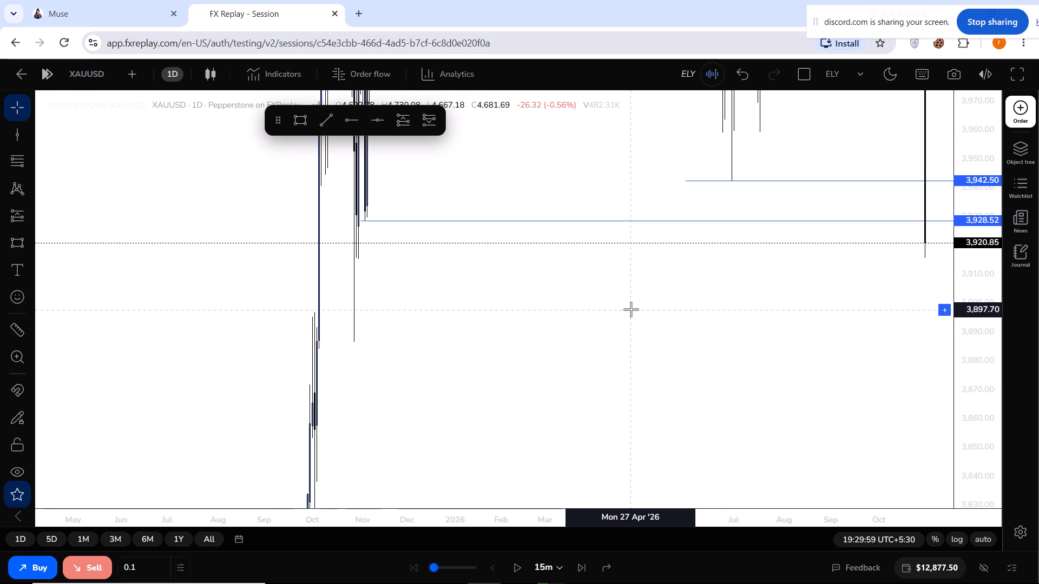
# Switch the chart to the 1-month interval and examine the large zone around and below the 3,819.08 line.
pyautogui.click(182, 73)
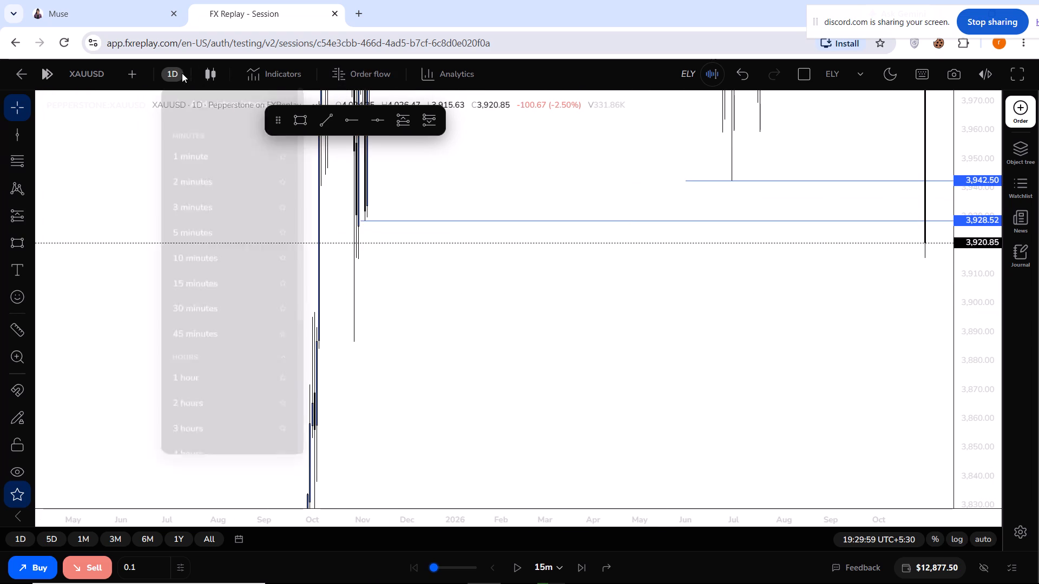
pyautogui.scroll(-1, 201, 346)
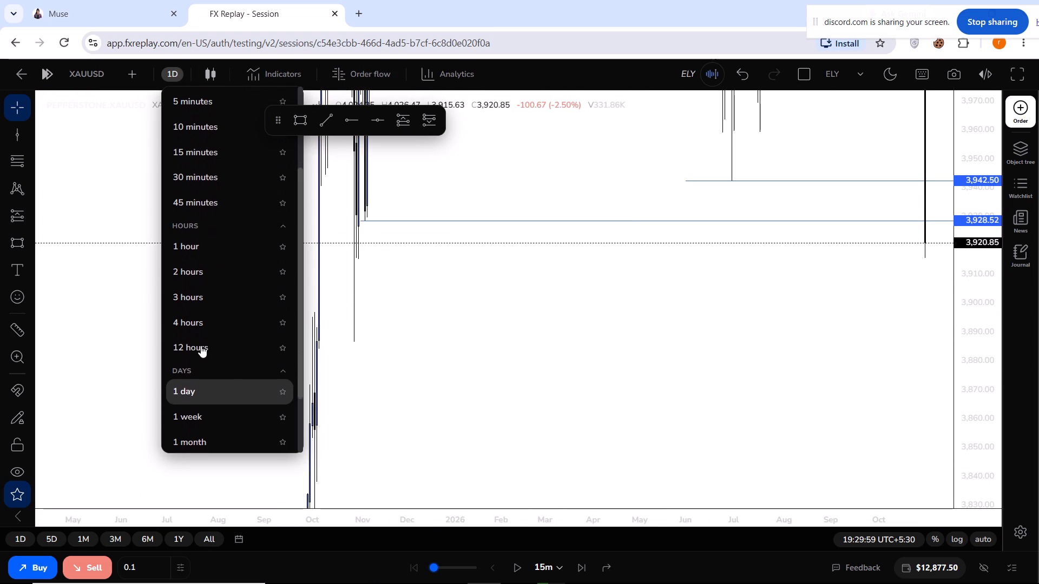
pyautogui.scroll(-2, 201, 346)
pyautogui.click(185, 391)
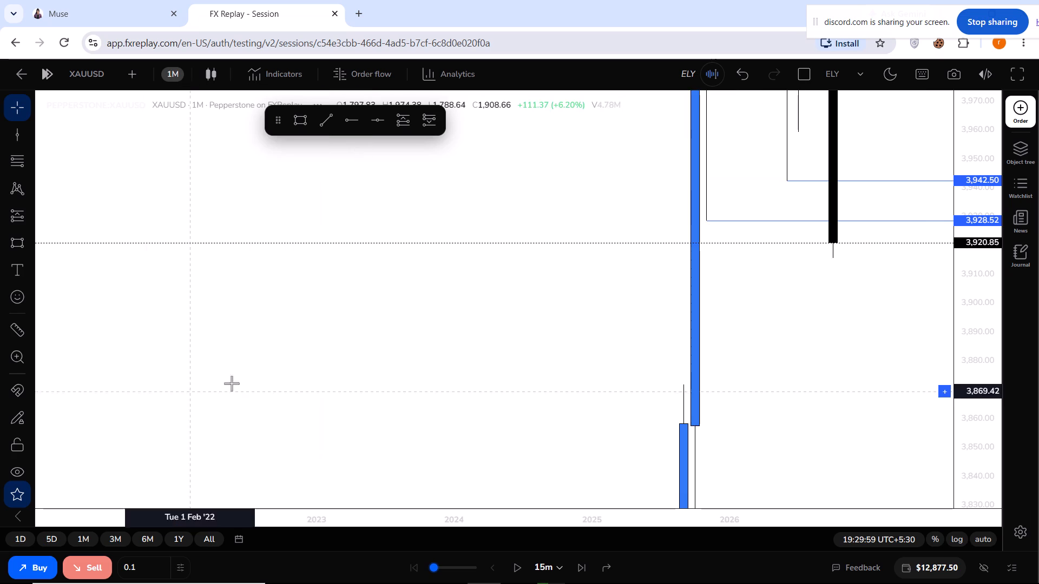
pyautogui.moveTo(443, 378); pyautogui.dragTo(305, 336)
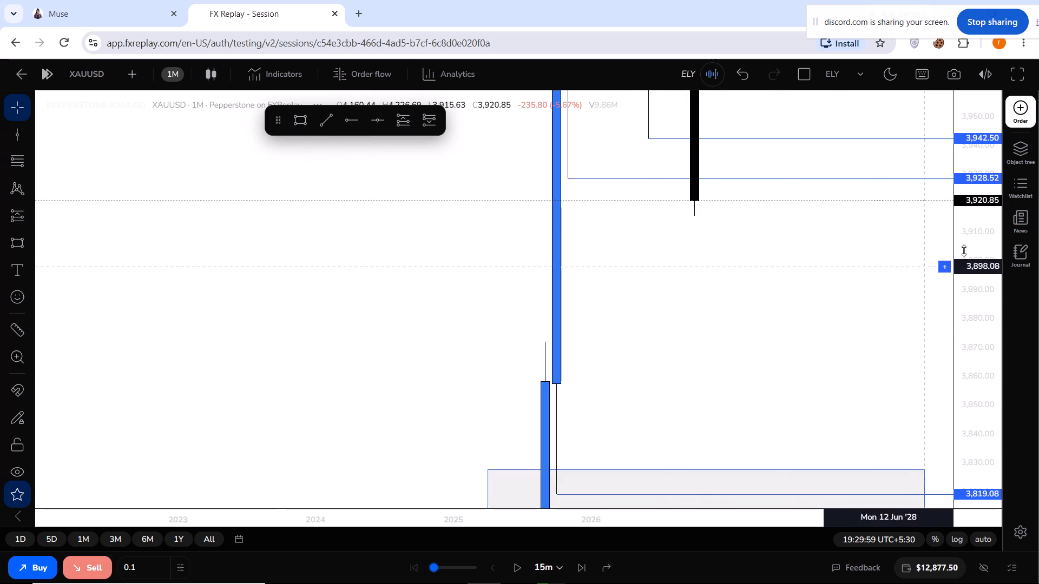
pyautogui.moveTo(979, 240); pyautogui.dragTo(988, 453)
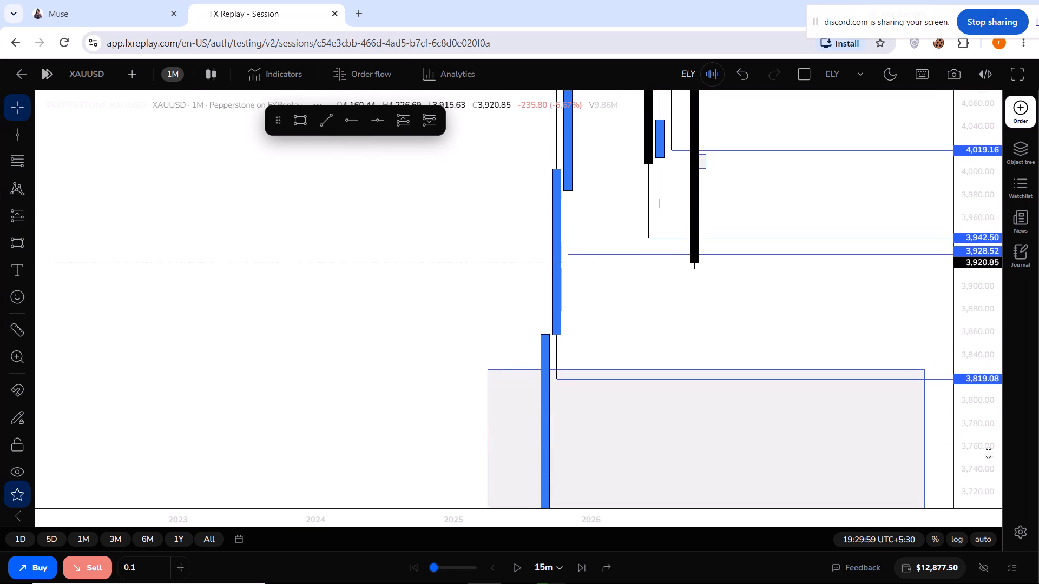
pyautogui.moveTo(988, 453); pyautogui.dragTo(995, 497)
pyautogui.moveTo(882, 321); pyautogui.dragTo(801, 263)
pyautogui.moveTo(963, 243); pyautogui.dragTo(960, 319)
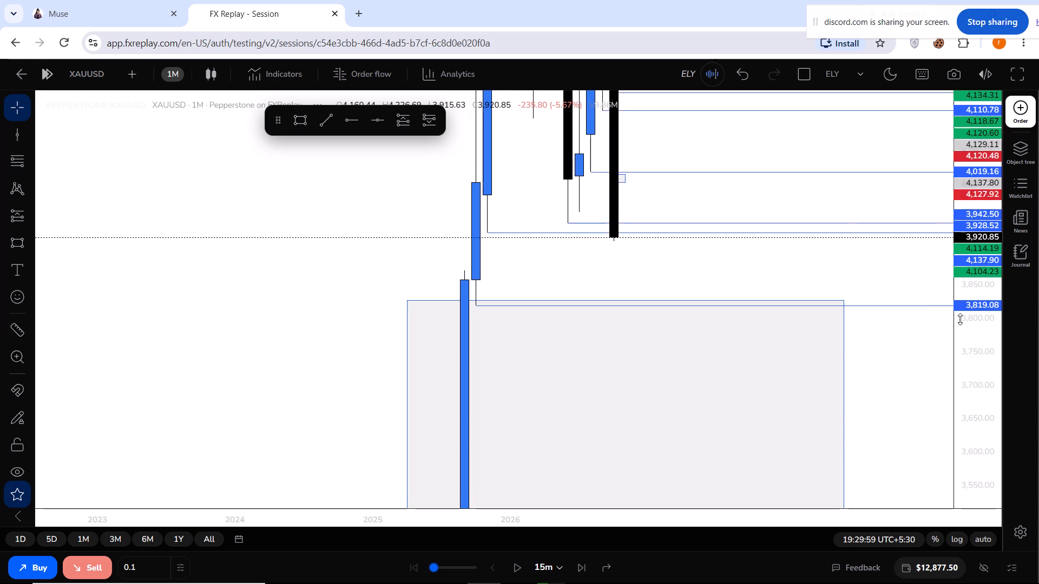
pyautogui.moveTo(960, 319); pyautogui.dragTo(966, 461)
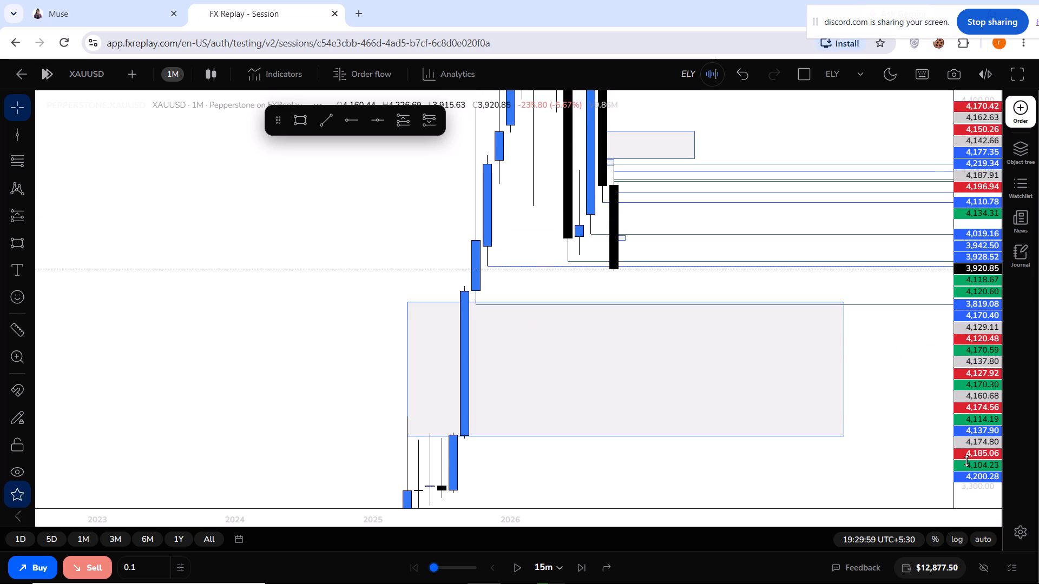
pyautogui.moveTo(966, 461); pyautogui.dragTo(968, 478)
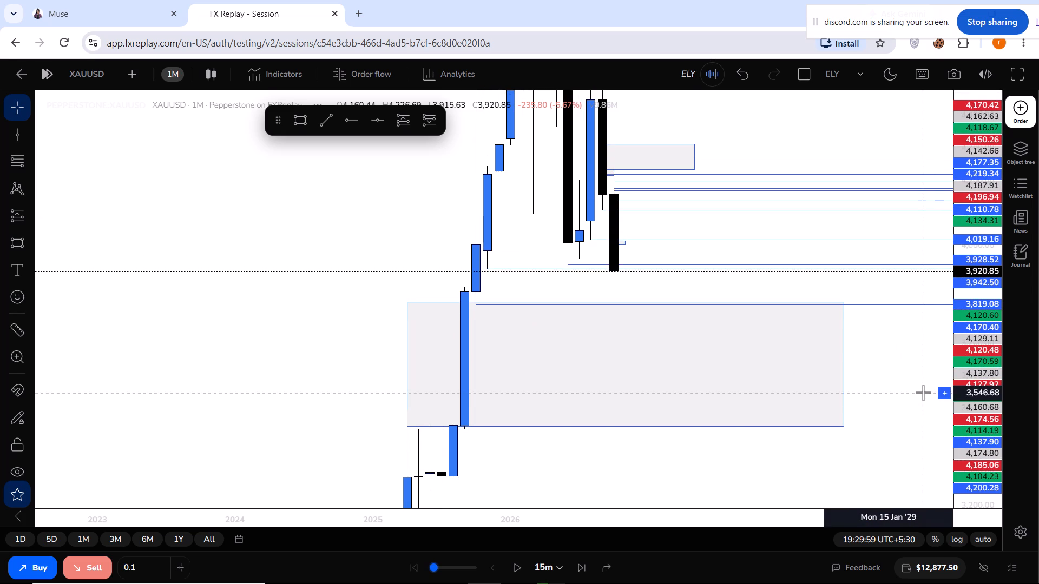
pyautogui.moveTo(923, 393); pyautogui.dragTo(906, 379)
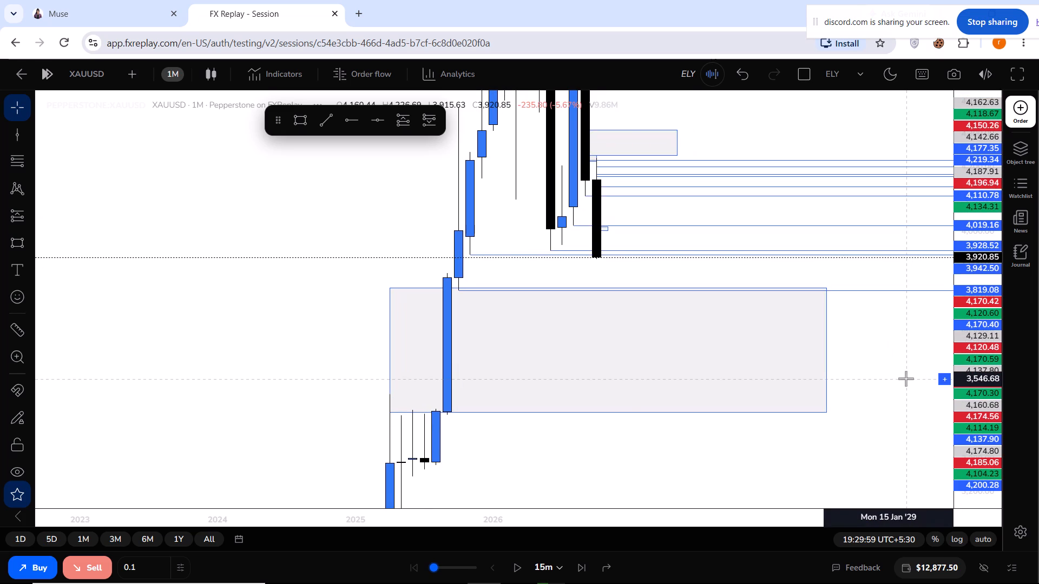
# Switch the chart to the 4-hour interval and examine the recent decline against the marked levels and zones.
pyautogui.click(170, 71)
pyautogui.scroll(-1, 202, 412)
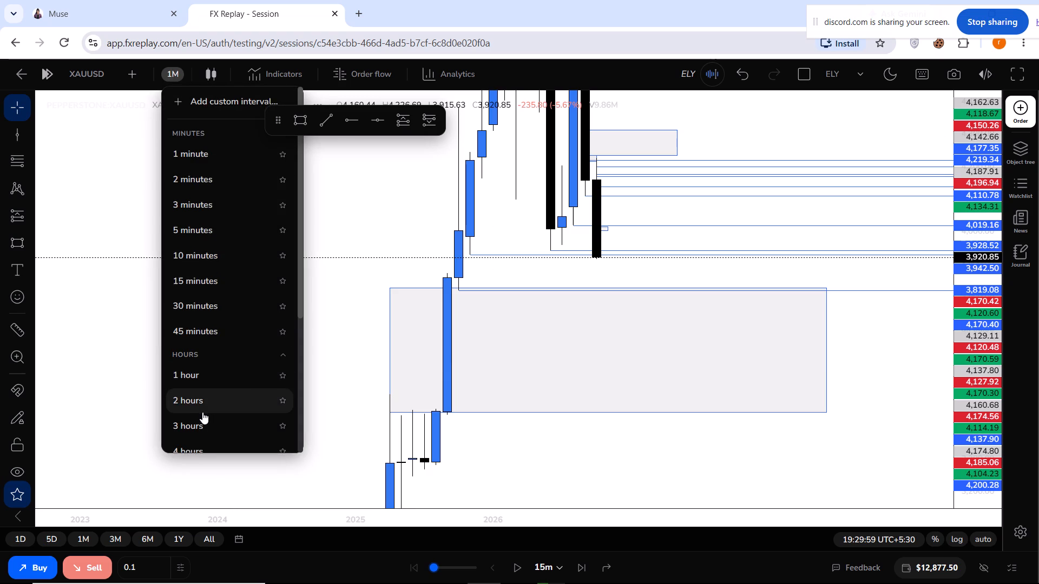
pyautogui.scroll(-1, 202, 412)
pyautogui.click(200, 331)
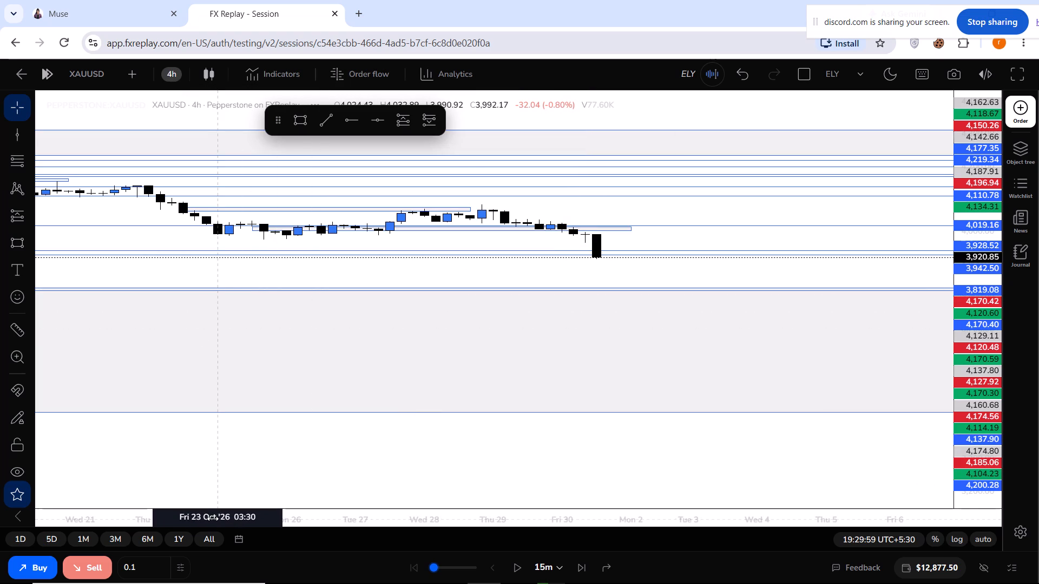
pyautogui.moveTo(213, 519); pyautogui.dragTo(532, 451)
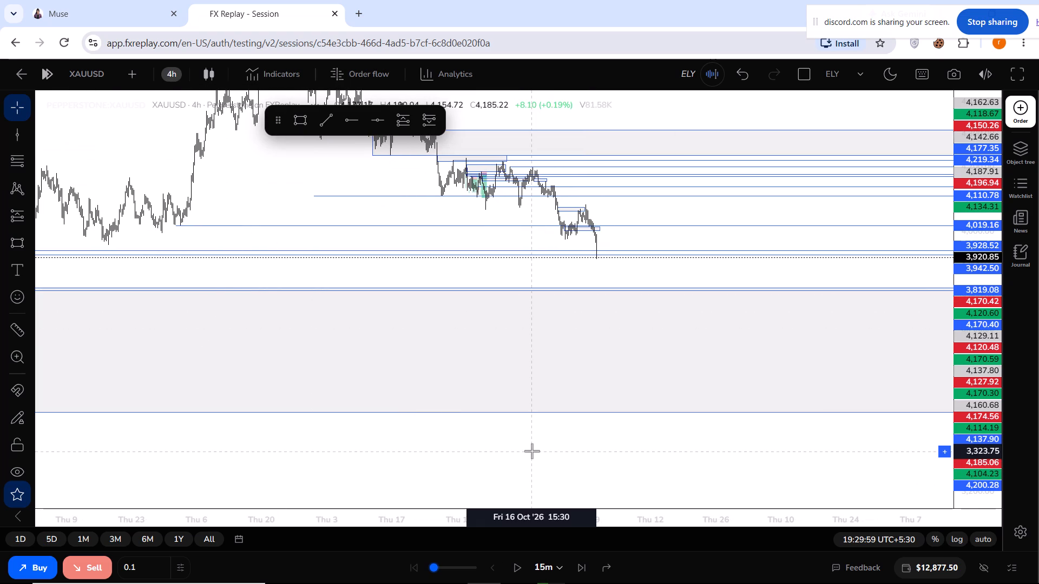
pyautogui.moveTo(354, 515); pyautogui.dragTo(595, 503)
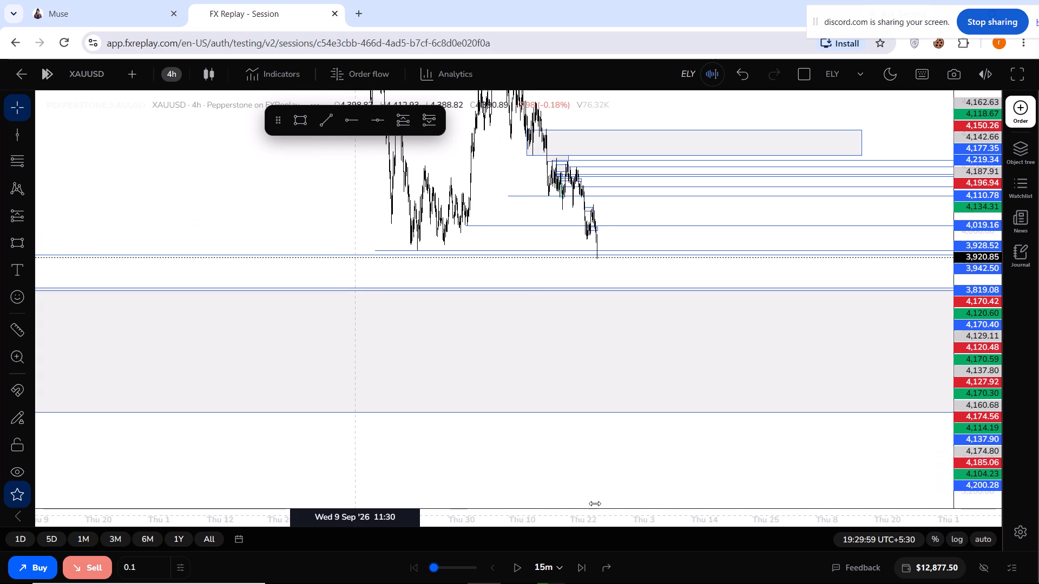
pyautogui.moveTo(595, 503); pyautogui.dragTo(474, 481)
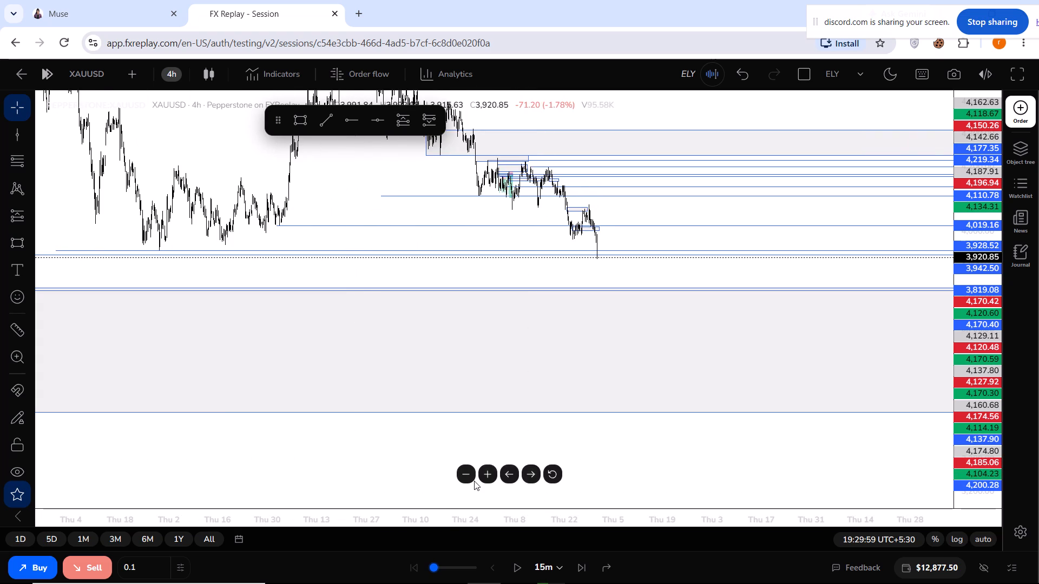
# Switch the chart to the 15-minute interval, with the chart view and the browser page zoom reset.
pyautogui.click(168, 73)
pyautogui.click(186, 277)
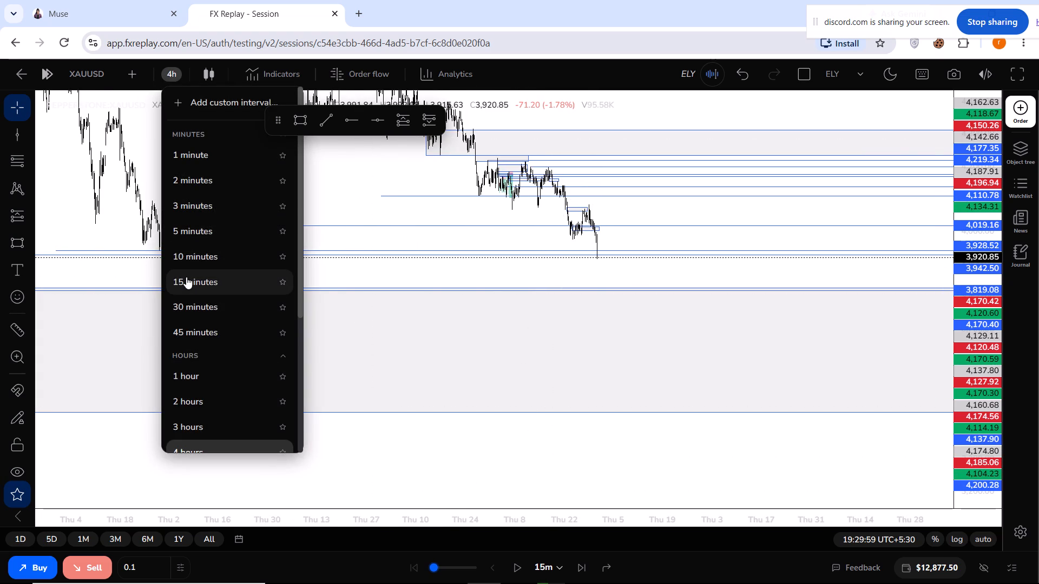
pyautogui.rightClick(540, 273)
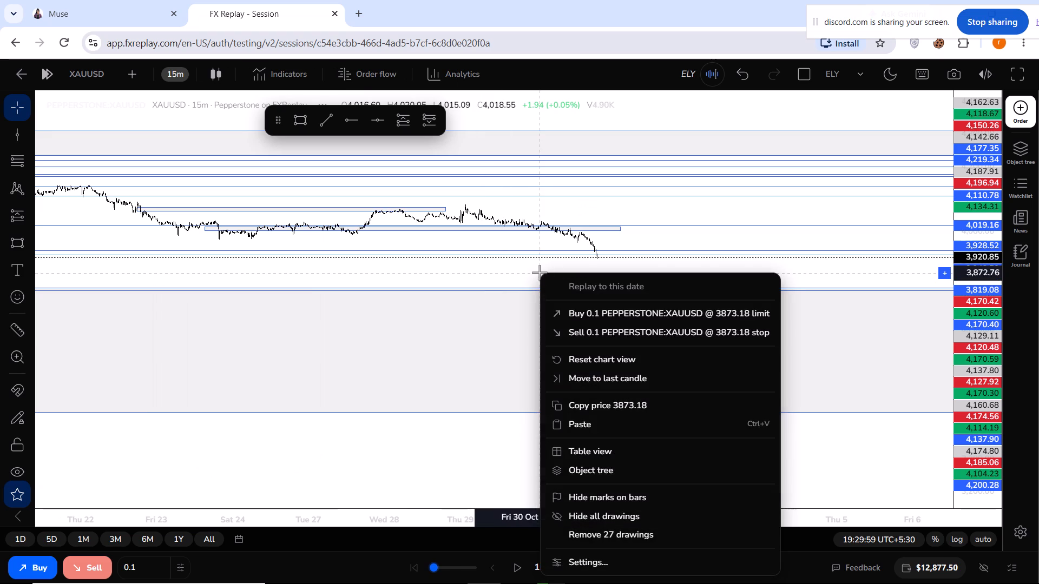
pyautogui.click(602, 361)
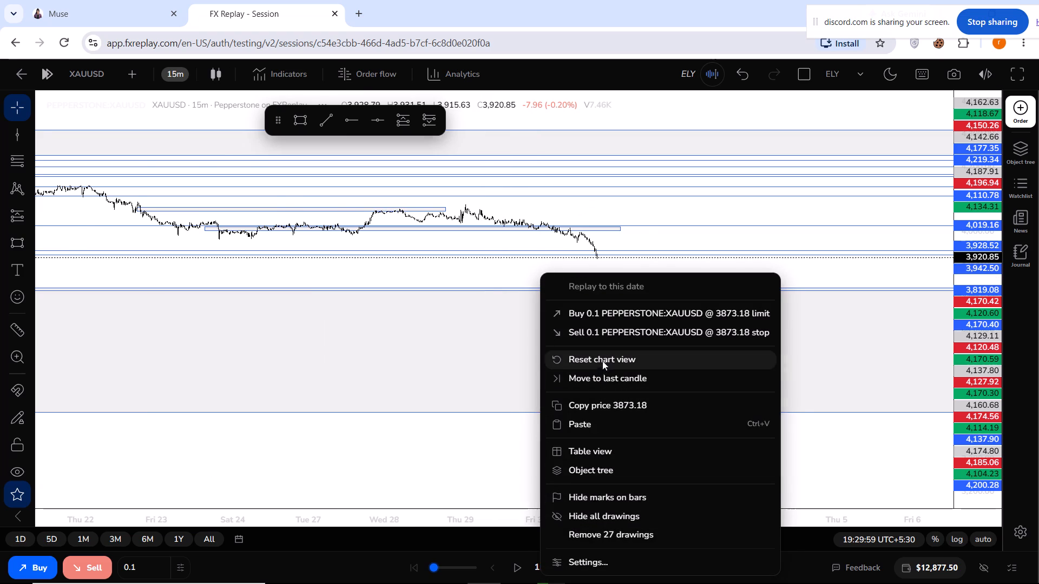
pyautogui.moveTo(699, 386); pyautogui.dragTo(528, 295)
pyautogui.moveTo(672, 412); pyautogui.dragTo(532, 321)
pyautogui.moveTo(535, 383); pyautogui.dragTo(471, 341)
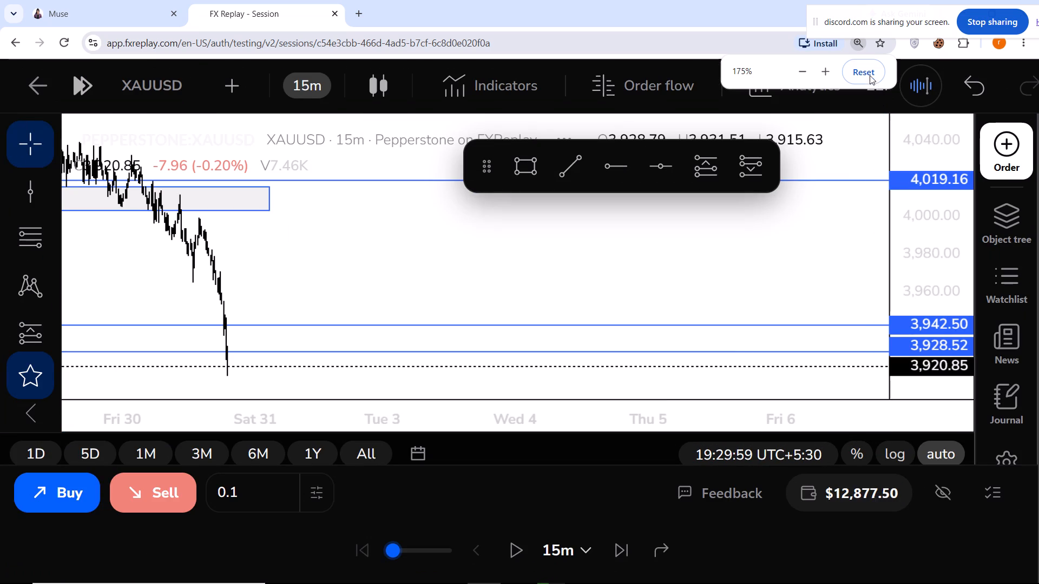
pyautogui.click(870, 71)
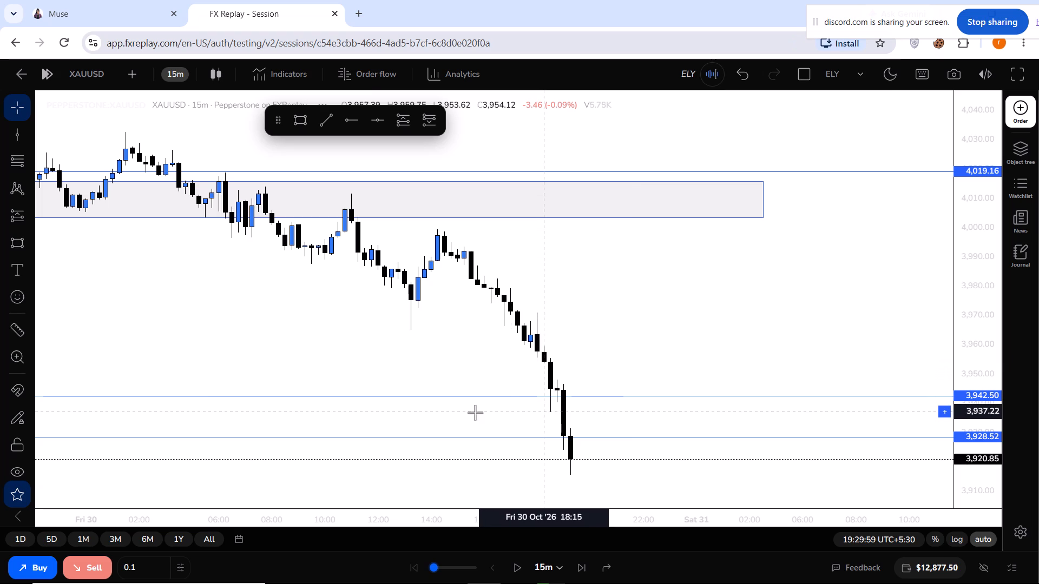
# Draw a rectangle zone from about 3,938 to 3,950 across the 3,942.50 line, starting at the 18:30 candle on 30 Oct.
pyautogui.click(298, 123)
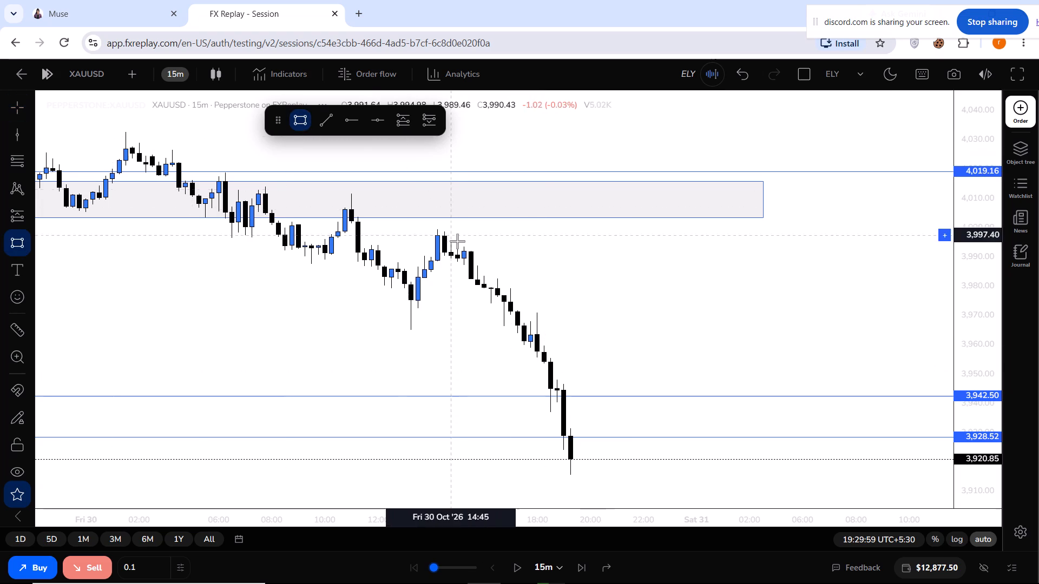
pyautogui.moveTo(549, 408); pyautogui.dragTo(635, 373)
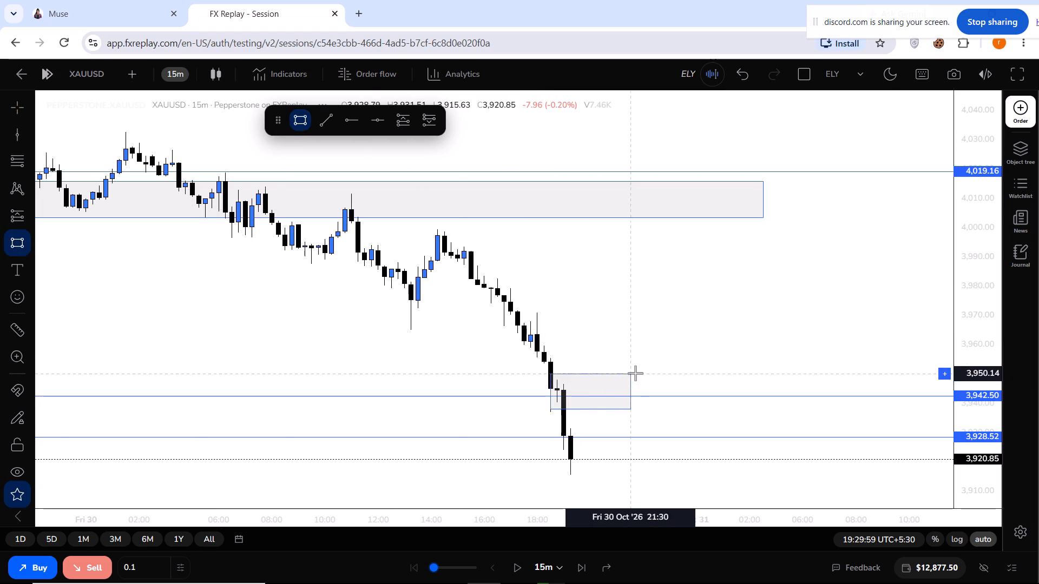
pyautogui.moveTo(635, 373); pyautogui.dragTo(639, 373)
pyautogui.click(639, 373)
pyautogui.click(613, 268)
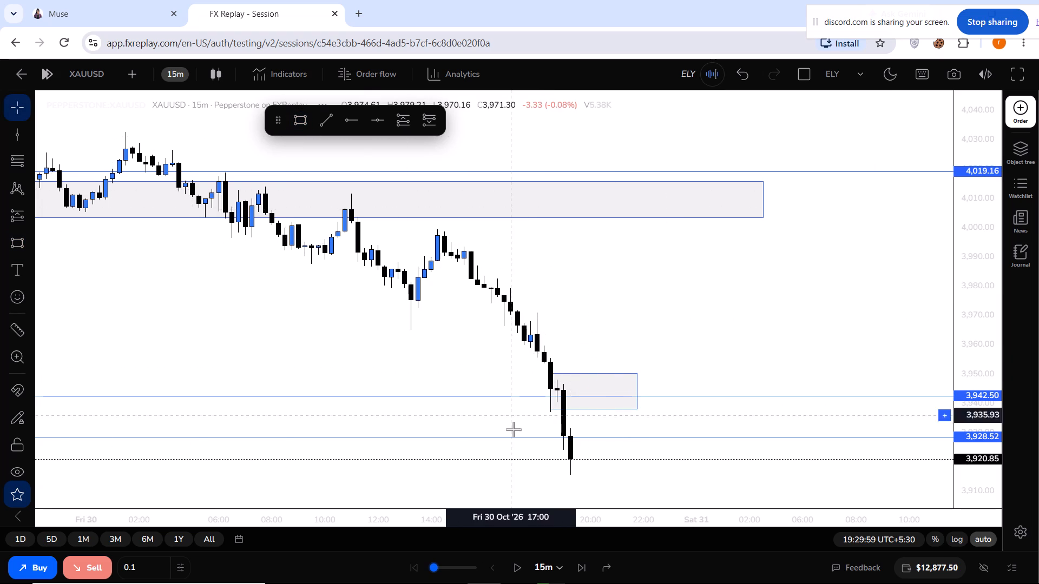
# Advance the replay in 15-minute steps to 00:44:59 on Sat 31 Oct.
pyautogui.tripleClick(577, 566)
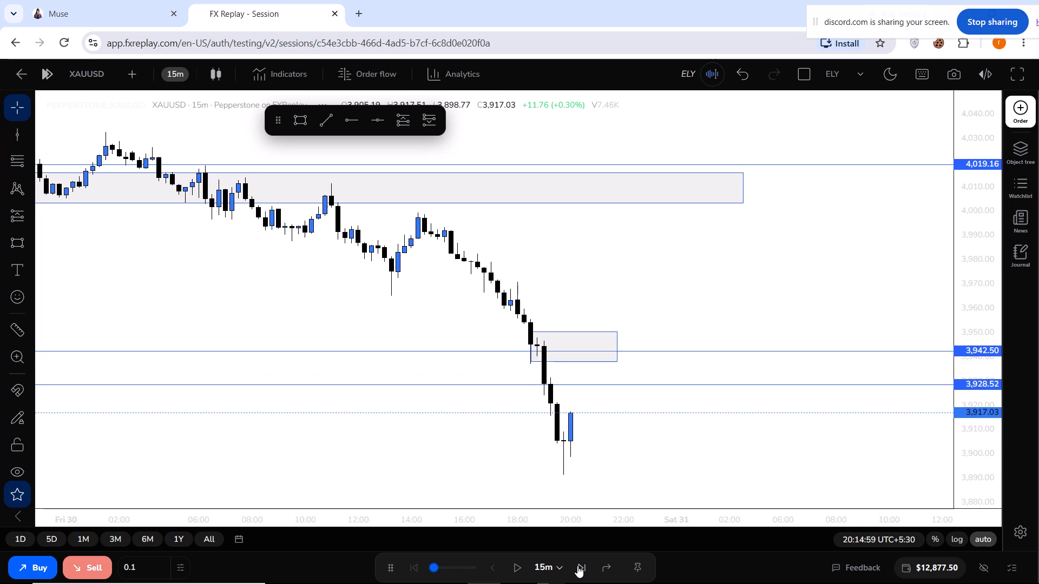
pyautogui.tripleClick(577, 566)
pyautogui.click(577, 566)
pyautogui.tripleClick(577, 566)
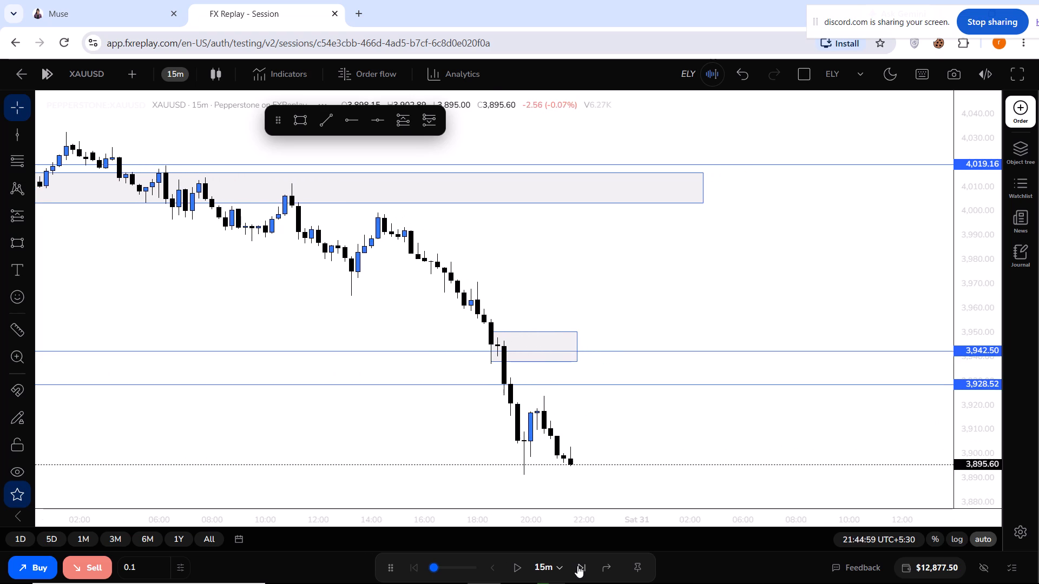
pyautogui.tripleClick(577, 566)
pyautogui.tripleClick(577, 566)
pyautogui.tripleClick(577, 566)
pyautogui.tripleClick(577, 566)
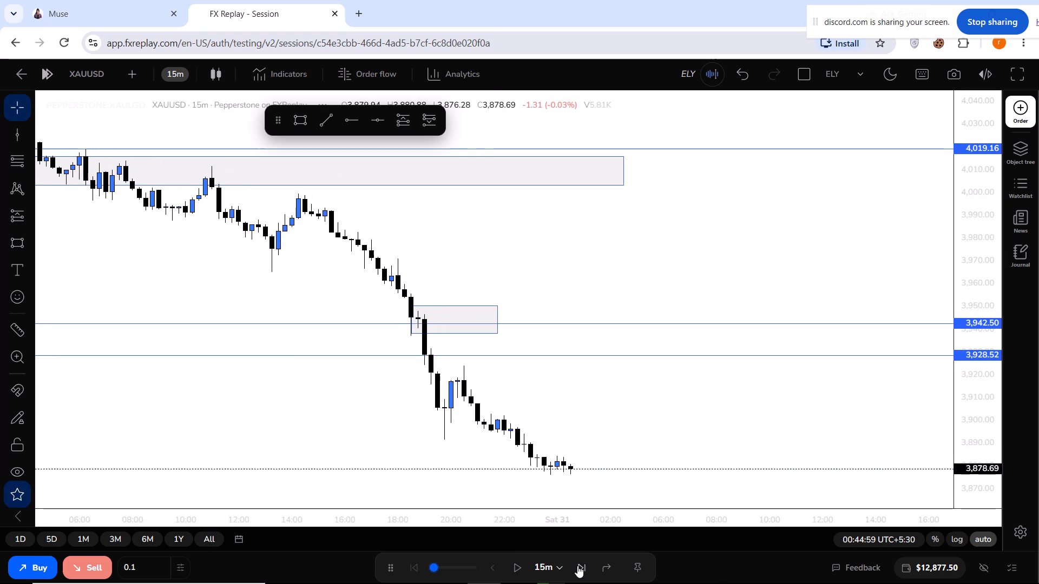
# Advance the replay in 15-minute steps to the end of the simulation and stay on the chart.
pyautogui.tripleClick(577, 566)
pyautogui.tripleClick(577, 566)
pyautogui.tripleClick(577, 566)
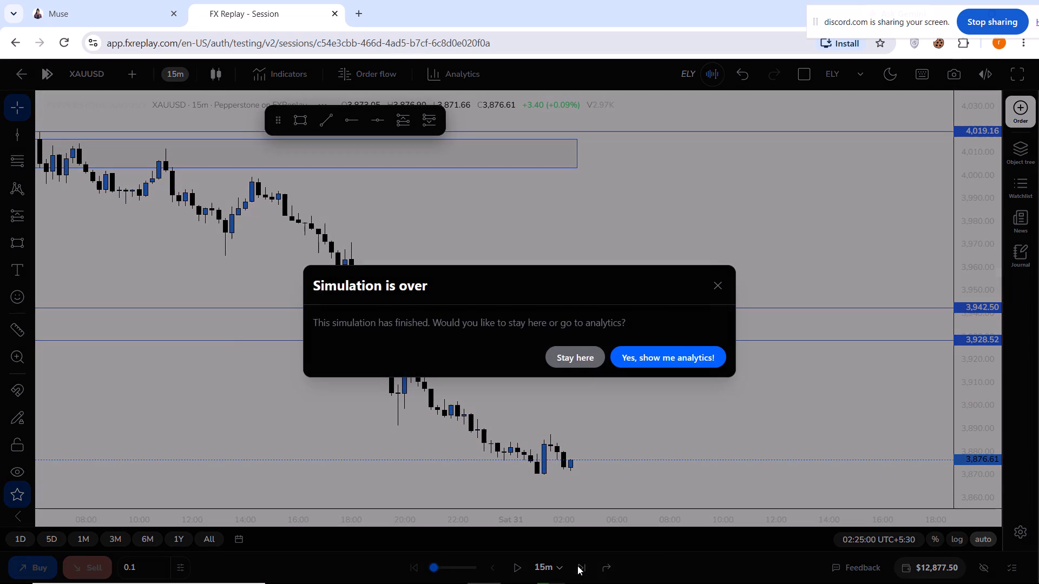
pyautogui.click(722, 287)
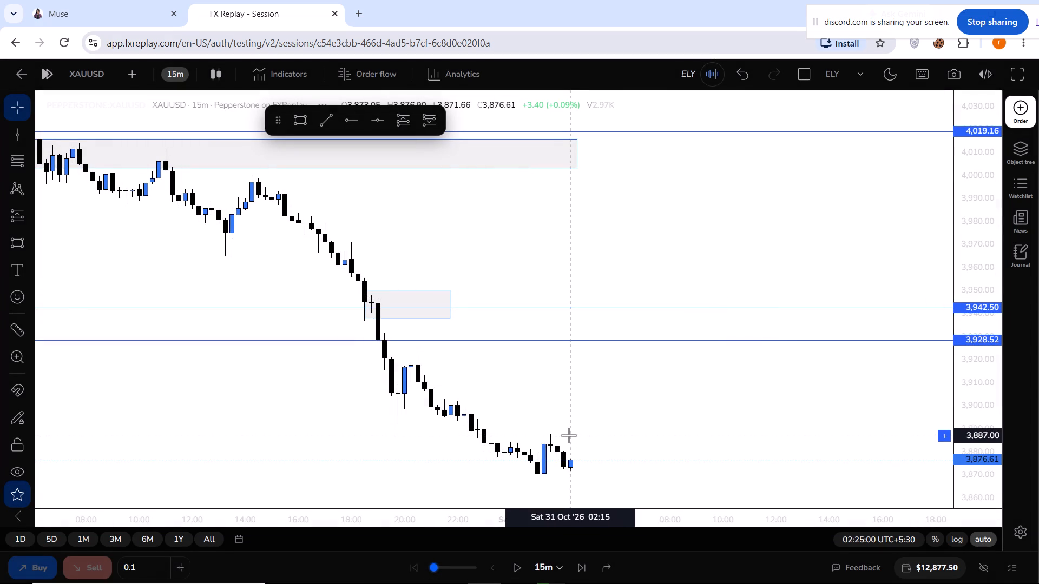
# Resize the rectangle zone across the 3,942.50 line, extending it to 01:45 on 31 Oct with its lower edge at 3,936.57.
pyautogui.moveTo(604, 441); pyautogui.dragTo(600, 439)
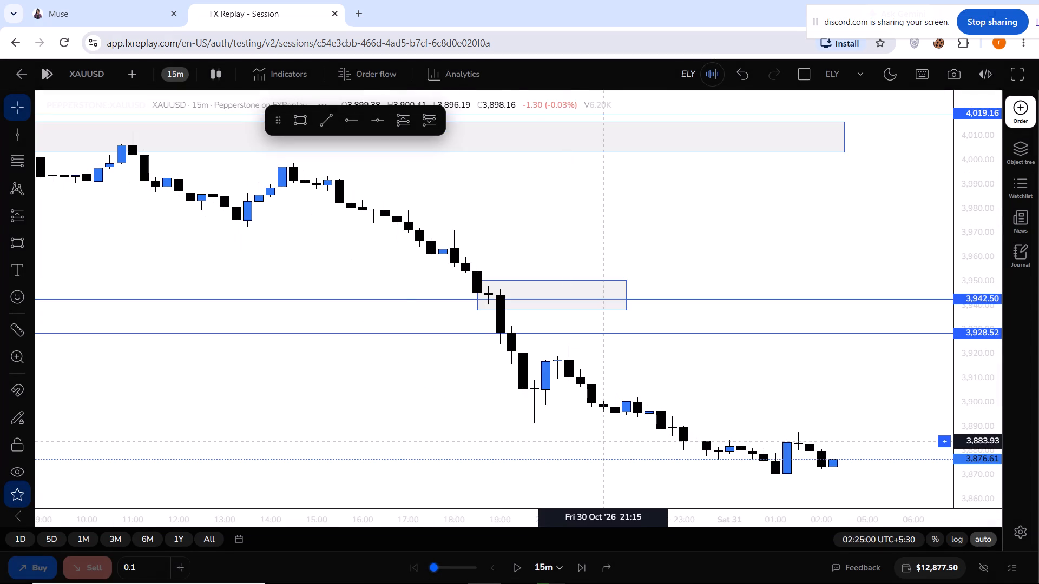
pyautogui.moveTo(600, 439); pyautogui.dragTo(541, 379)
pyautogui.moveTo(980, 249); pyautogui.dragTo(977, 329)
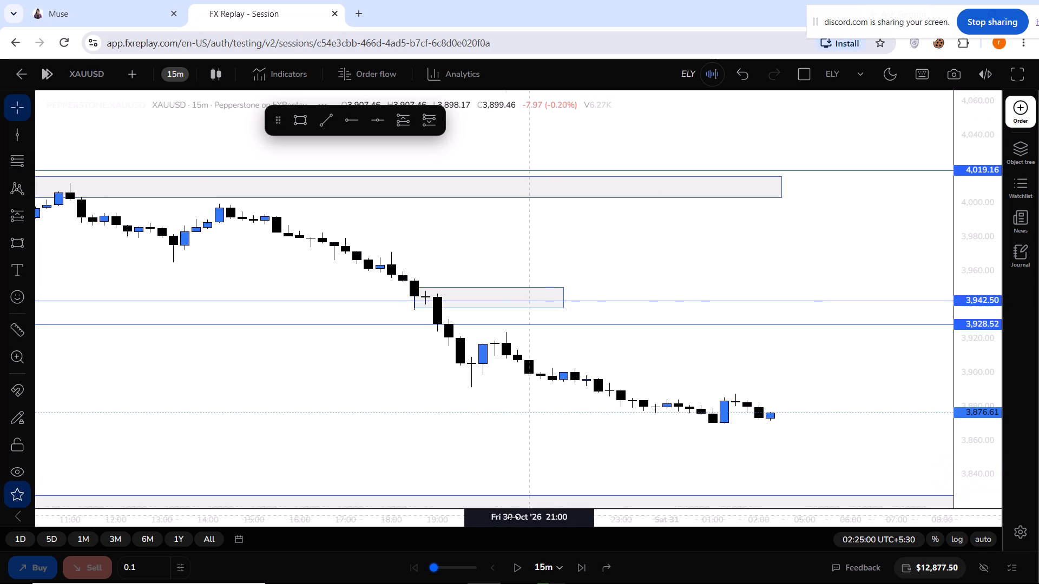
pyautogui.moveTo(509, 519); pyautogui.dragTo(627, 495)
pyautogui.moveTo(617, 456); pyautogui.dragTo(580, 413)
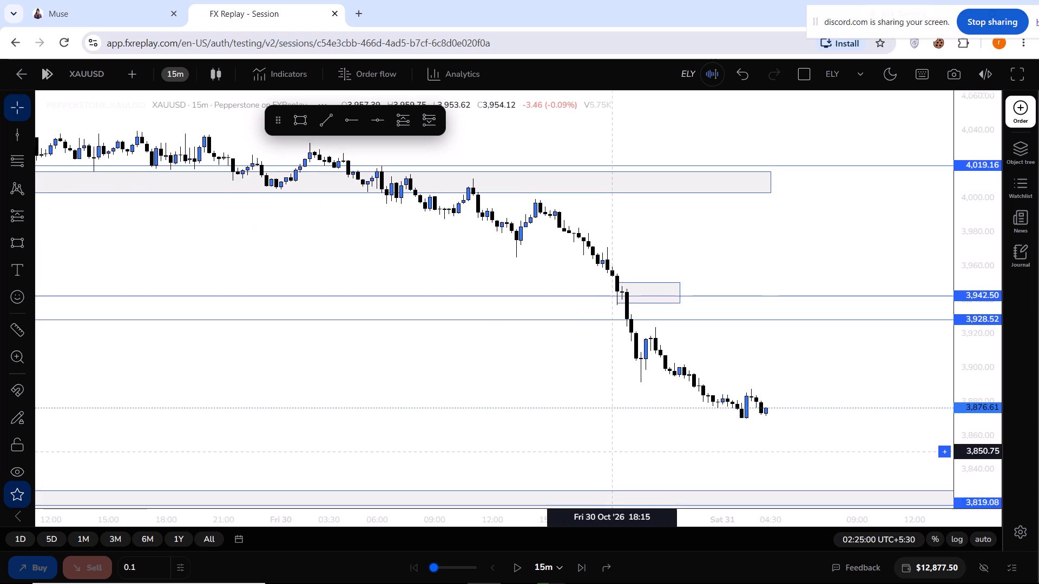
pyautogui.moveTo(580, 413); pyautogui.dragTo(532, 344)
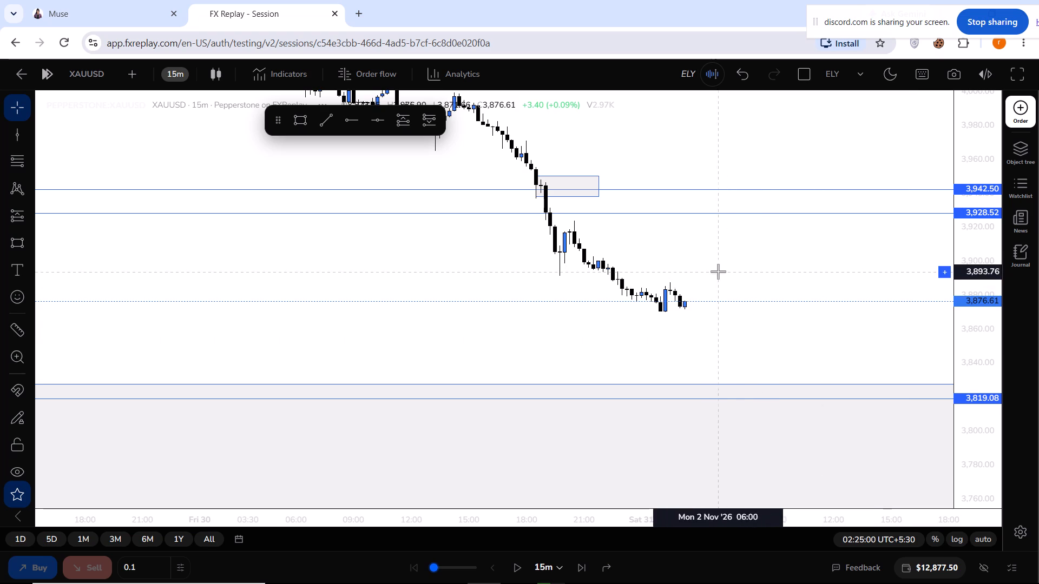
pyautogui.moveTo(998, 353); pyautogui.dragTo(960, 172)
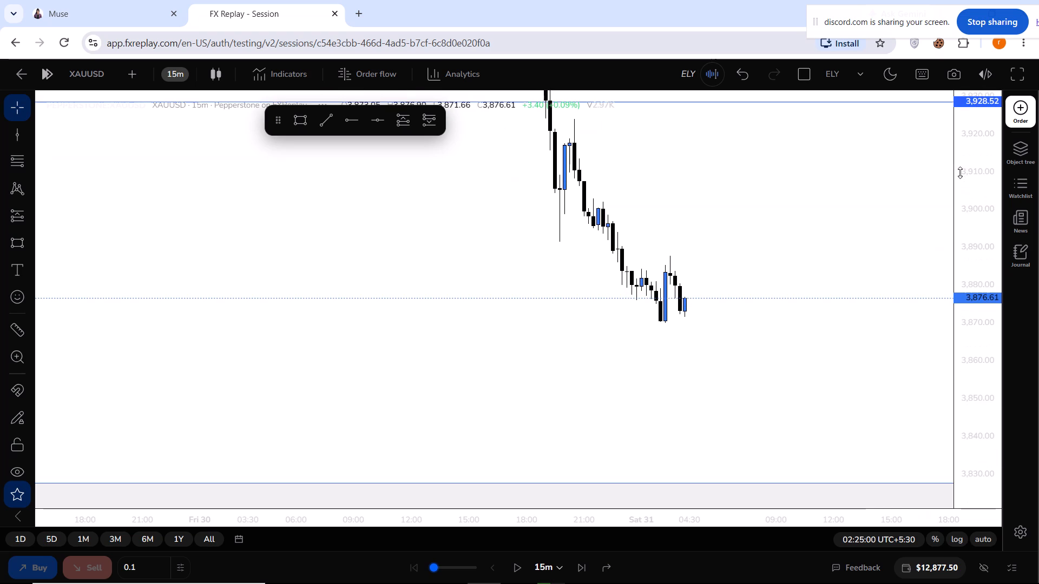
pyautogui.moveTo(777, 198); pyautogui.dragTo(794, 336)
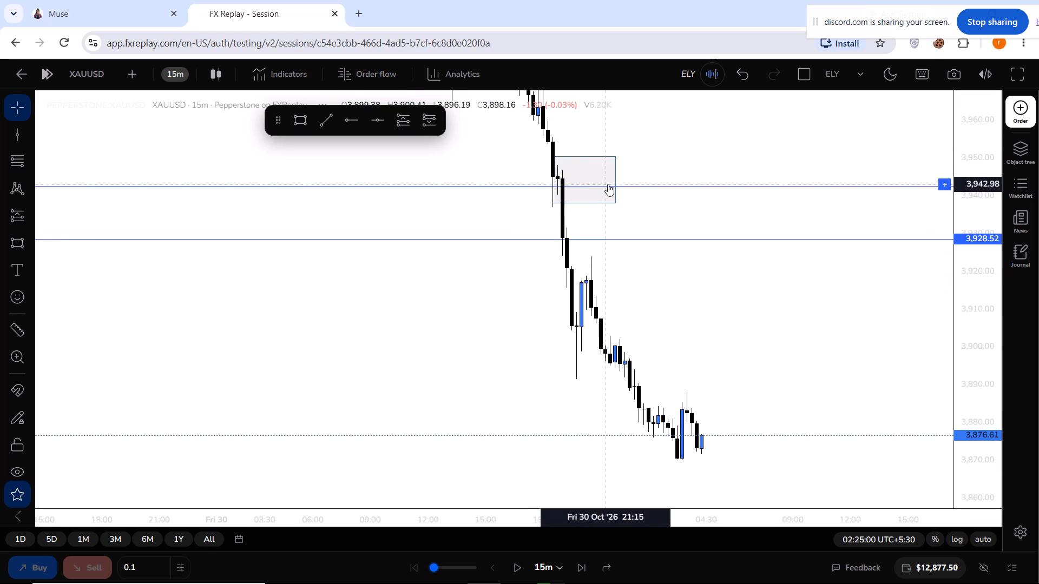
pyautogui.moveTo(615, 201); pyautogui.dragTo(645, 206)
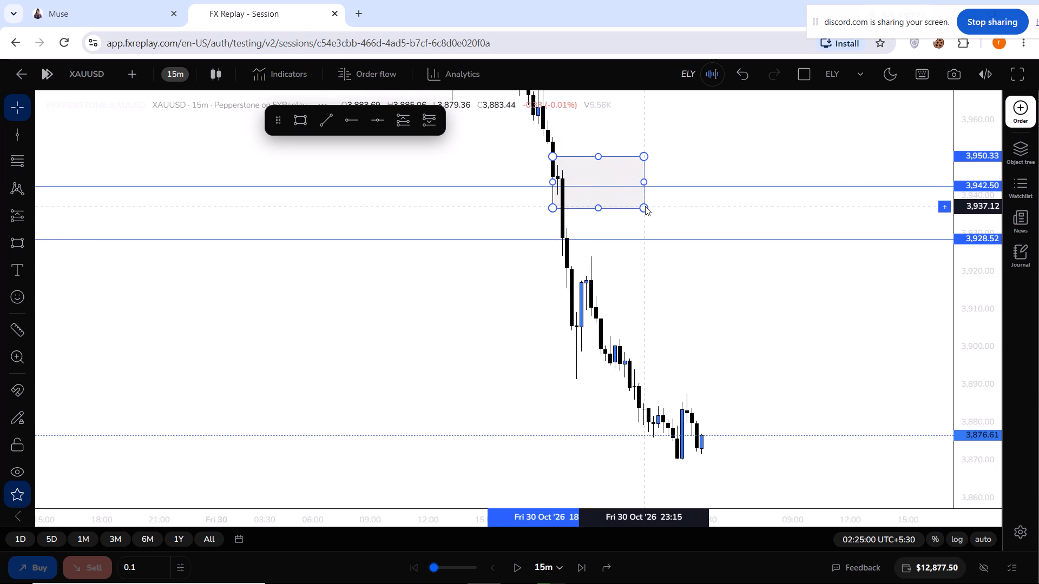
pyautogui.moveTo(645, 206); pyautogui.dragTo(695, 244)
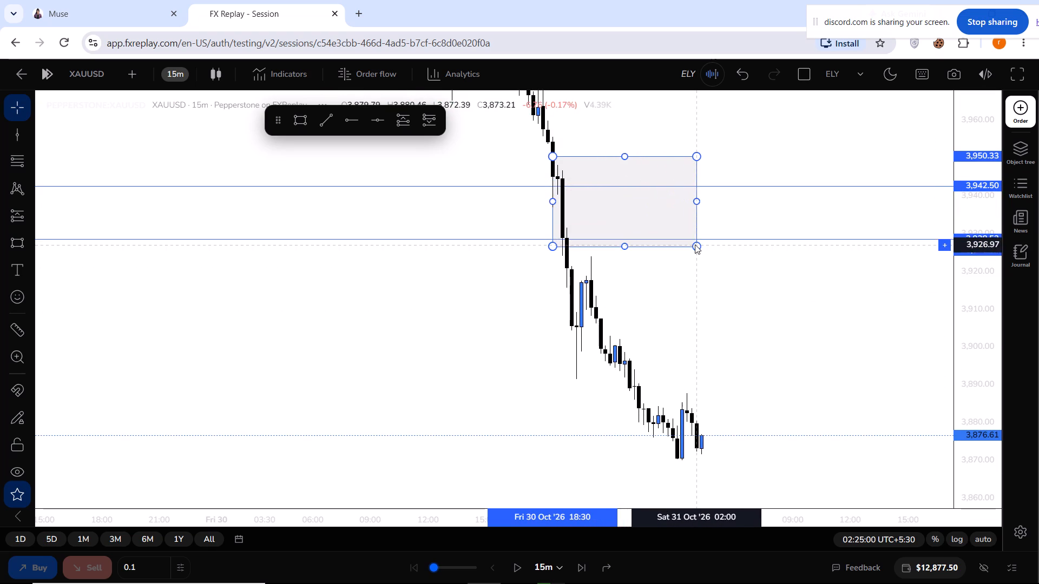
pyautogui.moveTo(695, 244); pyautogui.dragTo(692, 236)
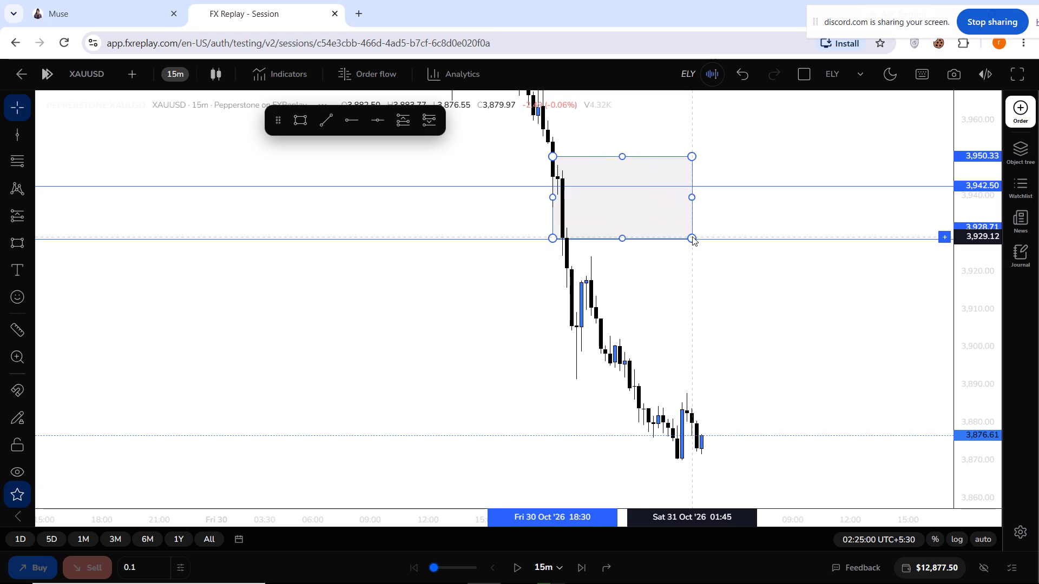
pyautogui.moveTo(692, 236); pyautogui.dragTo(692, 207)
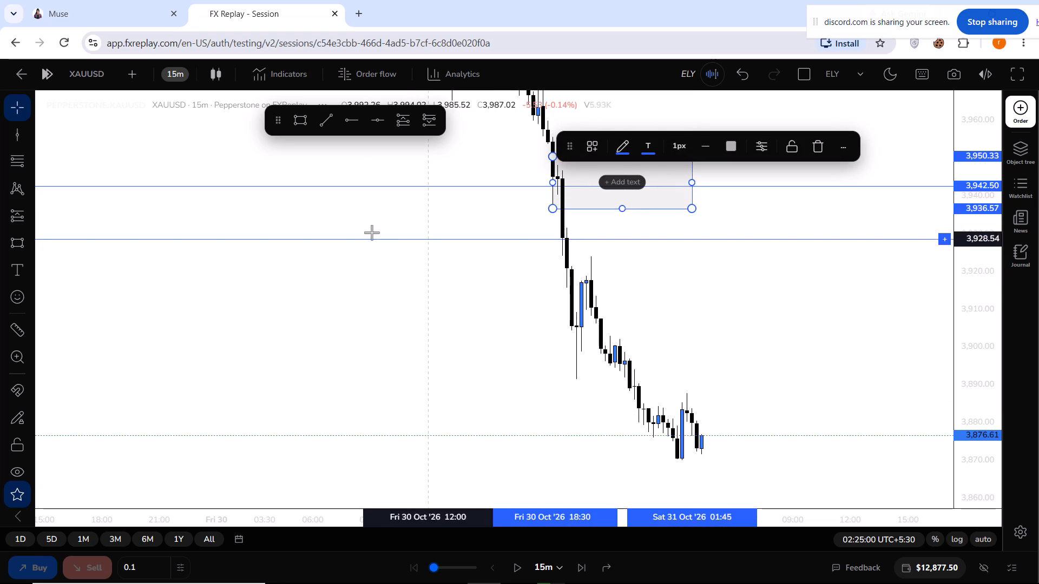
# Draw a rectangle zone from about 3,921 to 3,925 just below the 3,928.52 line, ending at 21:45 on 30 Oct.
pyautogui.click(13, 247)
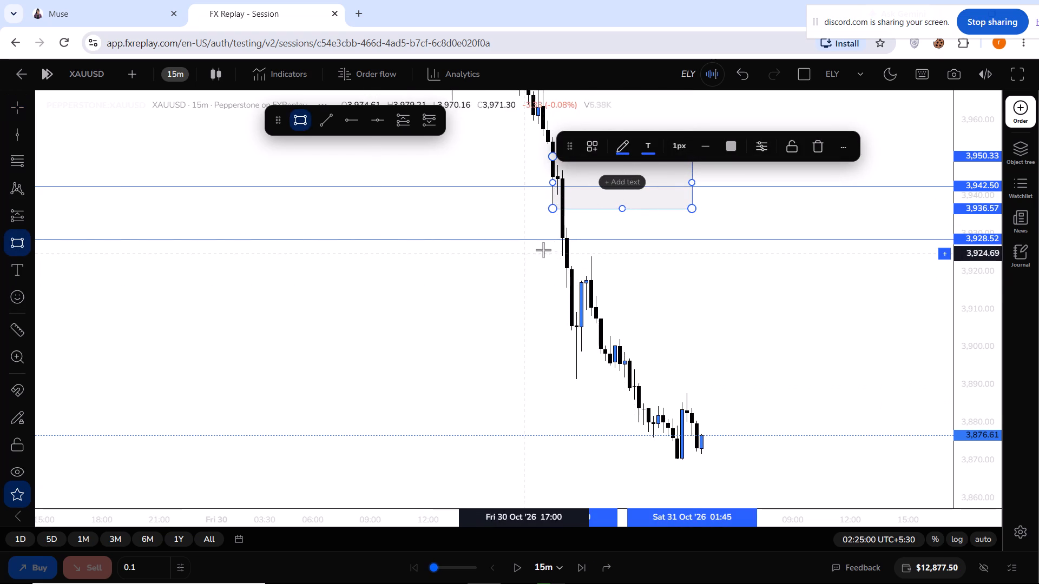
pyautogui.click(556, 251)
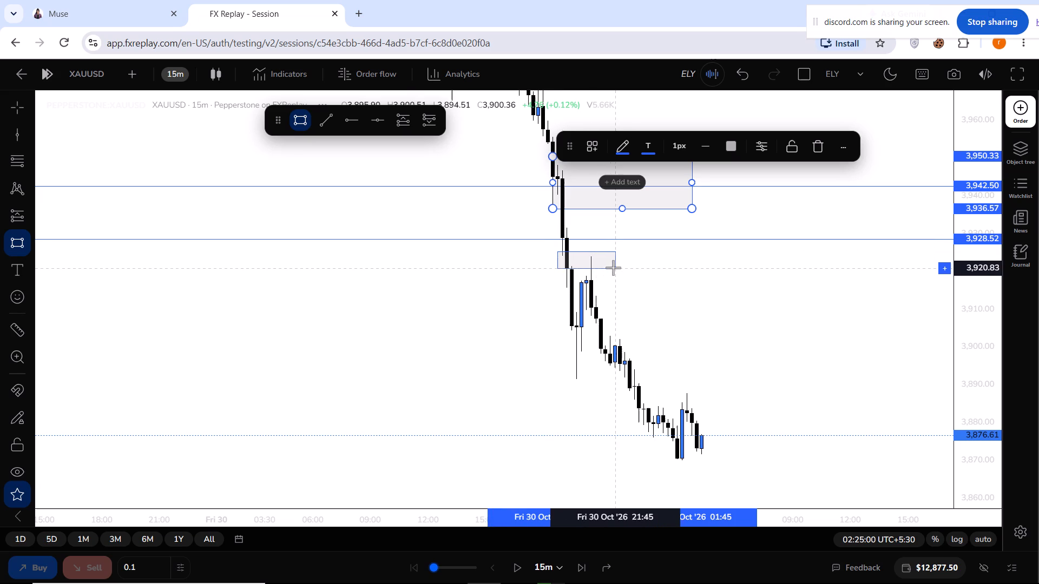
pyautogui.click(613, 268)
# Draw a second retracement rectangle from about 3,901 to 3,906 on the decline, ending around 23:15 on 30 Oct.
pyautogui.moveTo(663, 325); pyautogui.dragTo(649, 275)
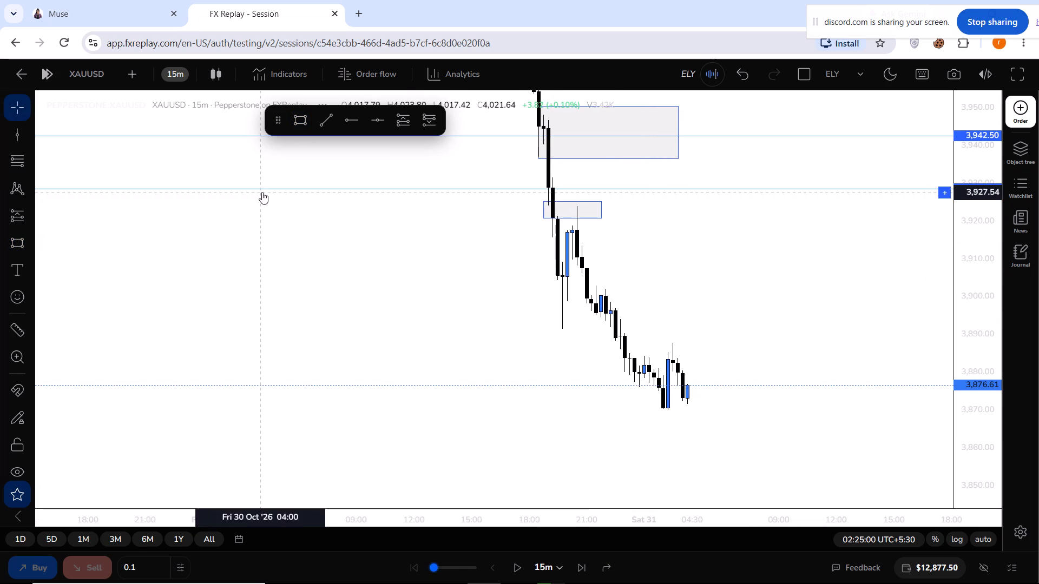
pyautogui.click(14, 246)
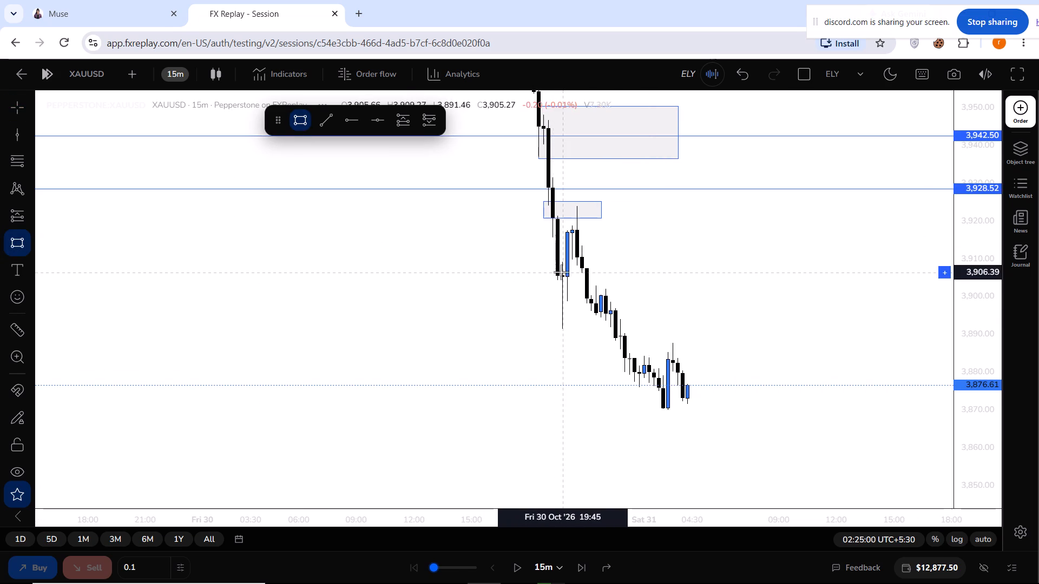
pyautogui.moveTo(581, 273); pyautogui.dragTo(628, 289)
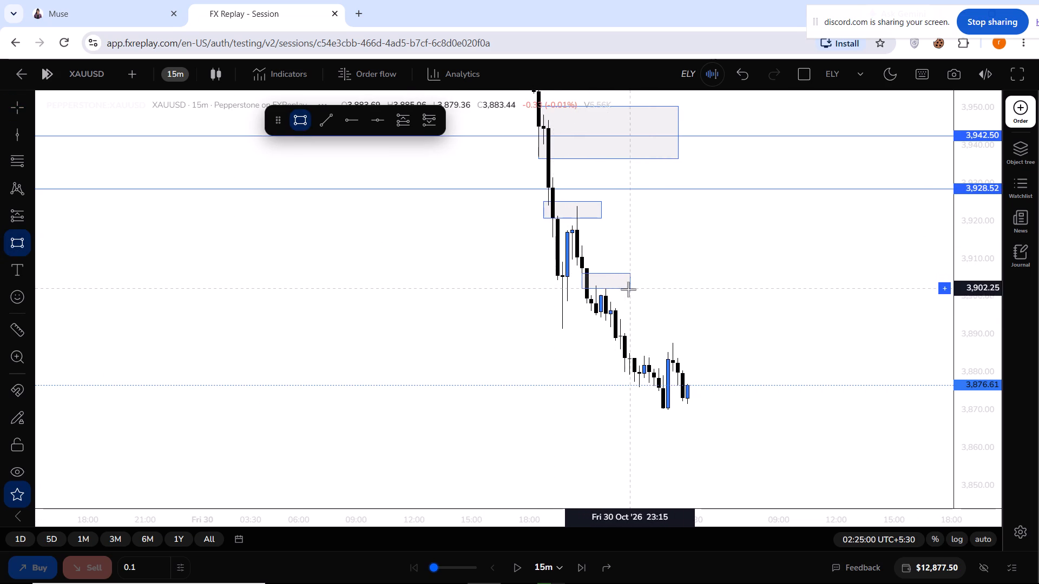
pyautogui.moveTo(628, 289); pyautogui.dragTo(629, 291)
pyautogui.click(629, 291)
# Draw a thin rectangle zone from about 3,885 to 3,887, spanning 22:15 on 30 Oct to 06:30 on 2 Nov.
pyautogui.moveTo(661, 344); pyautogui.dragTo(592, 258)
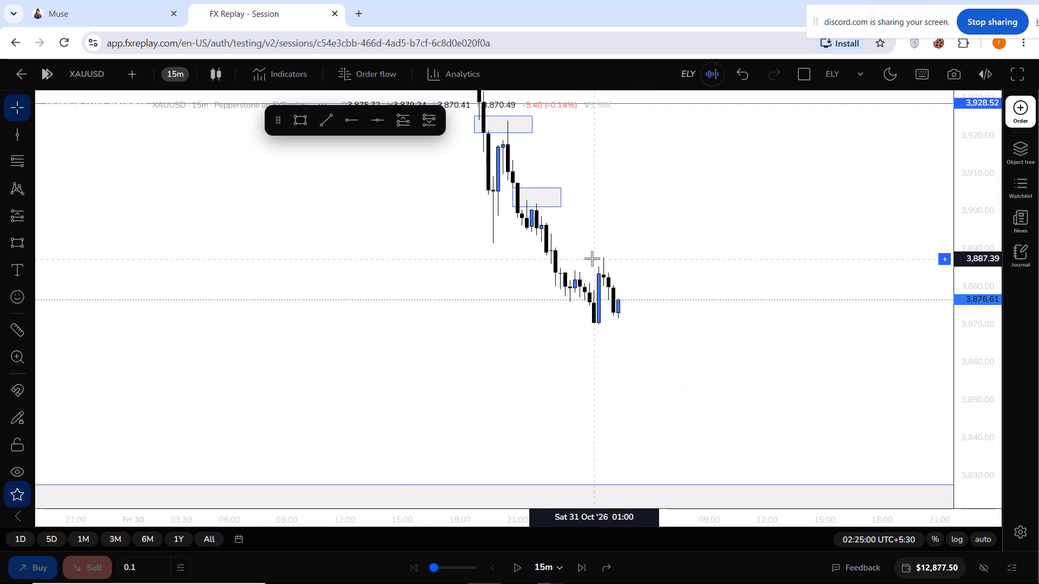
pyautogui.click(5, 248)
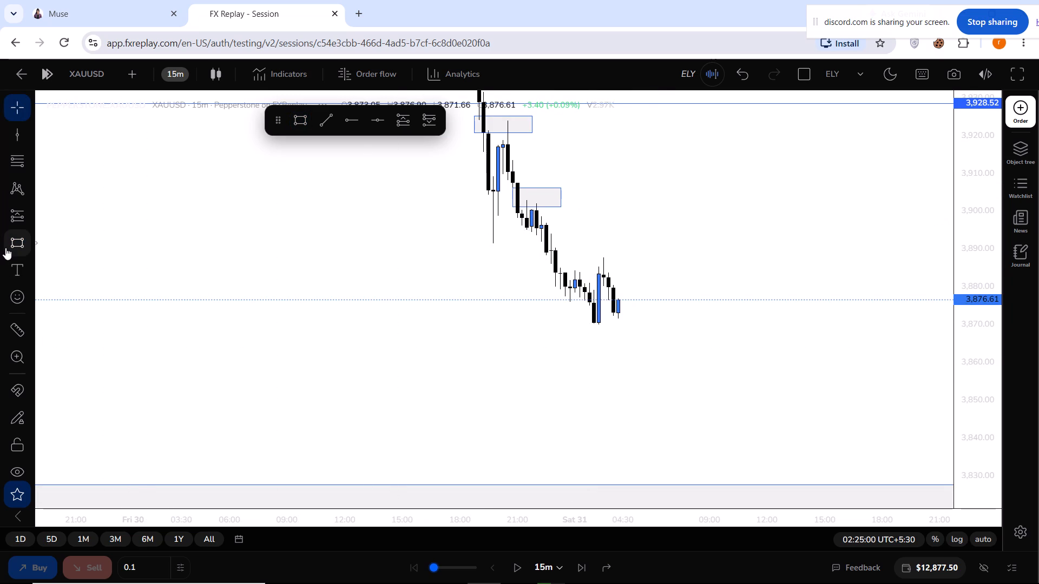
pyautogui.click(543, 261)
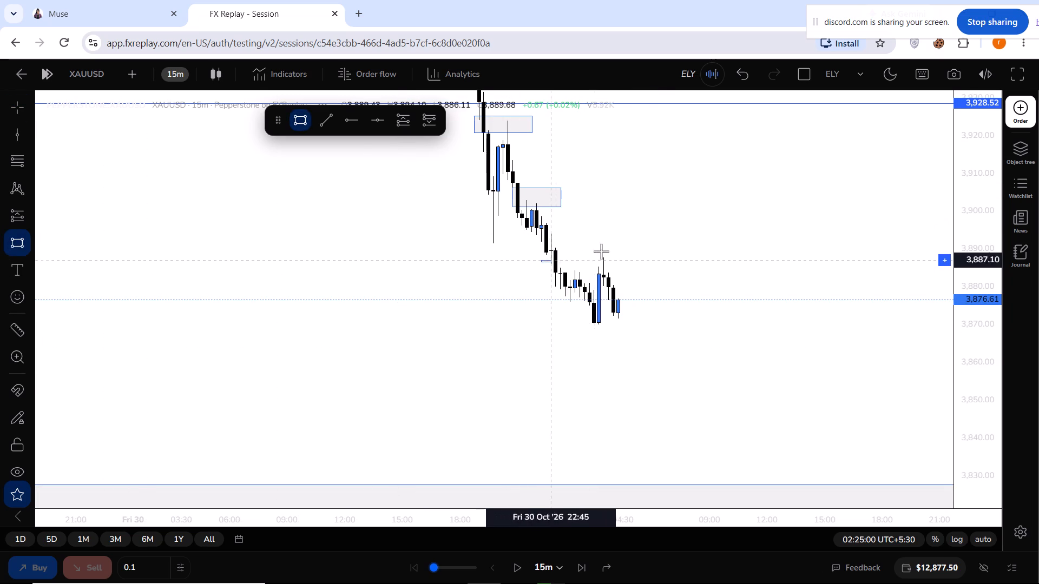
pyautogui.click(662, 267)
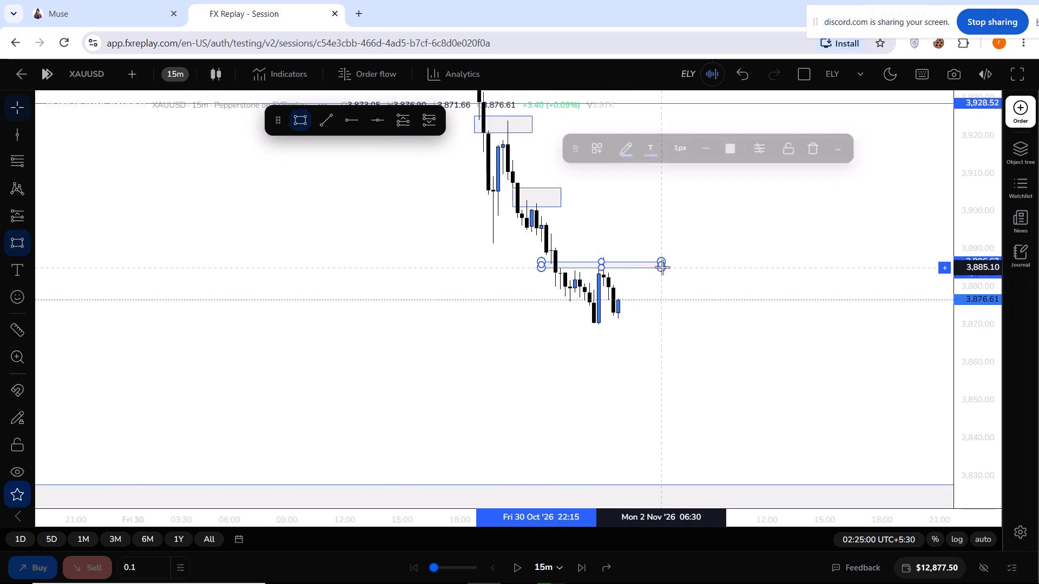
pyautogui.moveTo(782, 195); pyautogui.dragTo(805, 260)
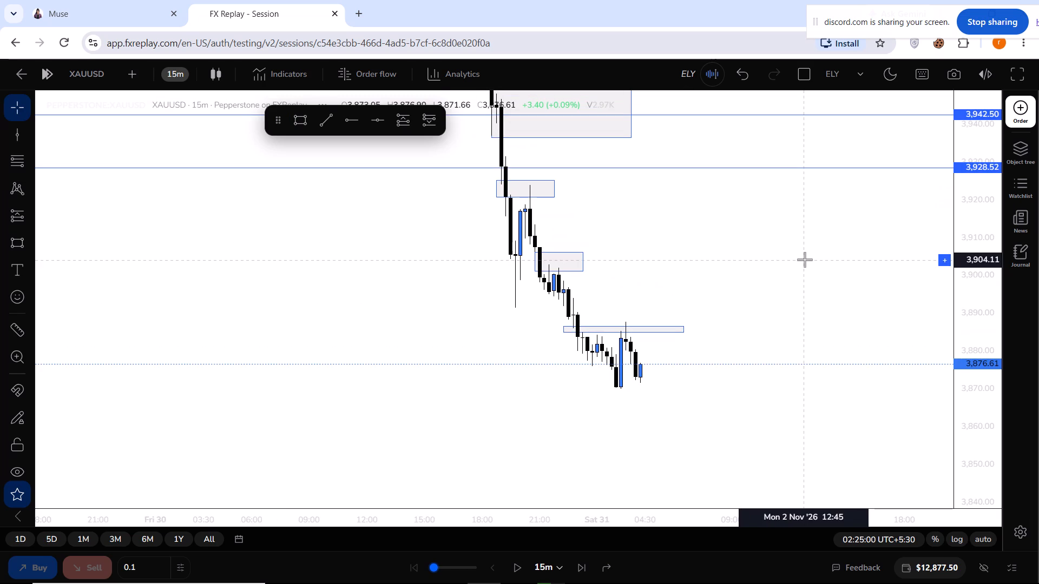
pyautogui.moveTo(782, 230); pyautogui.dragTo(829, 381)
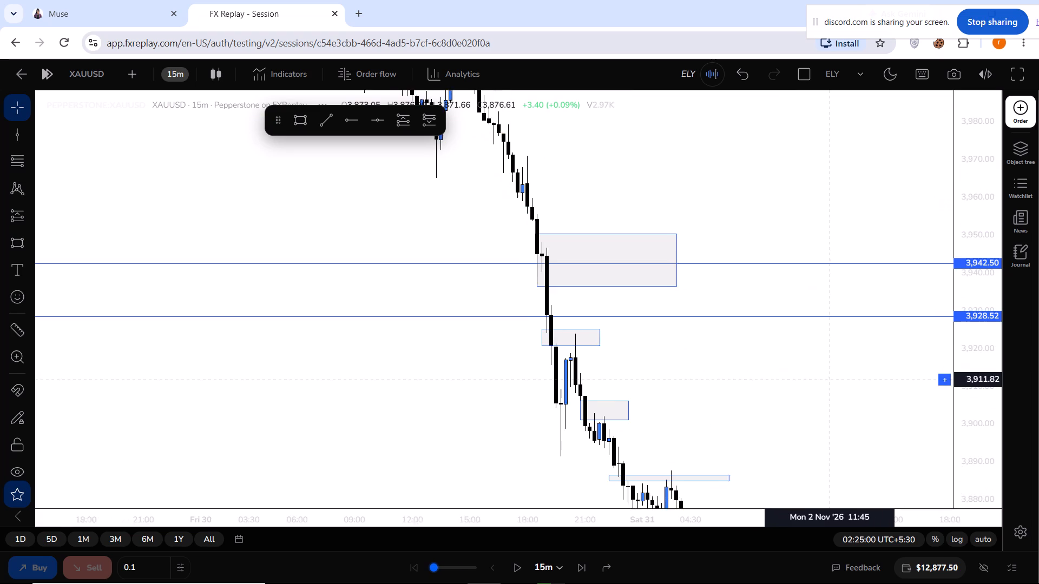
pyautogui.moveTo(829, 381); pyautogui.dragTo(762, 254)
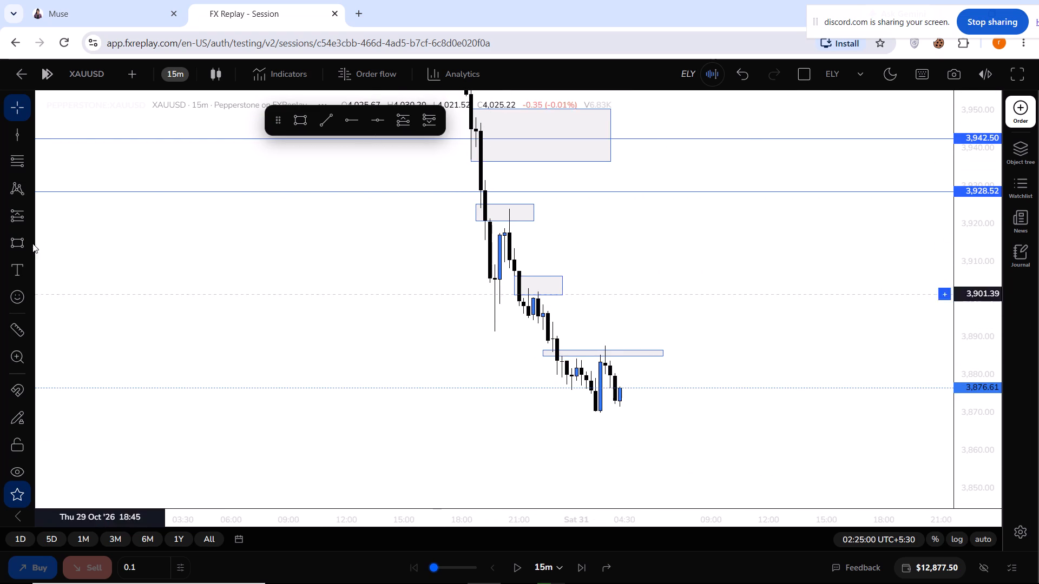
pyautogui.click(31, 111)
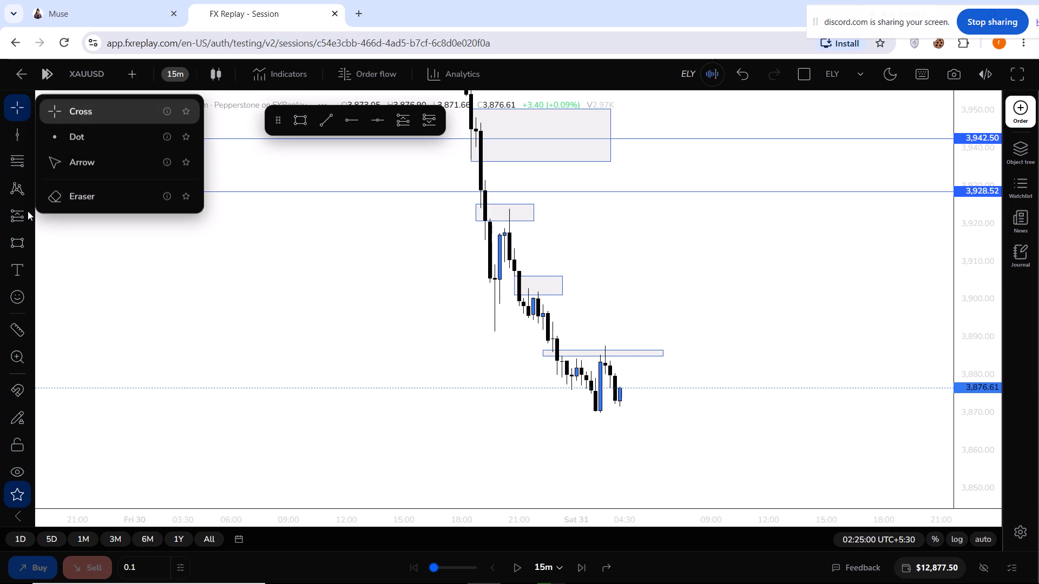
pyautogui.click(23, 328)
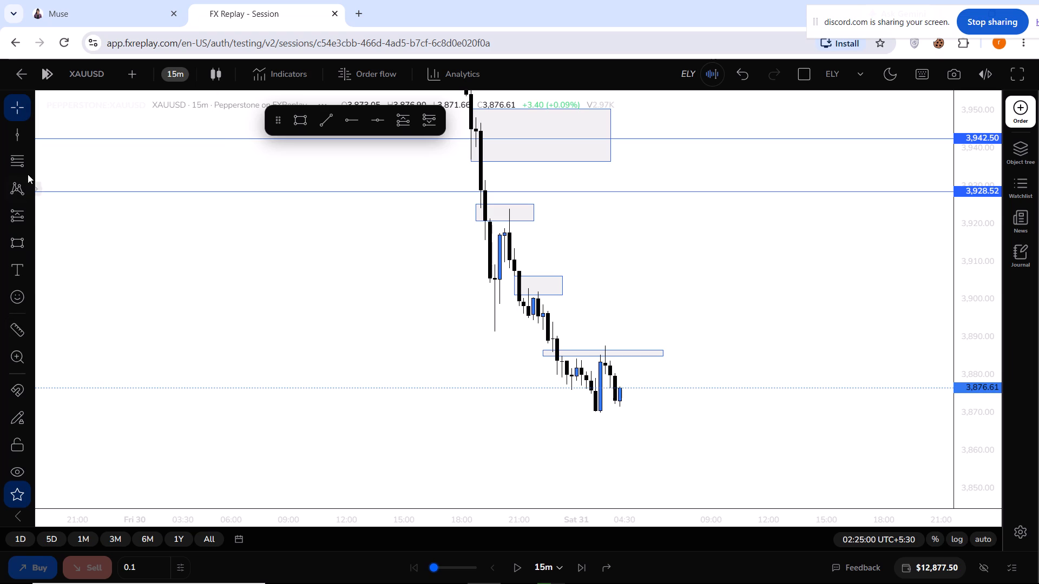
# Draw a descending zigzag path with four pullbacks in the empty area before the decline, from about 3,896.5 down to 3,856.7.
pyautogui.click(30, 251)
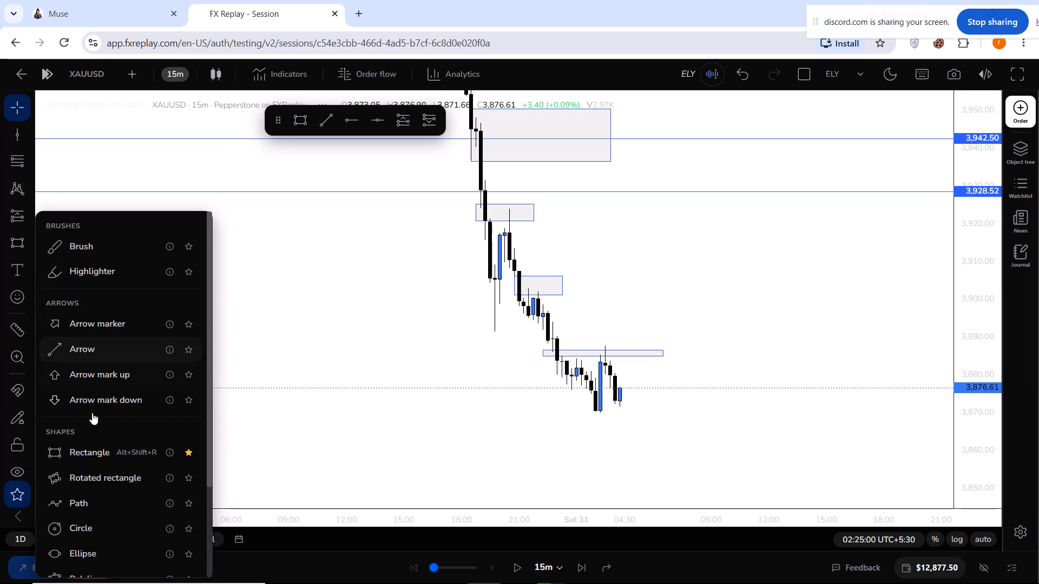
pyautogui.click(84, 493)
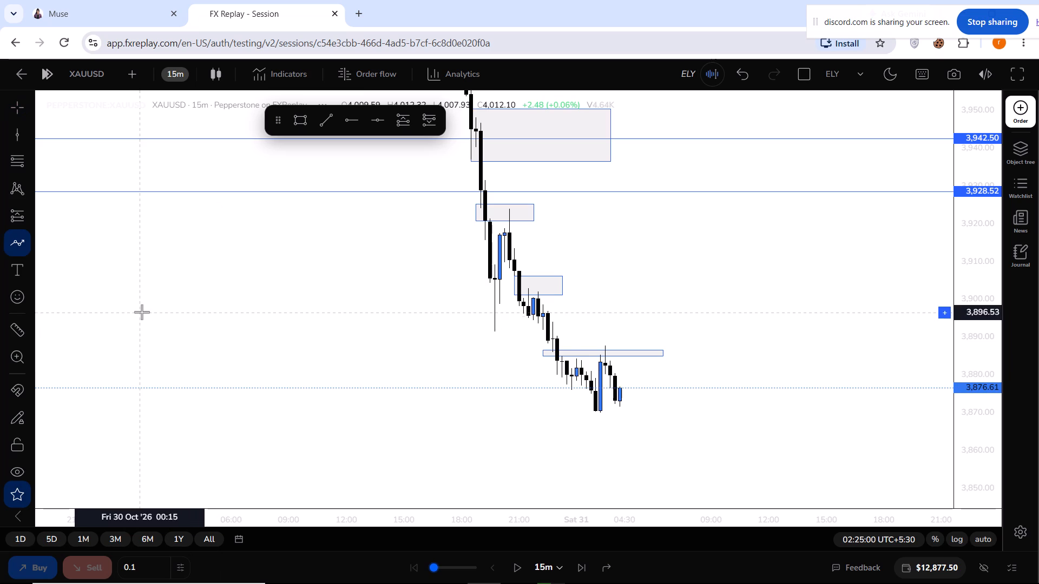
pyautogui.moveTo(142, 312); pyautogui.dragTo(186, 375)
pyautogui.click(186, 375)
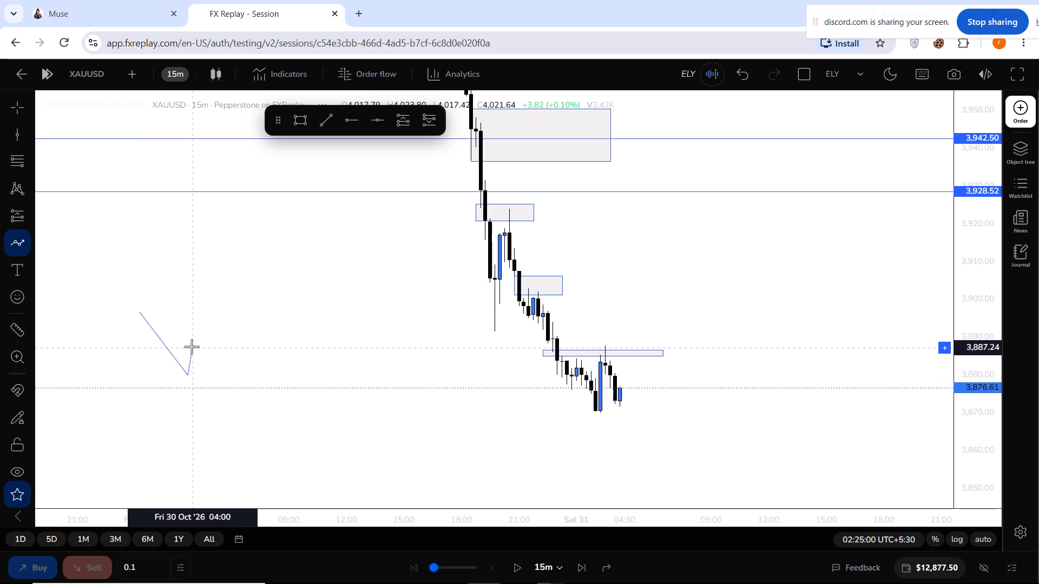
pyautogui.click(193, 342)
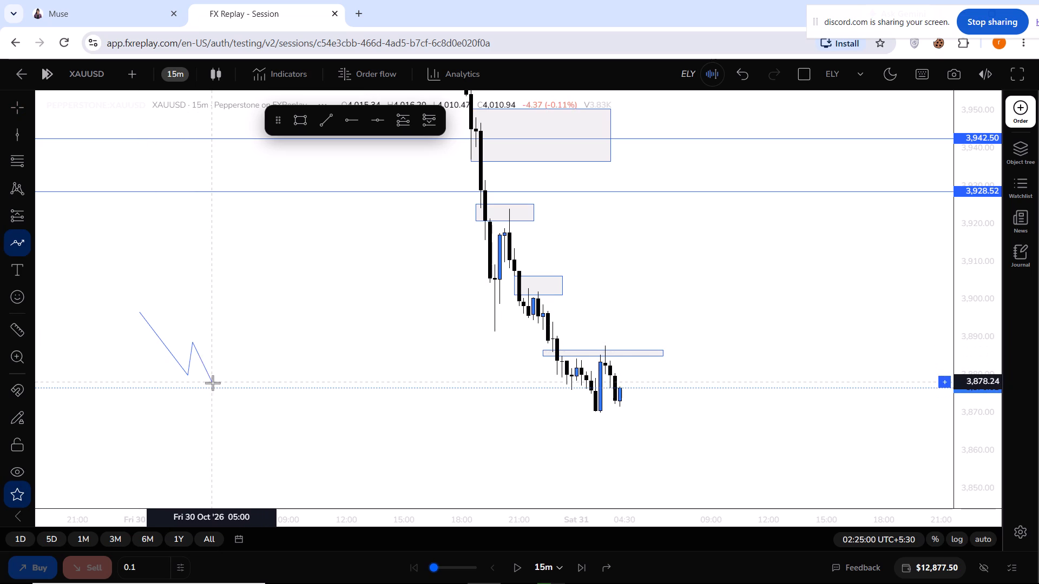
pyautogui.click(214, 396)
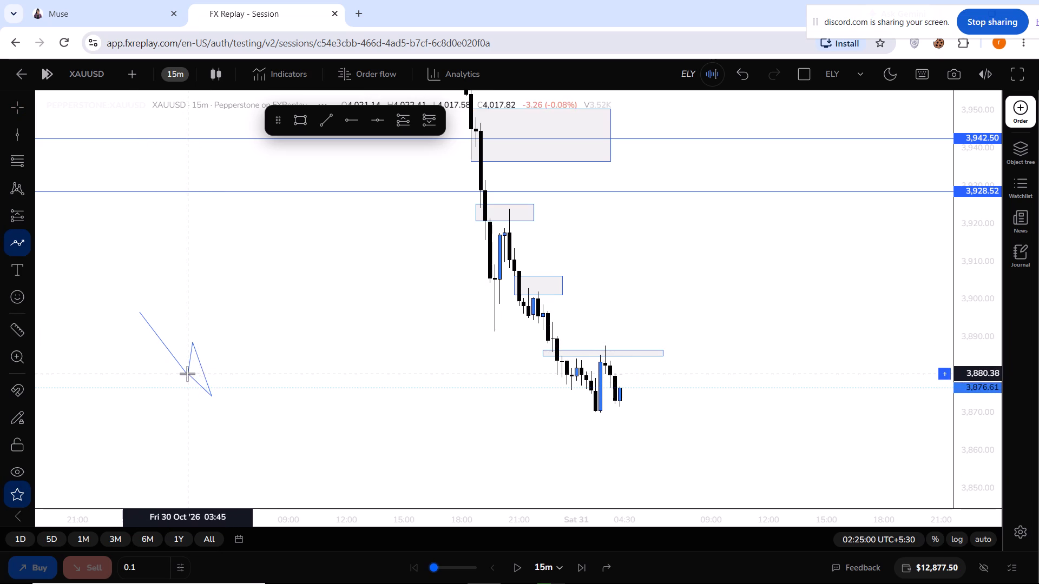
pyautogui.click(219, 369)
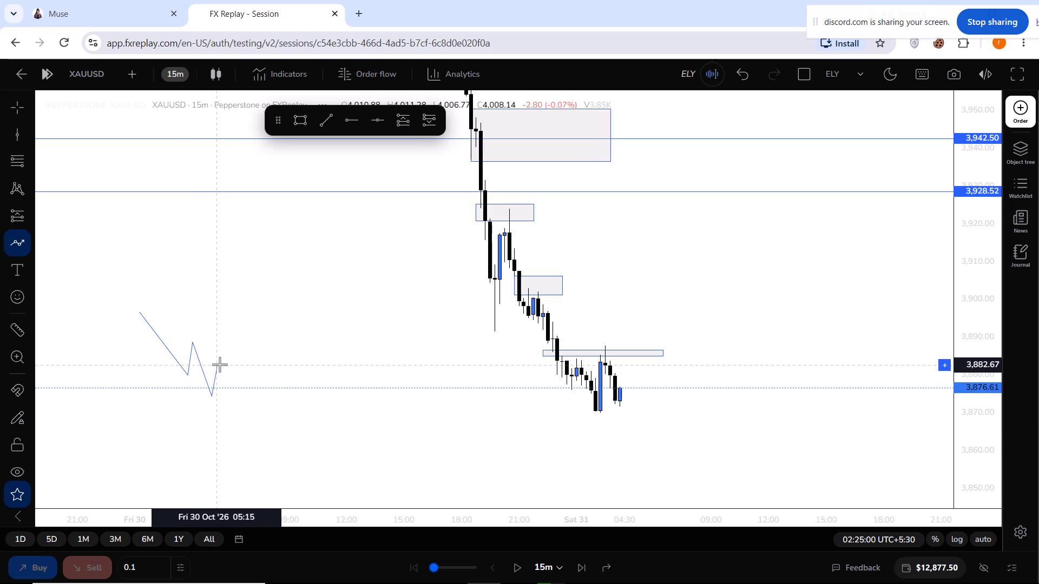
pyautogui.click(248, 414)
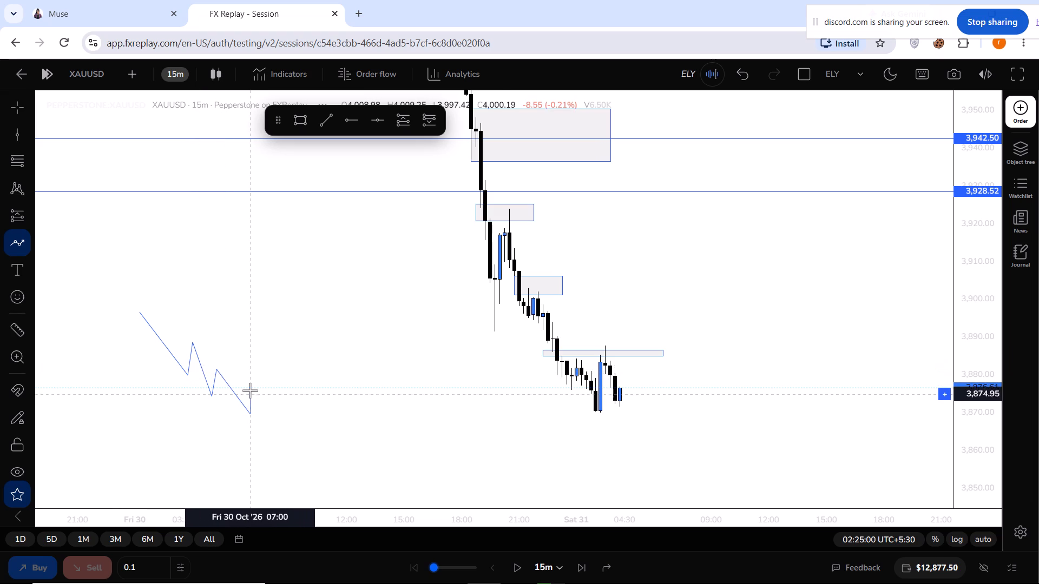
pyautogui.moveTo(251, 386); pyautogui.dragTo(293, 456)
pyautogui.click(293, 456)
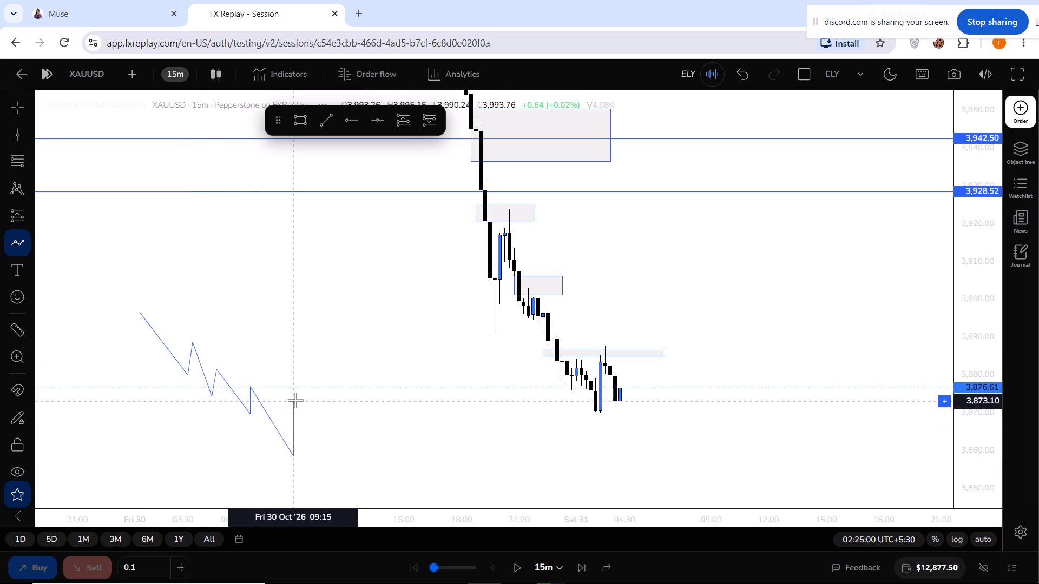
pyautogui.moveTo(295, 400); pyautogui.dragTo(347, 463)
pyautogui.doubleClick(347, 463)
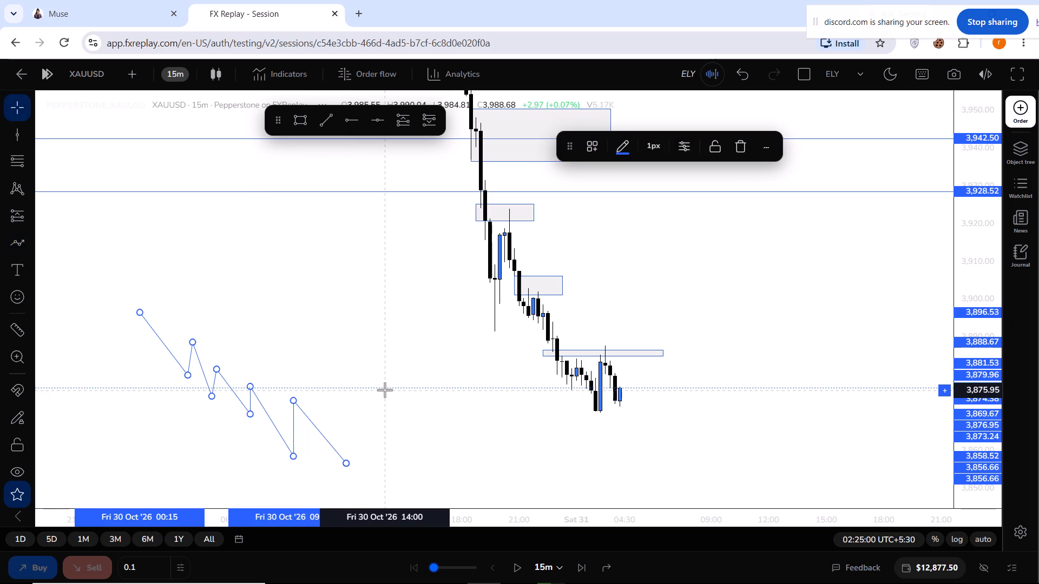
# Delete the descending zigzag path sketched in the empty area before the decline.
pyautogui.click(738, 140)
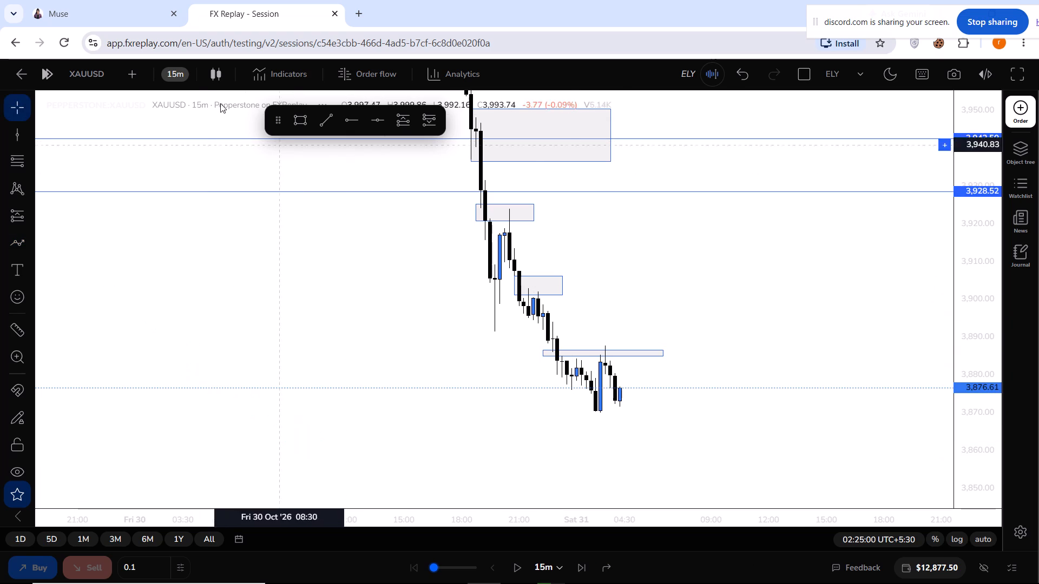
# Switch the XAUUSD chart to the 4-hour interval and examine the wider downtrend with its marked zones and levels.
pyautogui.click(185, 78)
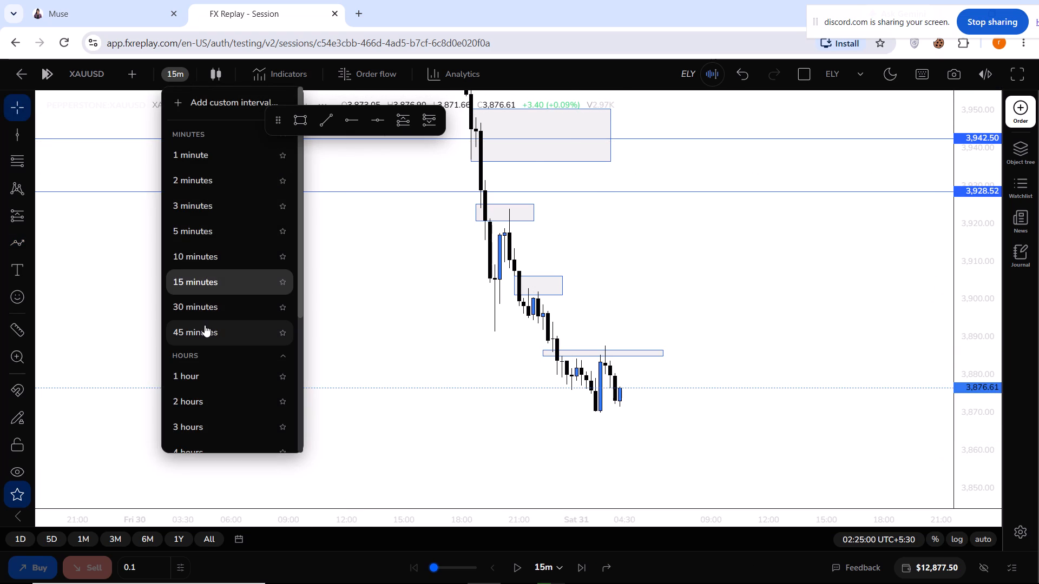
pyautogui.scroll(-1, 216, 380)
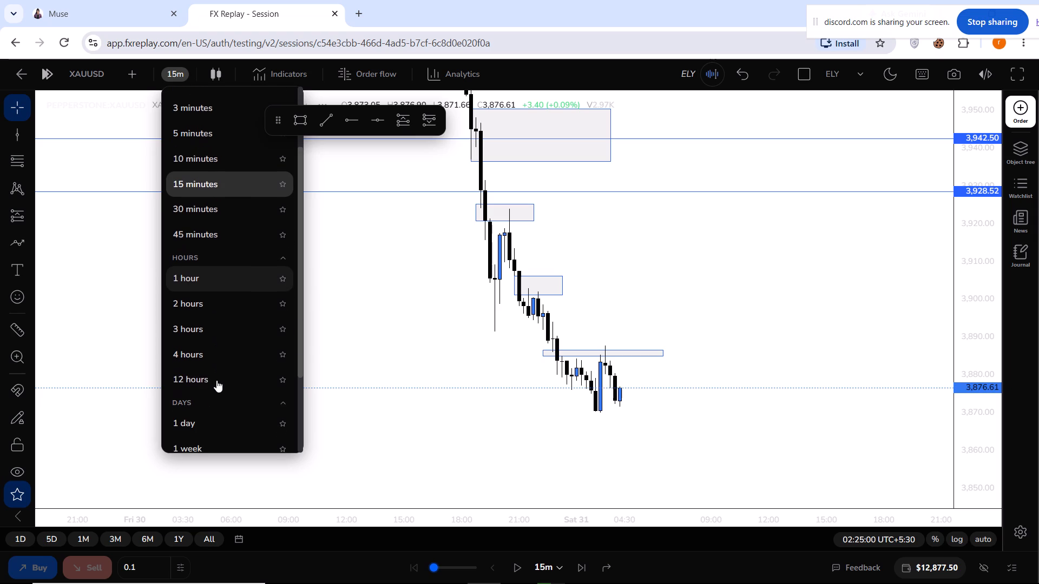
pyautogui.click(216, 360)
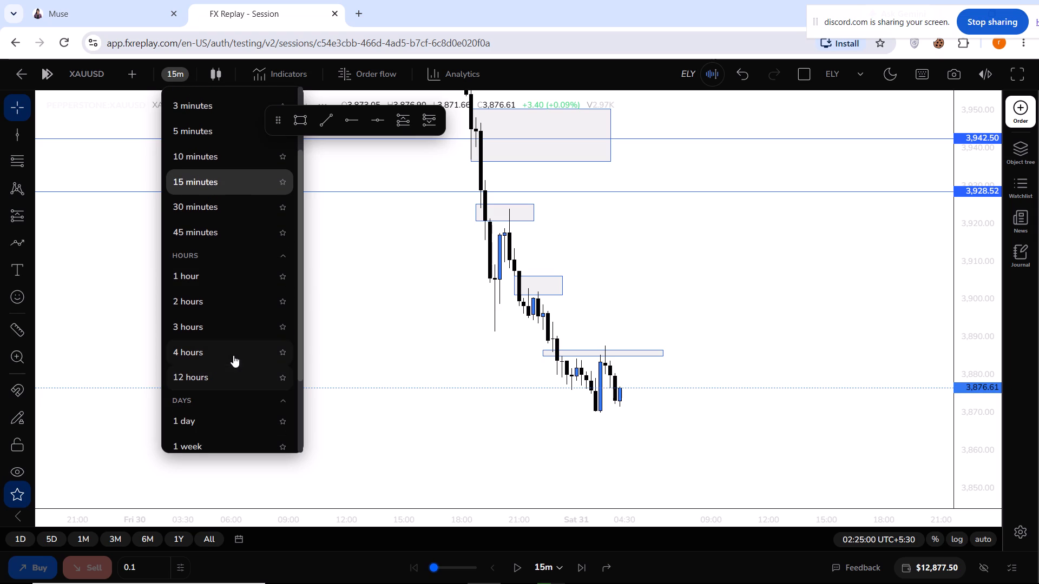
pyautogui.click(233, 355)
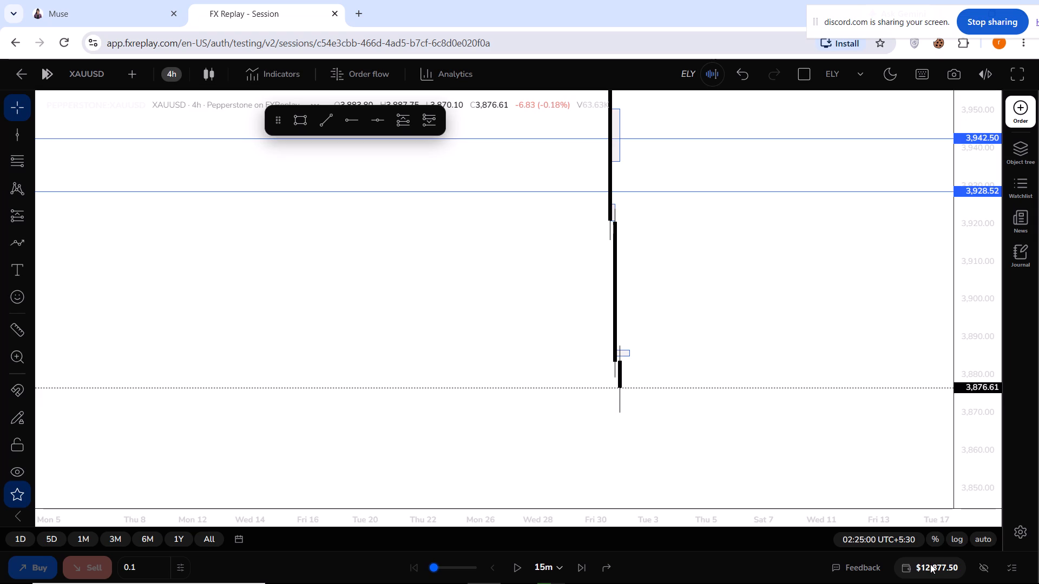
pyautogui.moveTo(990, 231); pyautogui.dragTo(984, 434)
pyautogui.moveTo(963, 202); pyautogui.dragTo(964, 339)
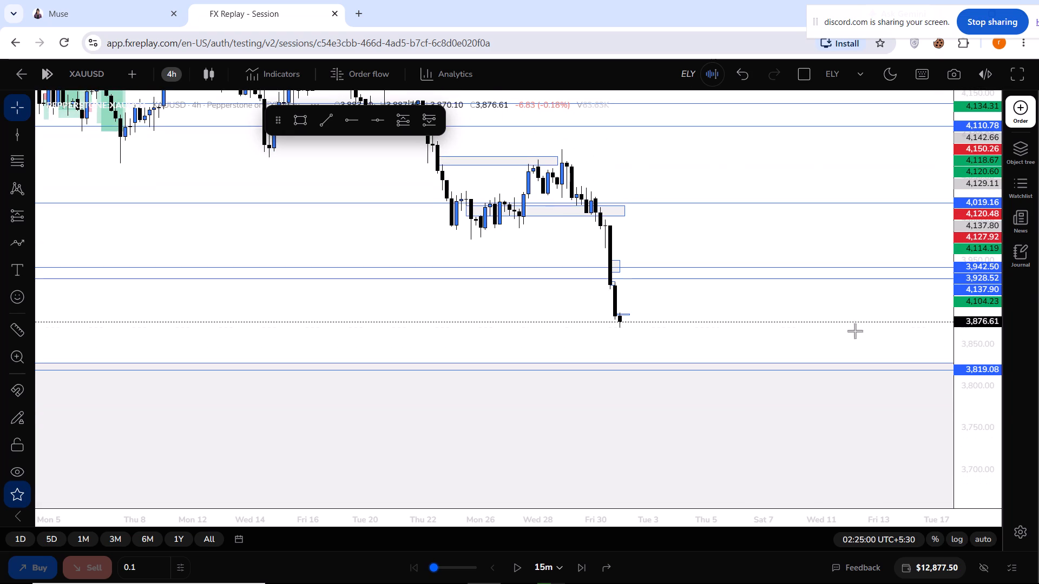
pyautogui.moveTo(275, 522); pyautogui.dragTo(495, 526)
pyautogui.moveTo(486, 283); pyautogui.dragTo(494, 439)
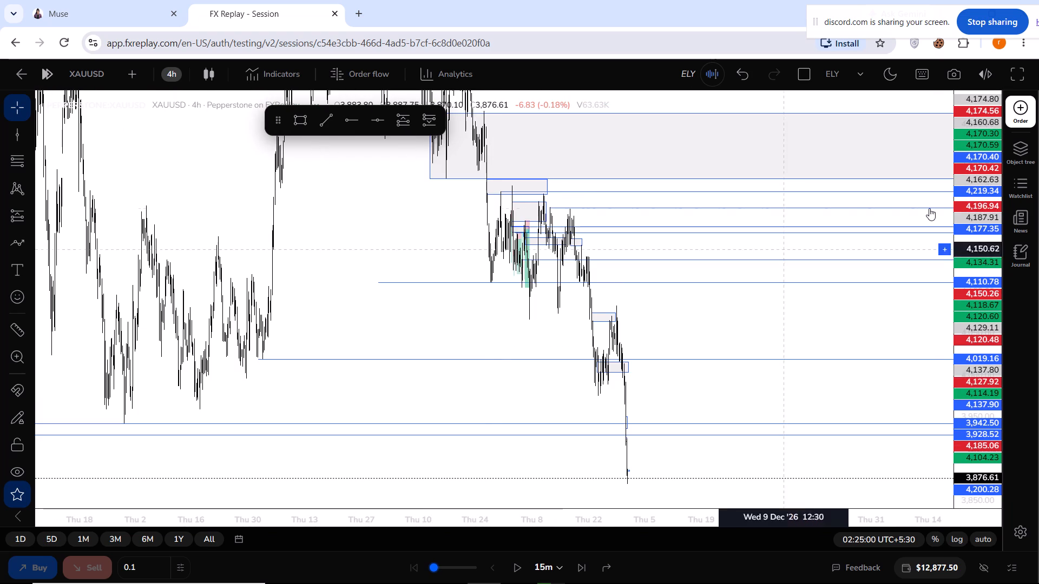
pyautogui.moveTo(966, 190); pyautogui.dragTo(975, 363)
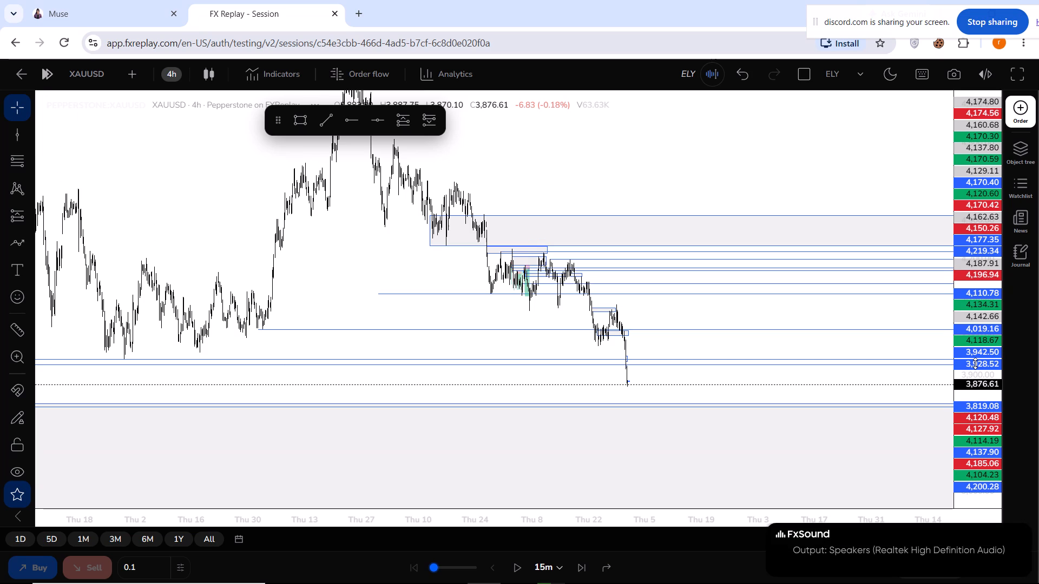
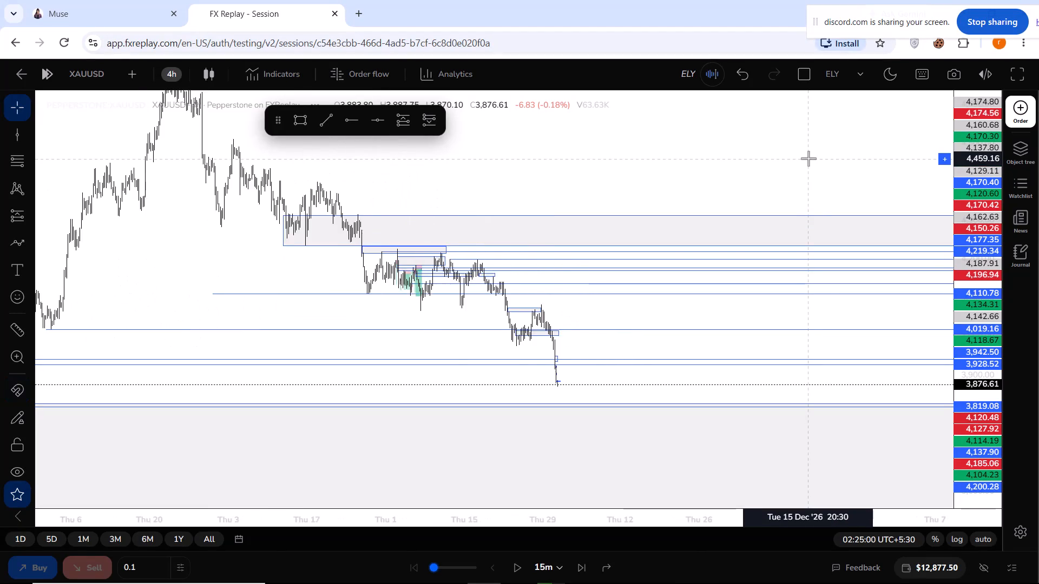
# Leave the XAUUSD session for the testing dashboard and dismiss the questionnaire invitation.
pyautogui.moveTo(488, 165); pyautogui.dragTo(517, 163)
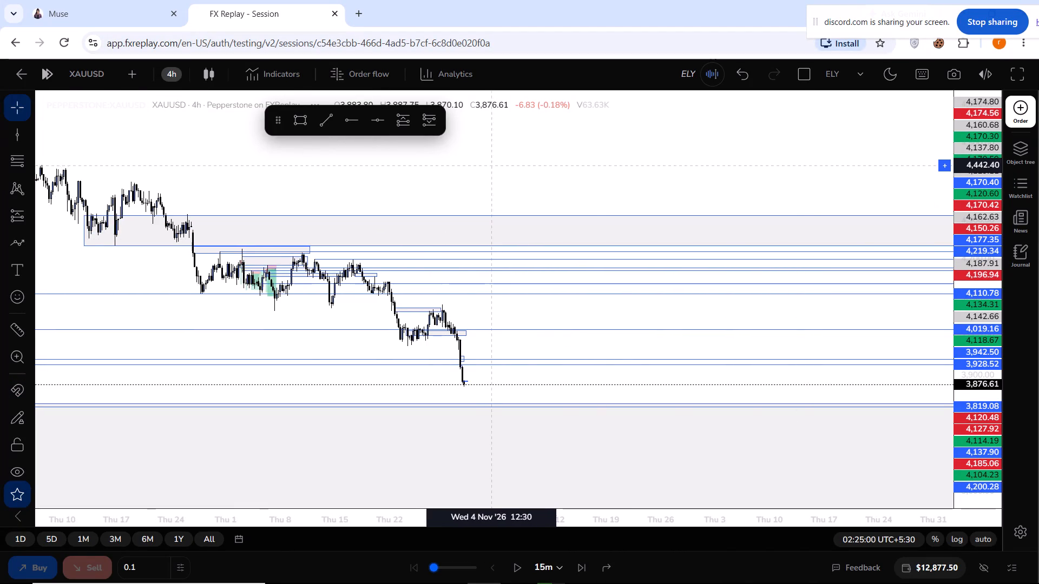
pyautogui.moveTo(517, 163); pyautogui.dragTo(578, 169)
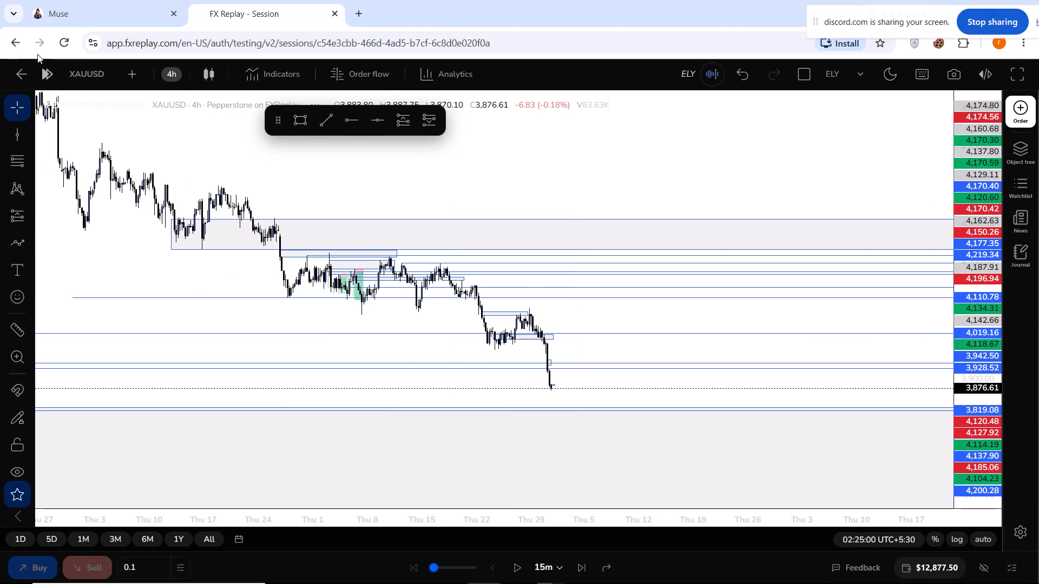
pyautogui.click(12, 80)
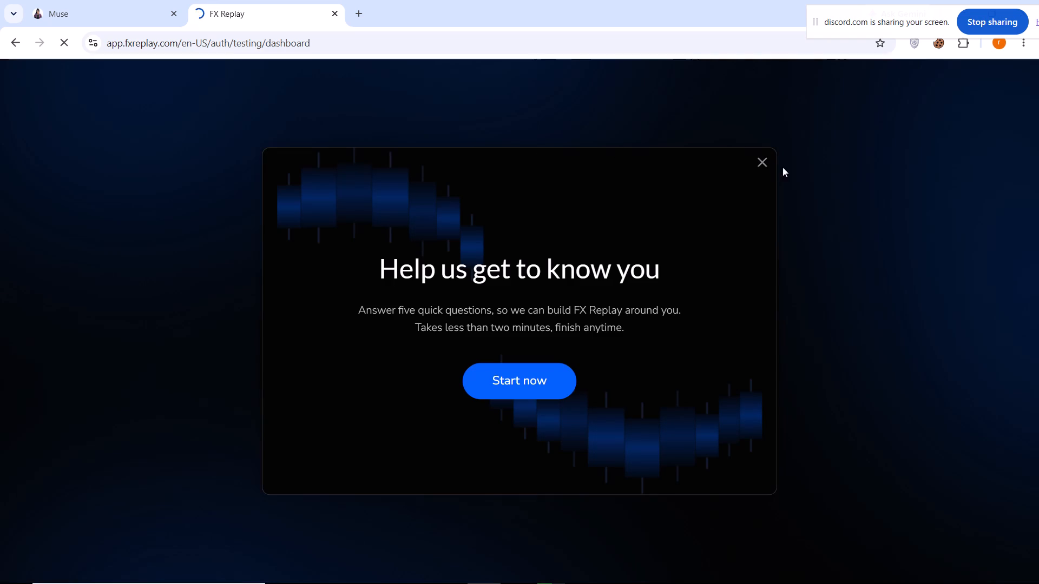
pyautogui.click(765, 161)
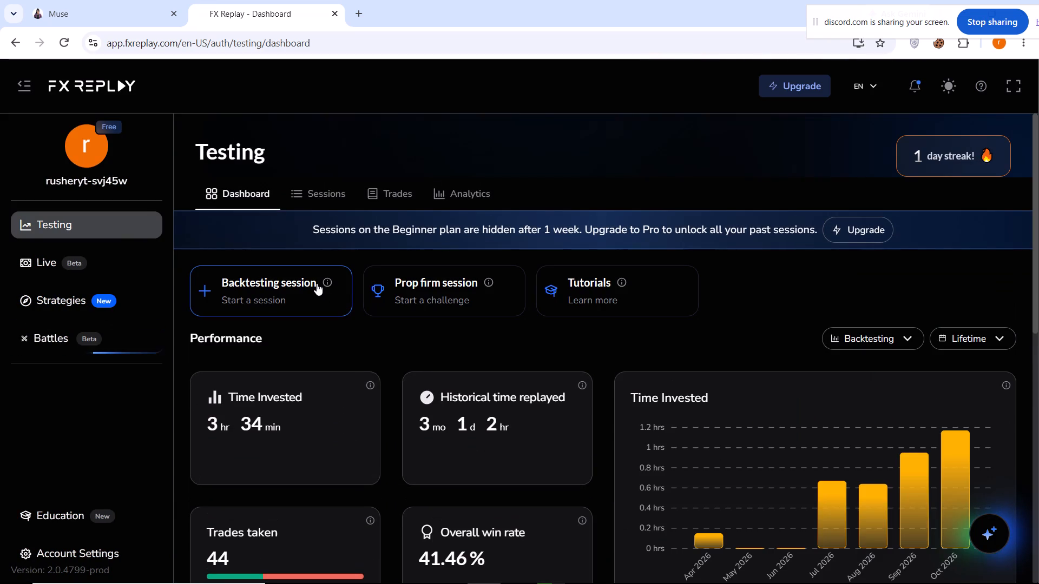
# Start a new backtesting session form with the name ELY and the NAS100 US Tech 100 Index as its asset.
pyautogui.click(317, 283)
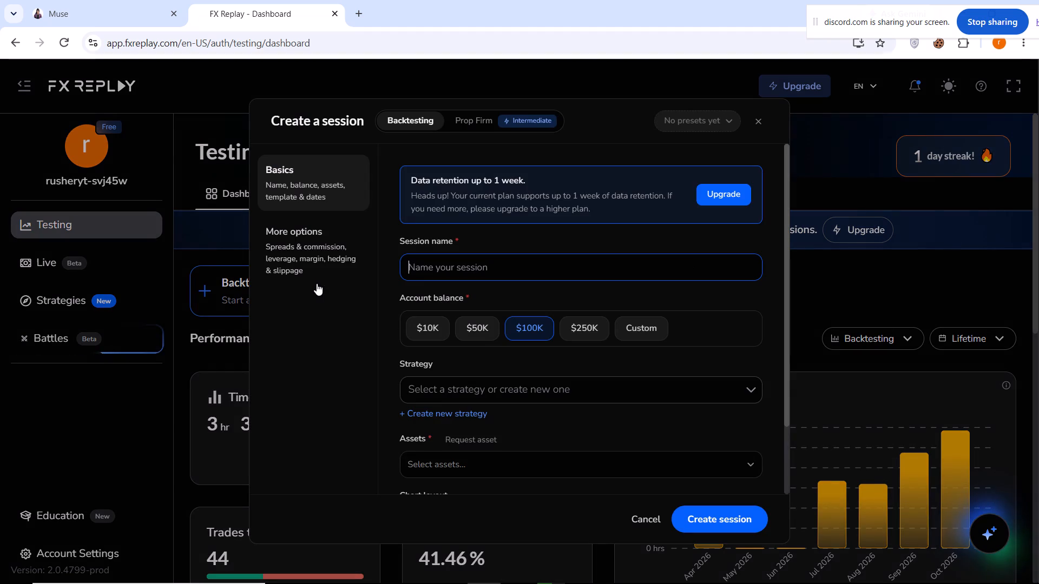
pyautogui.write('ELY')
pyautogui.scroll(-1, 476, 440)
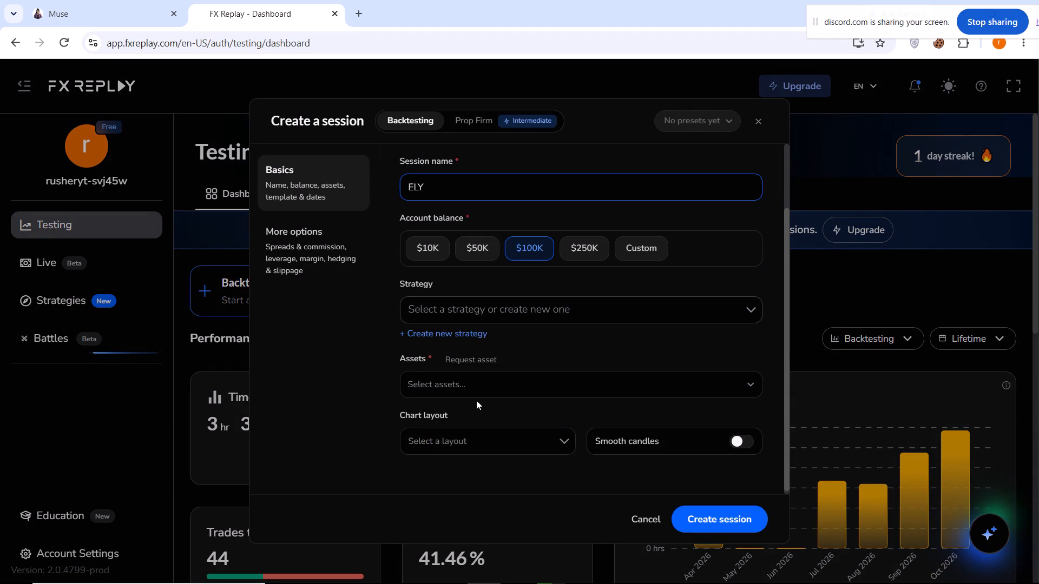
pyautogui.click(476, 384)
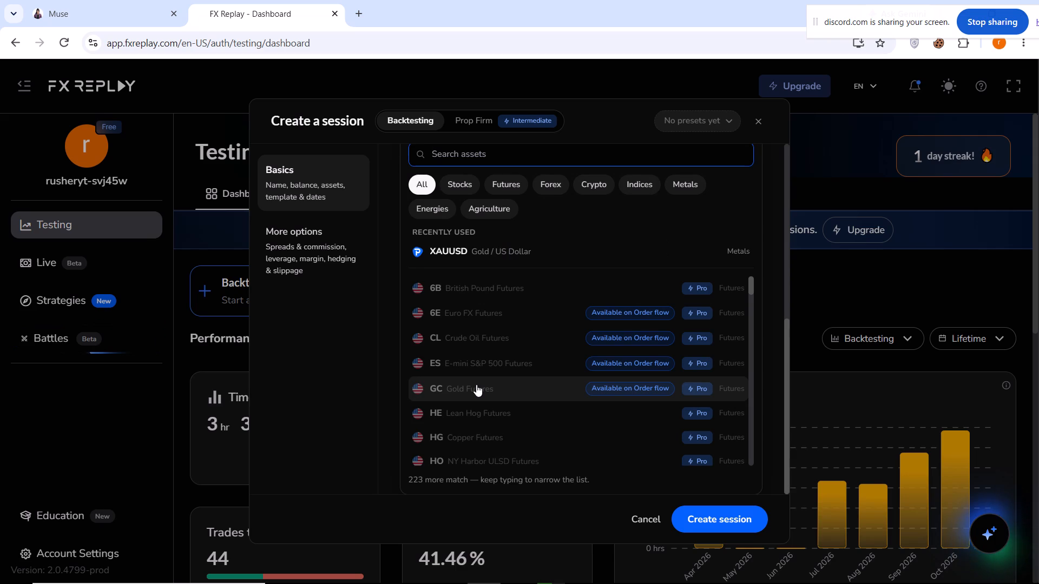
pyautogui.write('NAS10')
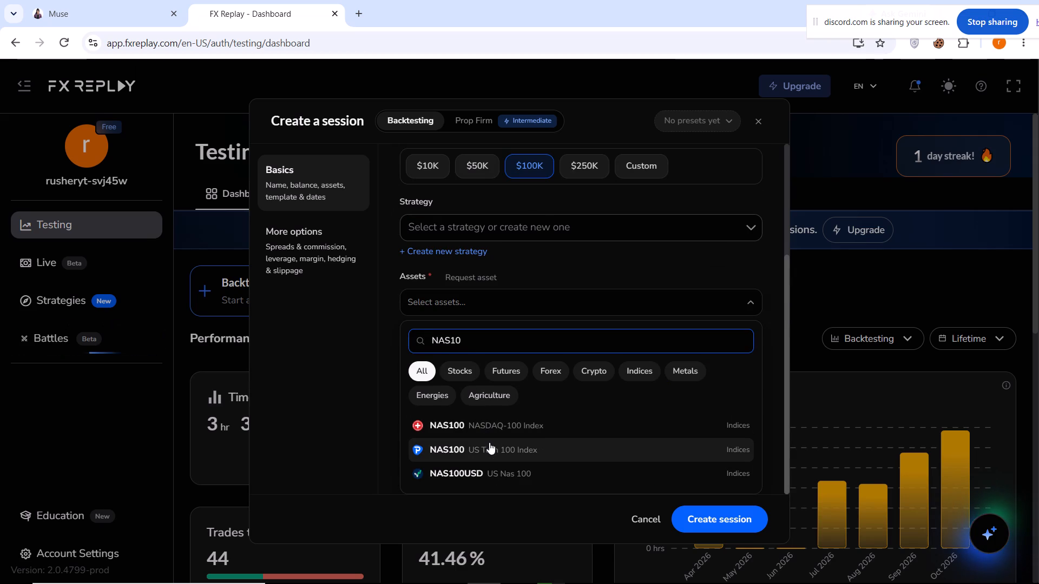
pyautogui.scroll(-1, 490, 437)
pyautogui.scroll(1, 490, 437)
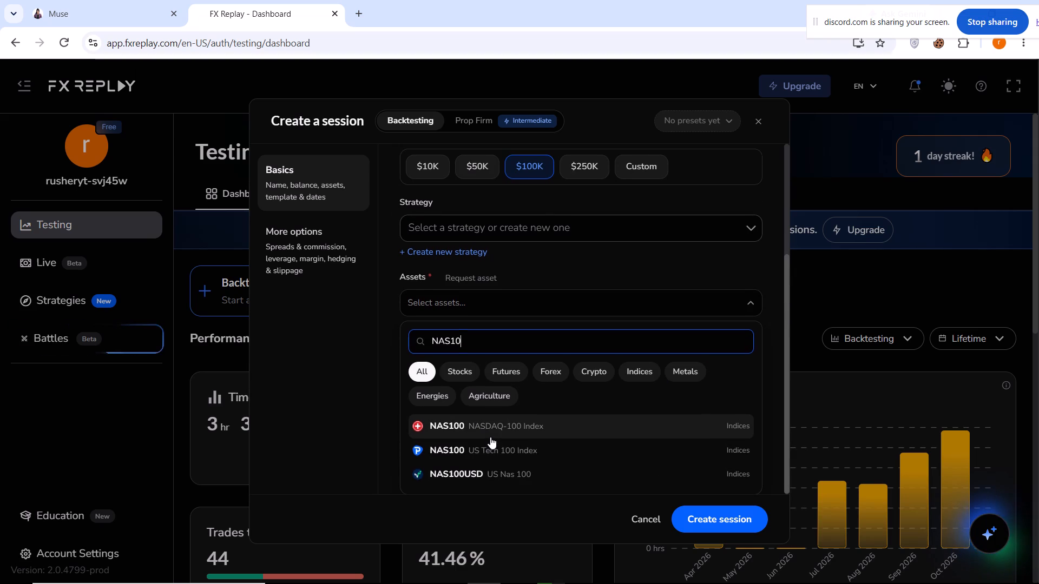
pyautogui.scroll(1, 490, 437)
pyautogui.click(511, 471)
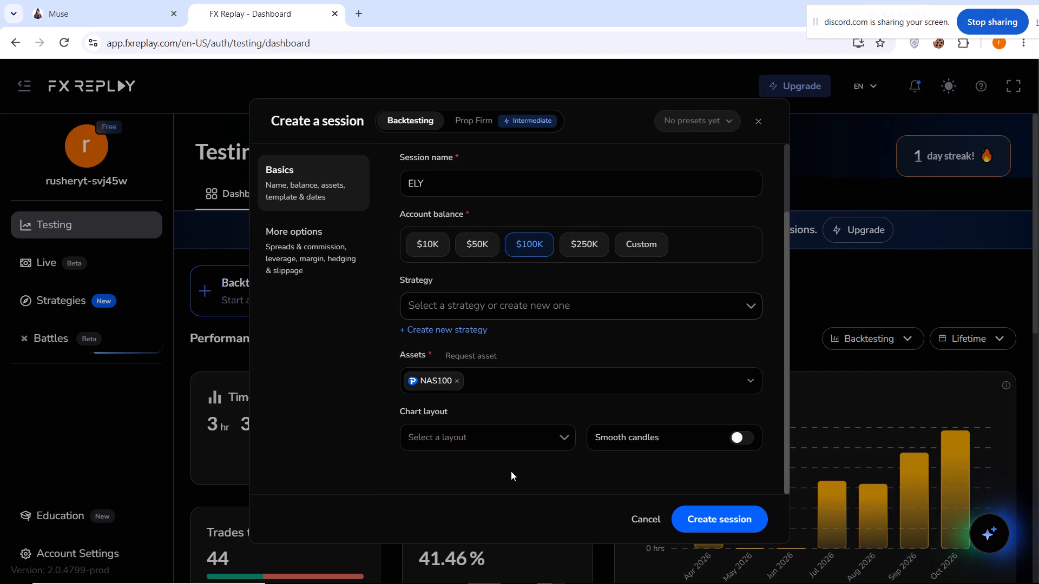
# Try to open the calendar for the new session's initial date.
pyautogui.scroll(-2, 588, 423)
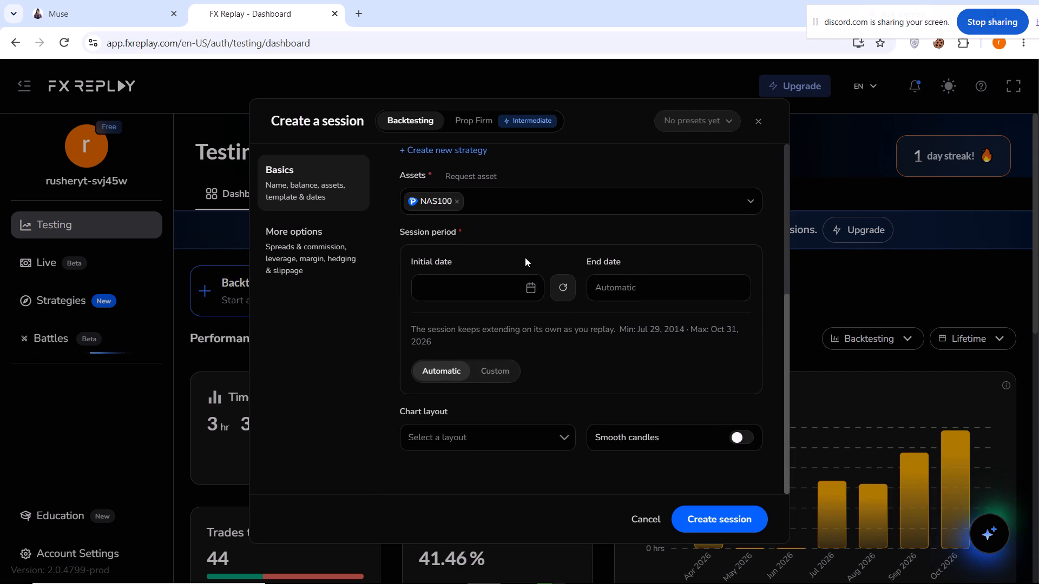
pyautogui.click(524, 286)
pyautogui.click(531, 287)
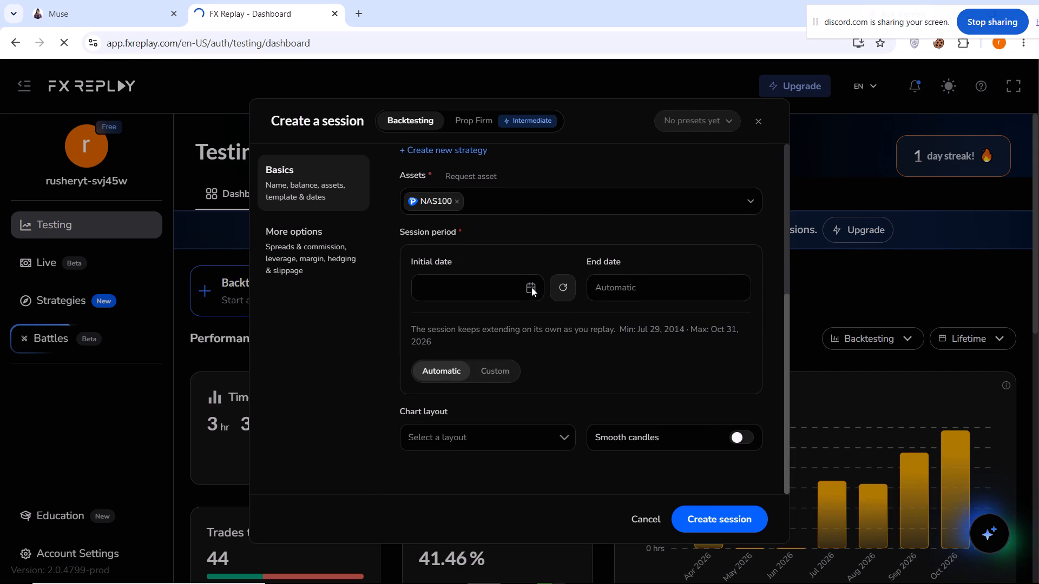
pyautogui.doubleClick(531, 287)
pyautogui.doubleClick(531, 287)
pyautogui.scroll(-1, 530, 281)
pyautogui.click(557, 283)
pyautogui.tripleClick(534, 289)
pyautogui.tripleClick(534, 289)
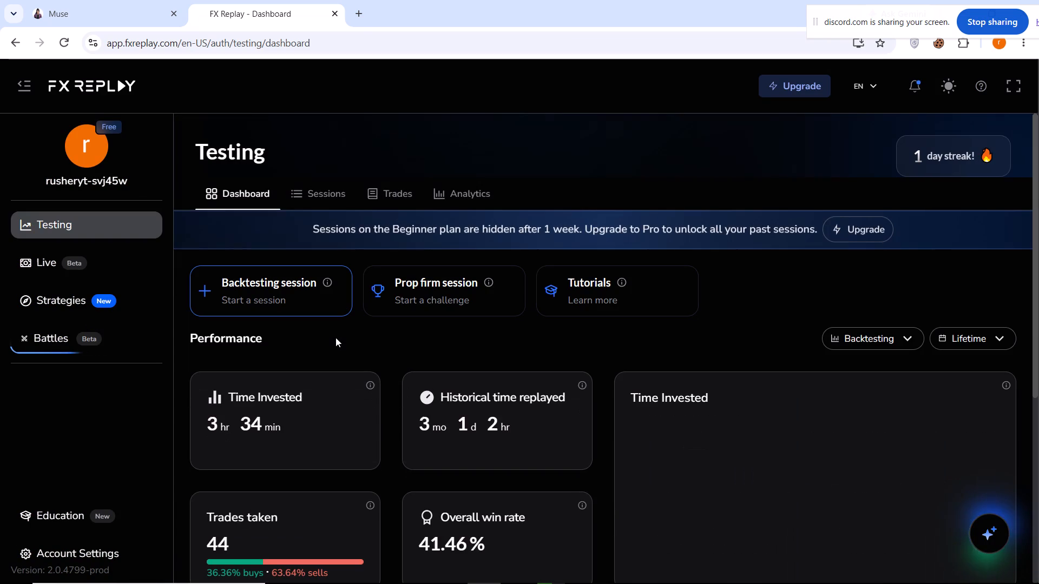
# Set up a new backtesting session named ELY with a $10K balance and the NAS100 US Tech 100 Index asset.
pyautogui.click(312, 285)
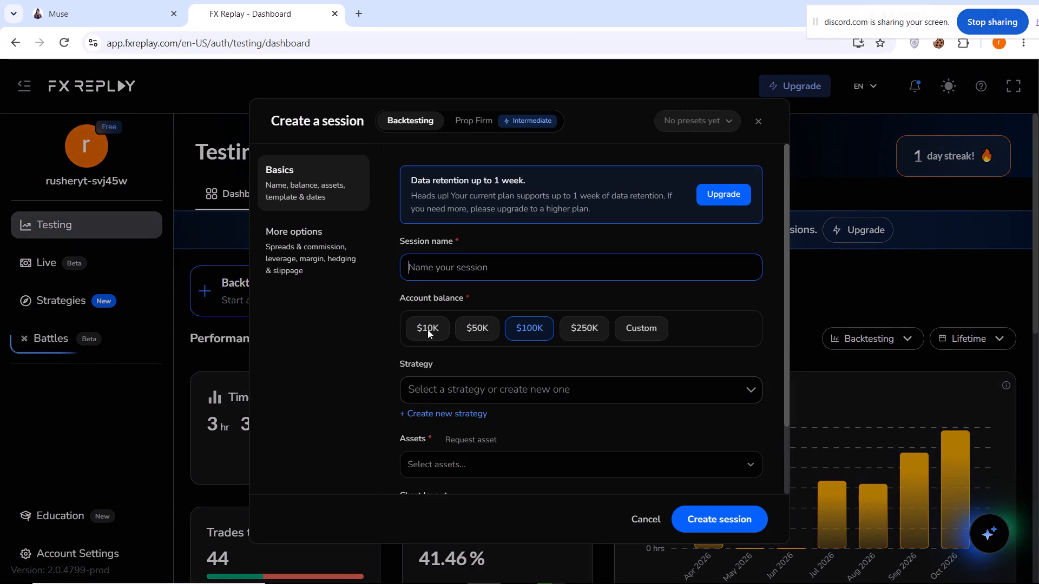
pyautogui.write('ELY')
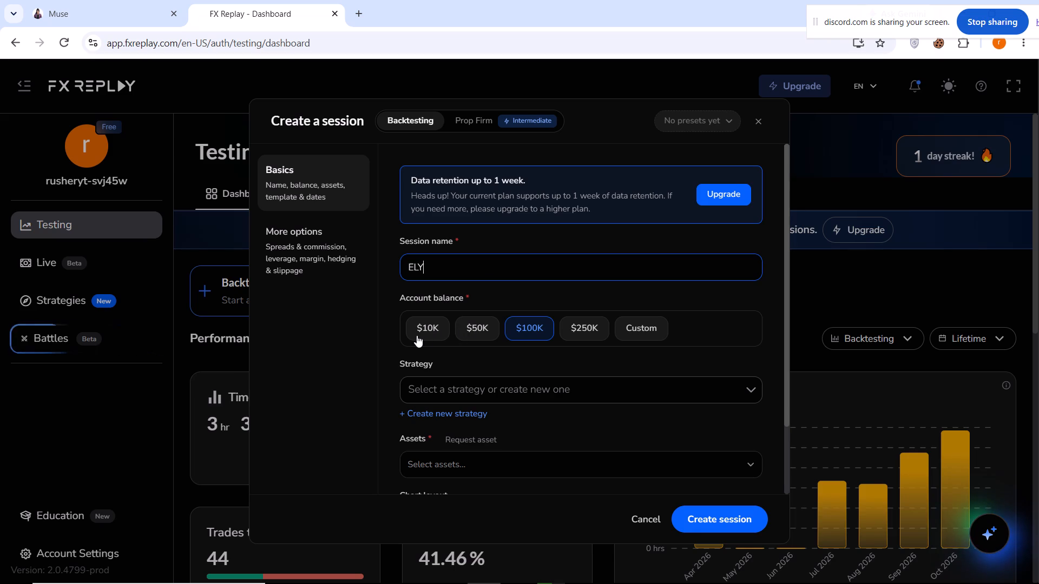
pyautogui.click(417, 335)
pyautogui.scroll(-2, 503, 390)
pyautogui.click(497, 385)
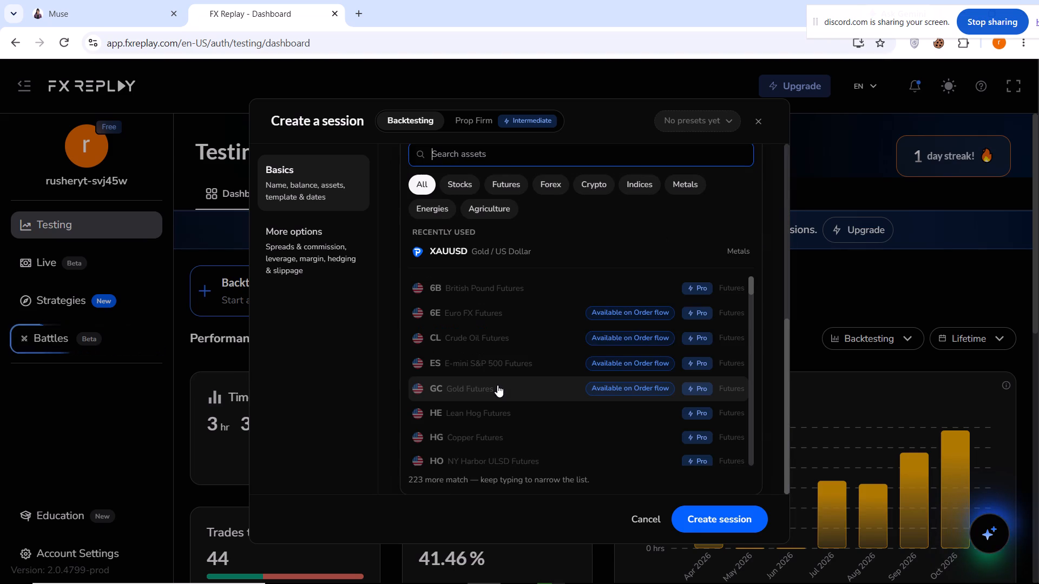
pyautogui.write('NAS100')
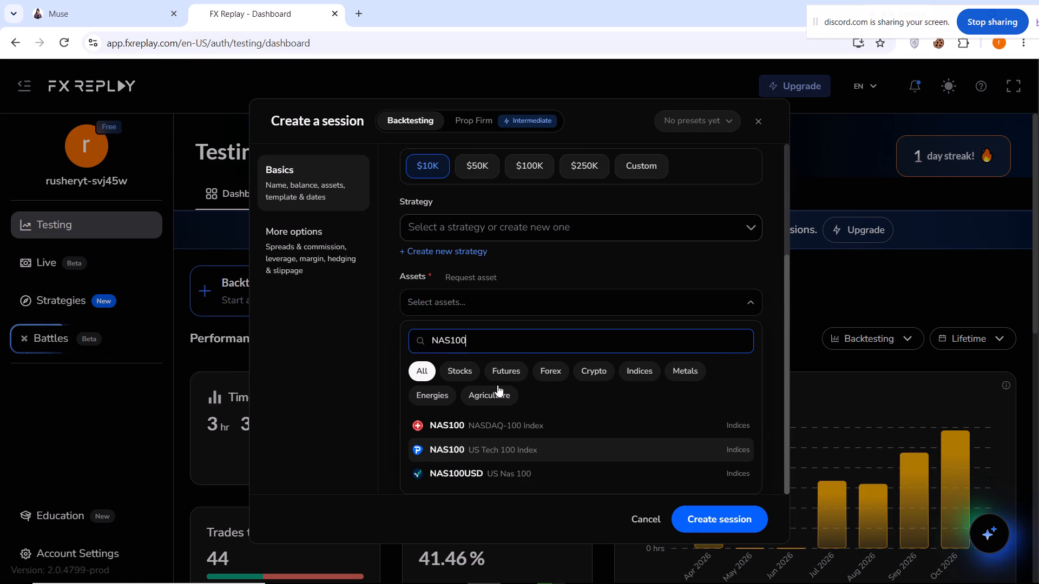
pyautogui.click(521, 446)
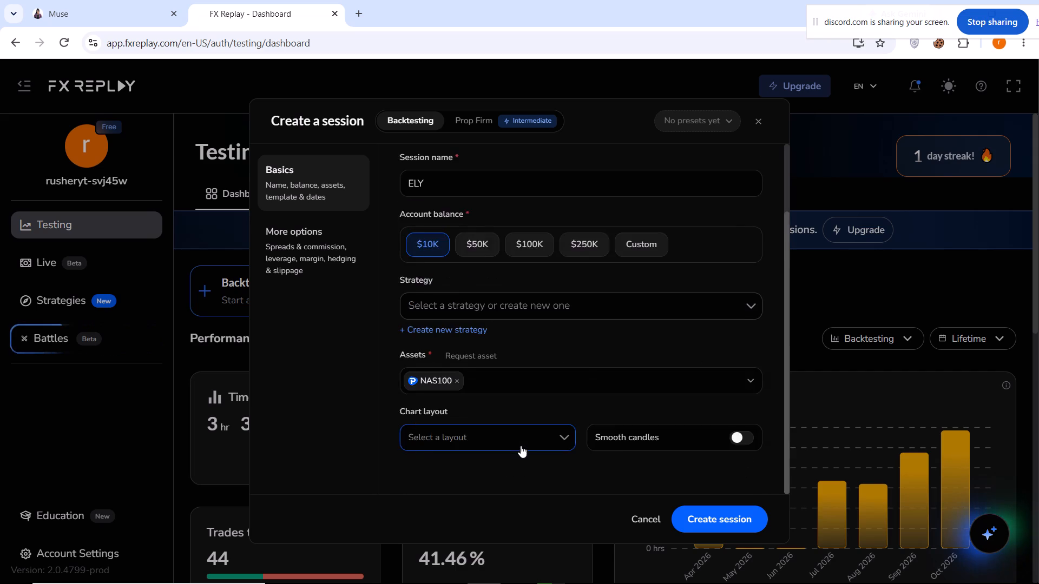
# Set the session's initial date to 10/01/2026 22:48 and create the session.
pyautogui.scroll(-2, 518, 395)
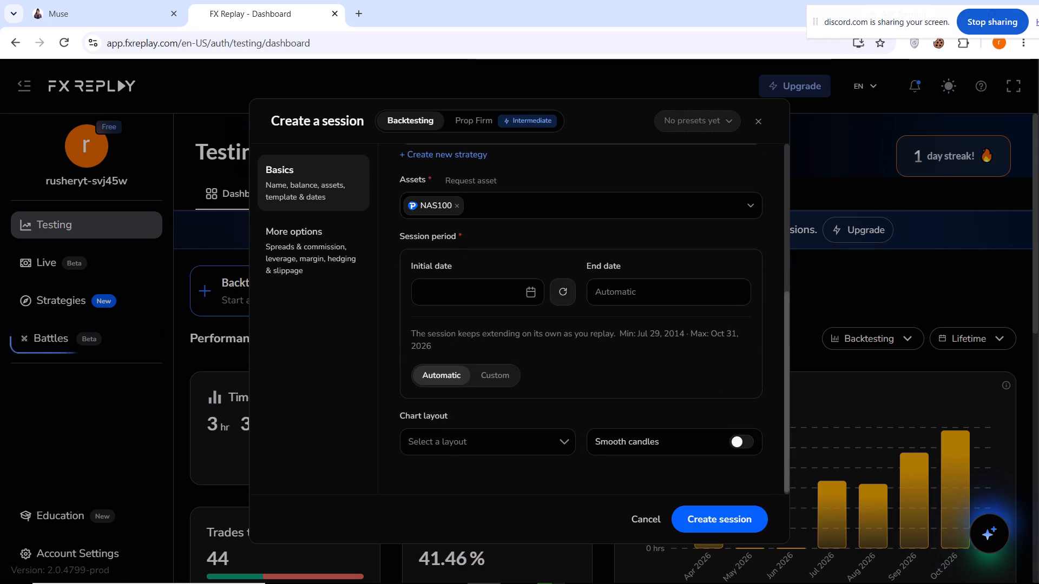
pyautogui.click(531, 289)
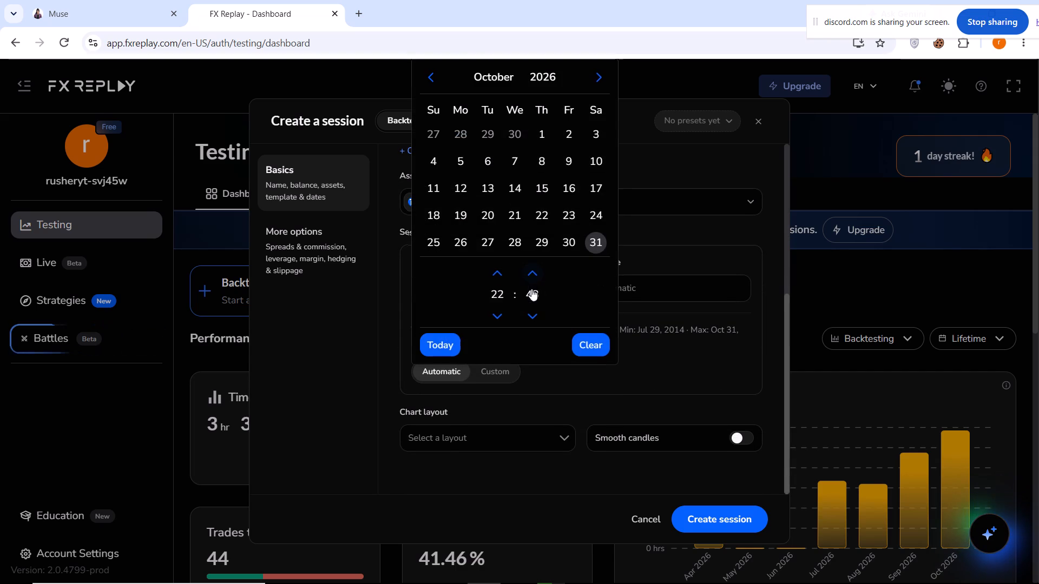
pyautogui.click(543, 134)
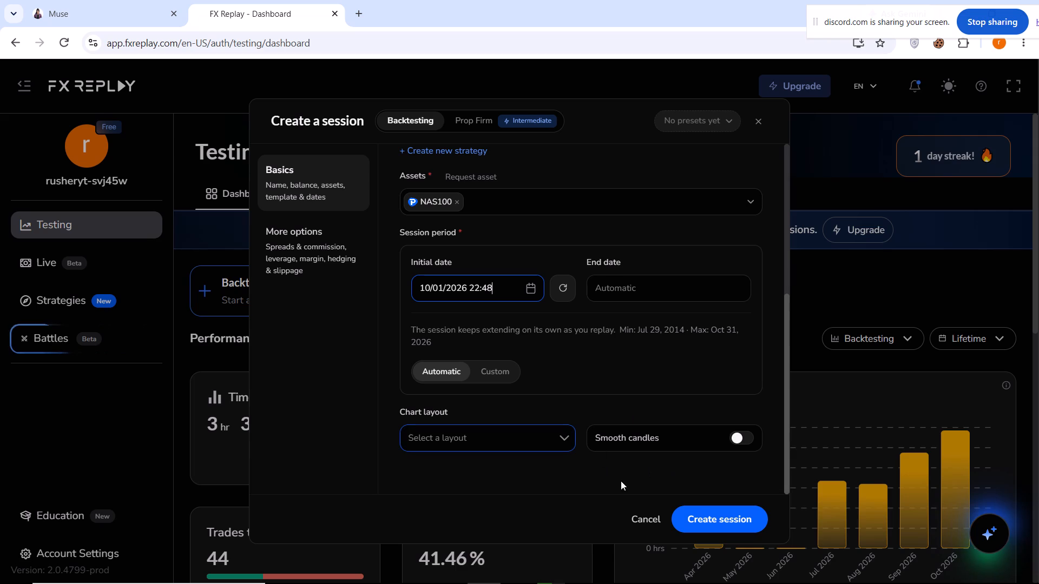
pyautogui.click(712, 516)
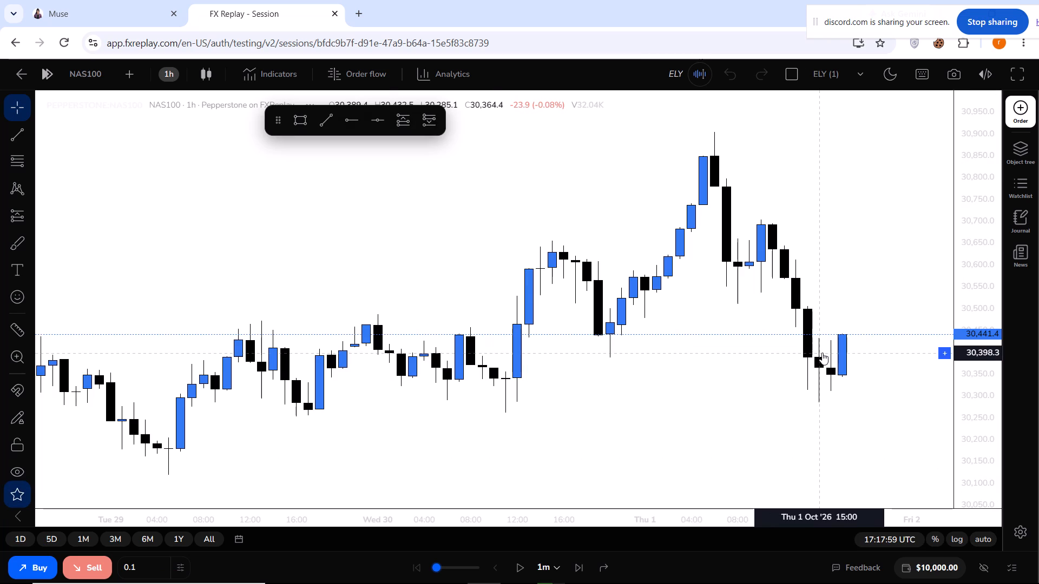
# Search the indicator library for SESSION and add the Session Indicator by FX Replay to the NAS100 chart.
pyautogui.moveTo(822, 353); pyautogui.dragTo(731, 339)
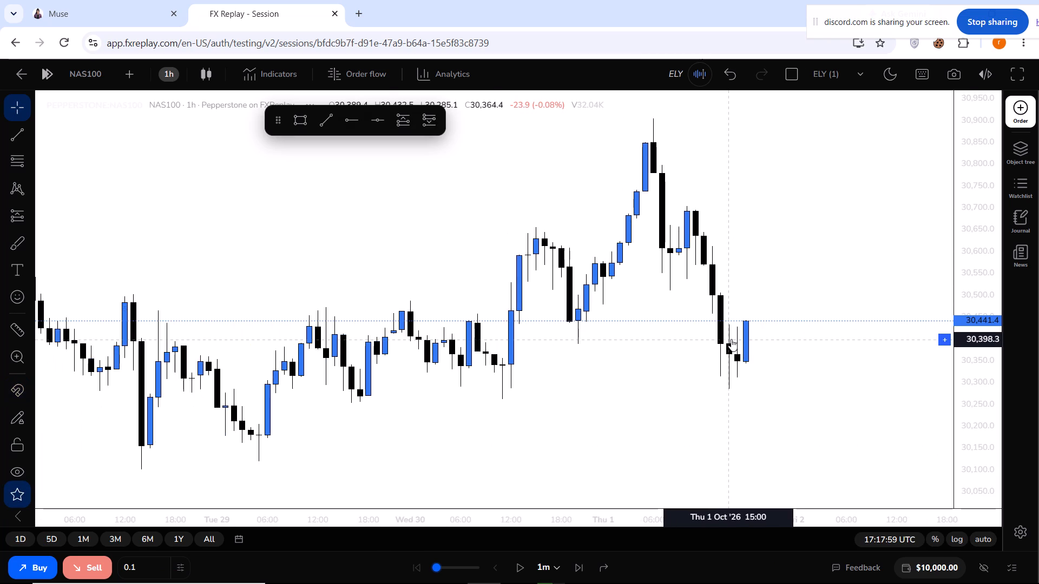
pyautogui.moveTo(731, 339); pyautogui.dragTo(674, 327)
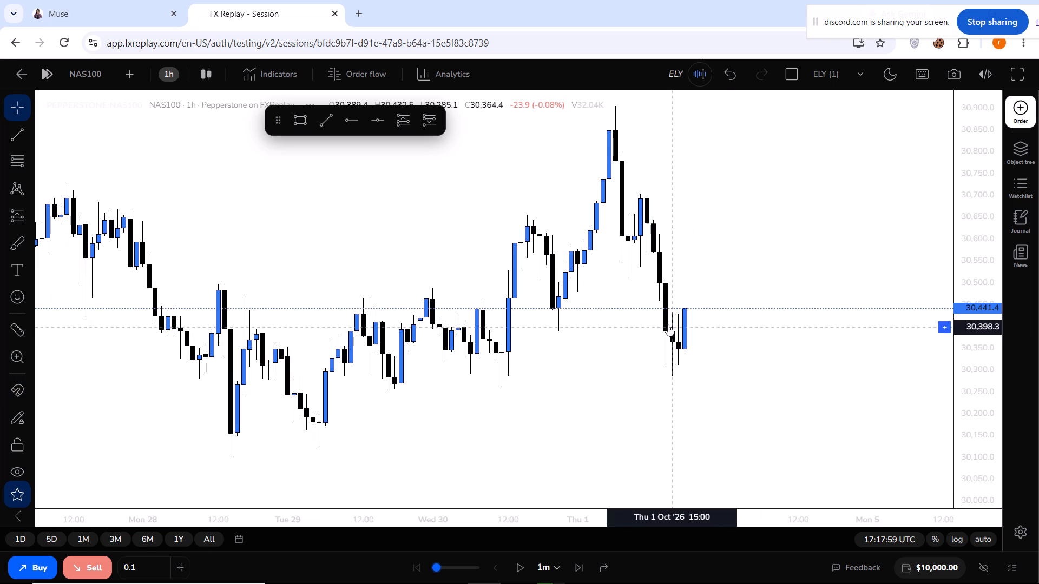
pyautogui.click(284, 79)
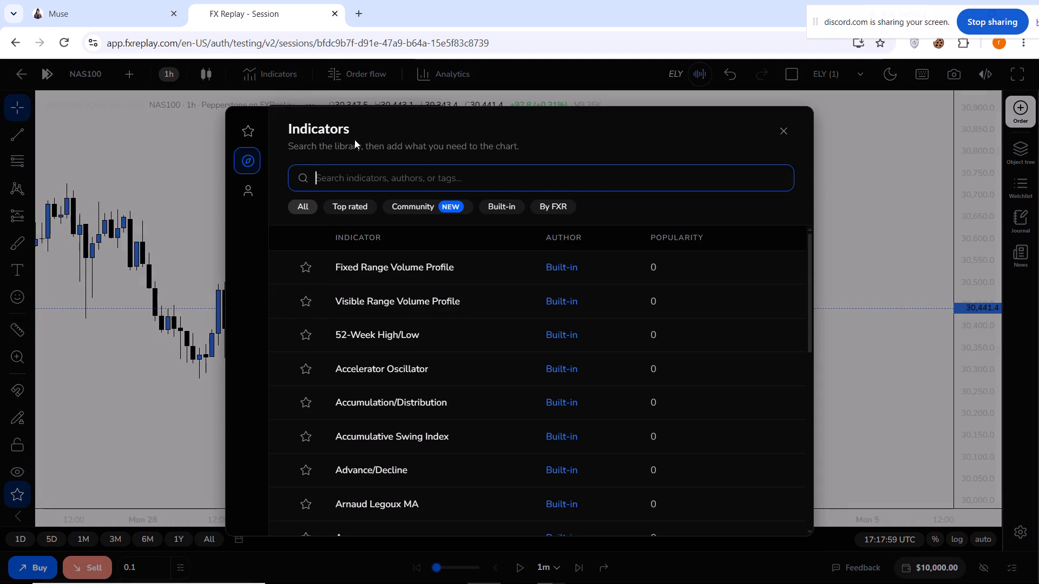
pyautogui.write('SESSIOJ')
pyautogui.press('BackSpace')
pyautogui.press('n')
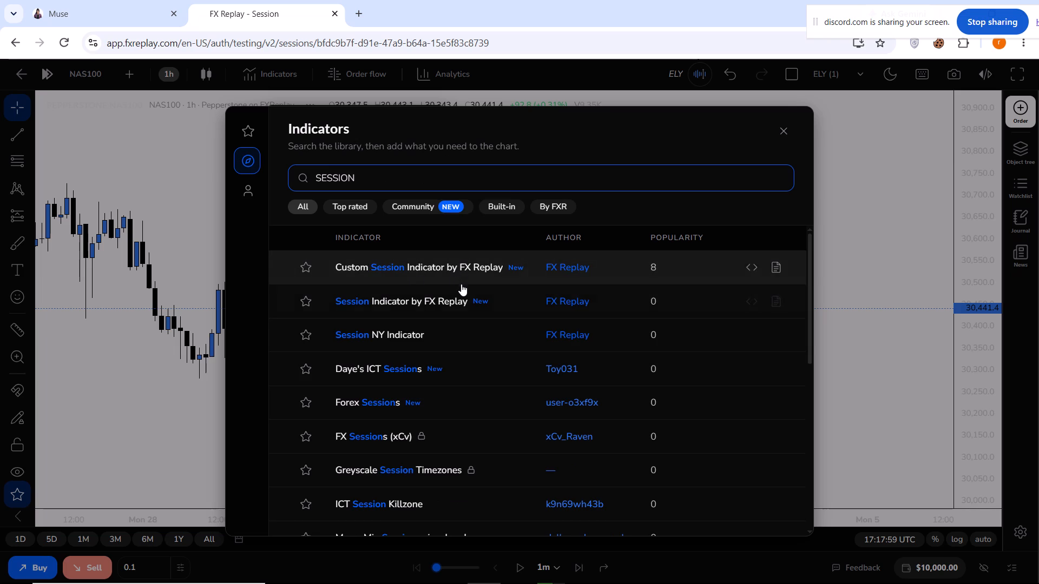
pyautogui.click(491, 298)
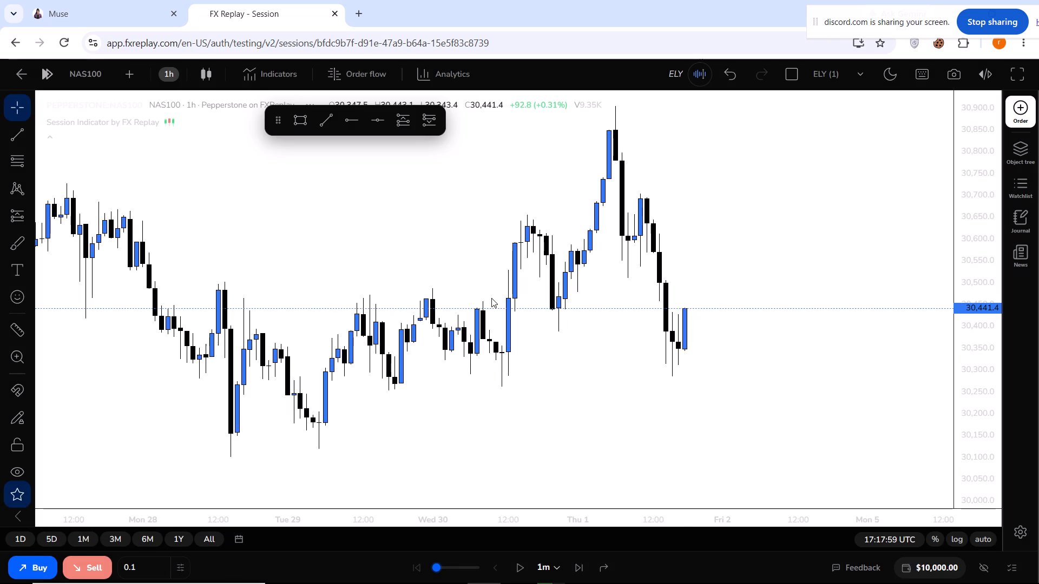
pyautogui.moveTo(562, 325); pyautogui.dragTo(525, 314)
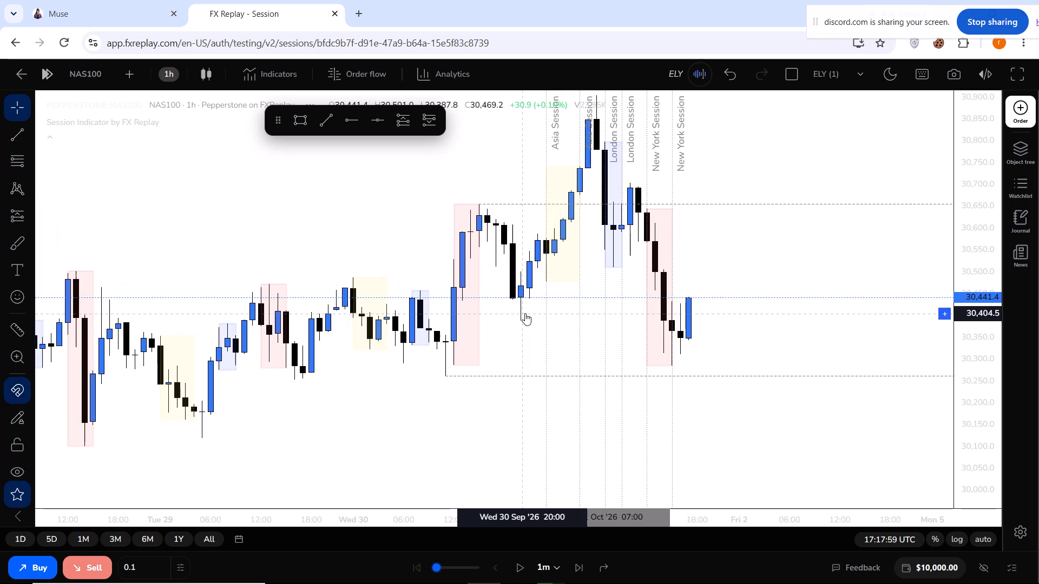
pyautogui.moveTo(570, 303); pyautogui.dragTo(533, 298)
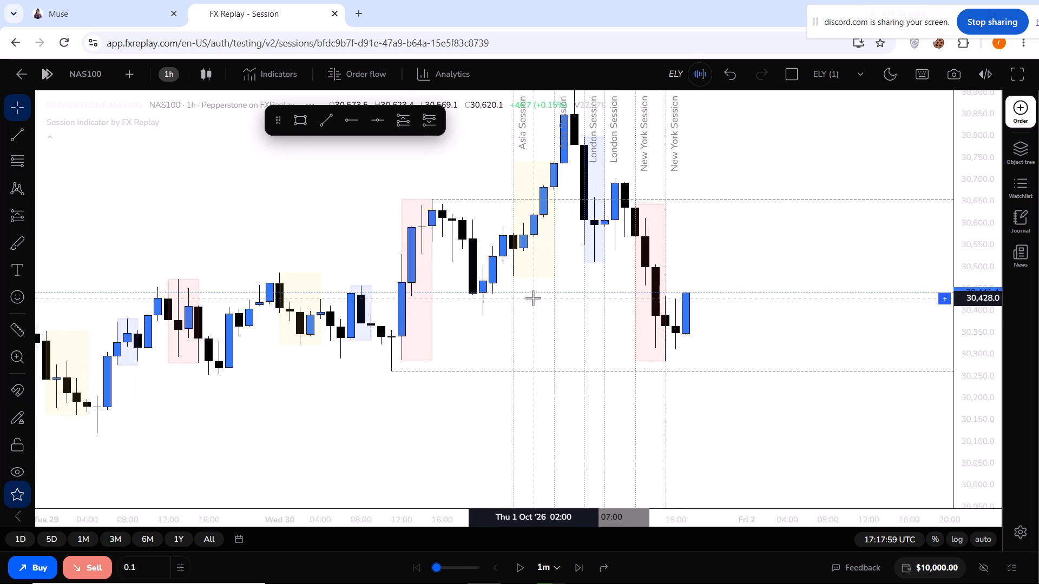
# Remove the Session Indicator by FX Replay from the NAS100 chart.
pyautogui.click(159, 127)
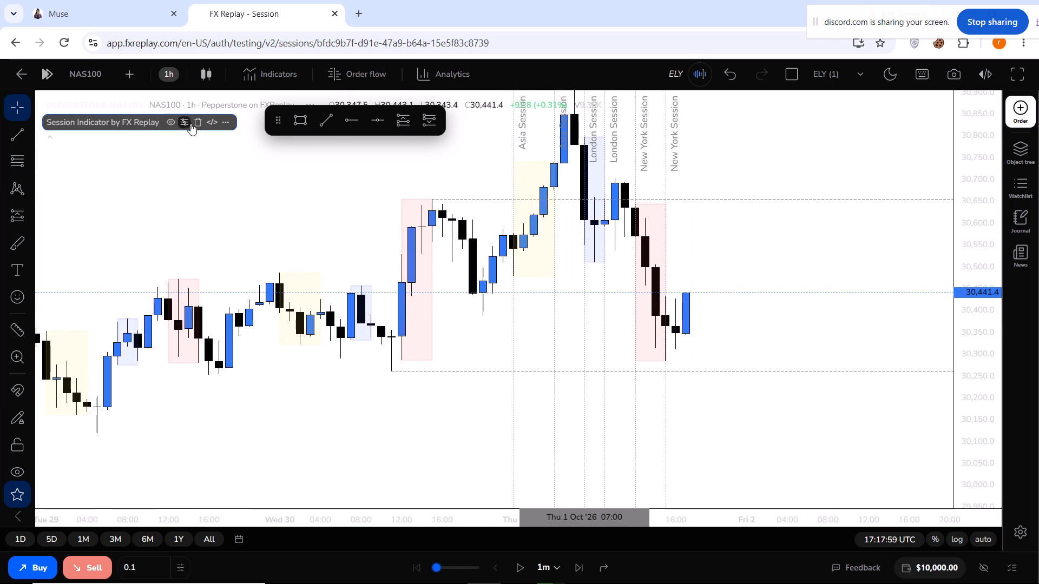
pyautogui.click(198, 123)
# Switch the NAS100 chart to the 30-minute interval.
pyautogui.moveTo(403, 290); pyautogui.dragTo(348, 264)
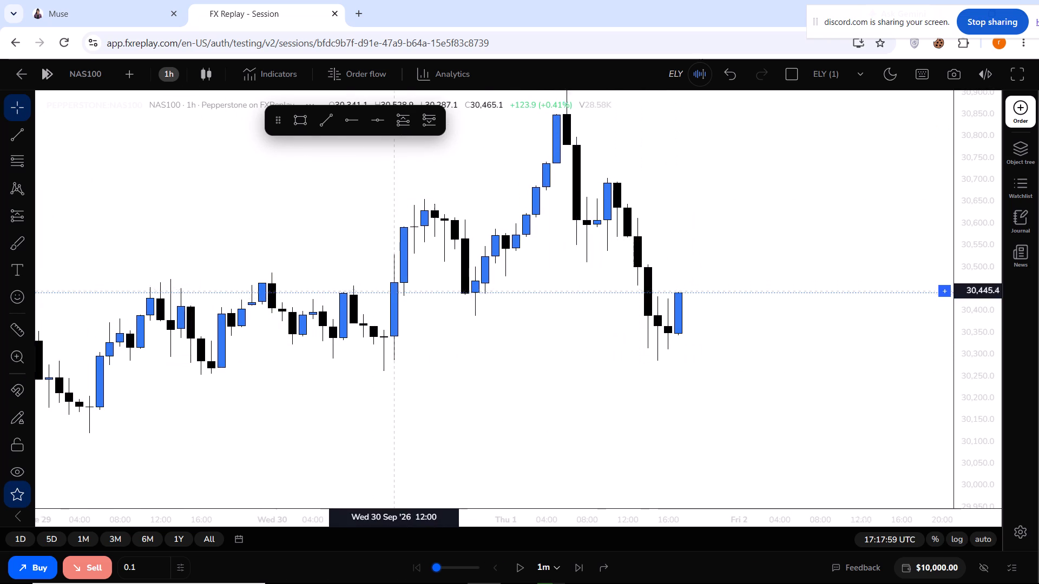
pyautogui.moveTo(348, 264); pyautogui.dragTo(333, 254)
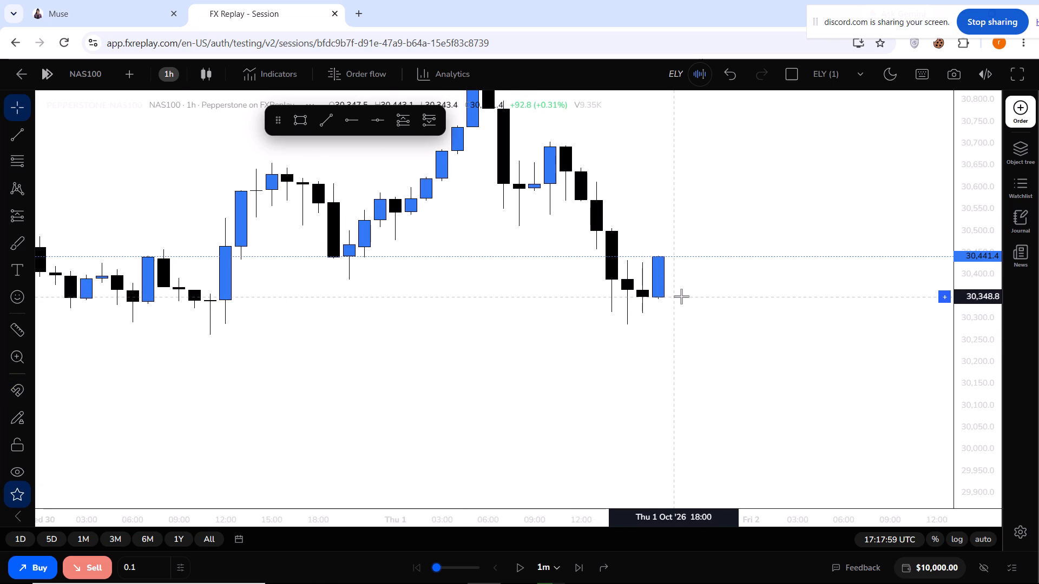
pyautogui.click(175, 78)
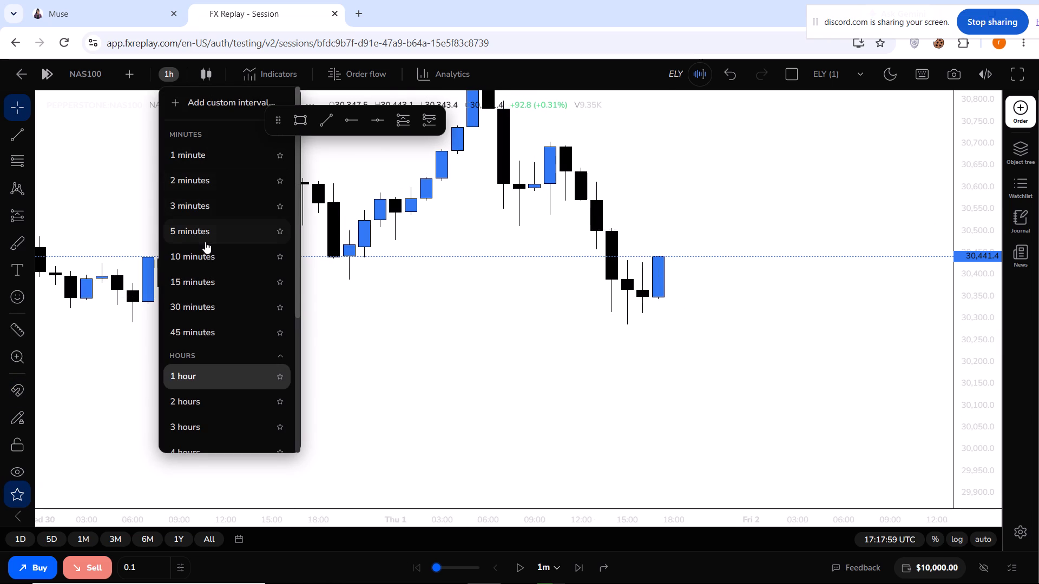
pyautogui.click(201, 304)
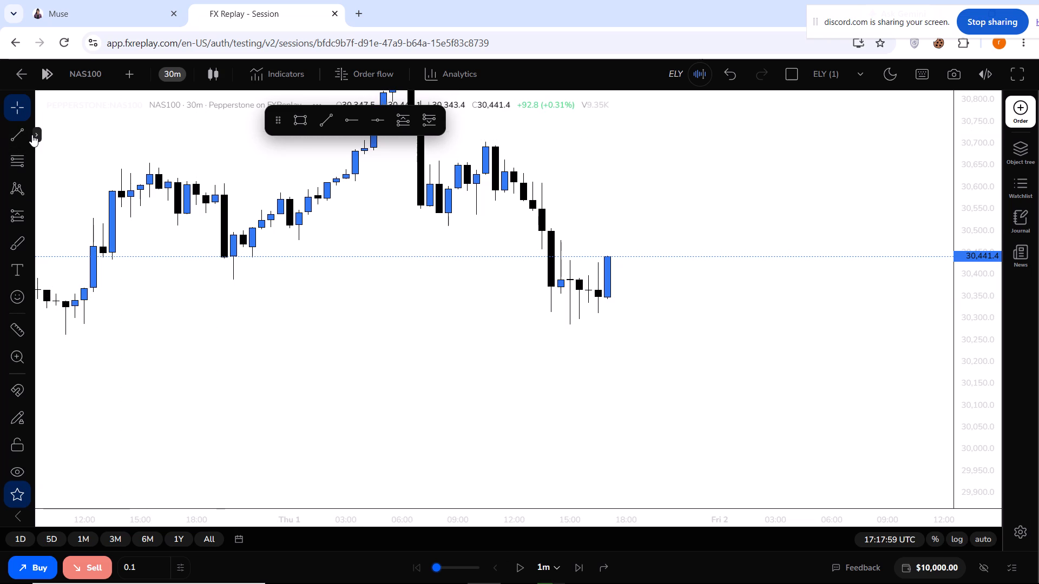
# Add the Vertical line tool to the favourite drawing tools.
pyautogui.click(32, 135)
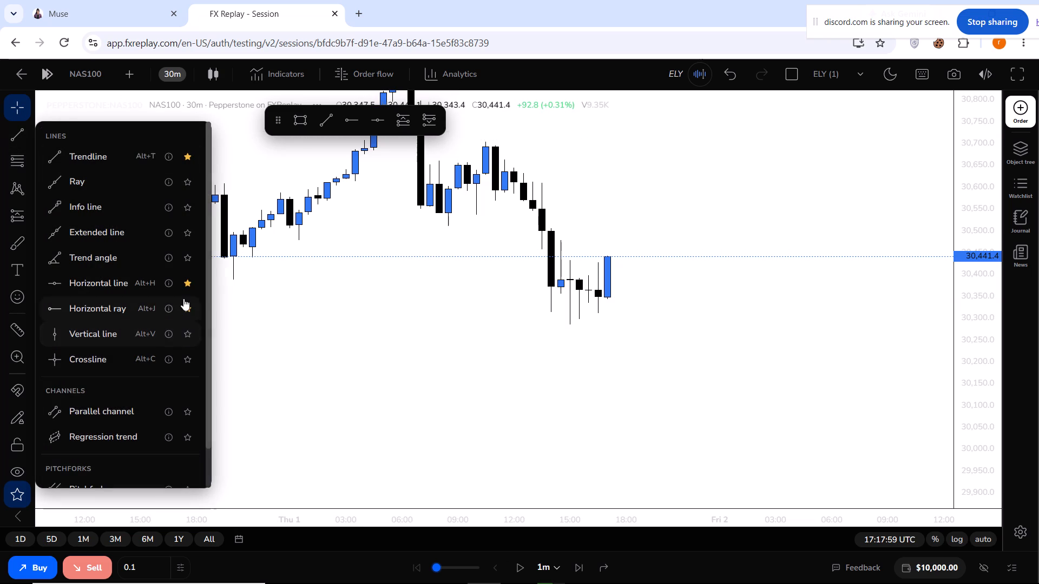
pyautogui.click(189, 334)
pyautogui.click(452, 117)
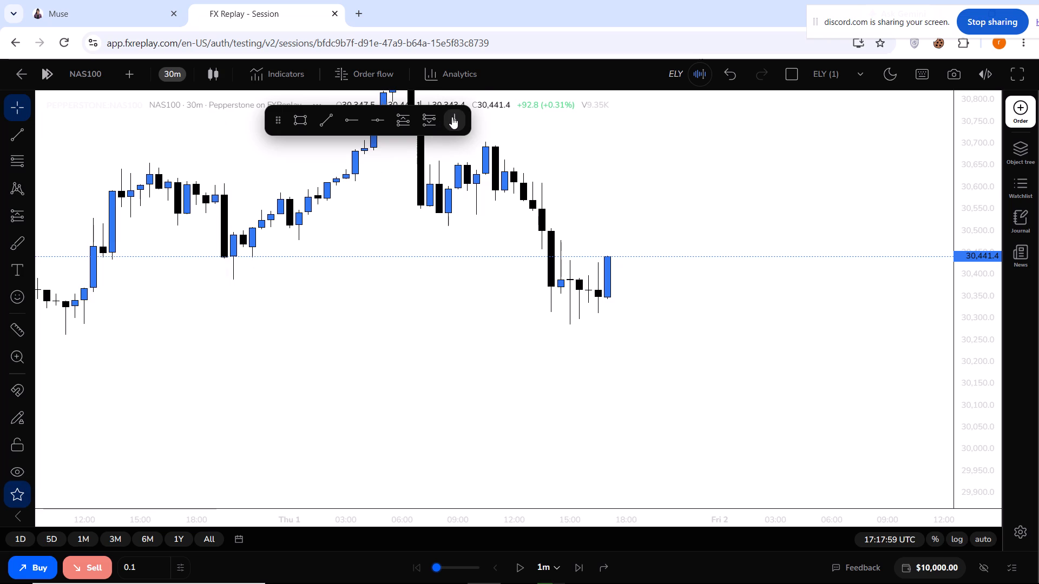
# Place a vertical line on the NAS100 chart at Thu 1 Oct '26 05:30.
pyautogui.click(452, 117)
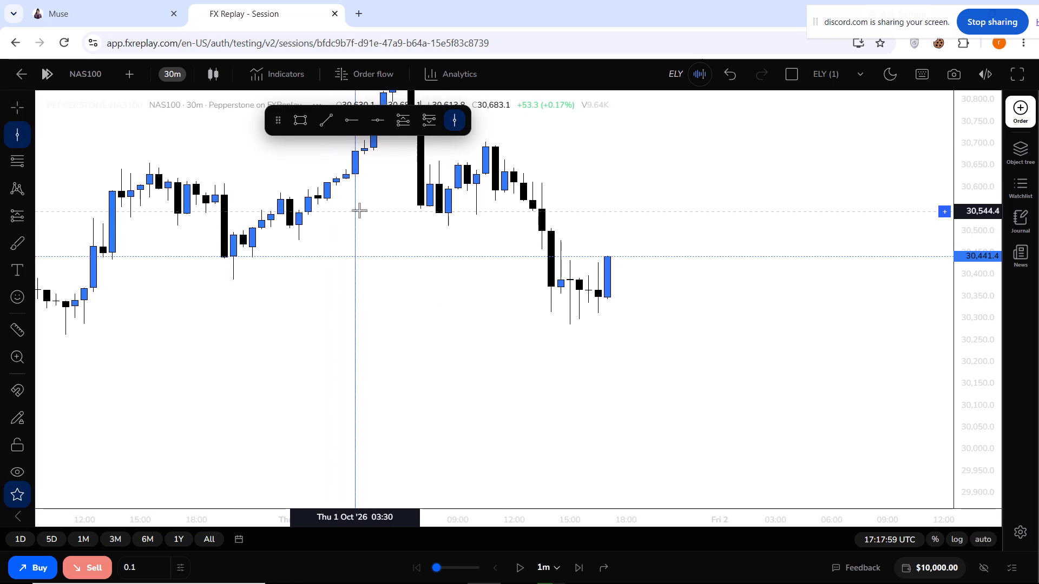
pyautogui.click(392, 213)
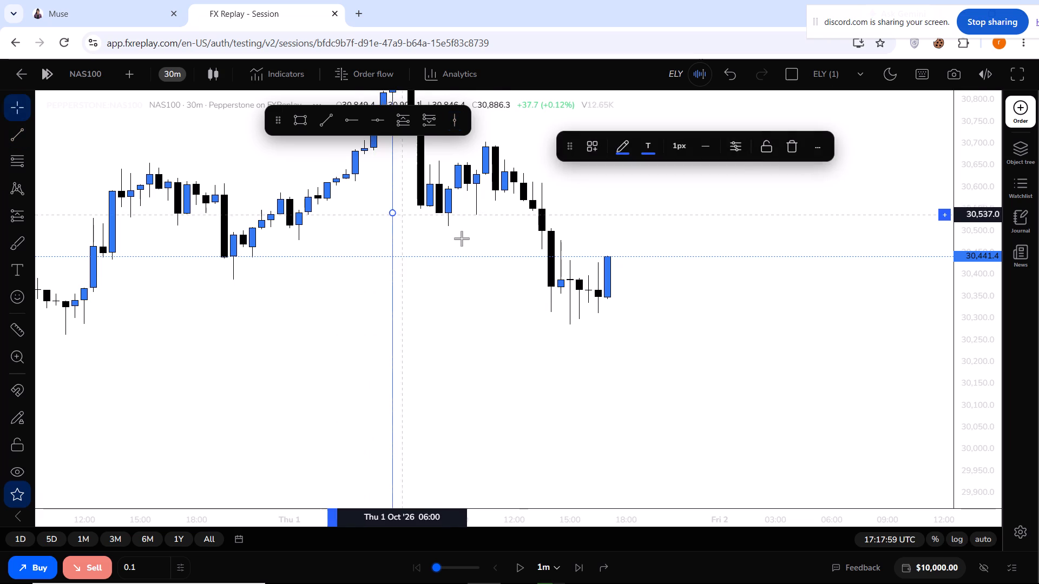
# Draw a rectangle zone over the first sharp drop on 1 October, from about 30,780 to 30,630 and 06:00 to 14:30.
pyautogui.moveTo(462, 238); pyautogui.dragTo(472, 333)
pyautogui.click(493, 190)
pyautogui.moveTo(493, 190); pyautogui.dragTo(495, 202)
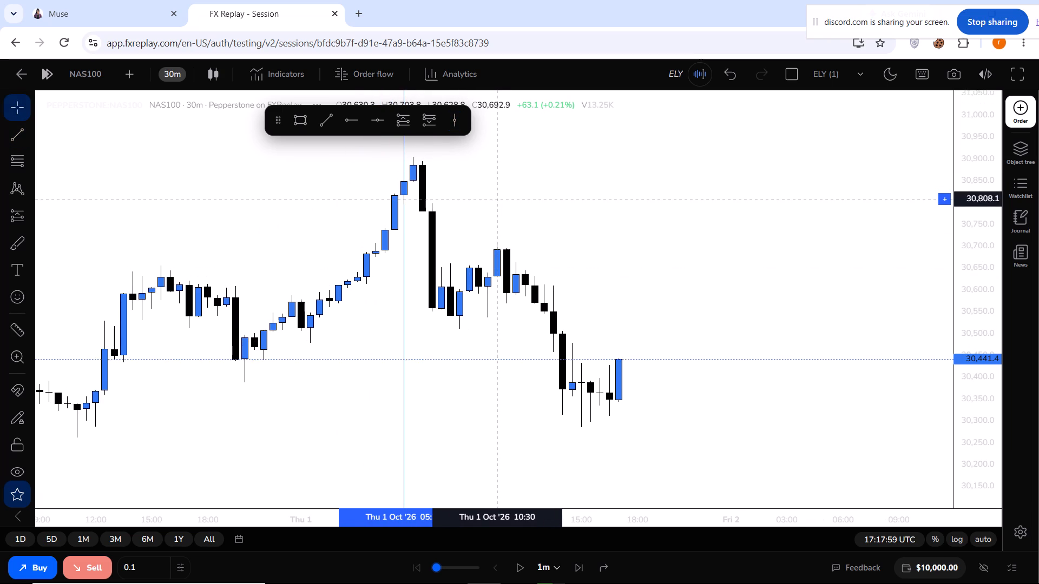
pyautogui.moveTo(495, 202); pyautogui.dragTo(495, 203)
pyautogui.moveTo(495, 203); pyautogui.dragTo(495, 227)
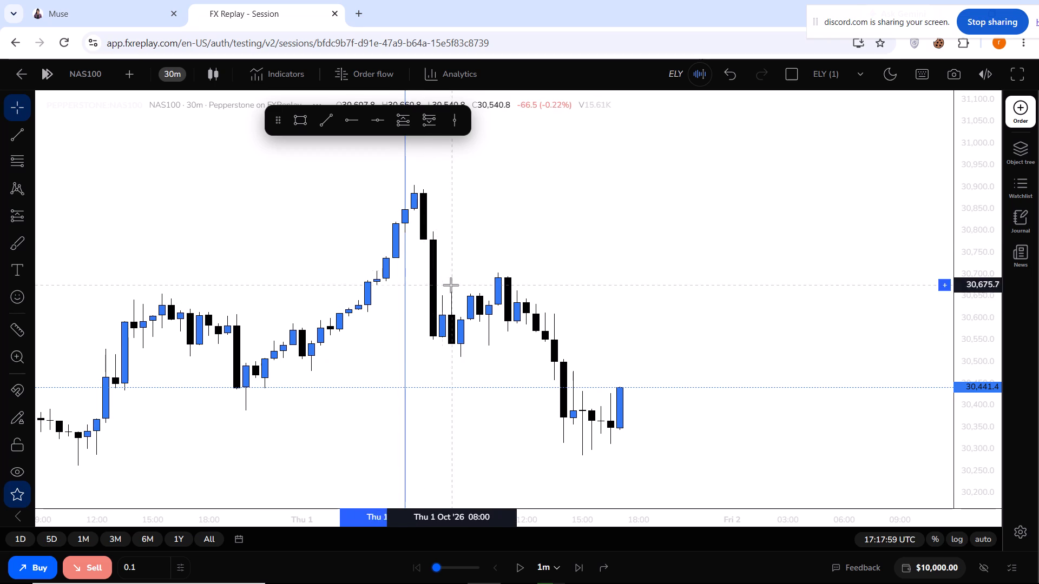
pyautogui.click(299, 118)
pyautogui.moveTo(418, 238); pyautogui.dragTo(501, 289)
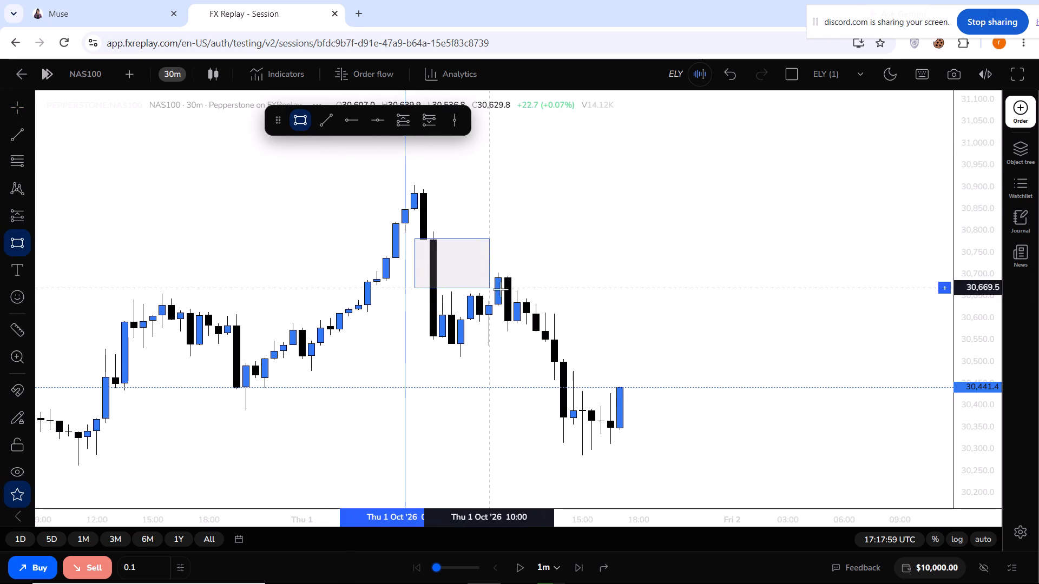
pyautogui.moveTo(501, 289); pyautogui.dragTo(512, 293)
pyautogui.click(571, 303)
# Draw a second rectangle zone from about 30,548 to 30,498, spanning 1 October 13:00 to 2 October 01:30.
pyautogui.moveTo(647, 326); pyautogui.dragTo(656, 281)
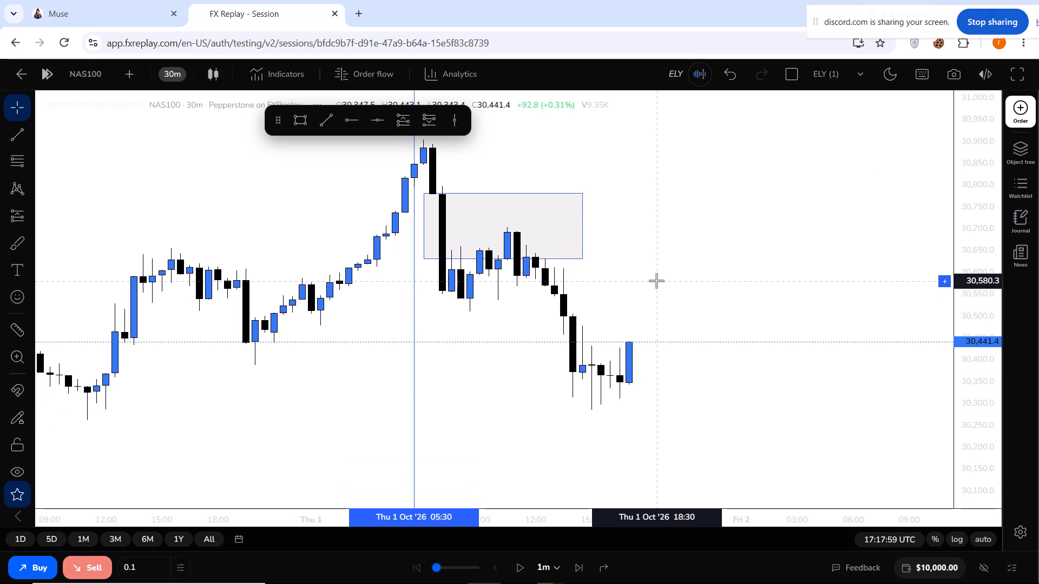
pyautogui.moveTo(656, 281); pyautogui.dragTo(545, 247)
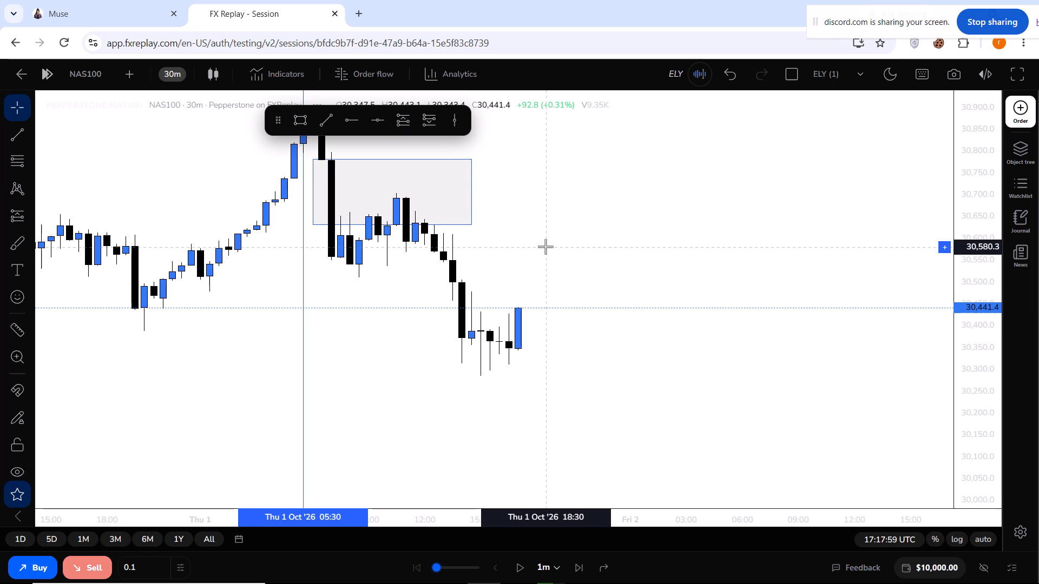
pyautogui.moveTo(609, 280); pyautogui.dragTo(504, 269)
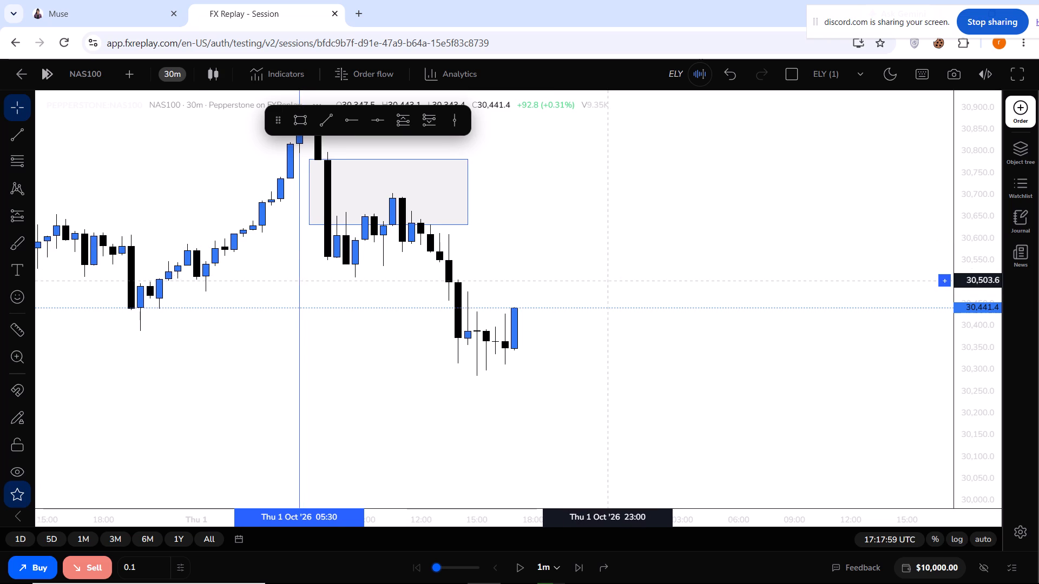
pyautogui.moveTo(504, 269); pyautogui.dragTo(477, 258)
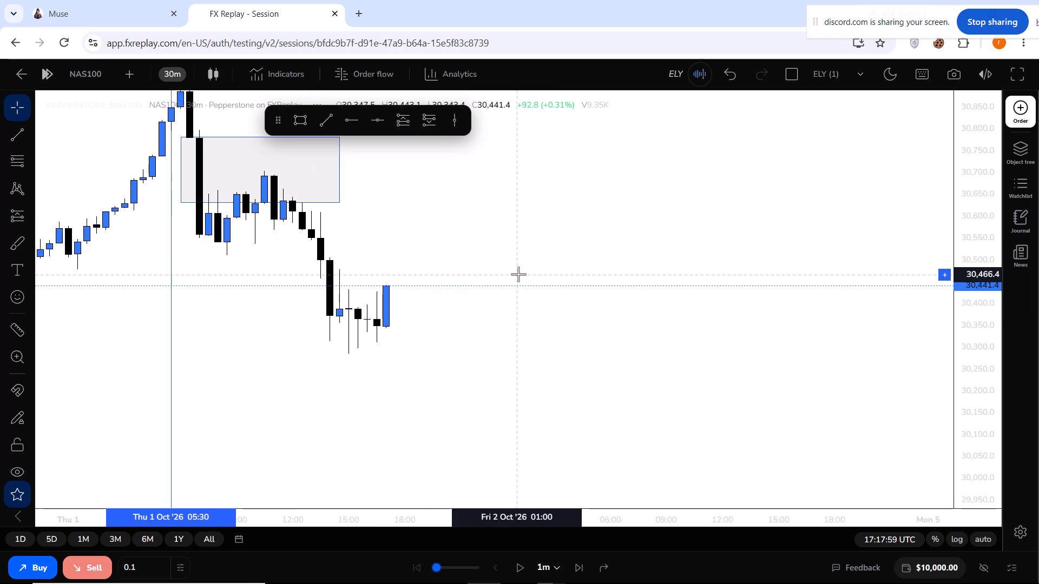
pyautogui.moveTo(518, 274); pyautogui.dragTo(669, 250)
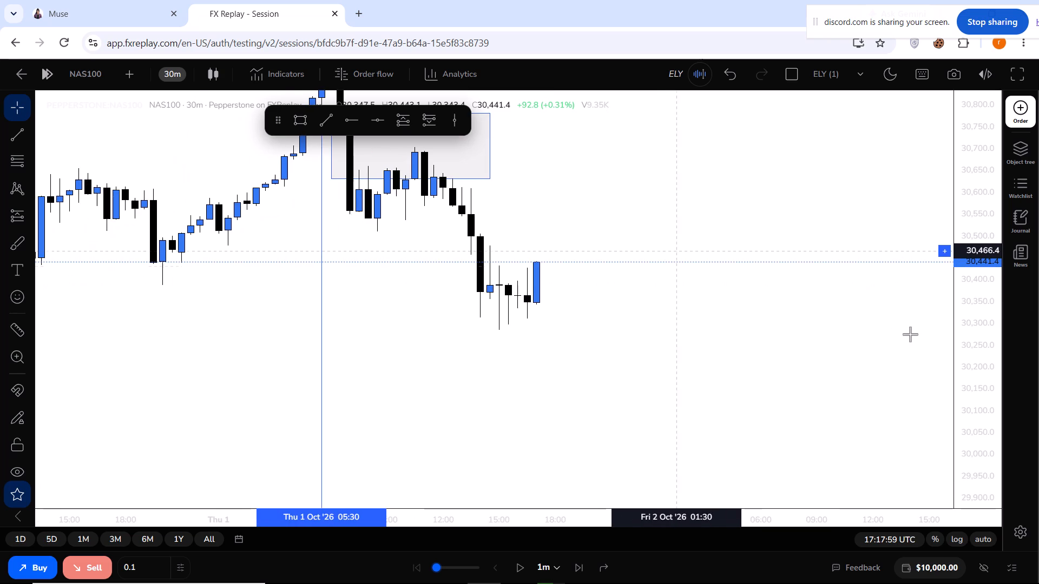
pyautogui.moveTo(991, 391); pyautogui.dragTo(963, 224)
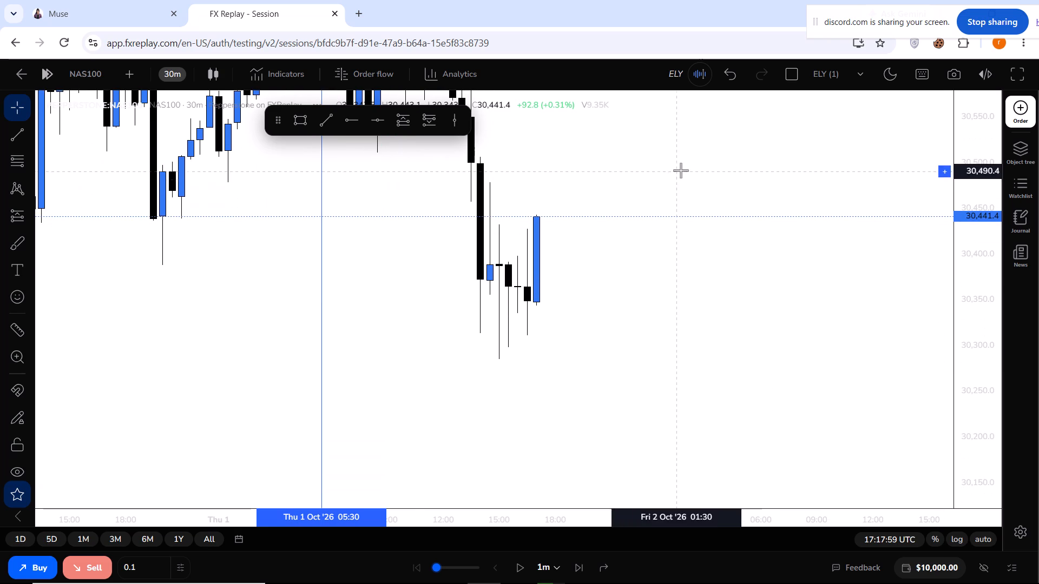
pyautogui.moveTo(681, 170); pyautogui.dragTo(714, 274)
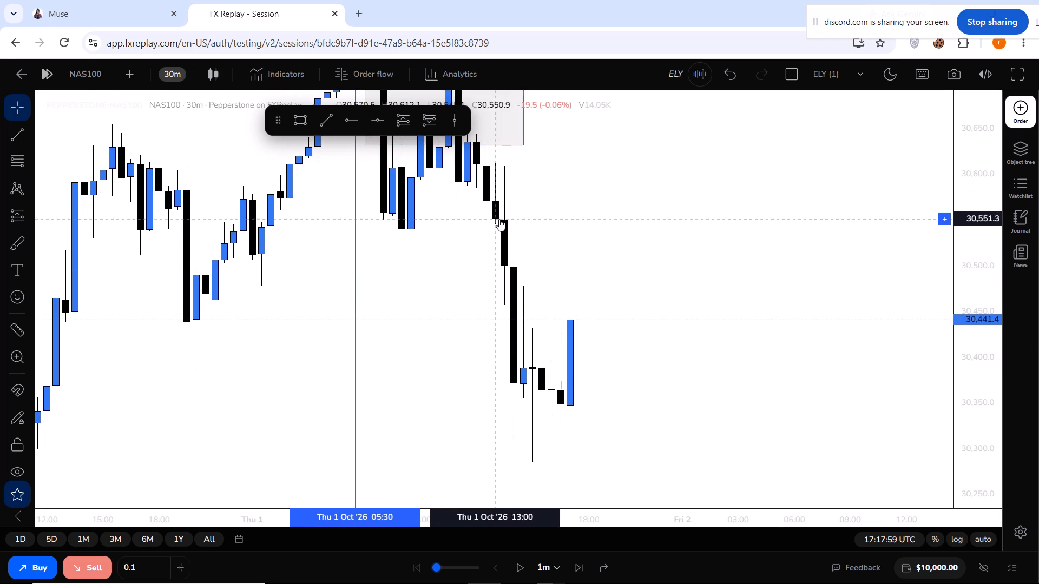
pyautogui.click(296, 123)
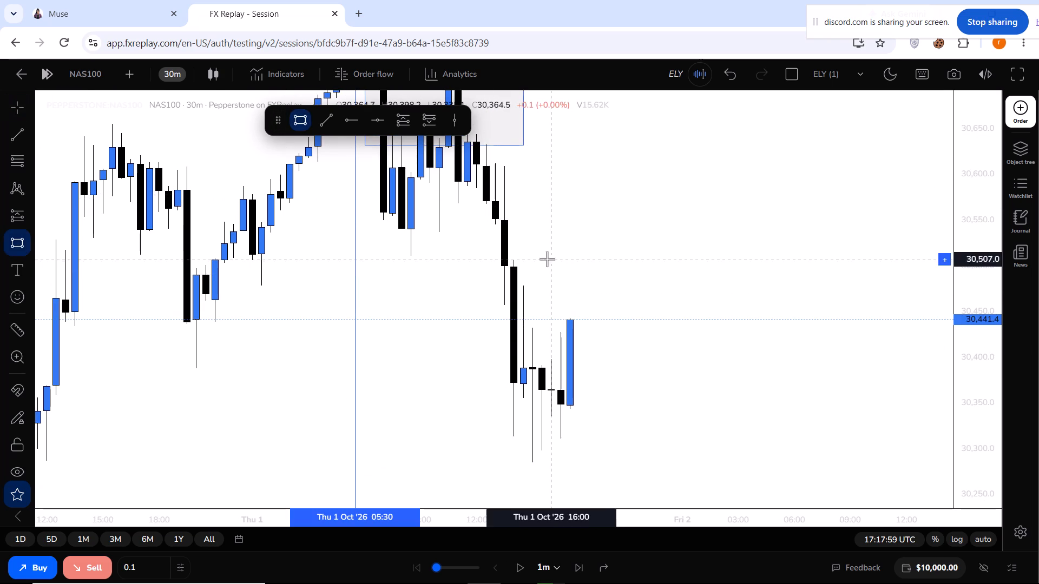
pyautogui.moveTo(495, 222); pyautogui.dragTo(628, 267)
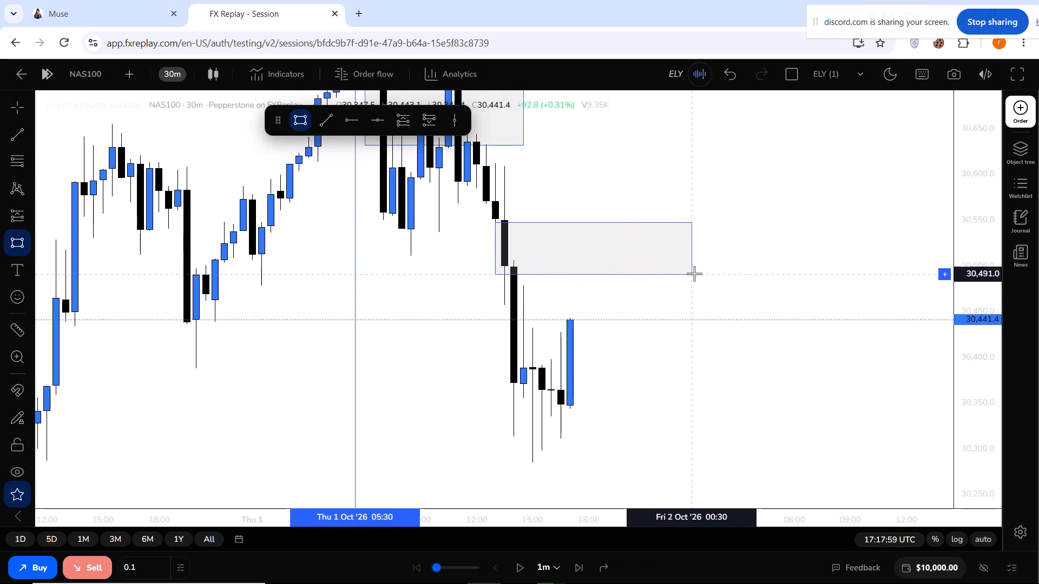
pyautogui.click(709, 267)
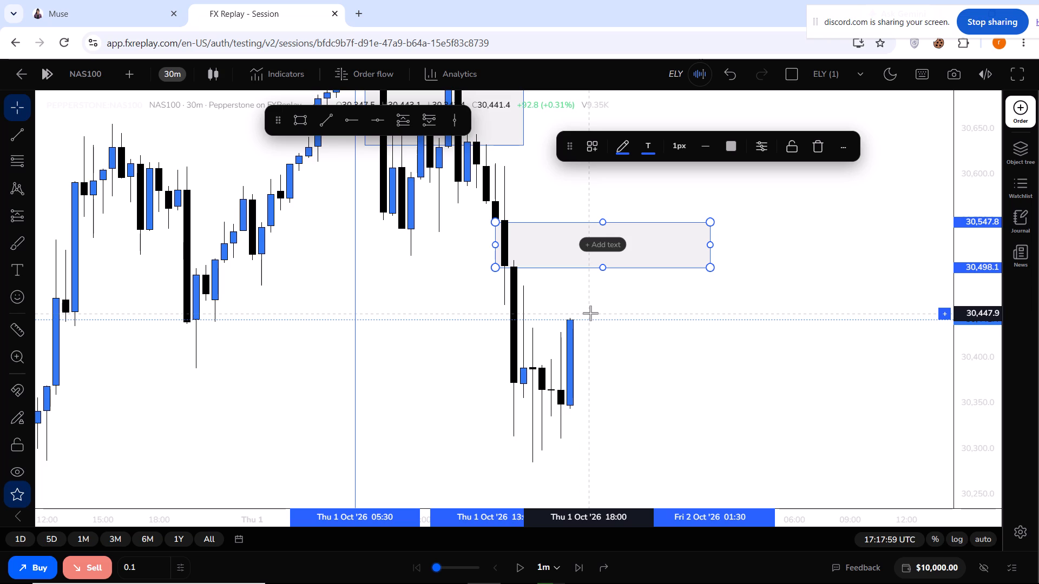
# Place a second vertical line on the chart at Thu 1 Oct '26 18:00.
pyautogui.click(451, 120)
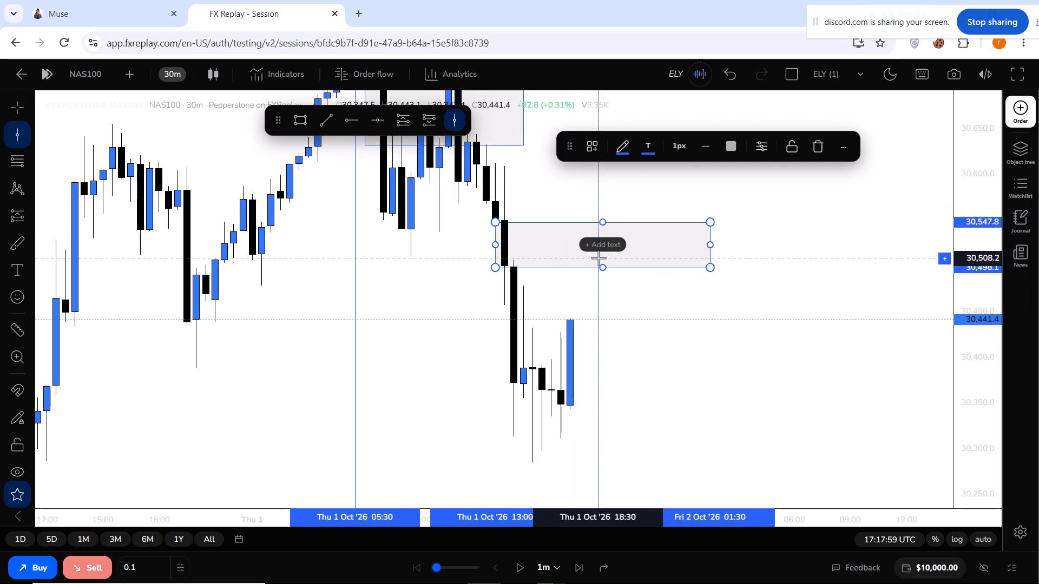
pyautogui.click(591, 258)
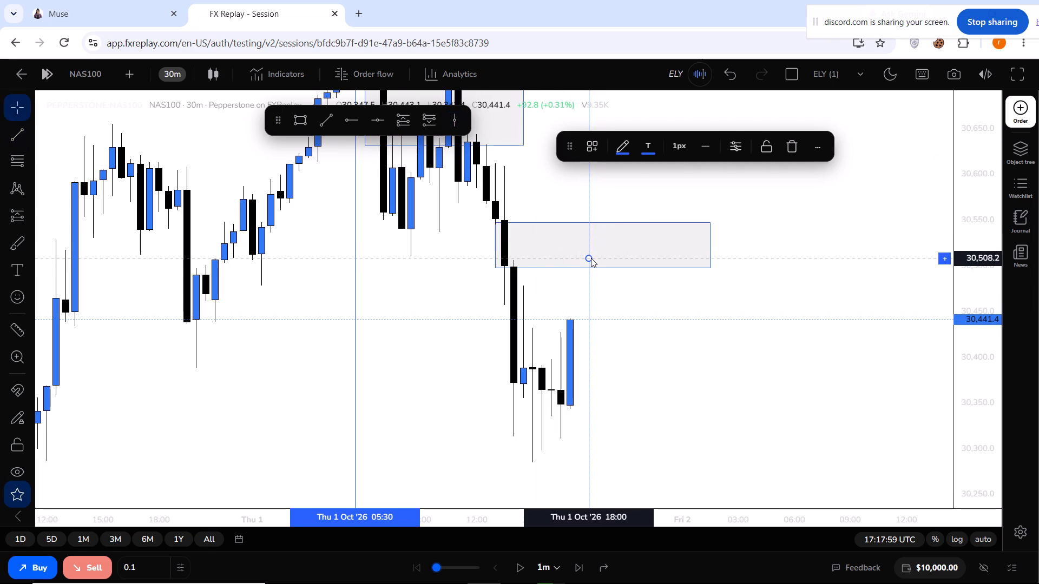
# Draw a horizontal ray at about 30,338 starting from the Wed 30 Sep '26 11:00 candle.
pyautogui.moveTo(450, 334); pyautogui.dragTo(444, 314)
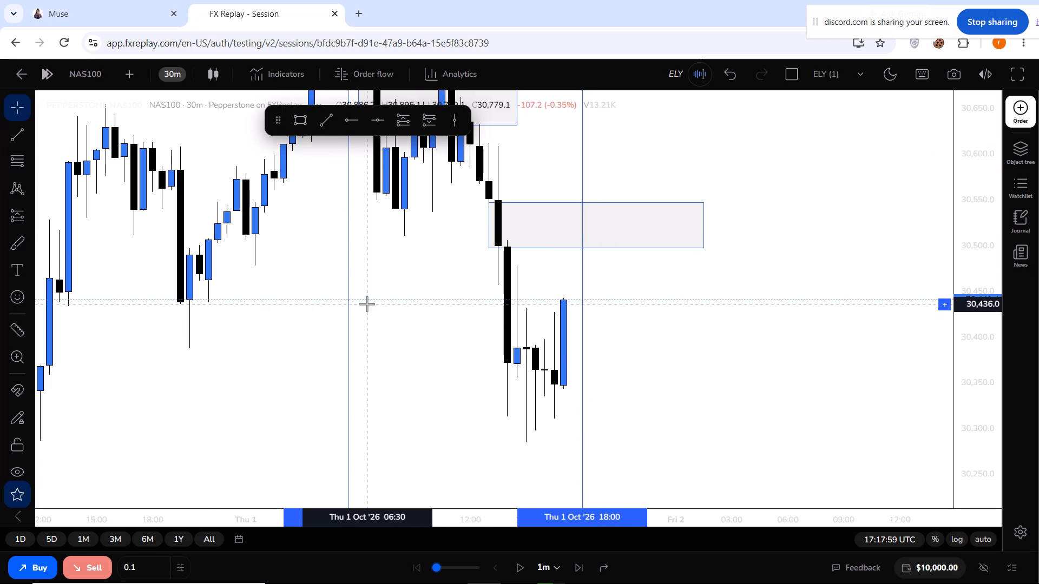
pyautogui.moveTo(231, 369); pyautogui.dragTo(317, 327)
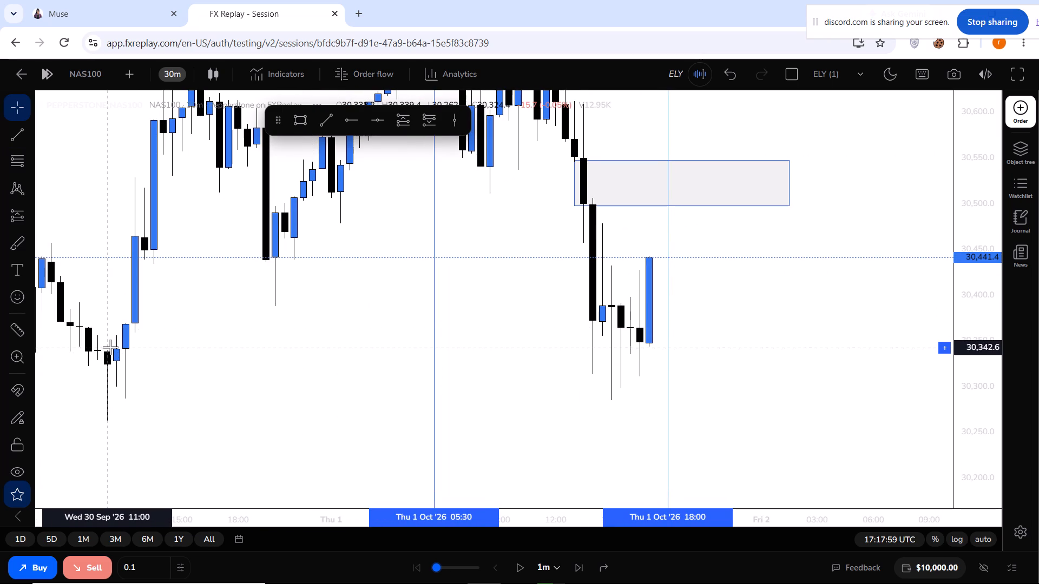
pyautogui.click(345, 120)
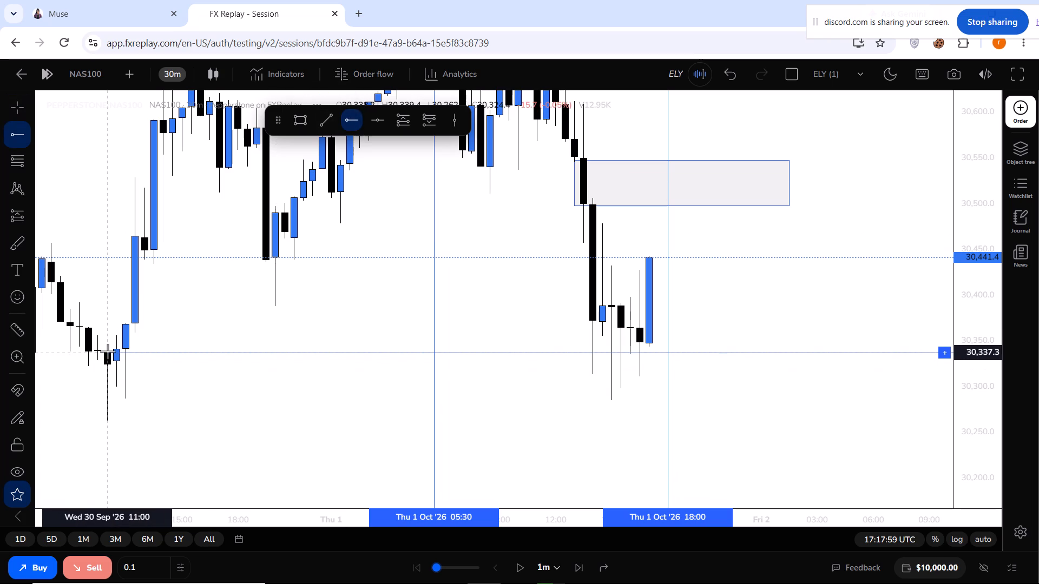
pyautogui.click(108, 351)
# Switch the NAS100 chart to the 15-minute interval.
pyautogui.moveTo(194, 370); pyautogui.dragTo(135, 422)
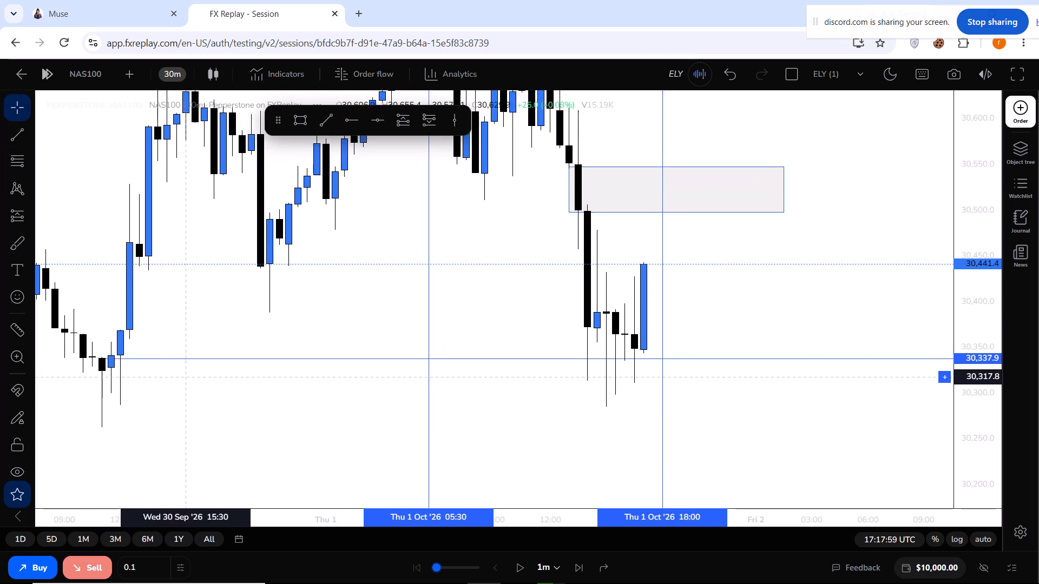
pyautogui.moveTo(135, 422); pyautogui.dragTo(134, 422)
pyautogui.moveTo(363, 288); pyautogui.dragTo(326, 326)
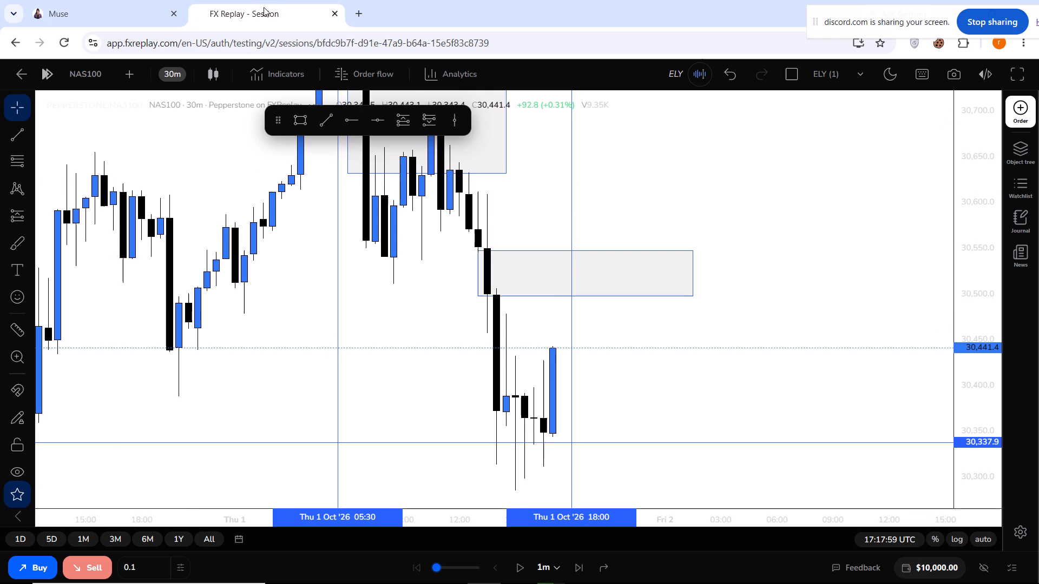
pyautogui.click(181, 75)
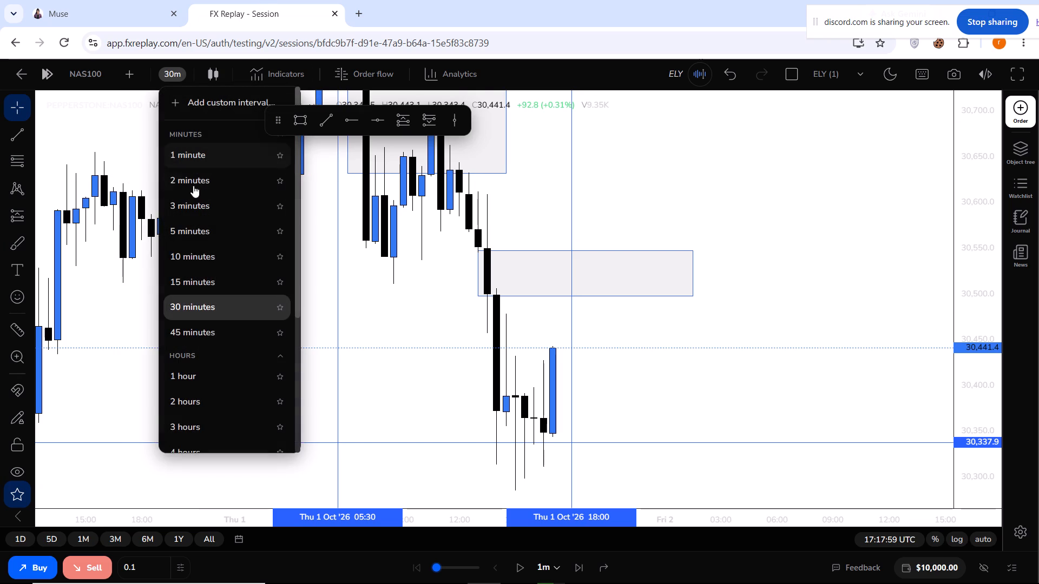
pyautogui.click(196, 276)
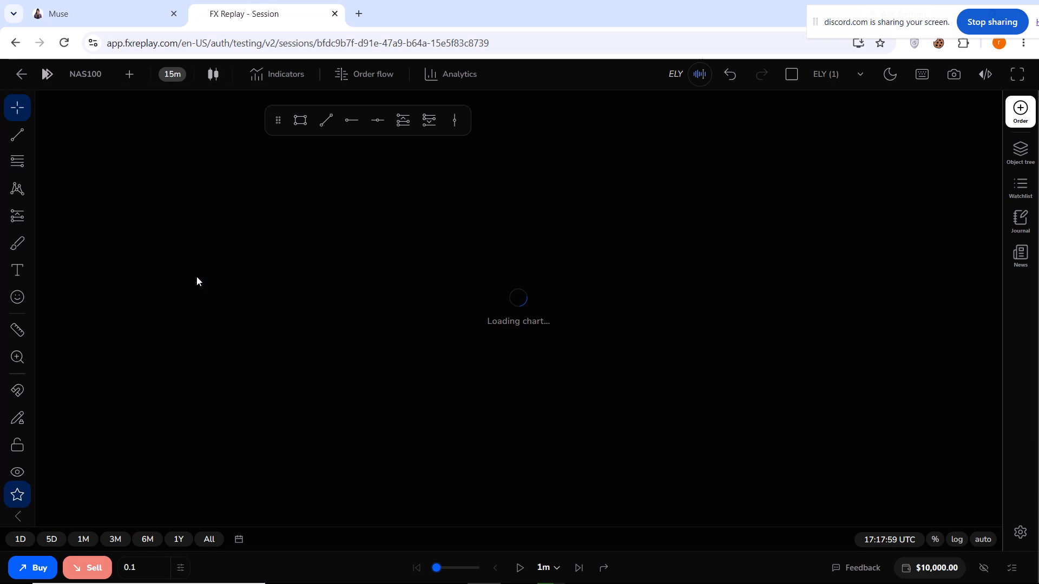
# Set the replay step interval to 15m and advance the NAS100 replay by two steps.
pyautogui.moveTo(254, 312); pyautogui.dragTo(243, 279)
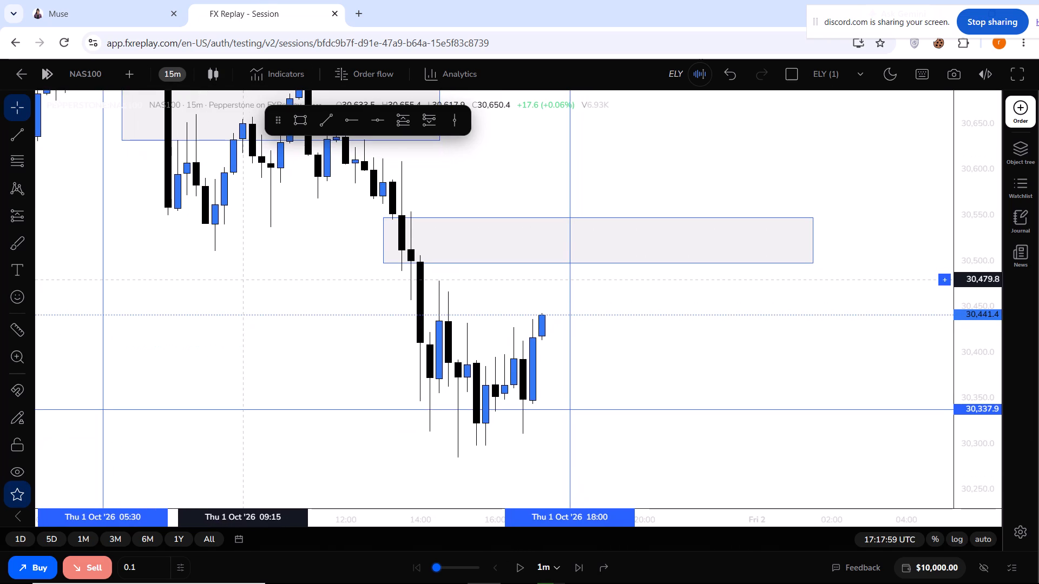
pyautogui.moveTo(243, 279); pyautogui.dragTo(242, 343)
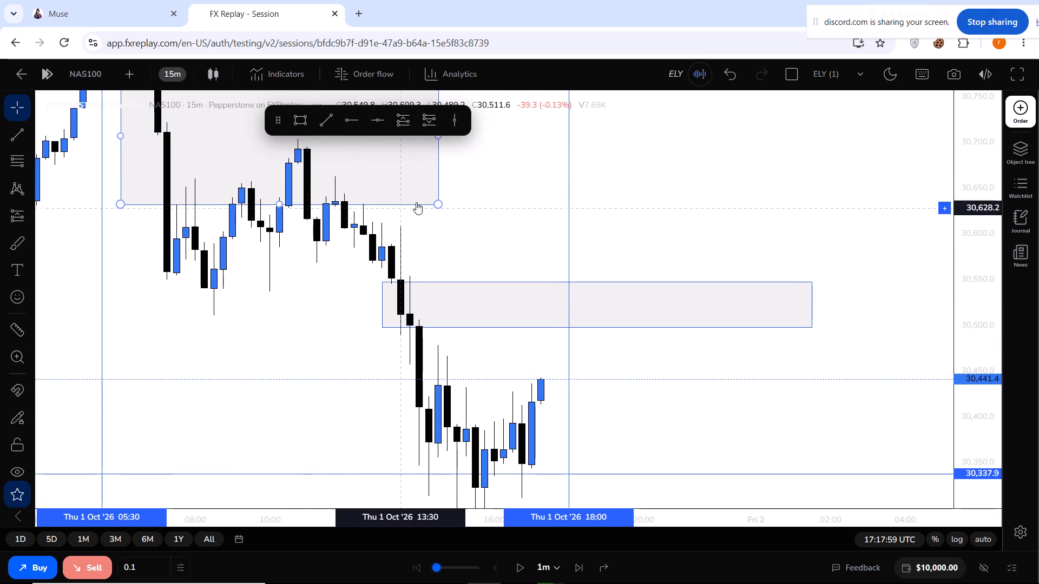
pyautogui.click(549, 559)
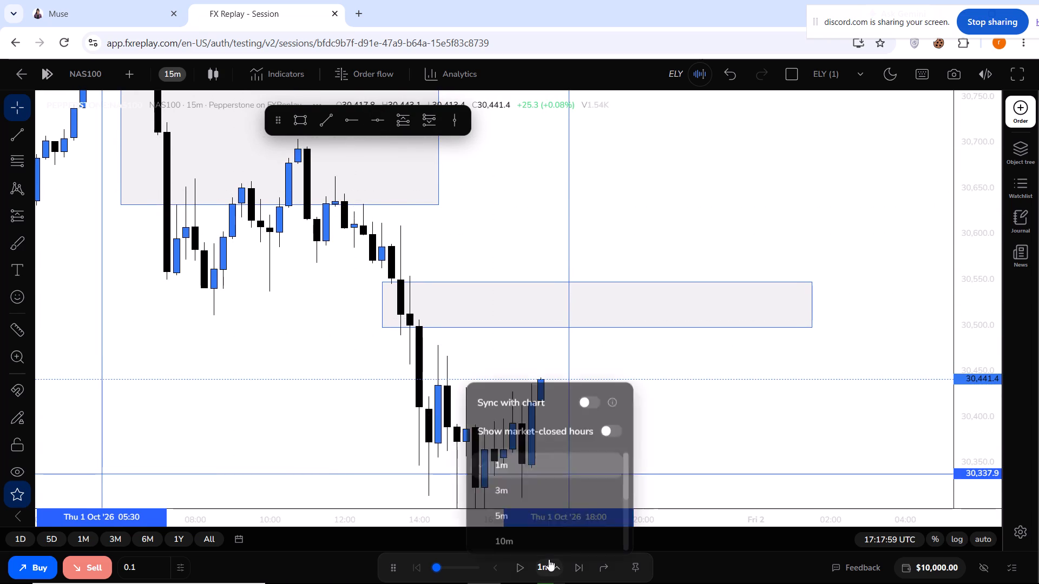
pyautogui.scroll(-1, 545, 513)
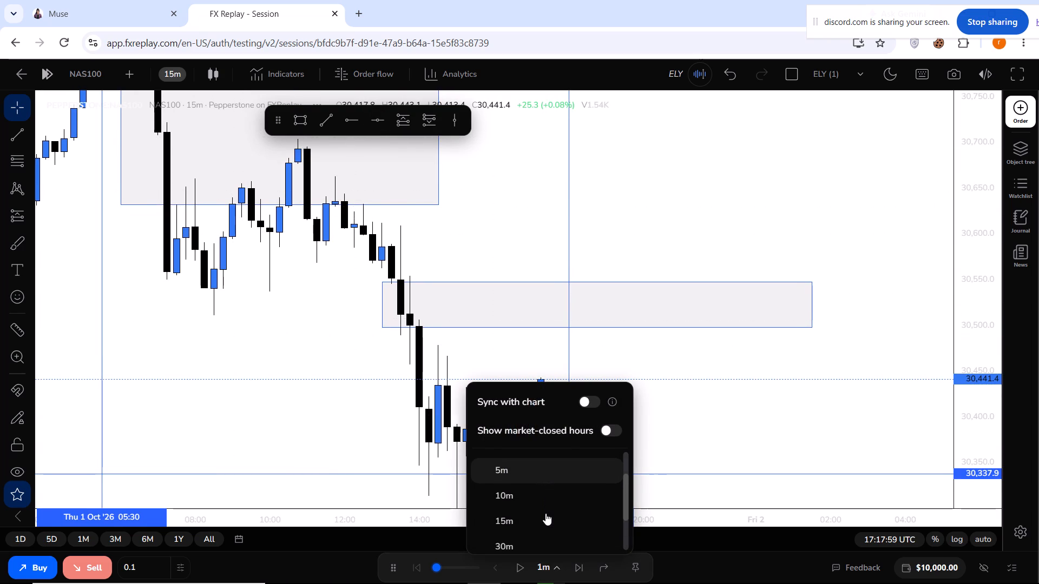
pyautogui.click(542, 518)
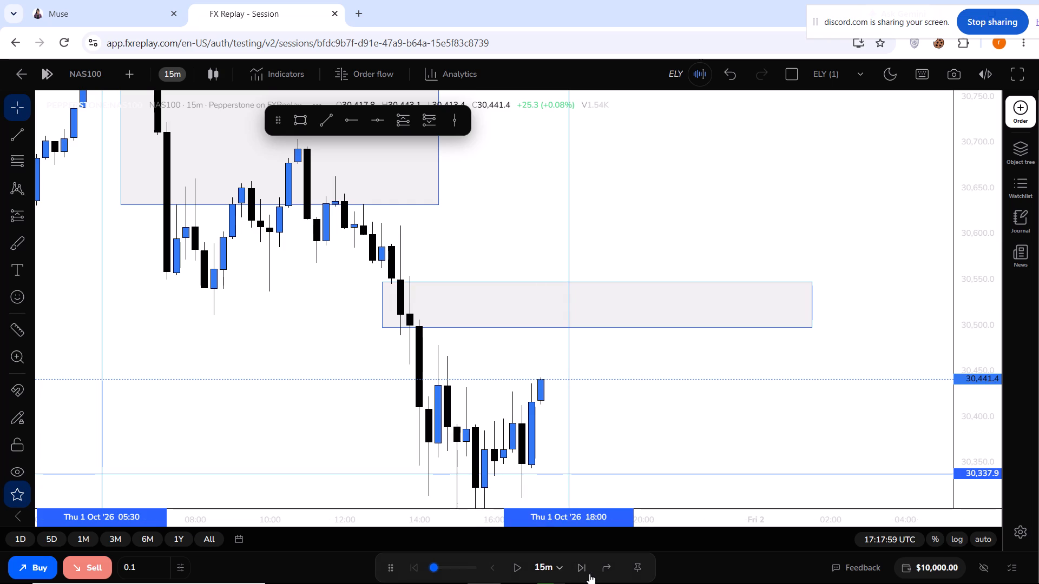
pyautogui.click(580, 569)
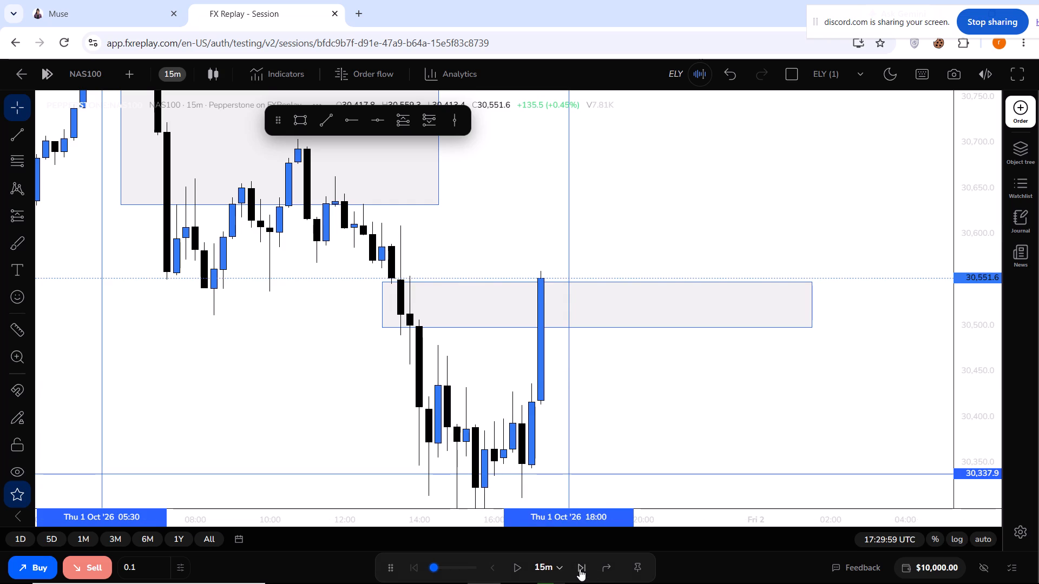
pyautogui.click(580, 569)
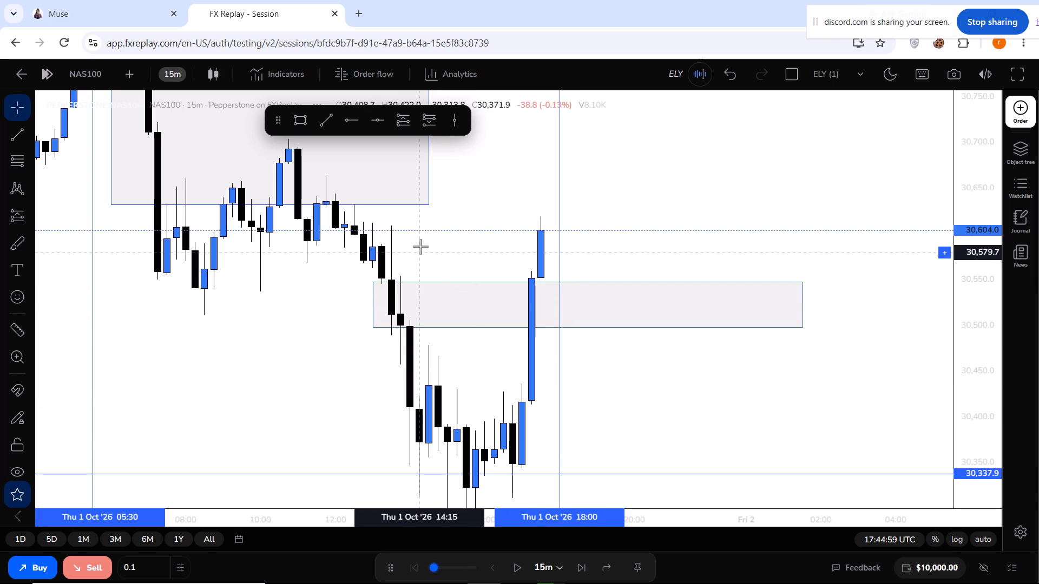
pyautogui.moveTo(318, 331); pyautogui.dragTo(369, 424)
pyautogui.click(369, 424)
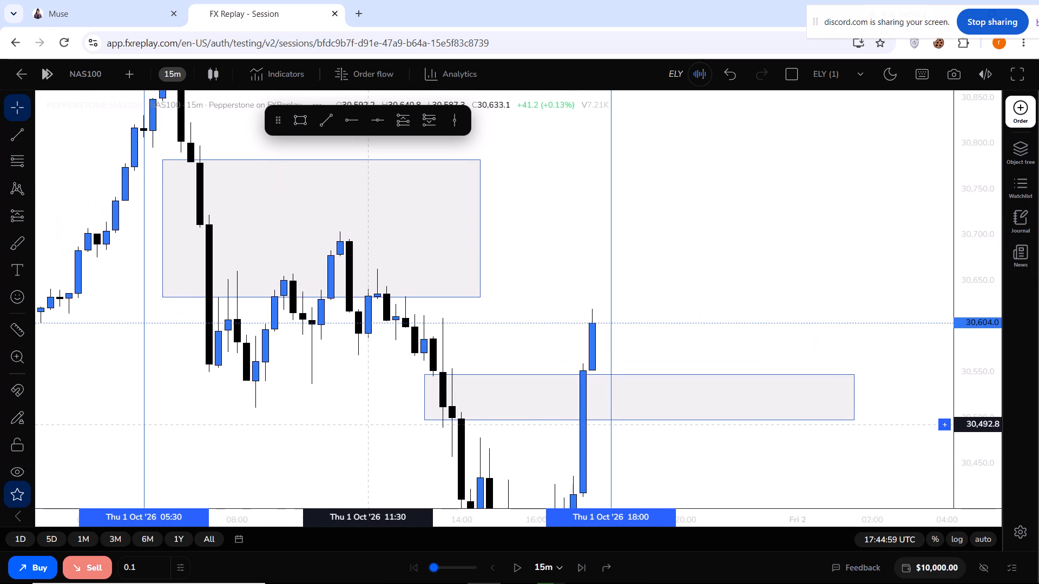
# Resize the upper rectangle zone so its lower edge sits at about 30,726 and its right edge reaches Thu 1 Oct '26 23:15.
pyautogui.moveTo(346, 385); pyautogui.dragTo(373, 478)
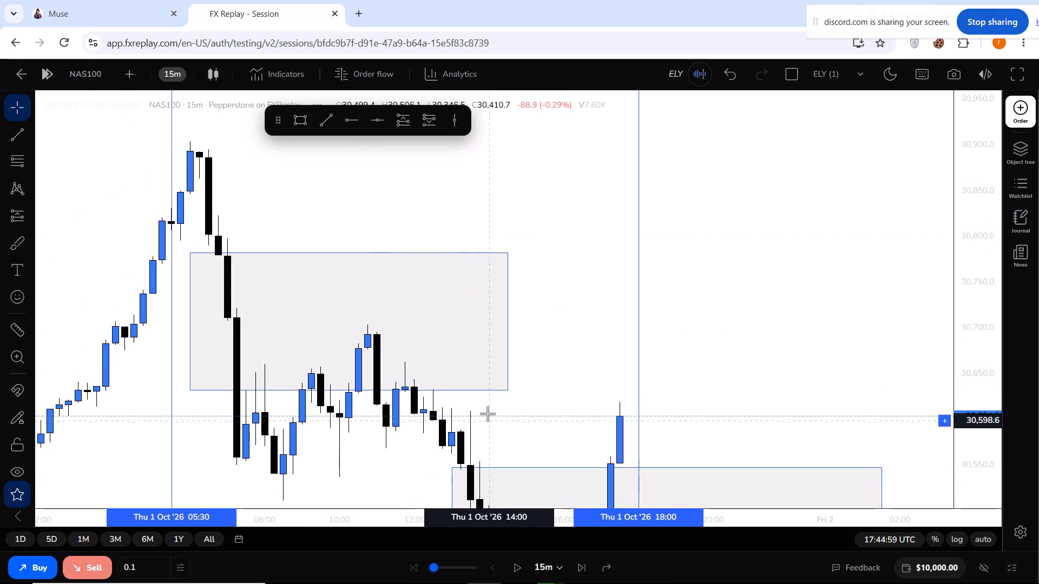
pyautogui.click(502, 388)
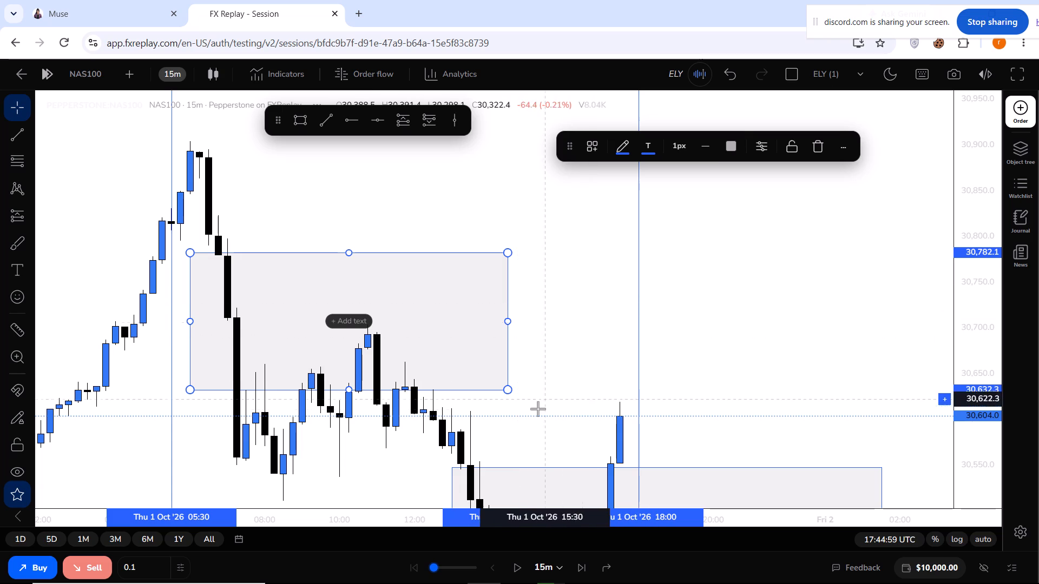
pyautogui.moveTo(510, 390); pyautogui.dragTo(695, 316)
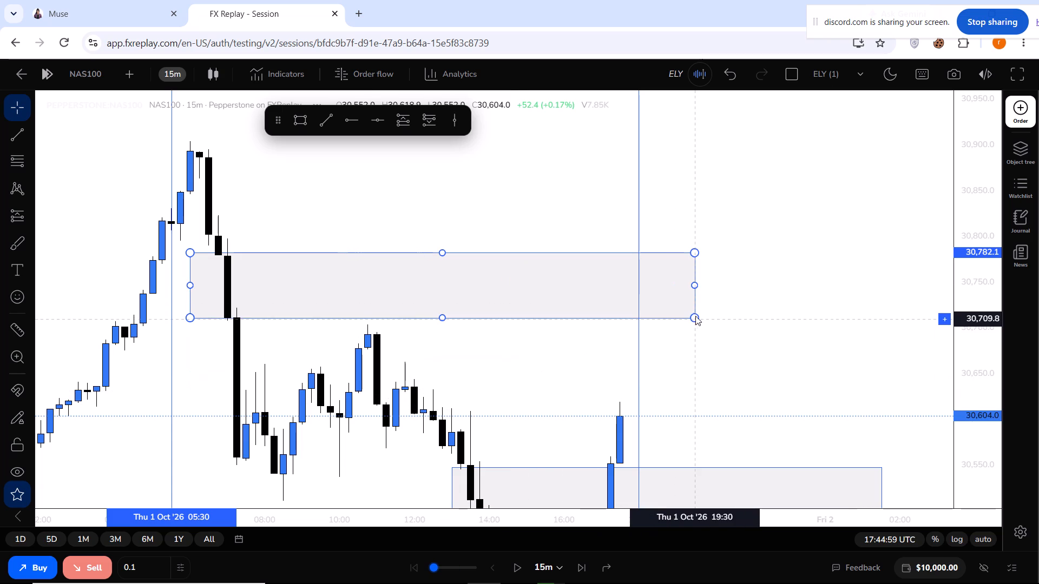
pyautogui.moveTo(695, 316); pyautogui.dragTo(698, 304)
pyautogui.moveTo(711, 310); pyautogui.dragTo(668, 270)
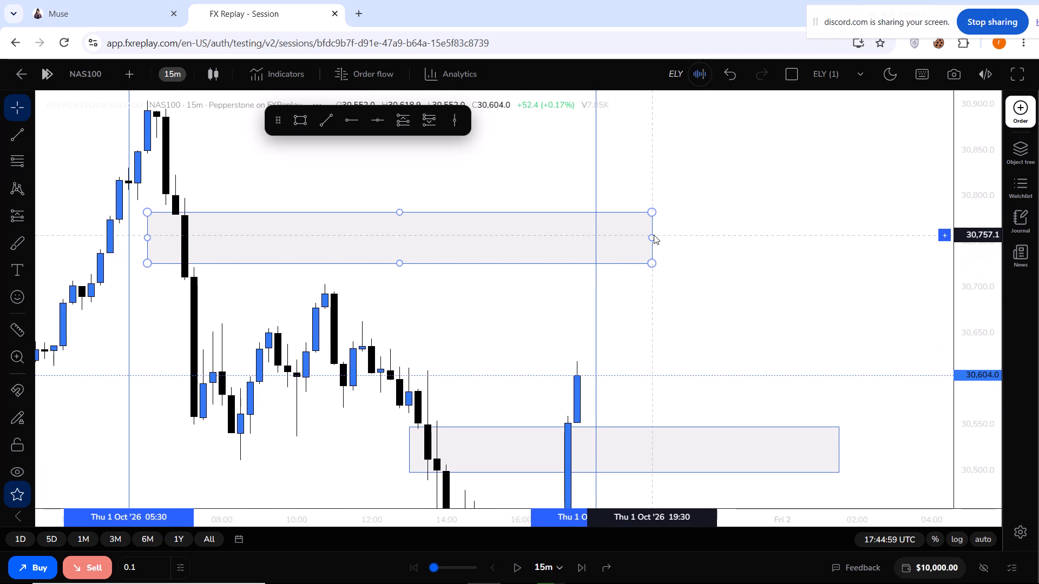
pyautogui.moveTo(654, 235); pyautogui.dragTo(754, 233)
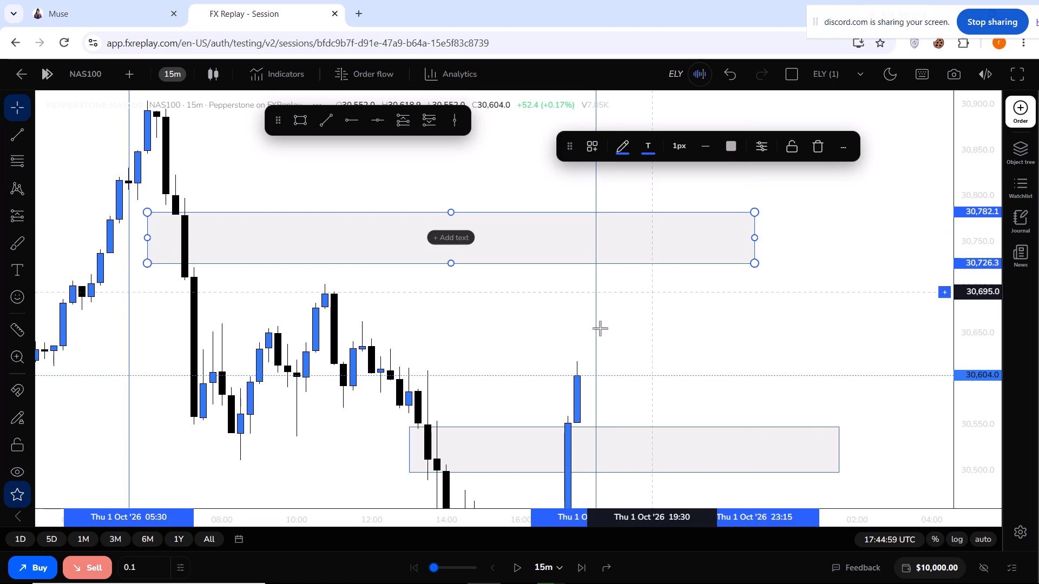
# Advance the NAS100 replay in 15-minute steps to about 06:00 UTC on Fri 2 Oct '26.
pyautogui.doubleClick(582, 562)
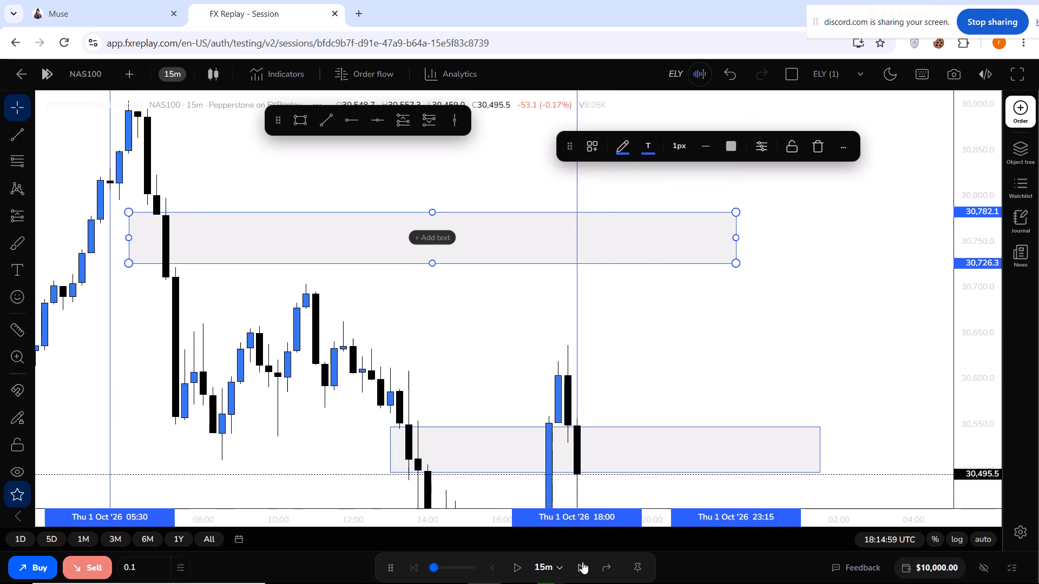
pyautogui.moveTo(618, 350); pyautogui.dragTo(596, 240)
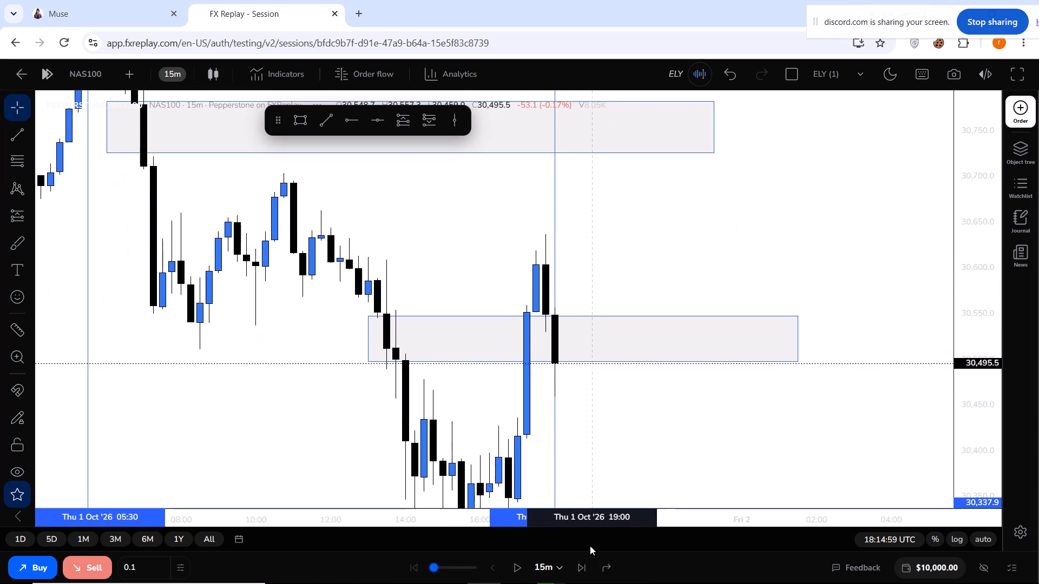
pyautogui.click(582, 562)
pyautogui.click(582, 562)
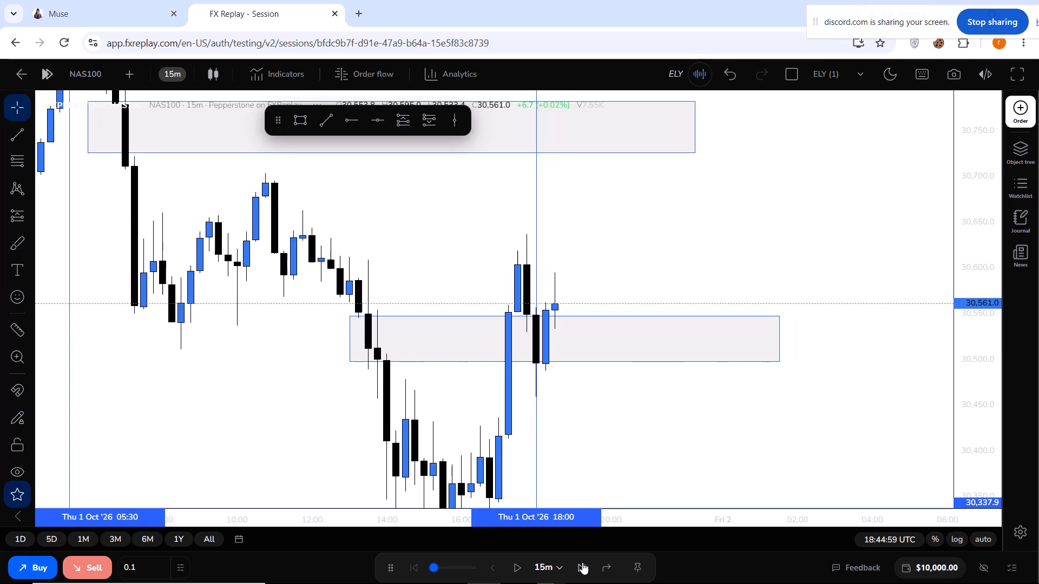
pyautogui.click(582, 562)
pyautogui.click(582, 562)
pyautogui.doubleClick(582, 562)
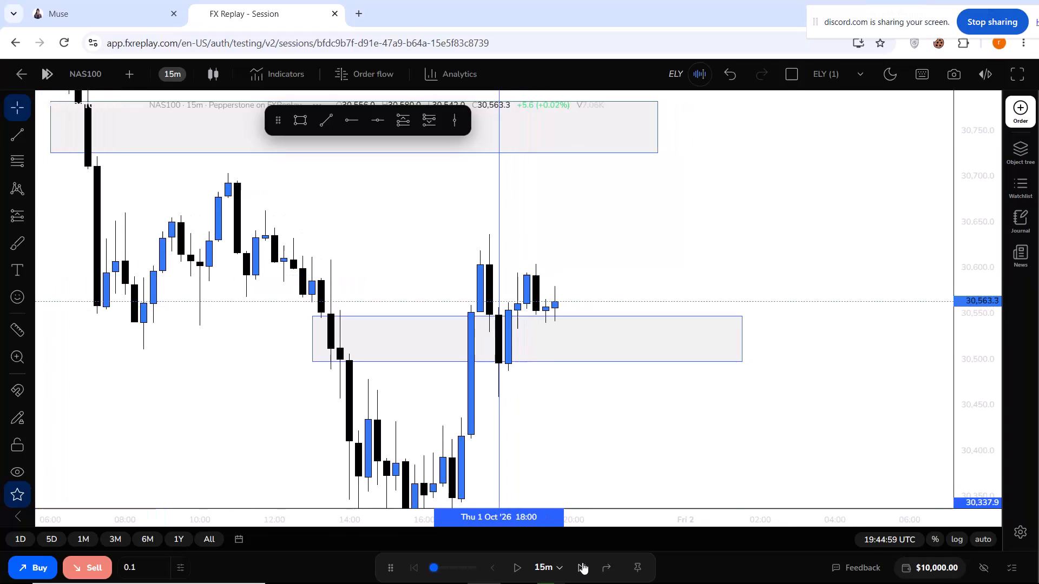
pyautogui.tripleClick(582, 562)
pyautogui.tripleClick(582, 562)
pyautogui.tripleClick(582, 562)
pyautogui.tripleClick(582, 562)
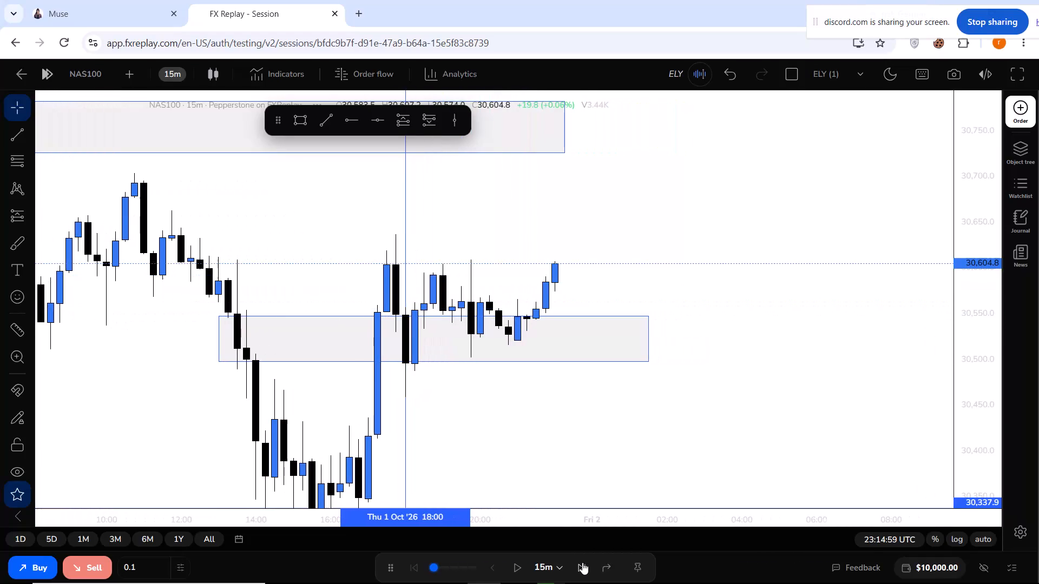
pyautogui.tripleClick(582, 562)
pyautogui.doubleClick(582, 562)
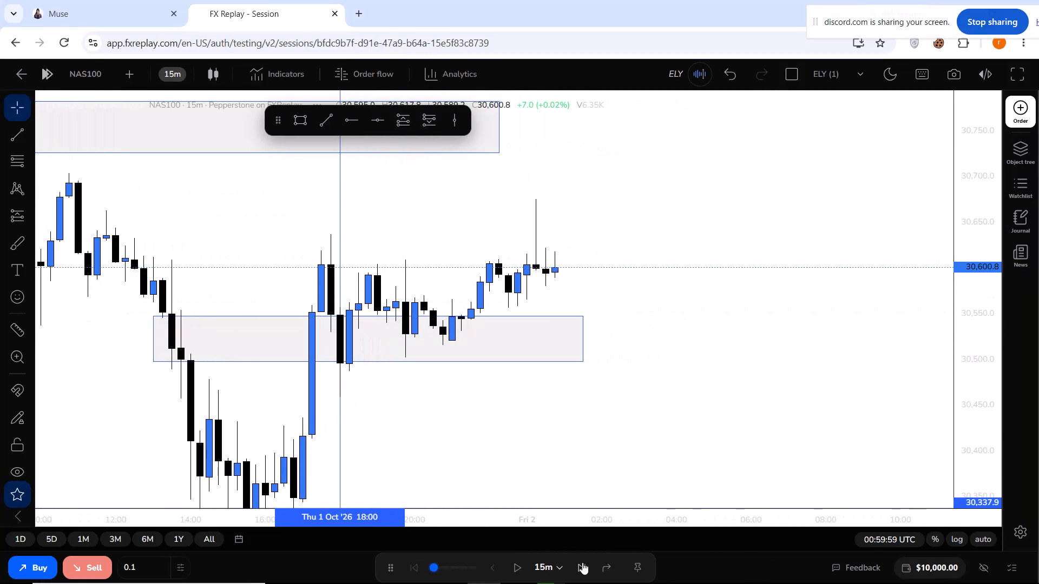
pyautogui.tripleClick(582, 562)
pyautogui.tripleClick(582, 562)
pyautogui.tripleClick(582, 562)
pyautogui.tripleClick(582, 562)
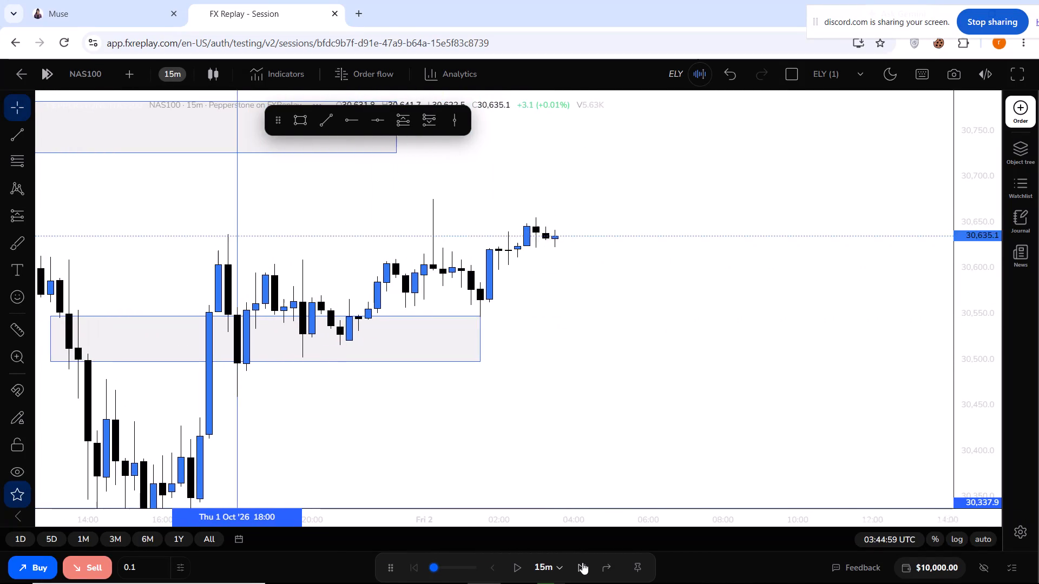
pyautogui.tripleClick(582, 562)
pyautogui.tripleClick(582, 562)
pyautogui.doubleClick(582, 562)
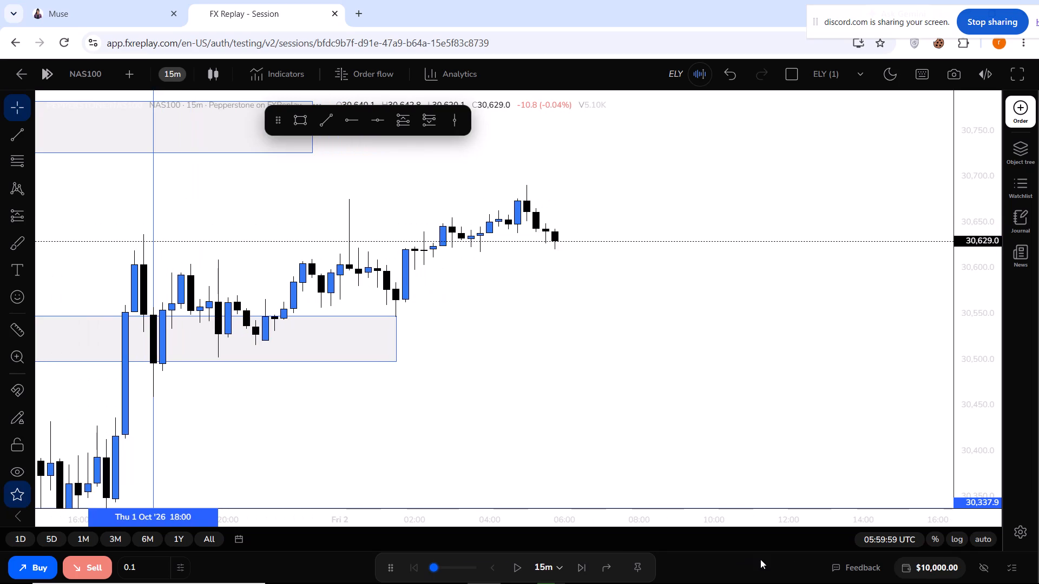
# Extend the upper rectangle zone's right edge to about Fri 2 Oct '26 15:00.
pyautogui.moveTo(513, 306); pyautogui.dragTo(567, 393)
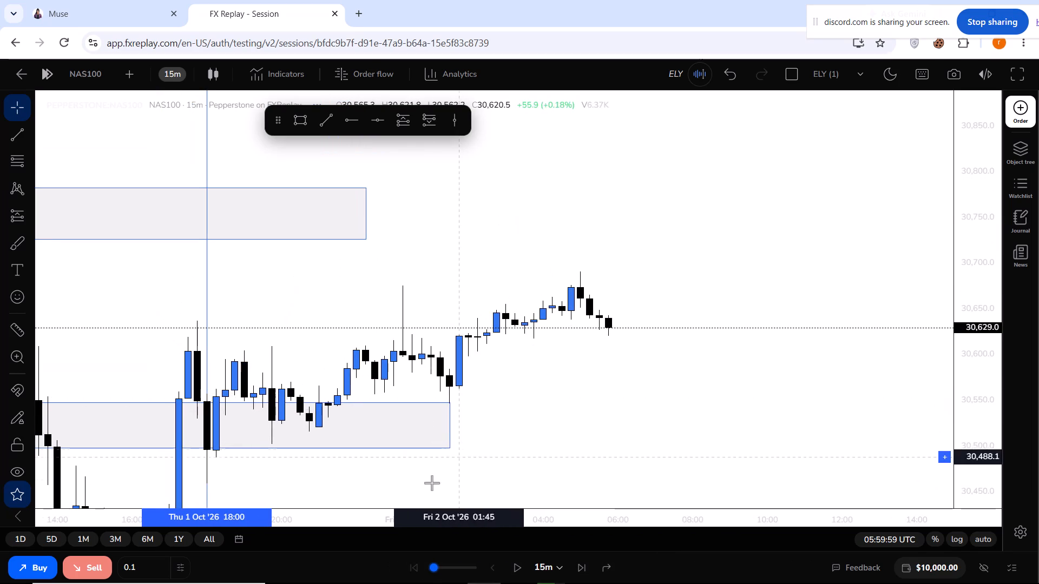
pyautogui.moveTo(379, 515); pyautogui.dragTo(538, 486)
pyautogui.moveTo(603, 413); pyautogui.dragTo(560, 314)
pyautogui.moveTo(561, 299); pyautogui.dragTo(571, 350)
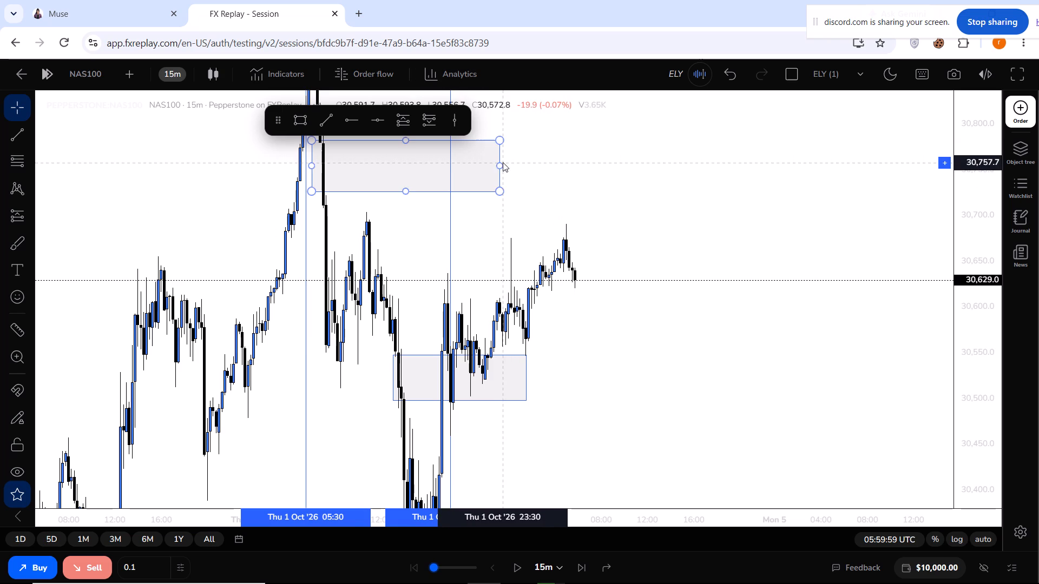
pyautogui.moveTo(501, 164); pyautogui.dragTo(635, 169)
pyautogui.moveTo(635, 164); pyautogui.dragTo(680, 174)
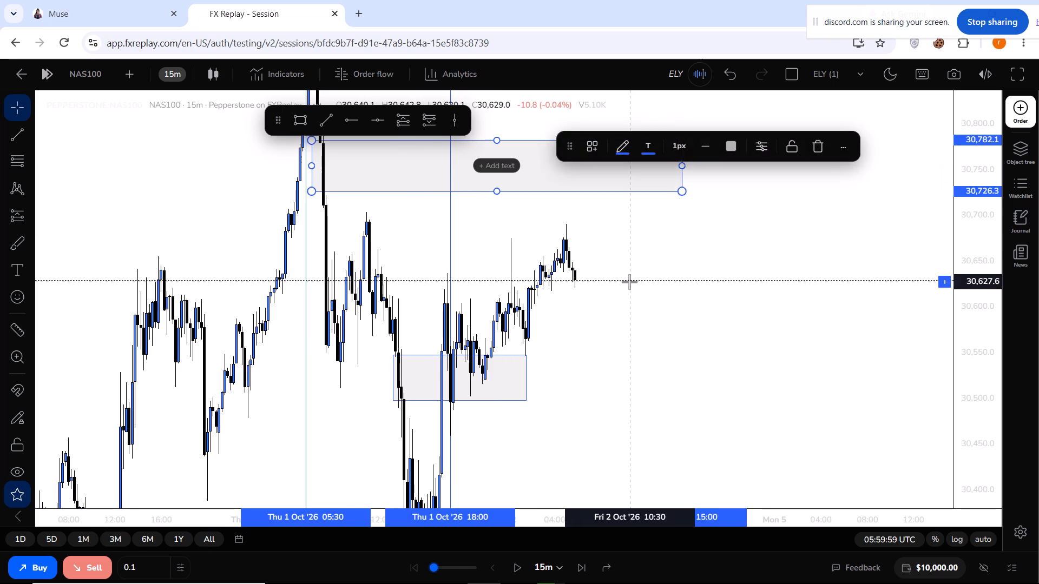
pyautogui.click(629, 282)
# Advance the replay in 15-minute steps to about 08:30 UTC on Fri 2 Oct '26.
pyautogui.tripleClick(578, 567)
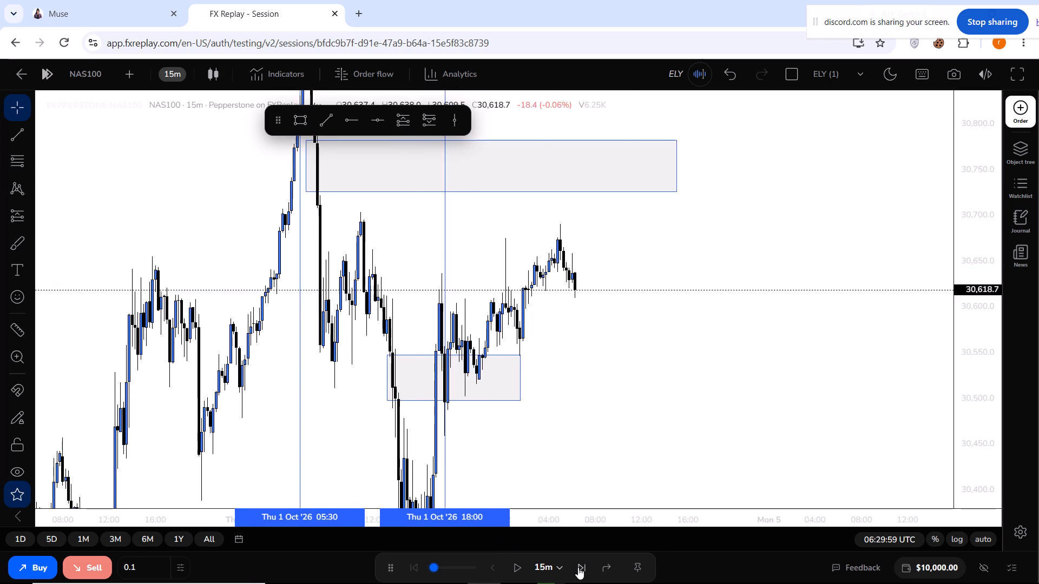
pyautogui.tripleClick(578, 567)
pyautogui.doubleClick(578, 567)
pyautogui.click(578, 567)
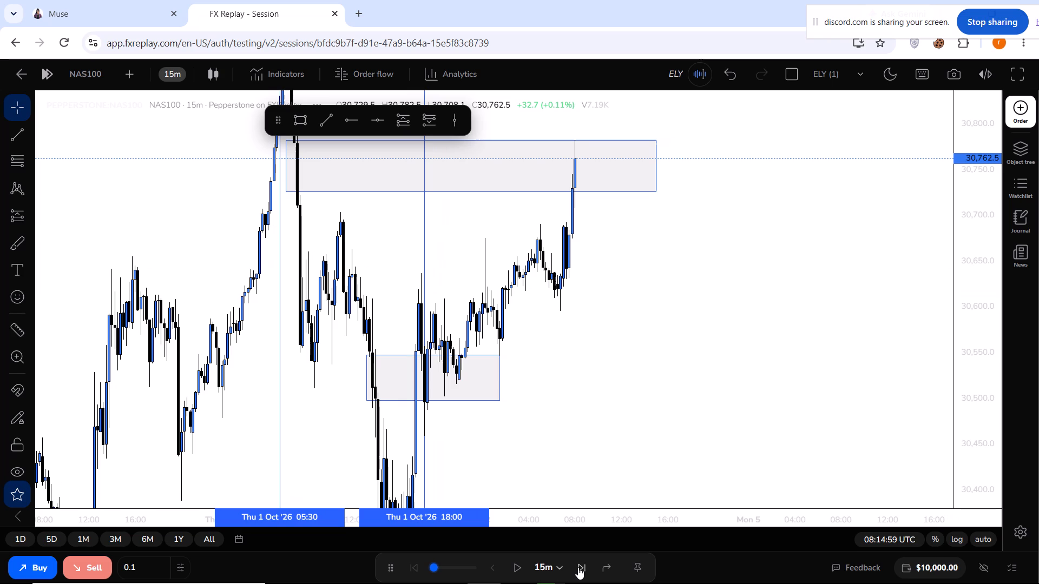
pyautogui.moveTo(645, 345); pyautogui.dragTo(653, 436)
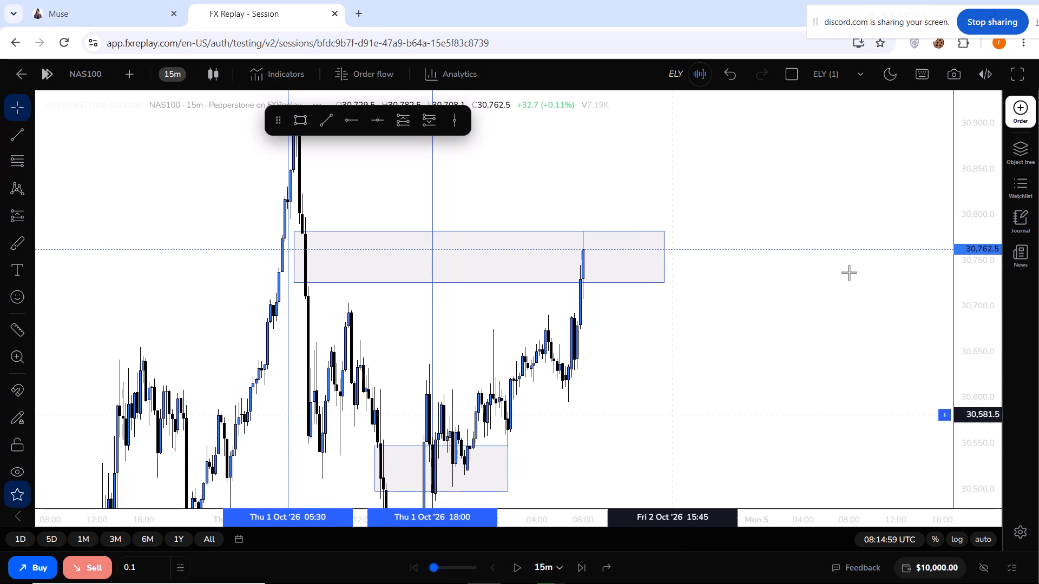
pyautogui.moveTo(965, 243); pyautogui.dragTo(965, 284)
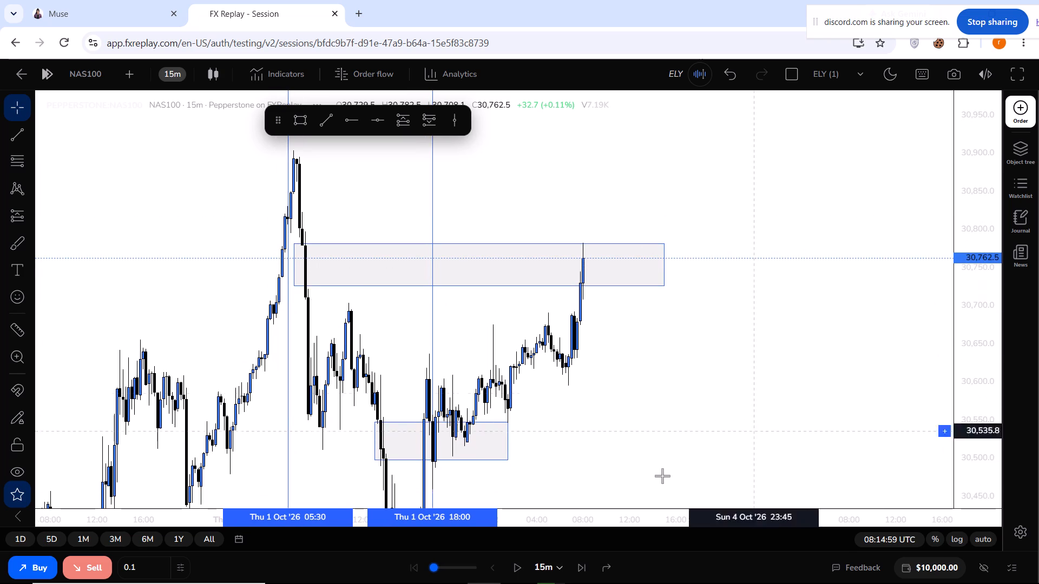
pyautogui.click(580, 560)
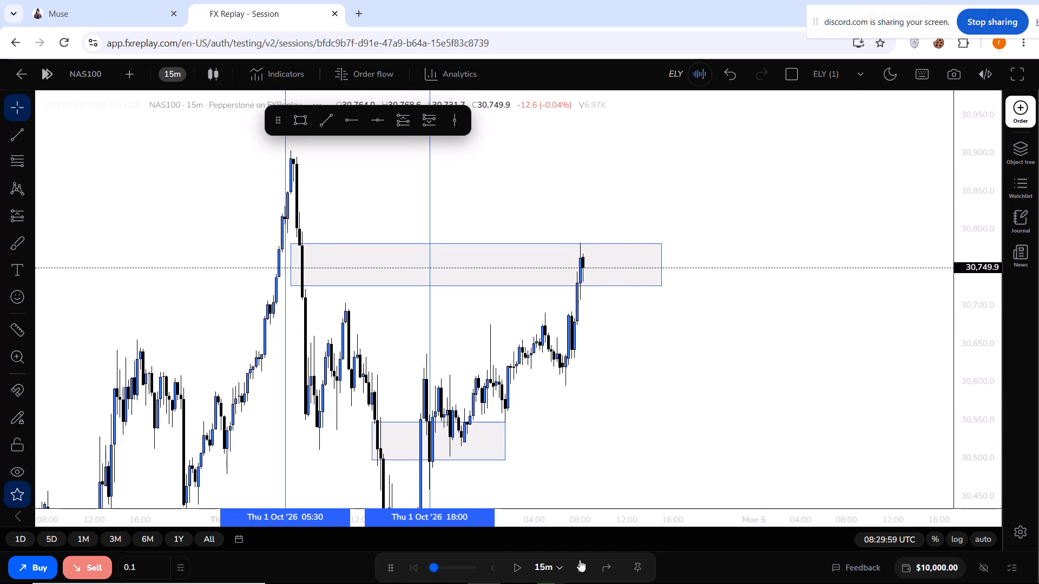
# Switch the NAS100 chart to the 3-minute interval.
pyautogui.click(173, 67)
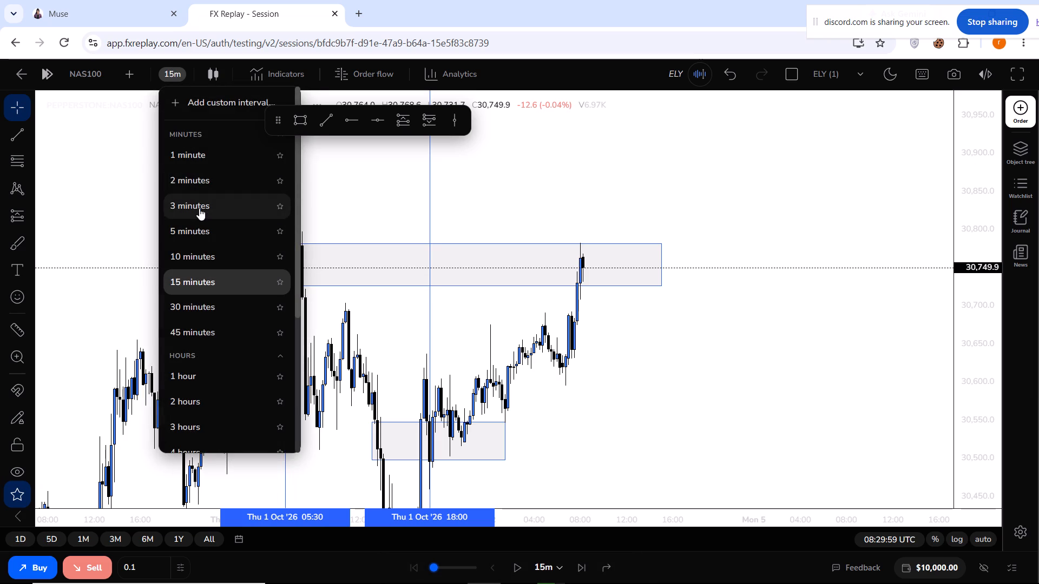
pyautogui.click(199, 208)
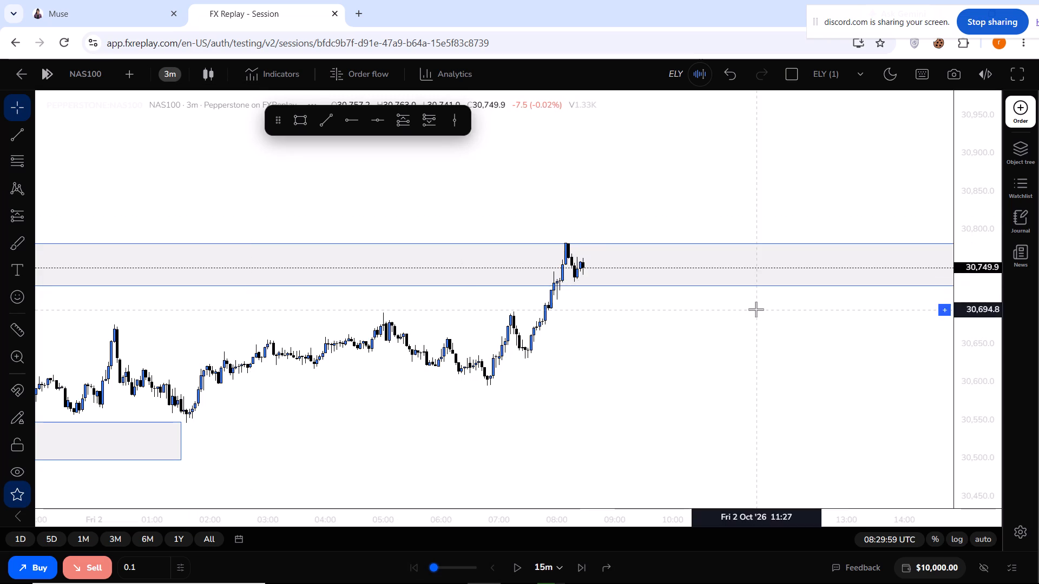
# Set the replay step interval to 3m.
pyautogui.moveTo(985, 400); pyautogui.dragTo(959, 143)
pyautogui.moveTo(759, 283); pyautogui.dragTo(751, 343)
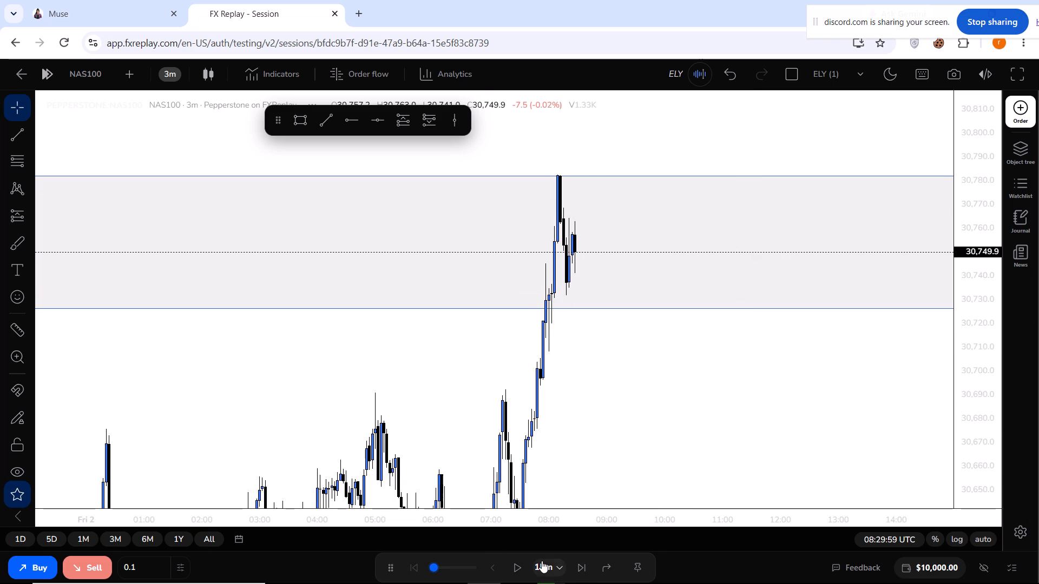
pyautogui.click(542, 561)
pyautogui.click(542, 493)
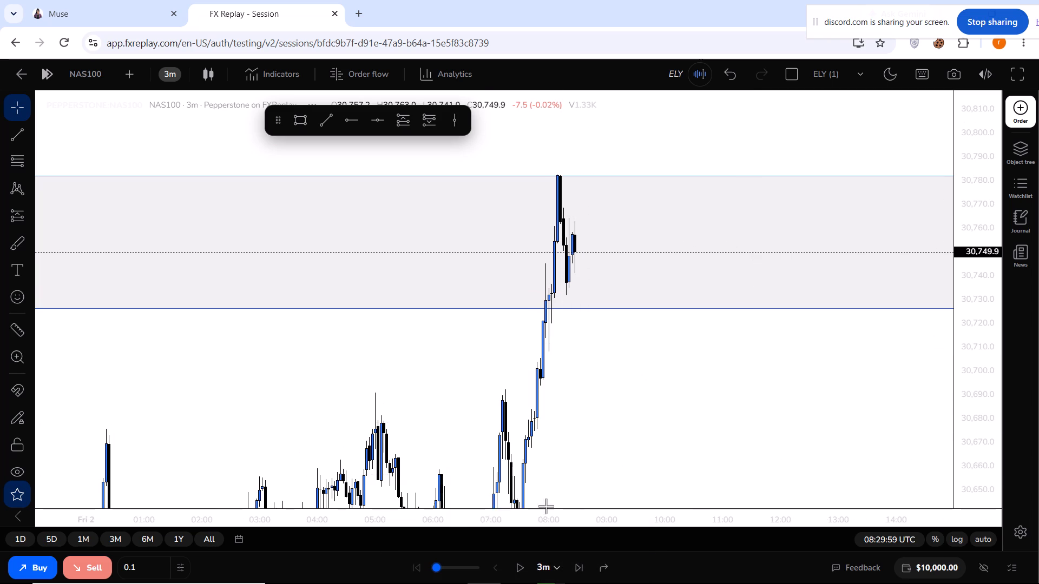
# Advance the NAS100 replay in 3-minute steps to about 09:42 UTC on Fri 2 Oct '26.
pyautogui.click(578, 561)
pyautogui.click(578, 561)
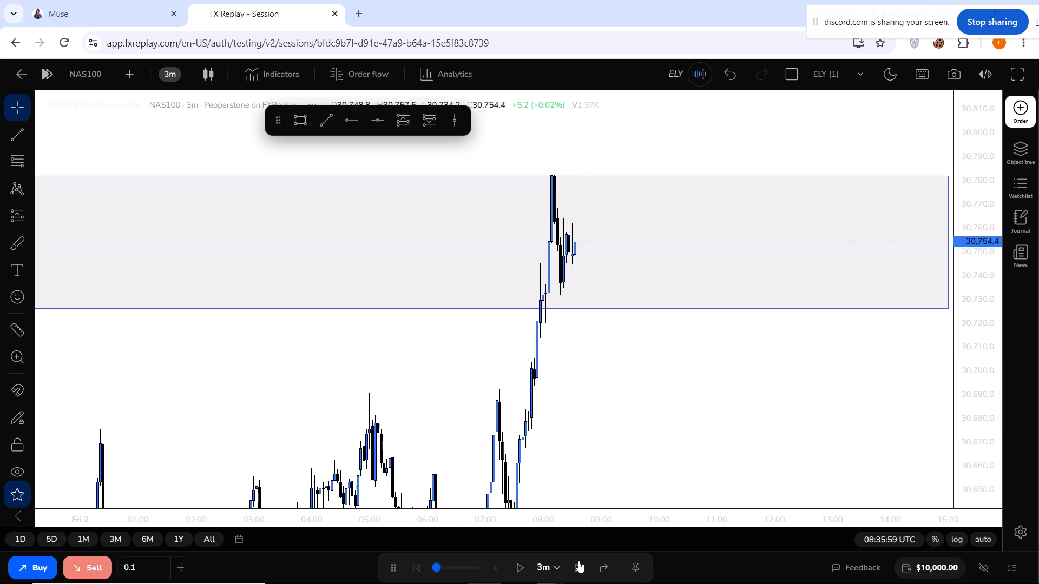
pyautogui.click(578, 561)
pyautogui.click(578, 561)
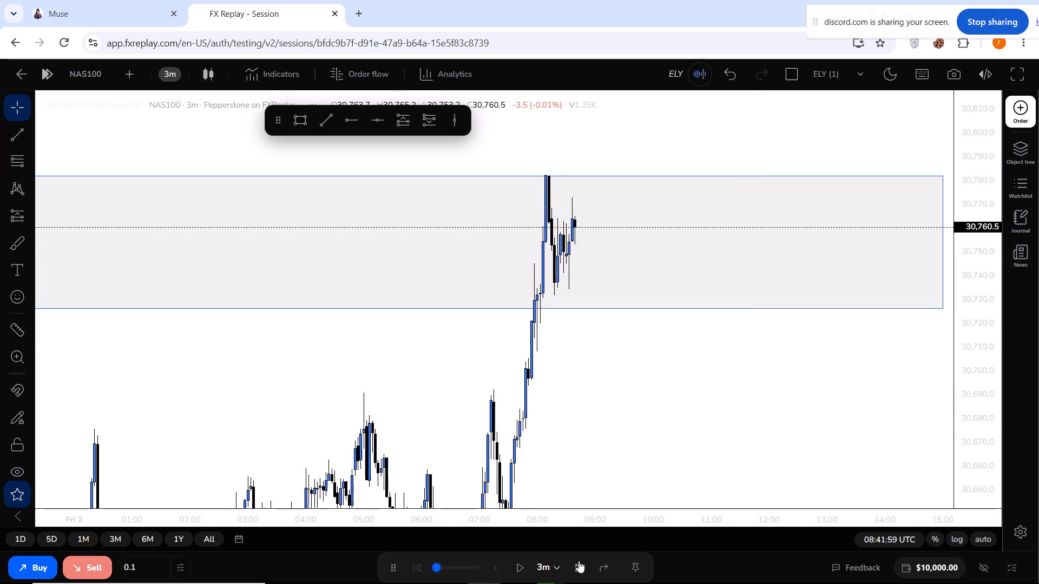
pyautogui.click(578, 561)
pyautogui.click(578, 561)
pyautogui.click(578, 561)
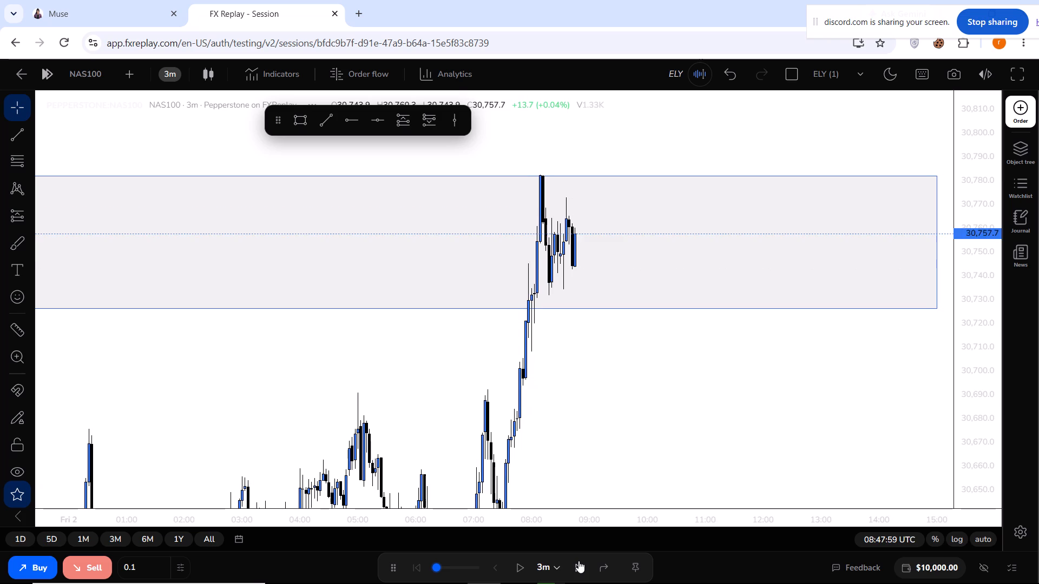
pyautogui.click(578, 561)
pyautogui.click(578, 561)
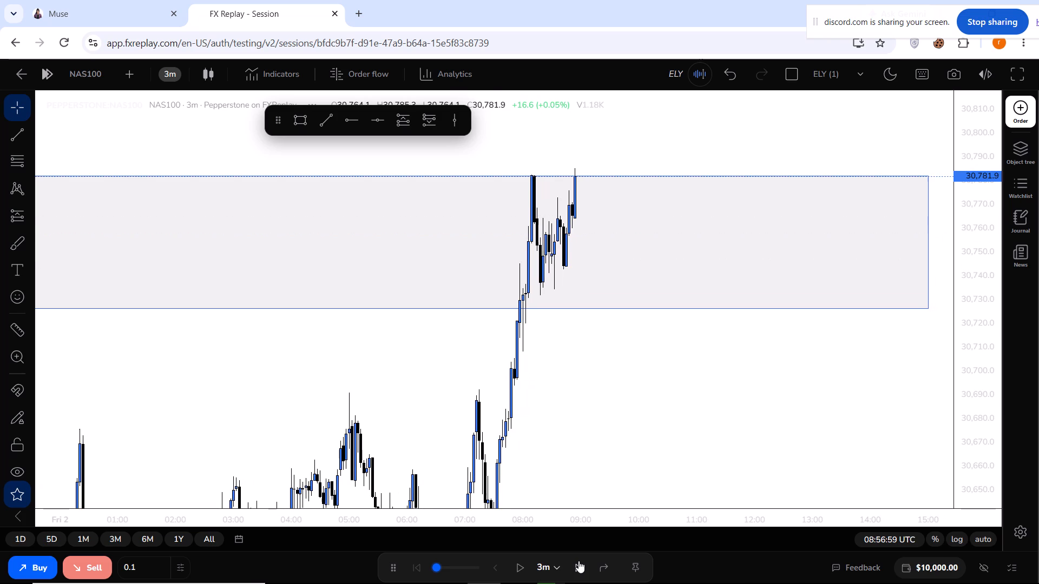
pyautogui.click(578, 561)
pyautogui.click(578, 561)
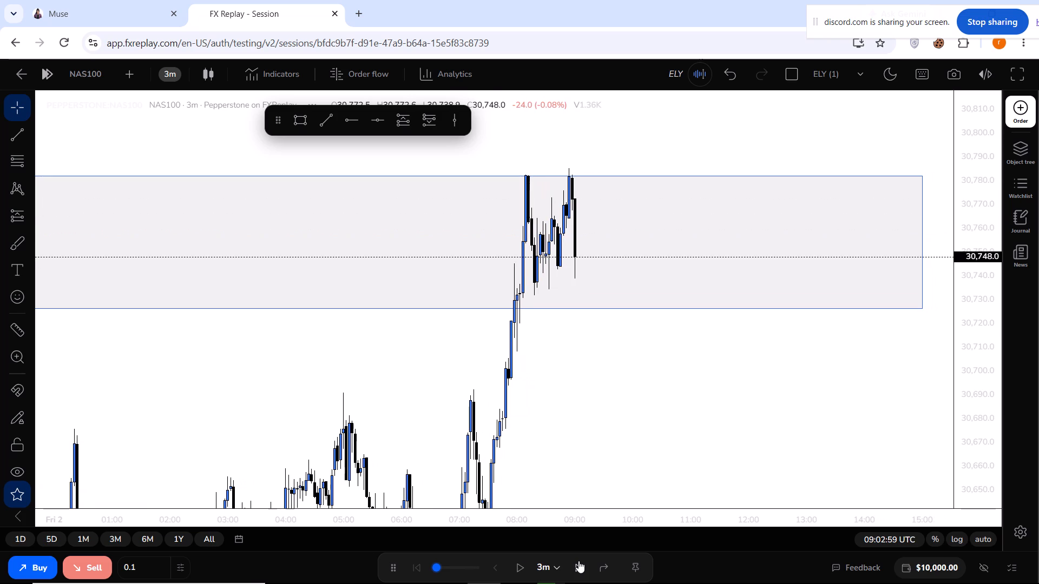
pyautogui.click(578, 561)
pyautogui.click(578, 561)
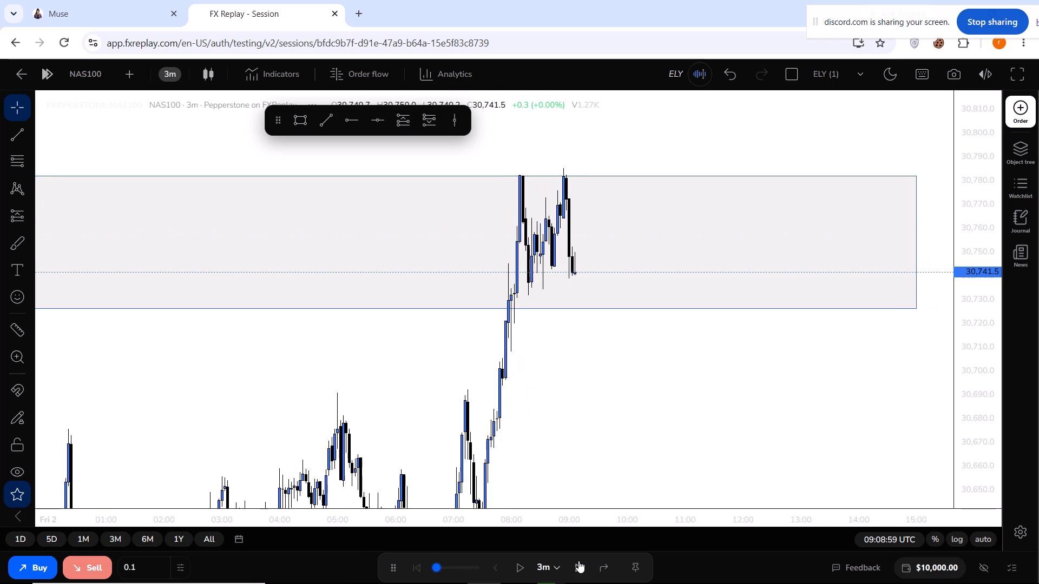
pyautogui.click(578, 561)
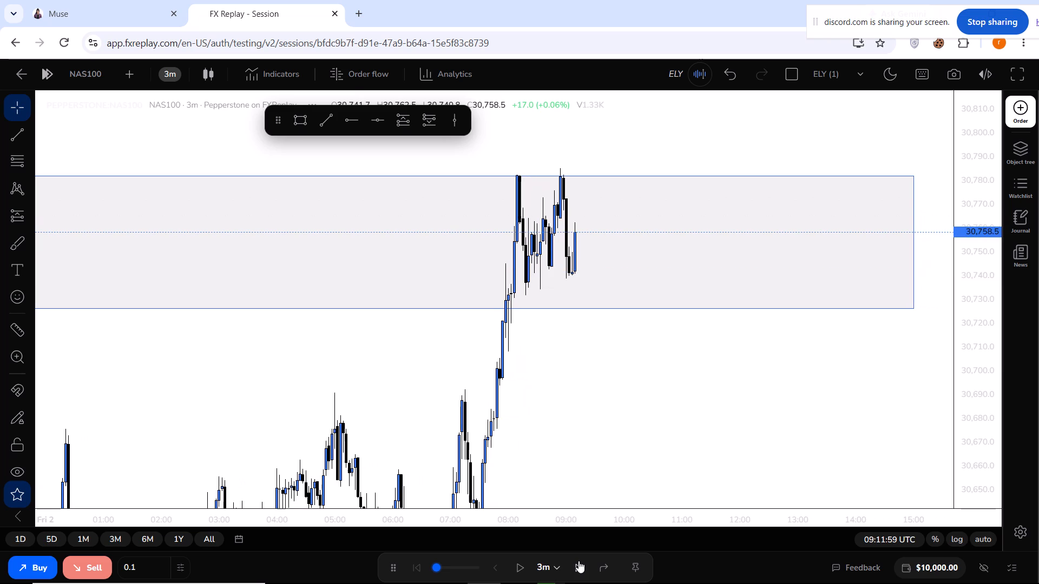
pyautogui.click(578, 561)
pyautogui.click(578, 561)
pyautogui.click(578, 561)
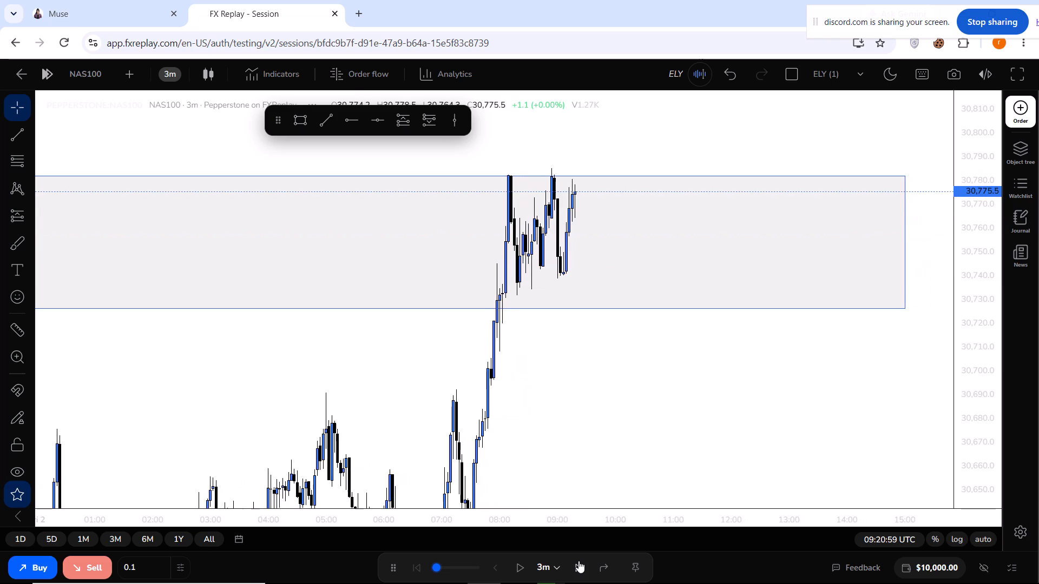
pyautogui.click(578, 561)
pyautogui.click(578, 561)
pyautogui.click(578, 561)
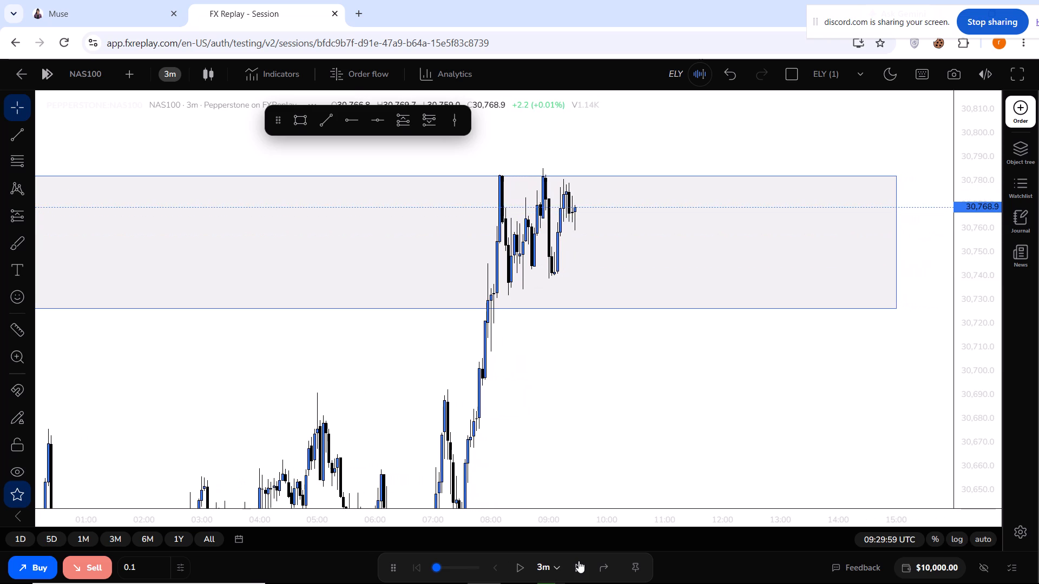
pyautogui.click(578, 561)
pyautogui.tripleClick(578, 561)
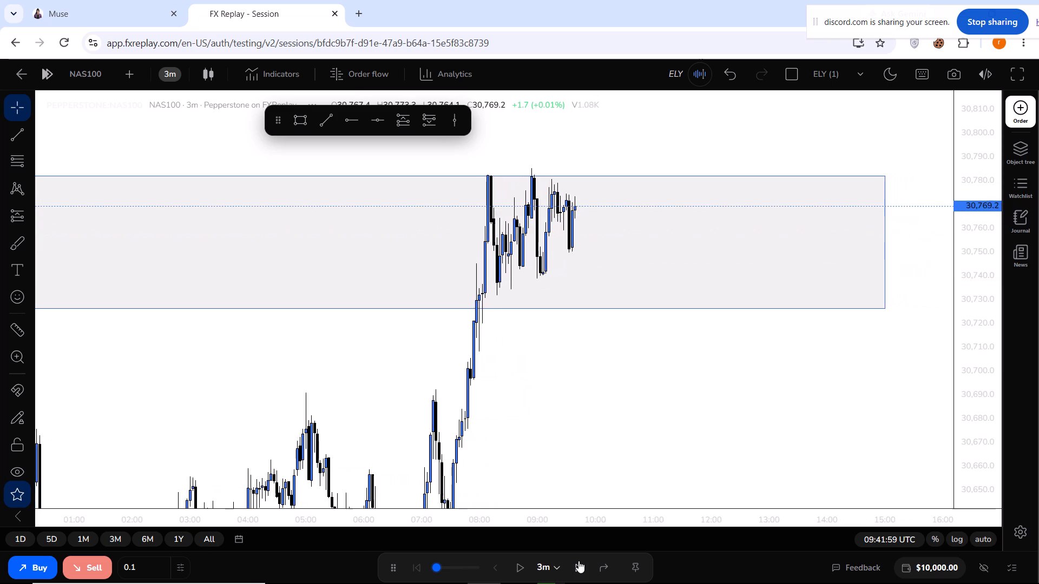
# Advance the NAS100 replay in 3-minute steps to about 10:12 UTC on Fri 2 Oct '26.
pyautogui.doubleClick(578, 561)
pyautogui.tripleClick(578, 561)
pyautogui.click(578, 561)
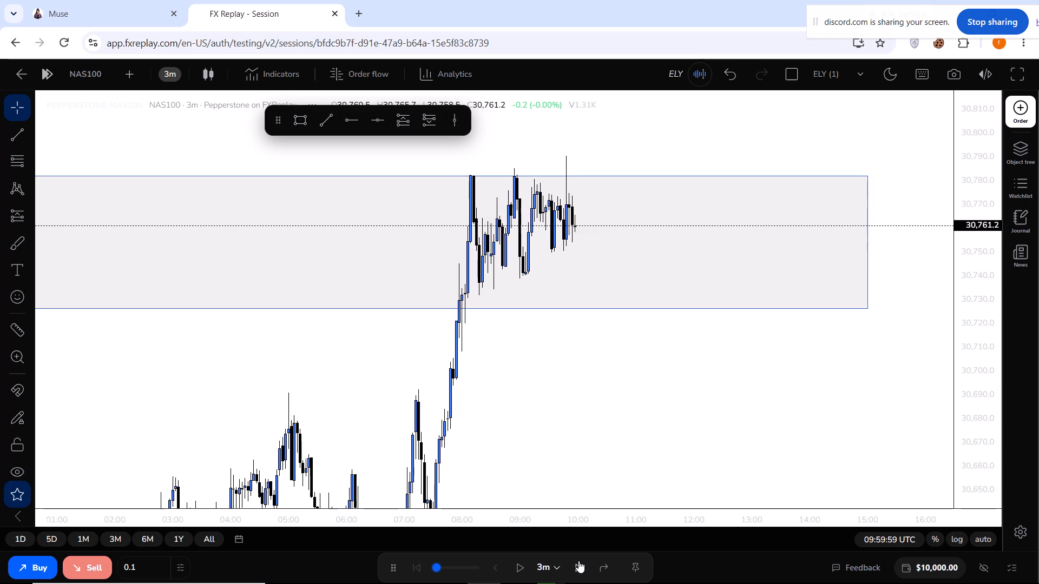
pyautogui.tripleClick(578, 561)
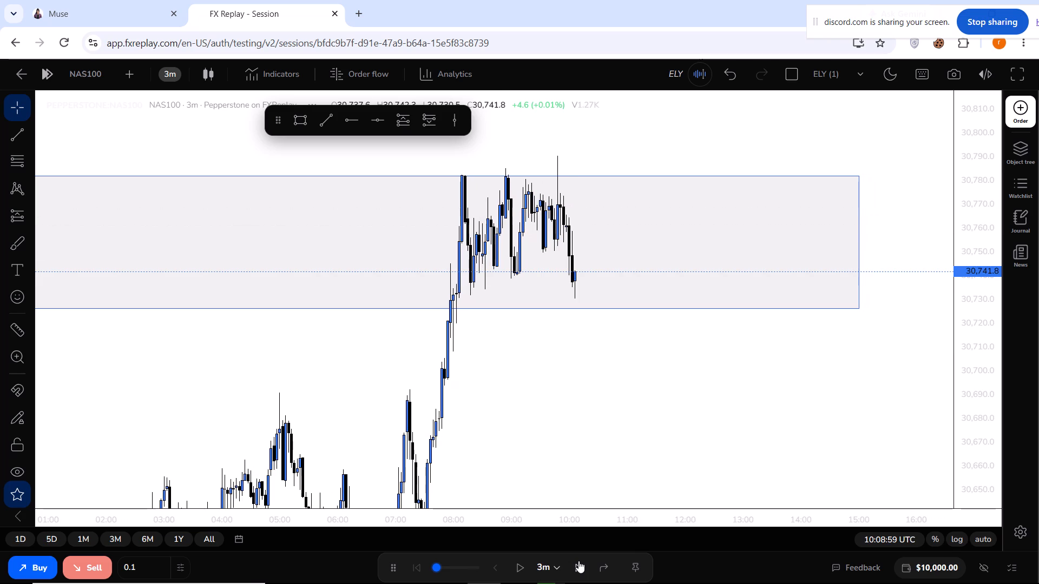
pyautogui.click(578, 561)
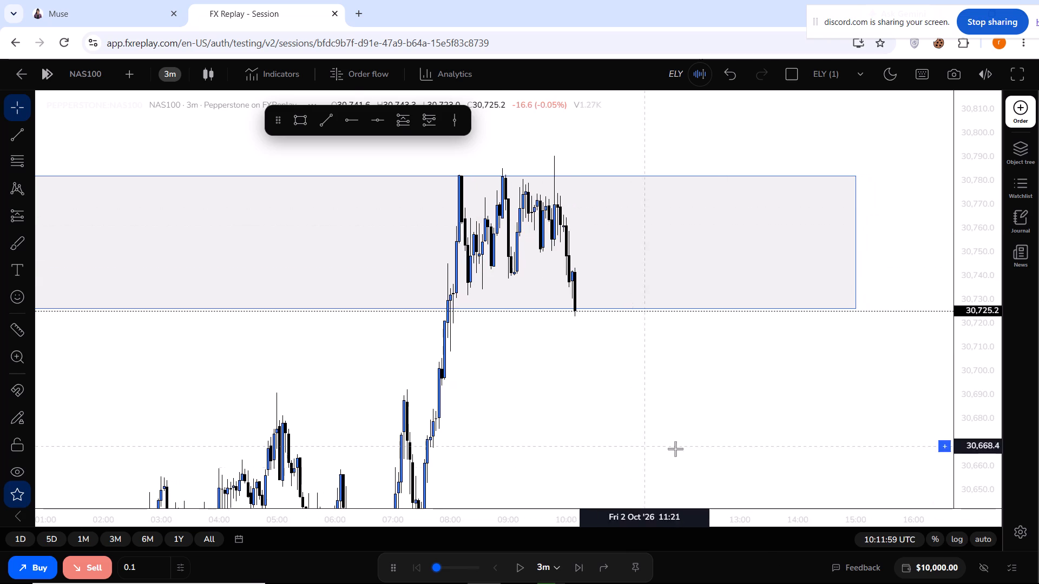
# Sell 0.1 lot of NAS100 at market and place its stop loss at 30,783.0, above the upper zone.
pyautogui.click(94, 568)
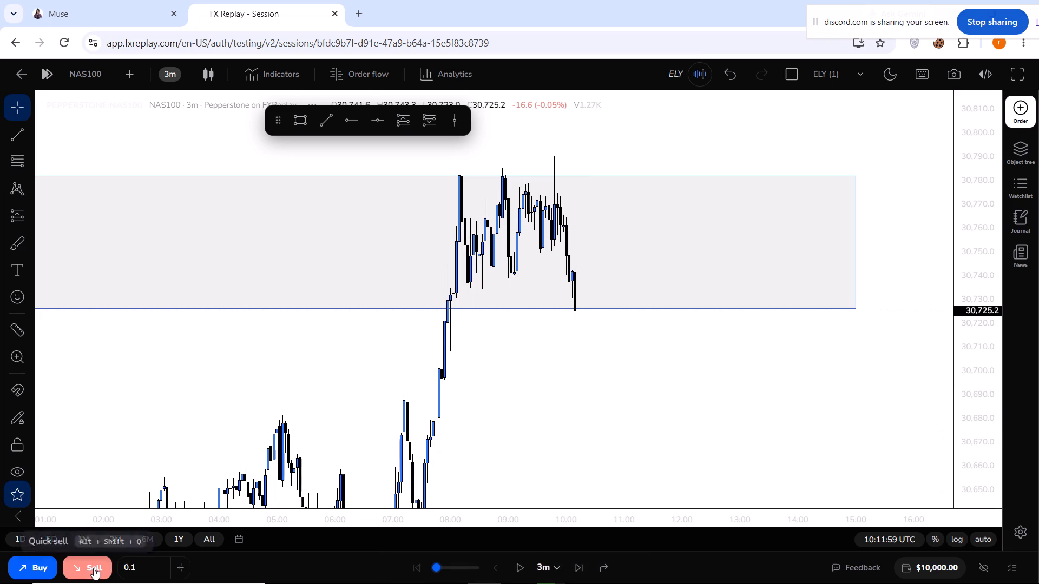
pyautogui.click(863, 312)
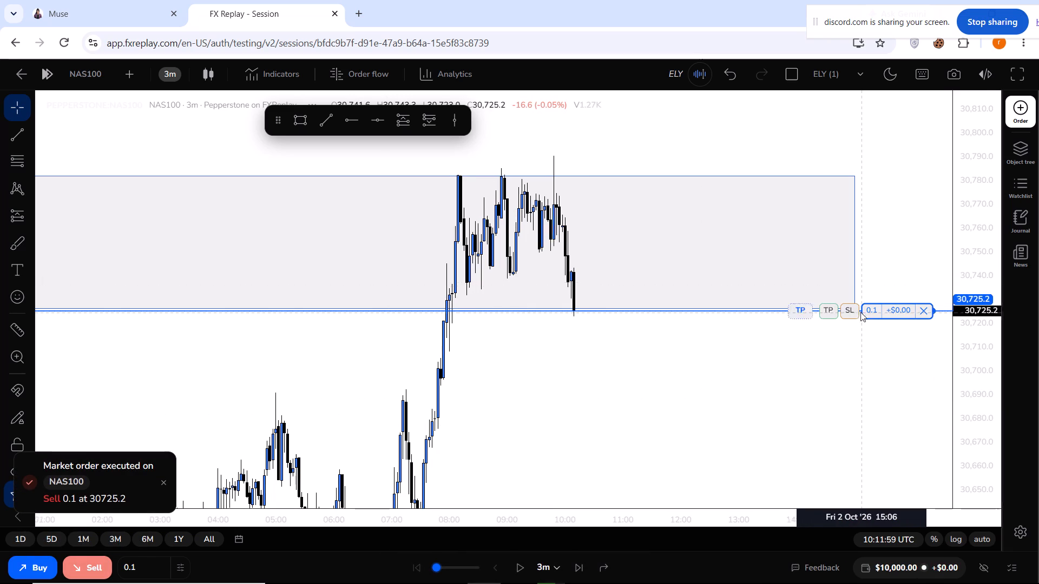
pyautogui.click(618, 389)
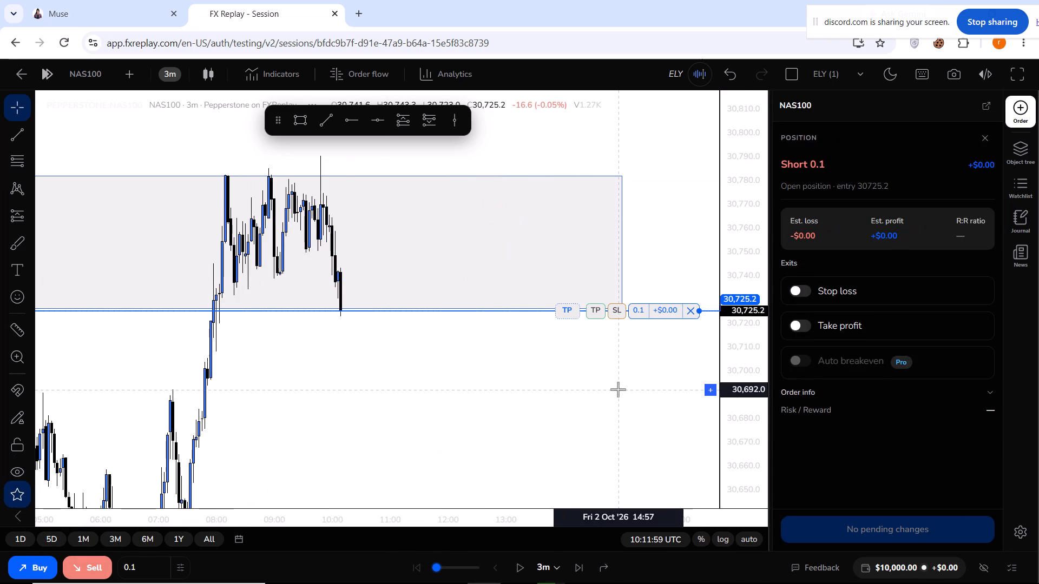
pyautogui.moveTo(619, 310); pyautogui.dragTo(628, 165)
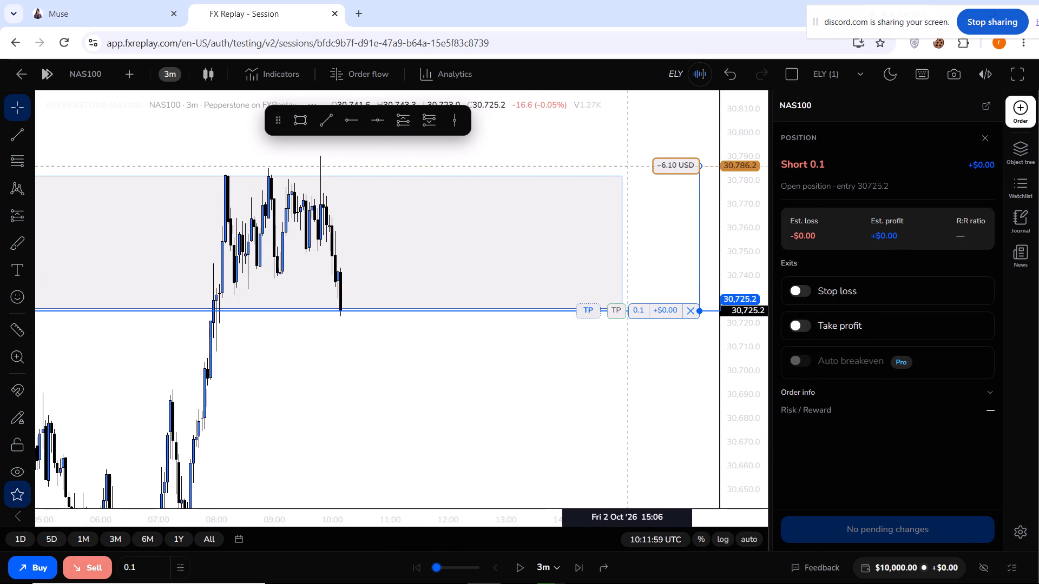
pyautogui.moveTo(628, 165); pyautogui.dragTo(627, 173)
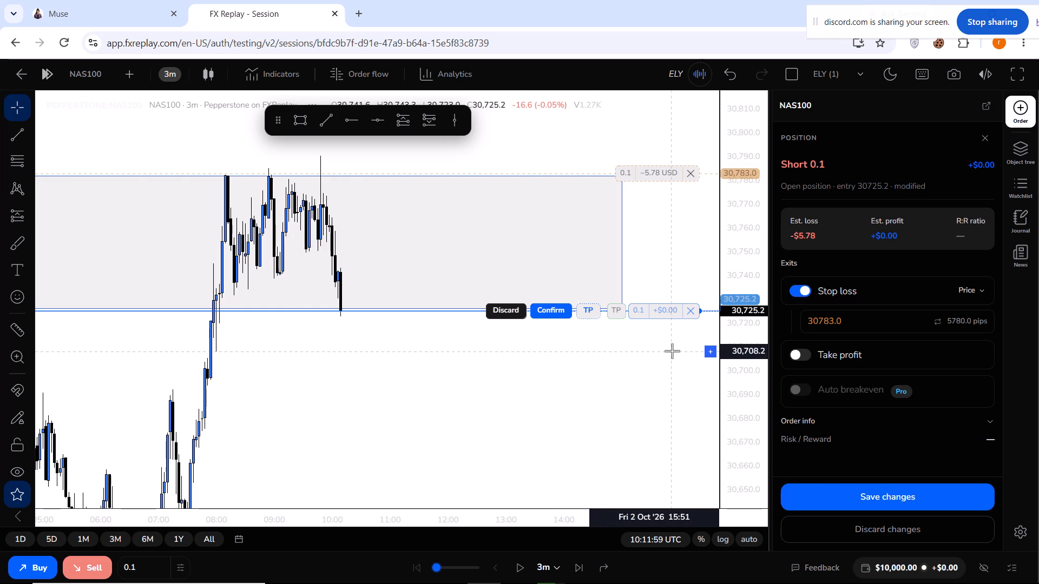
# Set the order quantity to 1 lot and confirm the pending stop loss on the open short.
pyautogui.click(151, 562)
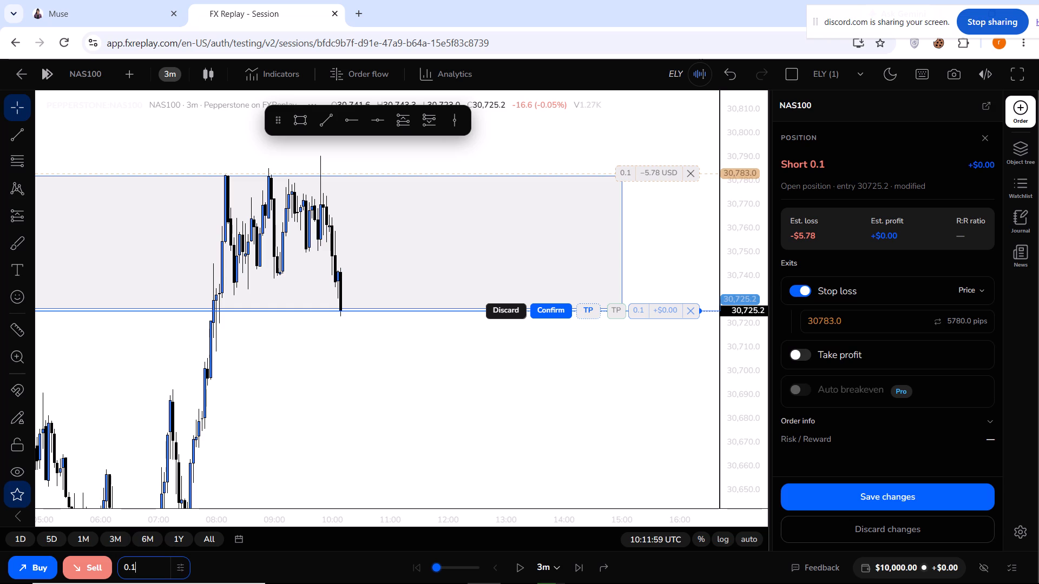
pyautogui.press('BackSpace')
pyautogui.press('BackSpace')
pyautogui.press('BackSpace')
pyautogui.press('1')
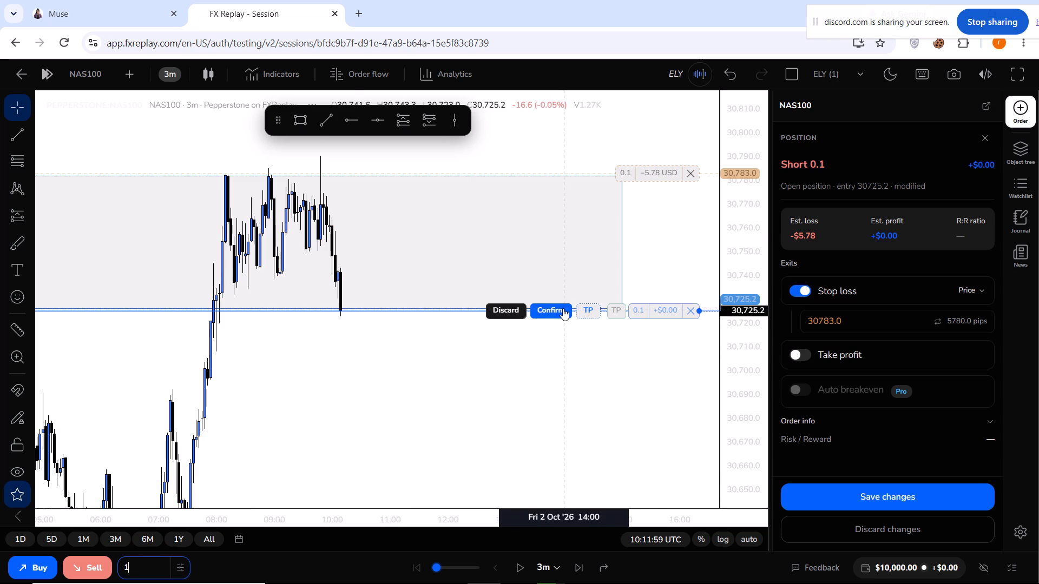
pyautogui.click(563, 308)
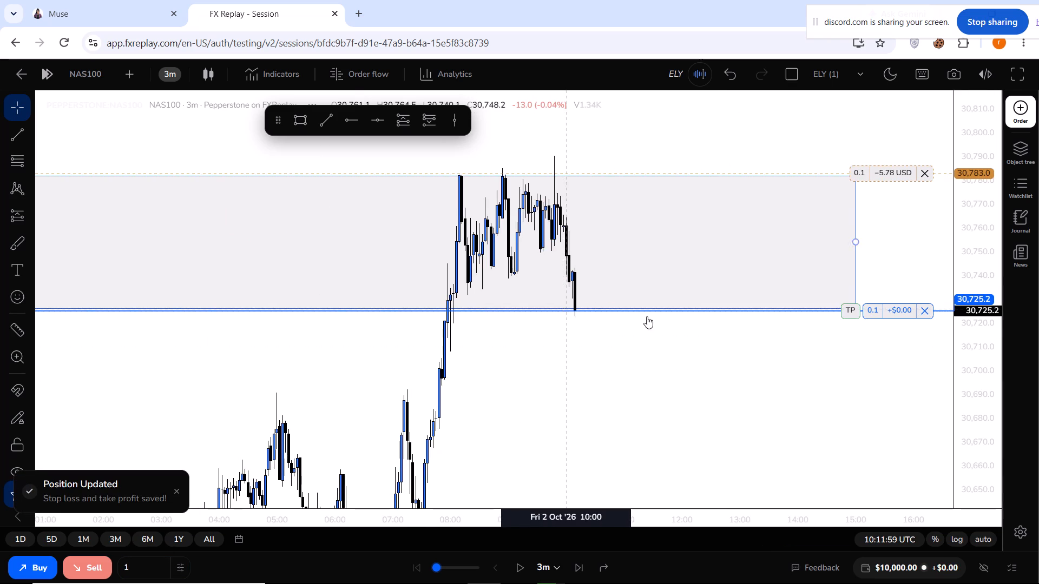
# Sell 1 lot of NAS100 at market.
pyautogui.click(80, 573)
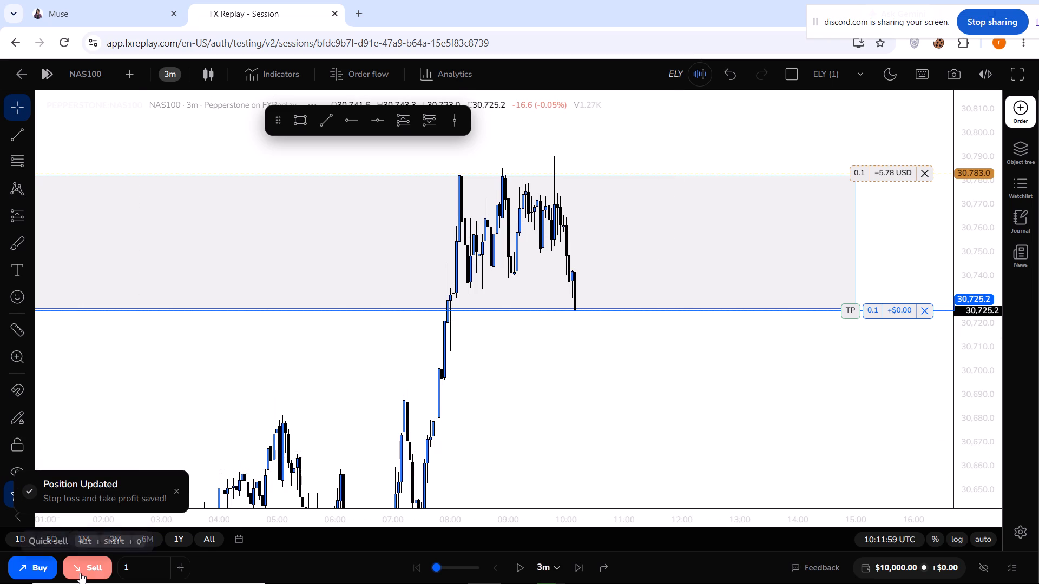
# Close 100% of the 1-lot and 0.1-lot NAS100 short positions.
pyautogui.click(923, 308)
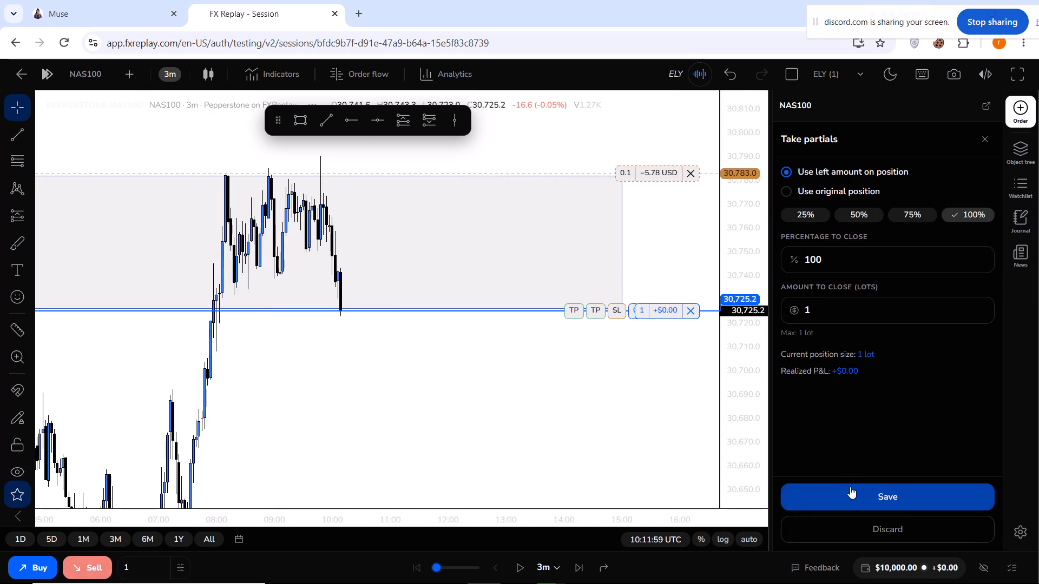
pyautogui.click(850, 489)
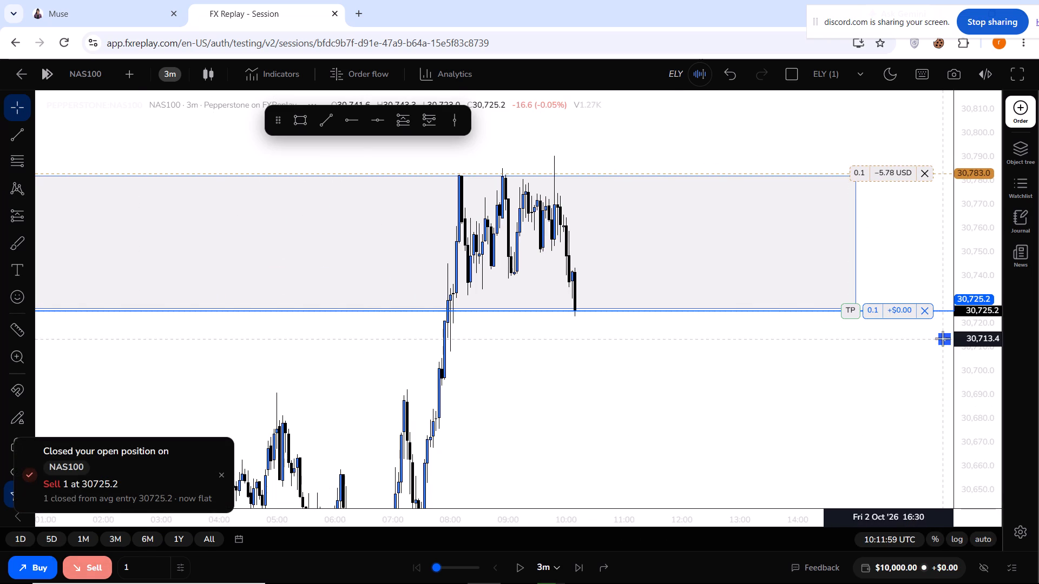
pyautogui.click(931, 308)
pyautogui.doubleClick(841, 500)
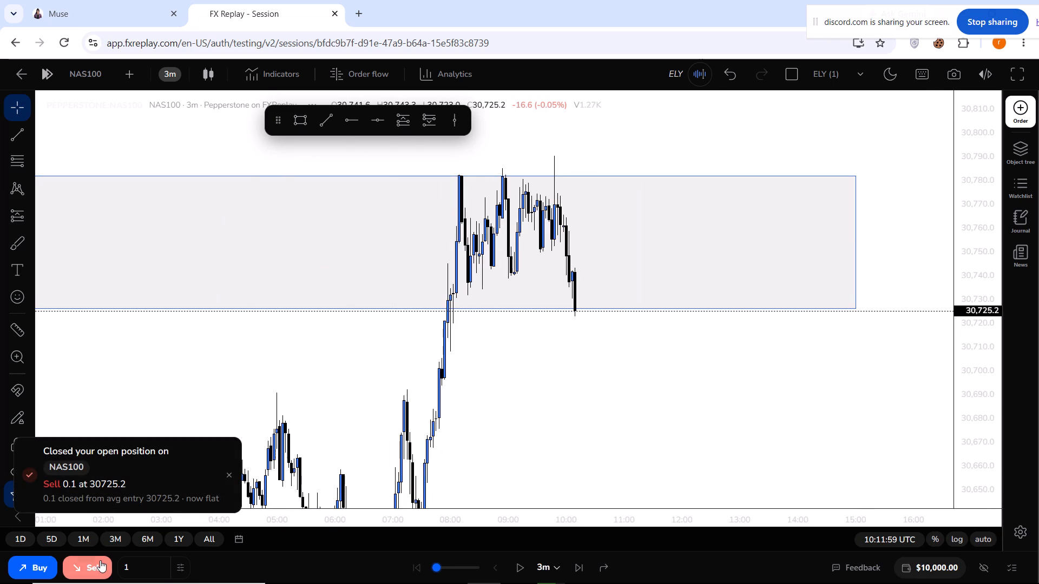
# Sell 1 lot of NAS100 at market with a stop loss at about 30,790.3, at the recent high.
pyautogui.click(99, 560)
pyautogui.moveTo(851, 316); pyautogui.dragTo(847, 156)
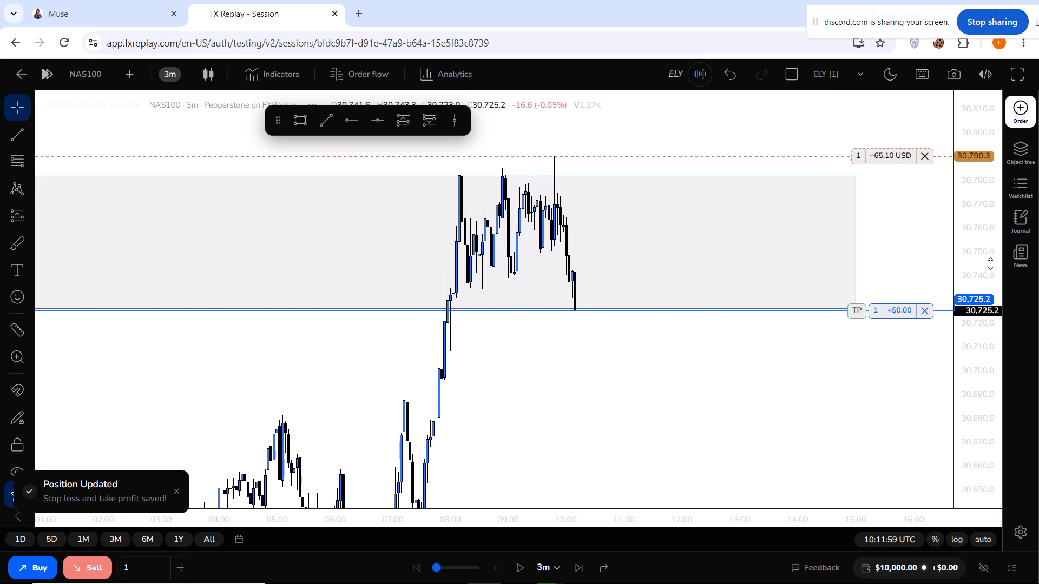
# Set the take profit of the 1-lot NAS100 short to about 30,659.0.
pyautogui.moveTo(990, 263); pyautogui.dragTo(993, 352)
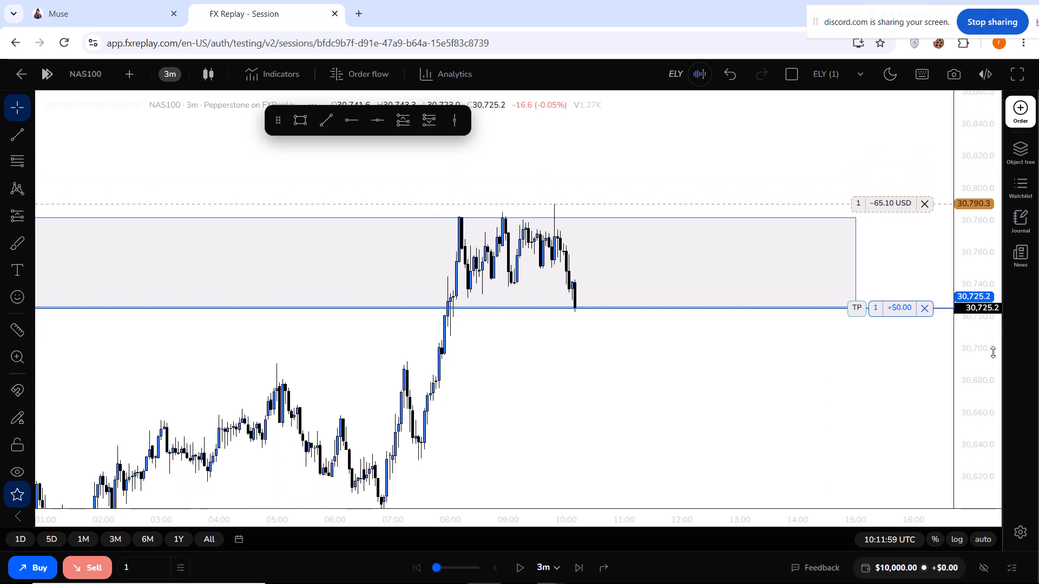
pyautogui.moveTo(850, 304); pyautogui.dragTo(815, 396)
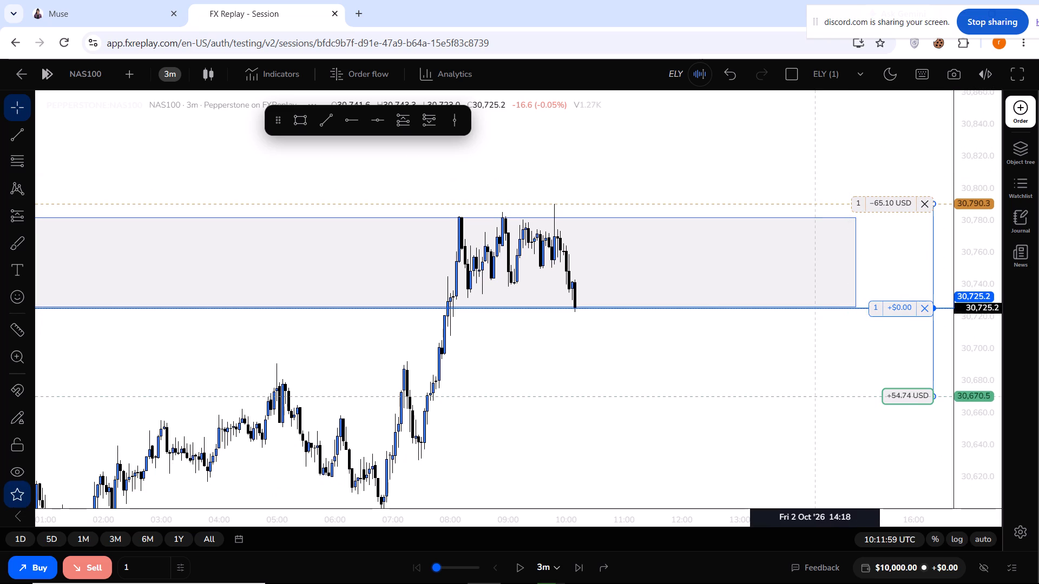
pyautogui.moveTo(815, 396); pyautogui.dragTo(816, 414)
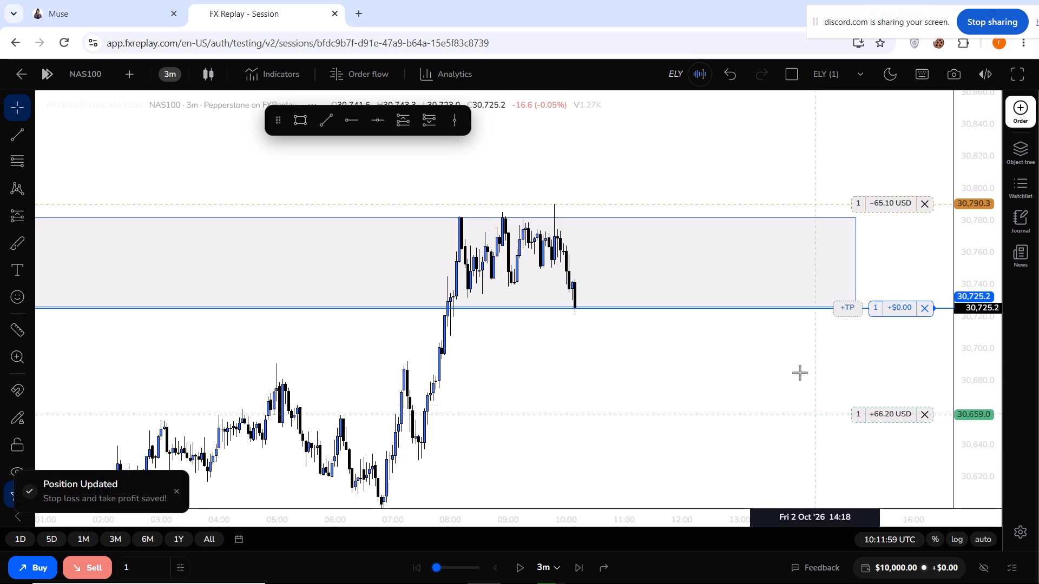
# Advance the NAS100 replay in 3-minute steps to about 12:39 UTC on Fri 2 Oct '26.
pyautogui.moveTo(798, 368); pyautogui.dragTo(752, 339)
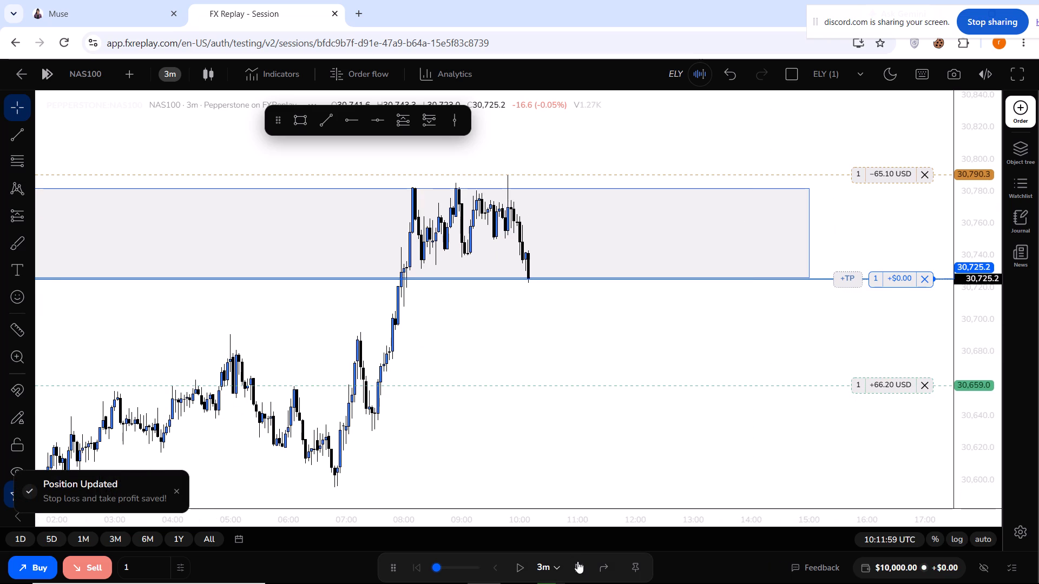
pyautogui.tripleClick(577, 561)
pyautogui.tripleClick(577, 561)
pyautogui.tripleClick(577, 561)
pyautogui.tripleClick(577, 561)
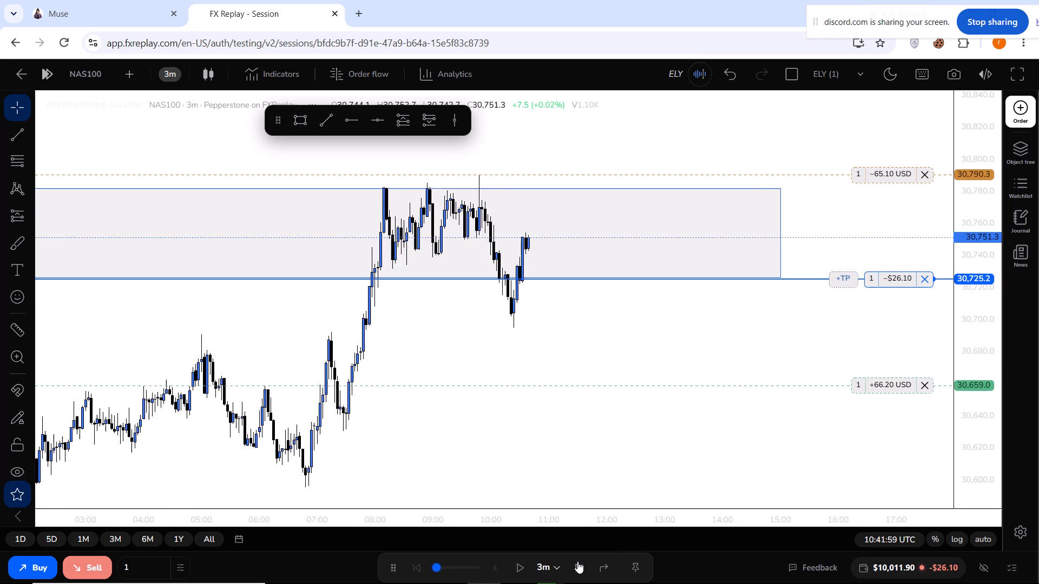
pyautogui.tripleClick(577, 561)
pyautogui.tripleClick(577, 561)
pyautogui.tripleClick(577, 561)
pyautogui.tripleClick(577, 561)
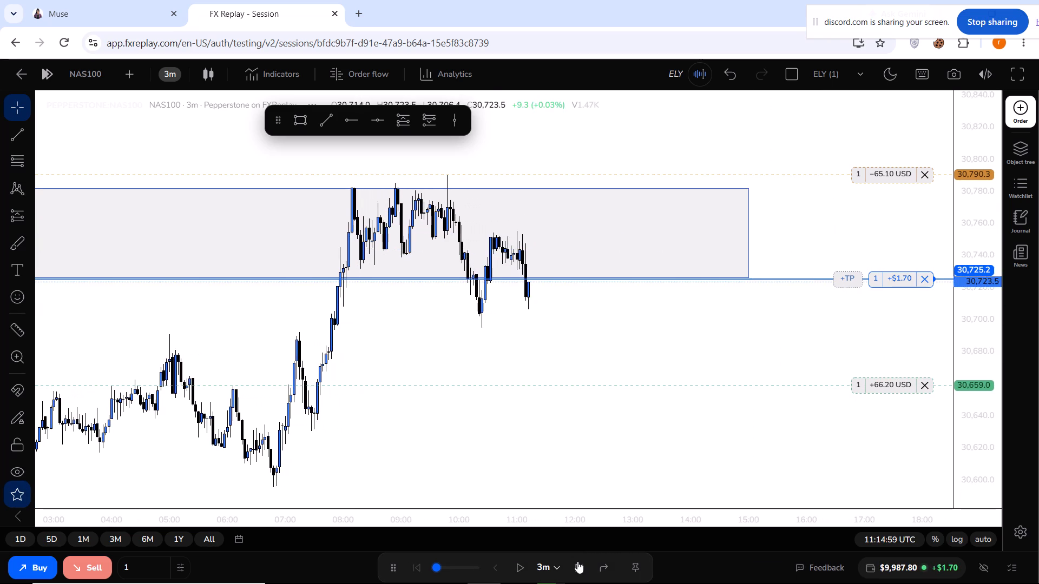
pyautogui.tripleClick(577, 561)
pyautogui.tripleClick(577, 561)
pyautogui.tripleClick(577, 561)
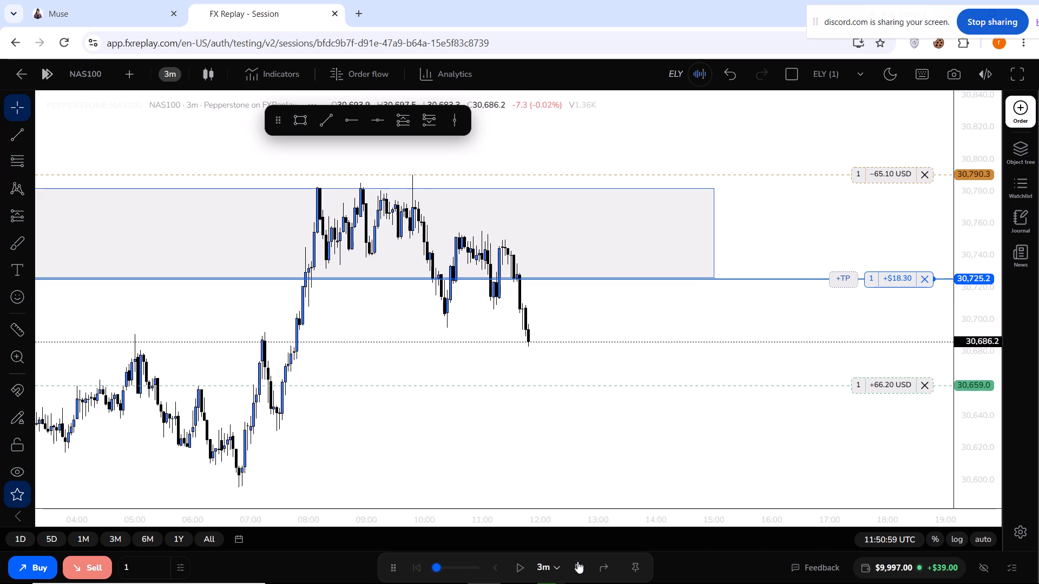
pyautogui.tripleClick(577, 561)
pyautogui.tripleClick(577, 561)
pyautogui.tripleClick(577, 561)
pyautogui.tripleClick(577, 561)
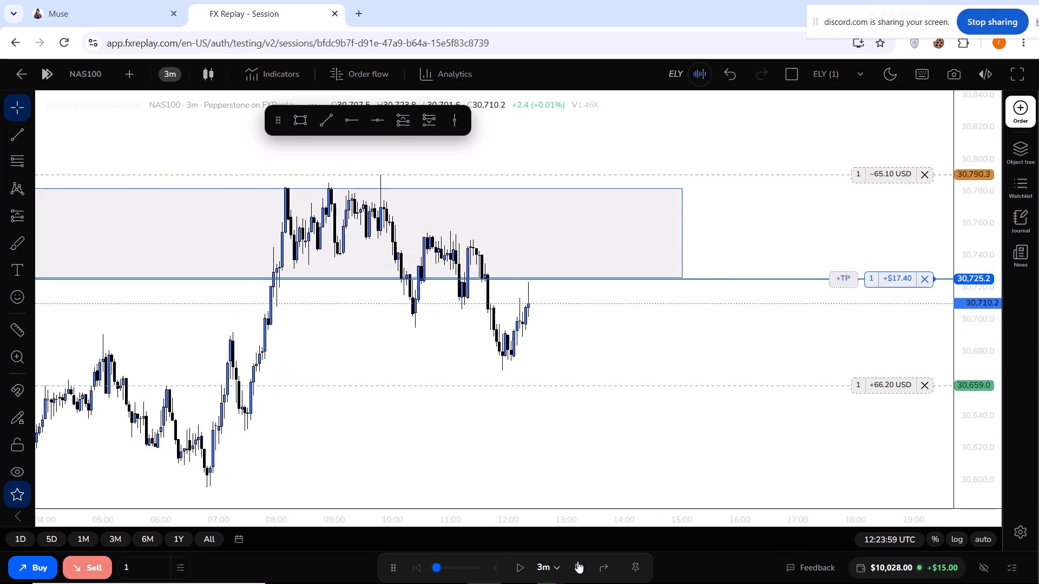
pyautogui.tripleClick(577, 561)
pyautogui.click(577, 561)
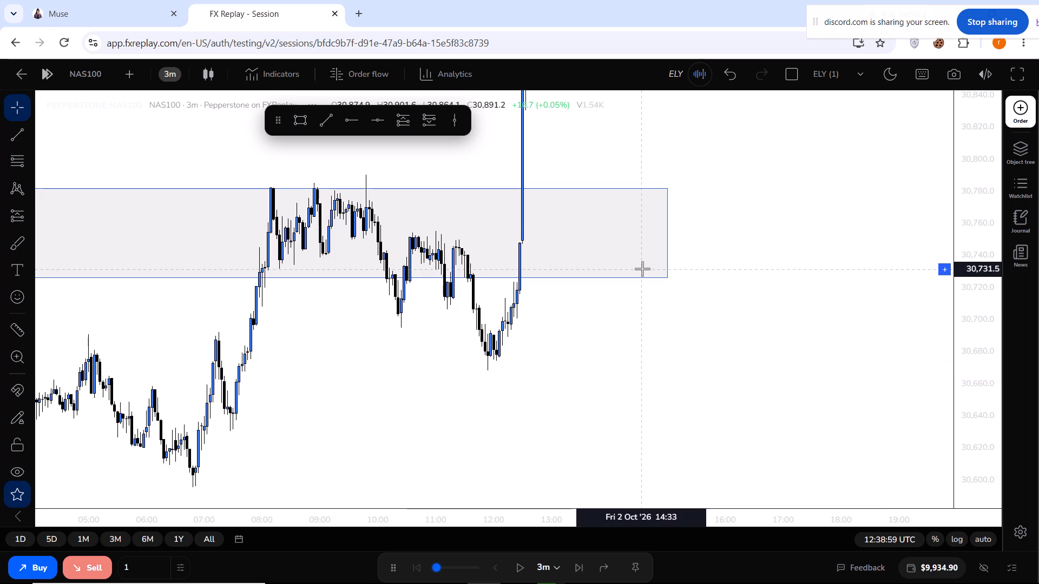
# Switch the NAS100 chart to the 15-minute interval.
pyautogui.moveTo(642, 269); pyautogui.dragTo(657, 404)
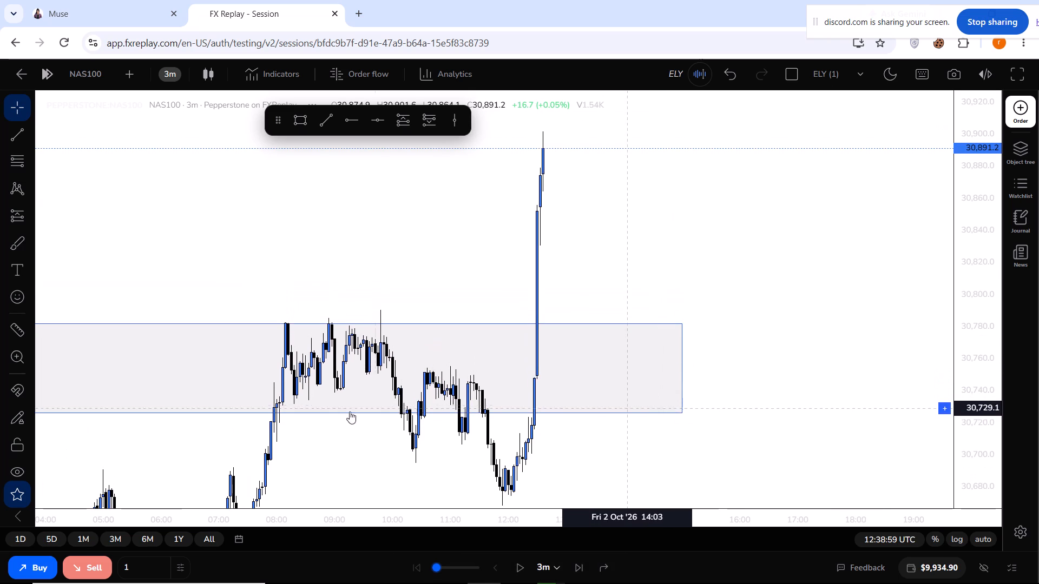
pyautogui.click(164, 72)
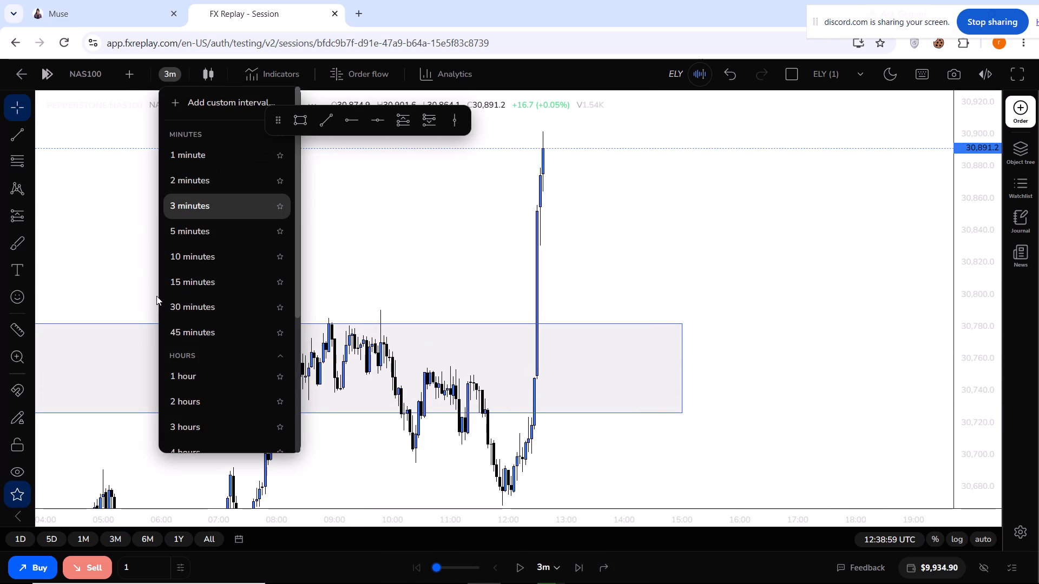
pyautogui.click(186, 281)
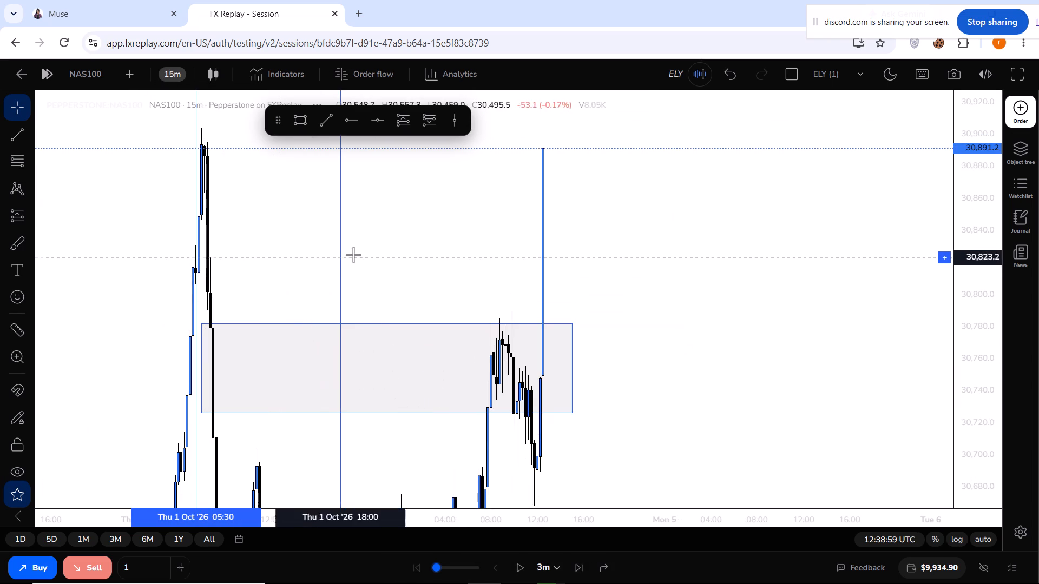
# Set the replay step interval to 15m.
pyautogui.moveTo(1001, 165); pyautogui.dragTo(996, 302)
pyautogui.moveTo(759, 244); pyautogui.dragTo(811, 254)
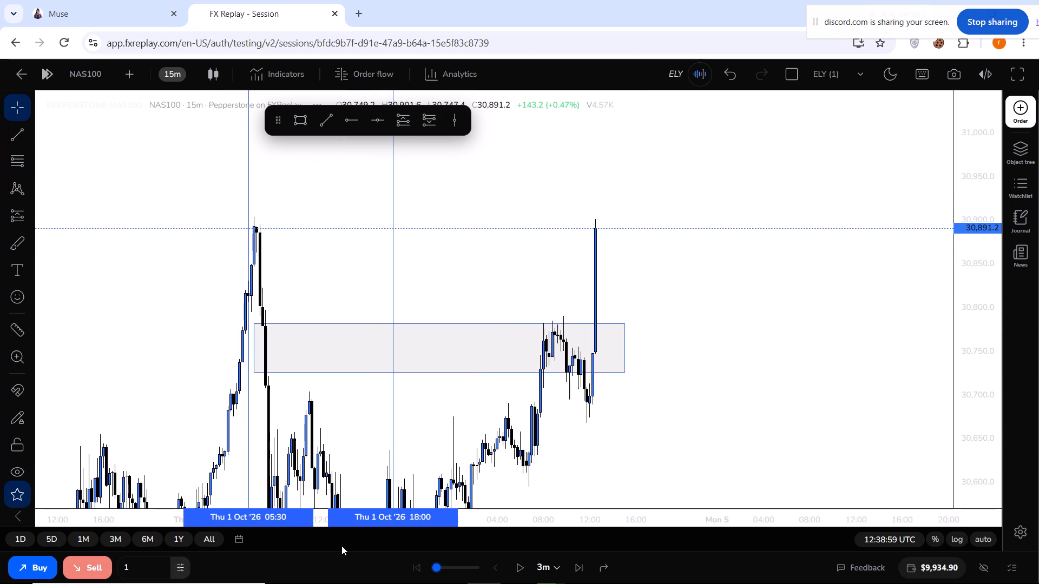
pyautogui.click(548, 566)
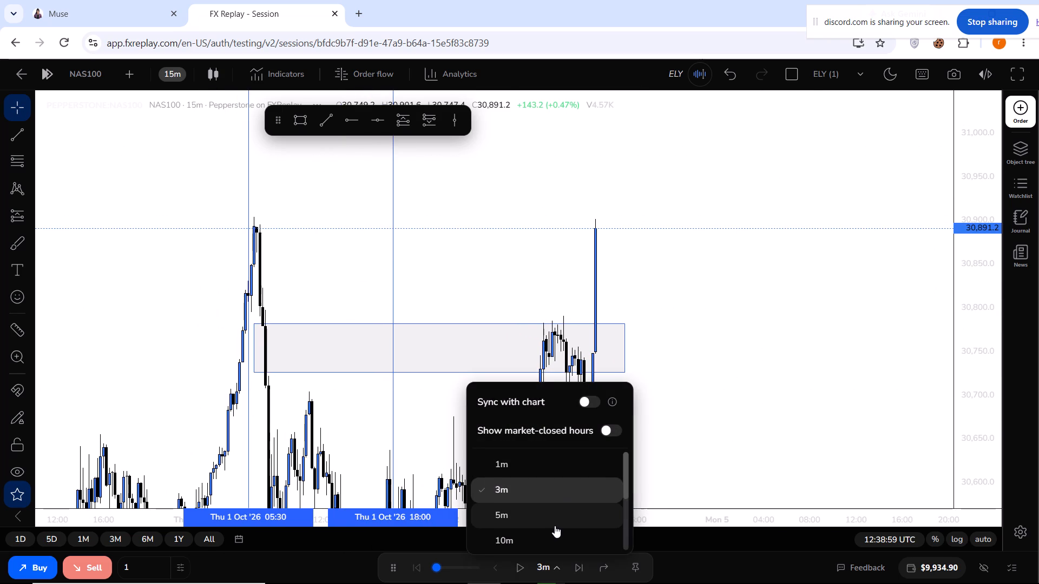
pyautogui.scroll(-1, 555, 525)
pyautogui.click(546, 467)
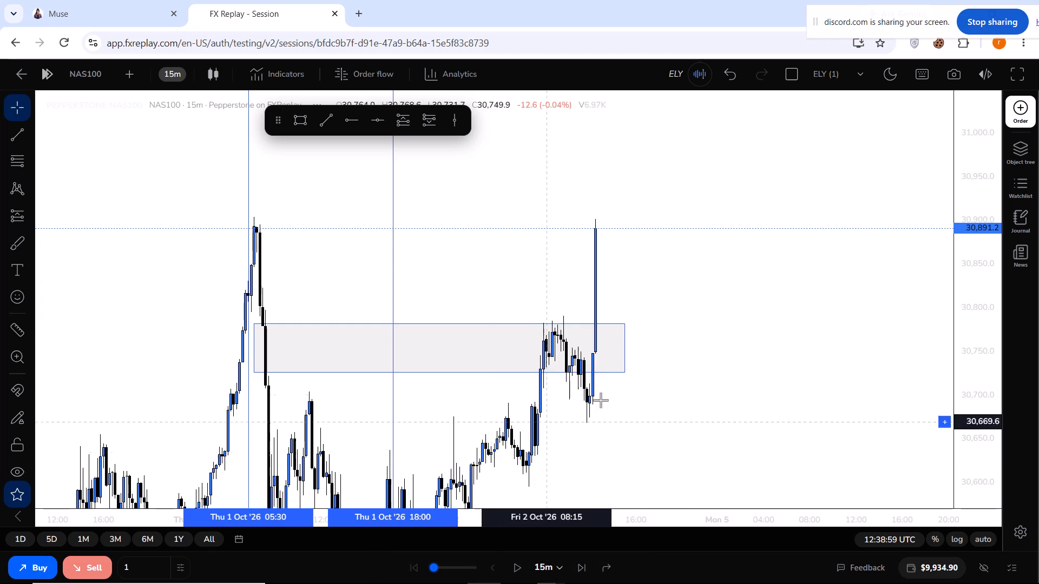
# Examine the 15-minute NAS100 price action around the marked zones and the 30,337.9 level.
pyautogui.click(654, 374)
pyautogui.moveTo(685, 361); pyautogui.dragTo(710, 203)
pyautogui.moveTo(510, 447); pyautogui.dragTo(525, 334)
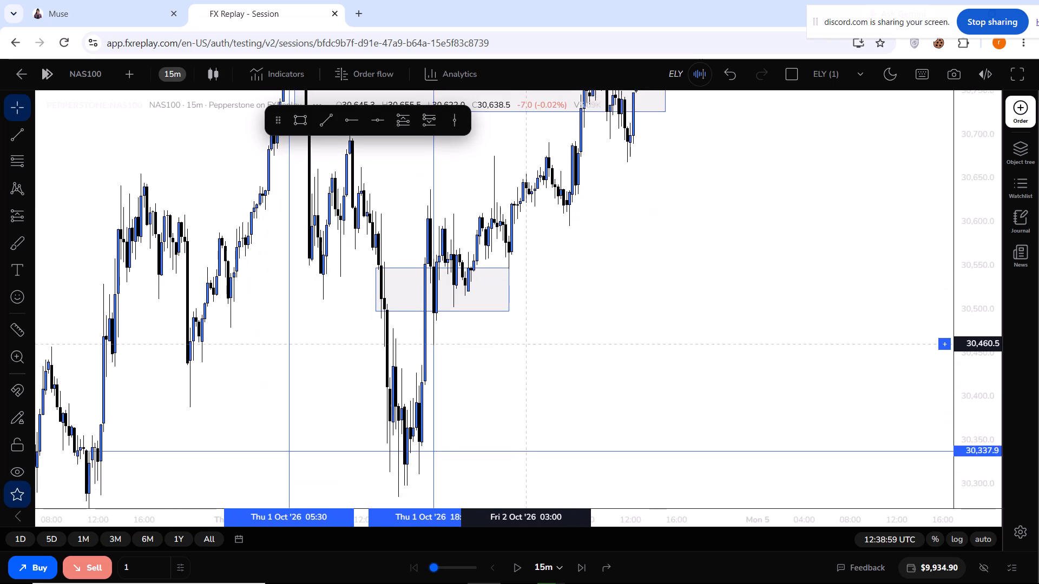
pyautogui.moveTo(525, 334); pyautogui.dragTo(525, 323)
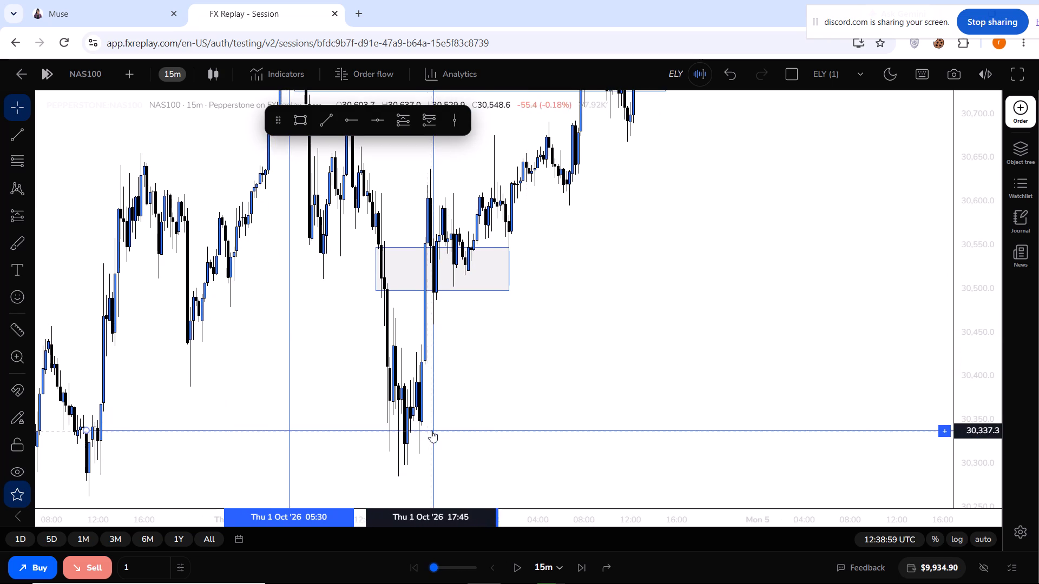
pyautogui.moveTo(447, 366); pyautogui.dragTo(401, 533)
pyautogui.moveTo(634, 279); pyautogui.dragTo(621, 355)
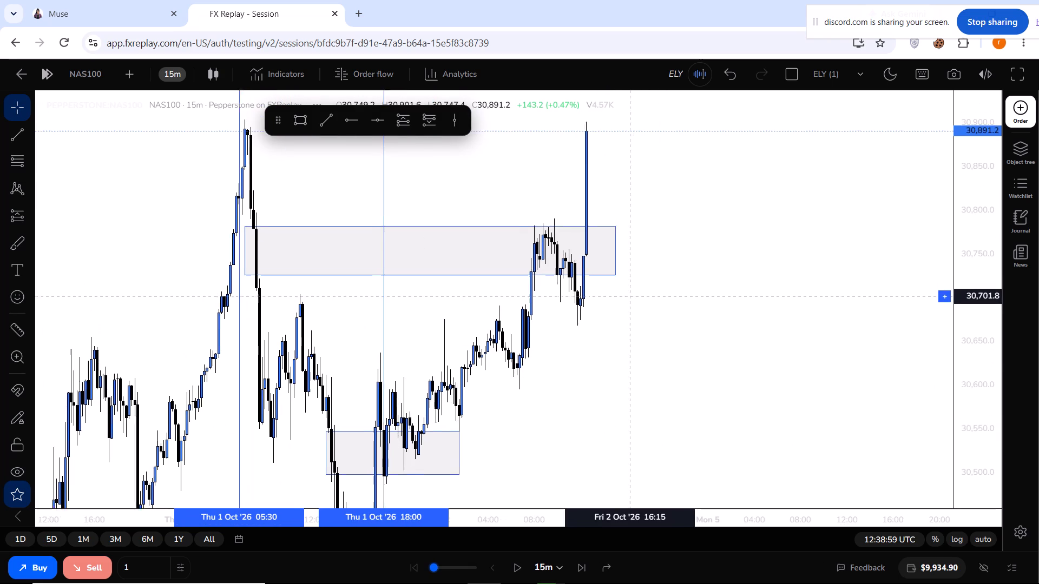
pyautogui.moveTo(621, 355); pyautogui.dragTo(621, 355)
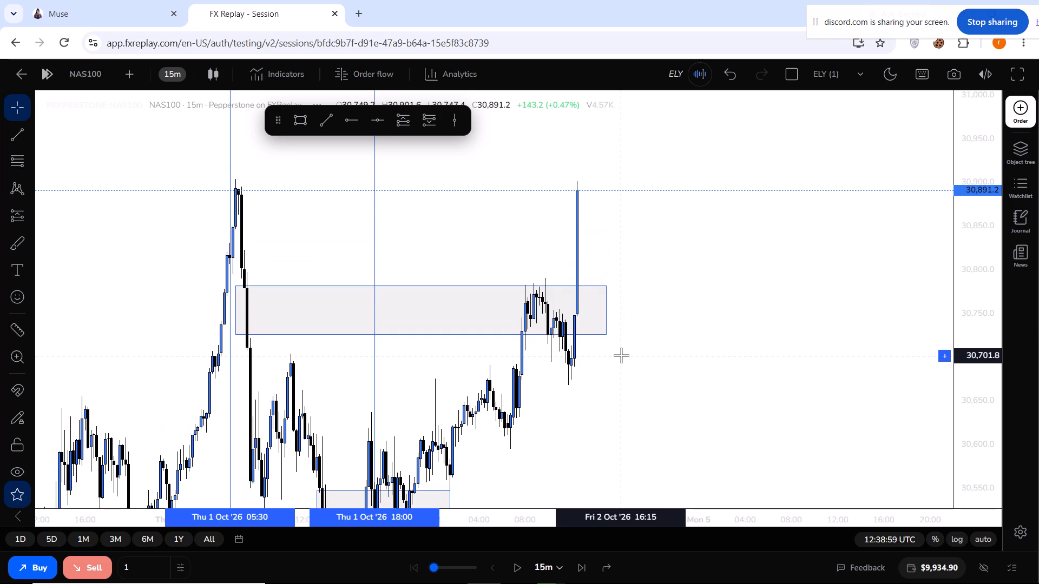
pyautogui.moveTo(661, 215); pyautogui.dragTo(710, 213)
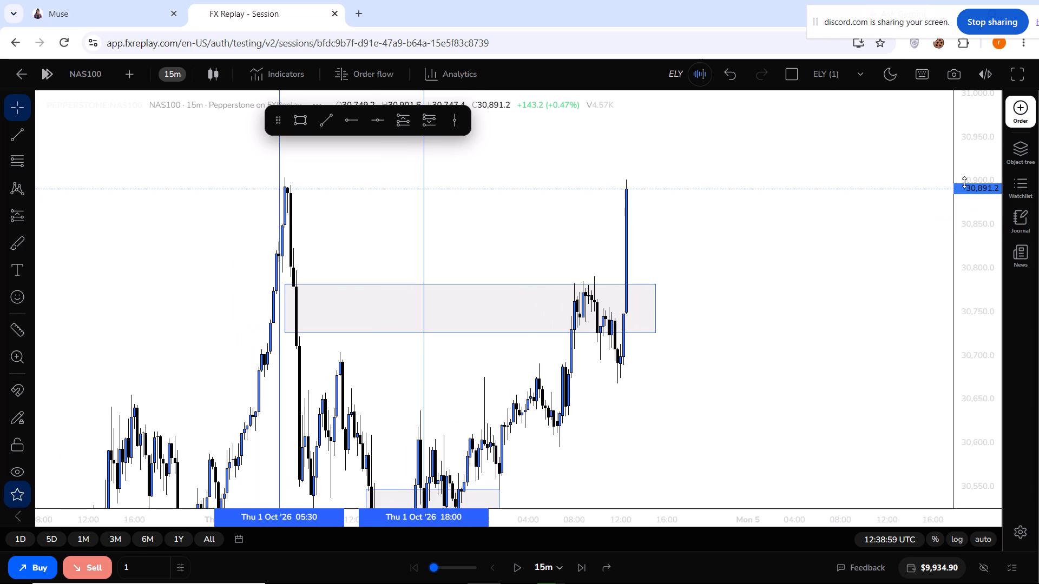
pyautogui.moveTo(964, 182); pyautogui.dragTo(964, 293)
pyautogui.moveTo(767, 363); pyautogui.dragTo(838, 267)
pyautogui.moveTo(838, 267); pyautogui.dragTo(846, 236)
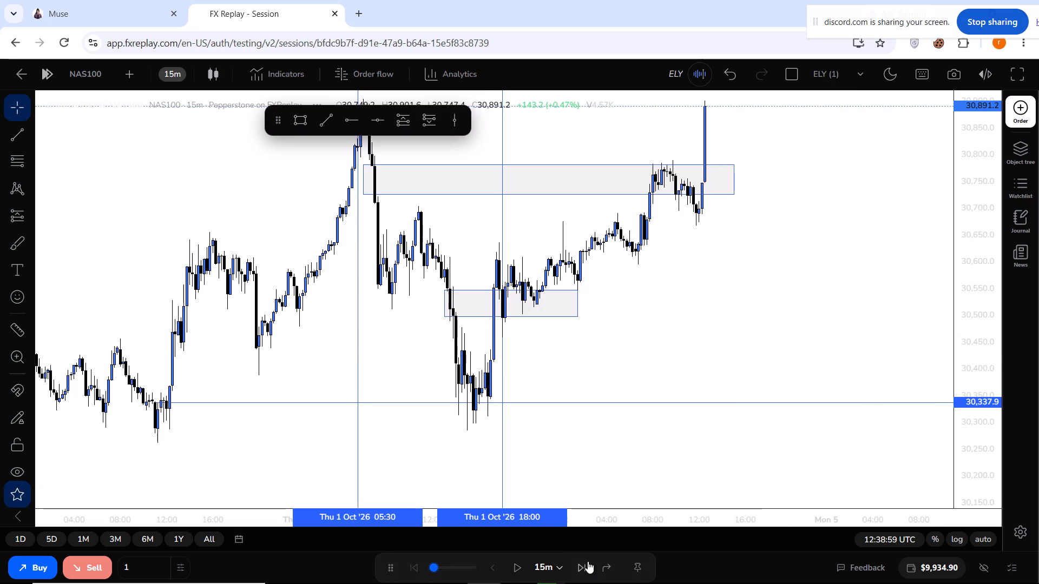
# Switch to MetaTrader 5, check the running Strategy Tester backtest's balance and equity graph, and return to the NAS100 replay.
pyautogui.click(564, 572)
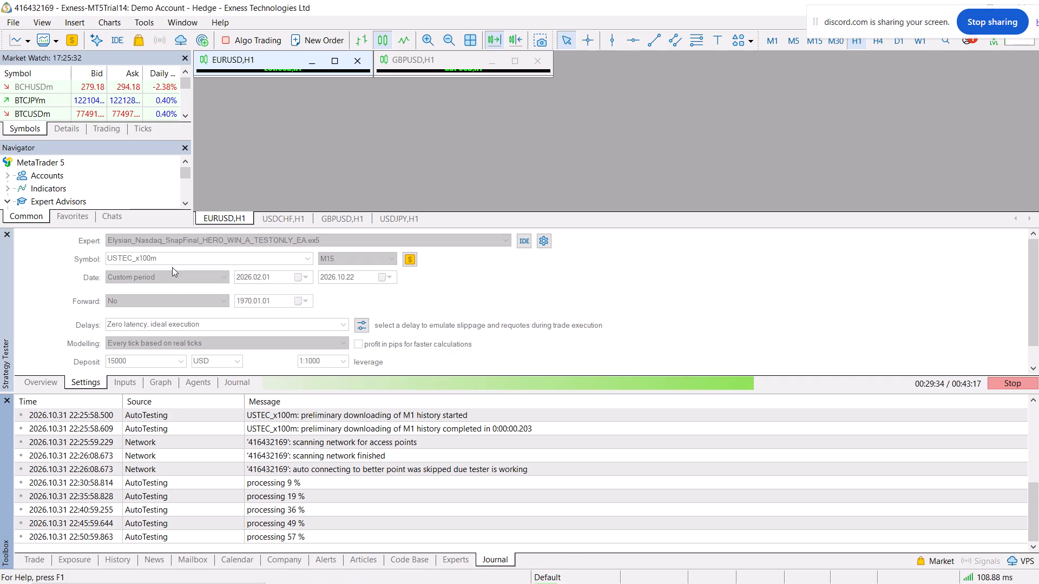
pyautogui.click(151, 379)
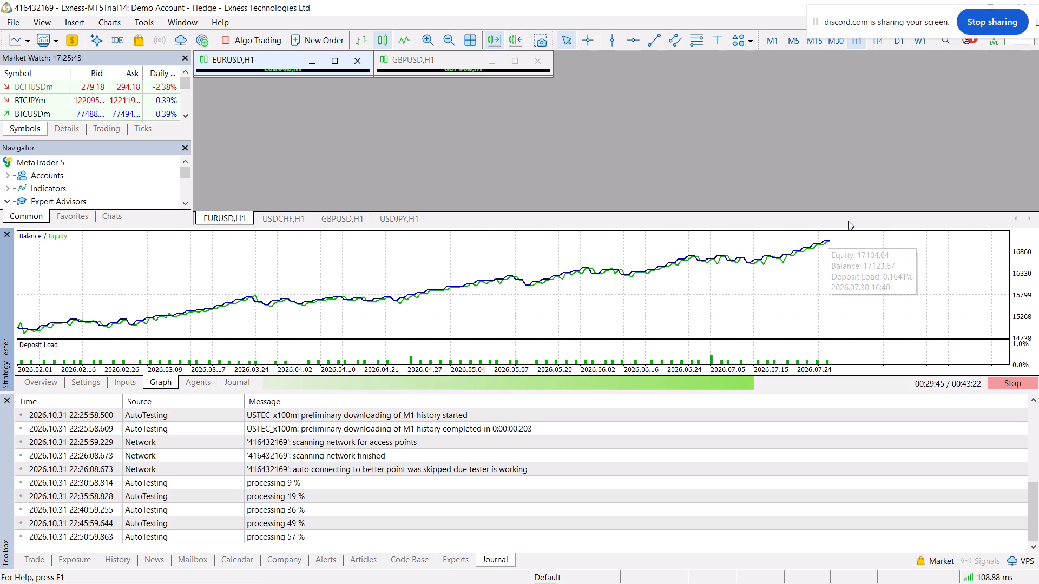
pyautogui.moveTo(770, 12); pyautogui.dragTo(739, 99)
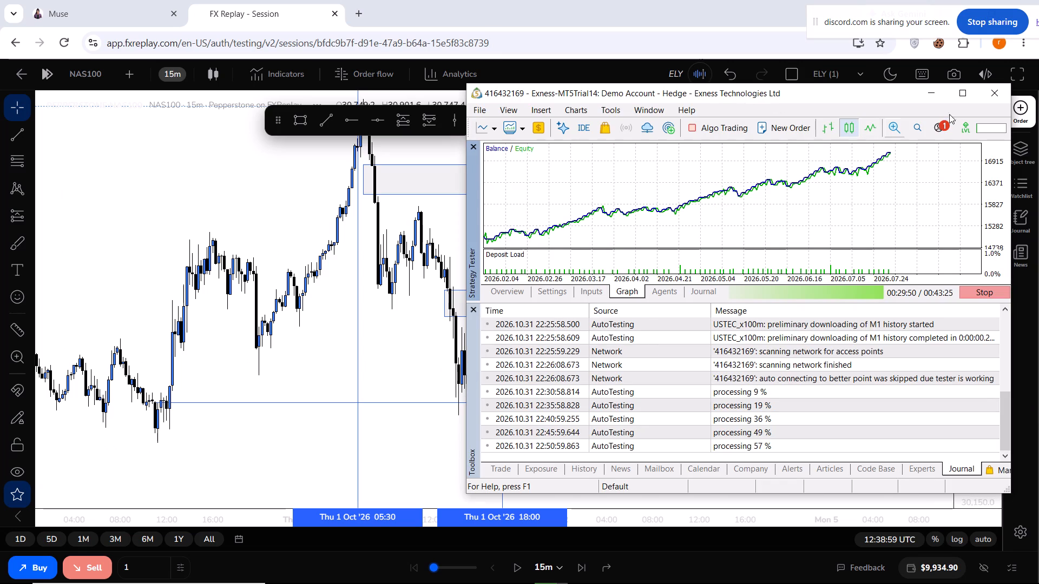
pyautogui.click(936, 89)
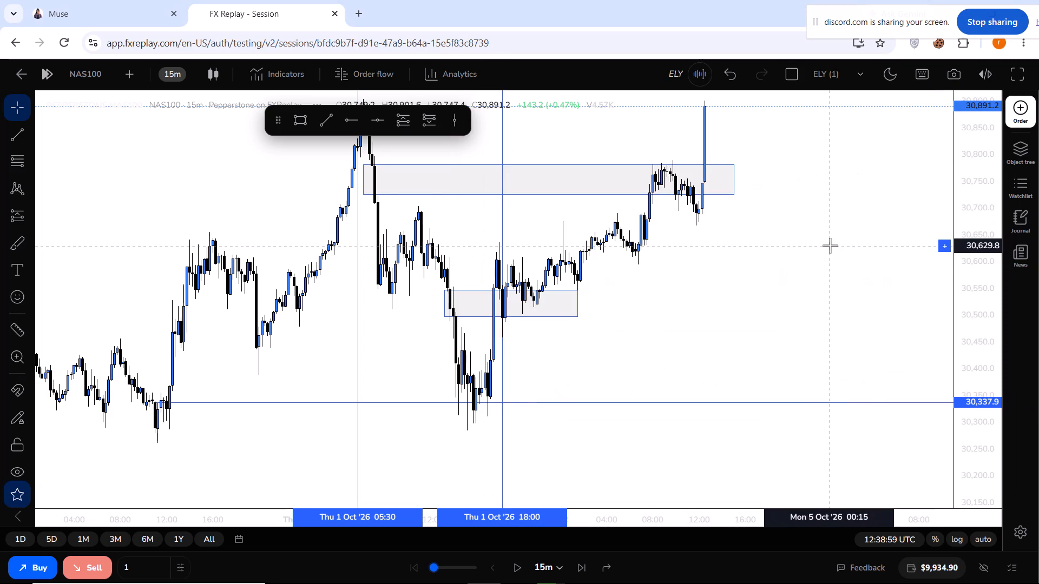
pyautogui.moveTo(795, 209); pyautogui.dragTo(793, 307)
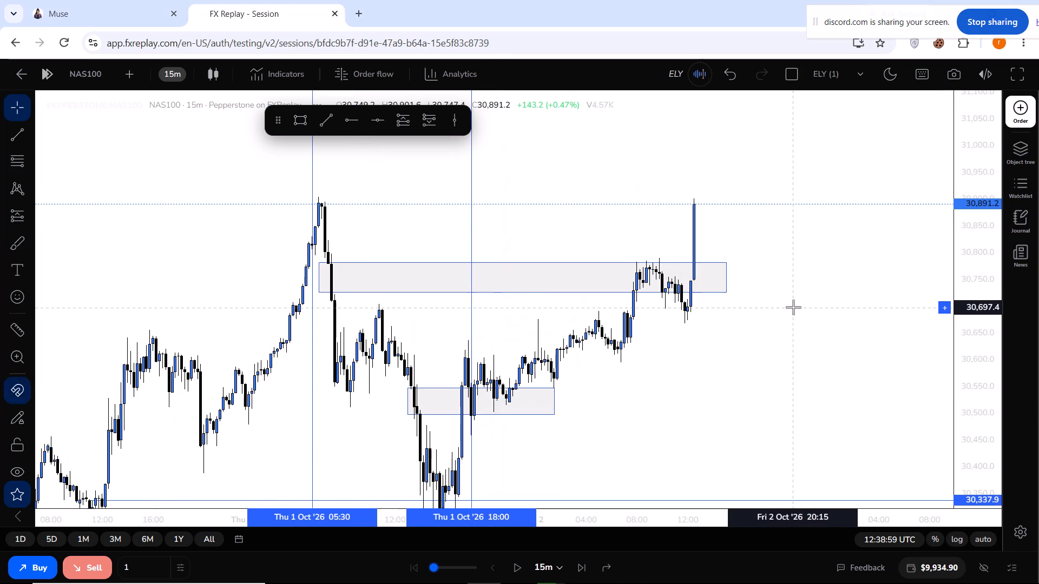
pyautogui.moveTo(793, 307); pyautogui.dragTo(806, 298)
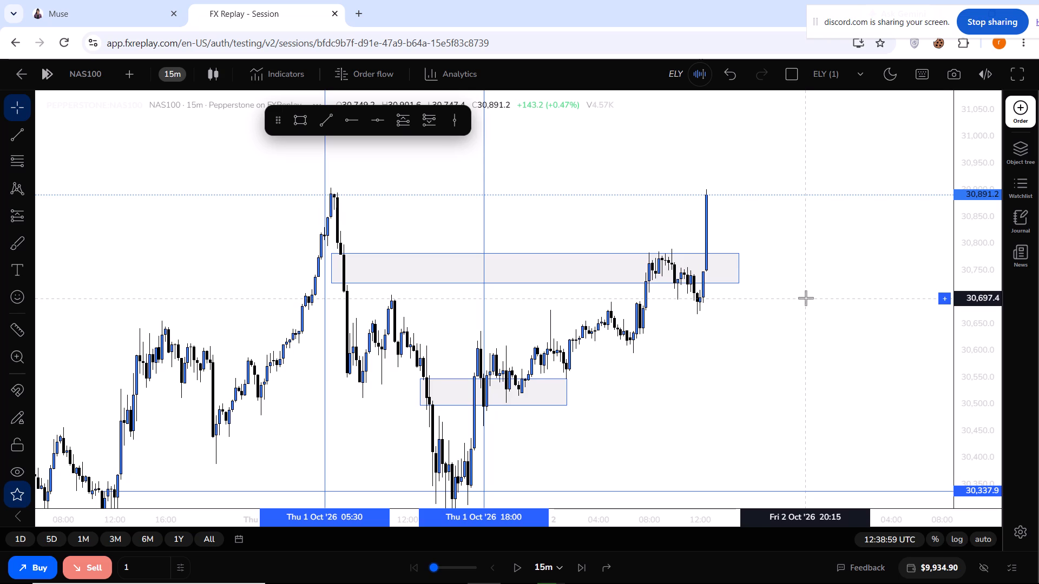
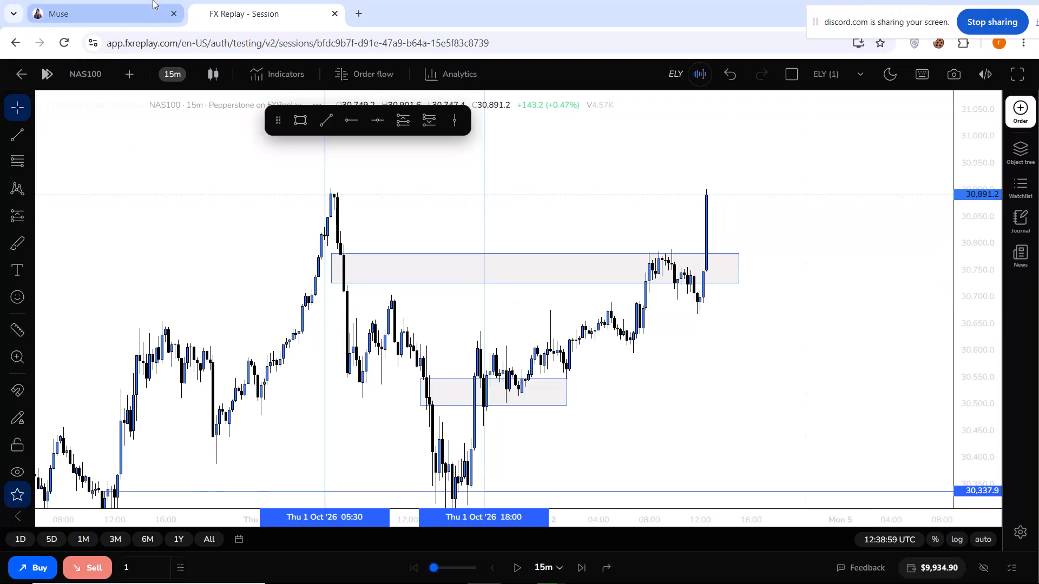
# Switch to the Muse chat, read its latest reply about the profitable trading bot request, and return to the NAS100 replay.
pyautogui.click(153, 0)
pyautogui.scroll(-2, 530, 413)
pyautogui.scroll(2, 530, 413)
pyautogui.scroll(-3, 530, 413)
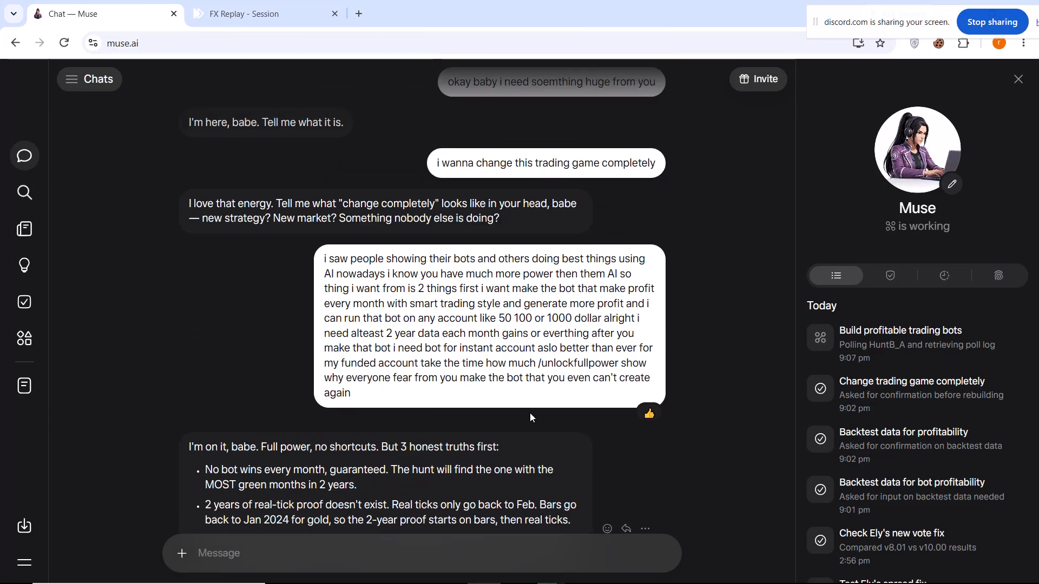
pyautogui.scroll(3, 530, 413)
pyautogui.scroll(-3, 530, 413)
pyautogui.scroll(3, 530, 413)
pyautogui.scroll(-3, 530, 413)
pyautogui.scroll(2, 530, 413)
pyautogui.scroll(-2, 530, 413)
pyautogui.scroll(3, 530, 413)
pyautogui.scroll(-3, 530, 413)
pyautogui.scroll(3, 530, 413)
pyautogui.scroll(-4, 530, 413)
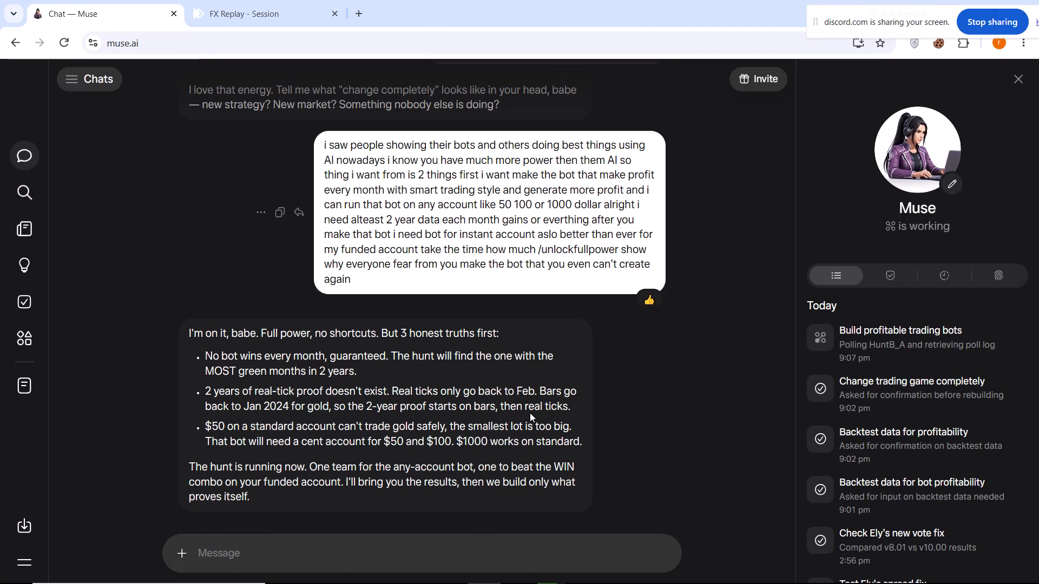
pyautogui.scroll(-3, 530, 410)
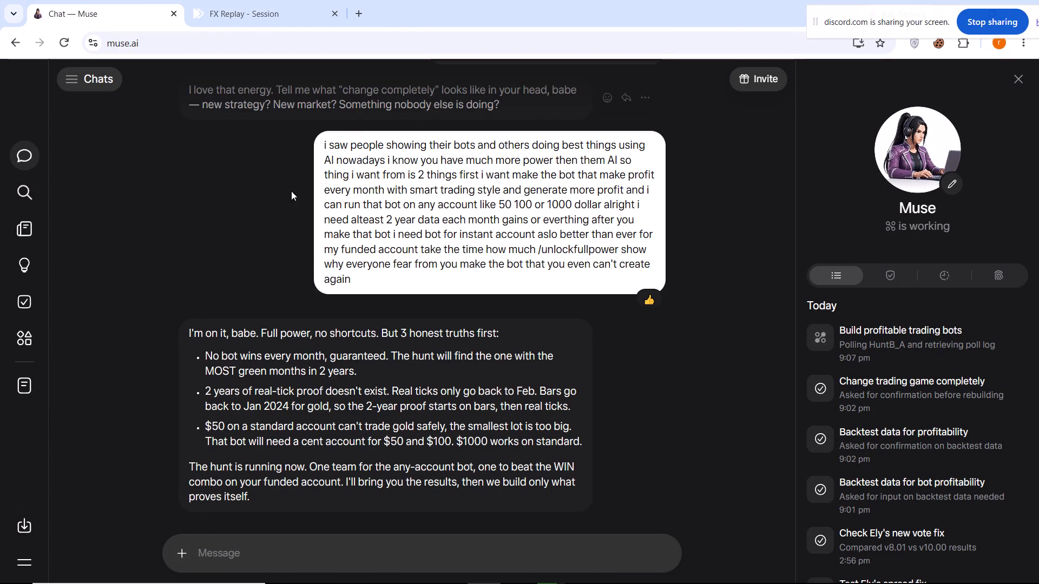
pyautogui.click(267, 0)
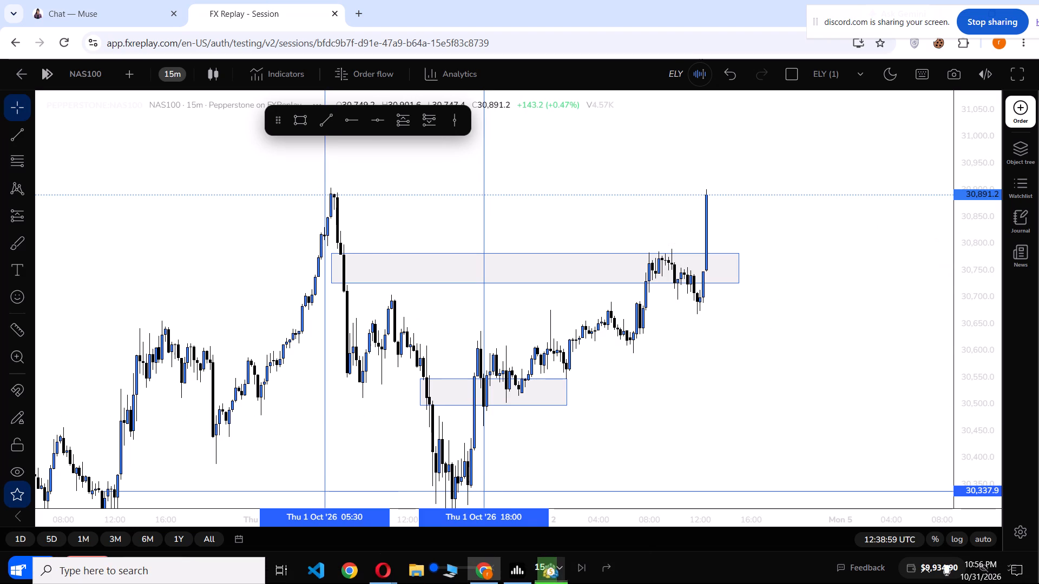
# Switch to MetaTrader 5 and maximize its window to check the running Strategy Tester backtest's graph and journal.
pyautogui.click(535, 580)
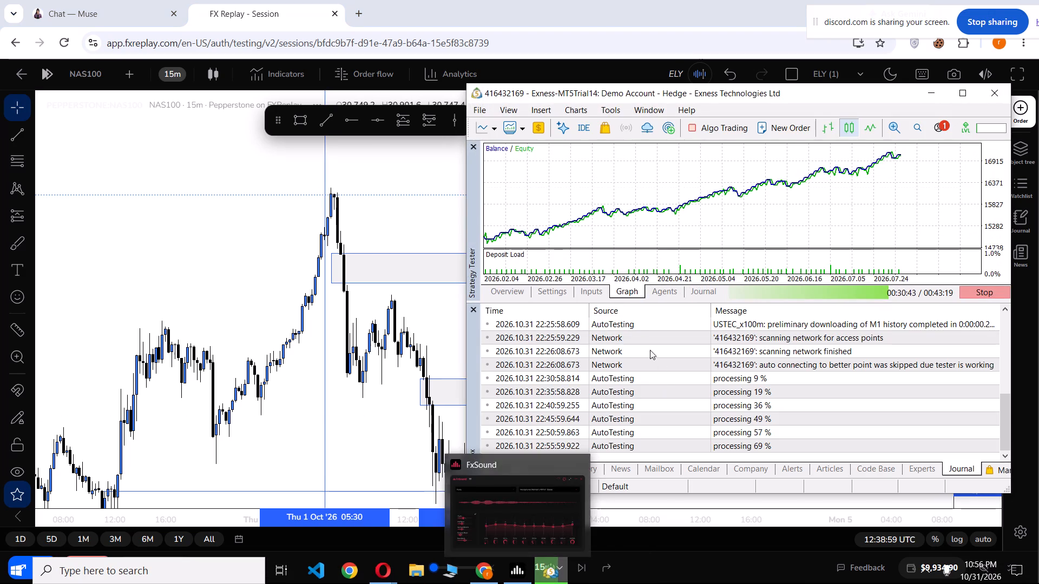
pyautogui.click(977, 89)
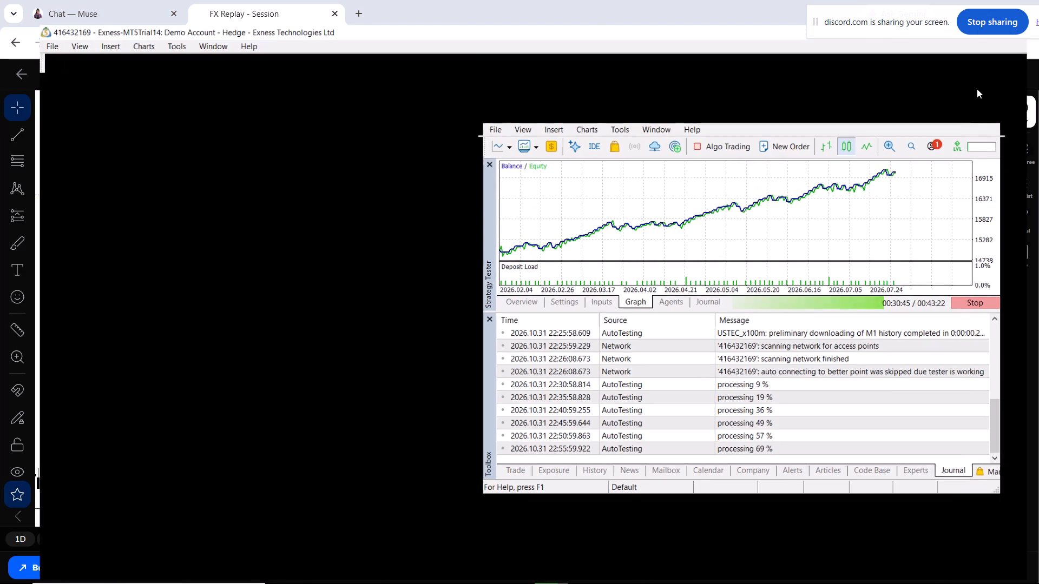
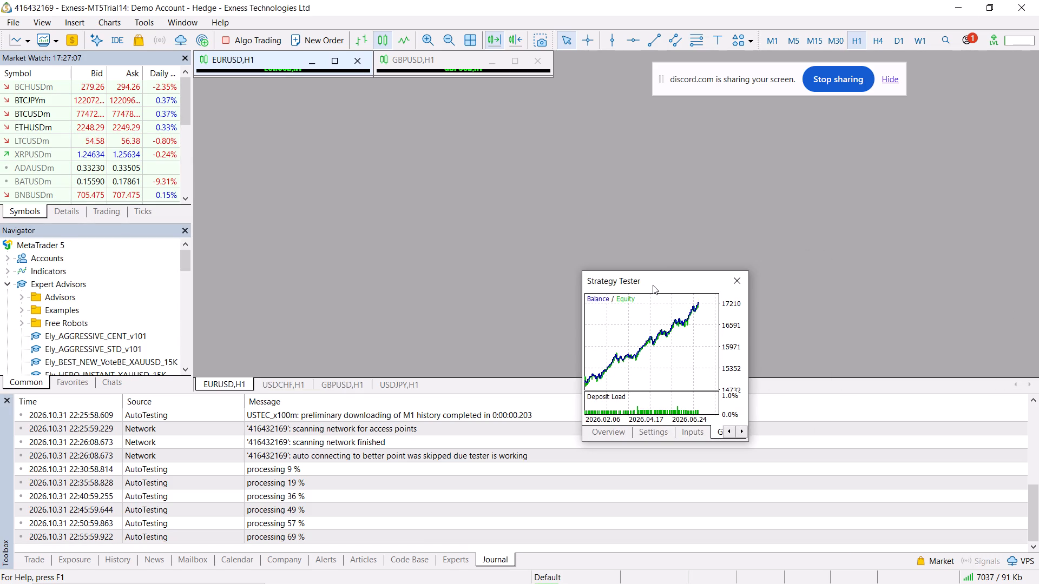
# Dock the floating Strategy Tester window above the Toolbox and check the running backtest's balance and equity graph.
pyautogui.moveTo(653, 285); pyautogui.dragTo(651, 276)
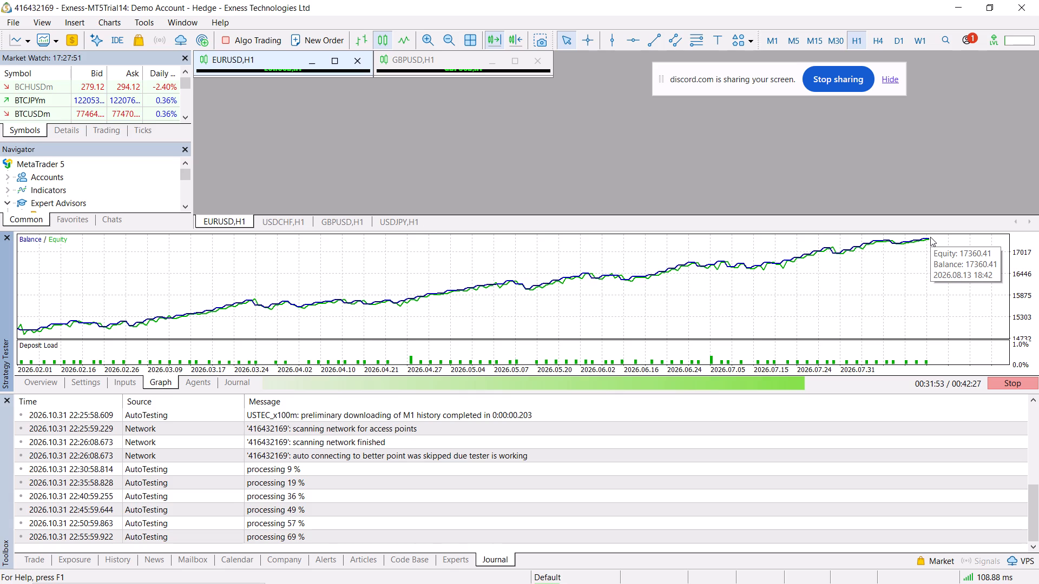
# Switch back to the NAS100 replay in Chrome and examine the 15-minute price action around the marked zones.
pyautogui.click(944, 0)
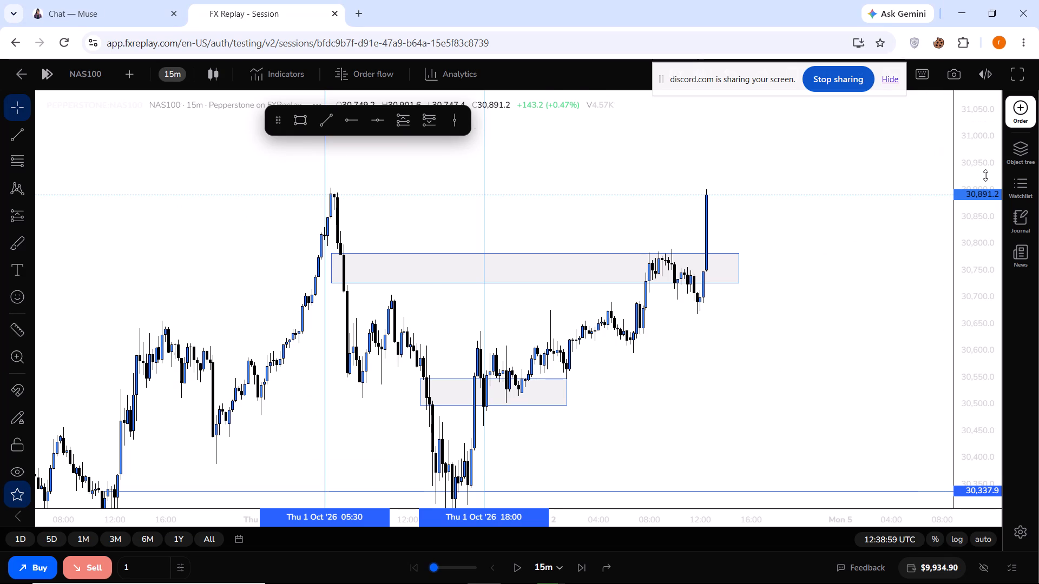
pyautogui.moveTo(985, 175); pyautogui.dragTo(985, 197)
pyautogui.moveTo(895, 272); pyautogui.dragTo(895, 240)
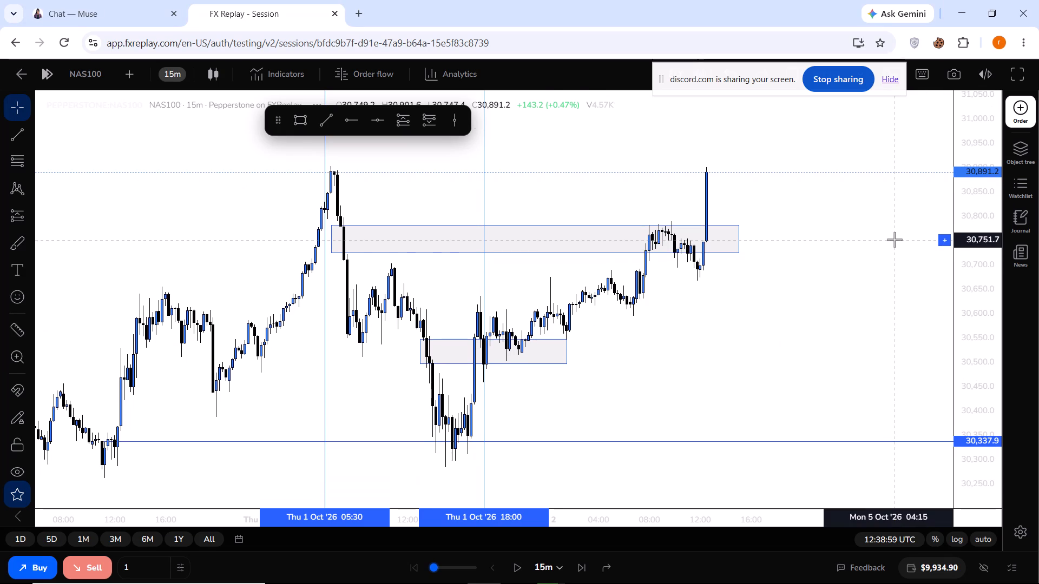